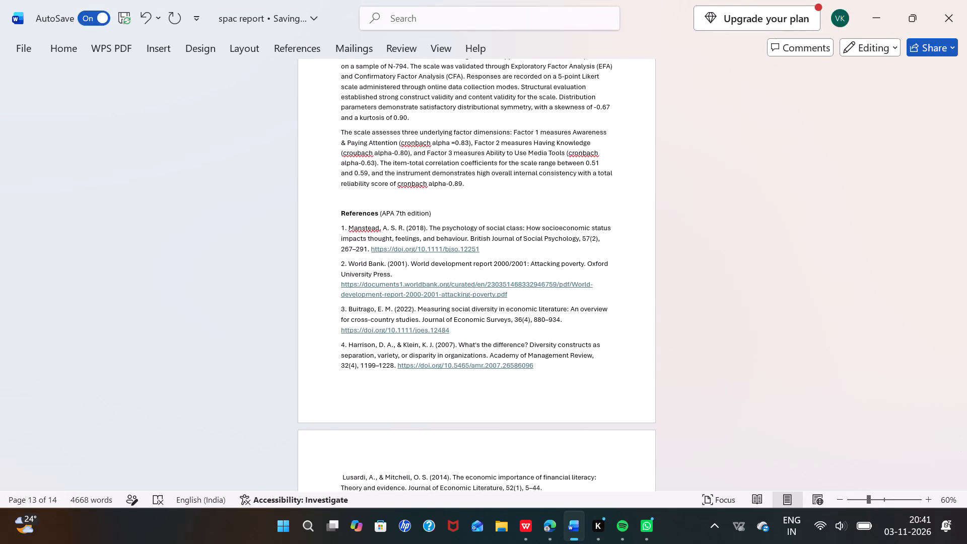
Paste the copied Financial Literacy Scale and Procedure text between the Media Literacy Scale paragraphs and the References heading.
{"action": "key", "text": "ctrl+v"}
Join the split Procedure paragraph by removing the blank line and paragraph break before "questionnaire also included demographic details".
{"action": "scroll", "coordinate": [411, 290], "scroll_direction": "up", "scroll_amount": 1}
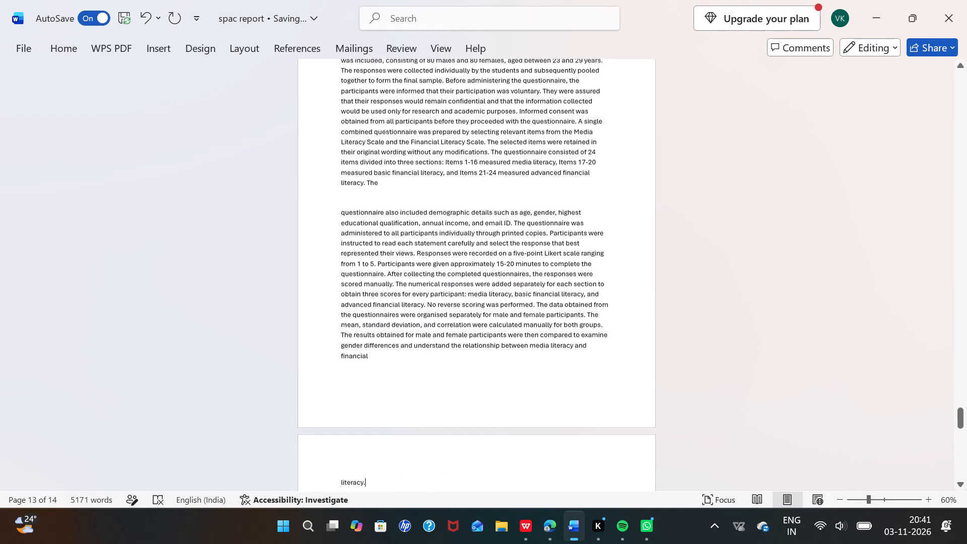
{"action": "scroll", "coordinate": [411, 290], "scroll_direction": "up", "scroll_amount": 1}
{"action": "left_click", "coordinate": [341, 325]}
{"action": "key", "text": "BackSpace"}
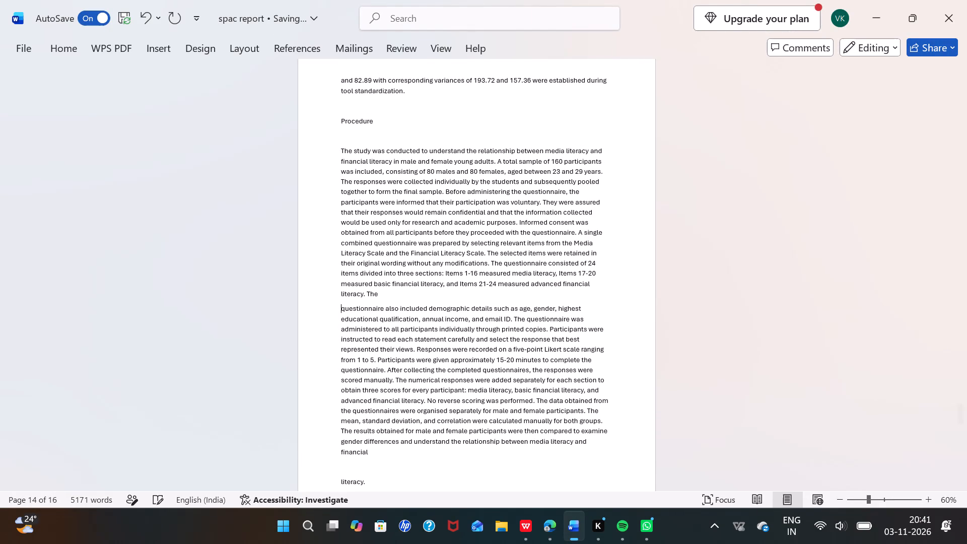
{"action": "key", "text": "BackSpace"}
Make the Procedure heading bold and remove the blank line between it and its body paragraph.
{"action": "scroll", "coordinate": [341, 325], "scroll_direction": "up", "scroll_amount": 1}
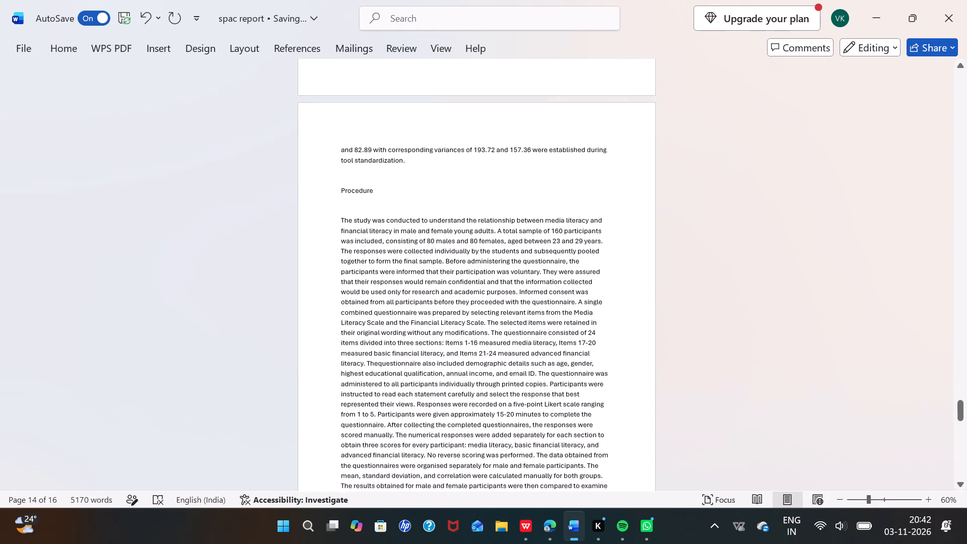
{"action": "left_click_drag", "start_coordinate": [381, 190], "coordinate": [336, 188]}
{"action": "left_click", "coordinate": [347, 166]}
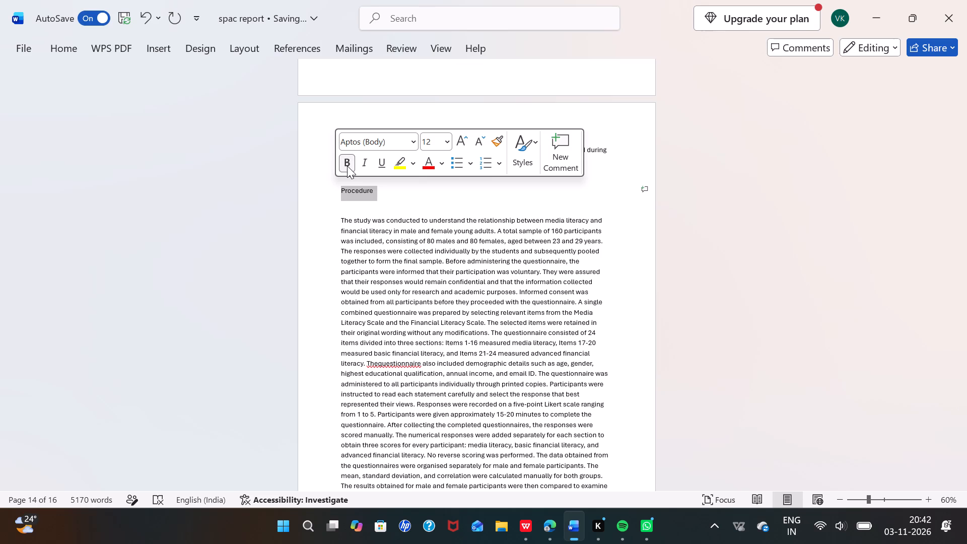
{"action": "left_click", "coordinate": [336, 219]}
{"action": "key", "text": "BackSpace"}
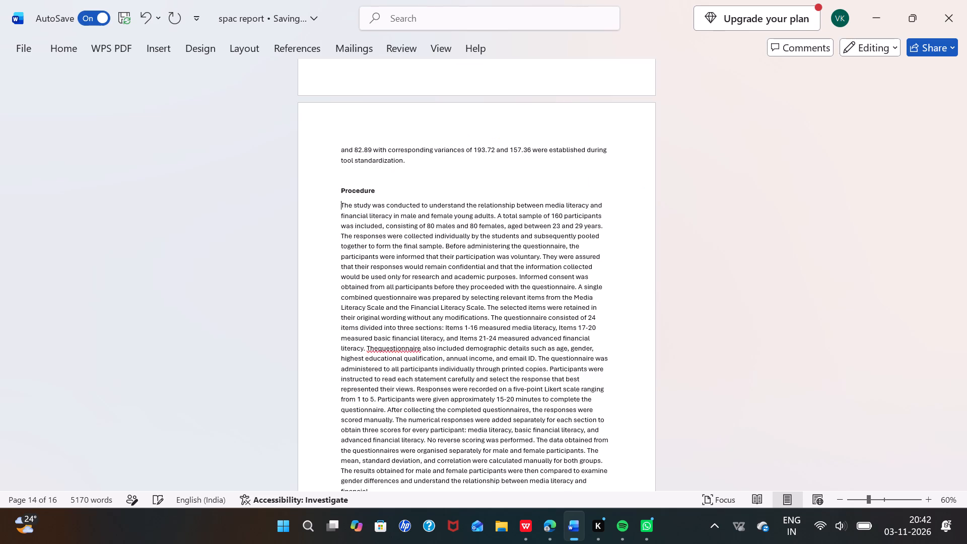
Remove the blank line above the paragraph starting "The scale utilizes a Likert scoring framework" in the Tools section.
{"action": "scroll", "coordinate": [336, 219], "scroll_direction": "up", "scroll_amount": 5}
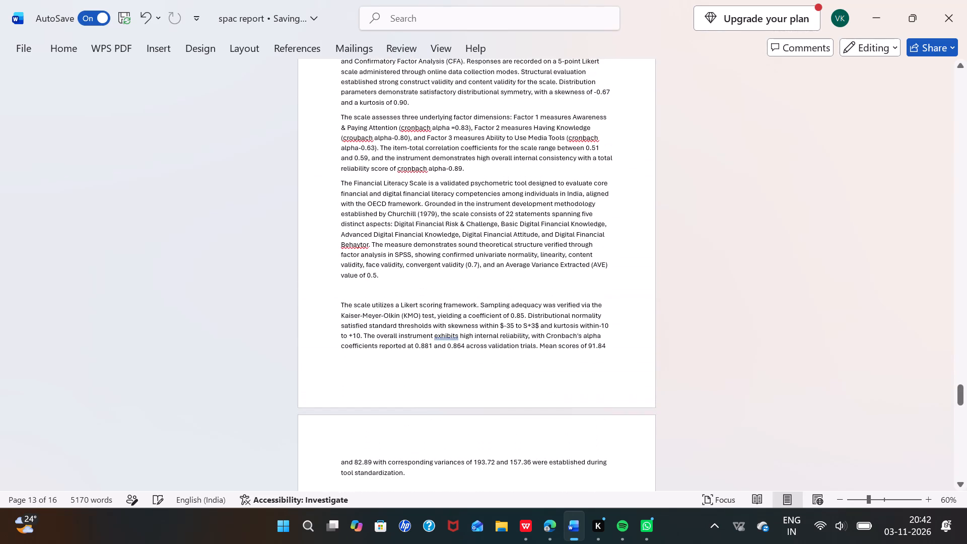
{"action": "scroll", "coordinate": [336, 219], "scroll_direction": "up", "scroll_amount": 1}
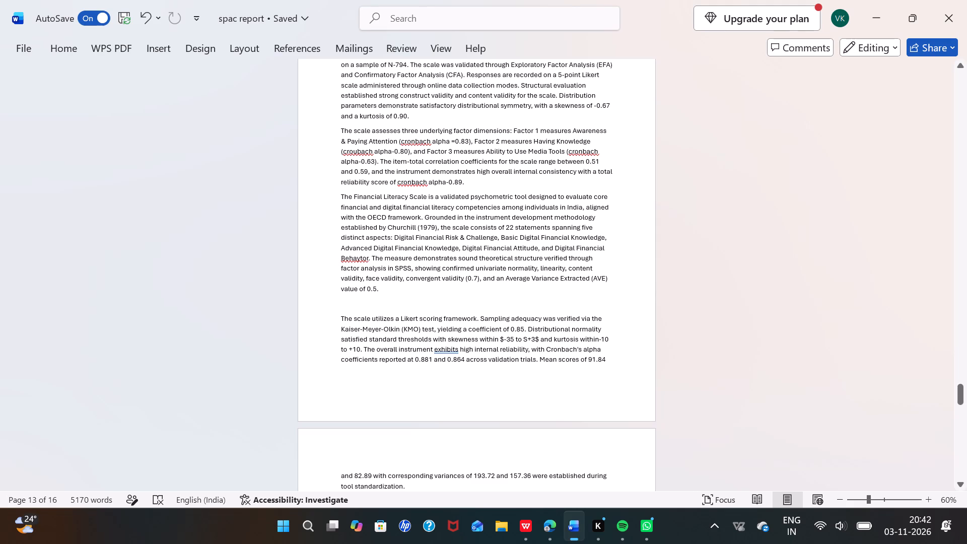
{"action": "left_click", "coordinate": [338, 316]}
{"action": "key", "text": "BackSpace"}
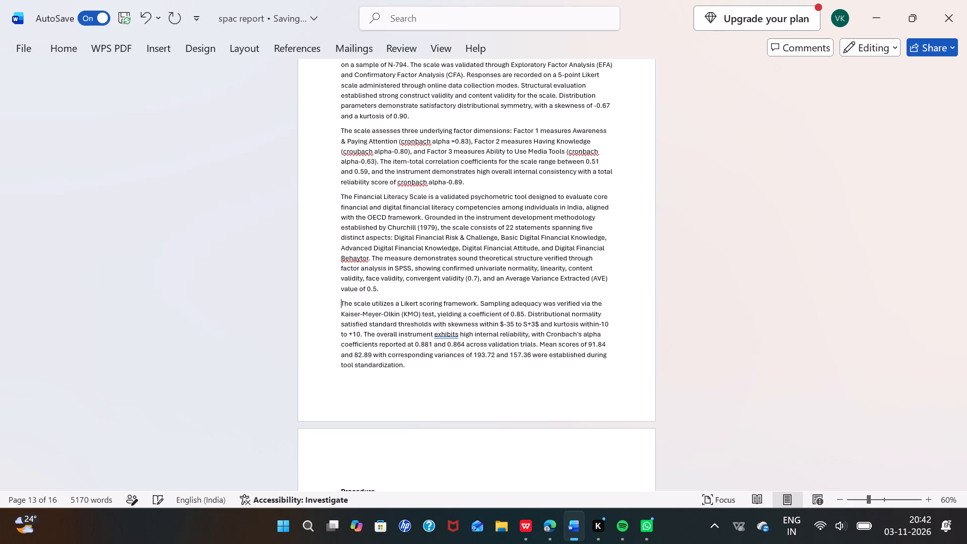
Review the text and paragraph spacing of the Tools section, including the end of the exclusion criteria above it.
{"action": "scroll", "coordinate": [338, 316], "scroll_direction": "down", "scroll_amount": 2}
{"action": "scroll", "coordinate": [339, 364], "scroll_direction": "up", "scroll_amount": 1}
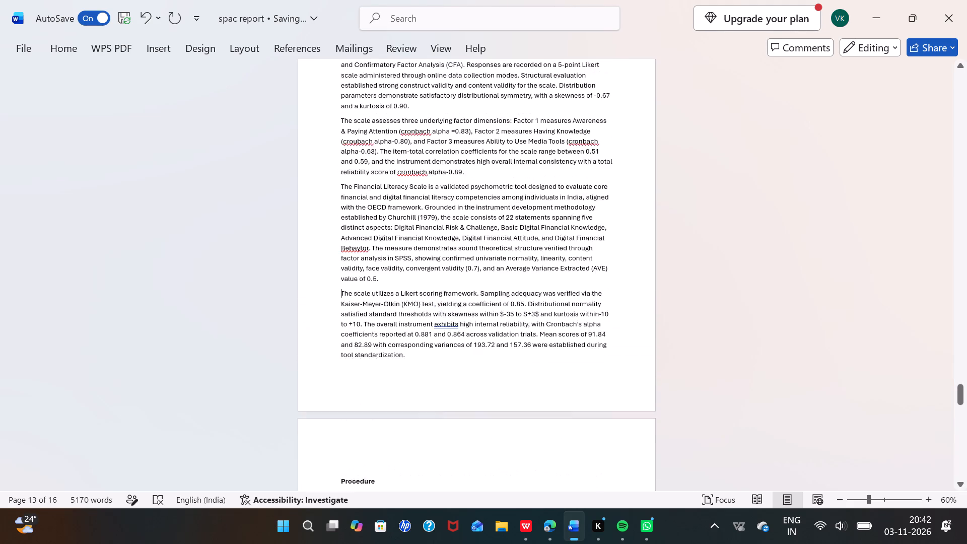
{"action": "scroll", "coordinate": [339, 364], "scroll_direction": "up", "scroll_amount": 2}
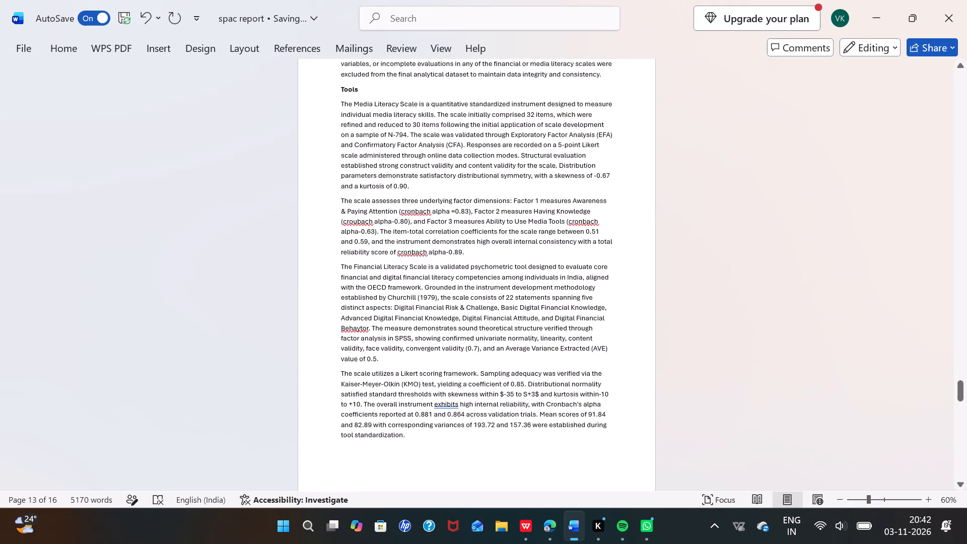
{"action": "scroll", "coordinate": [339, 365], "scroll_direction": "up", "scroll_amount": 2}
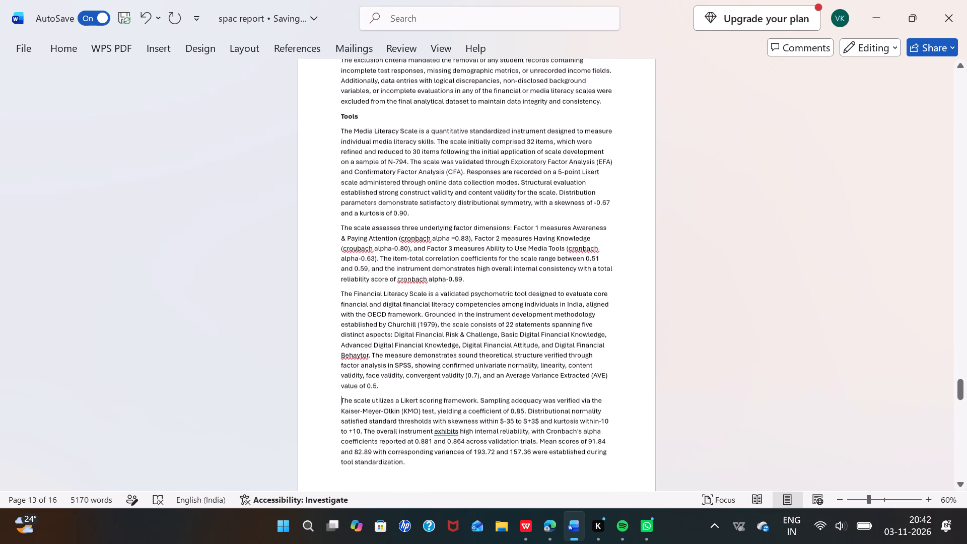
{"action": "scroll", "coordinate": [339, 365], "scroll_direction": "up", "scroll_amount": 1}
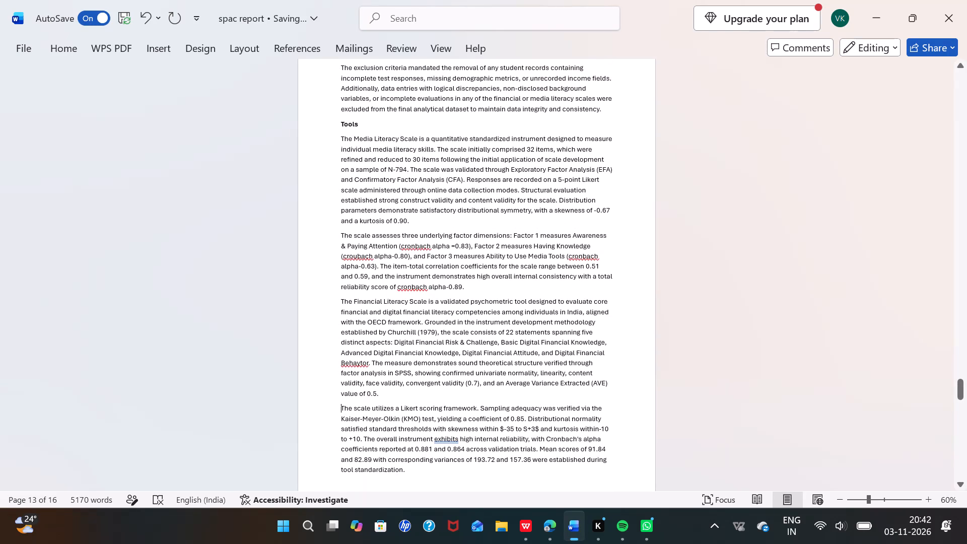
Insert the missing space between "The" and "questionnaire" in the Procedure paragraph.
{"action": "scroll", "coordinate": [339, 397], "scroll_direction": "down", "scroll_amount": 3}
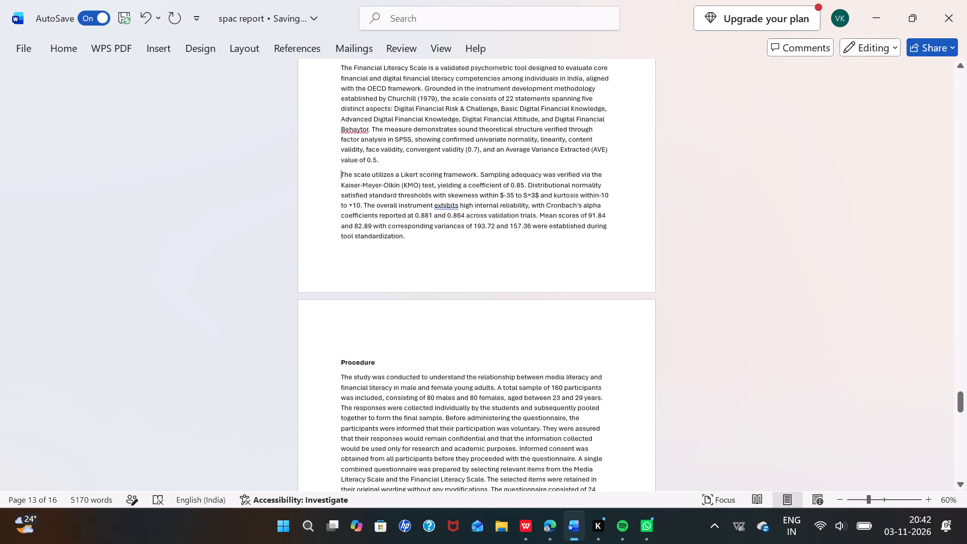
{"action": "scroll", "coordinate": [339, 397], "scroll_direction": "down", "scroll_amount": 2}
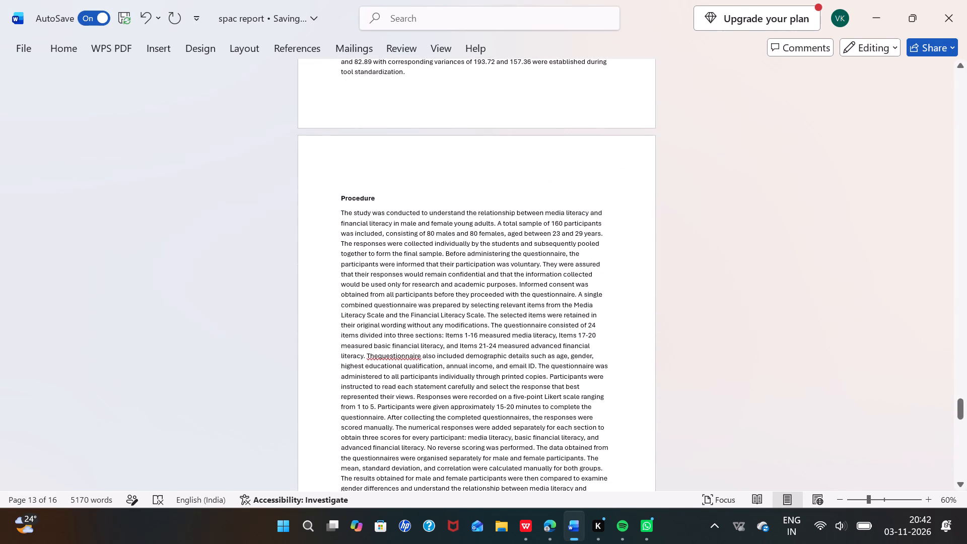
{"action": "left_click", "coordinate": [379, 356]}
{"action": "key", "text": "space"}
Join the stray last line "literacy." to the end of the Procedure paragraph, with a space after "financial".
{"action": "scroll", "coordinate": [445, 396], "scroll_direction": "down", "scroll_amount": 1}
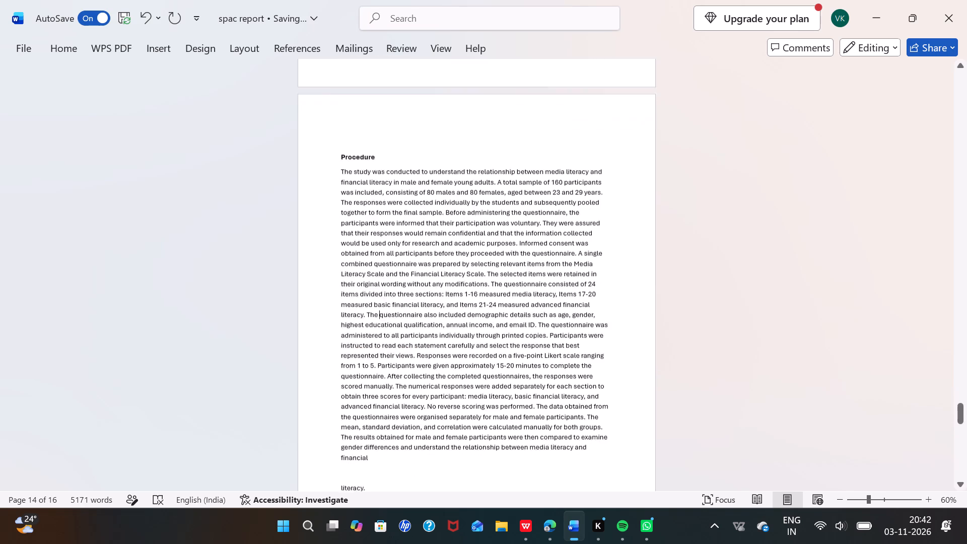
{"action": "scroll", "coordinate": [445, 396], "scroll_direction": "down", "scroll_amount": 1}
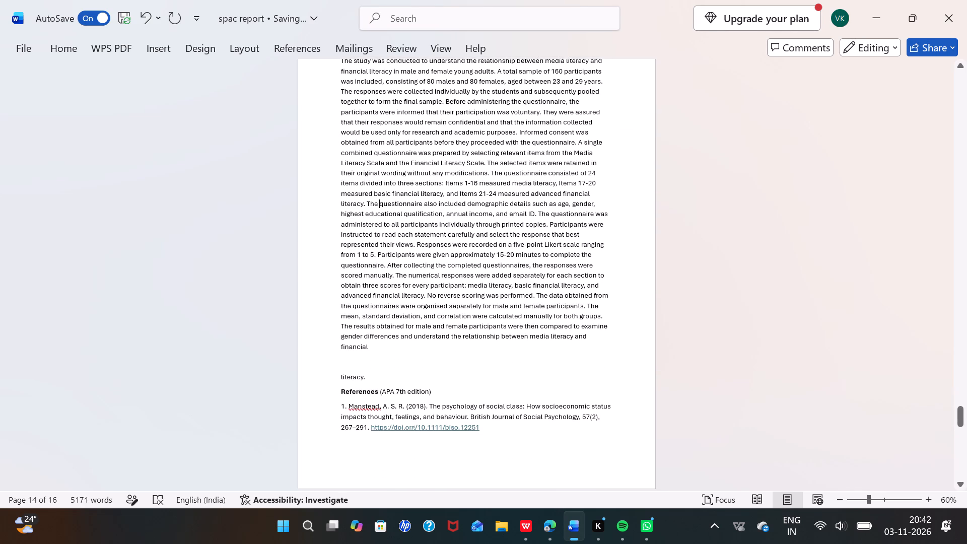
{"action": "left_click", "coordinate": [337, 376]}
{"action": "key", "text": "BackSpace"}
{"action": "key", "text": "BackSpace"}
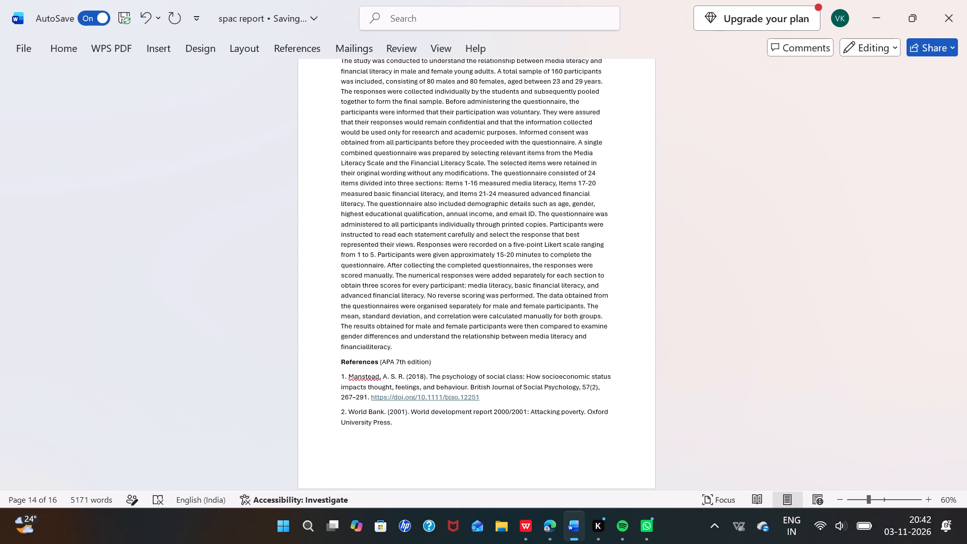
{"action": "key", "text": "space"}
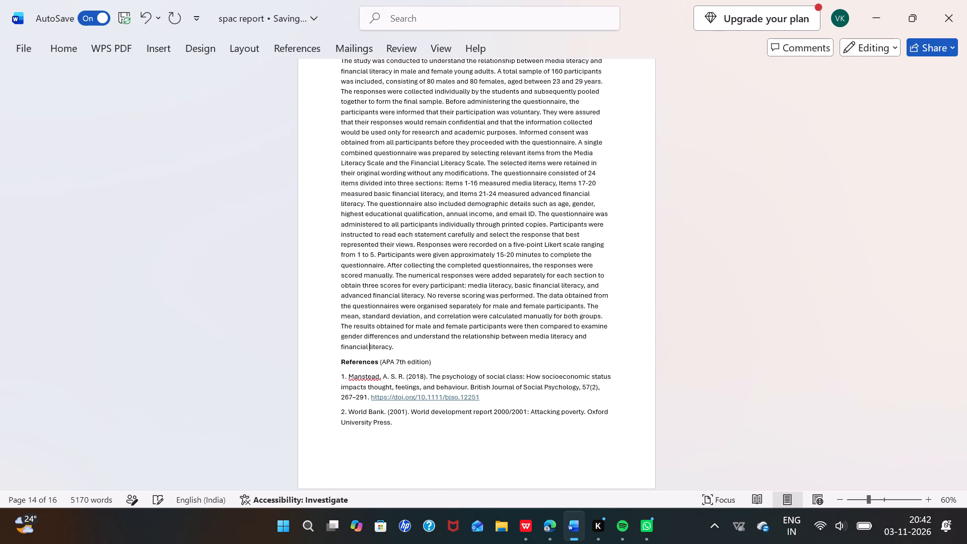
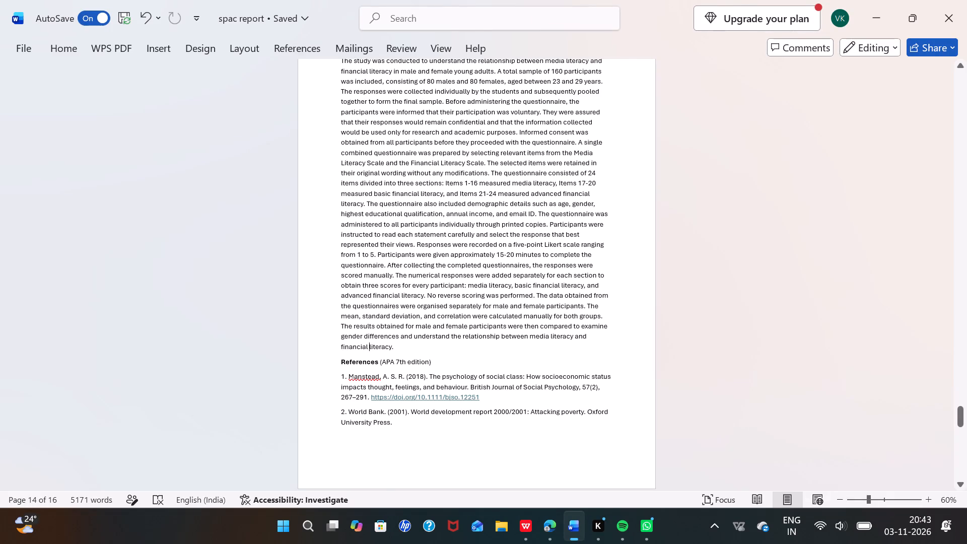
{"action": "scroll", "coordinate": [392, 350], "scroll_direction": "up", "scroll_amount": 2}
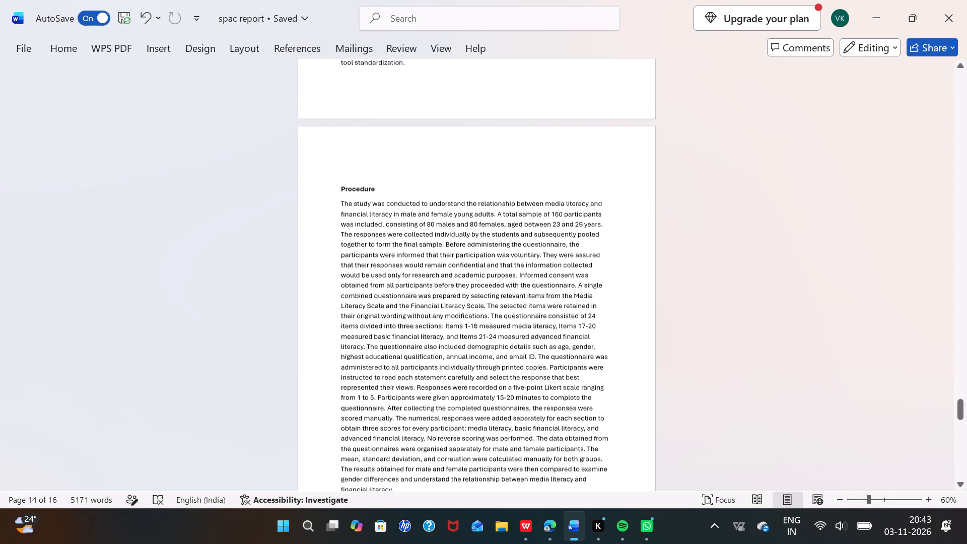
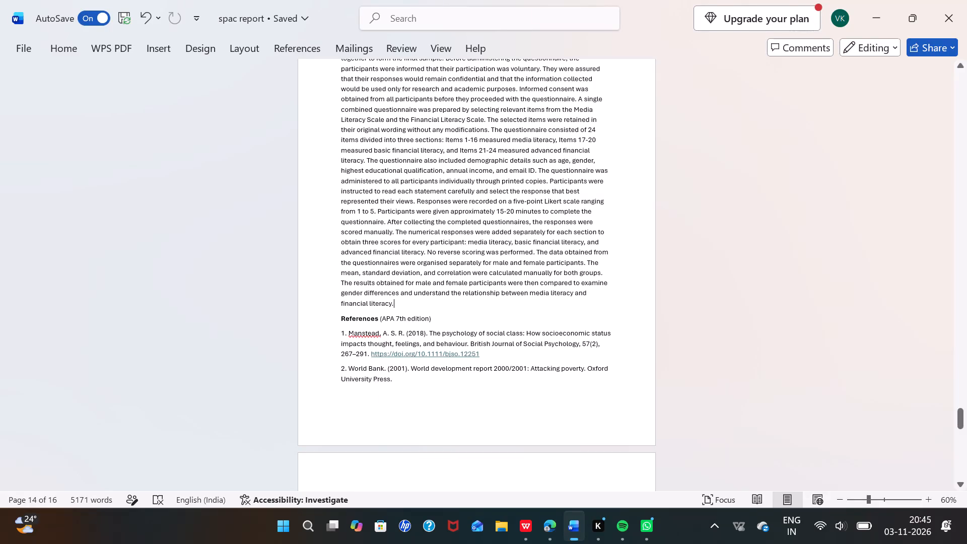
Paste the copied table content, starting with "TABLE 1 Sample Demographic Details", on new lines between the Procedure paragraph and References, and check it from its start.
{"action": "key", "text": "Return"}
{"action": "key", "text": "Return"}
{"action": "key", "text": "Return"}
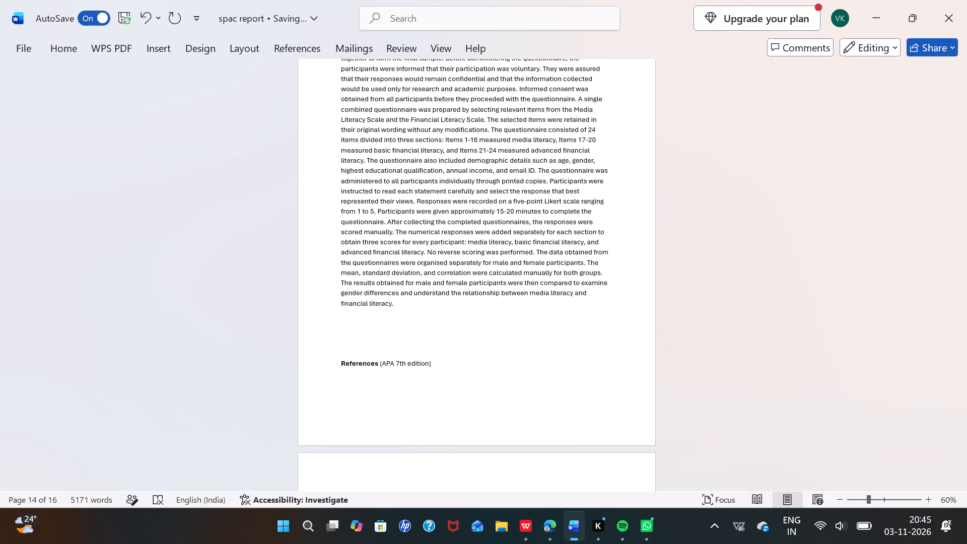
{"action": "key", "text": "ctrl+v"}
{"action": "scroll", "coordinate": [417, 301], "scroll_direction": "up", "scroll_amount": 4}
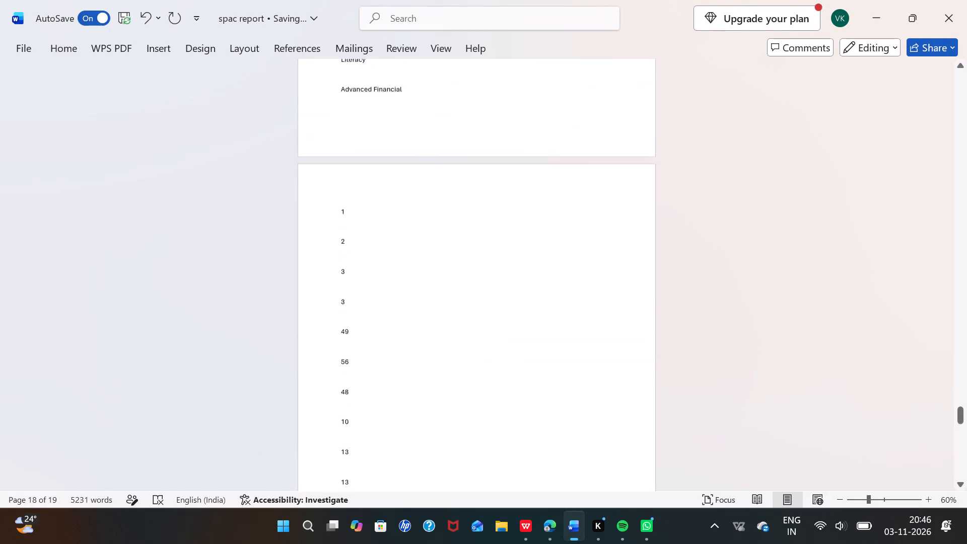
{"action": "scroll", "coordinate": [417, 301], "scroll_direction": "up", "scroll_amount": 7}
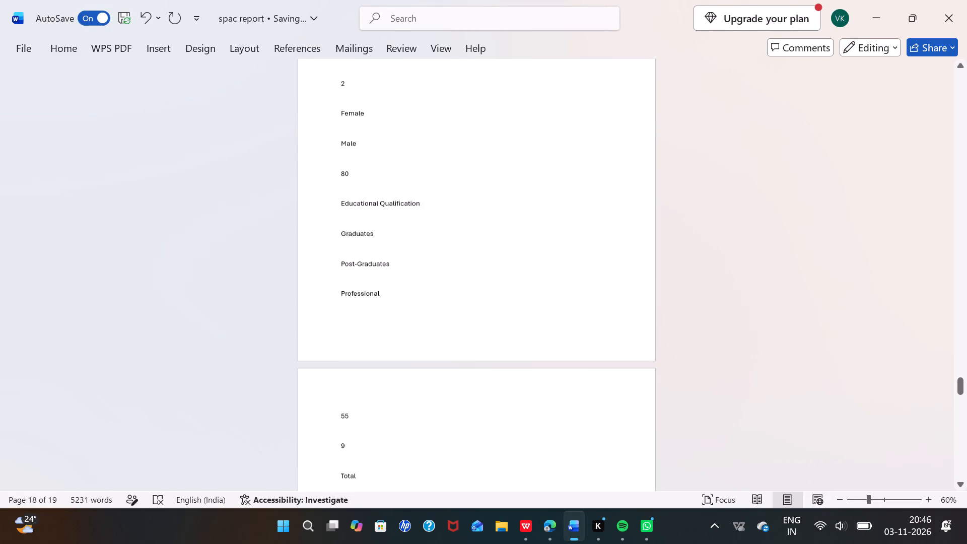
{"action": "scroll", "coordinate": [417, 301], "scroll_direction": "up", "scroll_amount": 5}
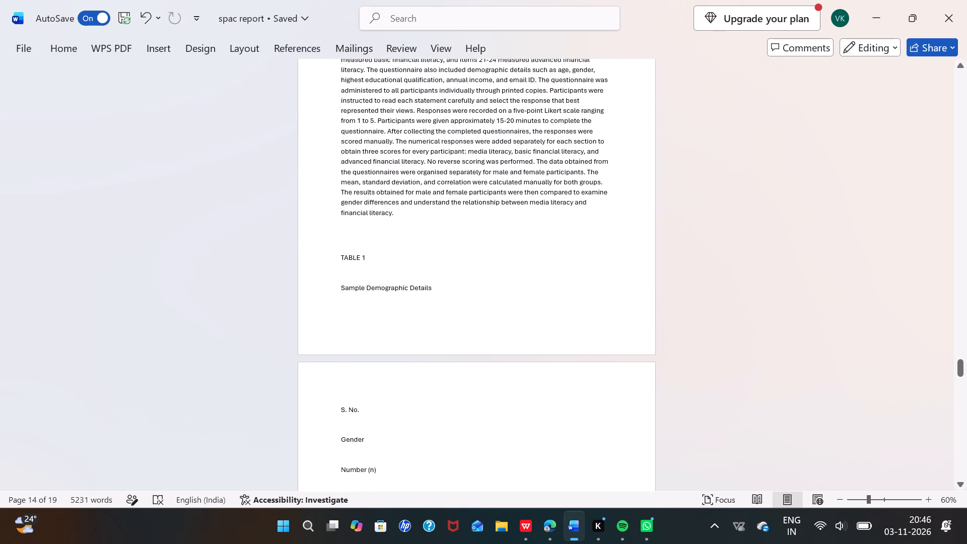
Remove the blank lines between the Procedure paragraph and the TABLE 1 heading, and make the heading bold.
{"action": "left_click", "coordinate": [332, 258]}
{"action": "key", "text": "BackSpace"}
{"action": "key", "text": "BackSpace"}
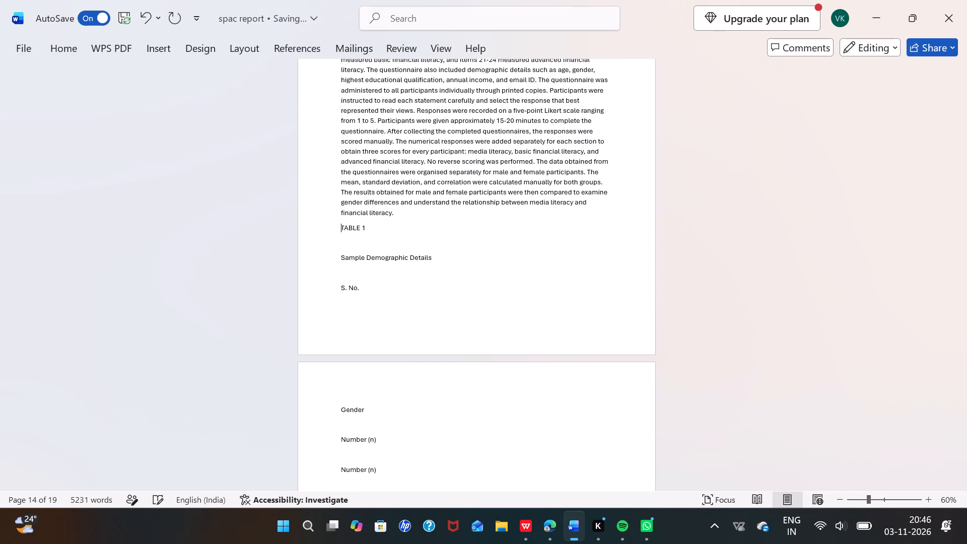
{"action": "left_click_drag", "start_coordinate": [364, 227], "coordinate": [339, 227]}
{"action": "left_click", "coordinate": [353, 204]}
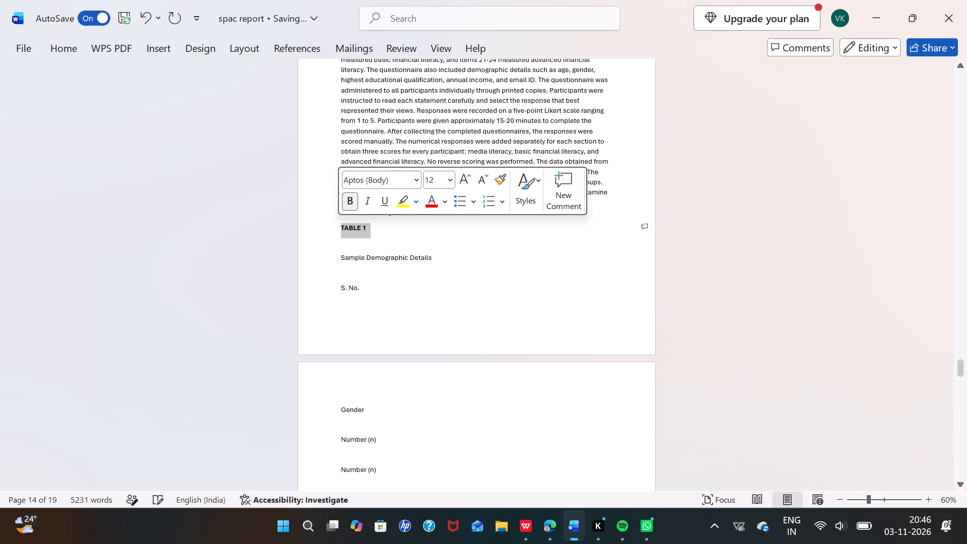
{"action": "left_click", "coordinate": [379, 247]}
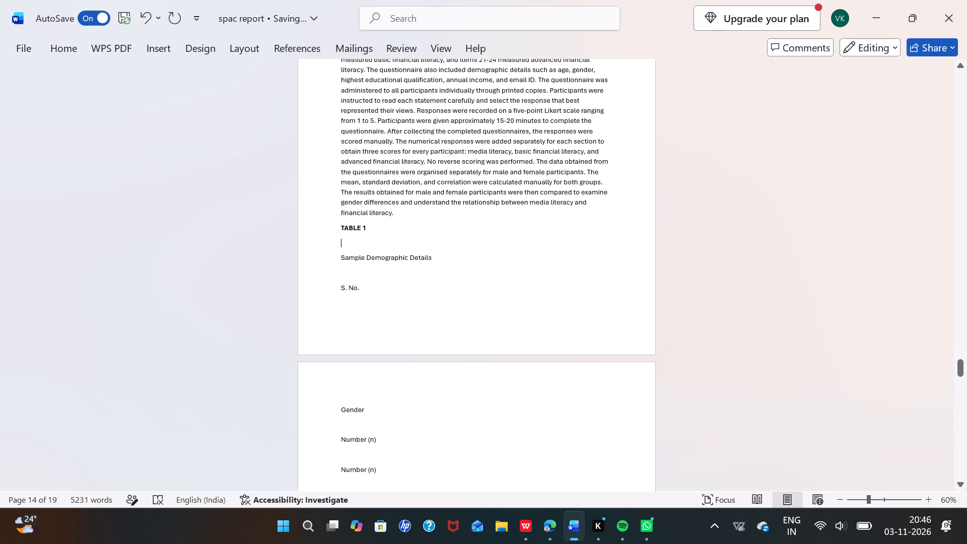
Remove the blank line above the Sample Demographic Details title and make the title bold.
{"action": "left_click", "coordinate": [339, 255]}
{"action": "key", "text": "BackSpace"}
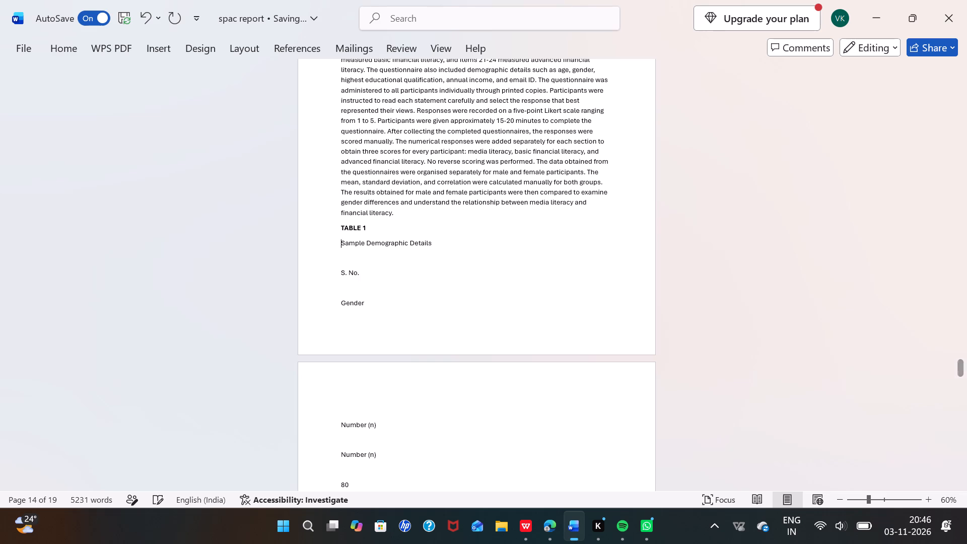
{"action": "left_click_drag", "start_coordinate": [444, 248], "coordinate": [365, 243]}
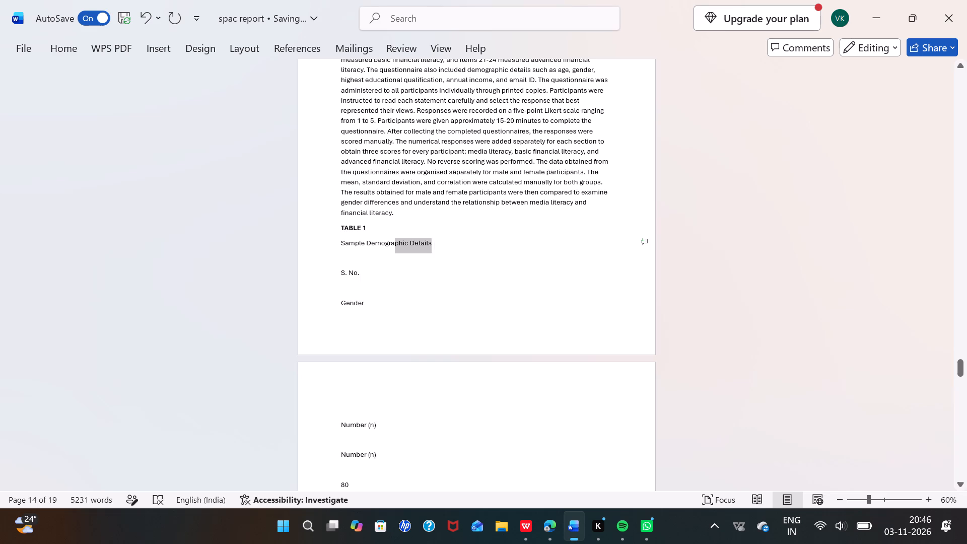
{"action": "left_click_drag", "start_coordinate": [365, 243], "coordinate": [343, 243]}
{"action": "left_click", "coordinate": [358, 215]}
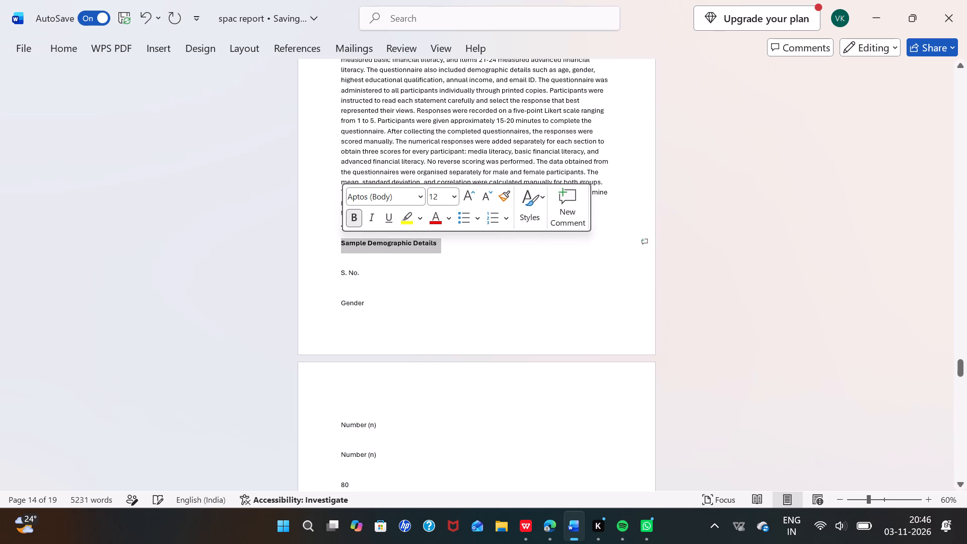
{"action": "left_click", "coordinate": [375, 271]}
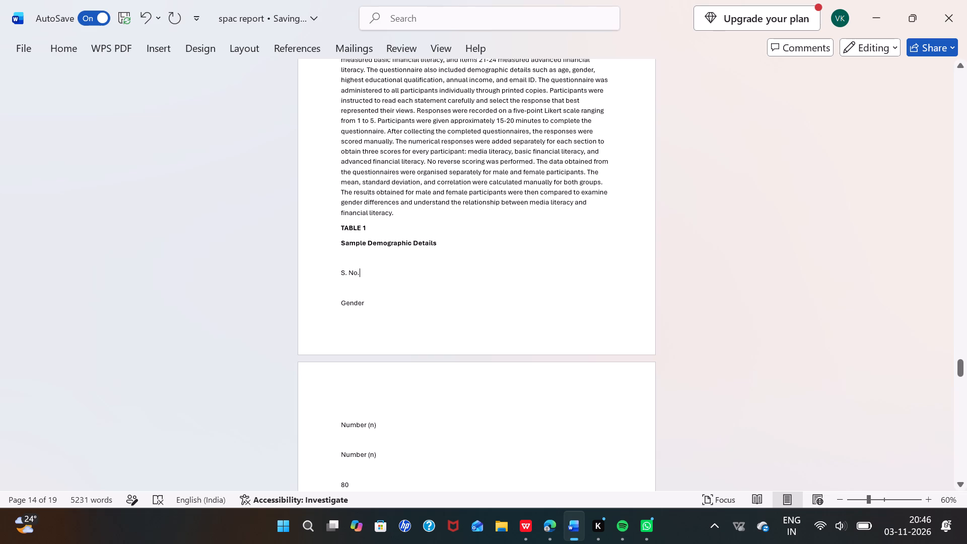
Delete the loose table text from Gender, below S. No., through the last number before the References heading.
{"action": "left_click_drag", "start_coordinate": [359, 277], "coordinate": [334, 303]}
{"action": "left_click", "coordinate": [334, 303]}
{"action": "scroll", "coordinate": [334, 303], "scroll_direction": "down", "scroll_amount": 4}
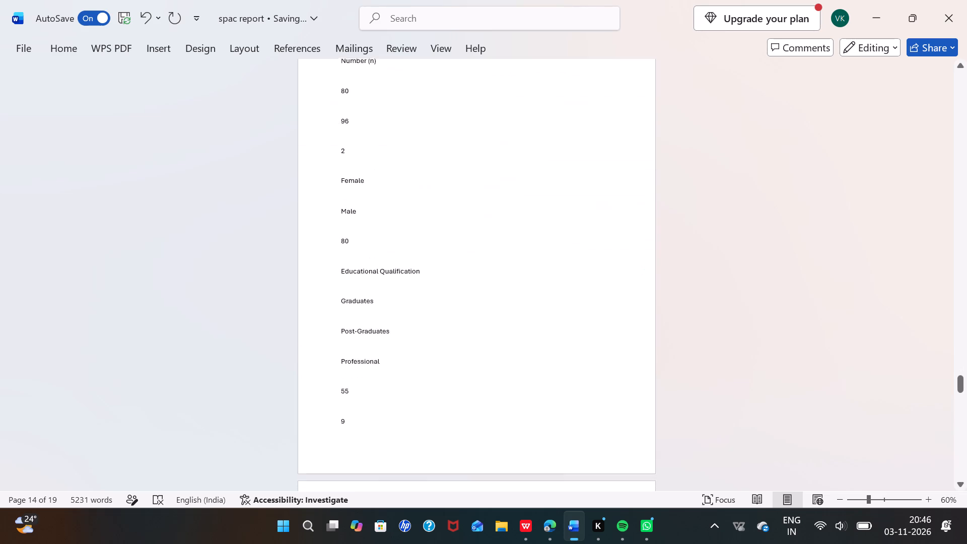
{"action": "scroll", "coordinate": [334, 303], "scroll_direction": "down", "scroll_amount": 4}
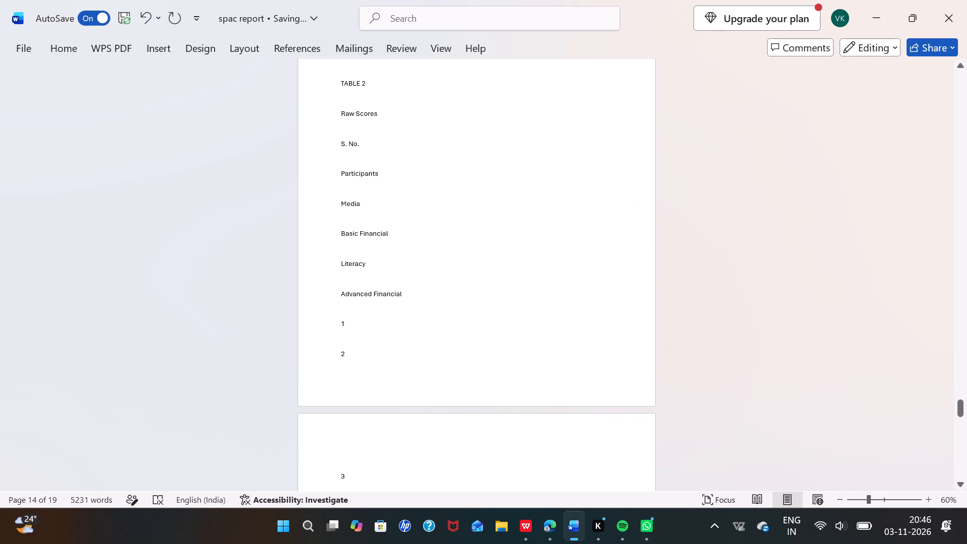
{"action": "scroll", "coordinate": [396, 380], "scroll_direction": "down", "scroll_amount": 6}
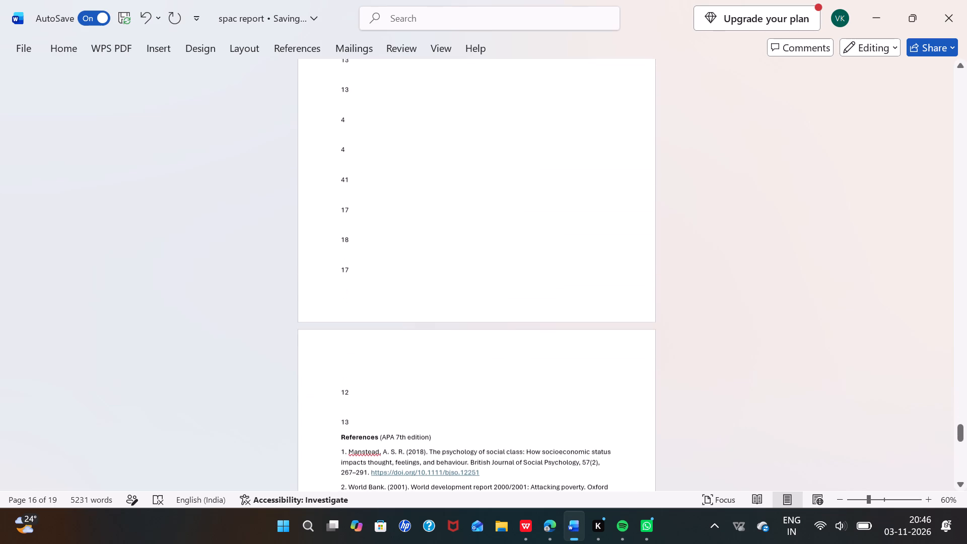
{"action": "left_click_drag", "start_coordinate": [351, 428], "coordinate": [338, 49]}
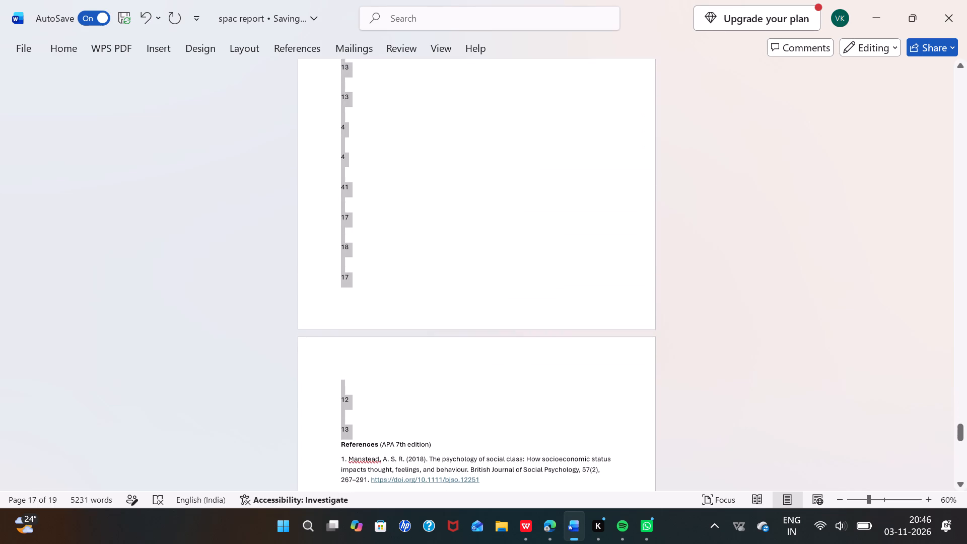
{"action": "left_click_drag", "start_coordinate": [338, 49], "coordinate": [346, 120]}
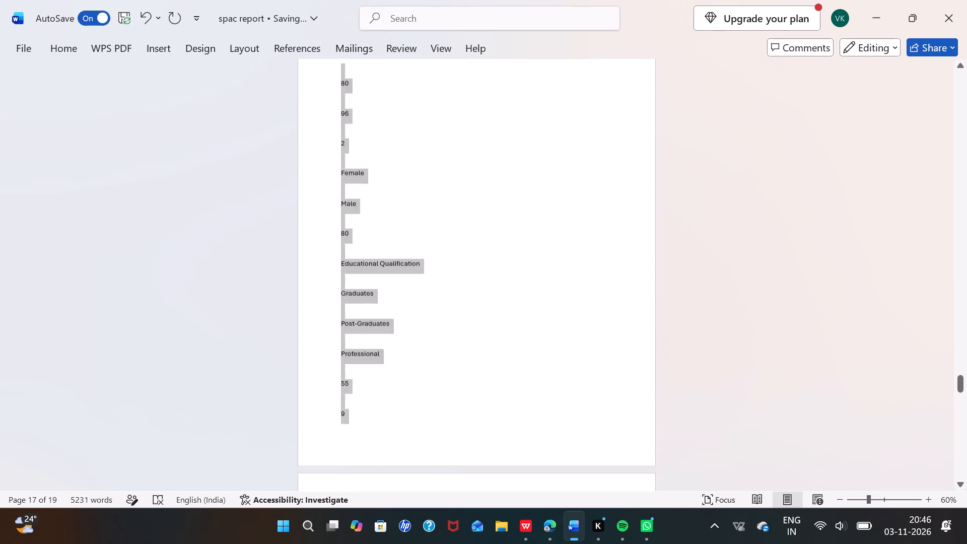
{"action": "left_click_drag", "start_coordinate": [346, 120], "coordinate": [342, 366]}
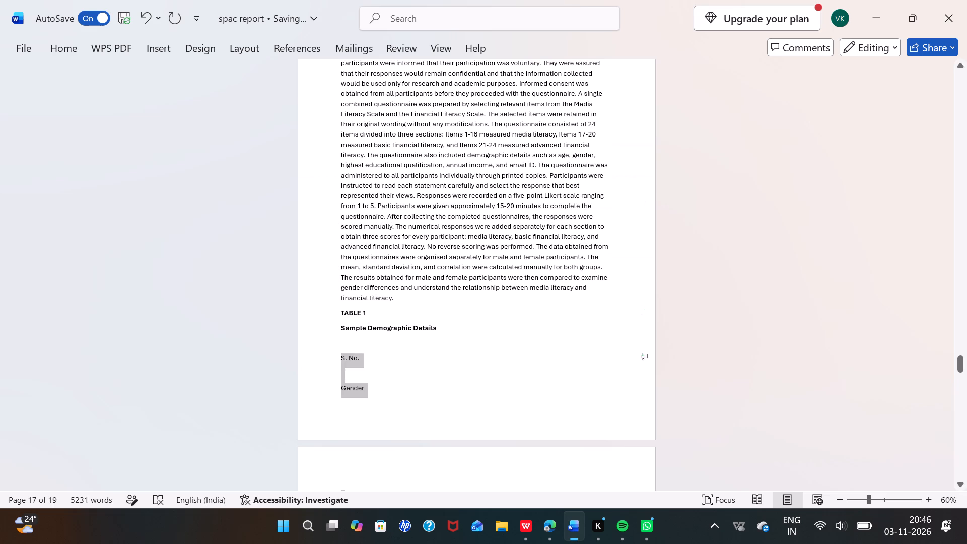
{"action": "left_click_drag", "start_coordinate": [342, 366], "coordinate": [350, 374]}
{"action": "key", "text": "BackSpace"}
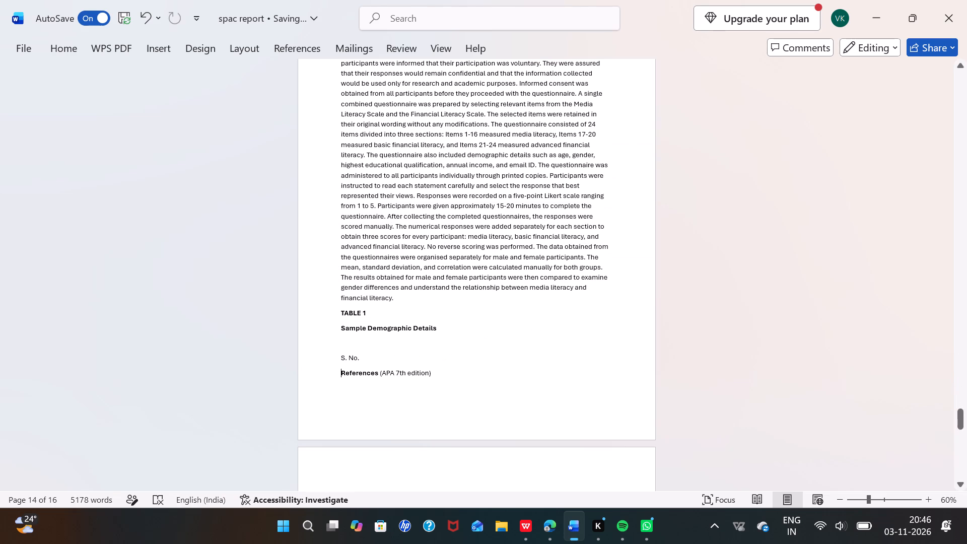
Remove the blank line above S. No. and add four blank lines between it and the References heading.
{"action": "left_click", "coordinate": [336, 360]}
{"action": "key", "text": "BackSpace"}
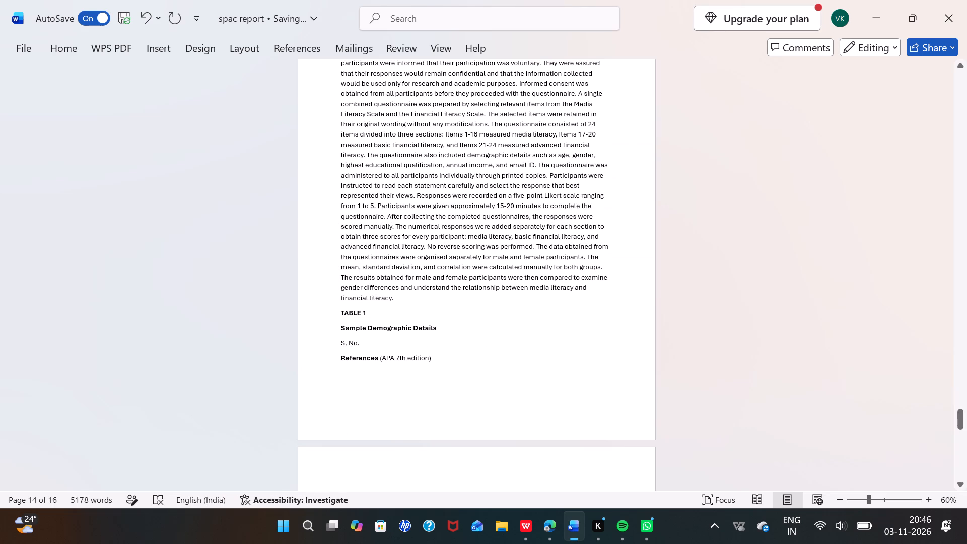
{"action": "left_click", "coordinate": [366, 342]}
{"action": "key", "text": "Return"}
{"action": "key", "text": "Return"}
{"action": "key", "text": "Return"}
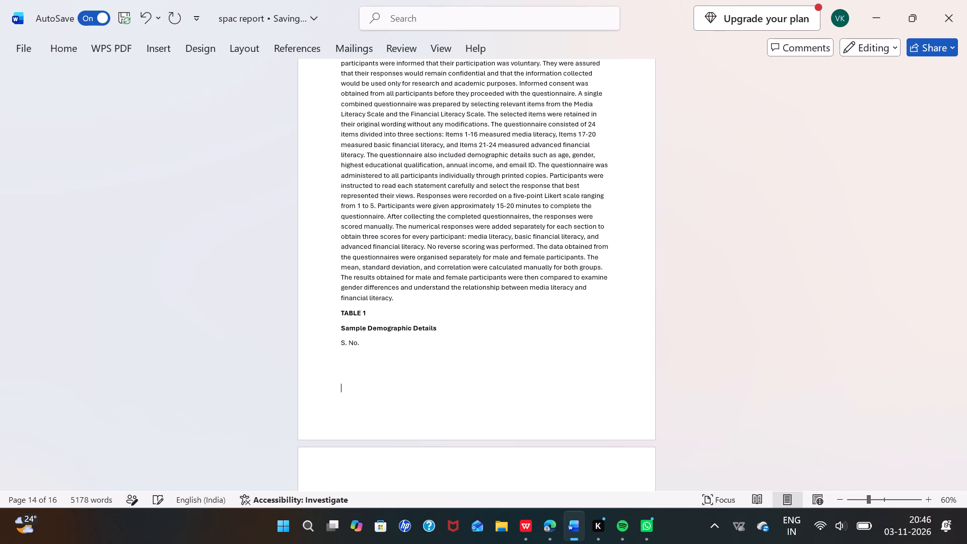
{"action": "key", "text": "Return"}
Move the TABLE 1 heading to the start of a new page by adding blank lines after the Procedure paragraph.
{"action": "left_click", "coordinate": [339, 291]}
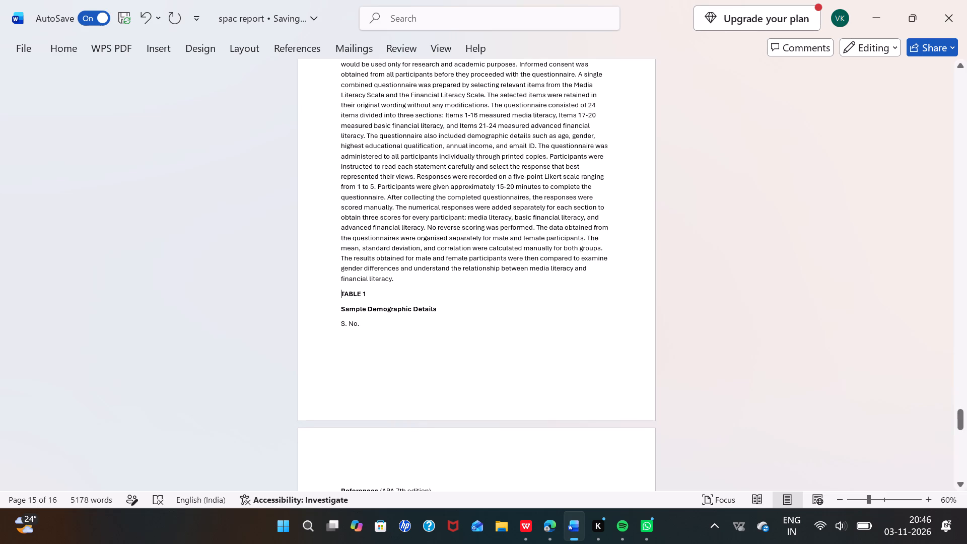
{"action": "key", "text": "BackSpace"}
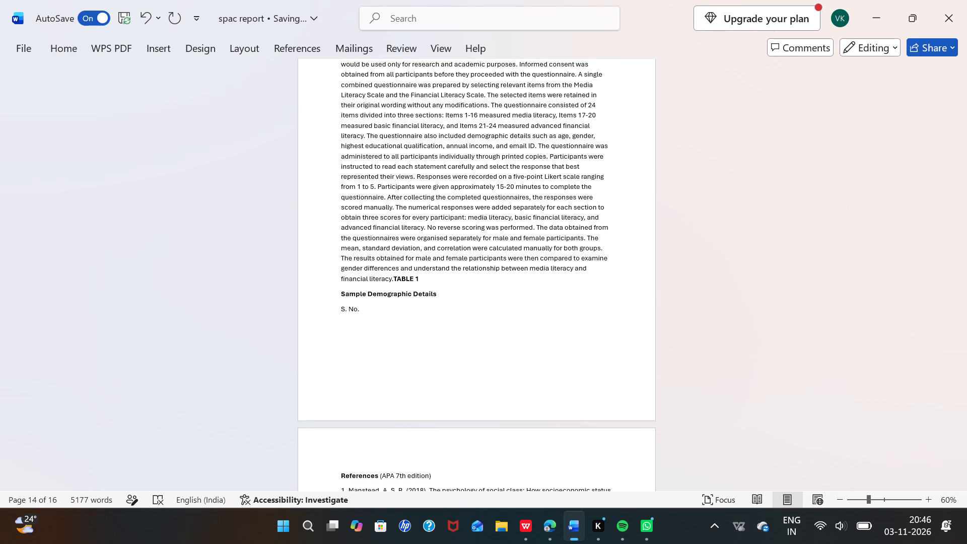
{"action": "key", "text": "space"}
{"action": "key", "text": "Return"}
{"action": "key", "text": "Return"}
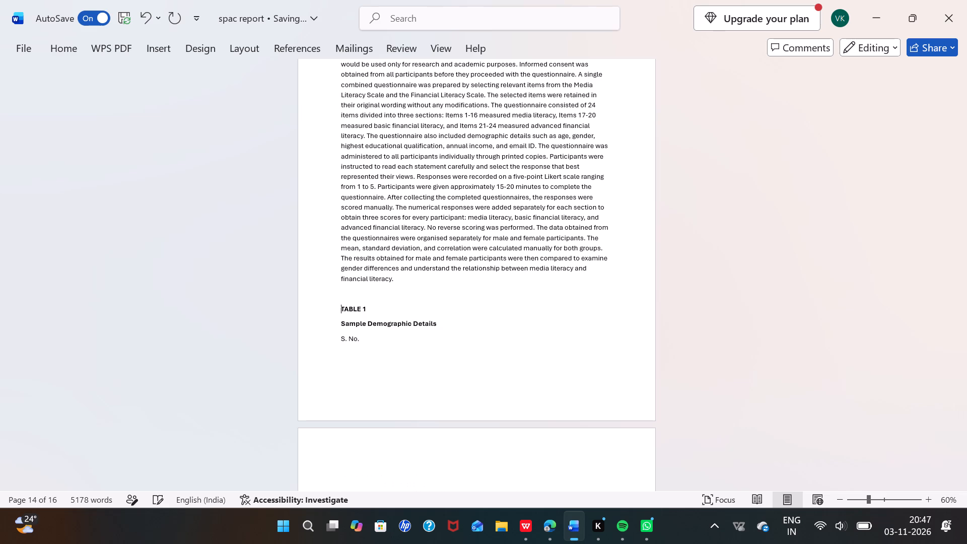
{"action": "key", "text": "Return"}
{"action": "key", "text": "Return"}
{"action": "key", "text": "Return"}
{"action": "key", "text": "Return"}
{"action": "key", "text": "Return"}
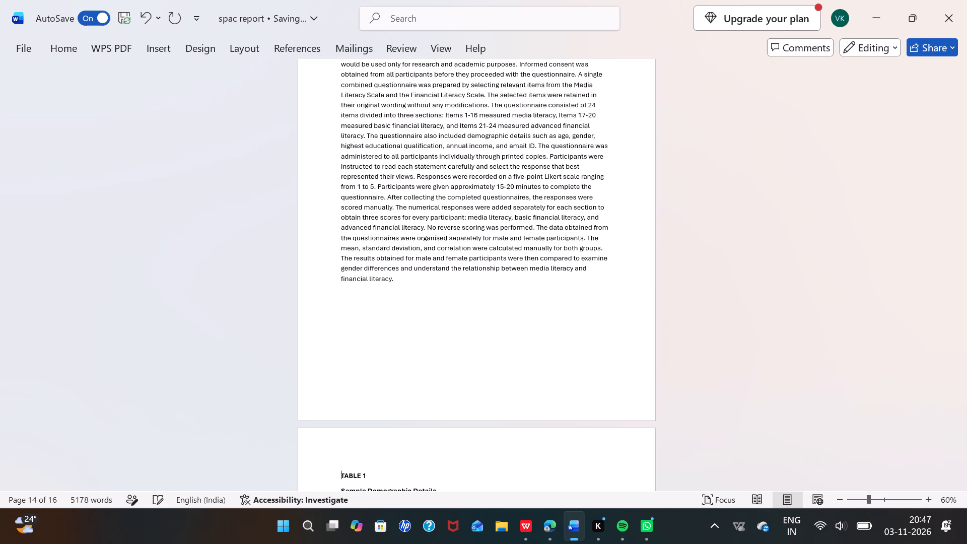
Add about twenty more blank lines below S. No. to make room for a table before the References heading.
{"action": "scroll", "coordinate": [392, 275], "scroll_direction": "down", "scroll_amount": 4}
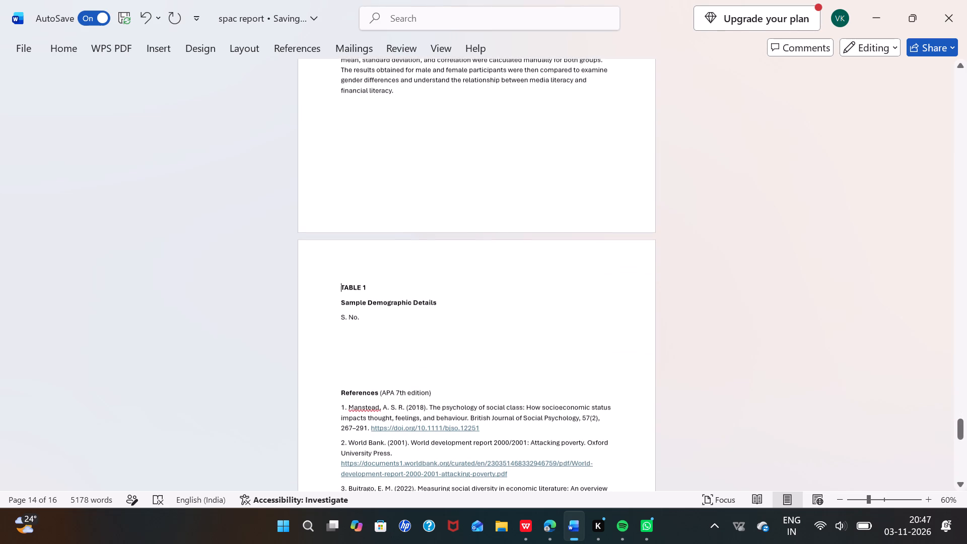
{"action": "left_click", "coordinate": [369, 322]}
{"action": "key", "text": "Return"}
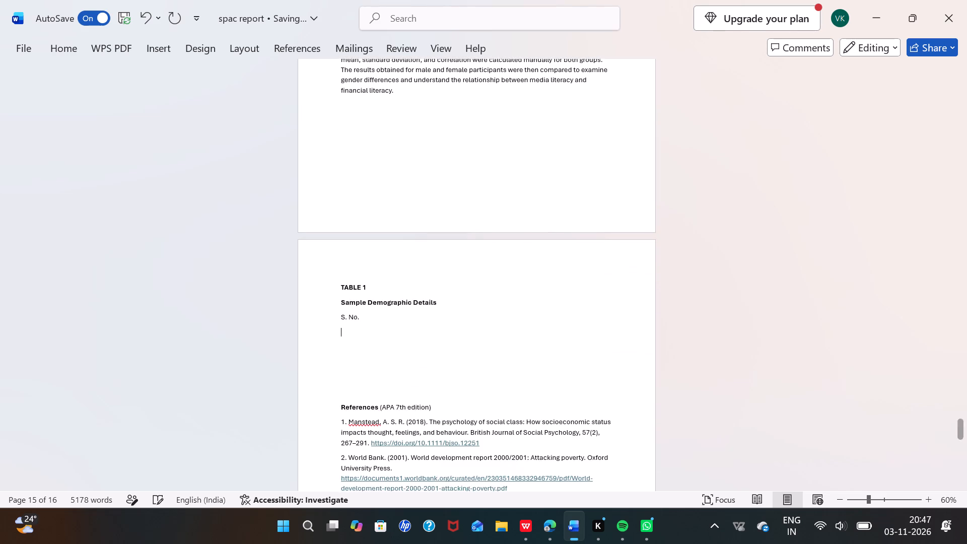
{"action": "key", "text": "Return"}
{"action": "key", "text": "Return"}
{"action": "key", "text": "Return"}
{"action": "key", "text": "Return"}
{"action": "key", "text": "Return"}
{"action": "key", "text": "Return"}
{"action": "key", "text": "Return"}
{"action": "key", "text": "Return"}
{"action": "key", "text": "Return"}
{"action": "key", "text": "Return"}
{"action": "key", "text": "Return"}
{"action": "key", "text": "Return"}
{"action": "key", "text": "Return"}
{"action": "key", "text": "Return"}
{"action": "key", "text": "Return"}
{"action": "key", "text": "Return"}
{"action": "key", "text": "Return"}
{"action": "key", "text": "Return"}
{"action": "key", "text": "Return"}
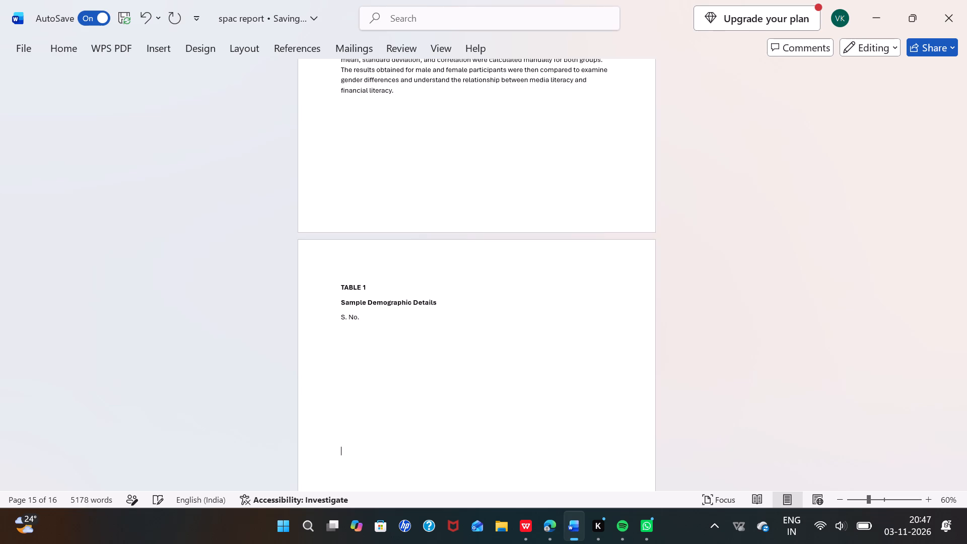
{"action": "scroll", "coordinate": [369, 322], "scroll_direction": "down", "scroll_amount": 1}
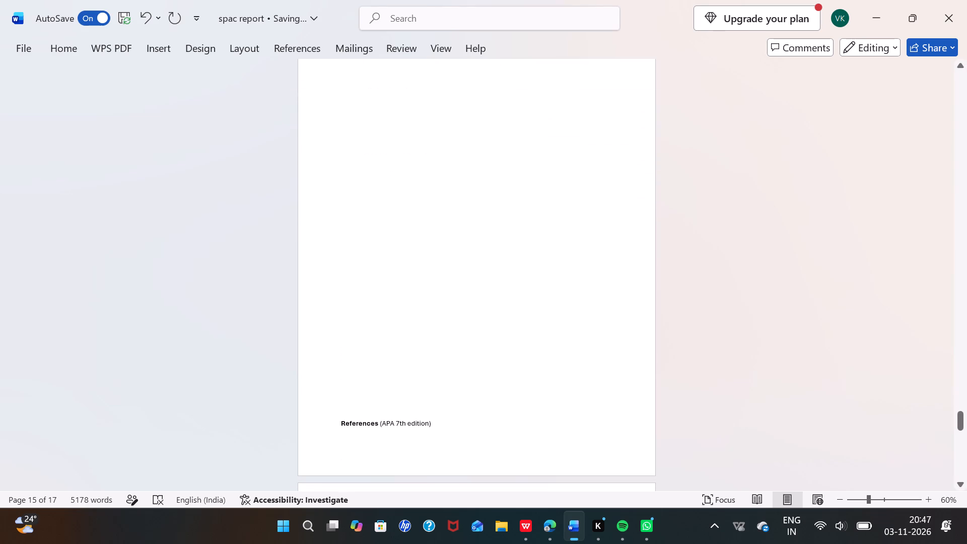
{"action": "key", "text": "Return"}
Insert a table with 5 columns and 5 rows in the blank space between S. No. and the References heading.
{"action": "scroll", "coordinate": [369, 322], "scroll_direction": "up", "scroll_amount": 3}
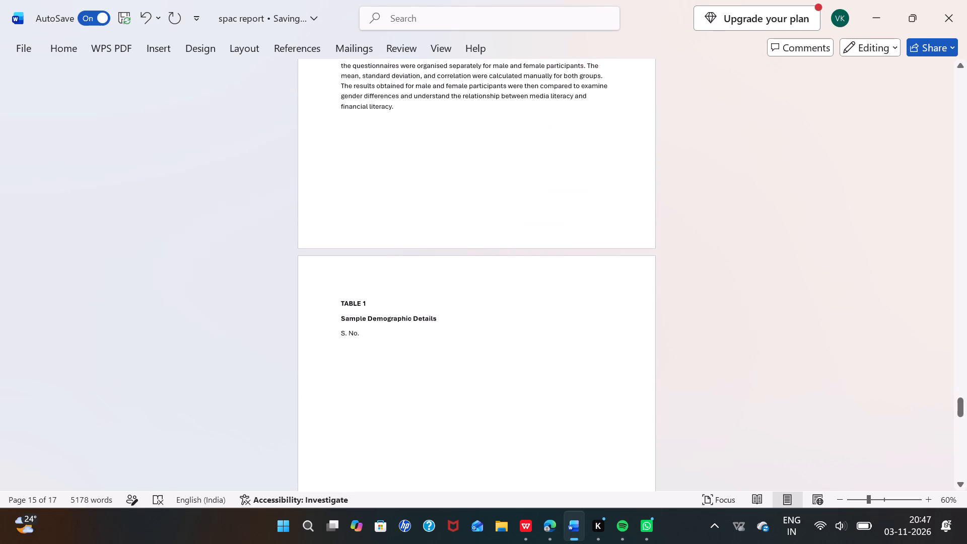
{"action": "left_click", "coordinate": [160, 41]}
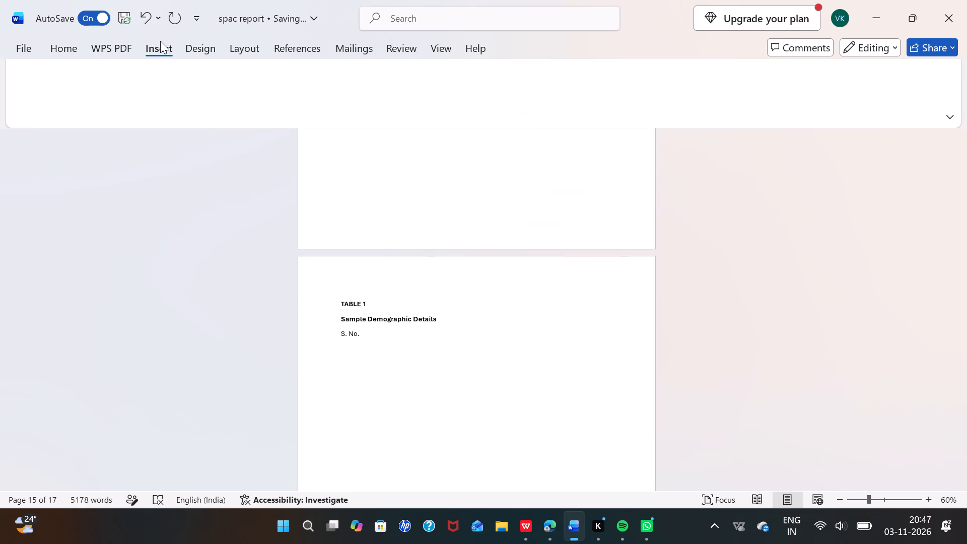
{"action": "left_click", "coordinate": [129, 72]}
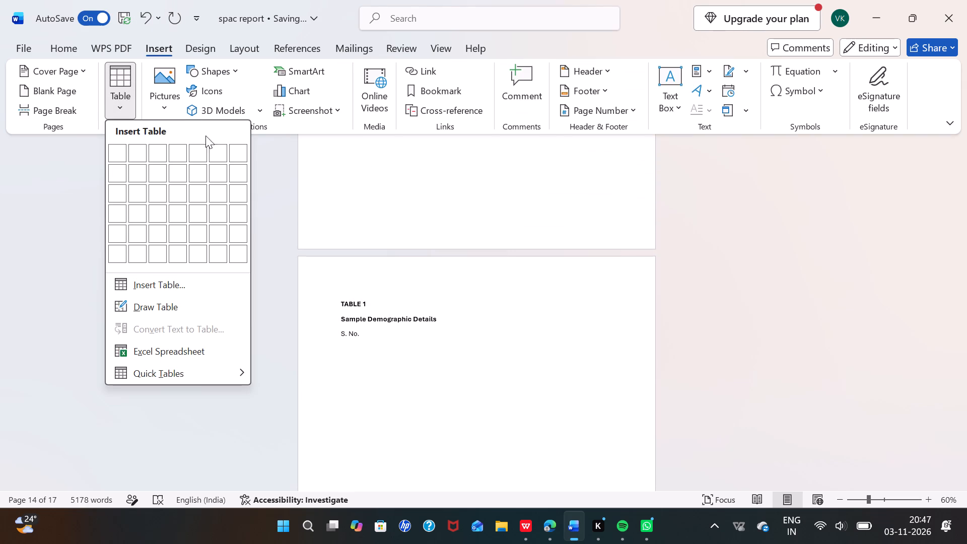
{"action": "left_click", "coordinate": [160, 288]}
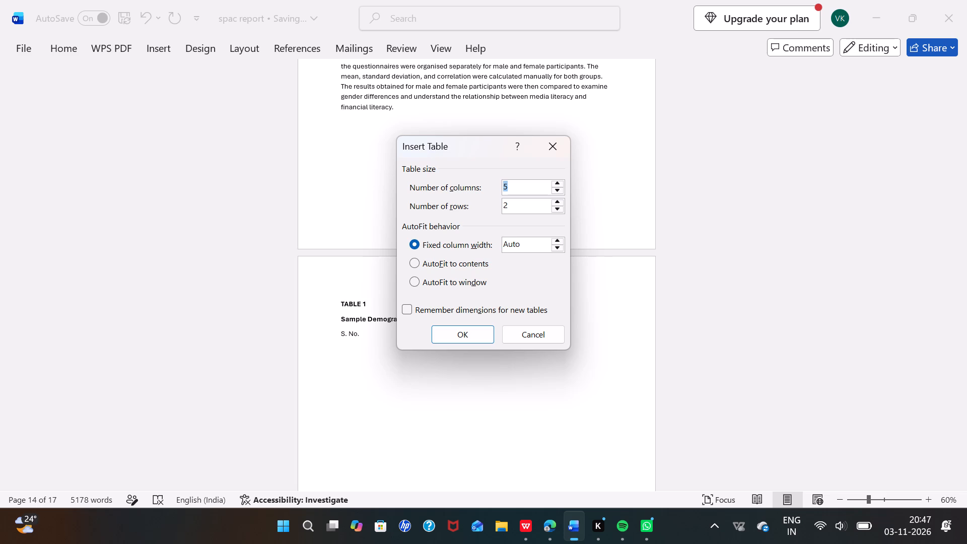
{"action": "left_click", "coordinate": [558, 201]}
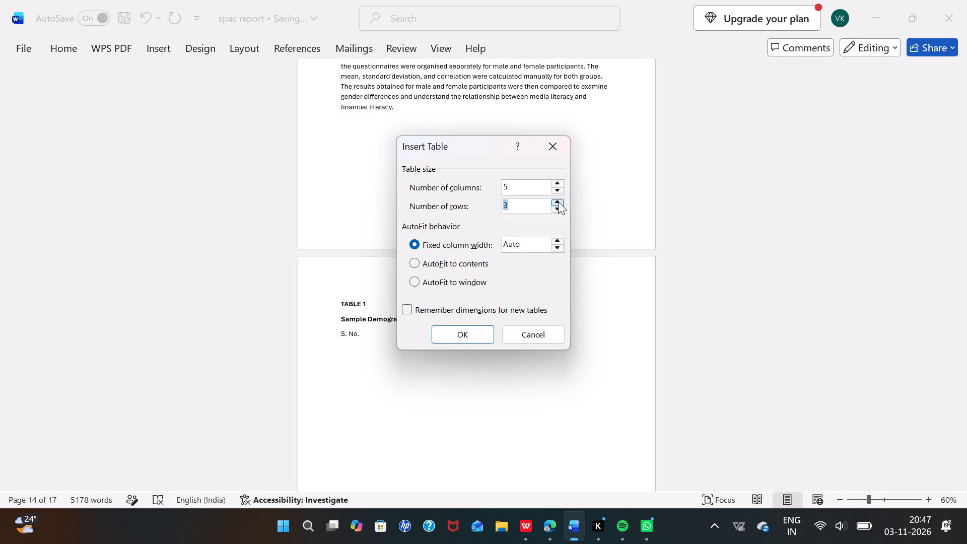
{"action": "left_click", "coordinate": [558, 201]}
{"action": "left_click", "coordinate": [558, 201]}
{"action": "left_click", "coordinate": [458, 329]}
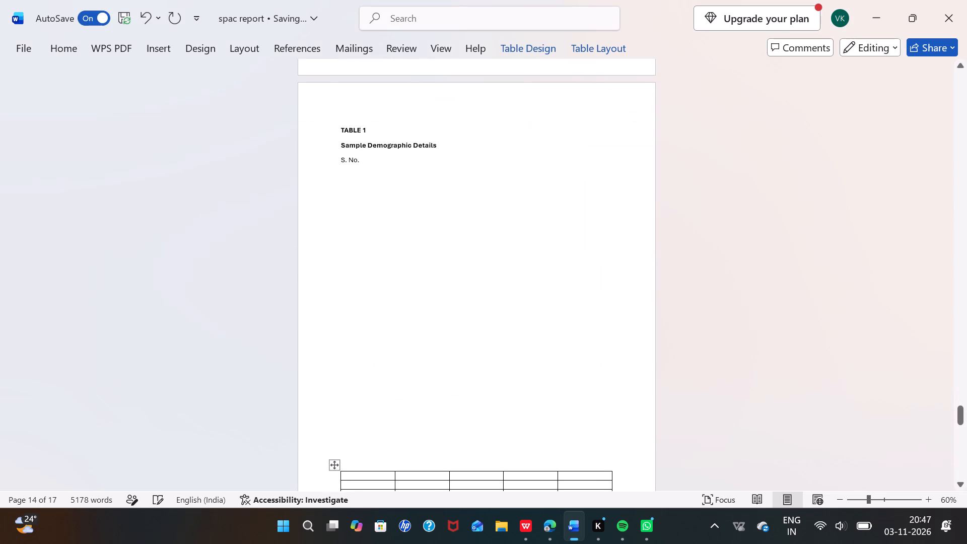
{"action": "scroll", "coordinate": [458, 329], "scroll_direction": "down", "scroll_amount": 3}
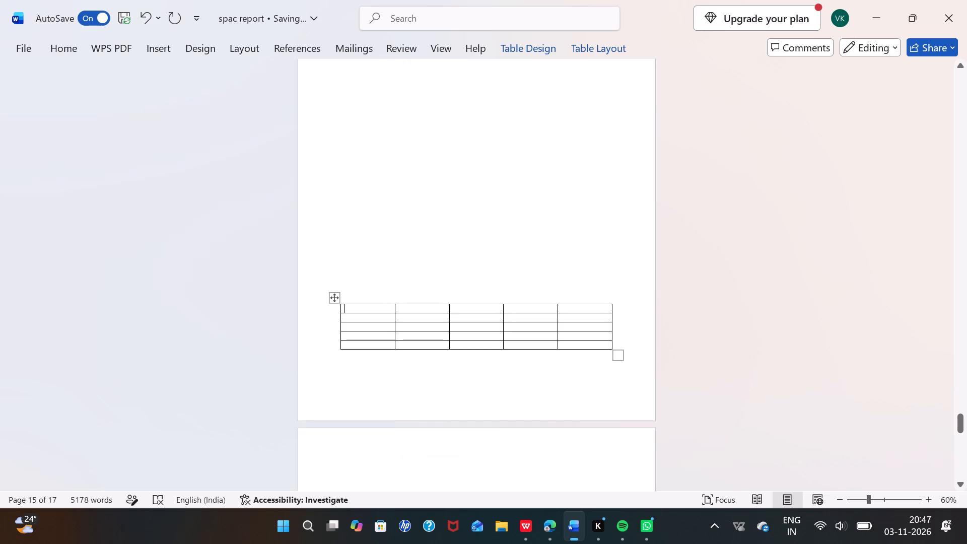
Move the empty table up to sit directly beneath the Sample Demographic Details heading, above the S. No. line.
{"action": "left_click_drag", "start_coordinate": [333, 293], "coordinate": [335, 117]}
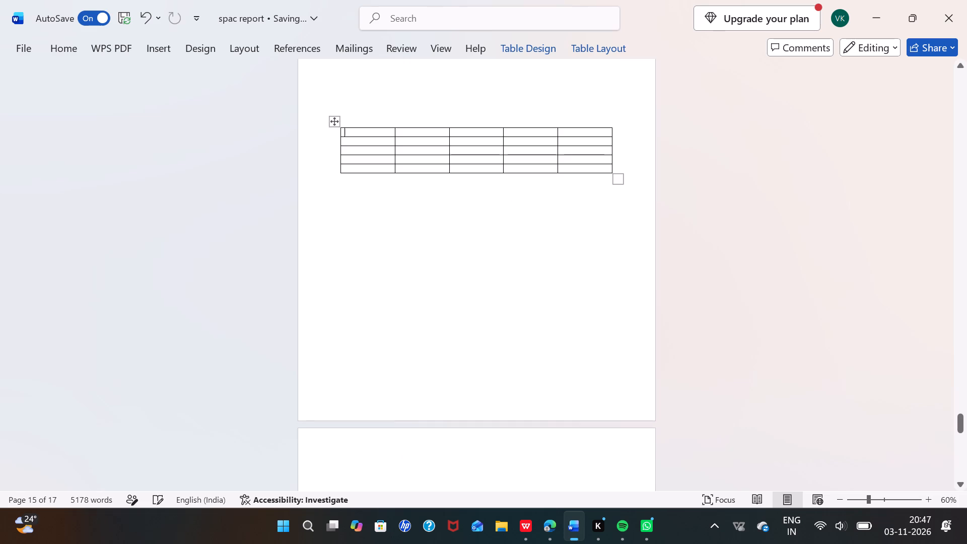
{"action": "scroll", "coordinate": [335, 117], "scroll_direction": "up", "scroll_amount": 3}
{"action": "left_click_drag", "start_coordinate": [334, 364], "coordinate": [326, 226]}
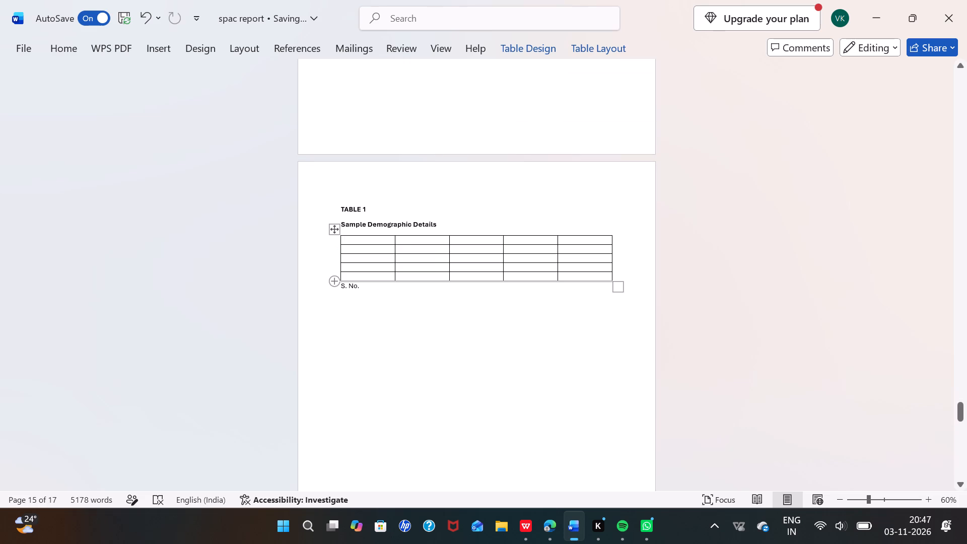
Copy the S. No. text below the table into the first cell of the table's header row.
{"action": "left_click", "coordinate": [365, 287]}
{"action": "left_click_drag", "start_coordinate": [365, 287], "coordinate": [340, 288]}
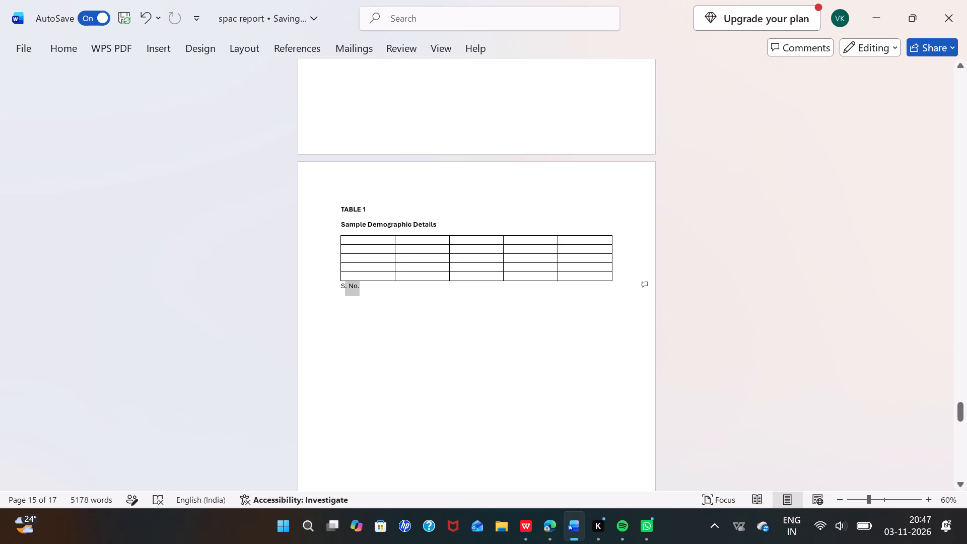
{"action": "left_click_drag", "start_coordinate": [340, 288], "coordinate": [337, 288]}
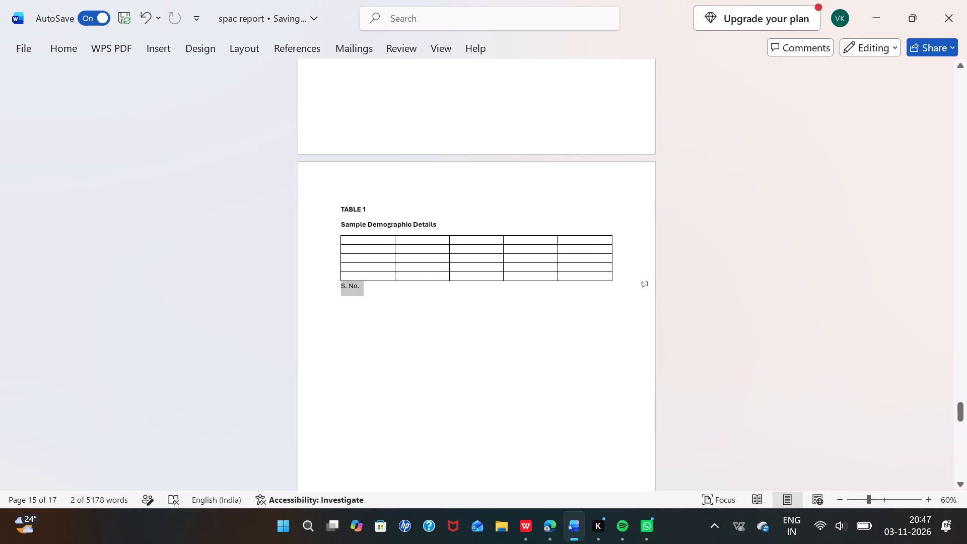
{"action": "key", "text": "ctrl+c"}
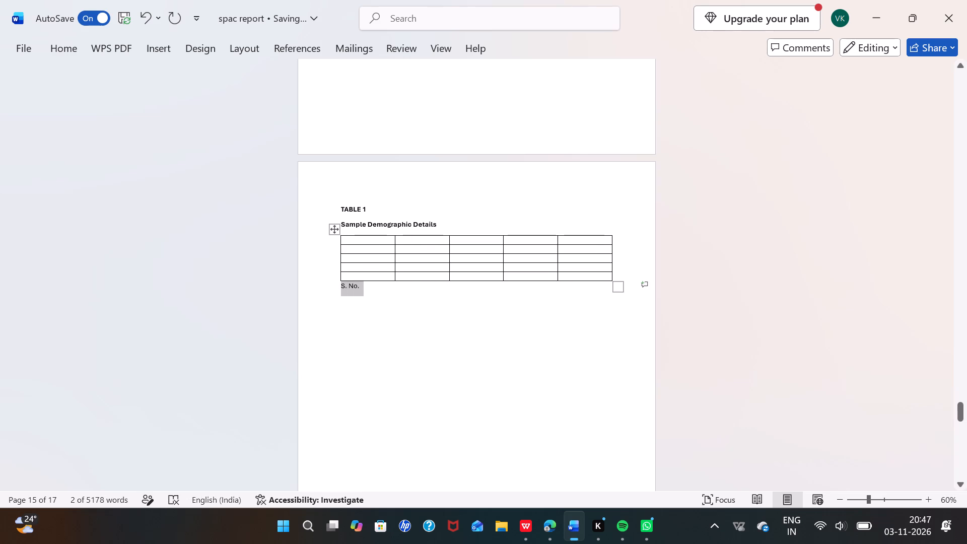
{"action": "left_click", "coordinate": [361, 241]}
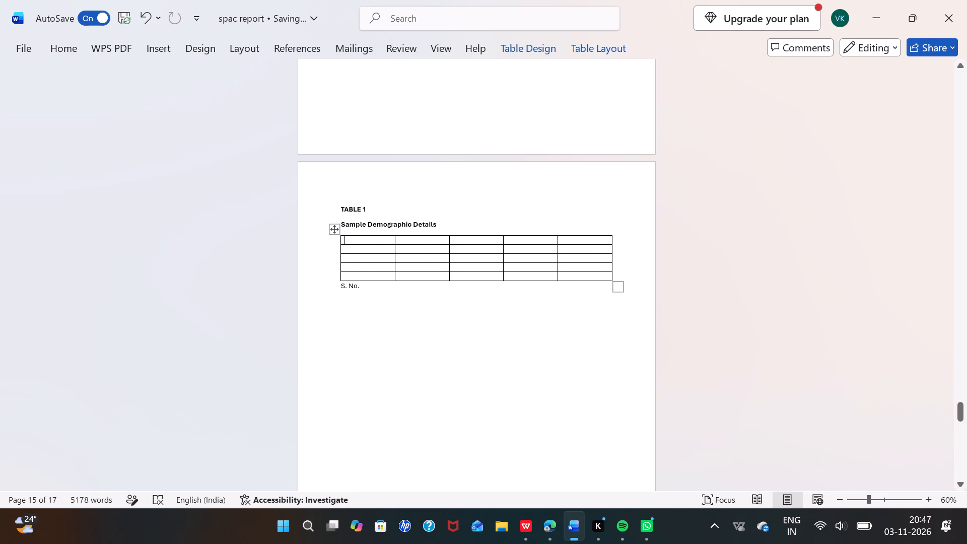
{"action": "key", "text": "ctrl+v"}
Delete the leftover S. No. text below the table.
{"action": "scroll", "coordinate": [361, 241], "scroll_direction": "up", "scroll_amount": 1}
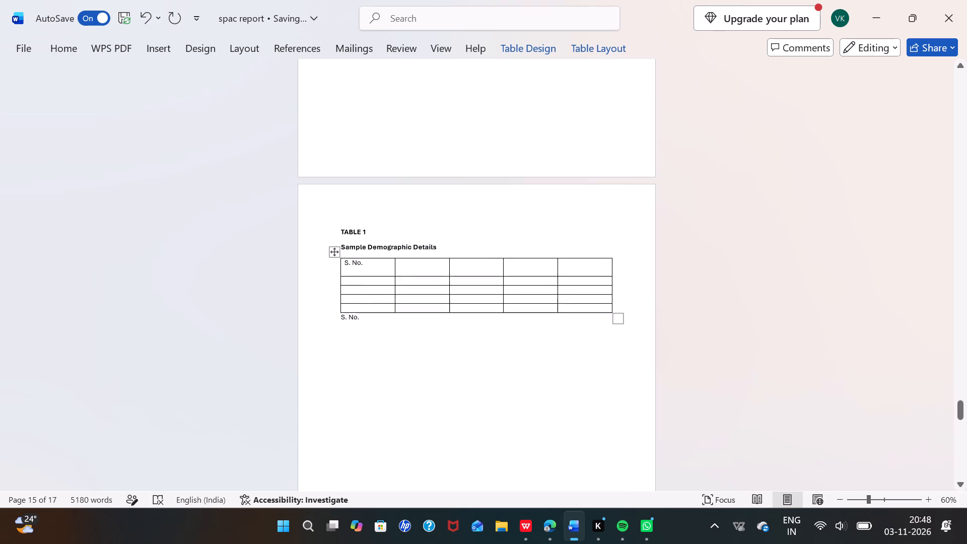
{"action": "scroll", "coordinate": [361, 241], "scroll_direction": "up", "scroll_amount": 1}
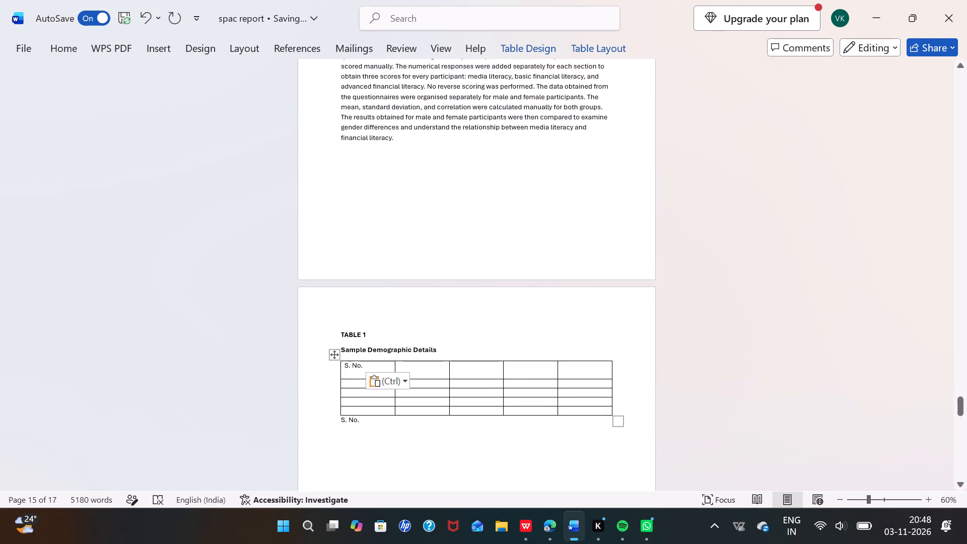
{"action": "left_click_drag", "start_coordinate": [367, 426], "coordinate": [327, 422]}
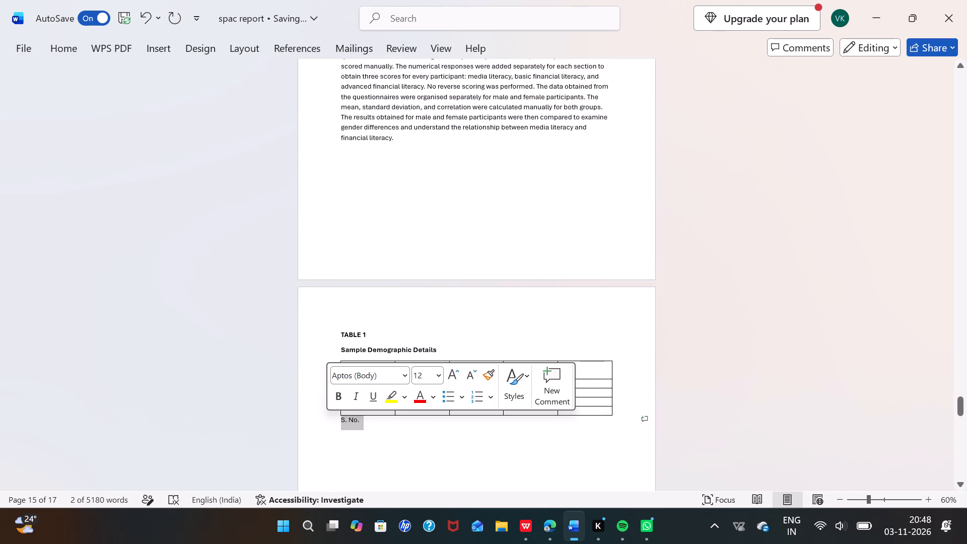
{"action": "key", "text": "BackSpace"}
{"action": "scroll", "coordinate": [327, 422], "scroll_direction": "up", "scroll_amount": 1, "text": "ctrl"}
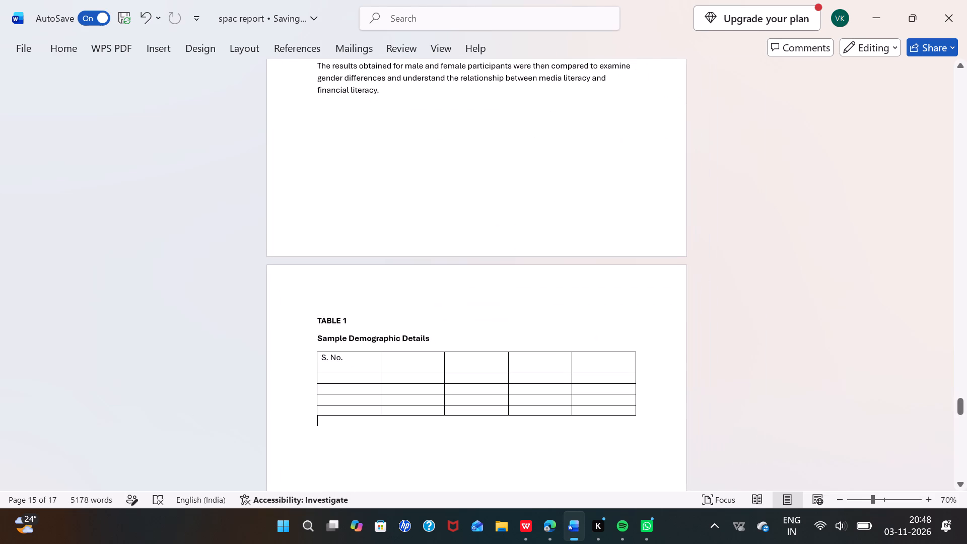
Enter the headers Gender and Number (n) in the second and third columns of the table's first row.
{"action": "left_click", "coordinate": [388, 371]}
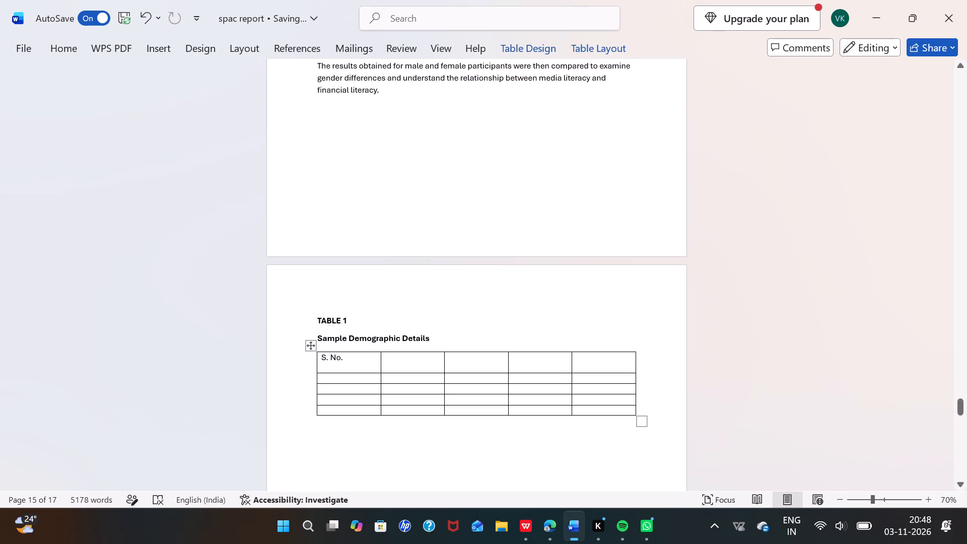
{"action": "key", "text": "g"}
{"action": "type", "text": "ender"}
{"action": "left_click", "coordinate": [458, 365]}
{"action": "key", "text": "n"}
{"action": "type", "text": "umber"}
{"action": "key", "text": "space"}
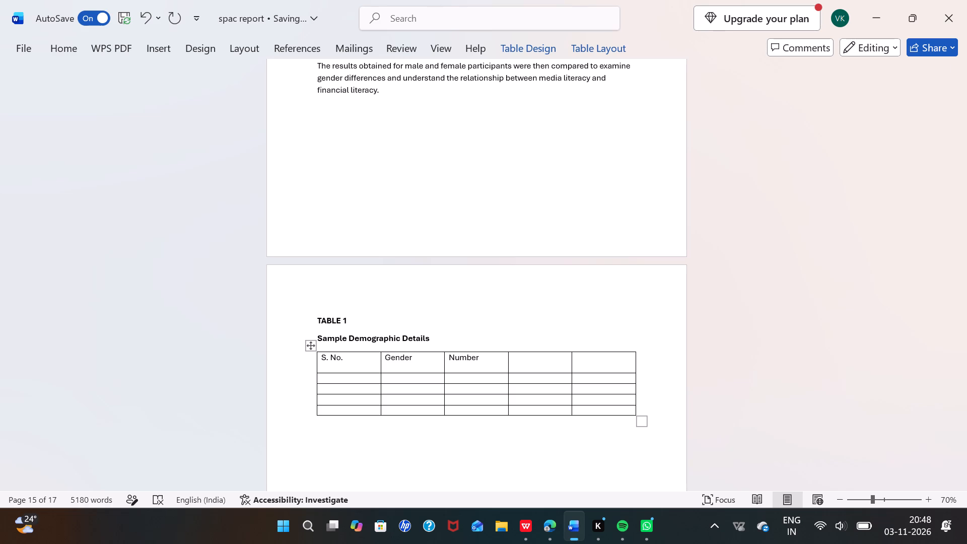
{"action": "key", "text": "shift+parenleft"}
{"action": "key", "text": "n"}
{"action": "key", "text": "shift+parenright"}
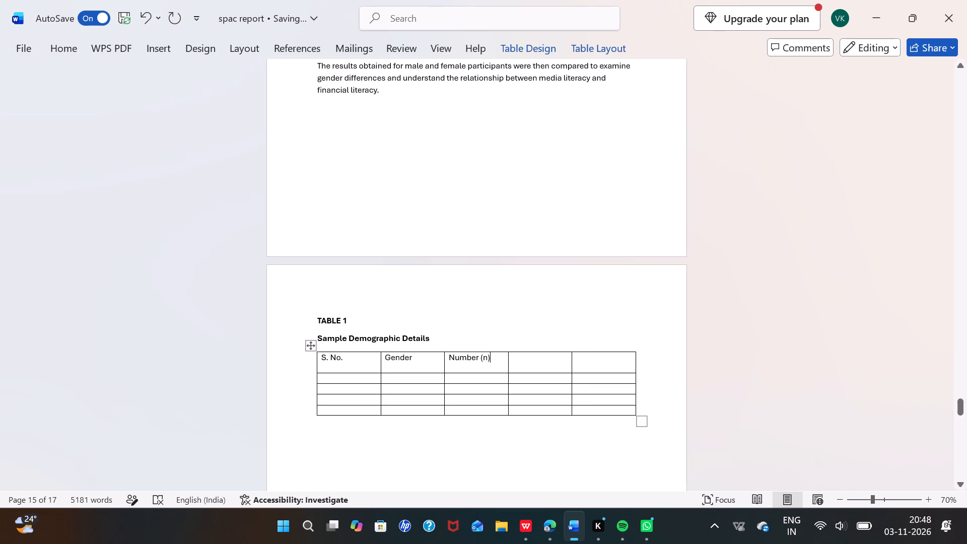
Enter the header Educational Qualification in the fourth column of the table's first row.
{"action": "left_click", "coordinate": [519, 355]}
{"action": "key", "text": "e"}
{"action": "type", "text": "duca"}
{"action": "type", "text": "tional"}
{"action": "key", "text": "space"}
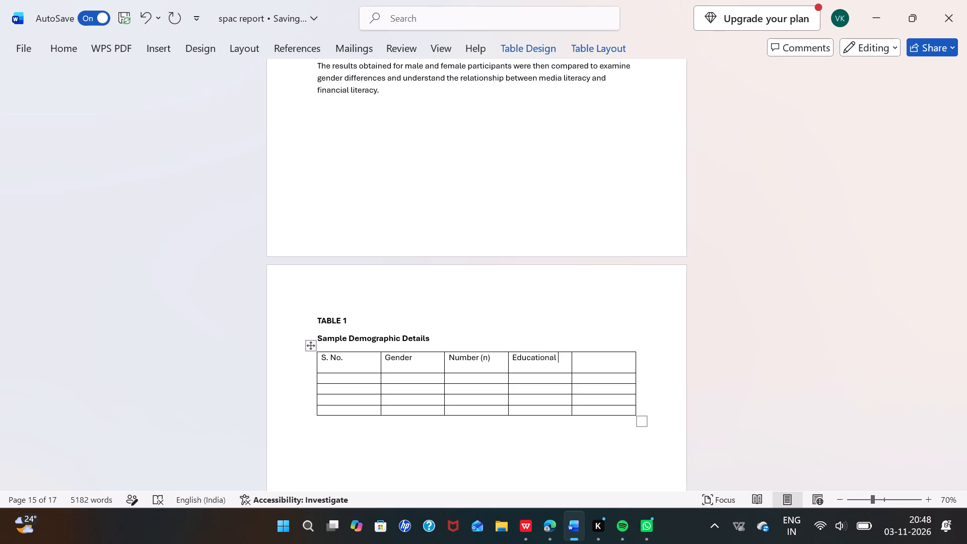
{"action": "key", "text": "q"}
{"action": "type", "text": "uali"}
{"action": "type", "text": "fication"}
Enter the header Number (n) in the fifth column of the table's first row.
{"action": "left_click", "coordinate": [584, 361]}
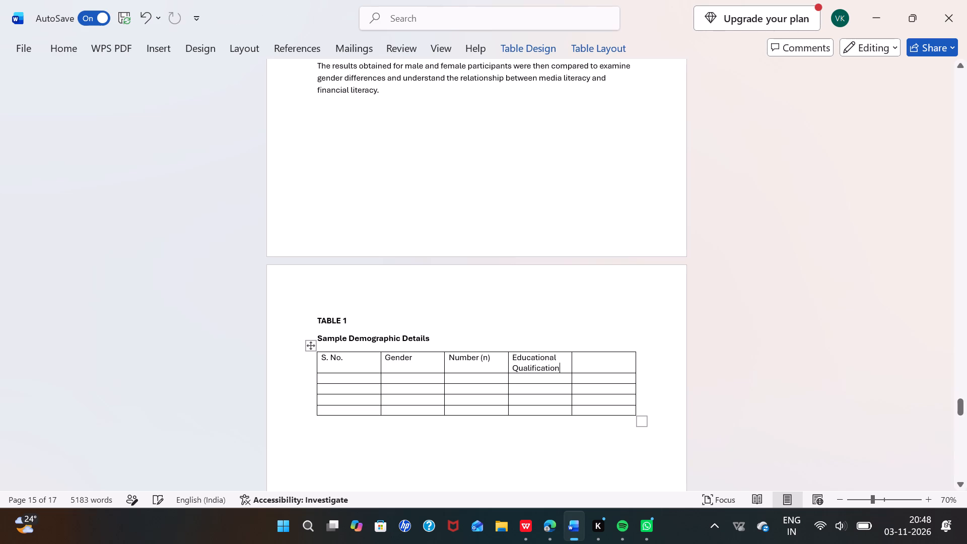
{"action": "type", "text": "NU"}
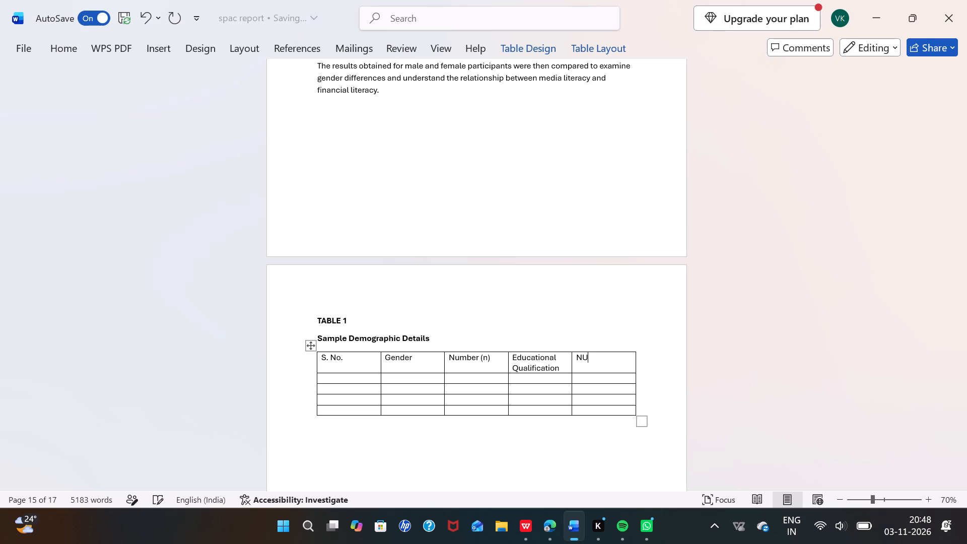
{"action": "key", "text": "BackSpace"}
{"action": "type", "text": "umber"}
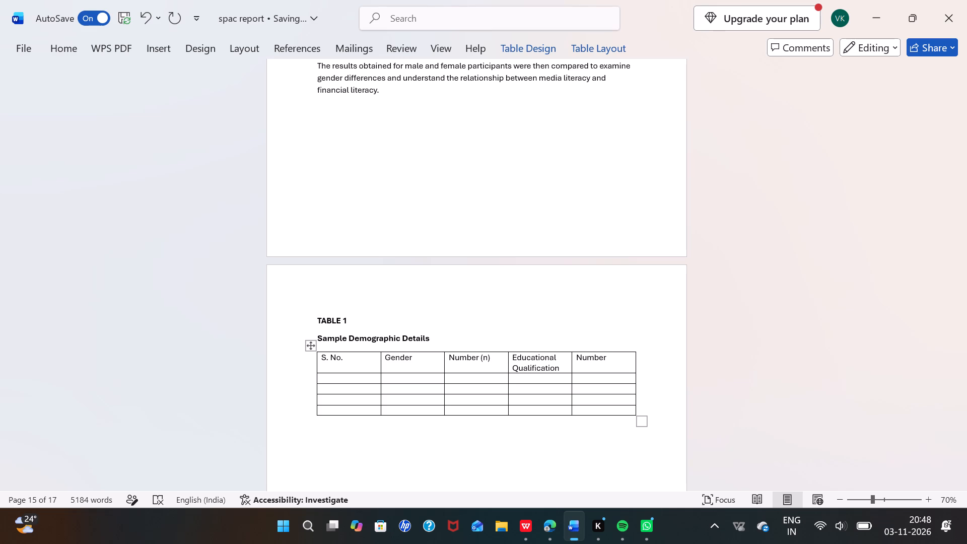
{"action": "key", "text": "space"}
{"action": "key", "text": "shift+parenleft"}
{"action": "key", "text": "shift+n"}
{"action": "key", "text": "BackSpace"}
{"action": "key", "text": "n"}
{"action": "key", "text": "0"}
{"action": "key", "text": "BackSpace"}
{"action": "key", "text": "shift+parenright"}
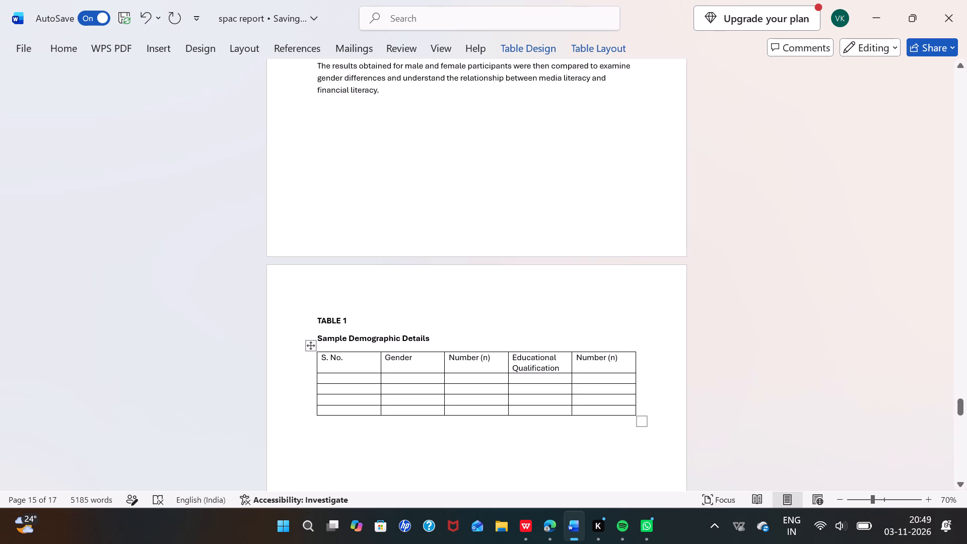
Fill the table's first row below the headers with 1., Female, 80, Graduates and 96.
{"action": "left_click", "coordinate": [331, 381]}
{"action": "key", "text": "1"}
{"action": "key", "text": "period"}
{"action": "left_click", "coordinate": [396, 377]}
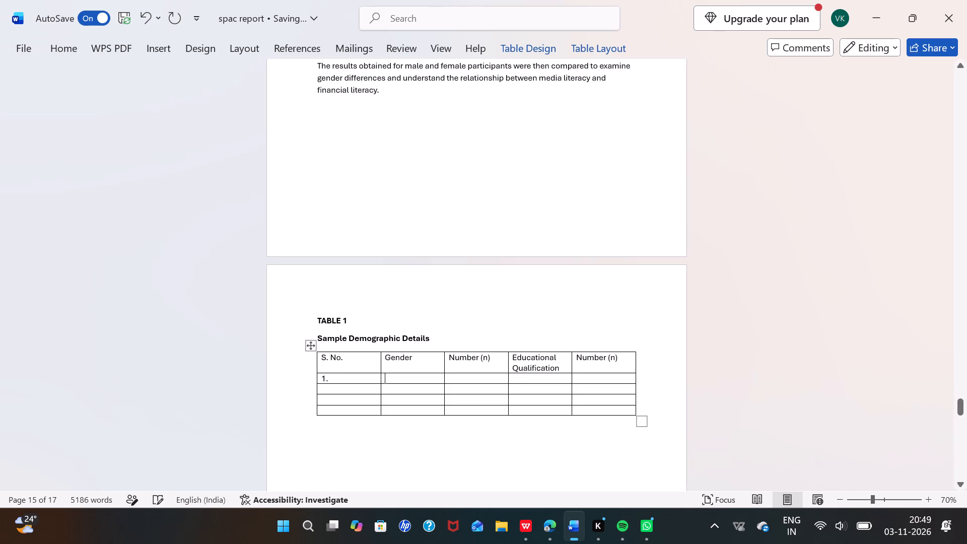
{"action": "key", "text": "f"}
{"action": "key", "text": "e"}
{"action": "type", "text": "male"}
{"action": "left_click", "coordinate": [453, 384]}
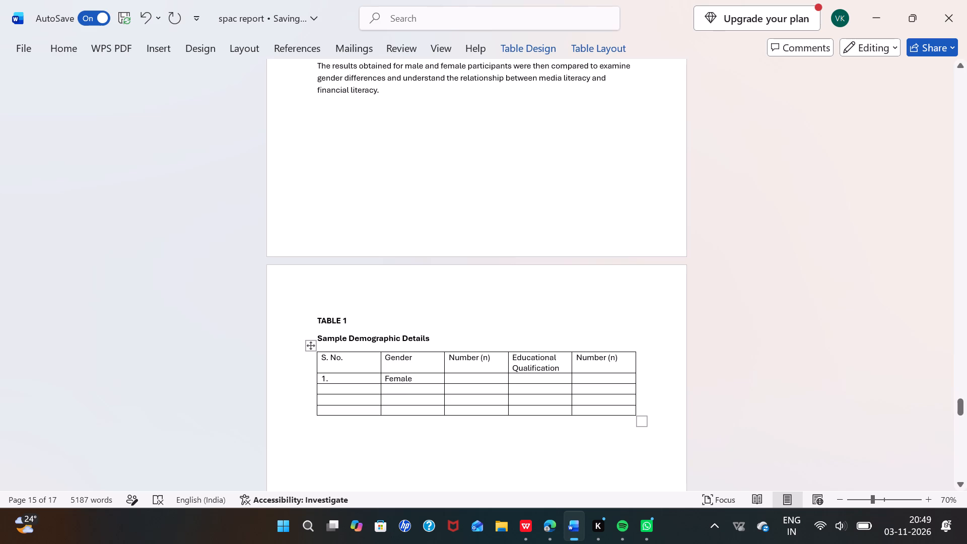
{"action": "left_click", "coordinate": [459, 376]}
{"action": "type", "text": "80"}
{"action": "left_click", "coordinate": [517, 379]}
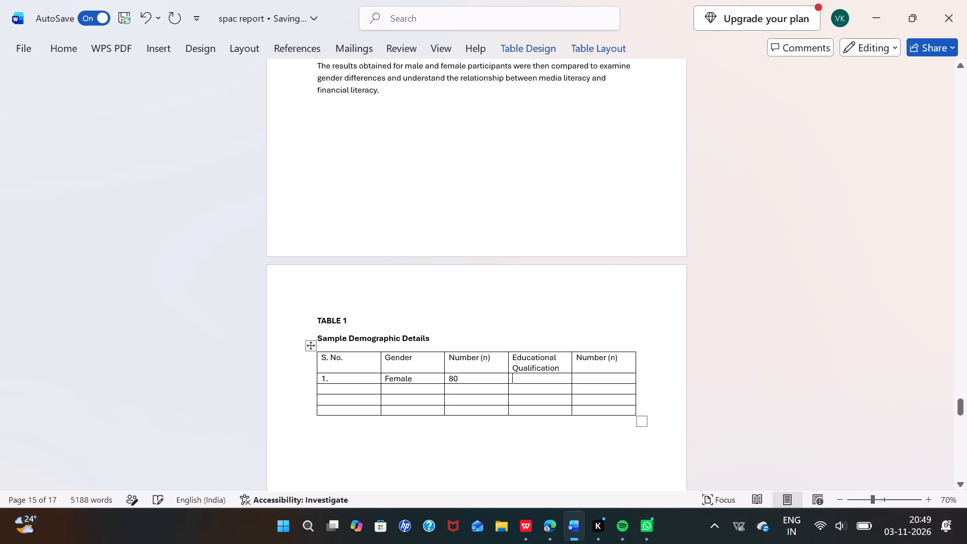
{"action": "key", "text": "g"}
{"action": "type", "text": "raduates"}
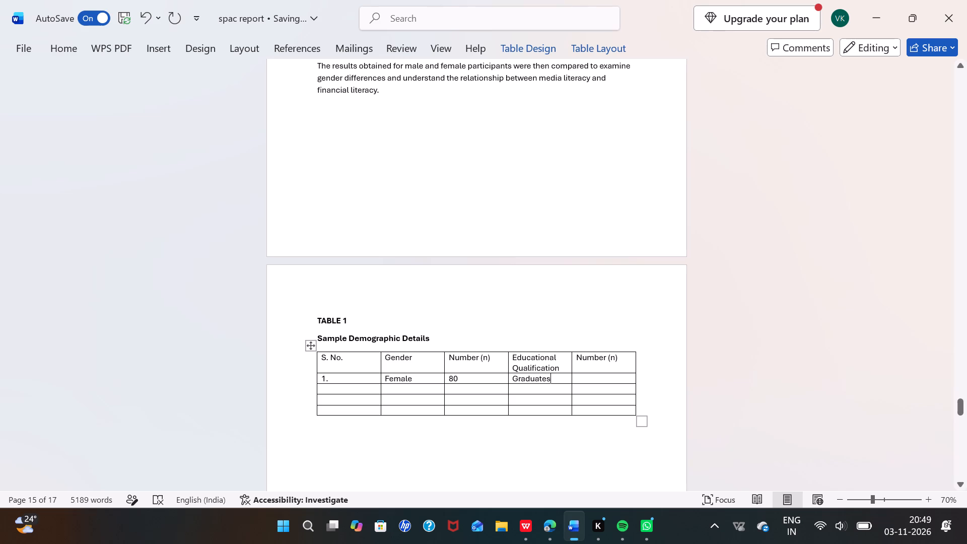
{"action": "left_click", "coordinate": [597, 380]}
{"action": "type", "text": "96"}
Enter 55, 9 and 160 in the three cells below 96 in the last Number (n) column.
{"action": "left_click", "coordinate": [605, 391]}
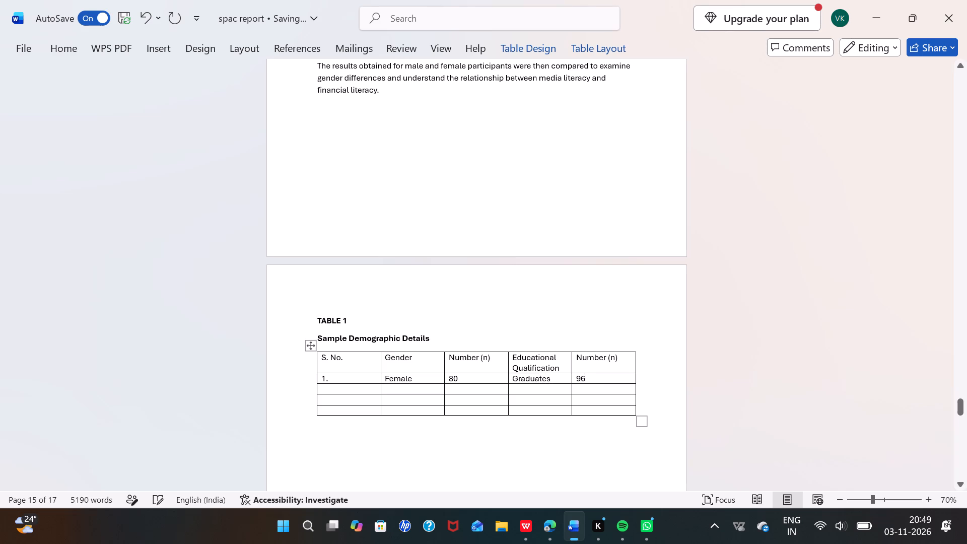
{"action": "type", "text": "55"}
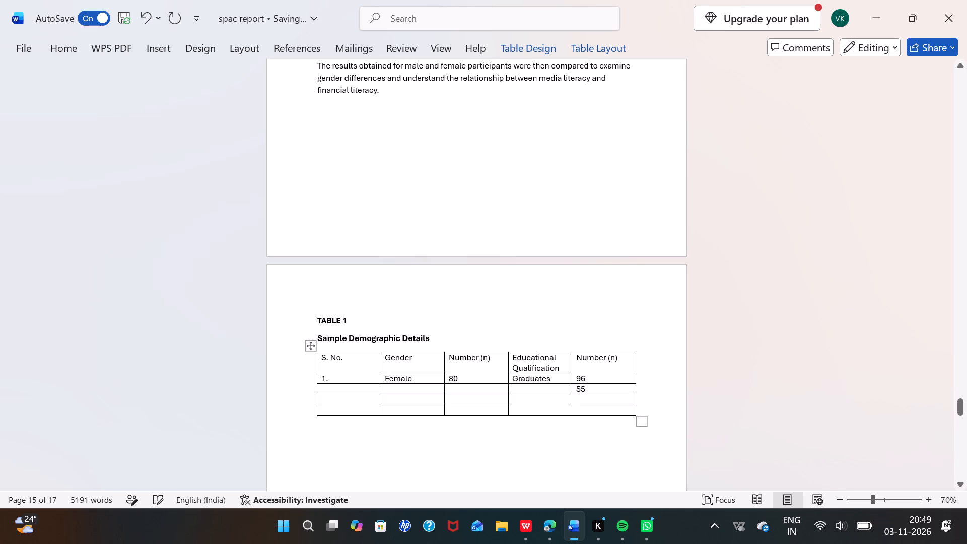
{"action": "left_click", "coordinate": [605, 392]}
{"action": "left_click", "coordinate": [602, 394]}
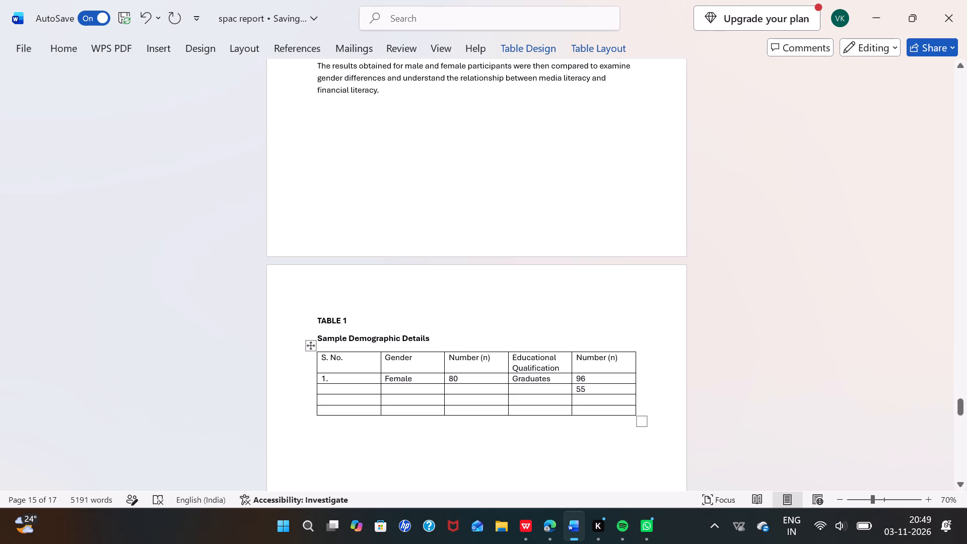
{"action": "left_click", "coordinate": [596, 398]}
{"action": "type", "text": "100"}
{"action": "key", "text": "BackSpace"}
{"action": "key", "text": "BackSpace"}
{"action": "key", "text": "BackSpace"}
{"action": "key", "text": "9"}
{"action": "left_click", "coordinate": [595, 412]}
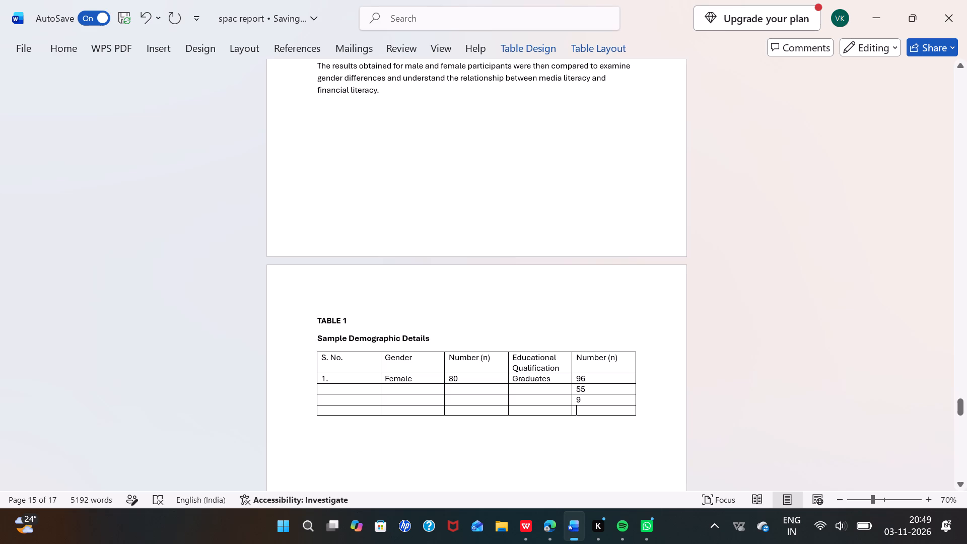
{"action": "type", "text": "160"}
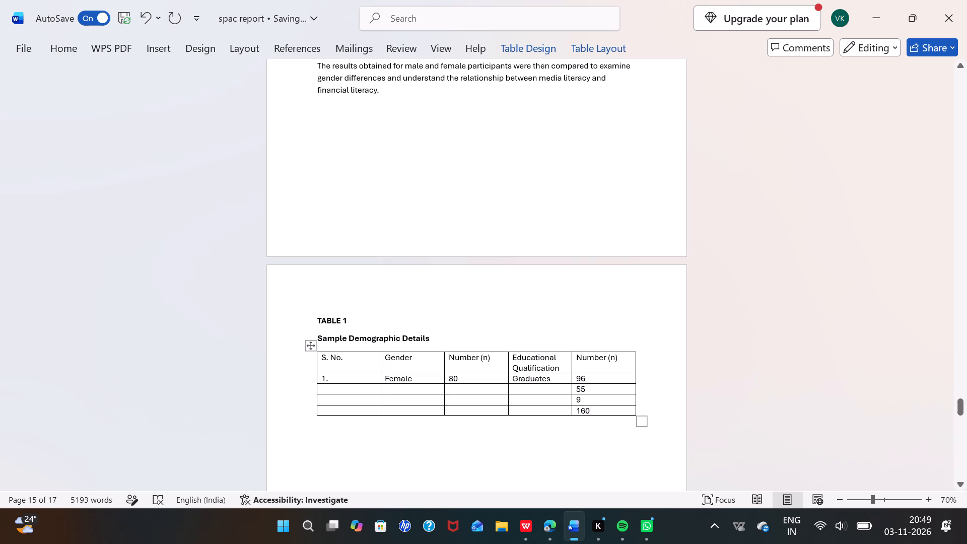
Enter Post- Graduates in the Educational Qualification column, in the row with 55.
{"action": "left_click", "coordinate": [515, 391]}
{"action": "key", "text": "p"}
{"action": "type", "text": "ost"}
{"action": "type", "text": "-"}
{"action": "key", "text": "space"}
{"action": "key", "text": "g"}
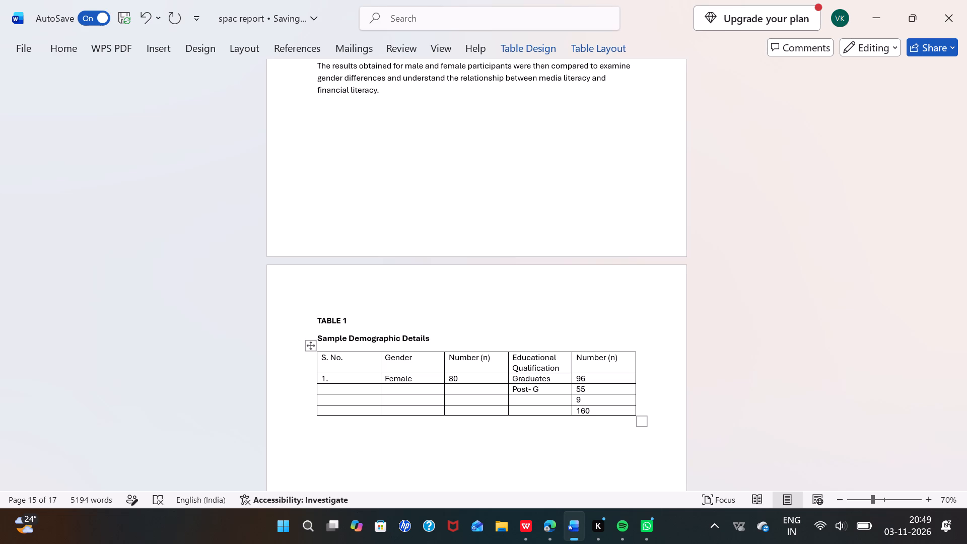
{"action": "type", "text": "raduates"}
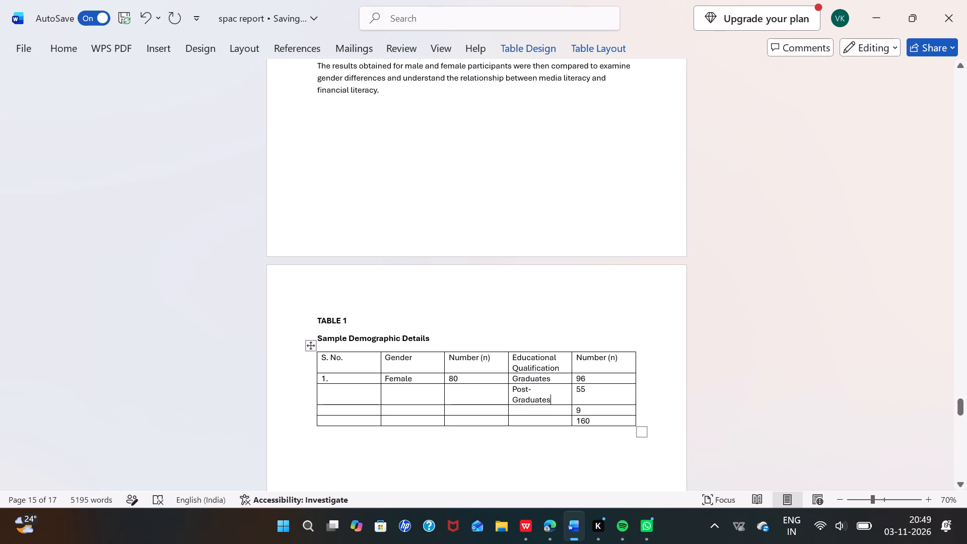
Enter Professional in the Educational Qualification cell beside 9 and Degrees in the cell below it.
{"action": "left_click", "coordinate": [519, 411]}
{"action": "key", "text": "p"}
{"action": "type", "text": "rofessional"}
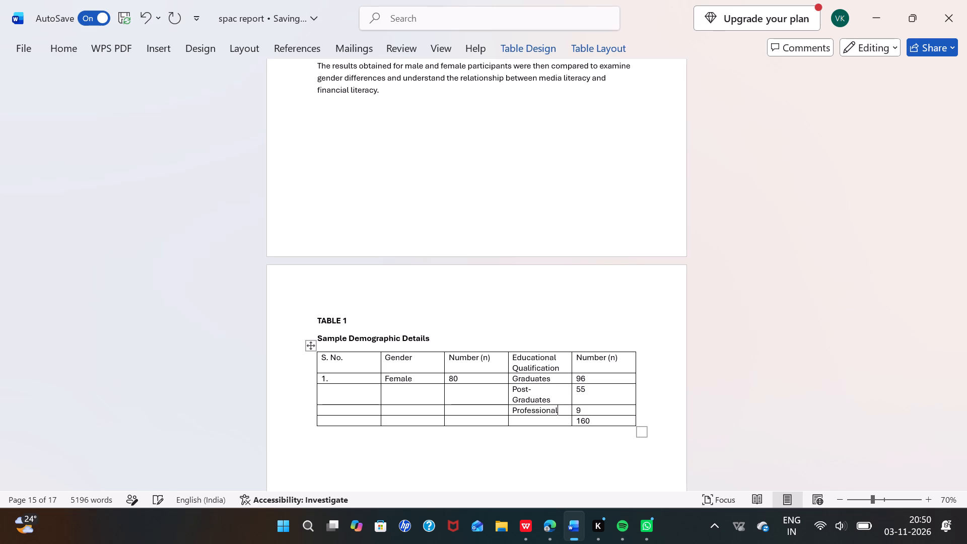
{"action": "left_click", "coordinate": [517, 423]}
{"action": "key", "text": "d"}
{"action": "type", "text": "egree"}
{"action": "key", "text": "s"}
Copy the word Degrees from the last row and paste it after Professional in the cell above, separated by a space.
{"action": "left_click_drag", "start_coordinate": [554, 420], "coordinate": [502, 422]}
{"action": "left_click", "coordinate": [529, 439]}
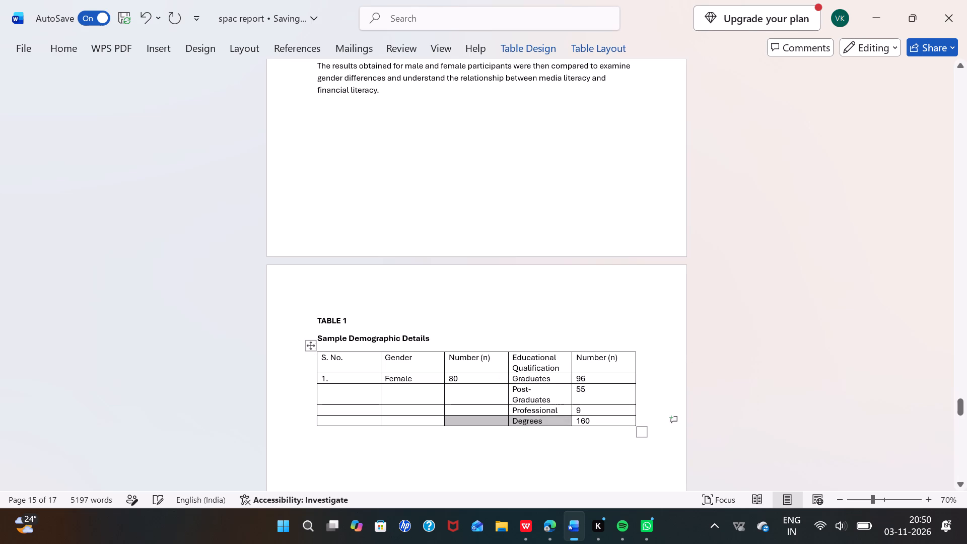
{"action": "left_click_drag", "start_coordinate": [546, 423], "coordinate": [518, 420]}
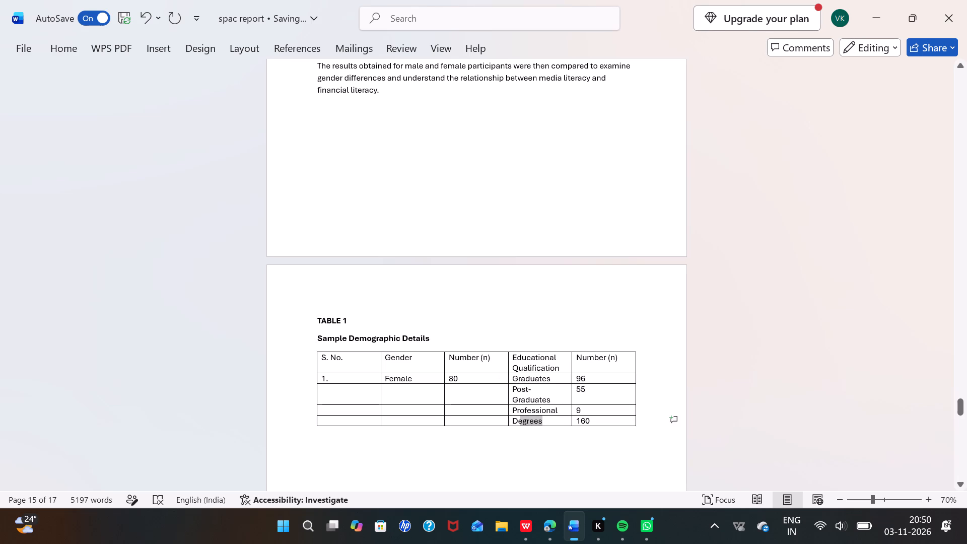
{"action": "left_click_drag", "start_coordinate": [518, 420], "coordinate": [512, 419]}
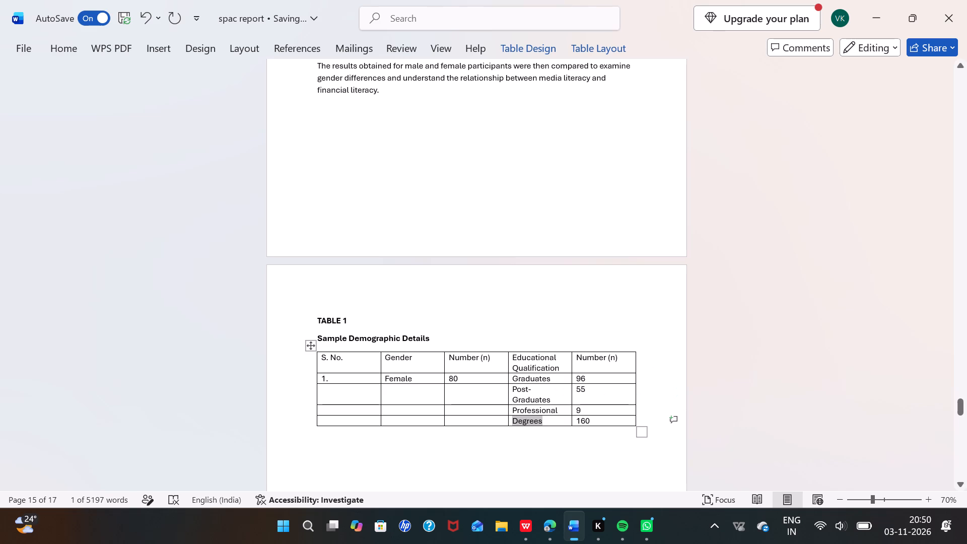
{"action": "key", "text": "ctrl+c"}
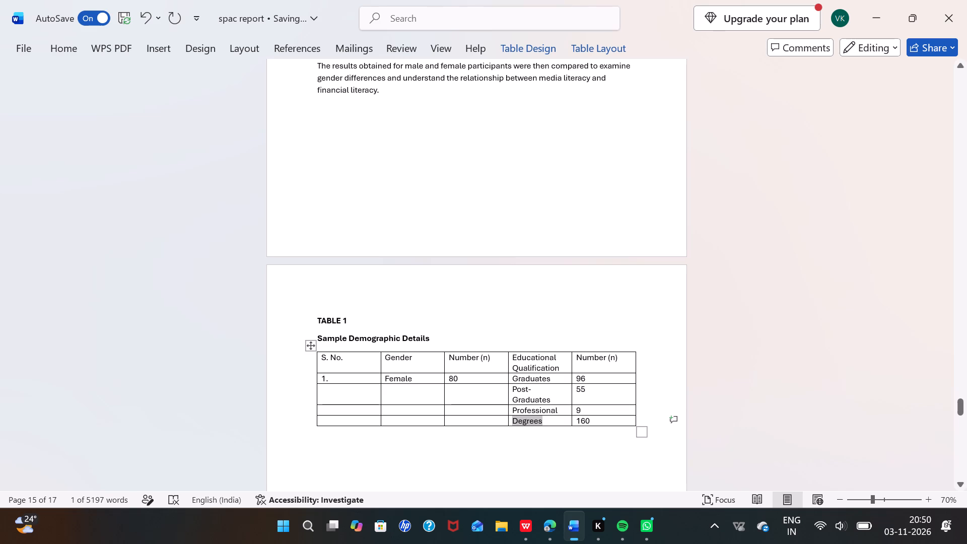
{"action": "left_click", "coordinate": [565, 411]}
{"action": "key", "text": "space"}
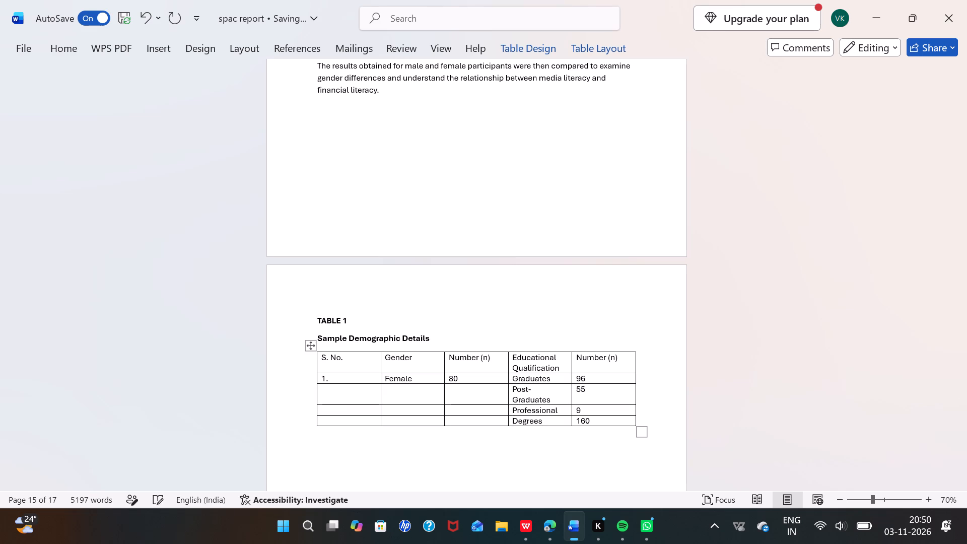
{"action": "key", "text": "ctrl+v"}
Replace Degrees with Total in the last row's Educational Qualification cell.
{"action": "left_click", "coordinate": [539, 429]}
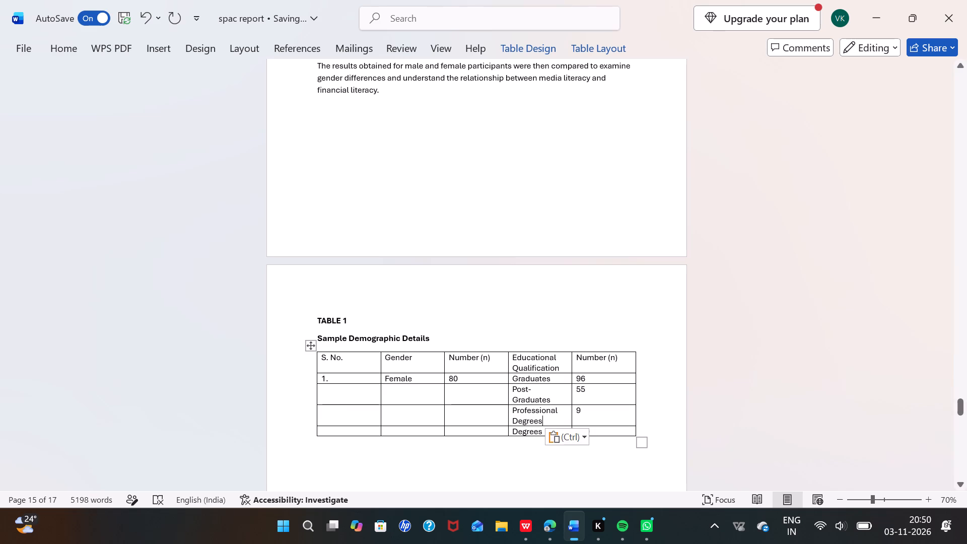
{"action": "left_click_drag", "start_coordinate": [543, 429], "coordinate": [513, 431]}
{"action": "key", "text": "BackSpace"}
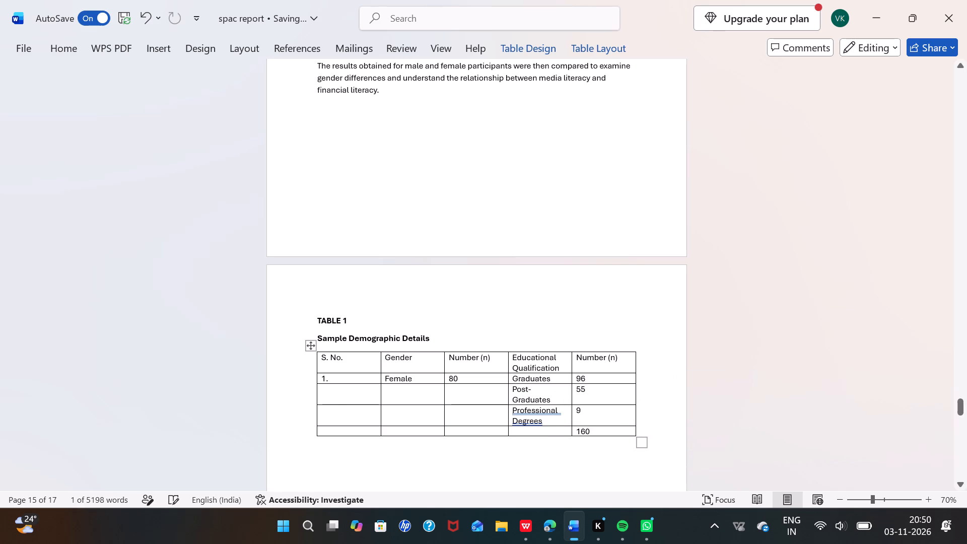
{"action": "key", "text": "t"}
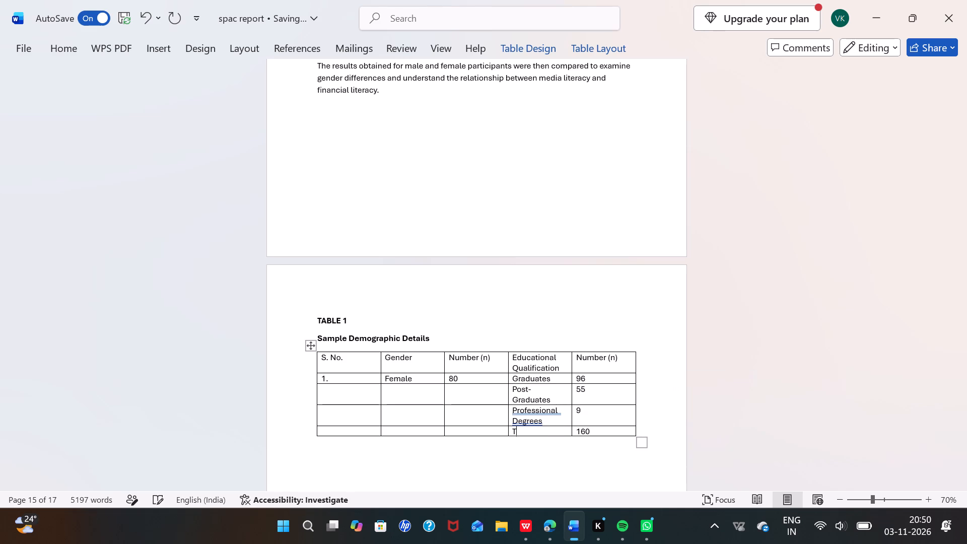
{"action": "type", "text": "otal"}
Enter 80 in the first Number (n) column, in the Post- Graduates row.
{"action": "left_click", "coordinate": [456, 395]}
{"action": "type", "text": "80"}
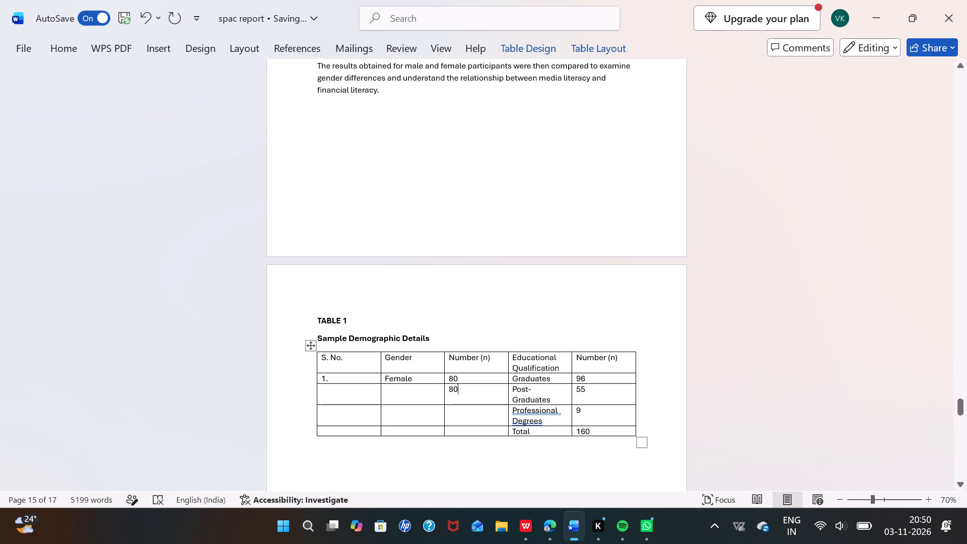
Enter 2. in the S. No. cell of the Post- Graduates row.
{"action": "left_click", "coordinate": [456, 404]}
{"action": "left_click", "coordinate": [346, 396]}
{"action": "key", "text": "2"}
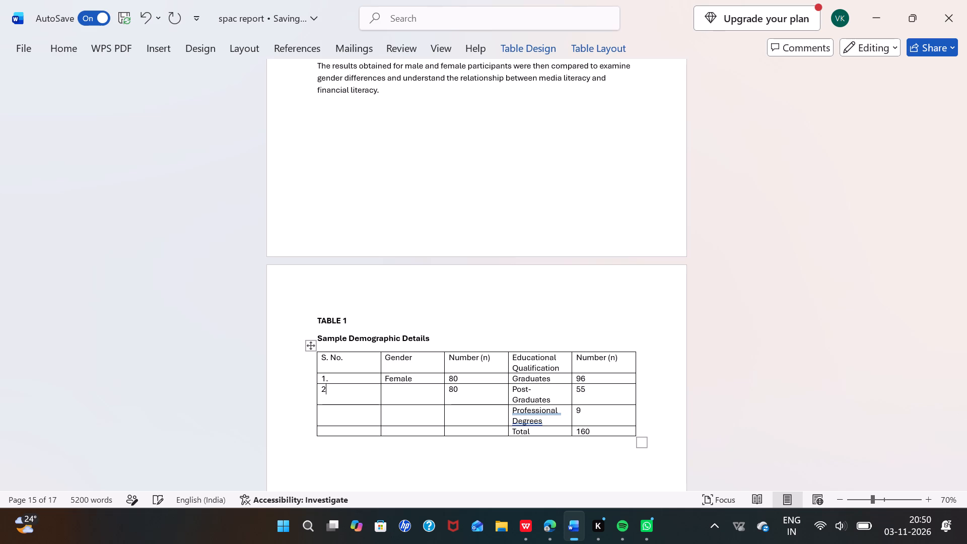
{"action": "key", "text": "comma"}
{"action": "key", "text": "BackSpace"}
{"action": "key", "text": "period"}
In the last row, enter 160 in the first Number (n) column and Total in the Gender column.
{"action": "left_click", "coordinate": [331, 428]}
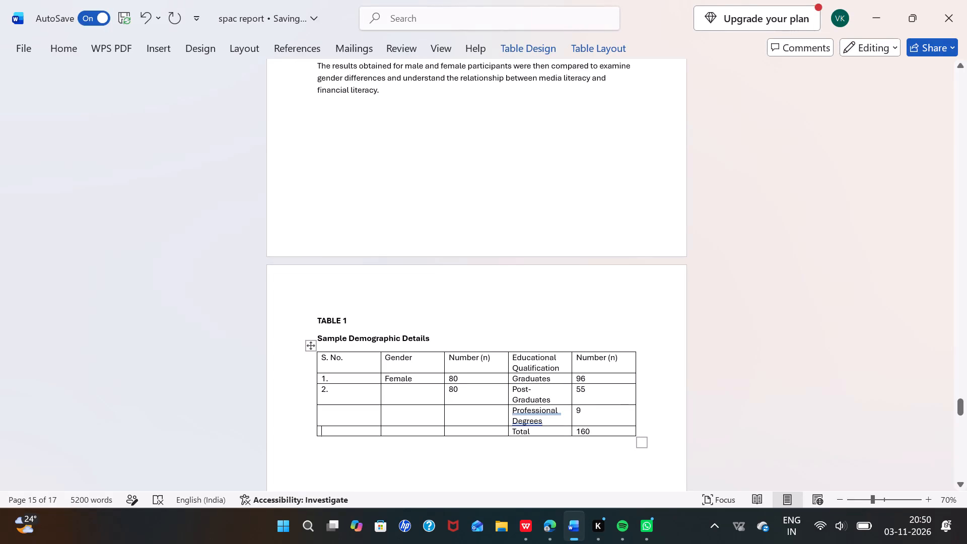
{"action": "left_click", "coordinate": [465, 432]}
{"action": "type", "text": "160"}
{"action": "left_click", "coordinate": [393, 432]}
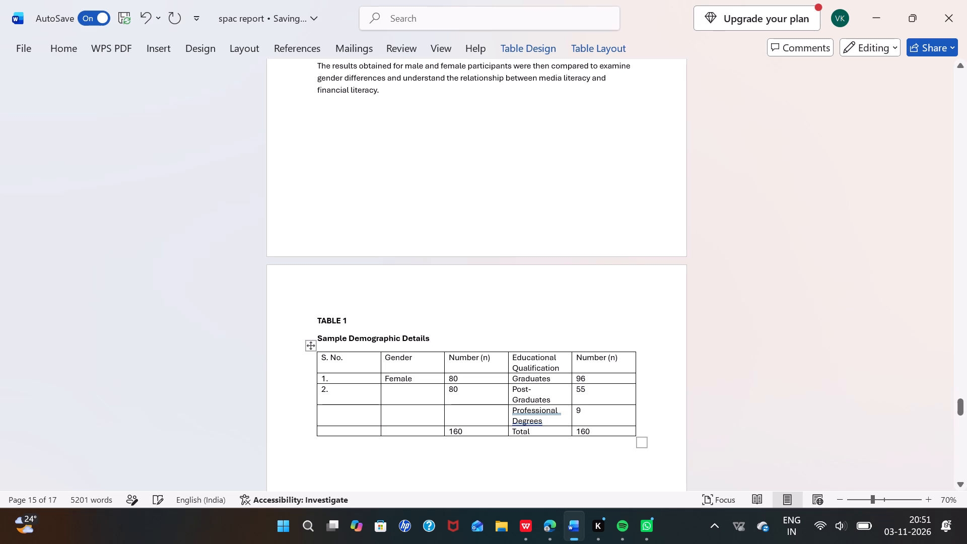
{"action": "key", "text": "t"}
{"action": "type", "text": "otal"}
Bold the S. No., Gender and first Number (n) headings in Table 1's header row.
{"action": "scroll", "coordinate": [393, 432], "scroll_direction": "down", "scroll_amount": 1}
{"action": "left_click_drag", "start_coordinate": [346, 312], "coordinate": [333, 312]}
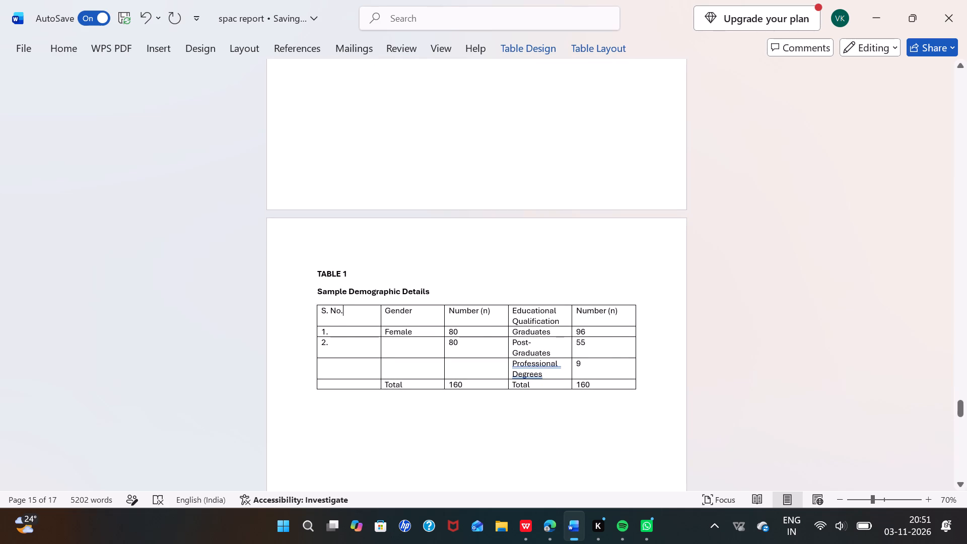
{"action": "left_click_drag", "start_coordinate": [333, 312], "coordinate": [319, 312]}
{"action": "left_click", "coordinate": [329, 355]}
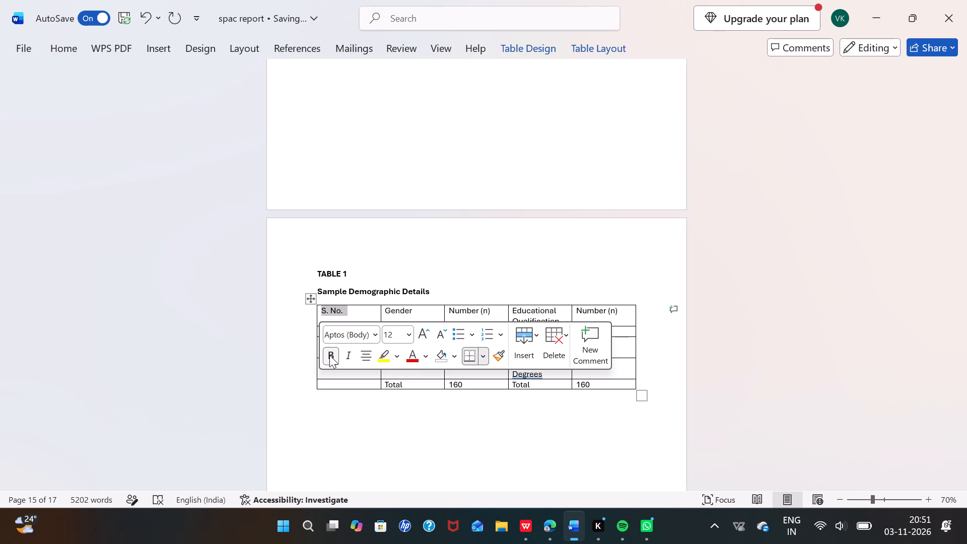
{"action": "left_click", "coordinate": [402, 310]}
{"action": "left_click_drag", "start_coordinate": [420, 313], "coordinate": [397, 313]}
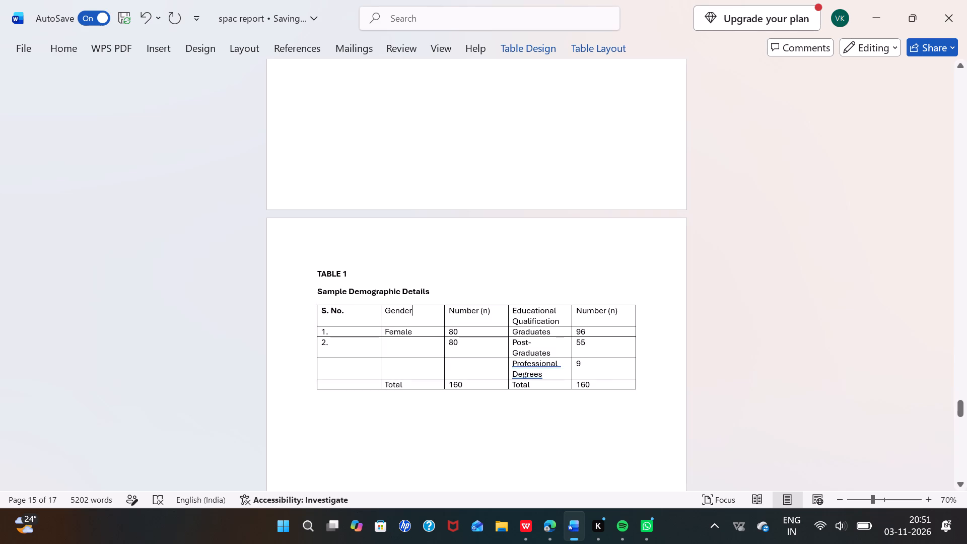
{"action": "left_click_drag", "start_coordinate": [397, 313], "coordinate": [384, 312]}
{"action": "left_click", "coordinate": [395, 350]}
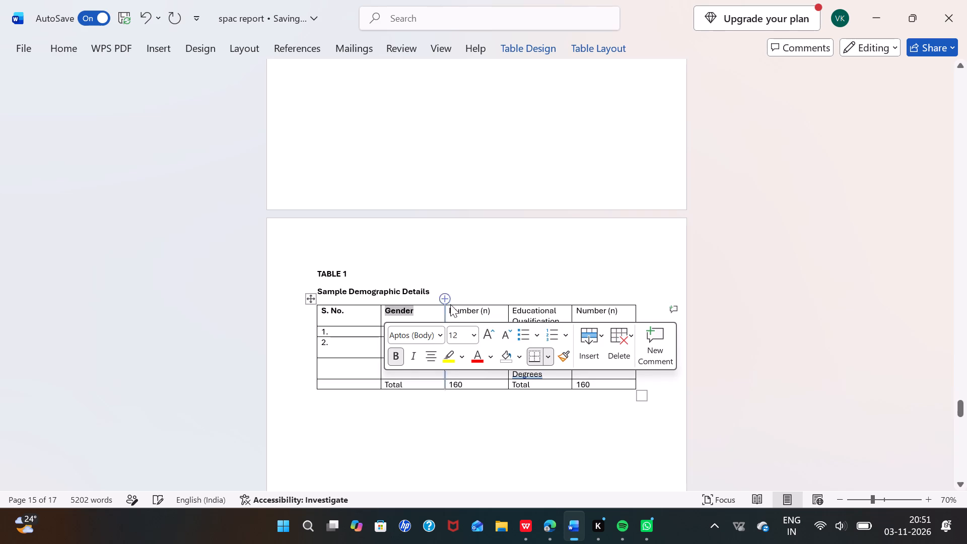
{"action": "left_click", "coordinate": [473, 308]}
{"action": "left_click_drag", "start_coordinate": [500, 310], "coordinate": [454, 311]}
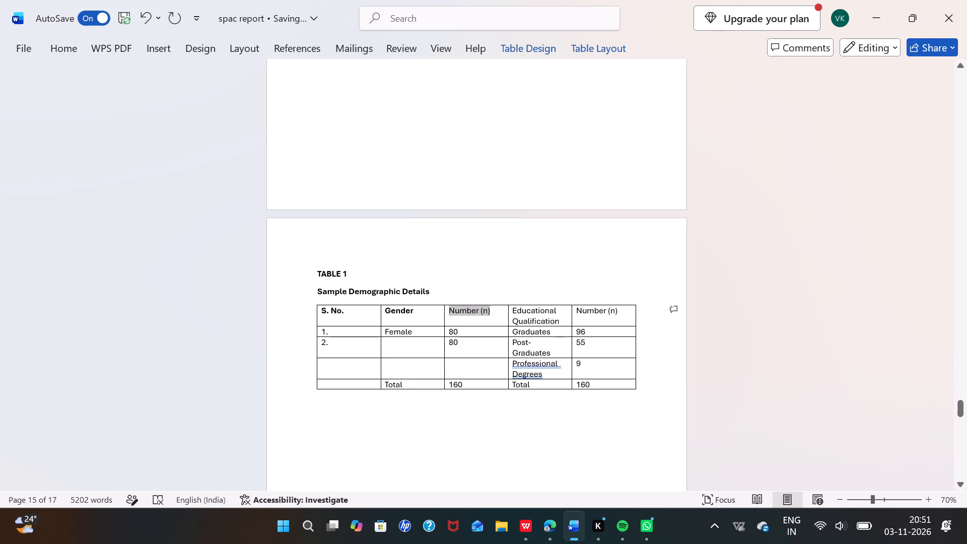
{"action": "left_click_drag", "start_coordinate": [454, 311], "coordinate": [452, 311]}
{"action": "left_click", "coordinate": [464, 358]}
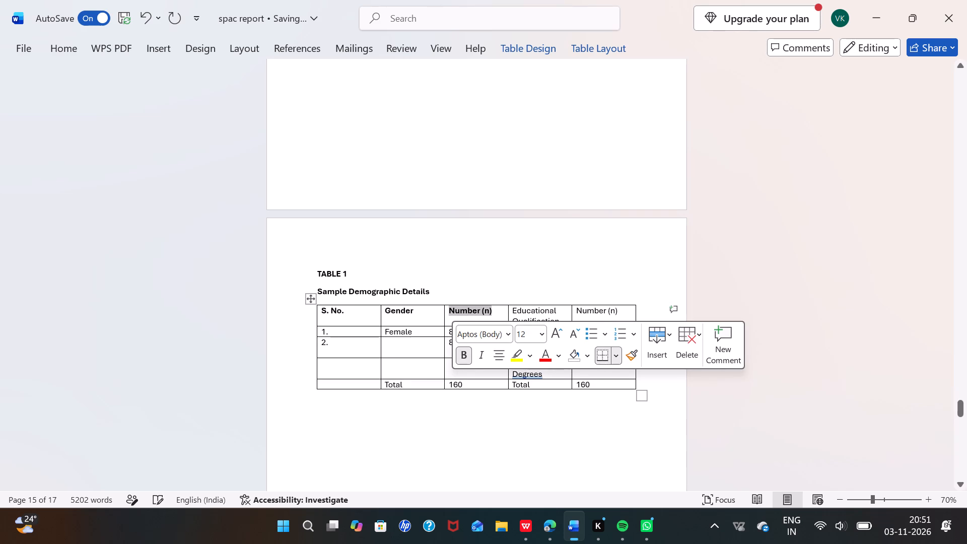
Bold the Educational Qualification and second Number (n) headings in Table 1's header row.
{"action": "left_click", "coordinate": [544, 255]}
{"action": "left_click_drag", "start_coordinate": [560, 321], "coordinate": [548, 316]}
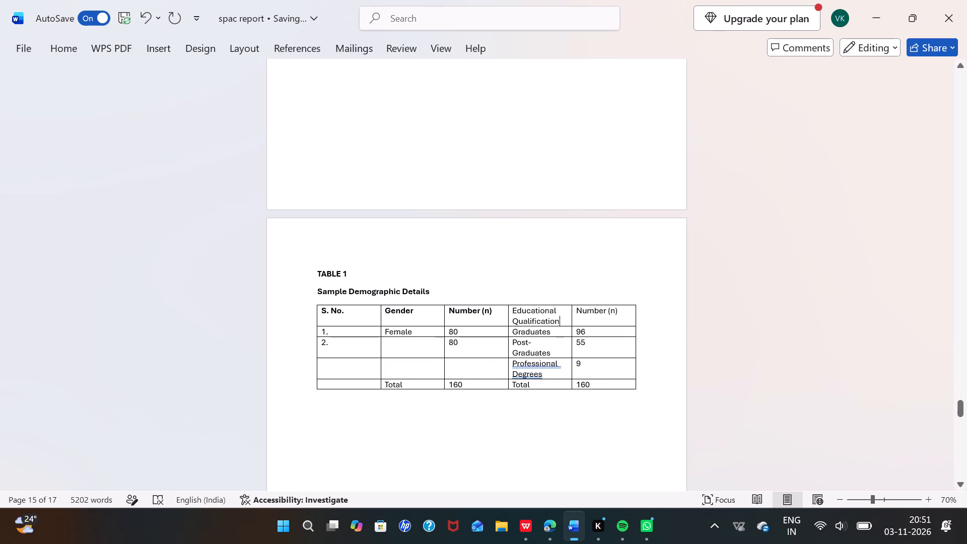
{"action": "left_click_drag", "start_coordinate": [548, 316], "coordinate": [515, 308]}
{"action": "left_click", "coordinate": [525, 347]}
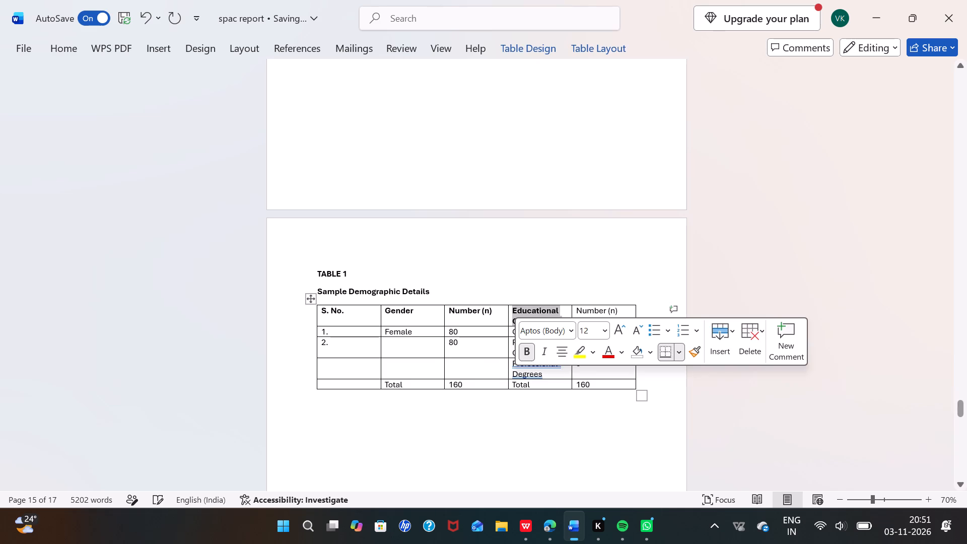
{"action": "left_click", "coordinate": [573, 259]}
{"action": "left_click_drag", "start_coordinate": [616, 315], "coordinate": [576, 315]}
{"action": "left_click", "coordinate": [591, 364]}
{"action": "left_click", "coordinate": [665, 258]}
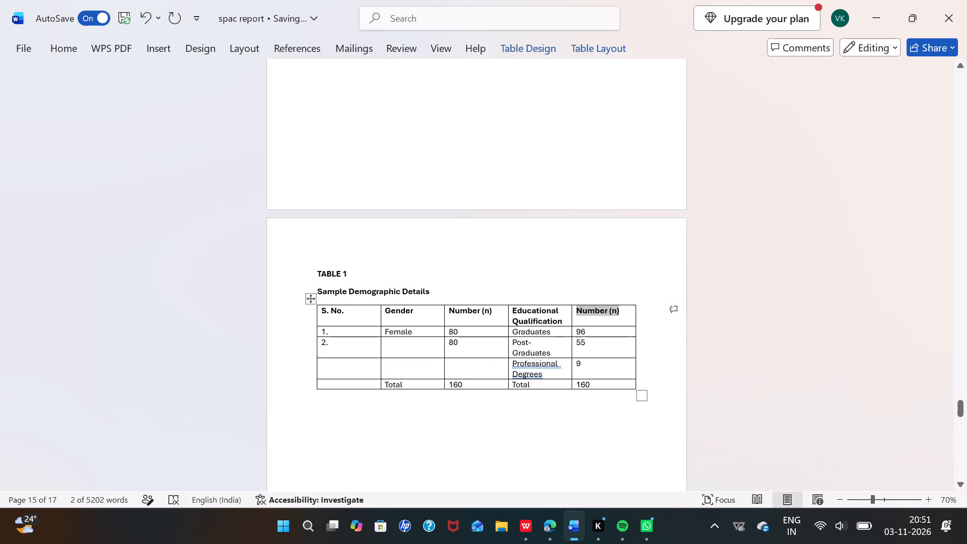
Insert a new table with 5 columns and 5 rows after the TABLE 1 heading.
{"action": "scroll", "coordinate": [665, 258], "scroll_direction": "down", "scroll_amount": 3}
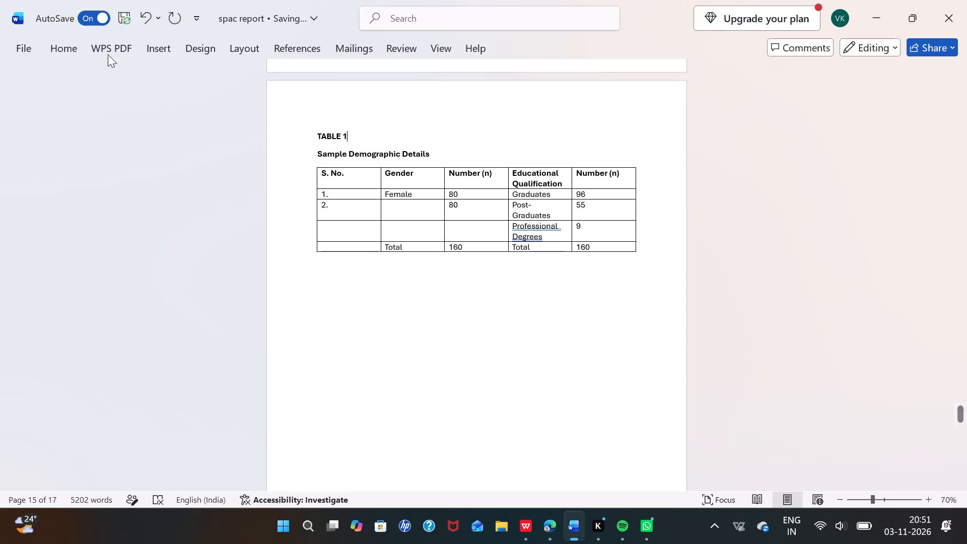
{"action": "left_click", "coordinate": [155, 39]}
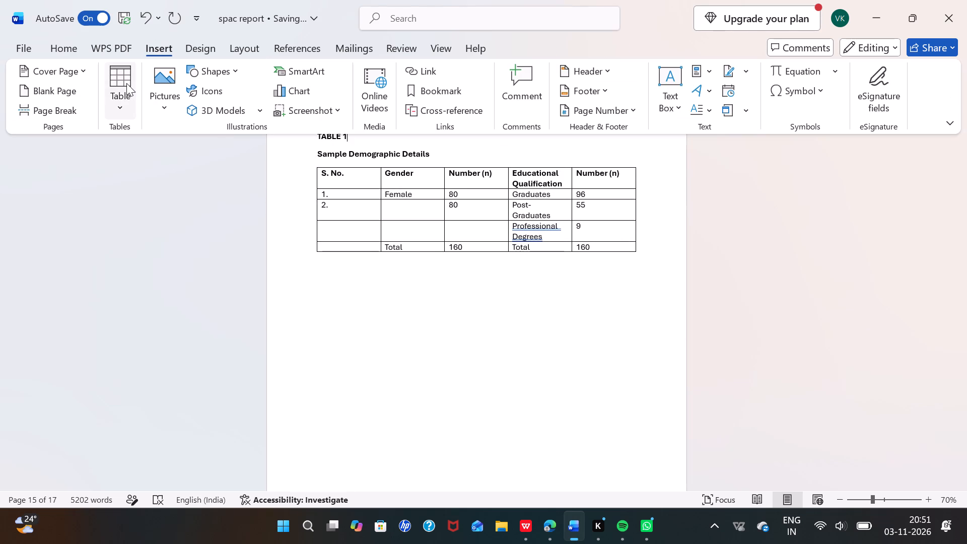
{"action": "left_click", "coordinate": [126, 83]}
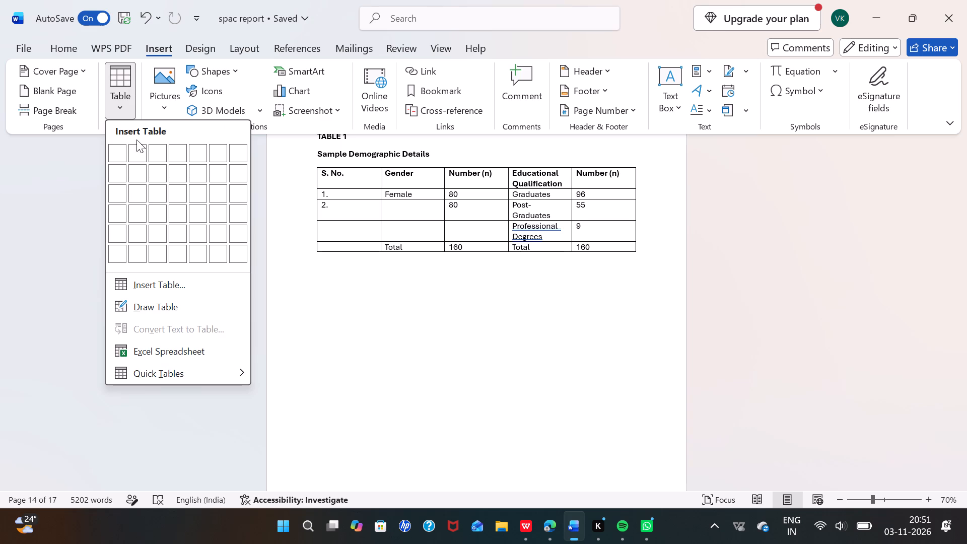
{"action": "left_click", "coordinate": [151, 290]}
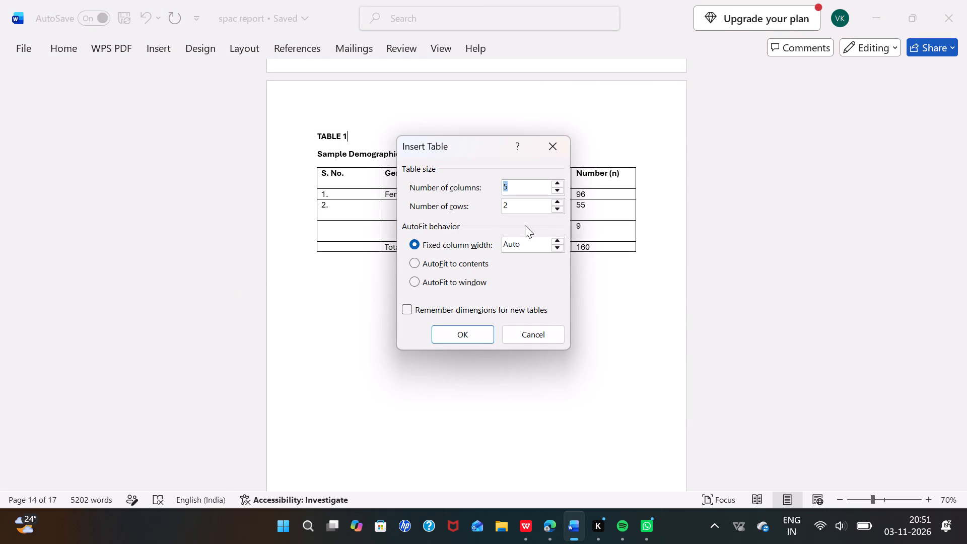
{"action": "double_click", "coordinate": [558, 200]}
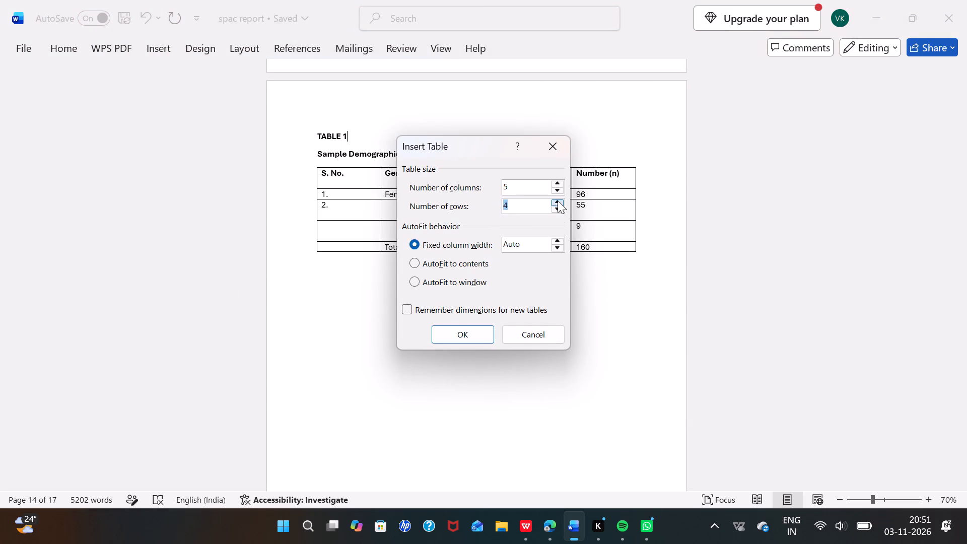
{"action": "left_click", "coordinate": [558, 200]}
{"action": "left_click", "coordinate": [457, 343]}
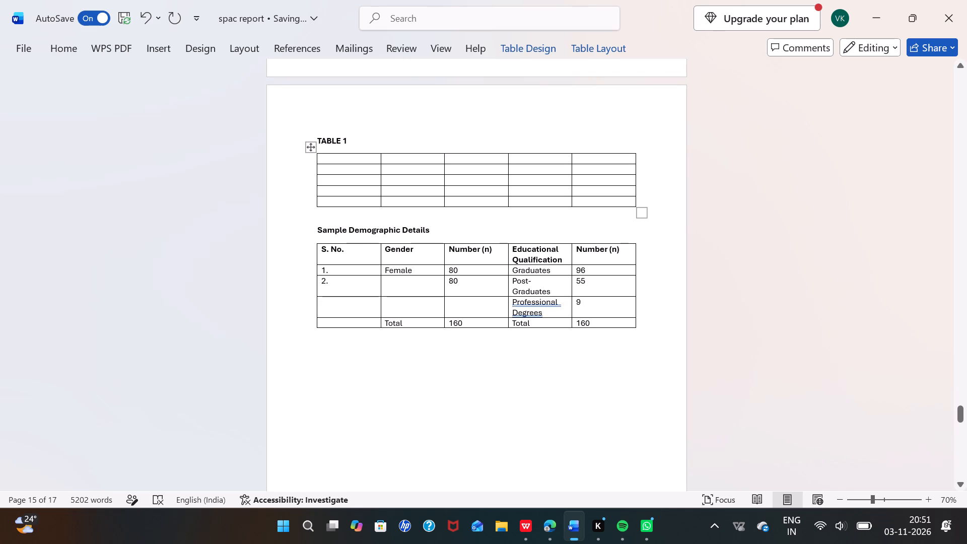
Move the new empty table below the demographic table and remove the blank line above the Sample Demographic Details title.
{"action": "left_click_drag", "start_coordinate": [312, 147], "coordinate": [325, 357]}
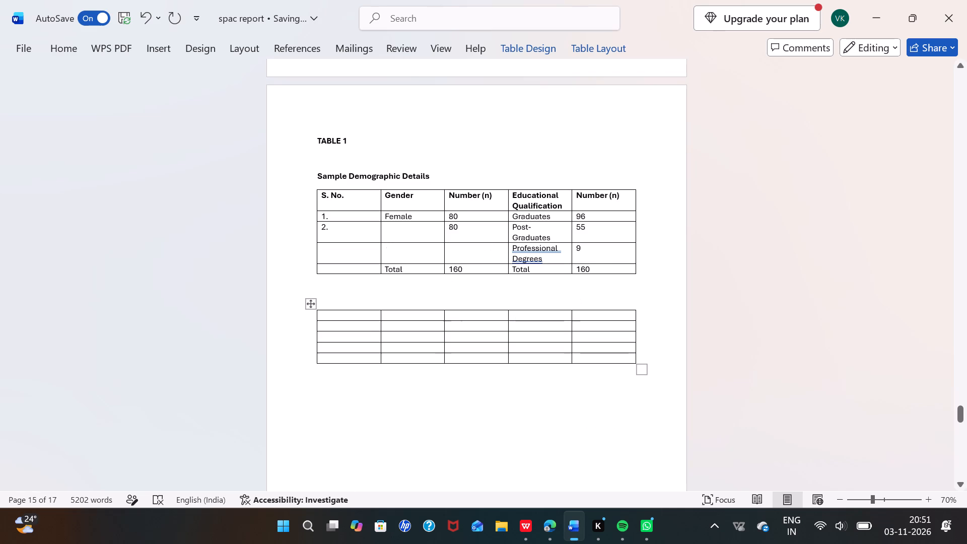
{"action": "scroll", "coordinate": [403, 401], "scroll_direction": "down", "scroll_amount": 1}
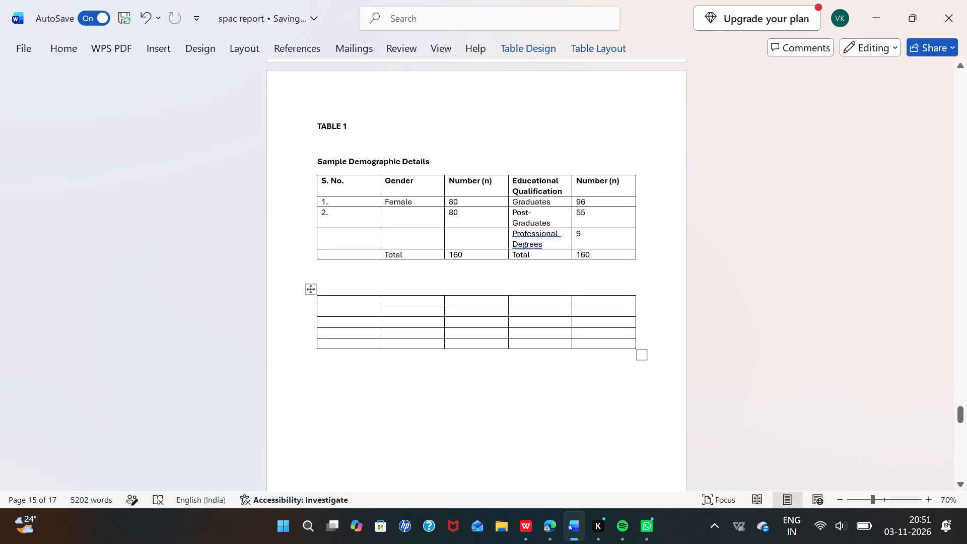
{"action": "left_click", "coordinate": [314, 159]}
{"action": "key", "text": "BackSpace"}
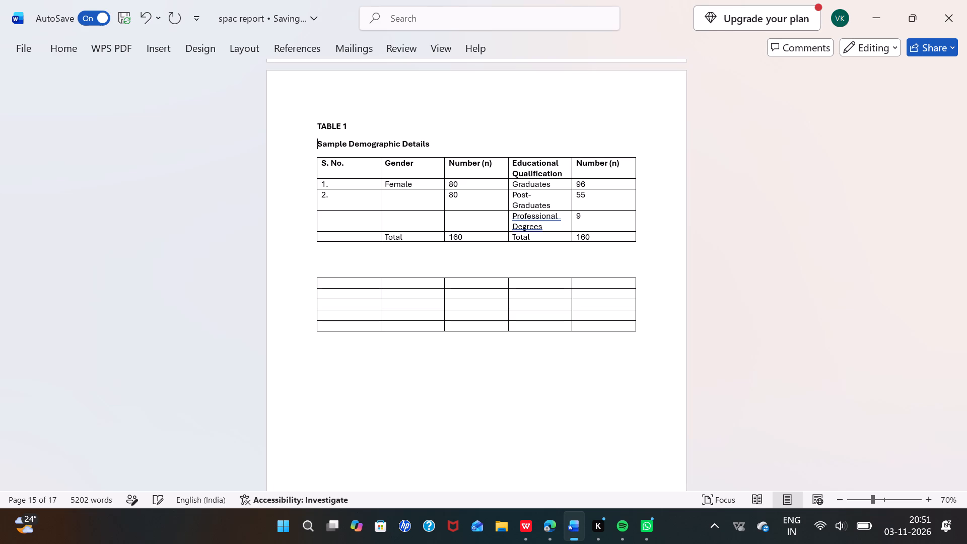
Add the heading TABLE 2 below the empty table and make it bold.
{"action": "left_click", "coordinate": [342, 360]}
{"action": "key", "text": "t"}
{"action": "key", "text": "a"}
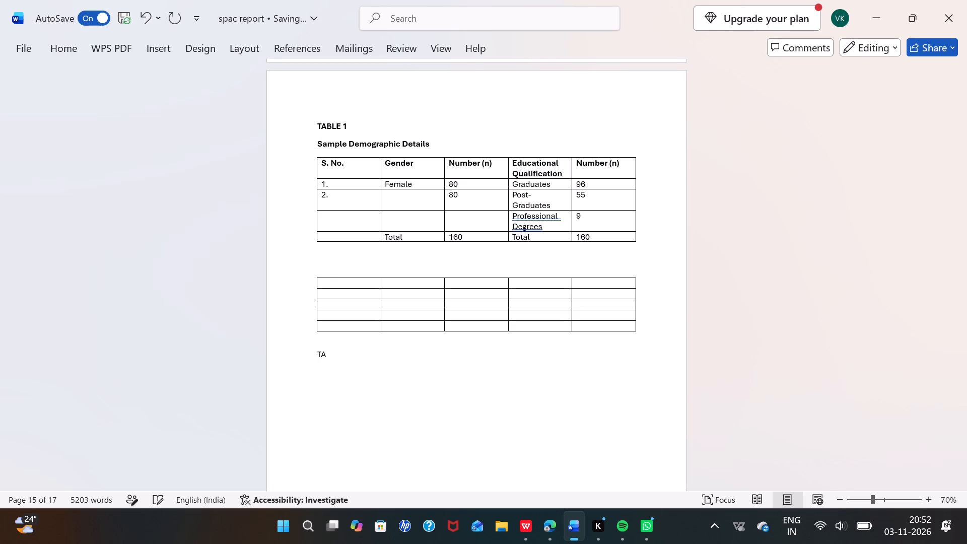
{"action": "type", "text": "BLE 2"}
{"action": "left_click_drag", "start_coordinate": [356, 358], "coordinate": [342, 357]}
{"action": "left_click_drag", "start_coordinate": [342, 357], "coordinate": [300, 359]}
{"action": "left_click", "coordinate": [310, 332]}
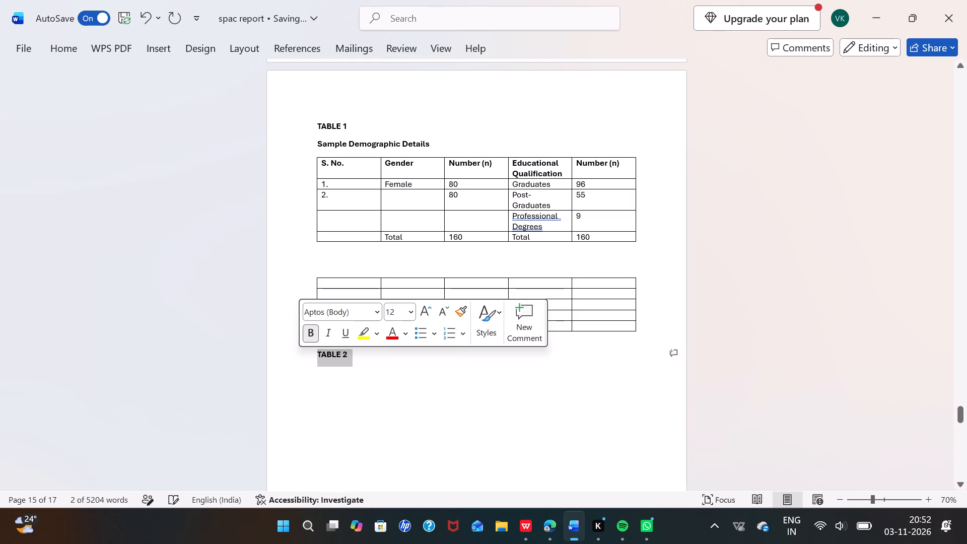
{"action": "left_click", "coordinate": [401, 381]}
Copy the bold TABLE 2 heading and paste it on the blank line directly above the empty table.
{"action": "left_click_drag", "start_coordinate": [359, 361], "coordinate": [317, 360]}
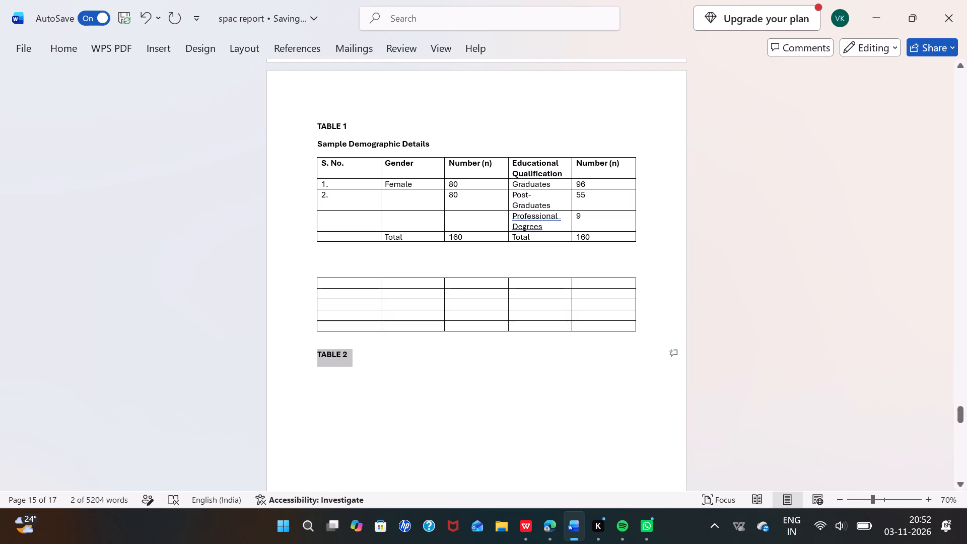
{"action": "key", "text": "ctrl+c"}
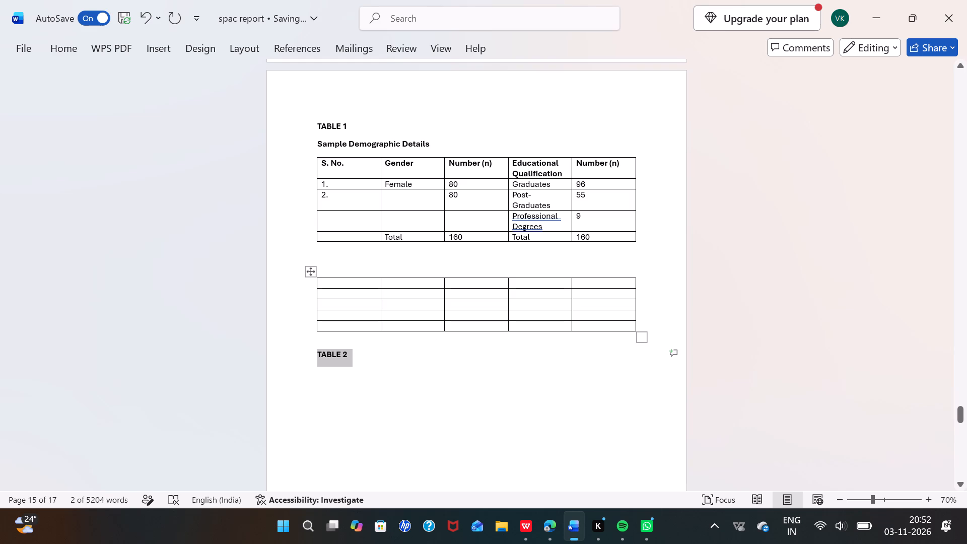
{"action": "left_click", "coordinate": [355, 265]}
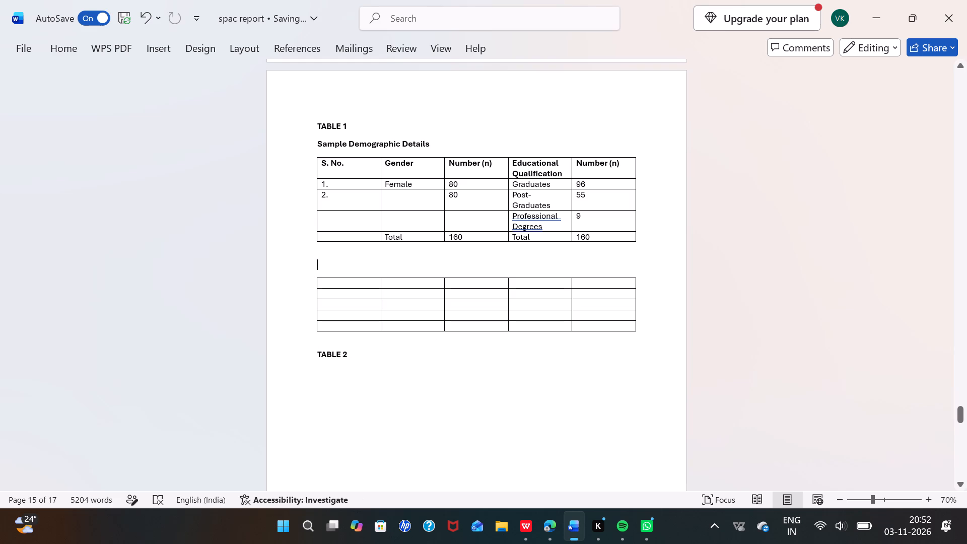
{"action": "key", "text": "ctrl+v"}
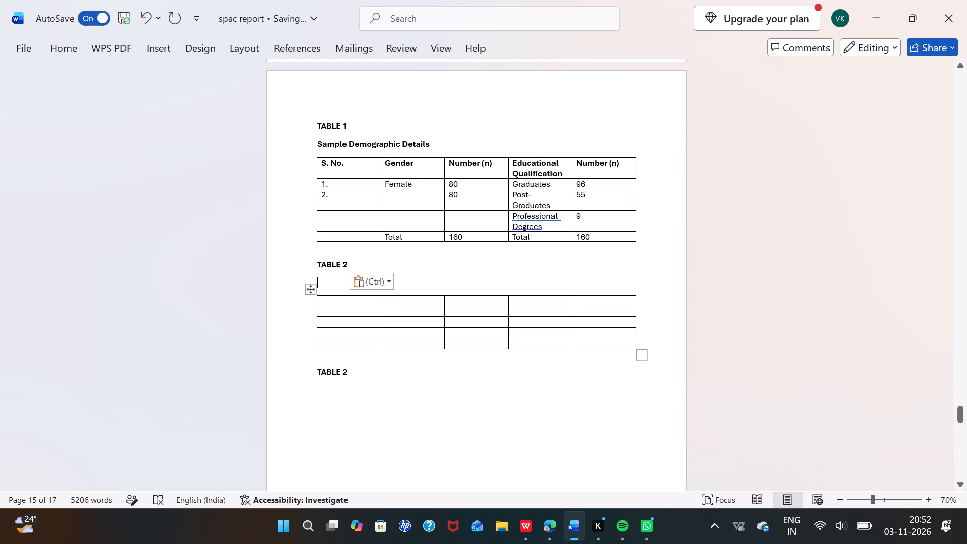
Change the heading below the empty table to TABLE 3.
{"action": "left_click", "coordinate": [354, 377]}
{"action": "key", "text": "BackSpace"}
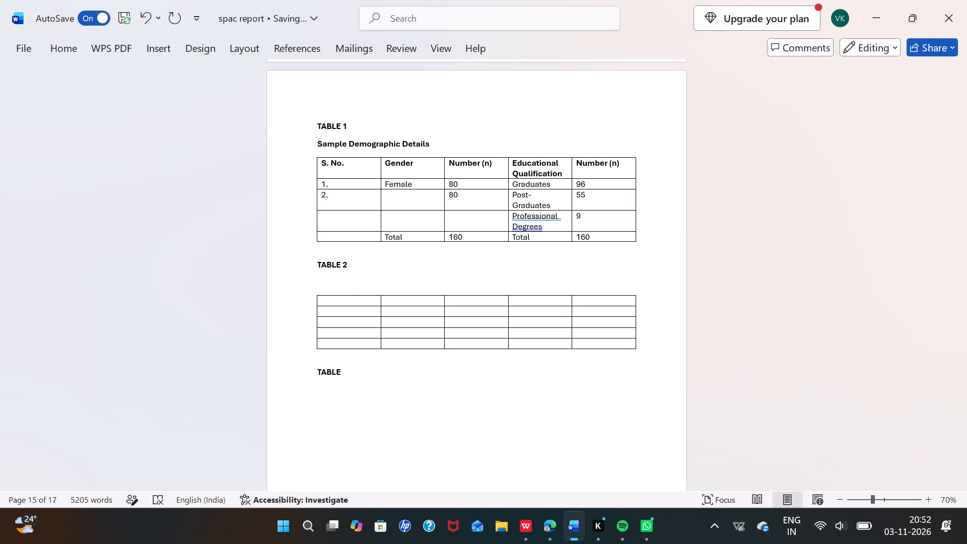
{"action": "key", "text": "3"}
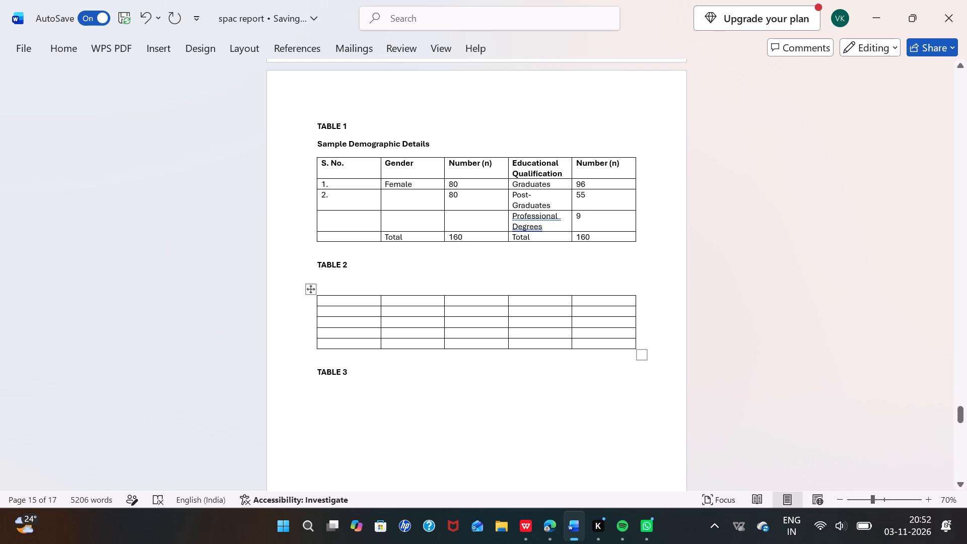
Add the title Raw Scroes on a new line beneath the TABLE 2 heading above the empty table.
{"action": "left_click", "coordinate": [367, 270]}
{"action": "key", "text": "Return"}
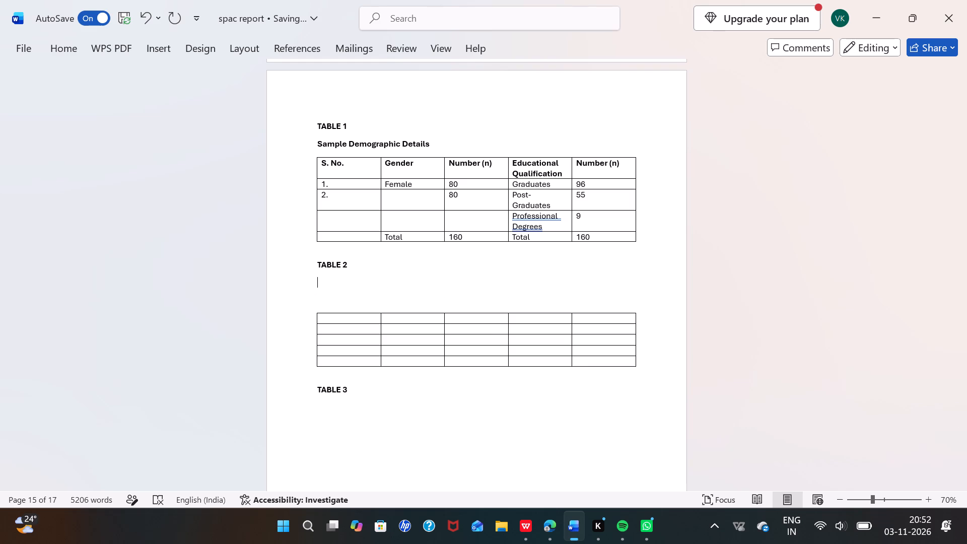
{"action": "key", "text": "r"}
{"action": "type", "text": "aw"}
{"action": "key", "text": "space"}
{"action": "key", "text": "s"}
{"action": "type", "text": "croes"}
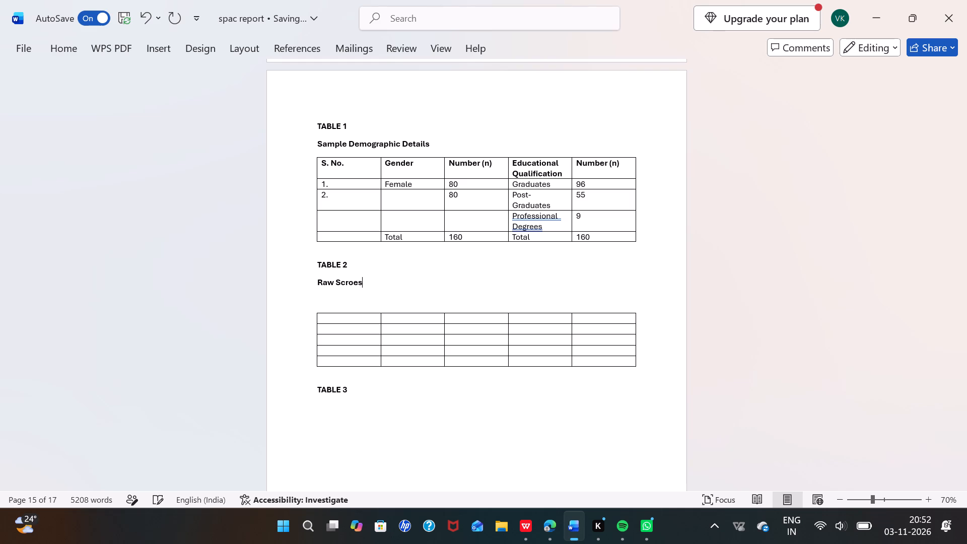
{"action": "key", "text": "space"}
Enter the column headers S.No. and Participants in the first two header cells of Table 2.
{"action": "left_click", "coordinate": [339, 317]}
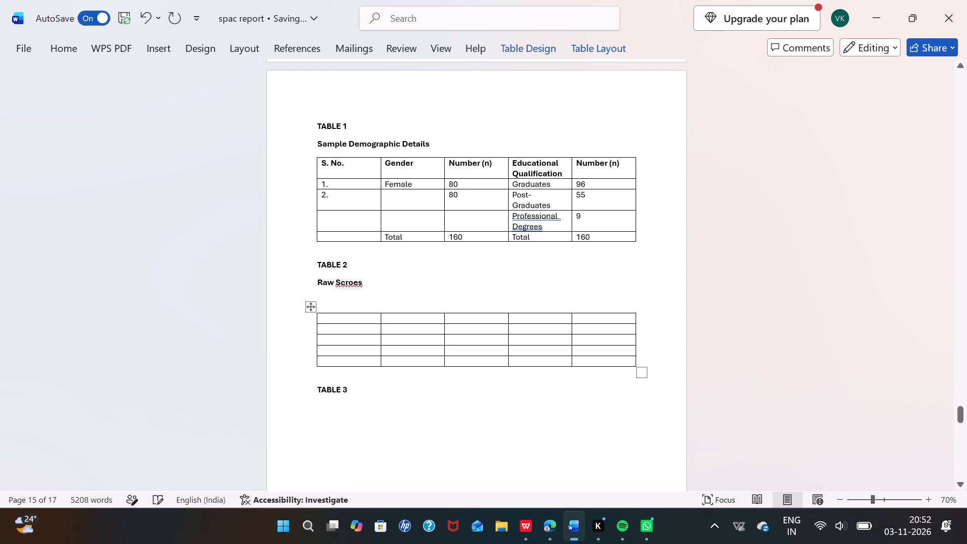
{"action": "left_click", "coordinate": [341, 320]}
{"action": "key", "text": "s"}
{"action": "key", "text": "BackSpace"}
{"action": "key", "text": "d"}
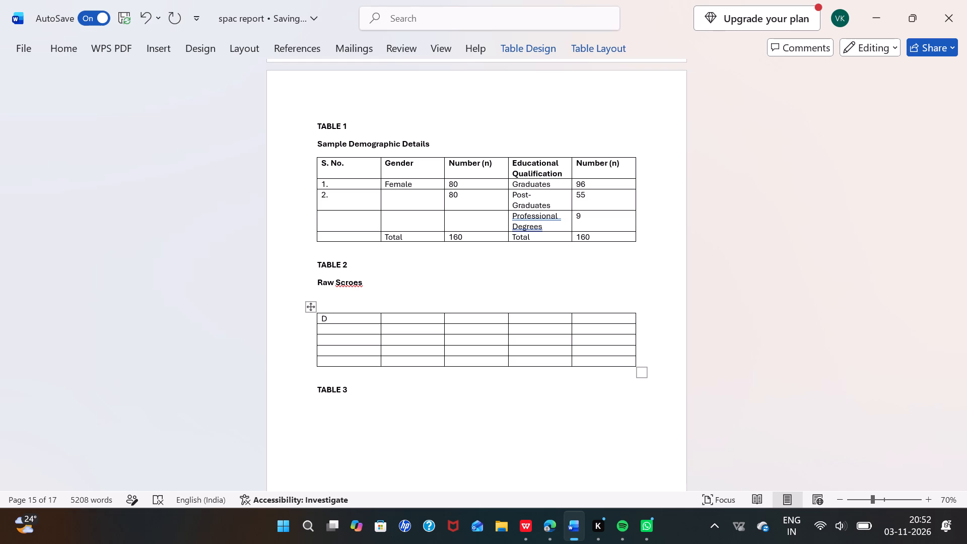
{"action": "key", "text": "BackSpace"}
{"action": "key", "text": "s"}
{"action": "type", "text": ".NO"}
{"action": "key", "text": "BackSpace"}
{"action": "key", "text": "o"}
{"action": "key", "text": "period"}
{"action": "left_click", "coordinate": [394, 319]}
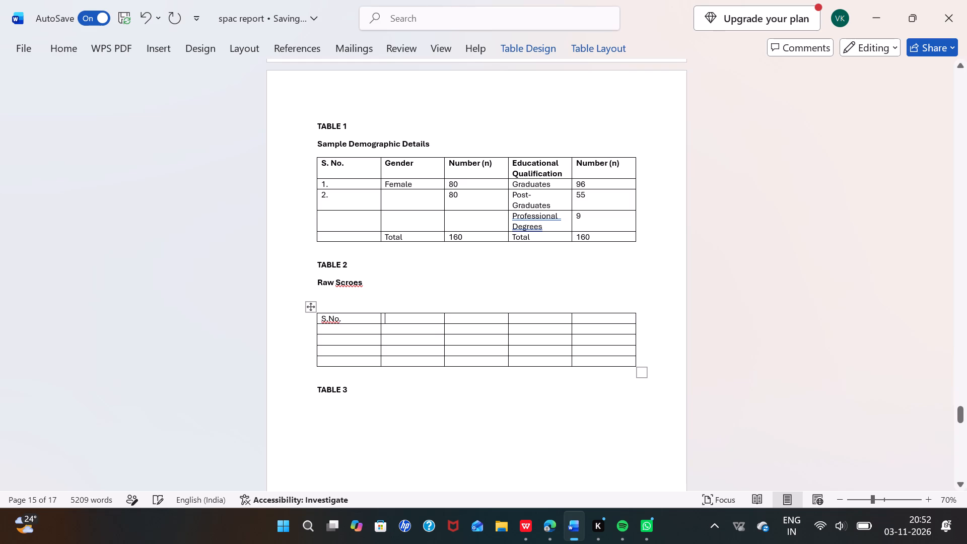
{"action": "key", "text": "p"}
{"action": "type", "text": "articipants"}
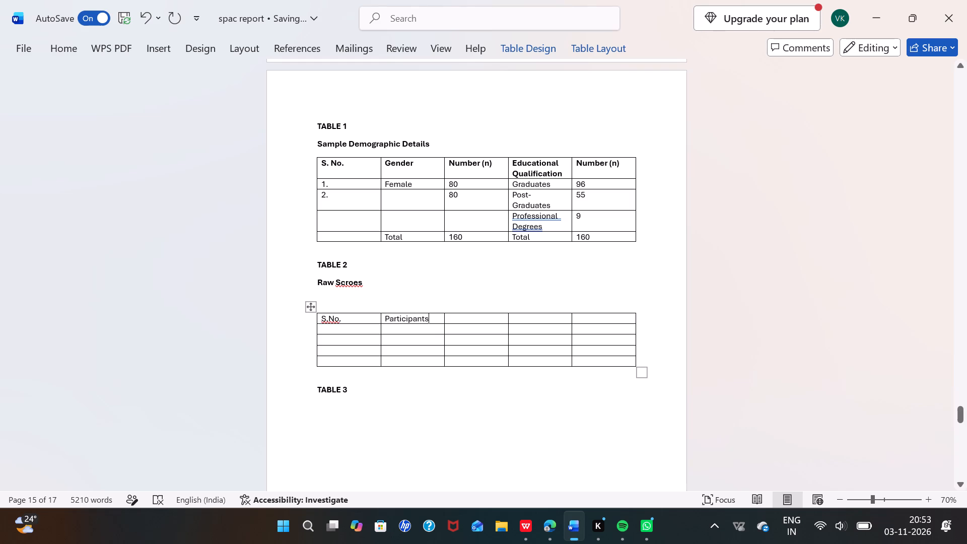
Enter Media Litreacy as the third column header of Table 2.
{"action": "left_click", "coordinate": [462, 322]}
{"action": "key", "text": "m"}
{"action": "type", "text": "edia"}
{"action": "key", "text": "space"}
{"action": "type", "text": "LIT"}
{"action": "key", "text": "BackSpace"}
{"action": "key", "text": "BackSpace"}
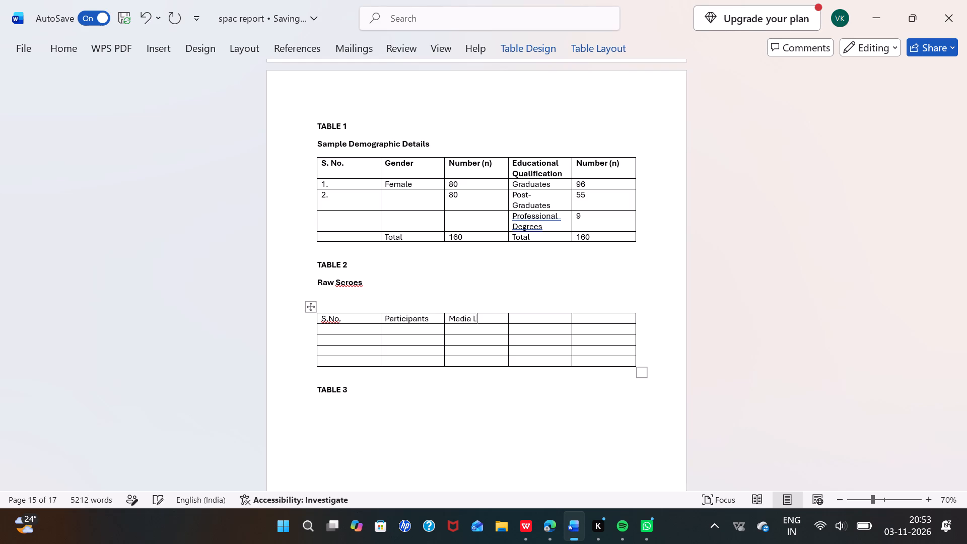
{"action": "type", "text": "itreacy"}
Begin the fourth column header of Table 2 with the word Basic.
{"action": "left_click", "coordinate": [520, 323]}
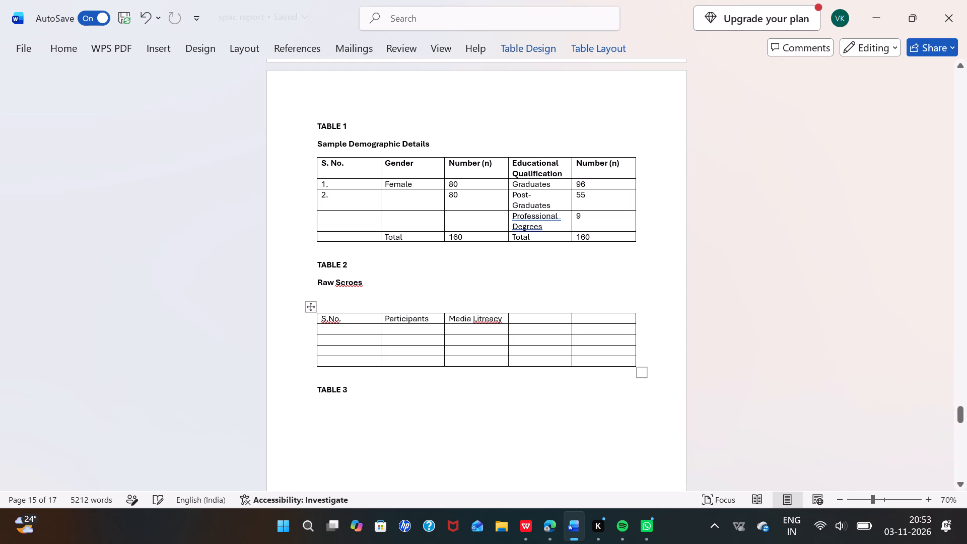
{"action": "left_click", "coordinate": [520, 323]}
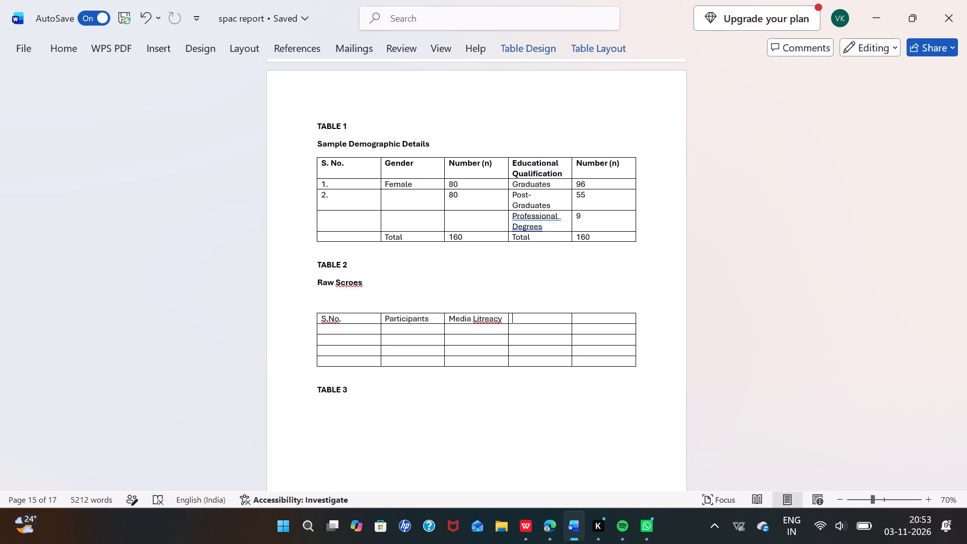
{"action": "key", "text": "b"}
{"action": "type", "text": "asic"}
{"action": "key", "text": "space"}
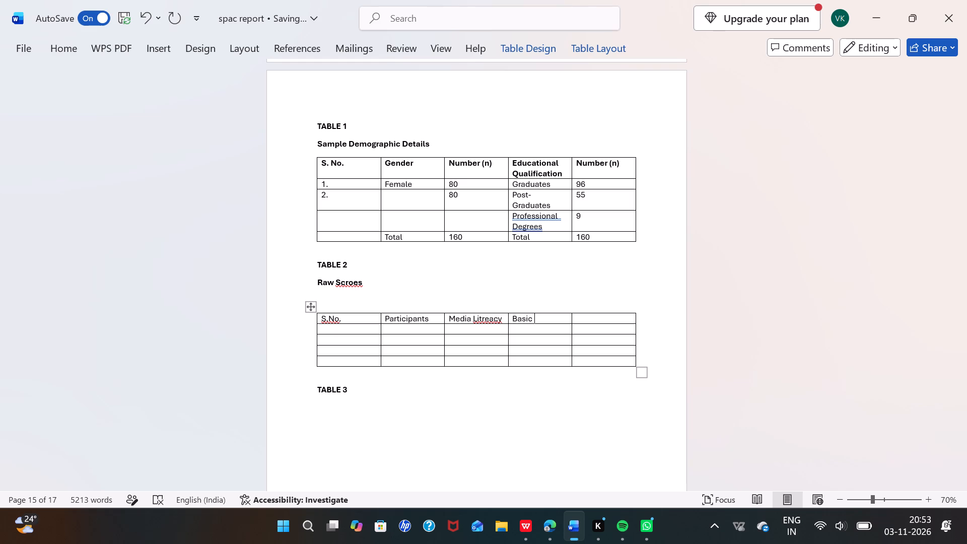
Correct the spelling in the third column header so it reads Media Literacy.
{"action": "left_click", "coordinate": [482, 318]}
{"action": "key", "text": "e"}
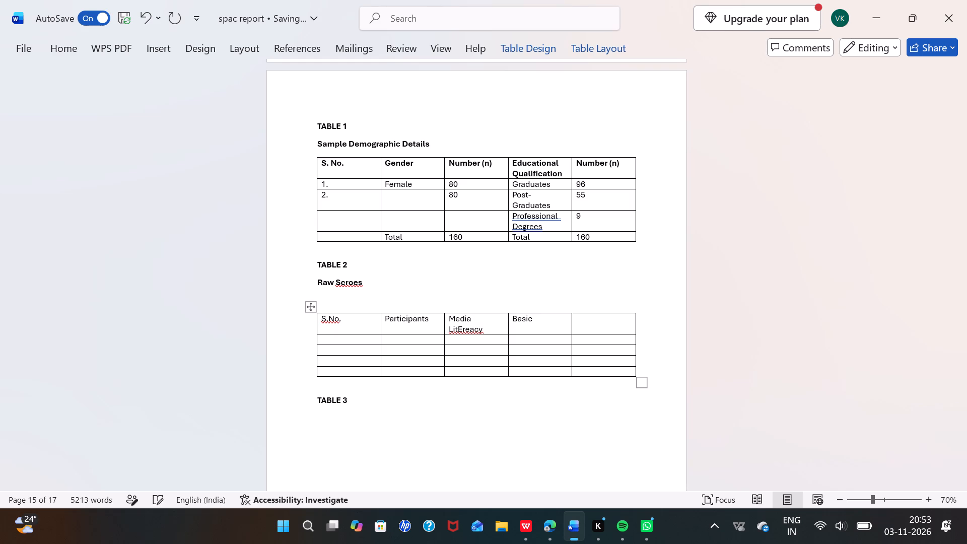
{"action": "key", "text": "BackSpace"}
{"action": "key", "text": "e"}
{"action": "left_click", "coordinate": [470, 331]}
{"action": "key", "text": "BackSpace"}
Complete the fourth column header of Table 2 as Basic Financial Literacy.
{"action": "left_click", "coordinate": [548, 318]}
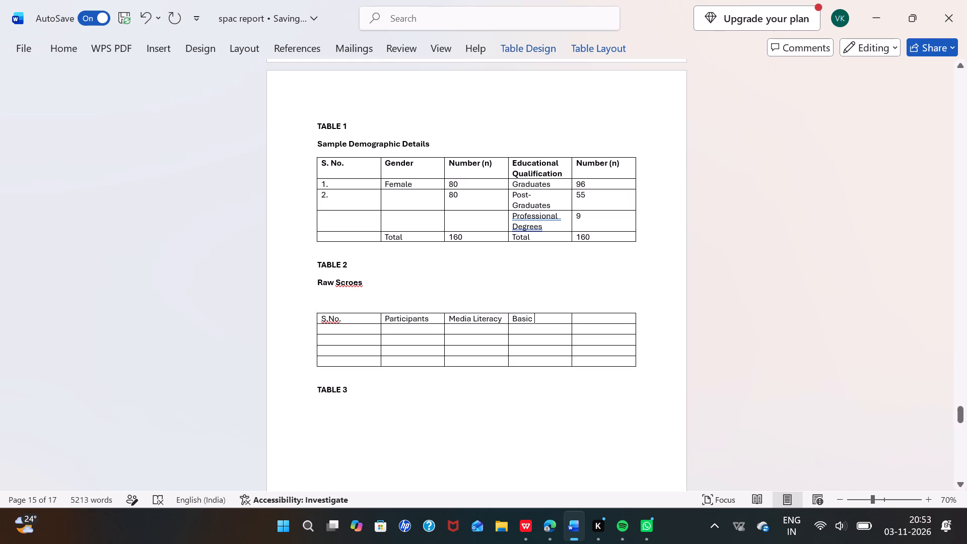
{"action": "key", "text": "f"}
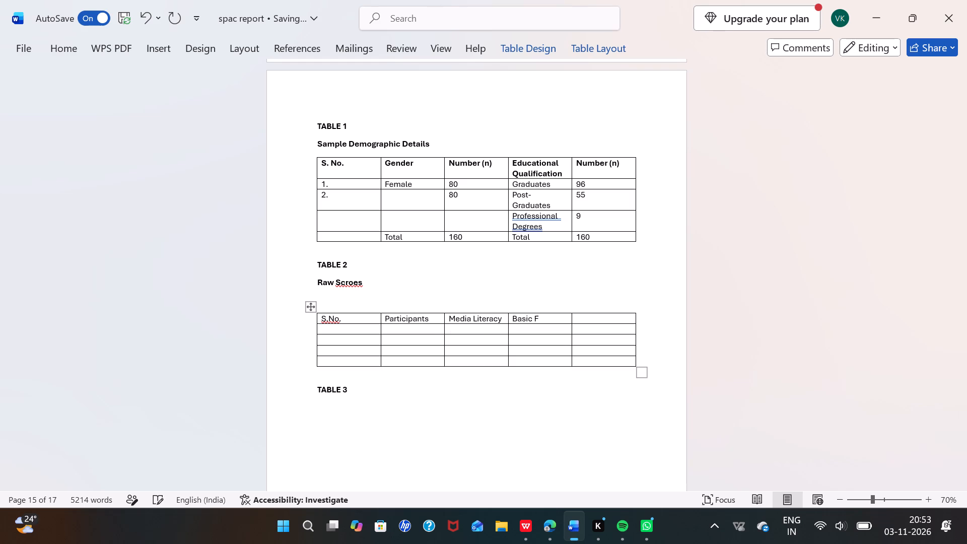
{"action": "type", "text": "inancial"}
{"action": "key", "text": "space"}
{"action": "key", "text": "l"}
{"action": "type", "text": "it"}
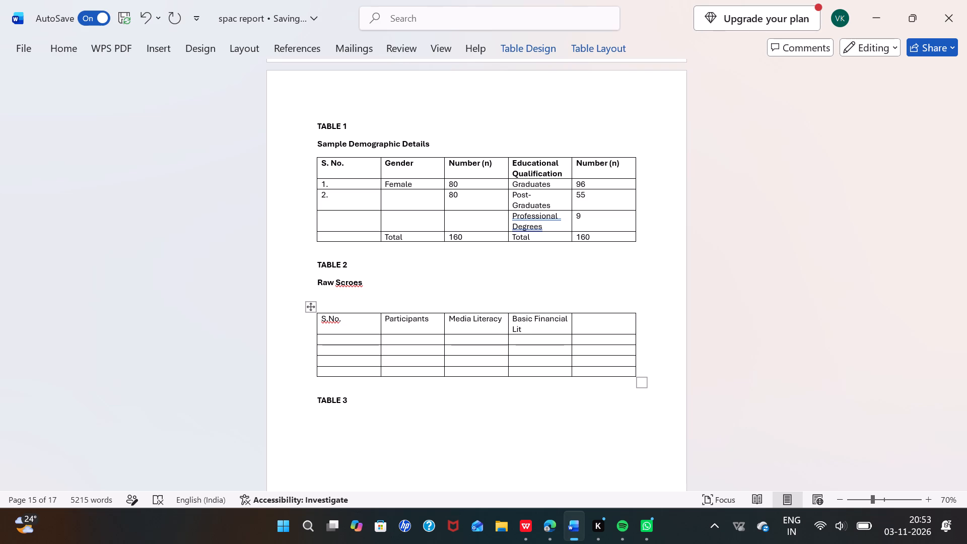
{"action": "type", "text": "eracy"}
Enter Advanced Financial Literacy as the fifth column header of Table 2.
{"action": "left_click", "coordinate": [584, 319]}
{"action": "key", "text": "a"}
{"action": "type", "text": "dvanced"}
{"action": "key", "text": "space"}
{"action": "key", "text": "f"}
{"action": "type", "text": "inancial"}
{"action": "key", "text": "space"}
{"action": "key", "text": "l"}
{"action": "type", "text": "iteracy"}
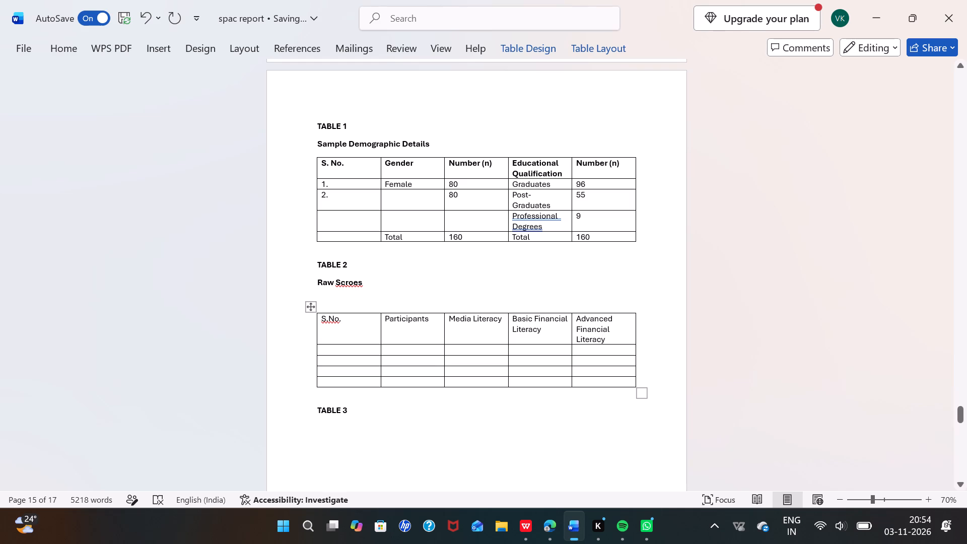
Number the first data row of Table 2 as 1. in the S.No. column.
{"action": "left_click", "coordinate": [347, 354]}
{"action": "key", "text": "1"}
{"action": "key", "text": "period"}
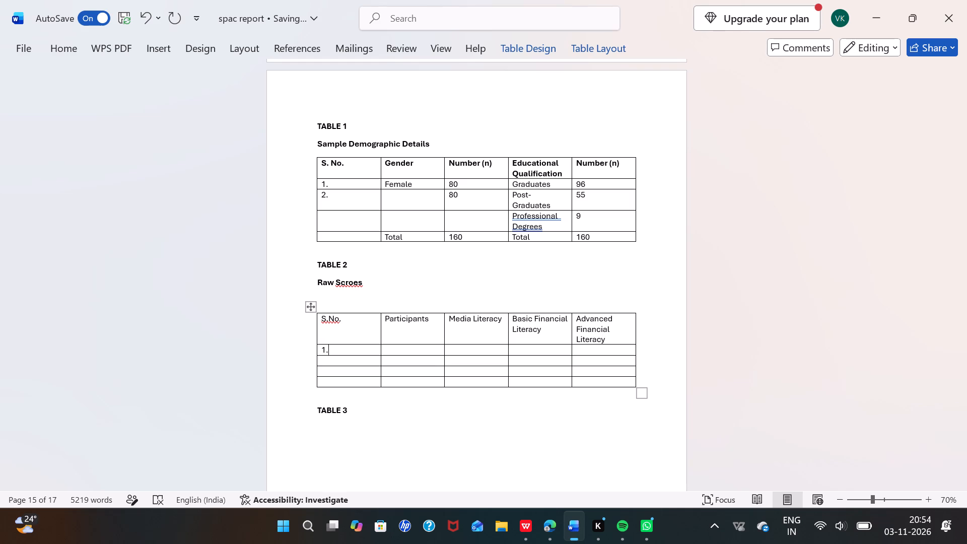
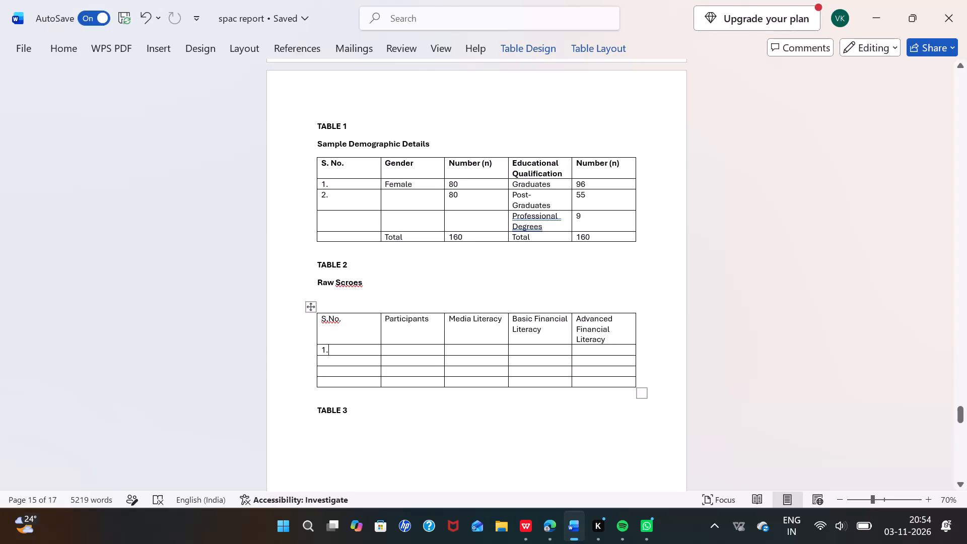
Number the remaining three data rows of Table 2 as 2., 3. and 4. in the S.No. column.
{"action": "left_click", "coordinate": [335, 362]}
{"action": "key", "text": "2"}
{"action": "key", "text": "period"}
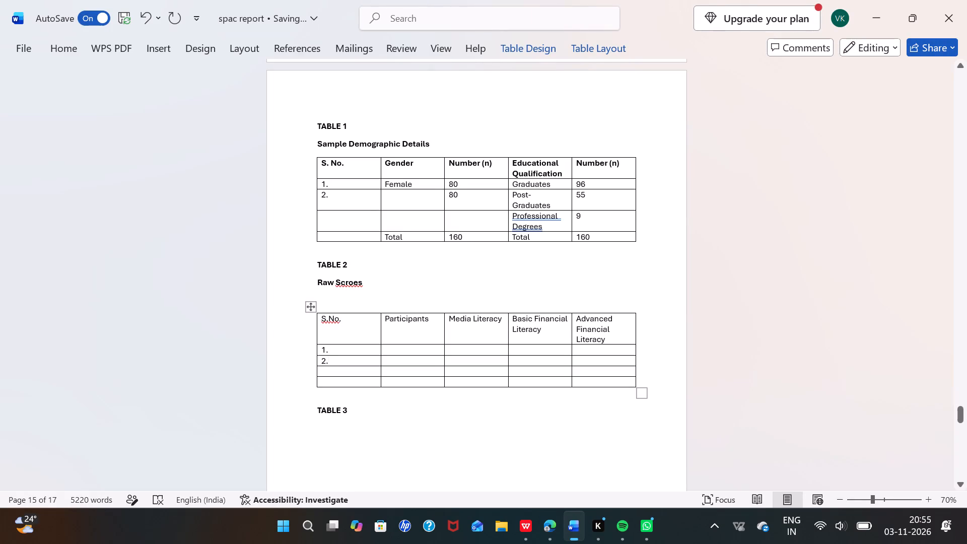
{"action": "left_click", "coordinate": [335, 369]}
{"action": "key", "text": "3"}
{"action": "key", "text": "period"}
{"action": "left_click", "coordinate": [335, 383]}
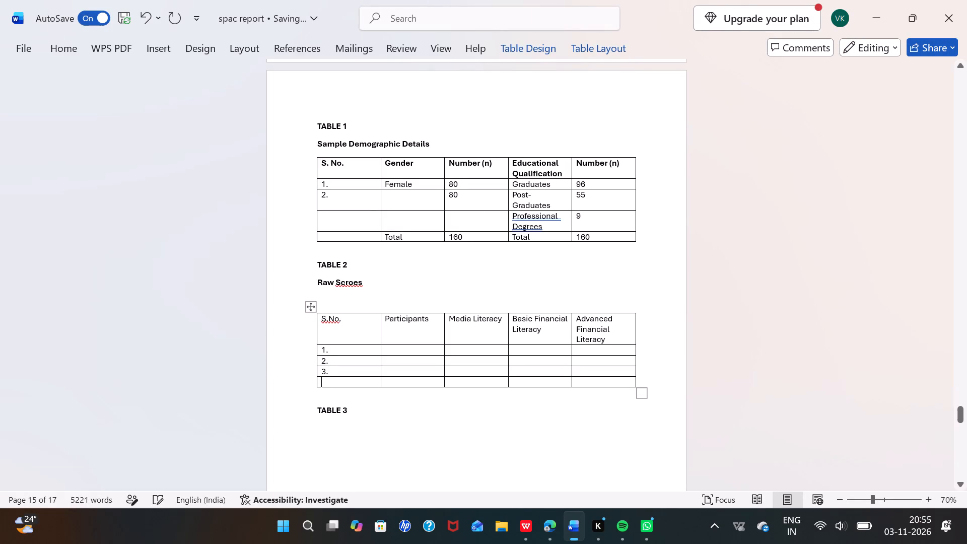
{"action": "key", "text": "4"}
{"action": "key", "text": "period"}
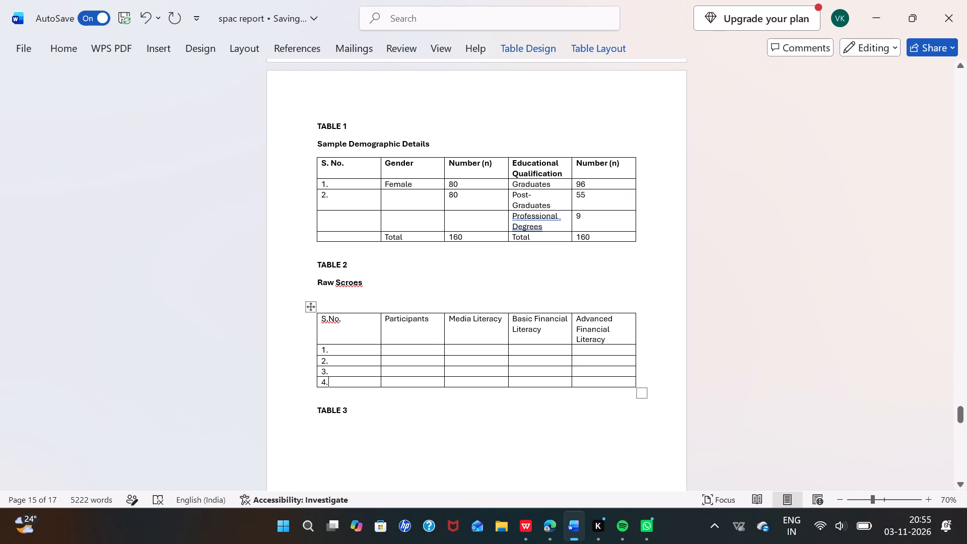
Fill the Participants column of Table 2 with 1, 2, 3 and 4, without periods.
{"action": "left_click", "coordinate": [400, 351]}
{"action": "key", "text": "1"}
{"action": "key", "text": "period"}
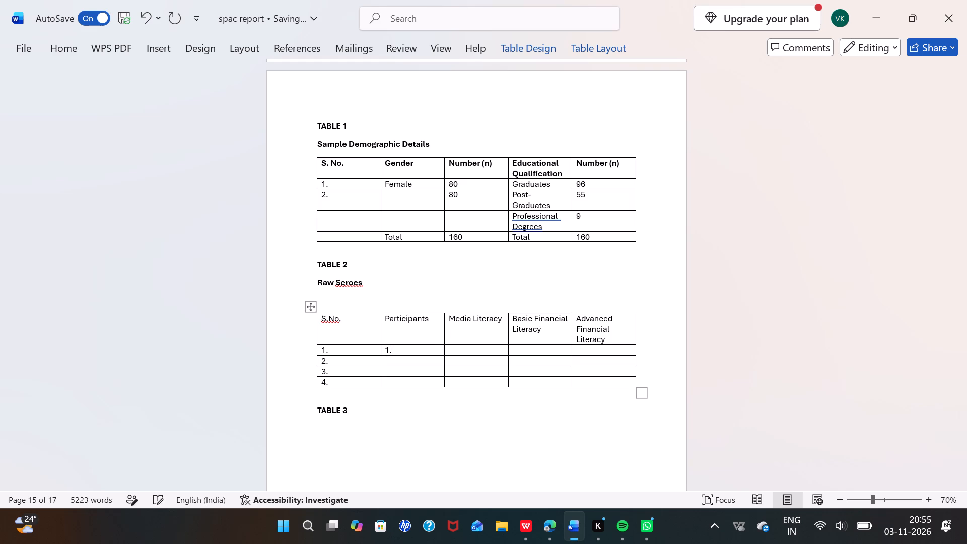
{"action": "left_click", "coordinate": [400, 357]}
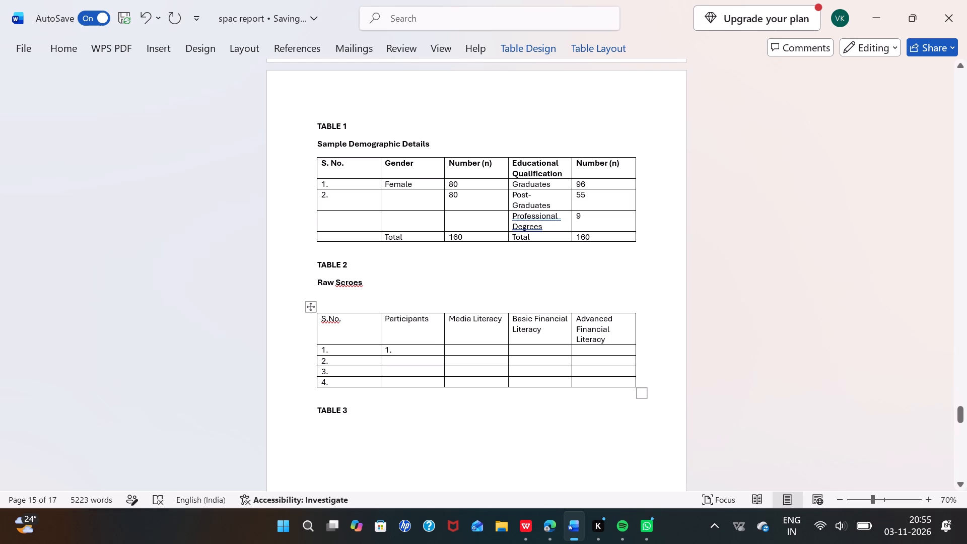
{"action": "left_click", "coordinate": [401, 352]}
{"action": "key", "text": "BackSpace"}
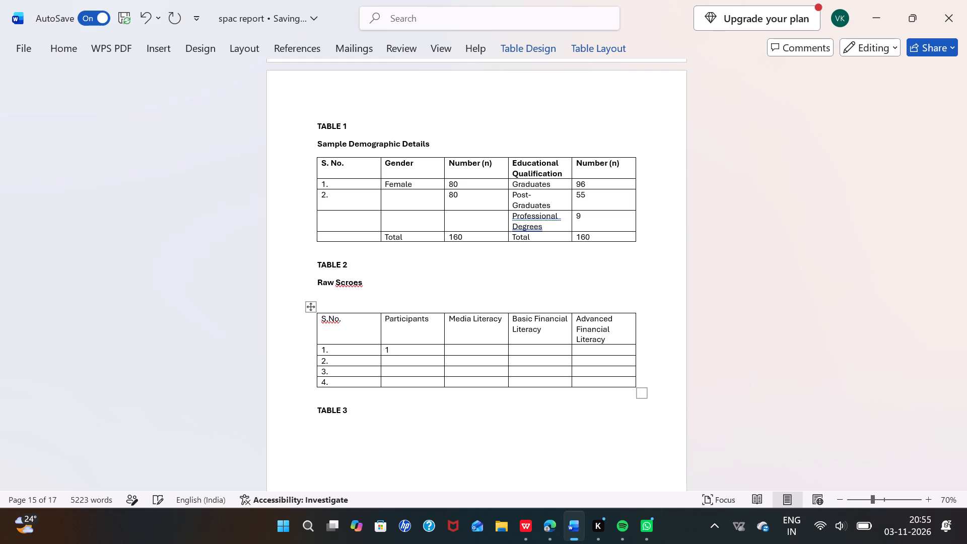
{"action": "left_click", "coordinate": [401, 356]}
{"action": "left_click", "coordinate": [400, 360]}
{"action": "key", "text": "2"}
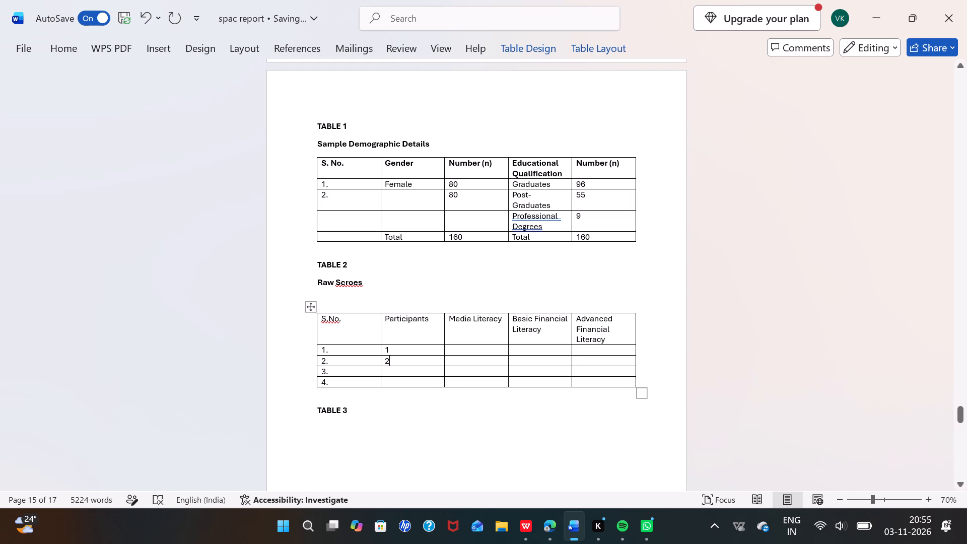
{"action": "left_click", "coordinate": [402, 371]}
{"action": "key", "text": "3"}
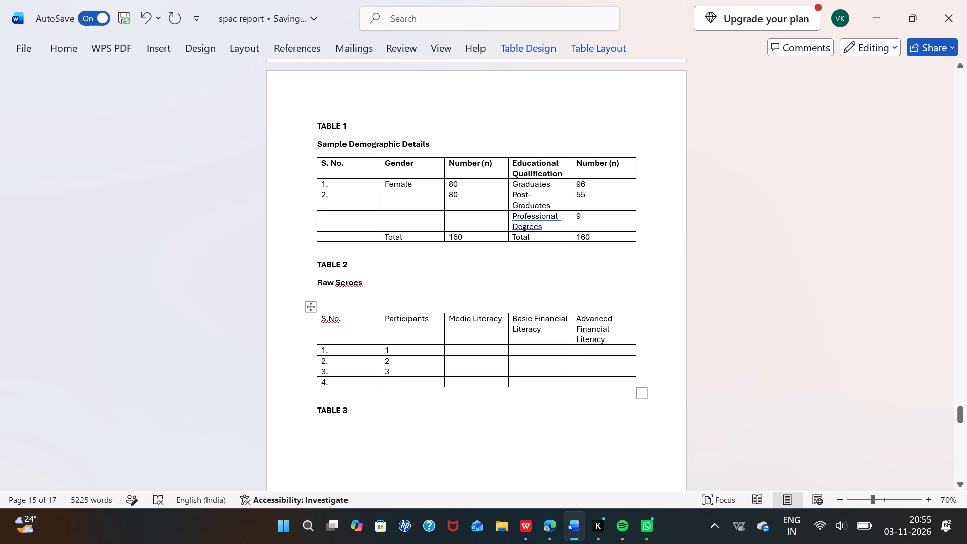
{"action": "left_click", "coordinate": [403, 383]}
{"action": "key", "text": "4"}
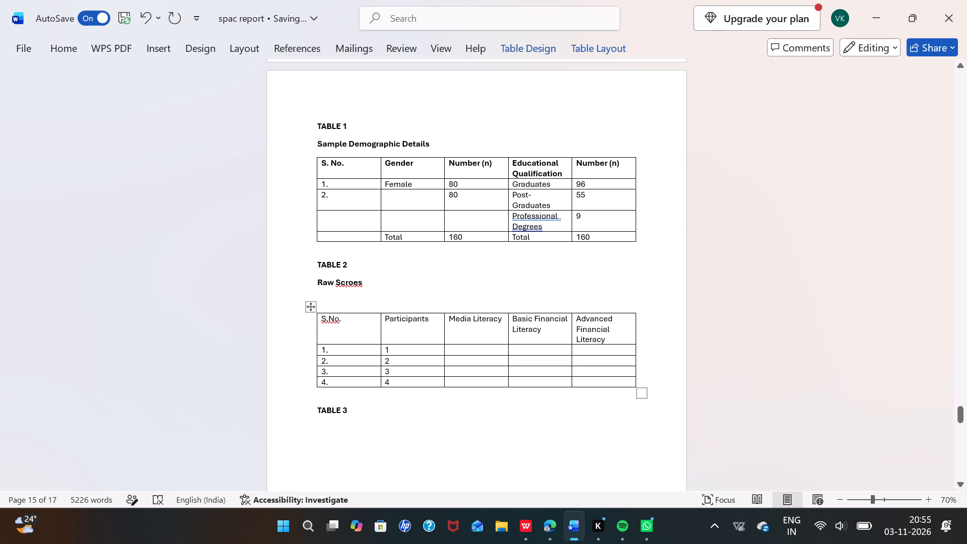
Enter the Media Literacy scores 49, 56, 48 and 41 for participants 1 to 4 in Table 2.
{"action": "left_click", "coordinate": [466, 350]}
{"action": "type", "text": "49"}
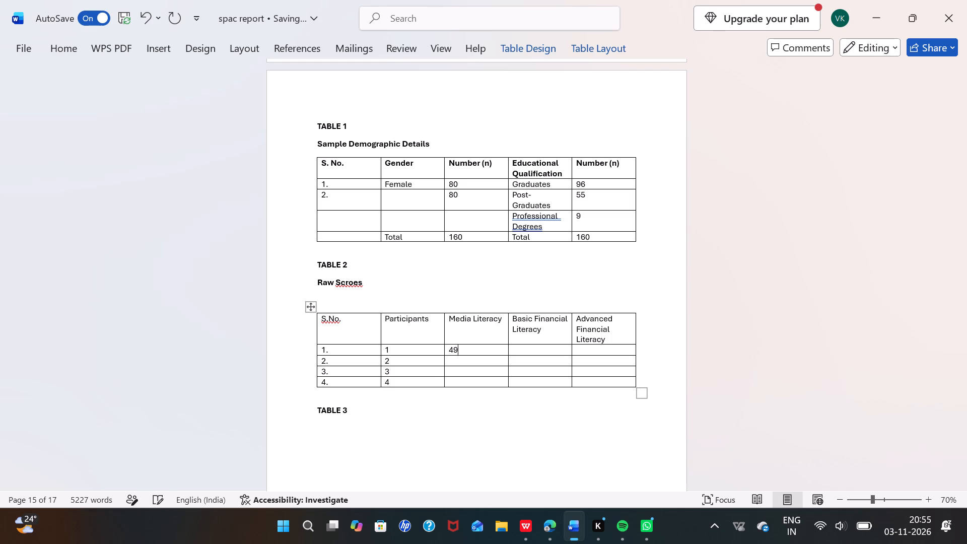
{"action": "left_click", "coordinate": [467, 359]}
{"action": "type", "text": "56"}
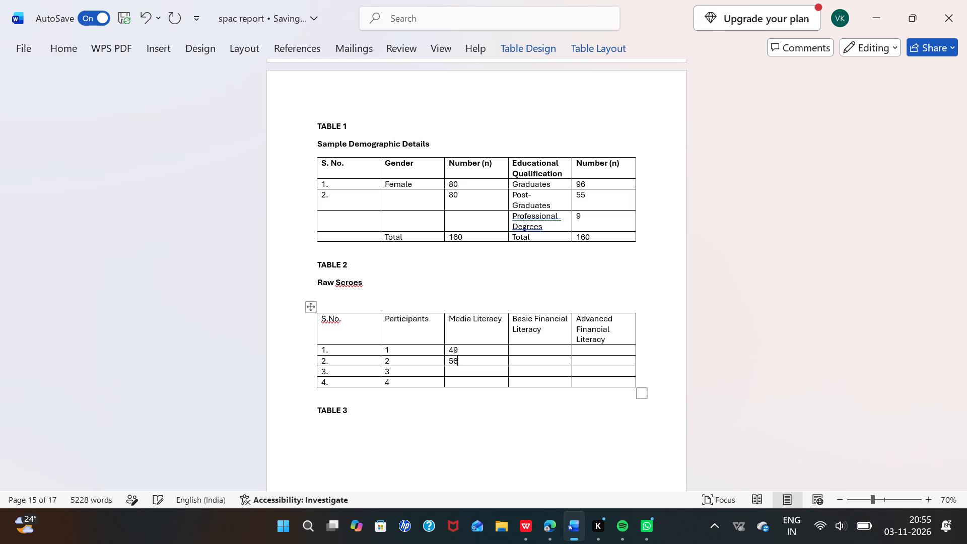
{"action": "left_click", "coordinate": [467, 371]}
{"action": "type", "text": "48"}
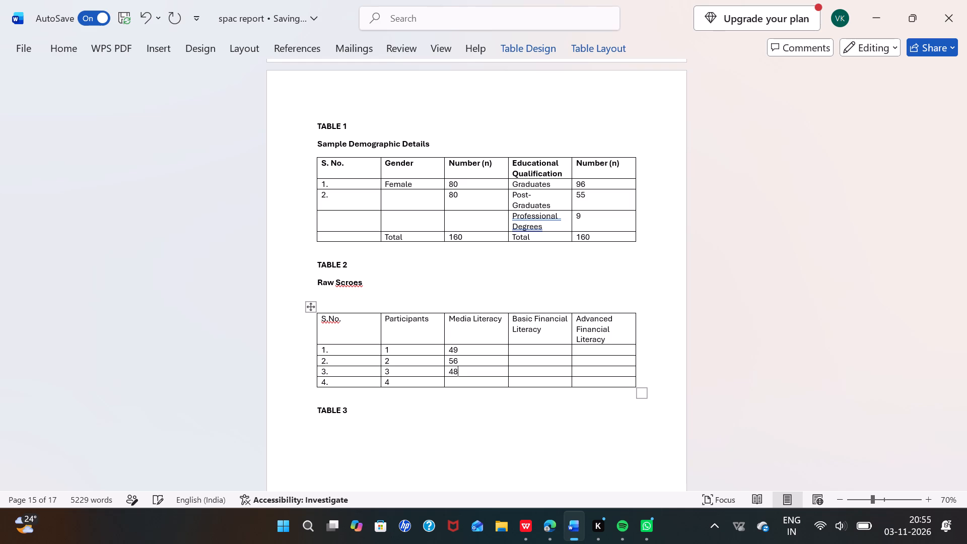
{"action": "left_click", "coordinate": [461, 382]}
{"action": "type", "text": "41"}
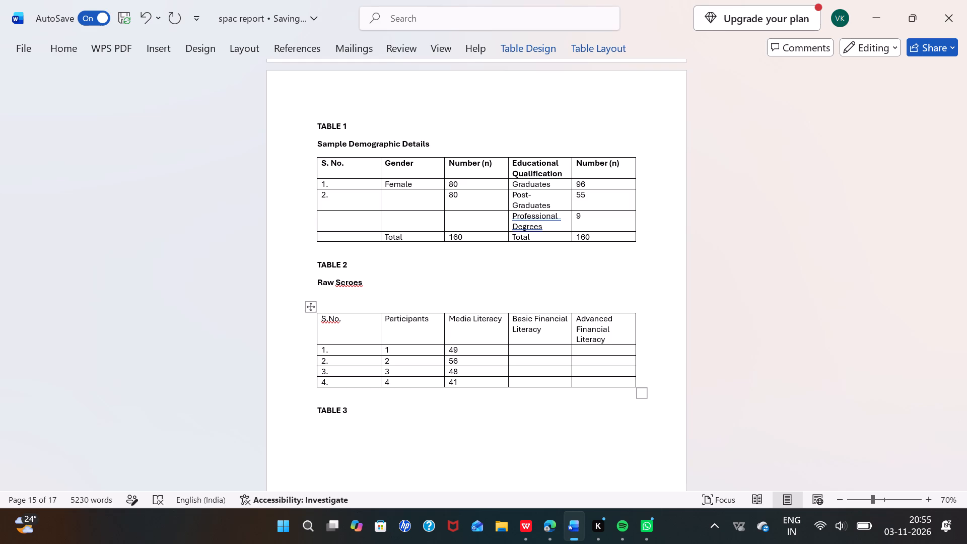
Enter the Basic Financial Literacy scores 17, 18, 17 and 12 for participants 1 to 4 in Table 2.
{"action": "left_click", "coordinate": [530, 349]}
{"action": "type", "text": "17"}
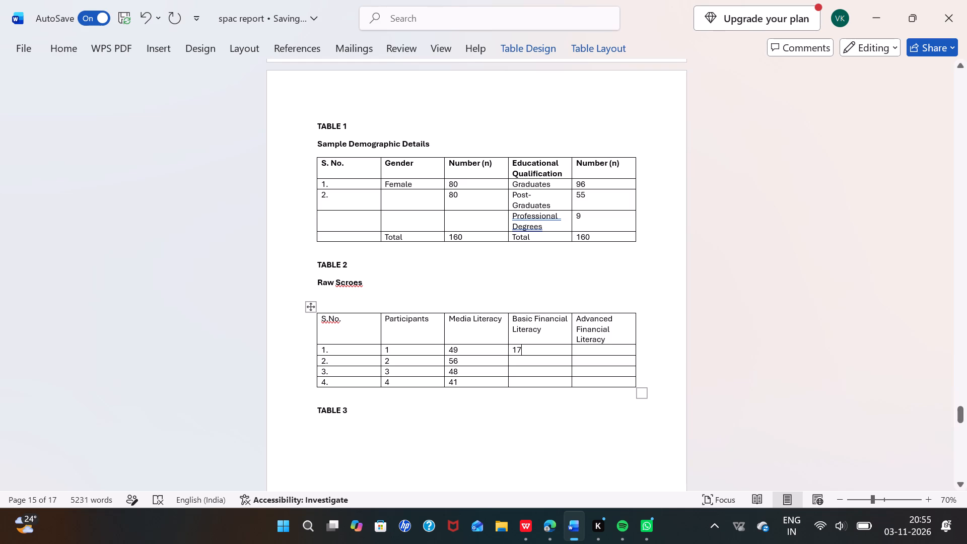
{"action": "left_click", "coordinate": [531, 358]}
{"action": "key", "text": "1"}
{"action": "key", "text": "8"}
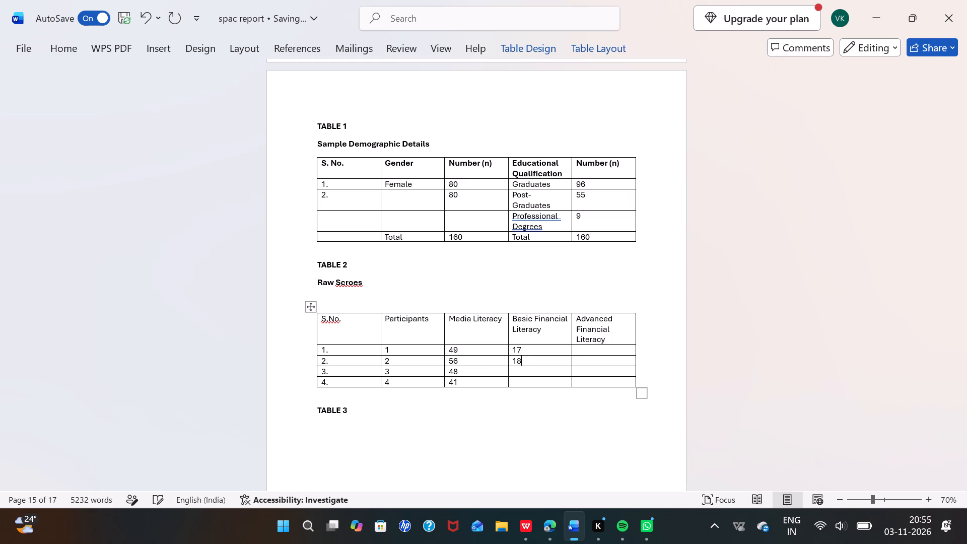
{"action": "left_click", "coordinate": [532, 370]}
{"action": "type", "text": "17"}
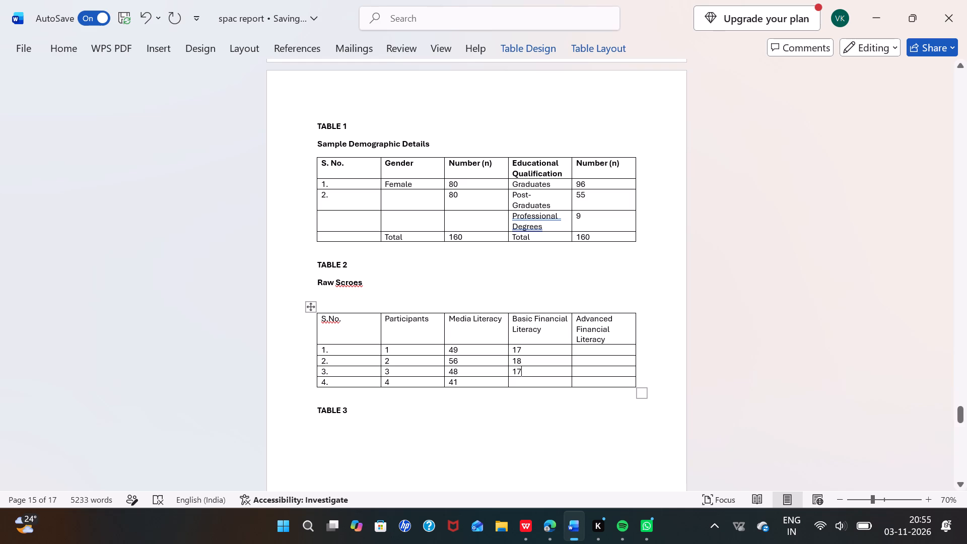
{"action": "left_click", "coordinate": [529, 381]}
{"action": "type", "text": "12"}
Enter the Advanced Financial Literacy scores 10, 13, 13 and 13 for participants 1 to 4 in Table 2.
{"action": "left_click", "coordinate": [588, 353]}
{"action": "type", "text": "10"}
{"action": "left_click", "coordinate": [590, 360]}
{"action": "key", "text": "1"}
{"action": "key", "text": "3"}
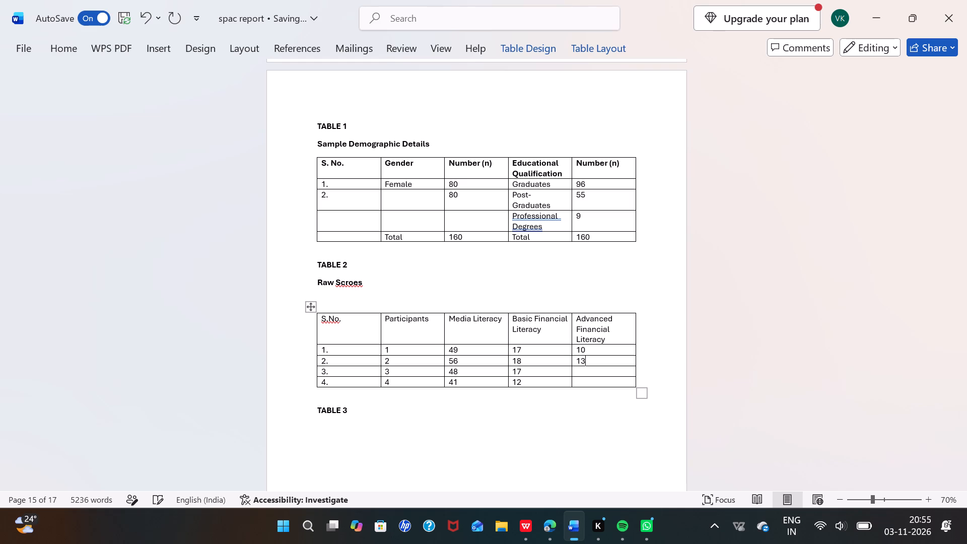
{"action": "left_click", "coordinate": [590, 372]}
{"action": "key", "text": "q"}
{"action": "key", "text": "BackSpace"}
{"action": "type", "text": "13"}
{"action": "left_click", "coordinate": [595, 385]}
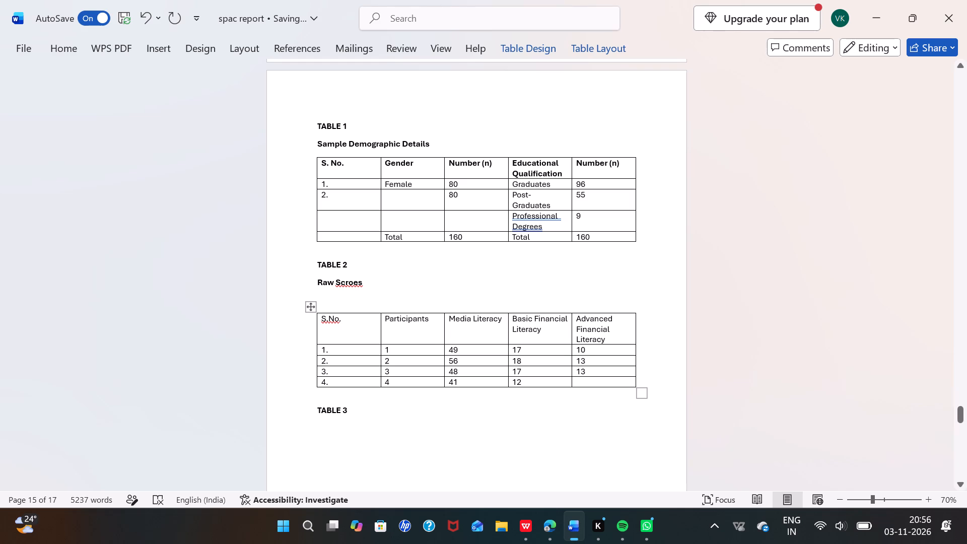
{"action": "type", "text": "13"}
{"action": "key", "text": "BackSpace"}
{"action": "key", "text": "BackSpace"}
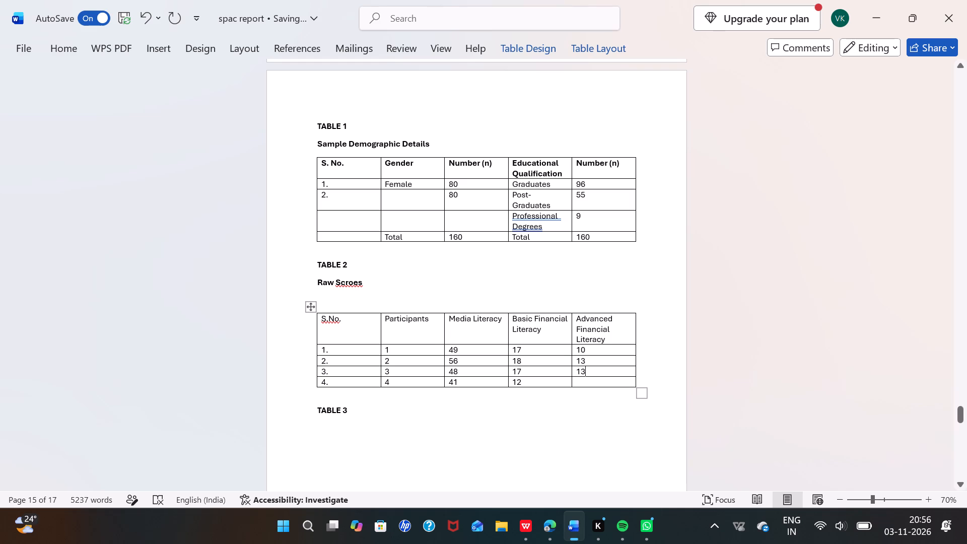
{"action": "left_click", "coordinate": [597, 386]}
{"action": "key", "text": "1"}
{"action": "key", "text": "BackSpace"}
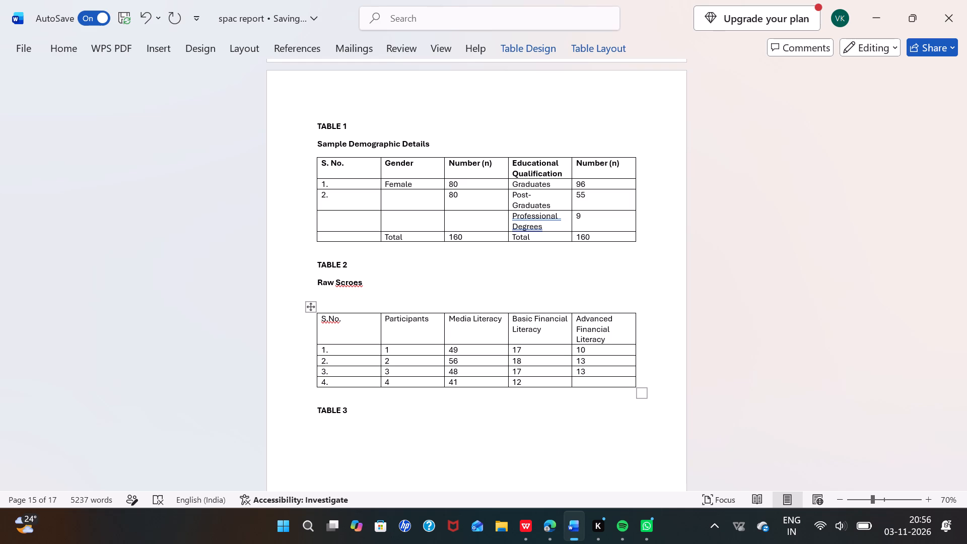
{"action": "left_click", "coordinate": [589, 382]}
{"action": "key", "text": "1"}
{"action": "key", "text": "3"}
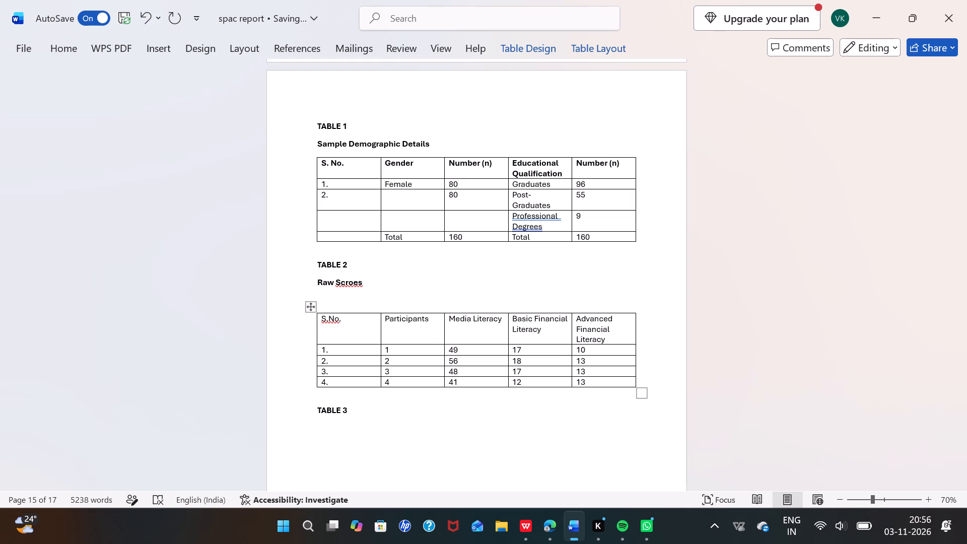
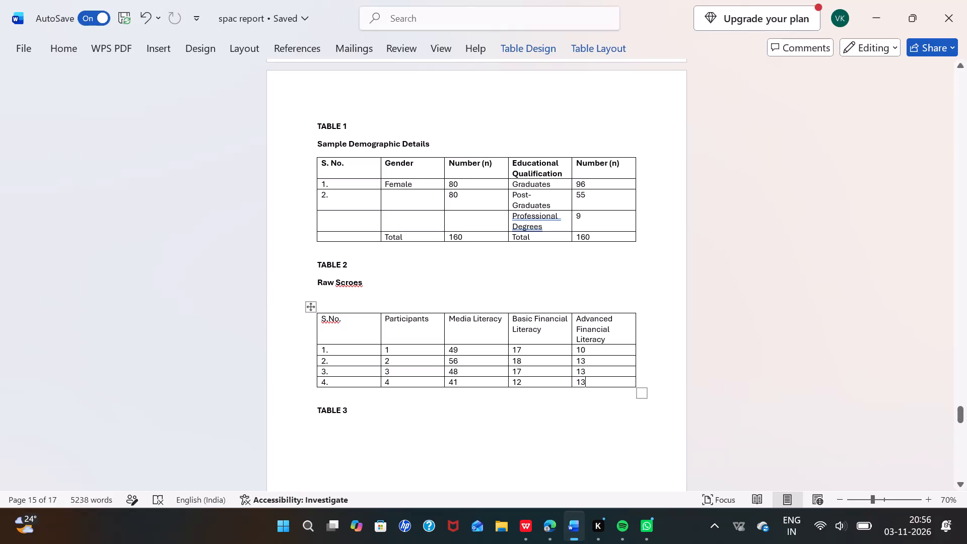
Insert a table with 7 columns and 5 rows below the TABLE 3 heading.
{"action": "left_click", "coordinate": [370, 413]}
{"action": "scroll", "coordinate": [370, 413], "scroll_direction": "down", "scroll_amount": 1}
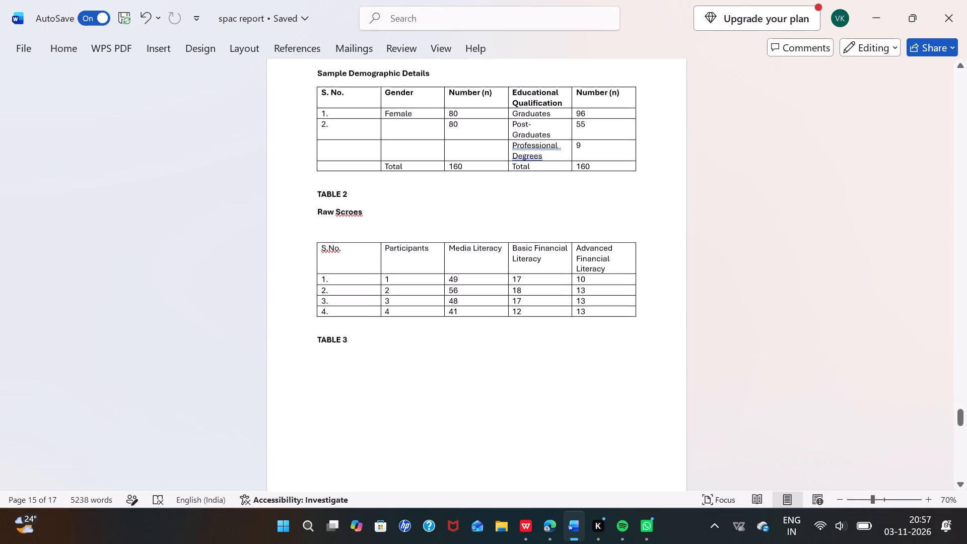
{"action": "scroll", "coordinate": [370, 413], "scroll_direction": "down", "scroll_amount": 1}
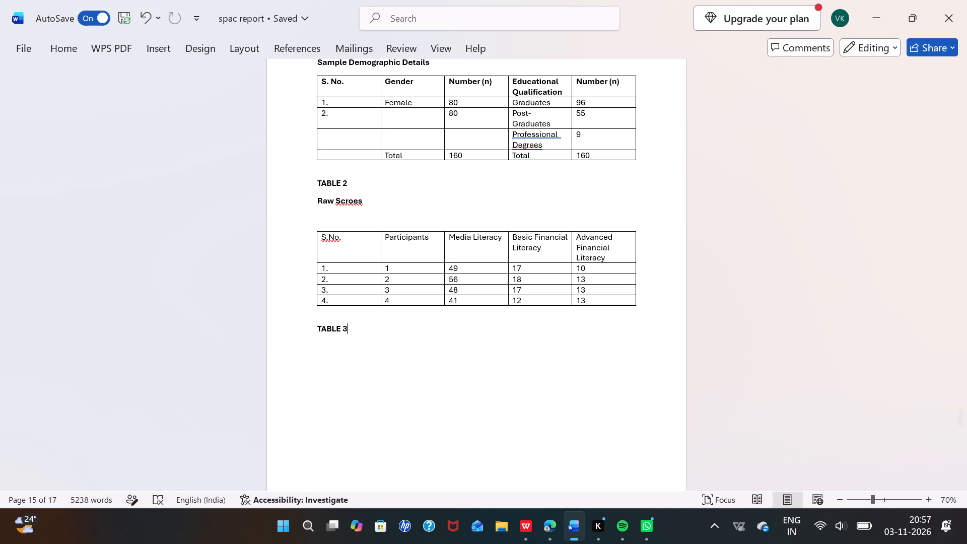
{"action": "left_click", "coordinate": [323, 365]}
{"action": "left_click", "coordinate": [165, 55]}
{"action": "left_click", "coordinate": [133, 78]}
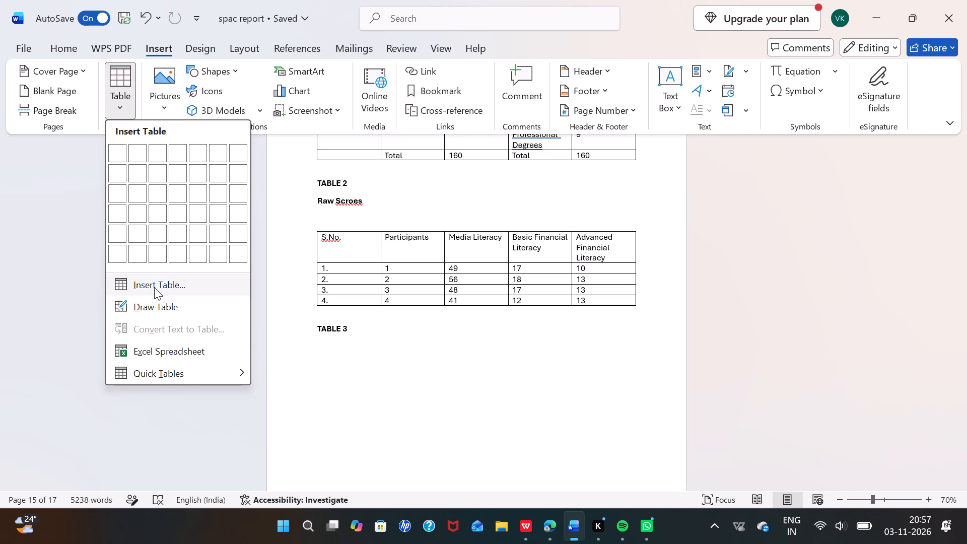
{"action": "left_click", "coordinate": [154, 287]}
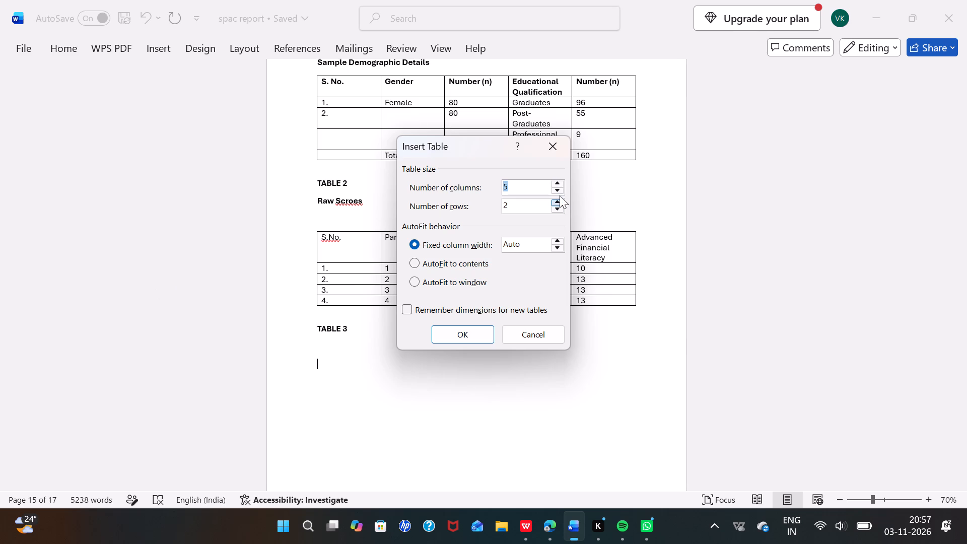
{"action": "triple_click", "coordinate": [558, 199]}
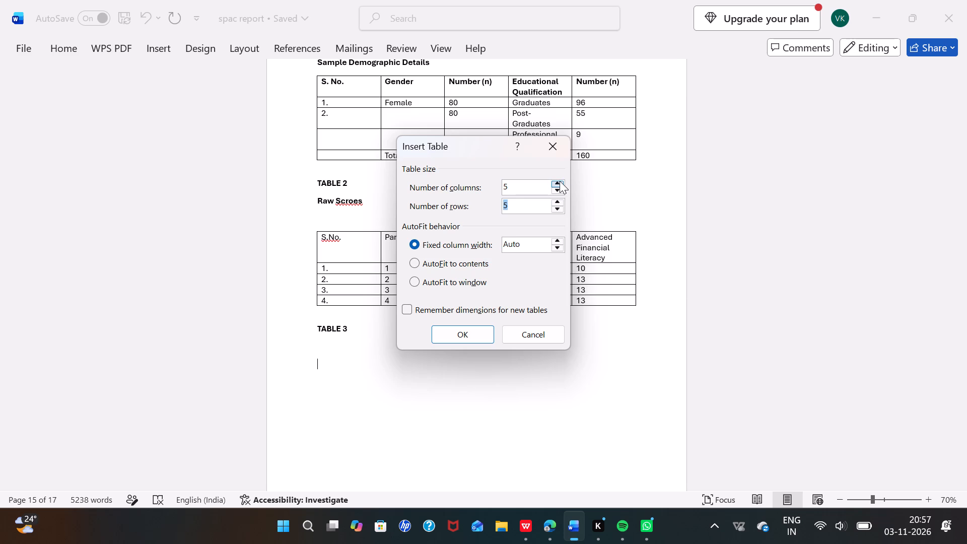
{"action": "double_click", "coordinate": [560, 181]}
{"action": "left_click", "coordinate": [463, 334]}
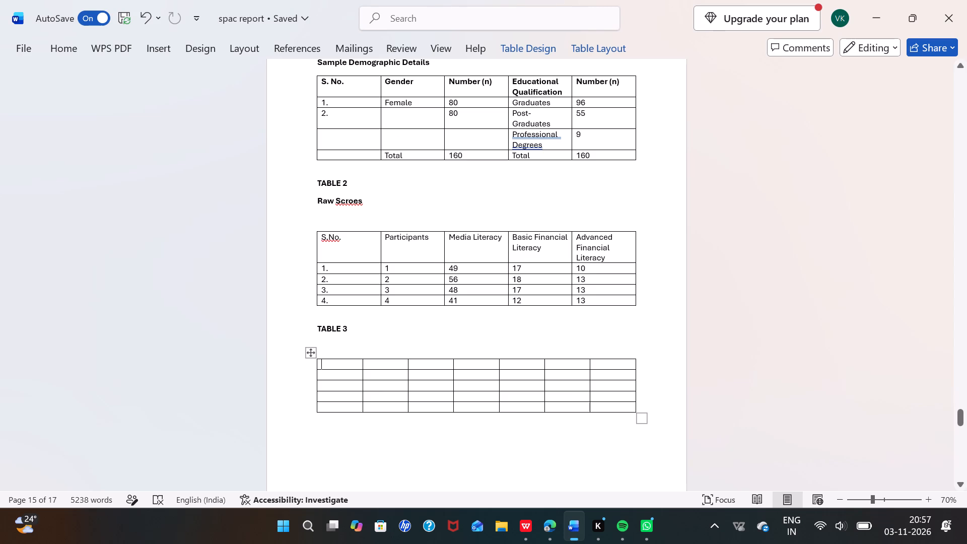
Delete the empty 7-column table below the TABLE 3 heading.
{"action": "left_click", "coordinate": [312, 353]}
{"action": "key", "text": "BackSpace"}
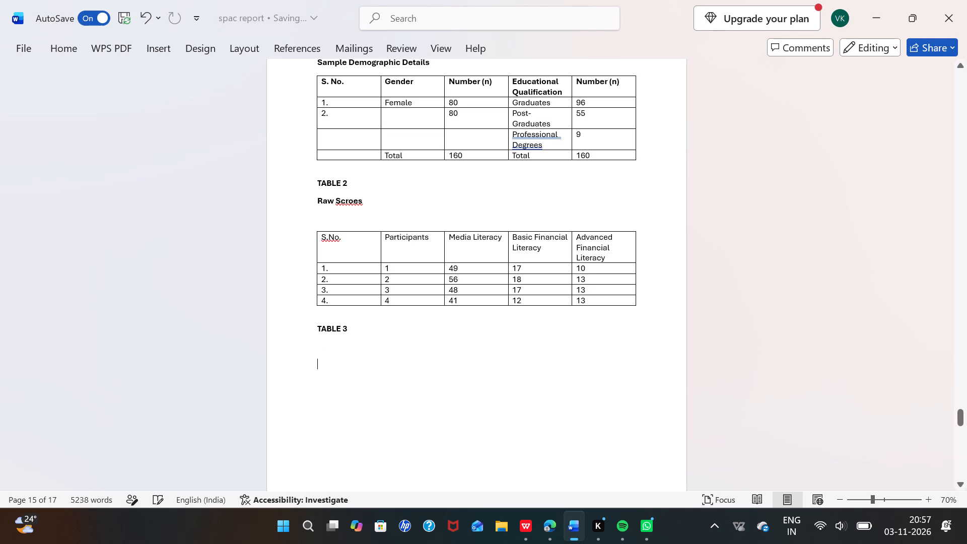
Insert a table with 5 columns and 7 rows below the TABLE 3 heading and place the cursor in its first cell.
{"action": "left_click", "coordinate": [152, 52]}
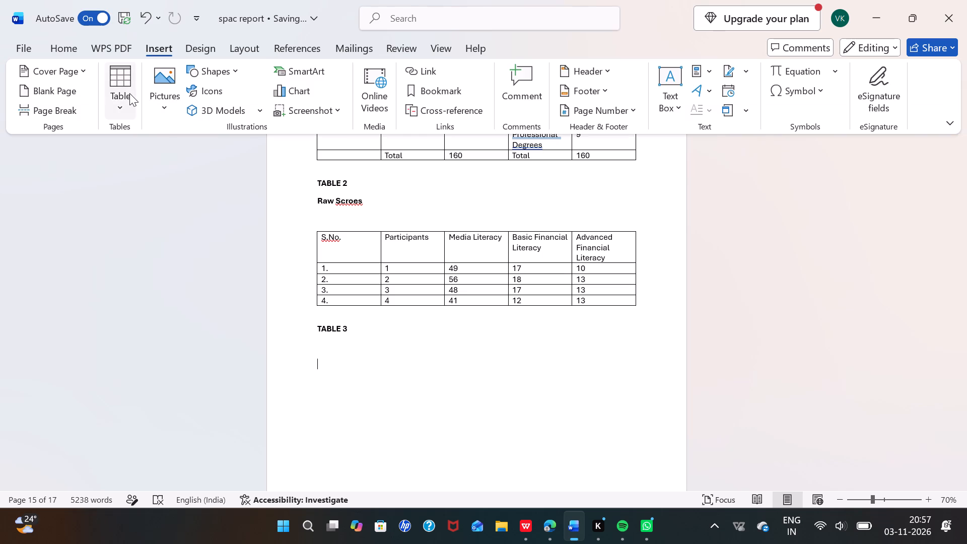
{"action": "left_click", "coordinate": [129, 93]}
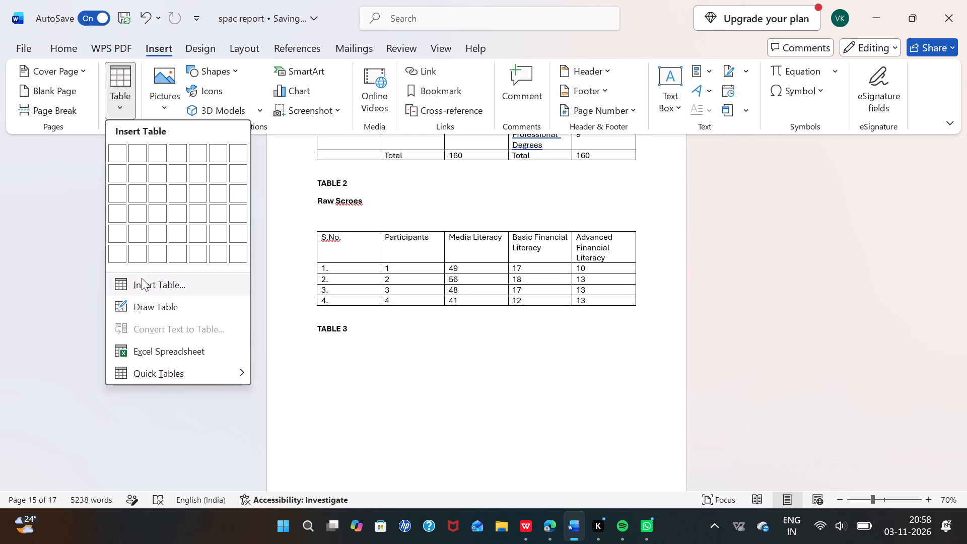
{"action": "left_click", "coordinate": [142, 278]}
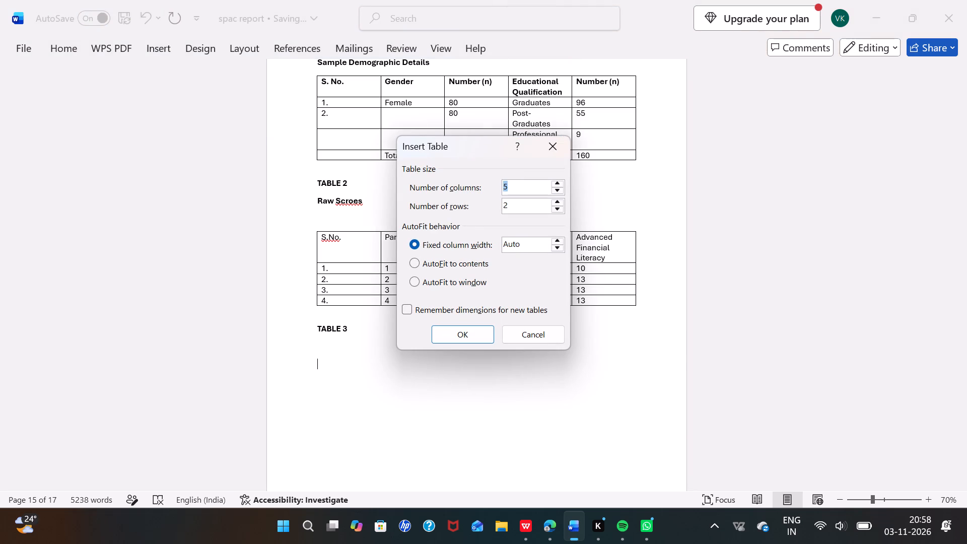
{"action": "left_click", "coordinate": [531, 205]}
{"action": "key", "text": "BackSpace"}
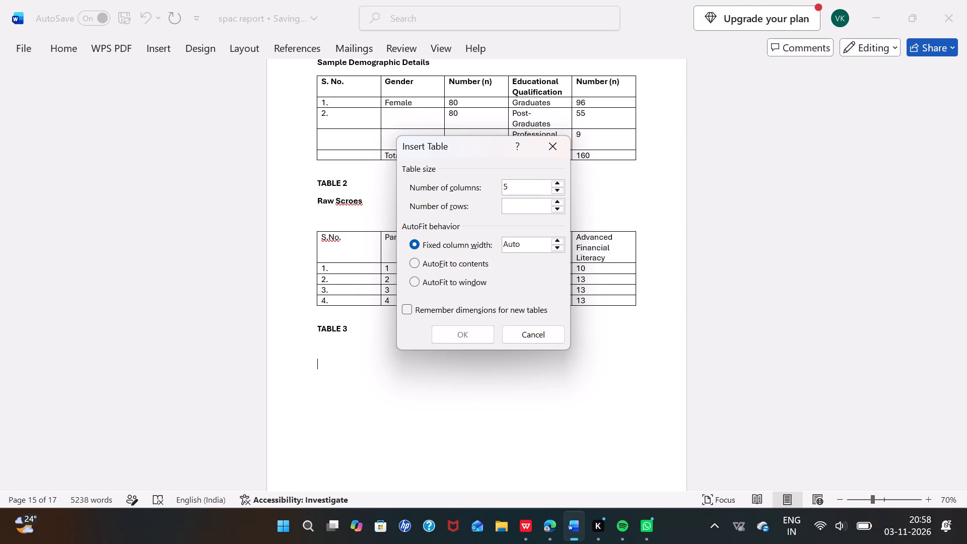
{"action": "key", "text": "7"}
{"action": "key", "text": "Return"}
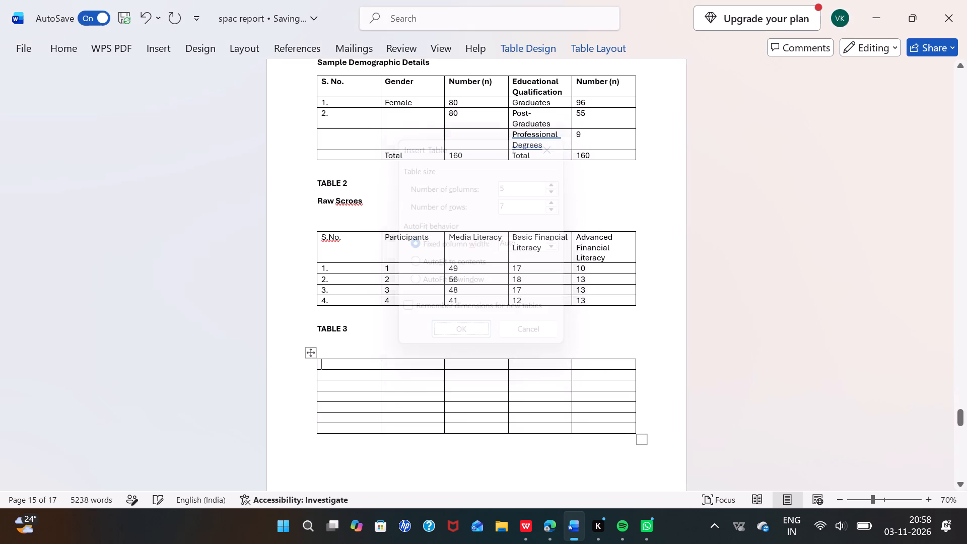
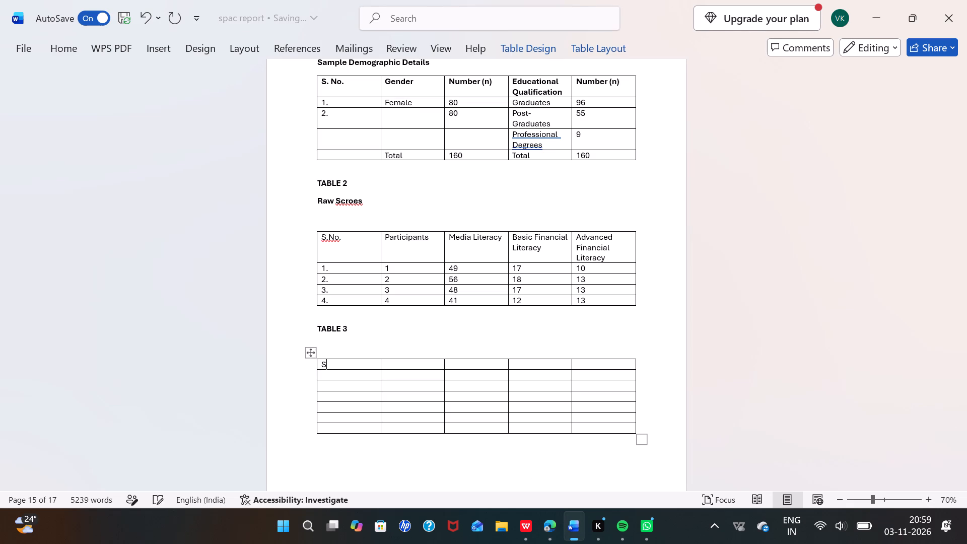
{"action": "key", "text": "period"}
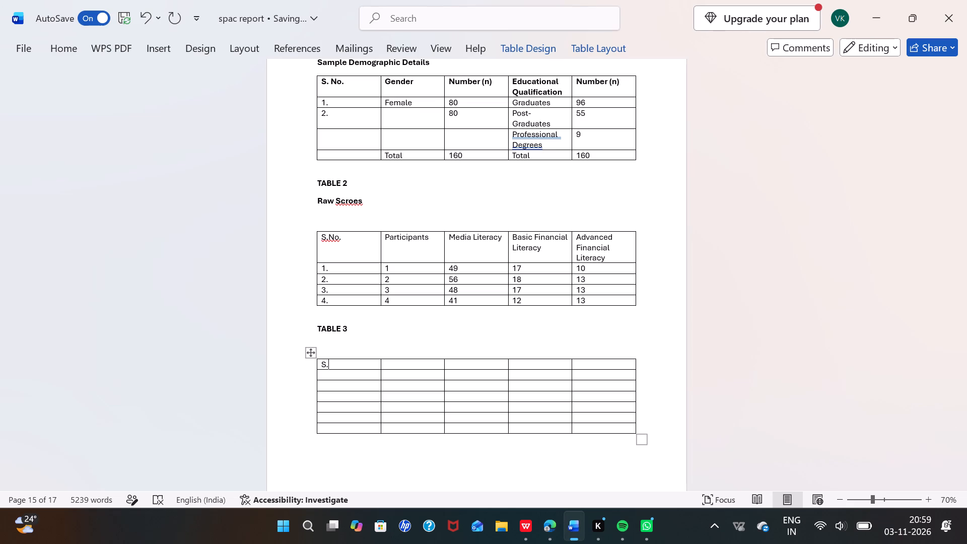
{"action": "key", "text": "n"}
{"action": "key", "text": "BackSpace"}
{"action": "key", "text": "n"}
{"action": "type", "text": "o"}
{"action": "key", "text": "space"}
{"action": "key", "text": "period"}
{"action": "key", "text": "BackSpace"}
{"action": "key", "text": "BackSpace"}
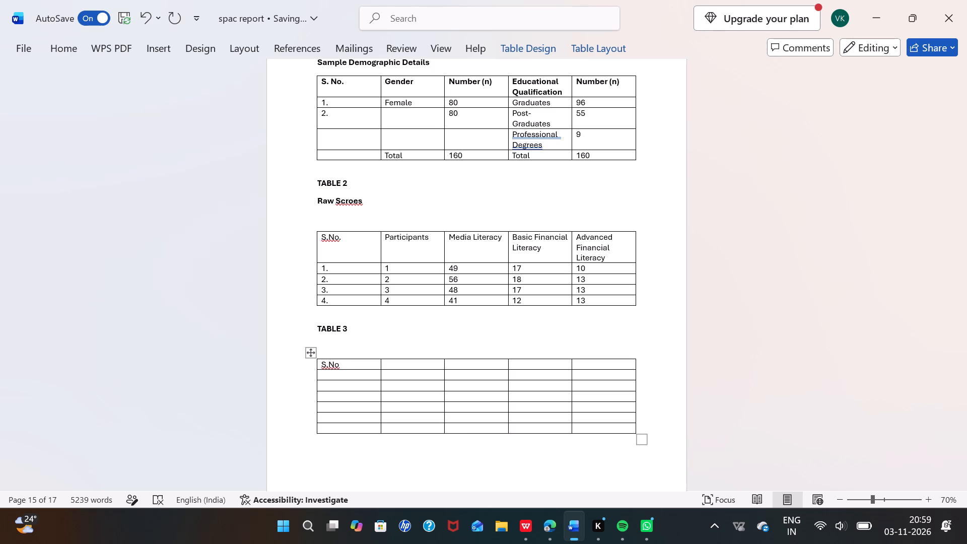
{"action": "key", "text": "period"}
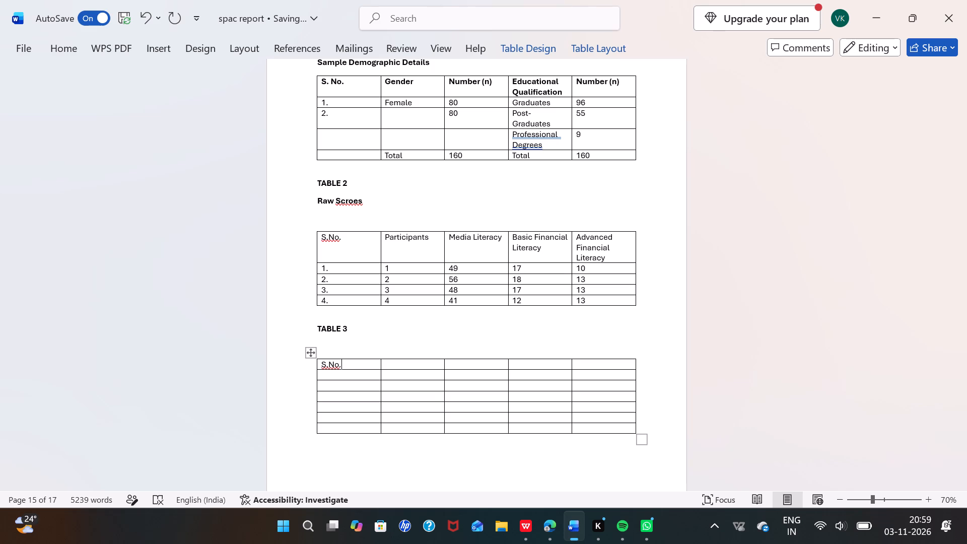
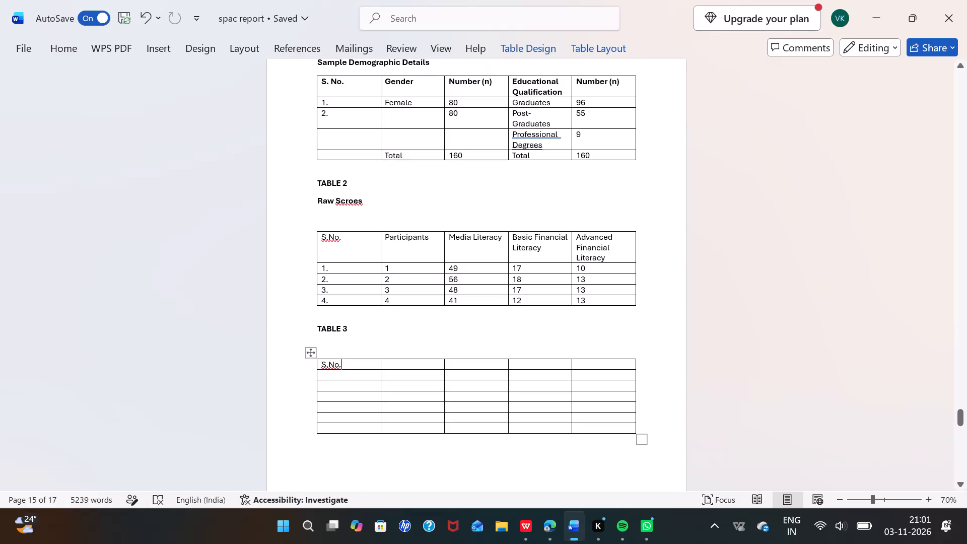
Make the "S.No." header in the first cell of Table 3 bold.
{"action": "left_click_drag", "start_coordinate": [343, 368], "coordinate": [318, 365]}
{"action": "left_click", "coordinate": [327, 406]}
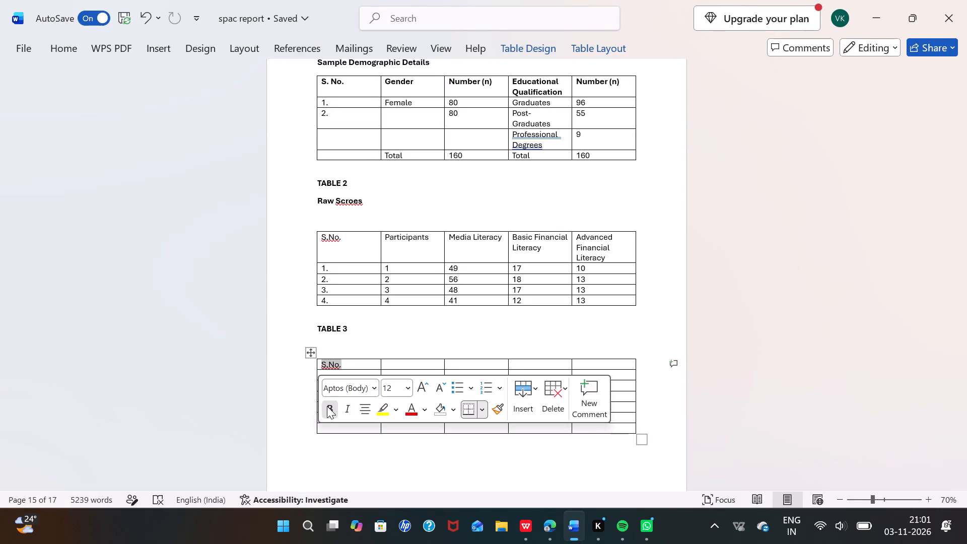
Enter the header "Gender" in the second column of Table 3's first row.
{"action": "left_click", "coordinate": [396, 364]}
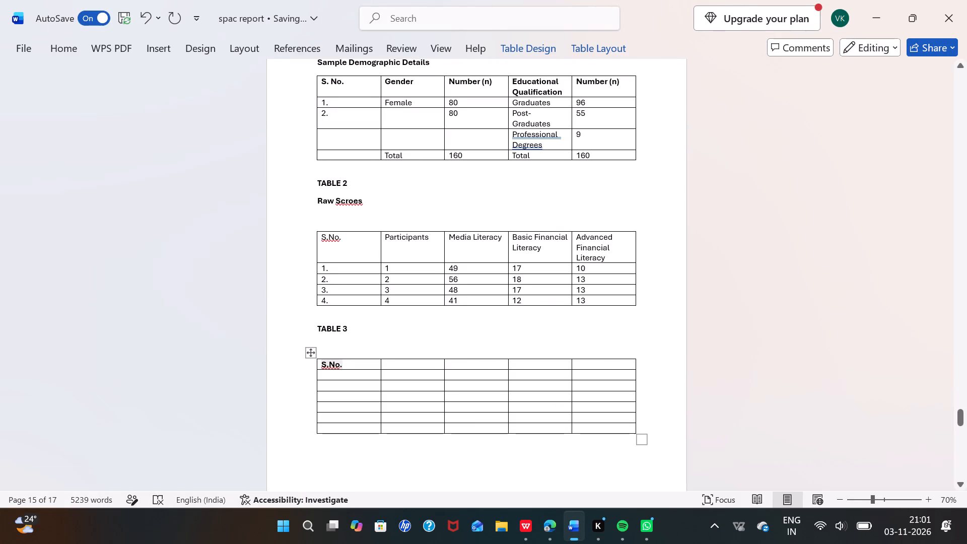
{"action": "key", "text": "g"}
{"action": "type", "text": "ender"}
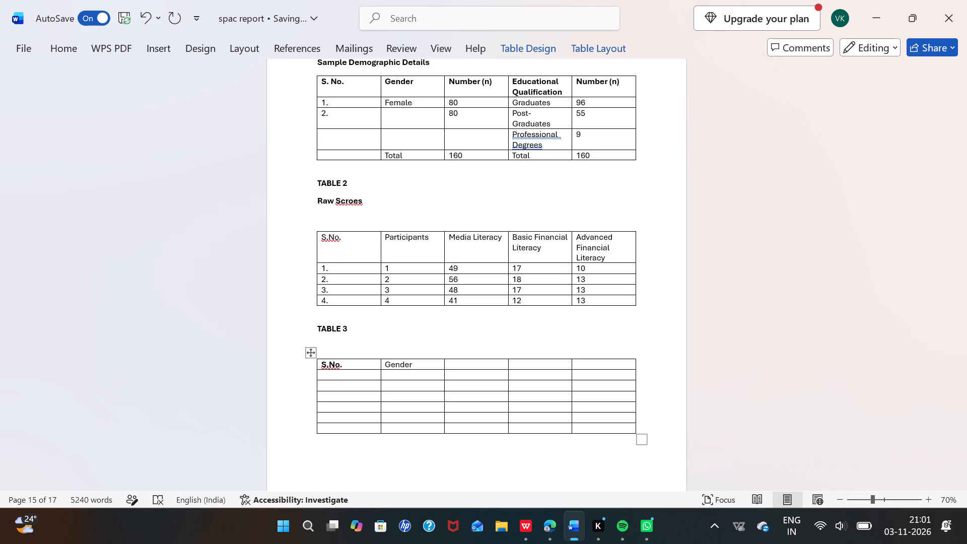
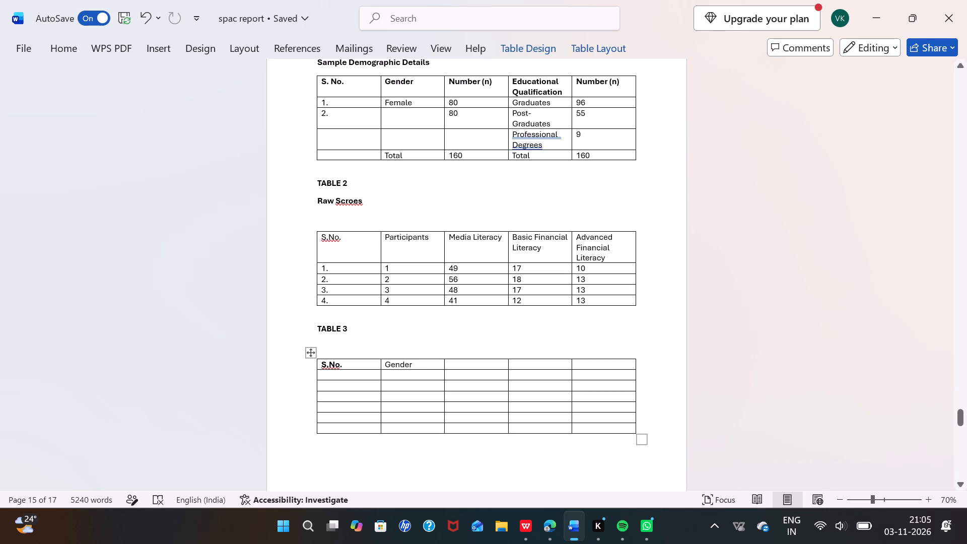
Make the "Gender" header in Table 3 bold.
{"action": "left_click_drag", "start_coordinate": [417, 363], "coordinate": [415, 363]}
{"action": "left_click_drag", "start_coordinate": [415, 363], "coordinate": [382, 364]}
{"action": "left_click", "coordinate": [397, 407]}
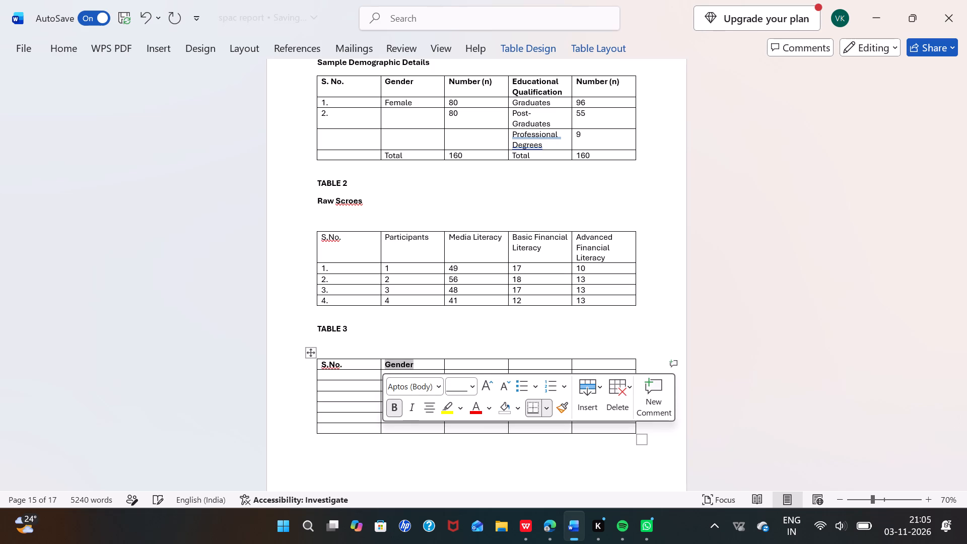
Enter the headers "Variables", "Mean" and "S.D" in the third, fourth and fifth columns of Table 3's first row.
{"action": "left_click", "coordinate": [467, 366]}
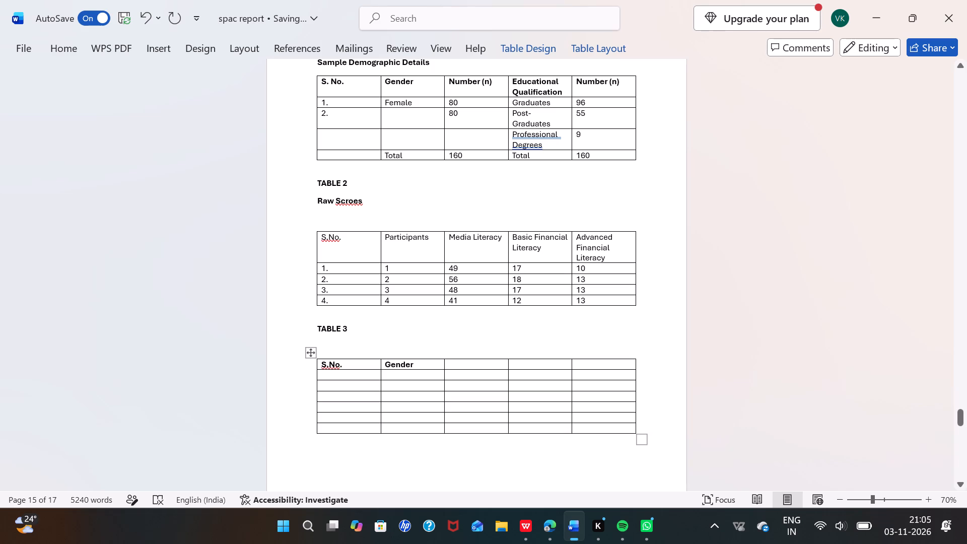
{"action": "key", "text": "v"}
{"action": "type", "text": "ariav"}
{"action": "key", "text": "BackSpace"}
{"action": "type", "text": "bles"}
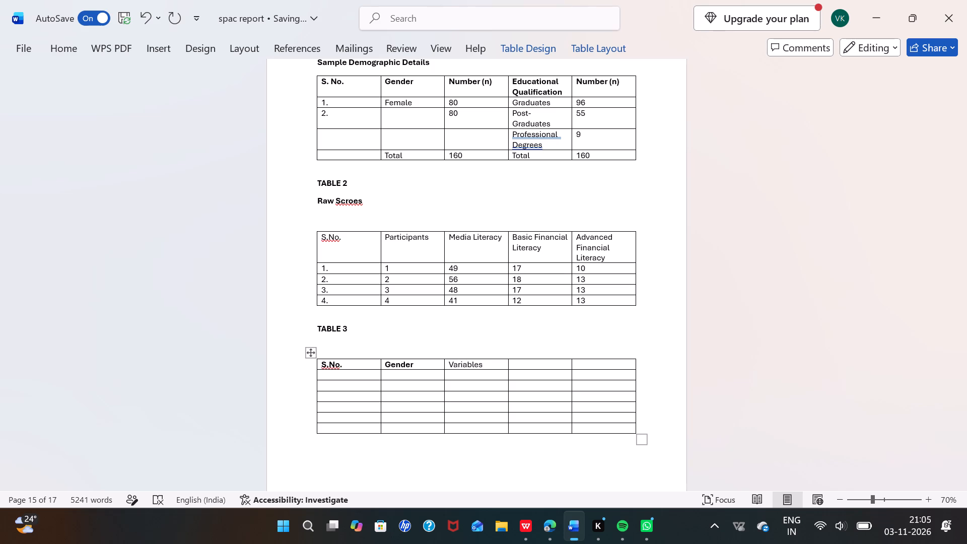
{"action": "key", "text": "space"}
{"action": "left_click", "coordinate": [531, 367]}
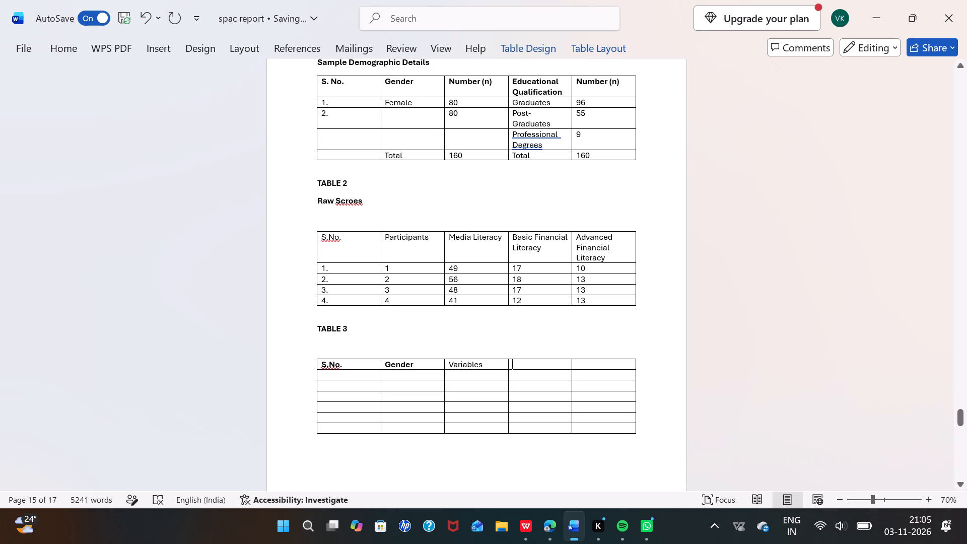
{"action": "key", "text": "m"}
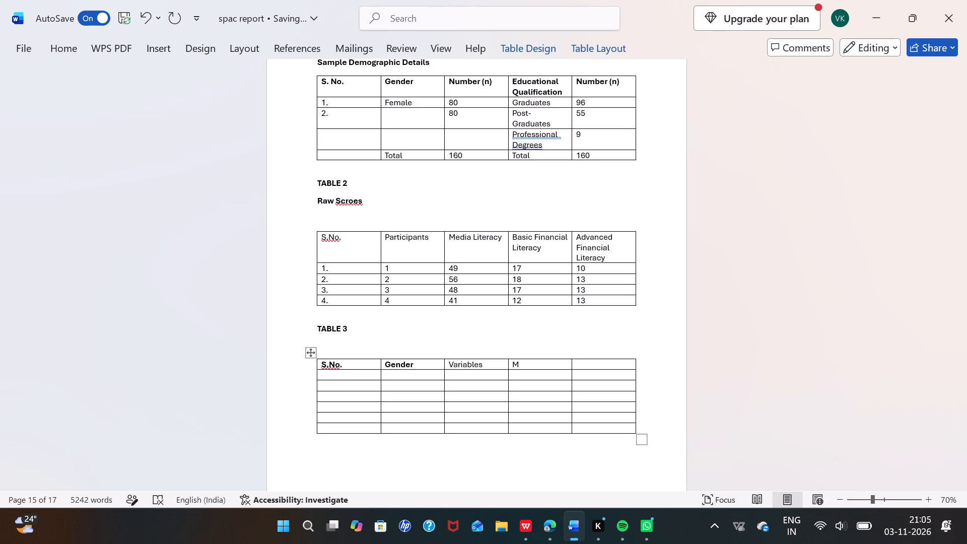
{"action": "type", "text": "eab"}
{"action": "key", "text": "BackSpace"}
{"action": "key", "text": "n"}
{"action": "left_click", "coordinate": [590, 363]}
{"action": "key", "text": "s"}
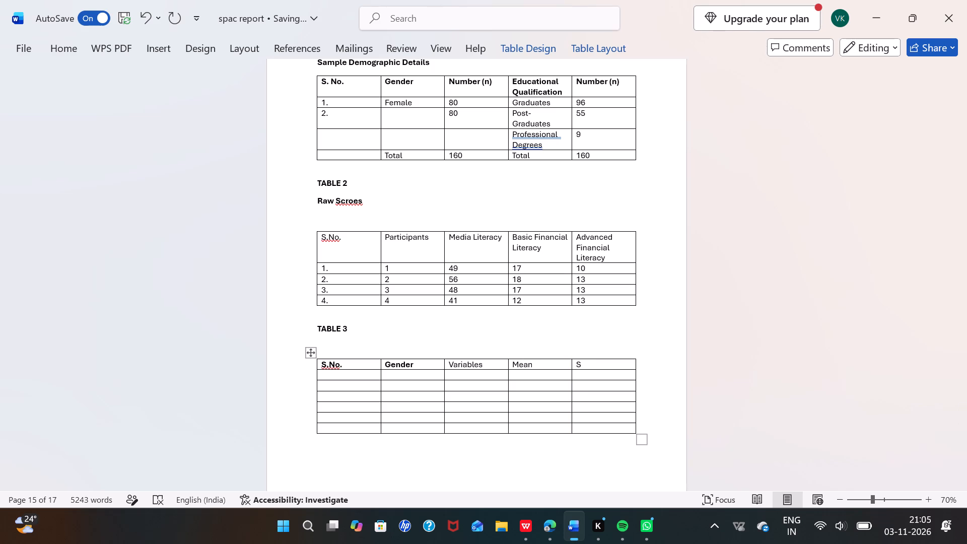
{"action": "key", "text": "period"}
{"action": "key", "text": "d"}
Make the "S.D", "Variables" and "Mean" headers of Table 3 bold.
{"action": "left_click_drag", "start_coordinate": [602, 362], "coordinate": [579, 362]}
{"action": "left_click", "coordinate": [579, 362]}
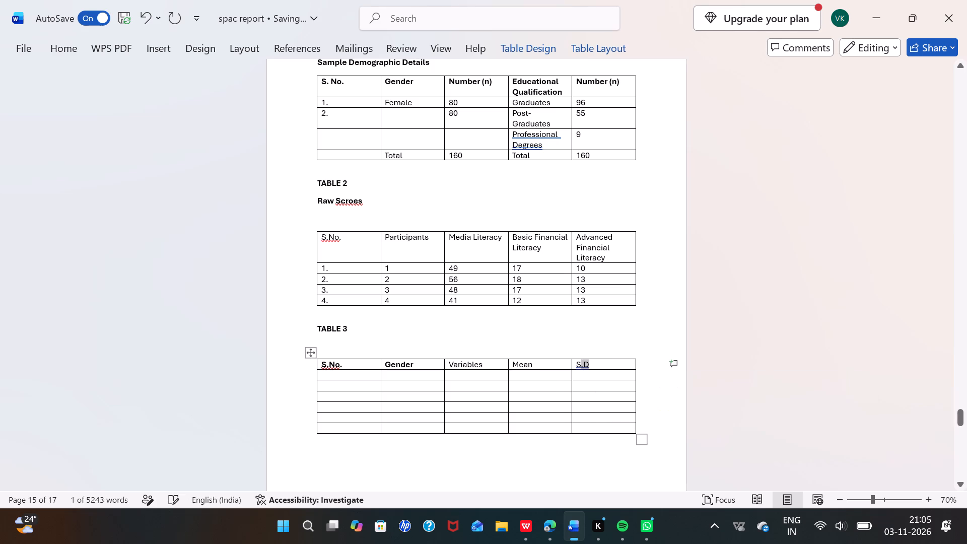
{"action": "left_click_drag", "start_coordinate": [593, 364], "coordinate": [579, 364]}
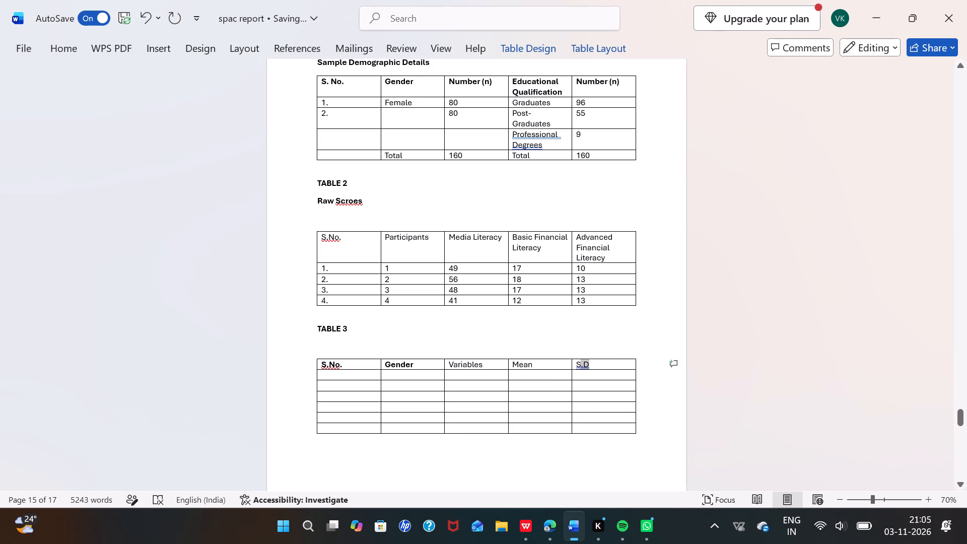
{"action": "left_click_drag", "start_coordinate": [579, 364], "coordinate": [574, 365]}
{"action": "left_click", "coordinate": [580, 407]}
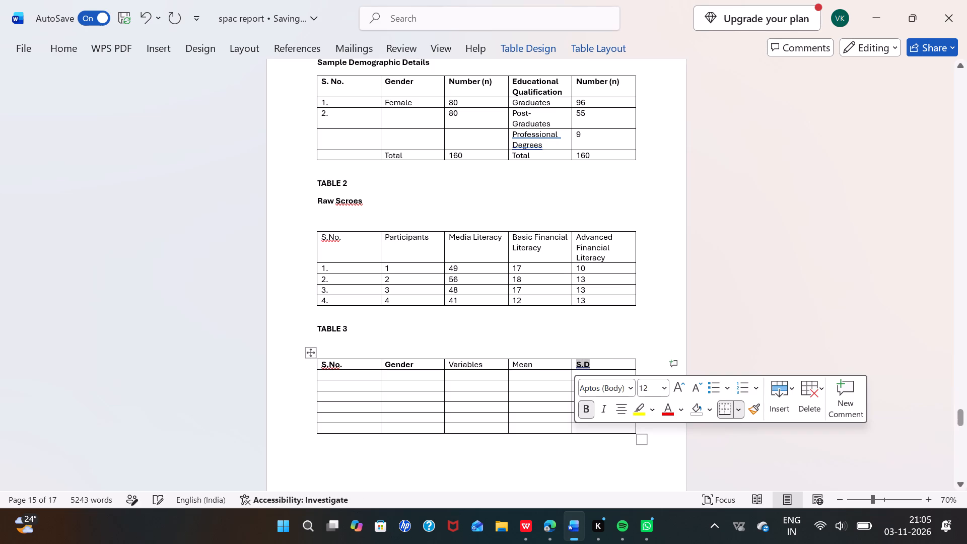
{"action": "left_click_drag", "start_coordinate": [535, 368], "coordinate": [499, 366]}
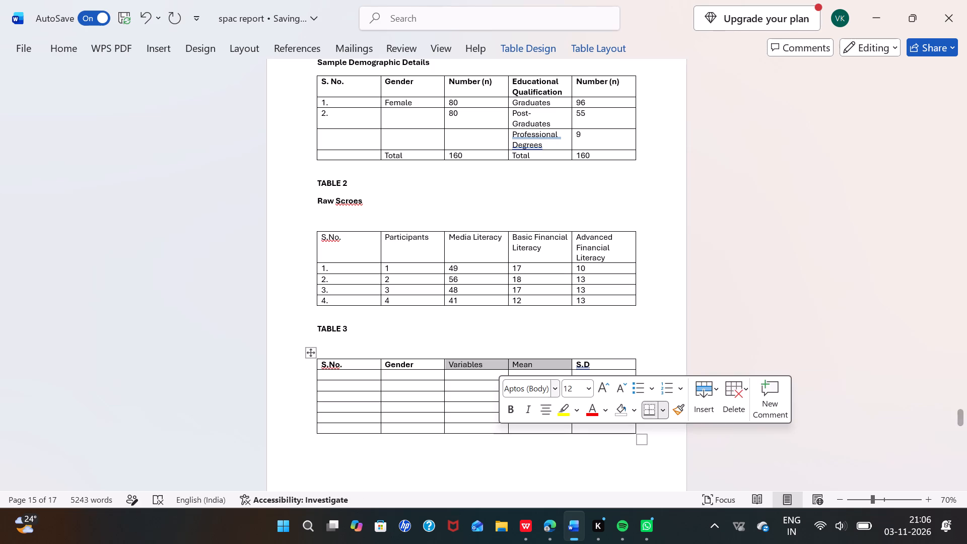
{"action": "left_click", "coordinate": [509, 404]}
{"action": "left_click", "coordinate": [536, 316]}
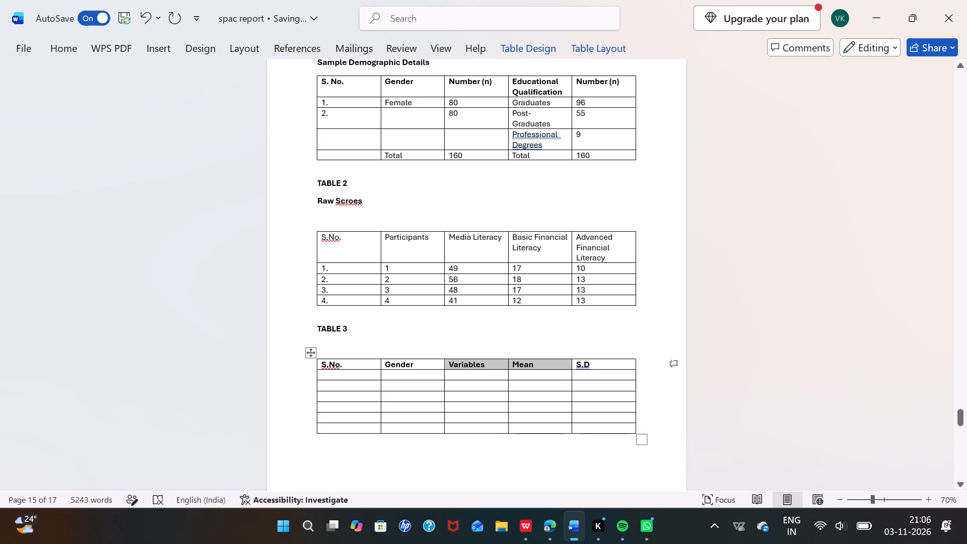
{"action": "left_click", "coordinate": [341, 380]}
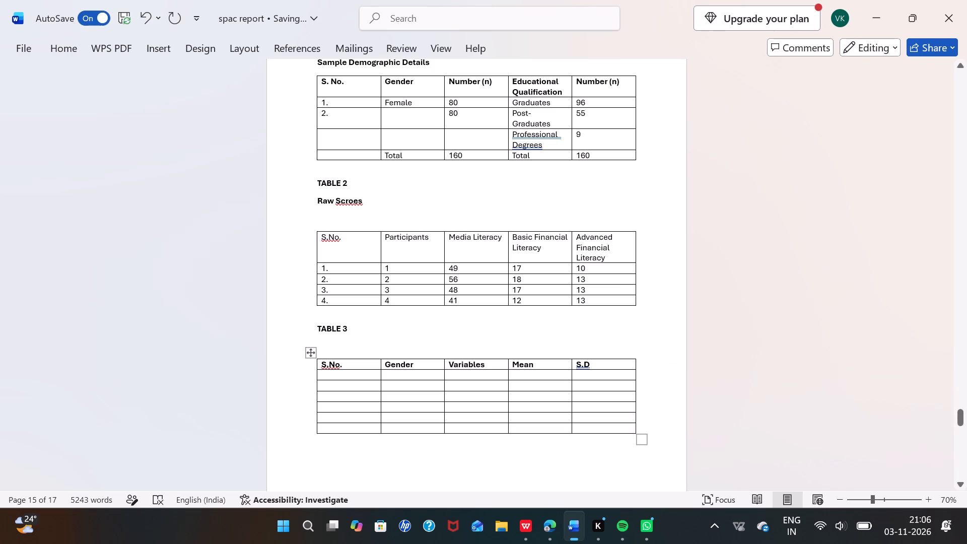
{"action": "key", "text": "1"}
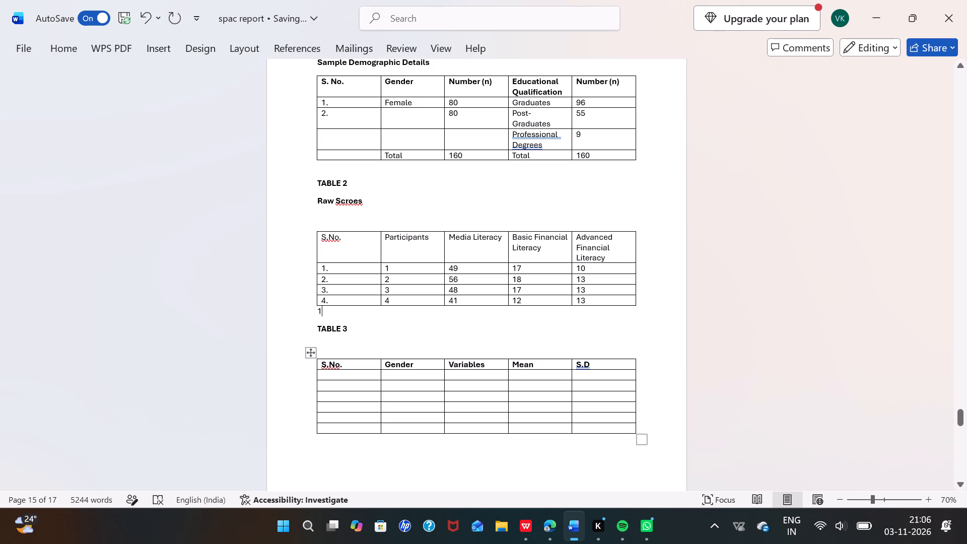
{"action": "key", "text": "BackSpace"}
Enter the serial number "1." in the S.No. column of Table 3's first data row.
{"action": "left_click", "coordinate": [347, 378]}
{"action": "key", "text": "1"}
{"action": "key", "text": "period"}
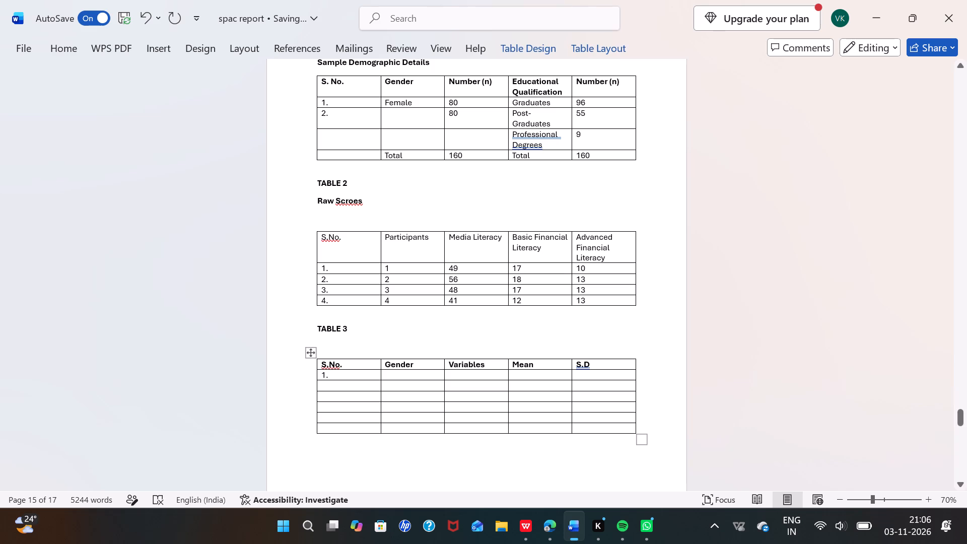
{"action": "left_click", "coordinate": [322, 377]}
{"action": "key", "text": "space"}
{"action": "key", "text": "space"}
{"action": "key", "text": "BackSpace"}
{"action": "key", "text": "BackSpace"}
Enter "Female" in the Gender column of Table 3's first data row.
{"action": "left_click", "coordinate": [408, 369]}
{"action": "left_click", "coordinate": [404, 374]}
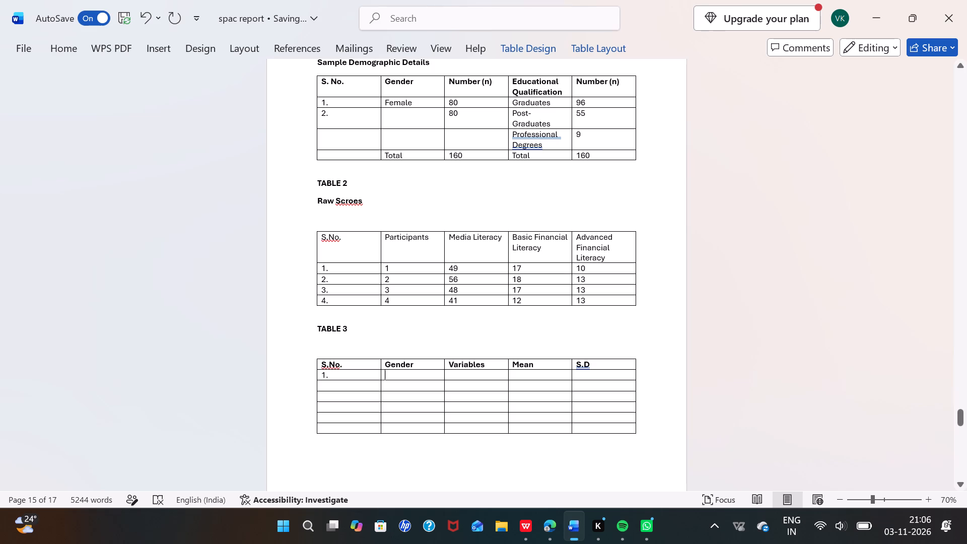
{"action": "key", "text": "f"}
{"action": "type", "text": "E]"}
{"action": "key", "text": "BackSpace"}
{"action": "key", "text": "BackSpace"}
{"action": "type", "text": "em"}
{"action": "type", "text": "ale"}
Enter "Basic FL" in the Variables column of Table 3's first data row.
{"action": "left_click", "coordinate": [460, 375]}
{"action": "key", "text": "b"}
{"action": "key", "text": "a"}
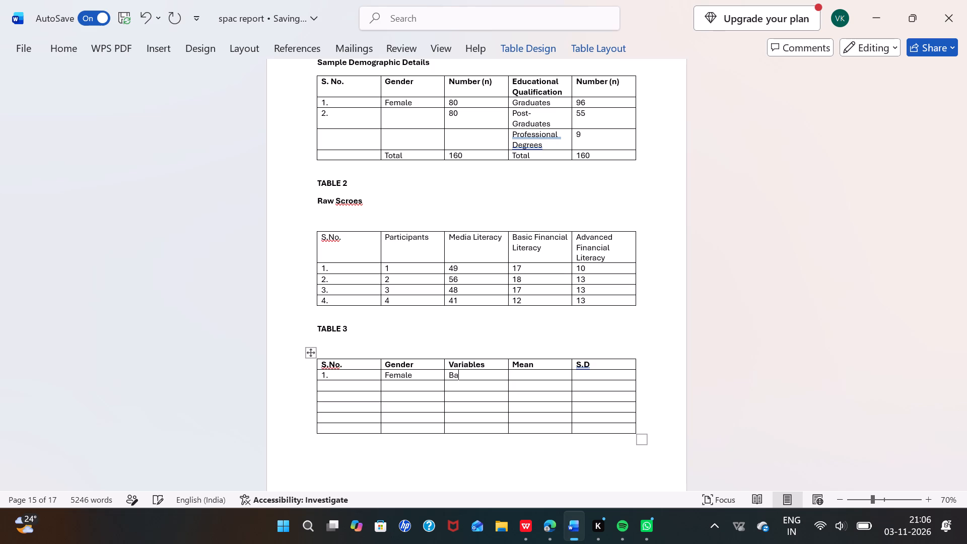
{"action": "type", "text": "sic"}
{"action": "key", "text": "space"}
{"action": "key", "text": "f"}
{"action": "key", "text": "l"}
{"action": "key", "text": "BackSpace"}
{"action": "key", "text": "l"}
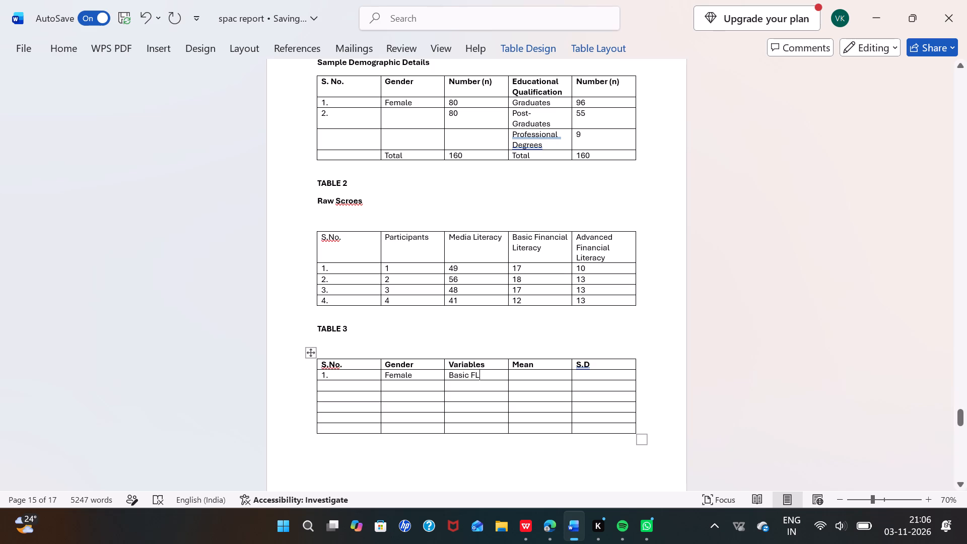
Enter "Advanced FL" in the Variables column of Table 3's second data row.
{"action": "left_click", "coordinate": [458, 387]}
{"action": "key", "text": "a"}
{"action": "key", "text": "d"}
{"action": "type", "text": "vanced"}
{"action": "key", "text": "space"}
{"action": "key", "text": "f"}
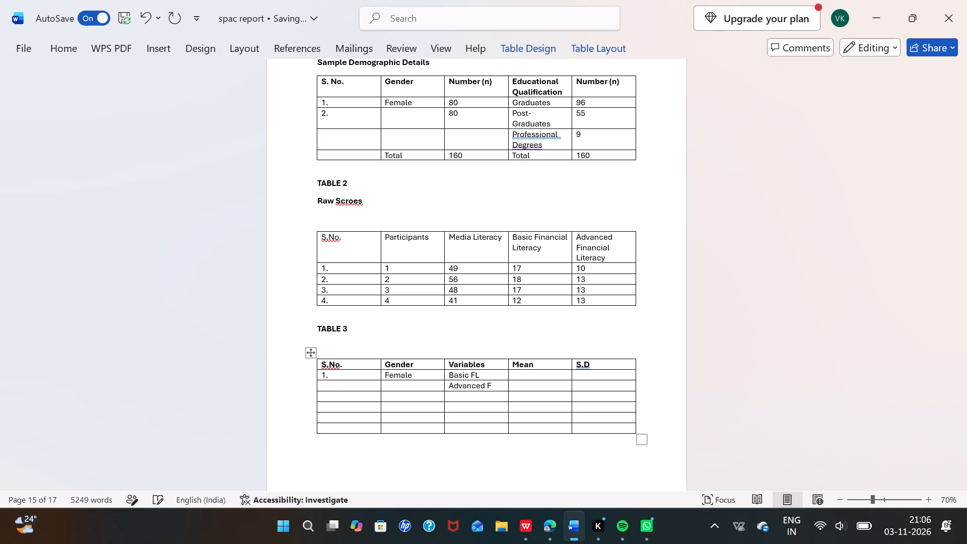
{"action": "key", "text": "l"}
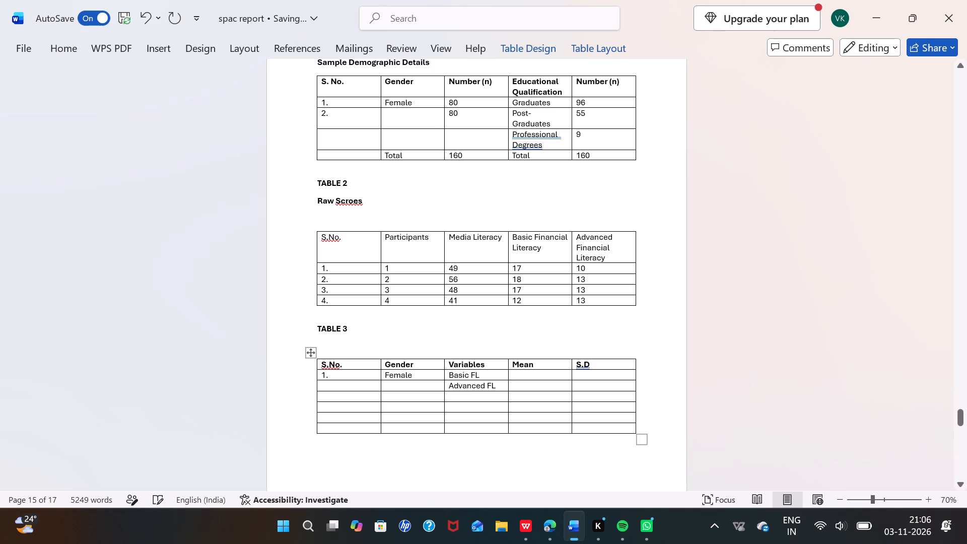
Enter "Media Literacy" in the Variables column of Table 3's third data row.
{"action": "left_click", "coordinate": [465, 397]}
{"action": "key", "text": "m"}
{"action": "type", "text": "edia"}
{"action": "key", "text": "space"}
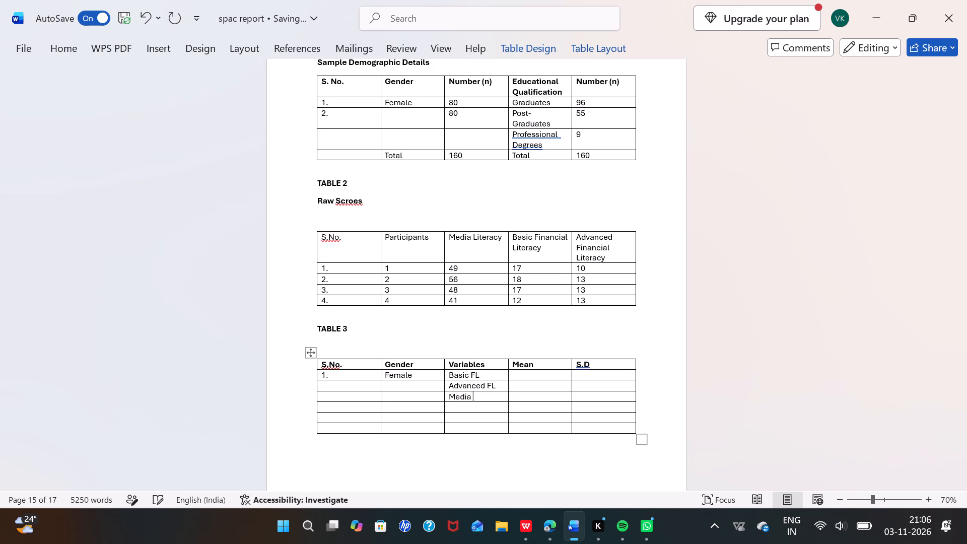
{"action": "key", "text": "l"}
{"action": "type", "text": "iteracy"}
Enter the mean 17.55 for the female Basic FL row of Table 3.
{"action": "left_click", "coordinate": [540, 374]}
{"action": "type", "text": "17"}
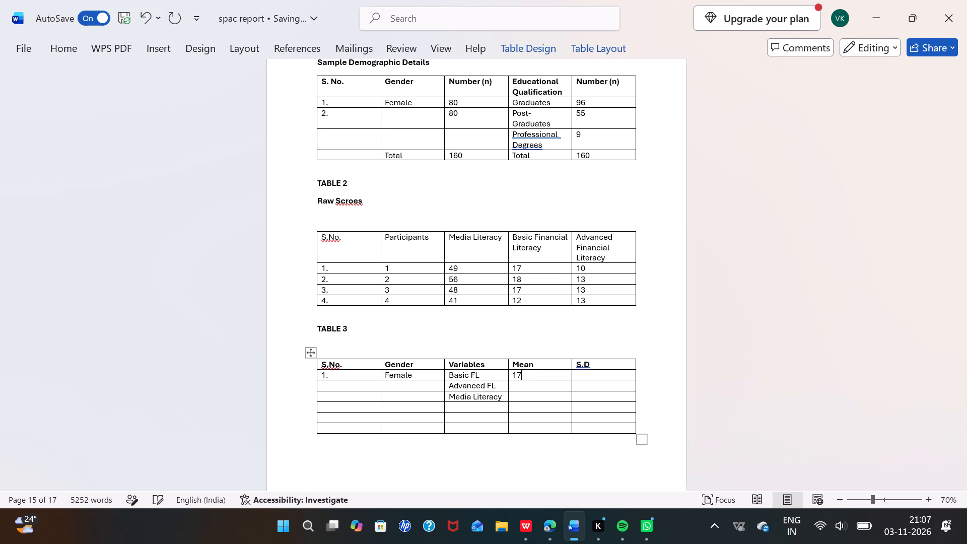
{"action": "key", "text": "period"}
{"action": "type", "text": "55"}
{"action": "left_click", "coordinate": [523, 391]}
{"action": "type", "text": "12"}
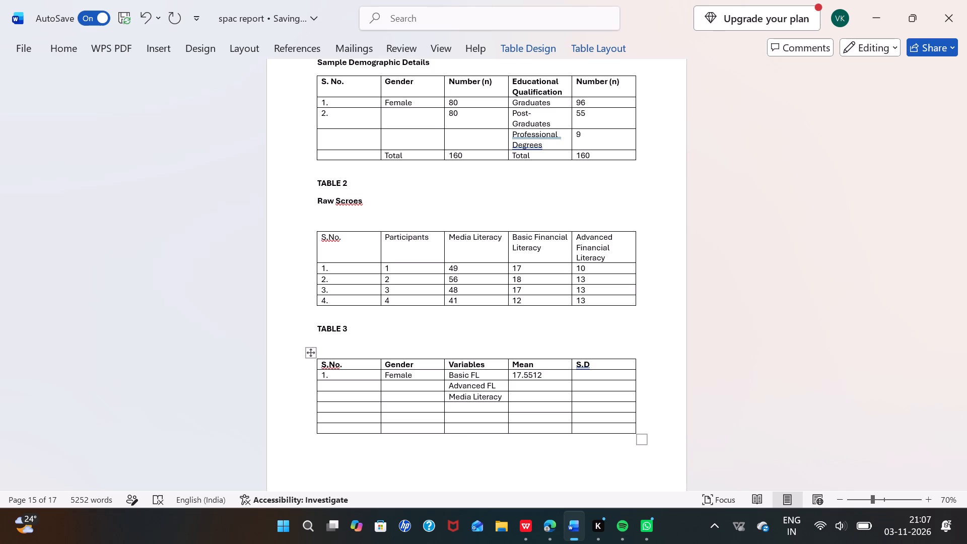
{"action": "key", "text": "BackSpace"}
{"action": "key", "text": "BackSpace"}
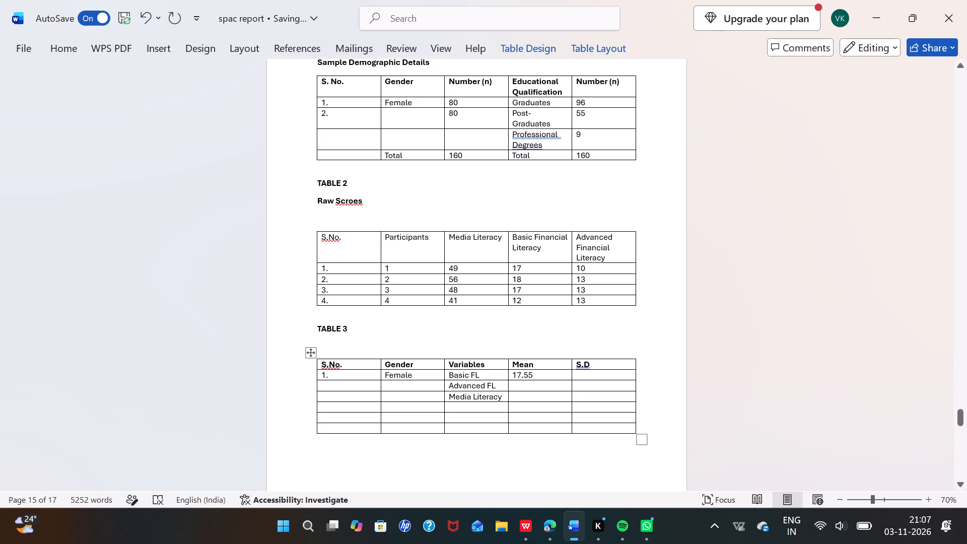
Enter the female S.D values in Table 3: 3.28 for Basic FL and 4.34 for Advanced FL.
{"action": "left_click", "coordinate": [587, 379]}
{"action": "key", "text": "3"}
{"action": "type", "text": ".2"}
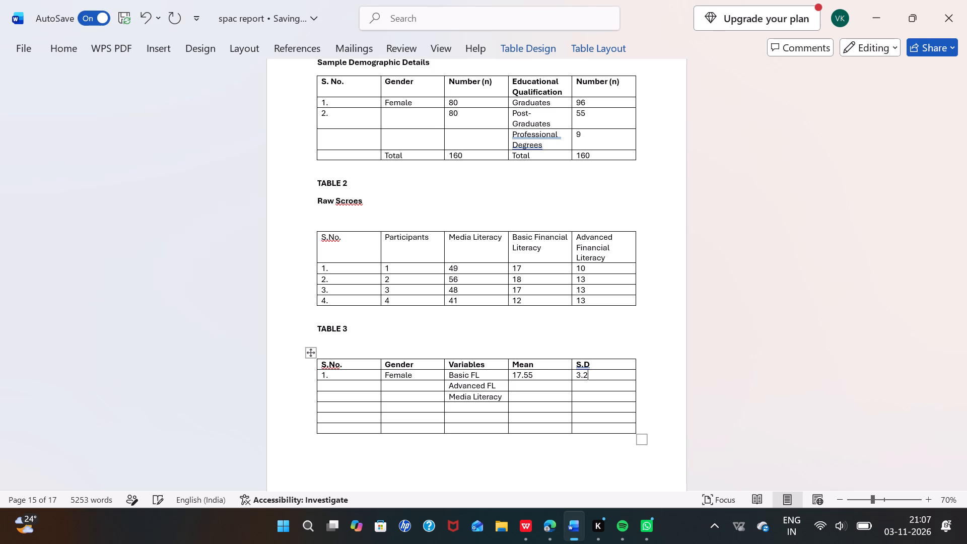
{"action": "key", "text": "8"}
{"action": "left_click", "coordinate": [592, 387]}
{"action": "type", "text": "4.3"}
{"action": "key", "text": "4"}
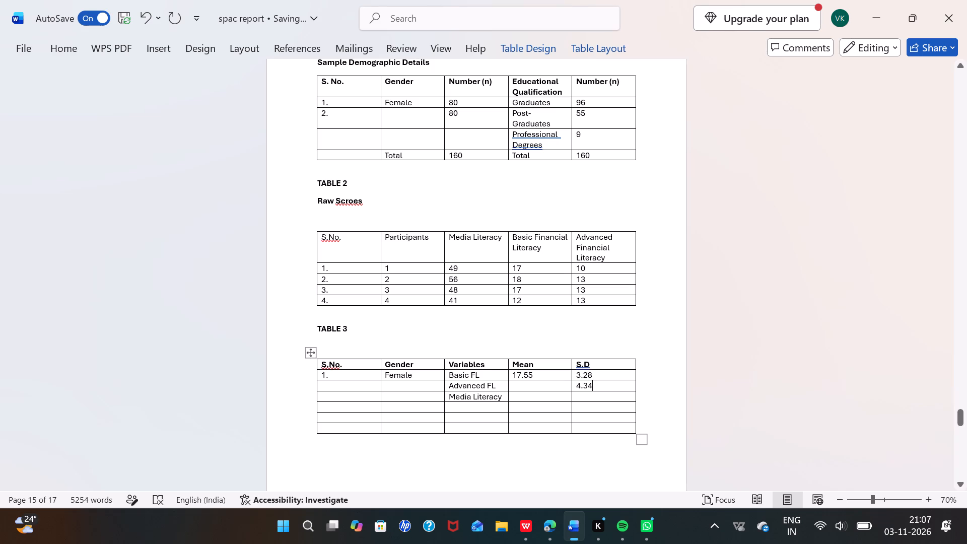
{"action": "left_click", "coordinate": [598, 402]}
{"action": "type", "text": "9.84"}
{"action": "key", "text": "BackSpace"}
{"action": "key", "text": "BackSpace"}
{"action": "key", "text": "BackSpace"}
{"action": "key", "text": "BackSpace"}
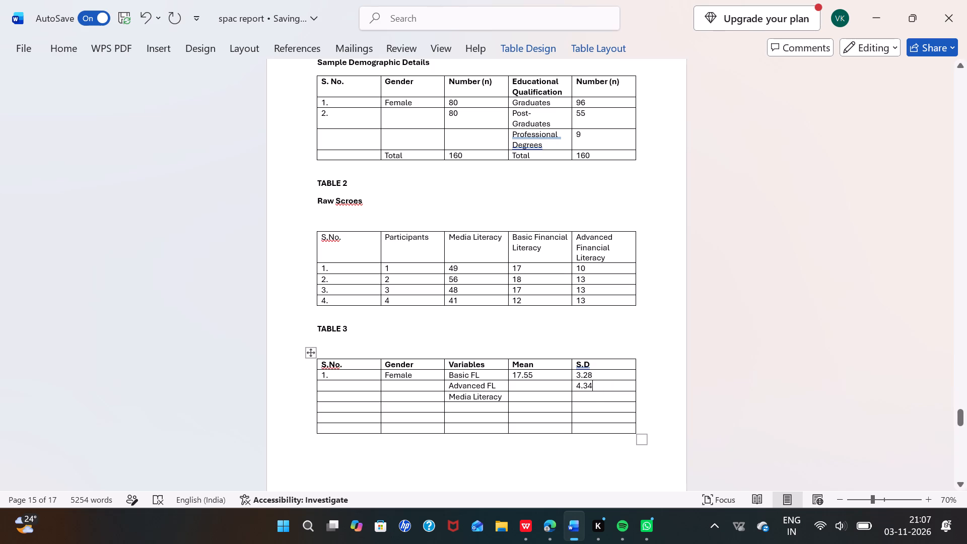
Enter the S.D value 9.84 for the female Media Literacy row of Table 3.
{"action": "left_click", "coordinate": [593, 402]}
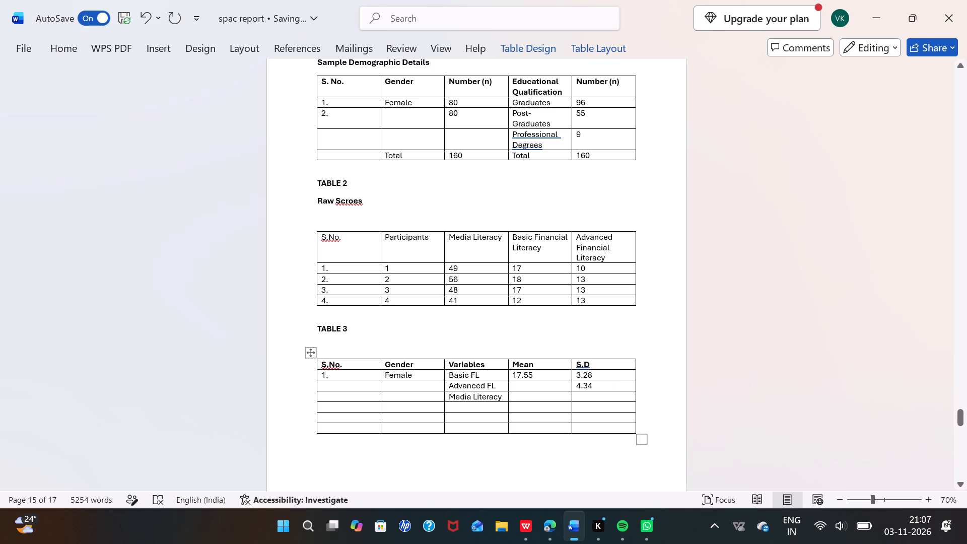
{"action": "left_click", "coordinate": [588, 398]}
{"action": "type", "text": "9."}
{"action": "key", "text": "4"}
{"action": "key", "text": "BackSpace"}
{"action": "type", "text": "84"}
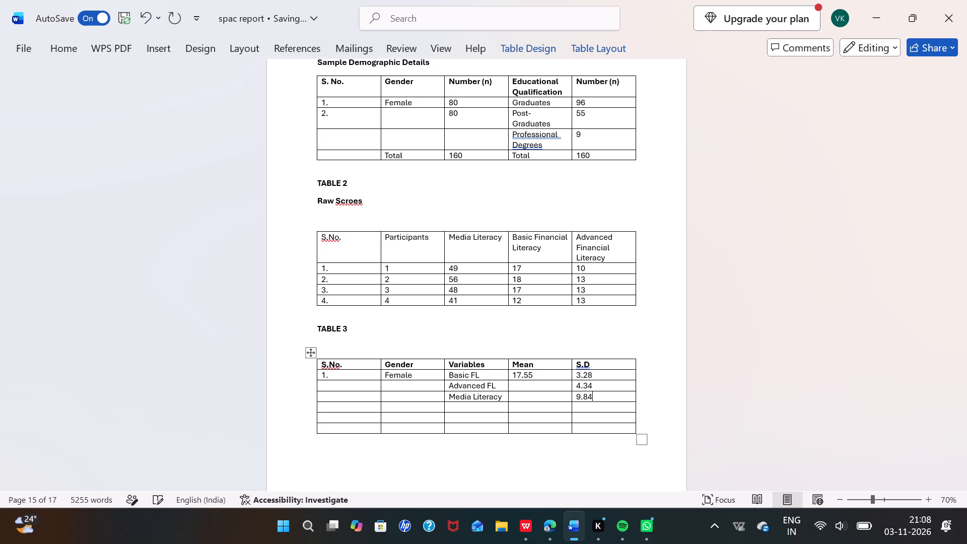
Enter the remaining female means in Table 3: 12.65 for Advanced FL and 59.18 for Media Literacy.
{"action": "left_click", "coordinate": [532, 389]}
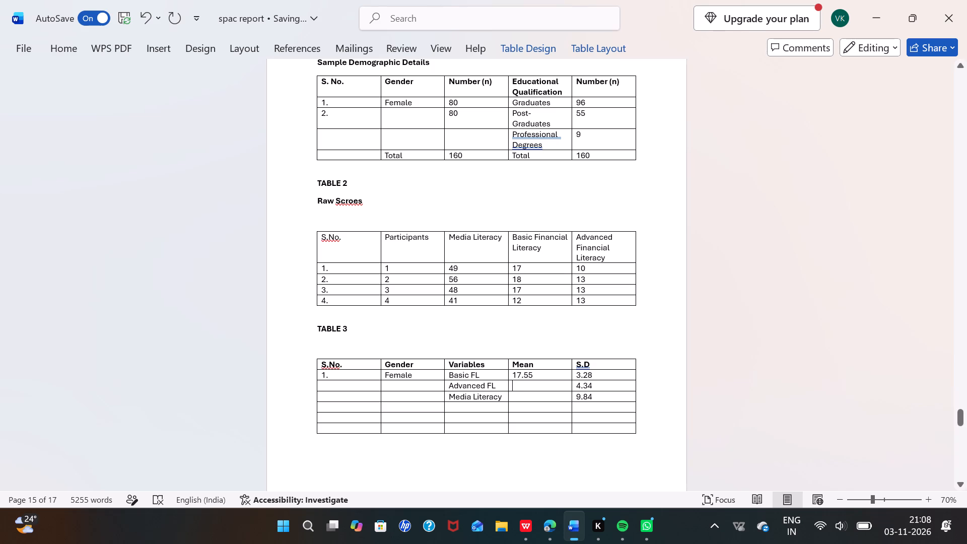
{"action": "type", "text": "12"}
{"action": "key", "text": "period"}
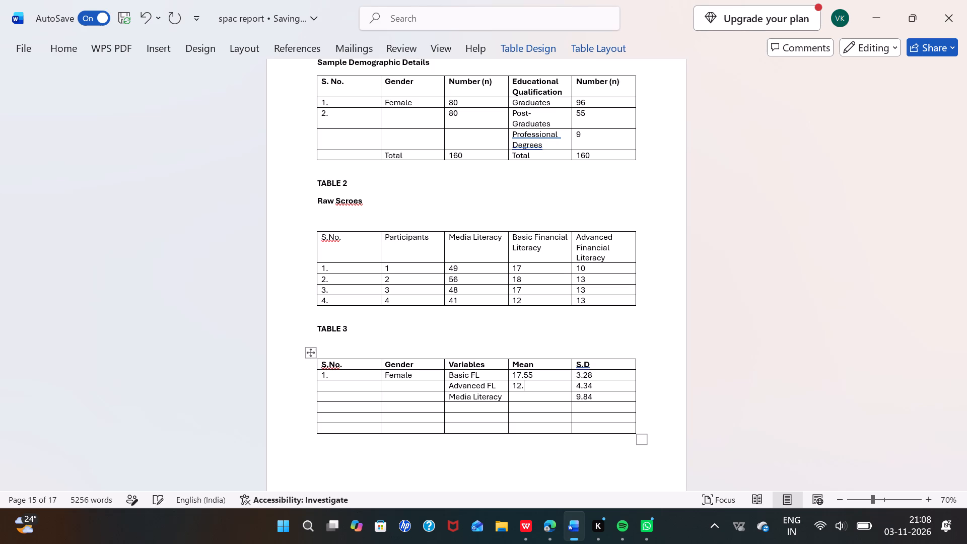
{"action": "type", "text": "65"}
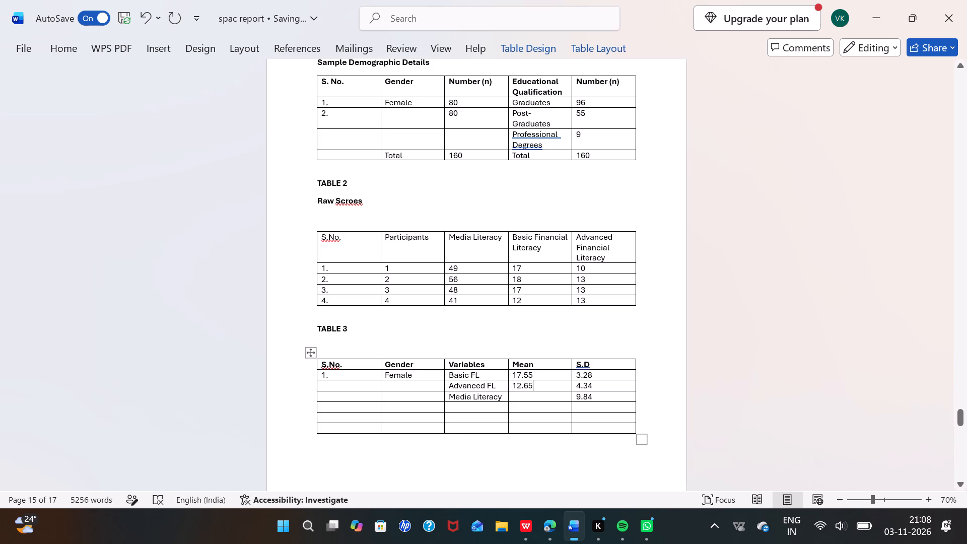
{"action": "left_click", "coordinate": [527, 394]}
{"action": "type", "text": "59."}
{"action": "key", "text": "2"}
{"action": "key", "text": "BackSpace"}
{"action": "type", "text": "18"}
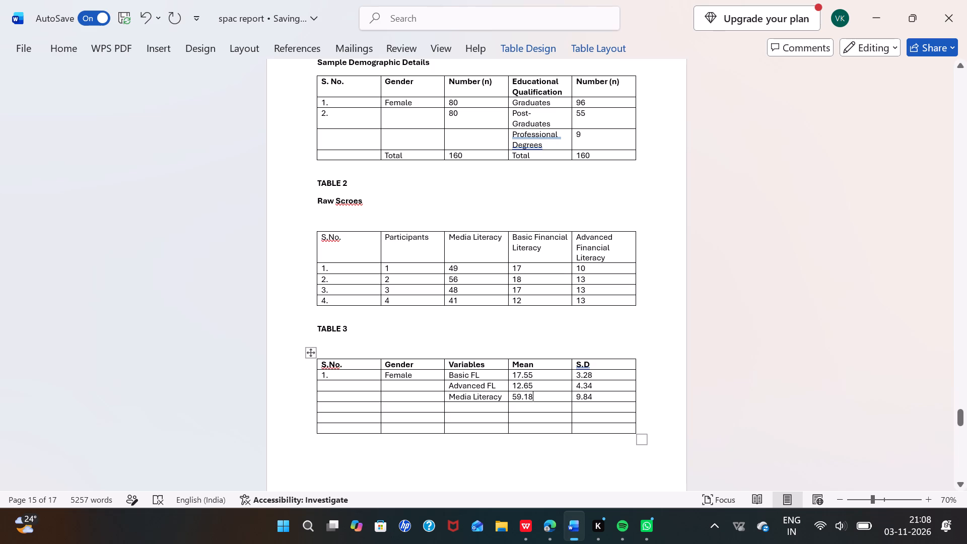
Label Table 3's fourth data row with gender "Male" and serial number "2.".
{"action": "left_click", "coordinate": [394, 404]}
{"action": "key", "text": "m"}
{"action": "type", "text": "ale"}
{"action": "left_click", "coordinate": [332, 405]}
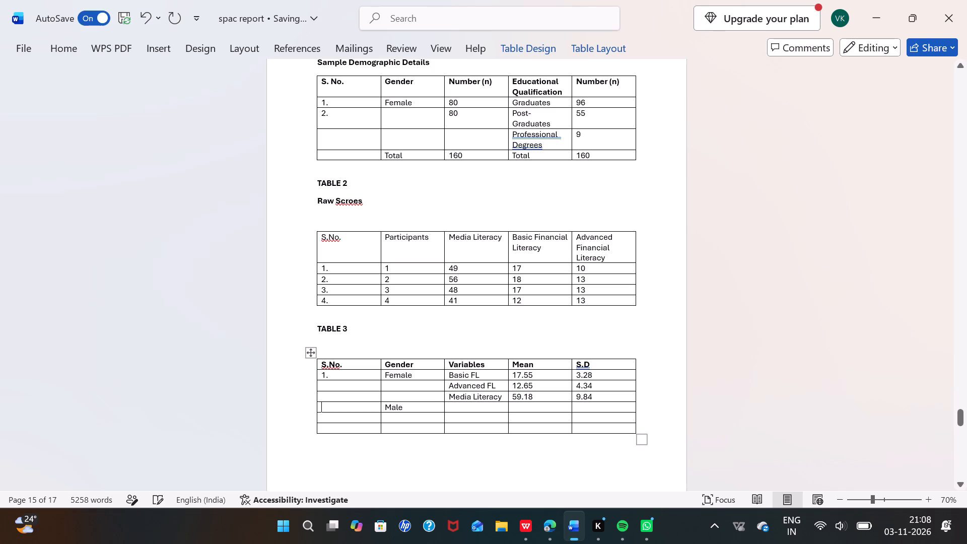
{"action": "key", "text": "2"}
{"action": "key", "text": "period"}
Enter "Basic FL" in the Variables column of Table 3's Male row.
{"action": "left_click", "coordinate": [458, 410]}
{"action": "key", "text": "b"}
{"action": "type", "text": "asic"}
{"action": "key", "text": "space"}
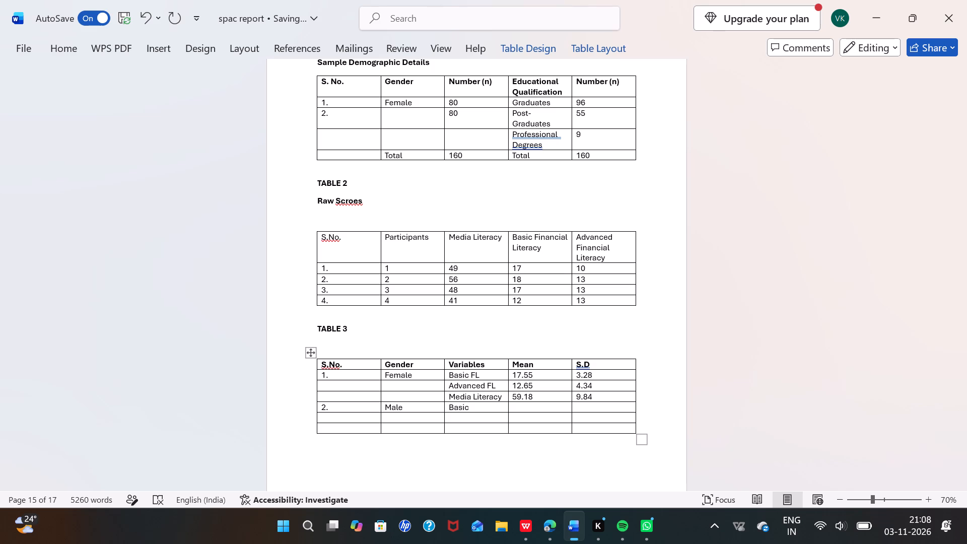
{"action": "key", "text": "f"}
{"action": "key", "text": "l"}
{"action": "key", "text": "BackSpace"}
{"action": "key", "text": "l"}
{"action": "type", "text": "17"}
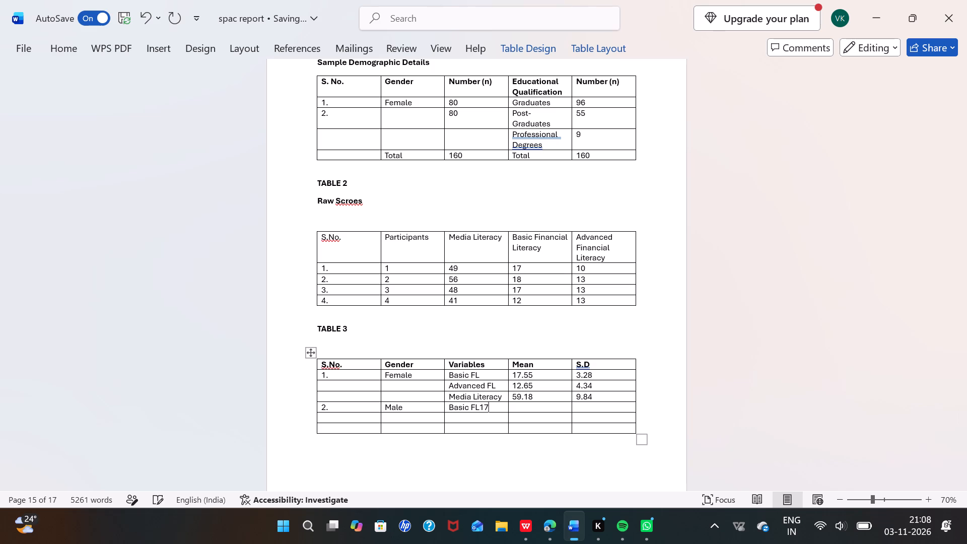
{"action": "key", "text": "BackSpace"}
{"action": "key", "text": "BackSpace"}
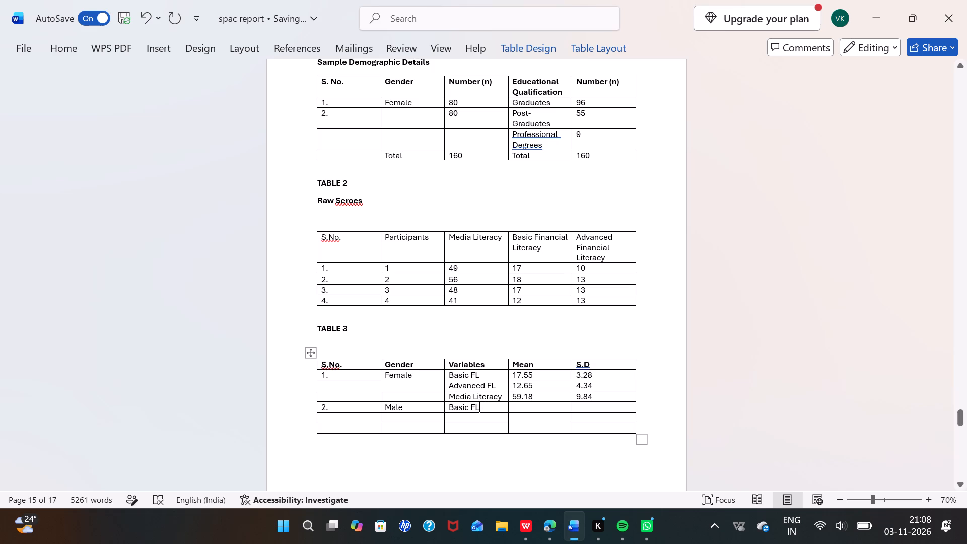
Enter the mean 17.72 and S.D 2.61 for the male Basic FL row of Table 3.
{"action": "left_click", "coordinate": [530, 410]}
{"action": "type", "text": "17"}
{"action": "key", "text": "comma"}
{"action": "key", "text": "BackSpace"}
{"action": "key", "text": "period"}
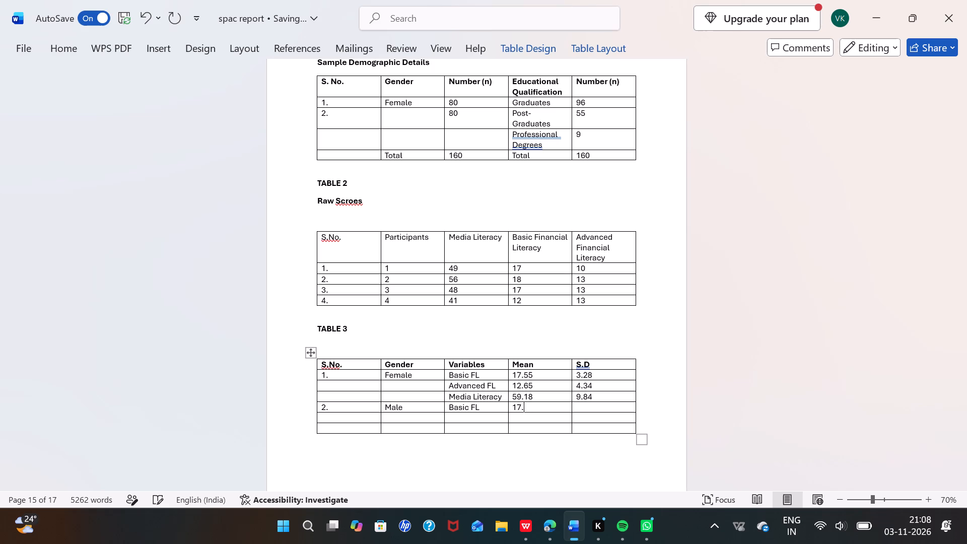
{"action": "type", "text": "72"}
{"action": "left_click", "coordinate": [593, 407]}
{"action": "type", "text": "2."}
{"action": "type", "text": "61"}
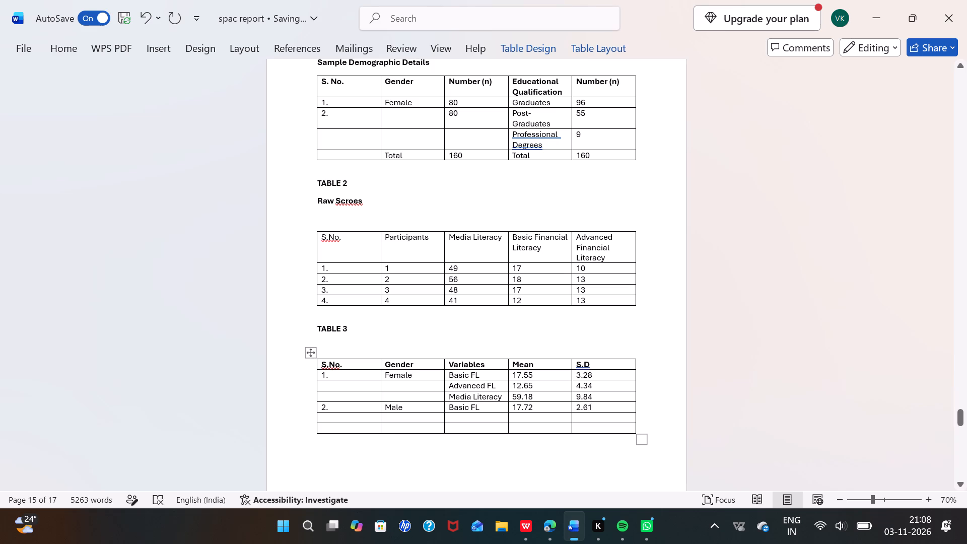
Fill the second male row of Table 3 with the variable "Advanced FL" and the mean 13.12.
{"action": "left_click", "coordinate": [339, 421]}
{"action": "left_click", "coordinate": [405, 420]}
{"action": "left_click", "coordinate": [458, 418]}
{"action": "key", "text": "a"}
{"action": "type", "text": "dva"}
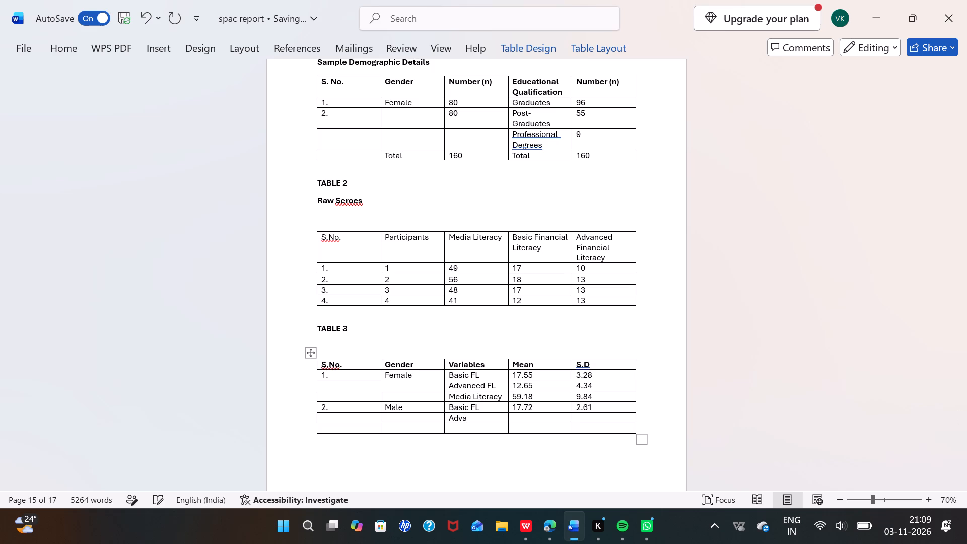
{"action": "type", "text": "nced"}
{"action": "key", "text": "space"}
{"action": "key", "text": "f"}
{"action": "key", "text": "l"}
{"action": "left_click", "coordinate": [527, 418]}
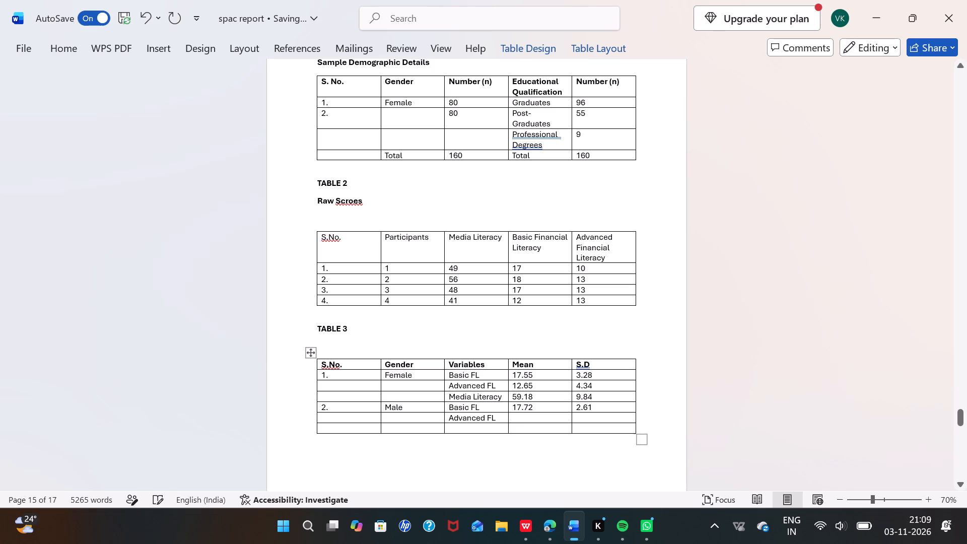
{"action": "type", "text": "13"}
{"action": "key", "text": "period"}
{"action": "key", "text": "1"}
{"action": "key", "text": "2"}
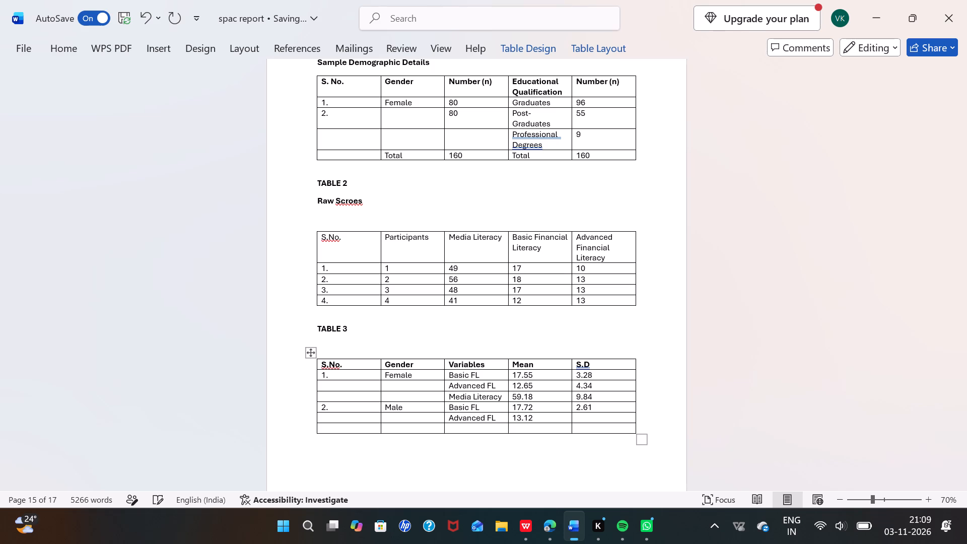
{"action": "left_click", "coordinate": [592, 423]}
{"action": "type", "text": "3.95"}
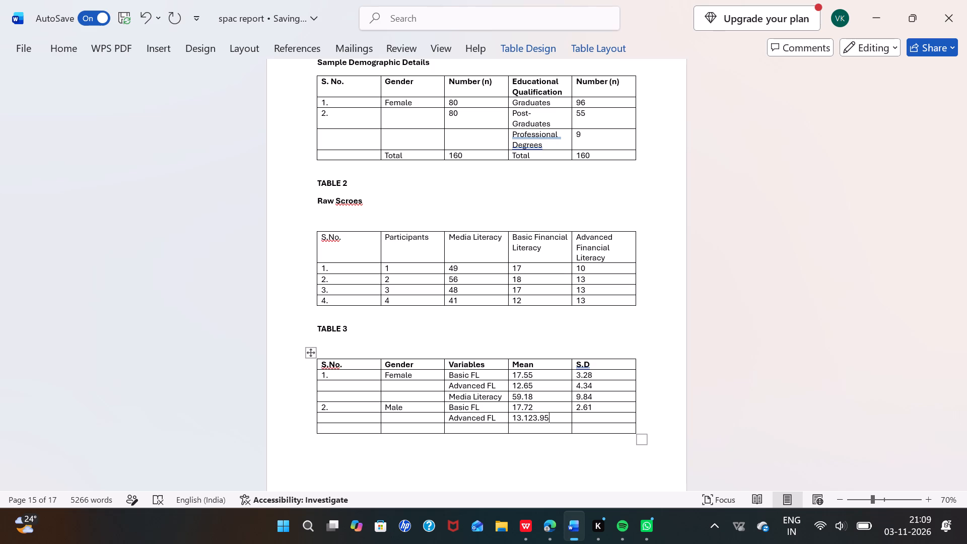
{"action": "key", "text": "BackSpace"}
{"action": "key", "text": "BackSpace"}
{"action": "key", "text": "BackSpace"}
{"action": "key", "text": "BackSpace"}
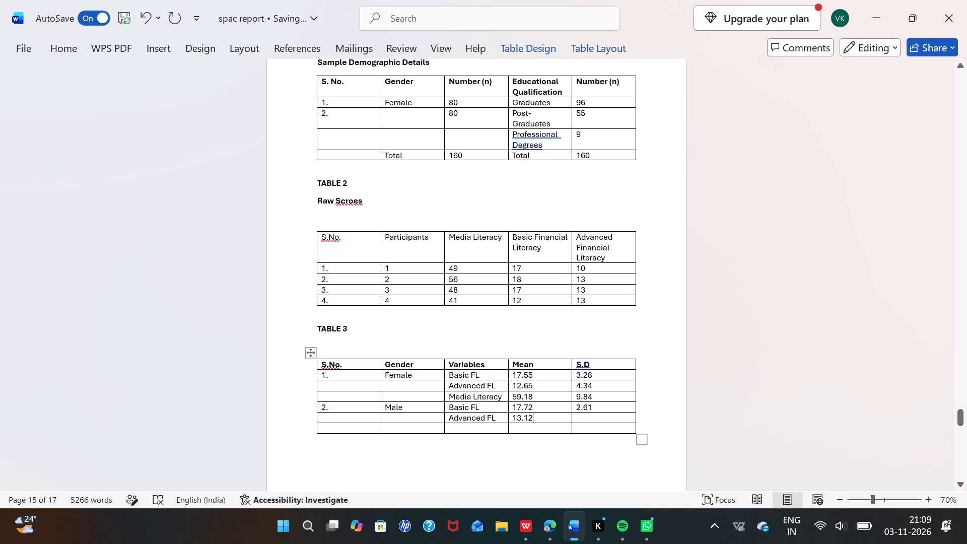
Enter the remaining male S.D values in Table 3: 3.95 for Advanced FL and 8.59 in the last row.
{"action": "left_click", "coordinate": [597, 419]}
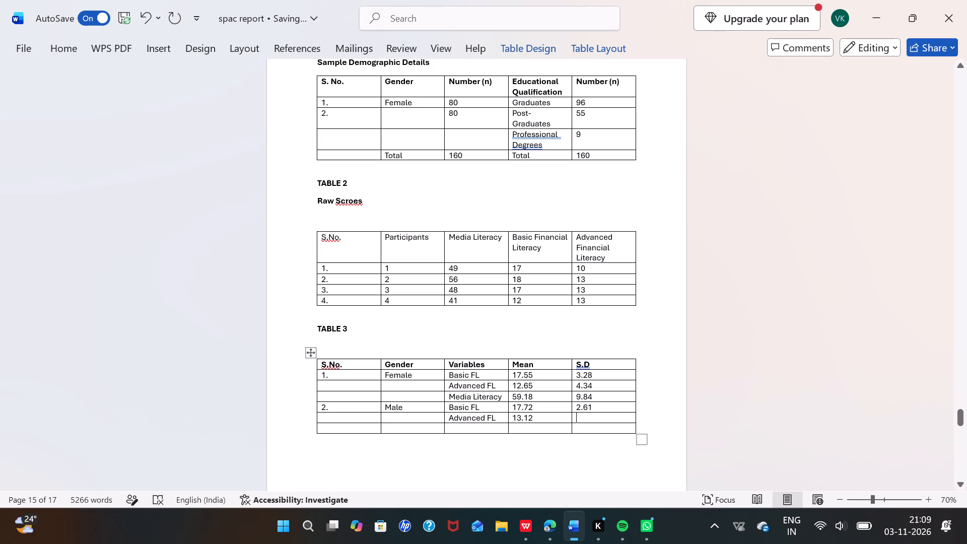
{"action": "type", "text": "3.95"}
{"action": "left_click", "coordinate": [594, 429]}
{"action": "type", "text": "8.59"}
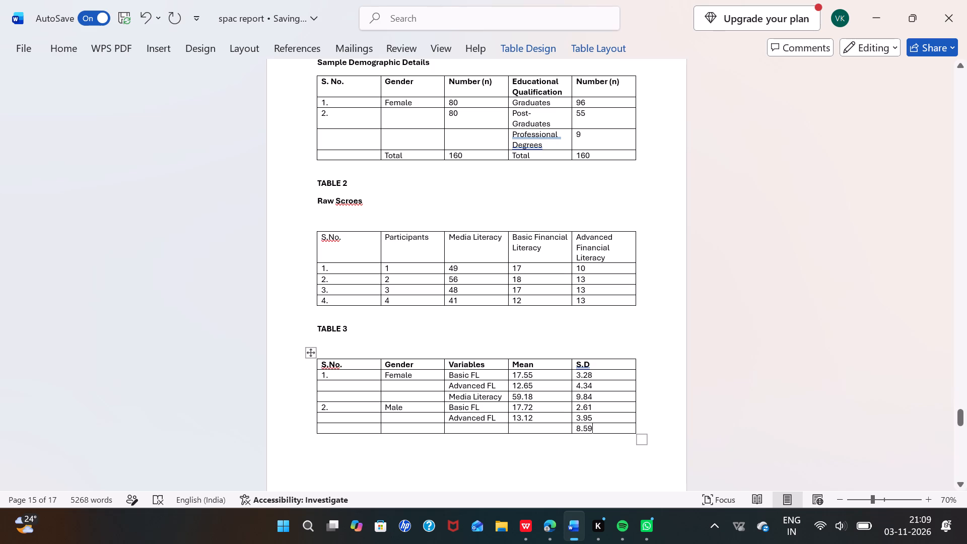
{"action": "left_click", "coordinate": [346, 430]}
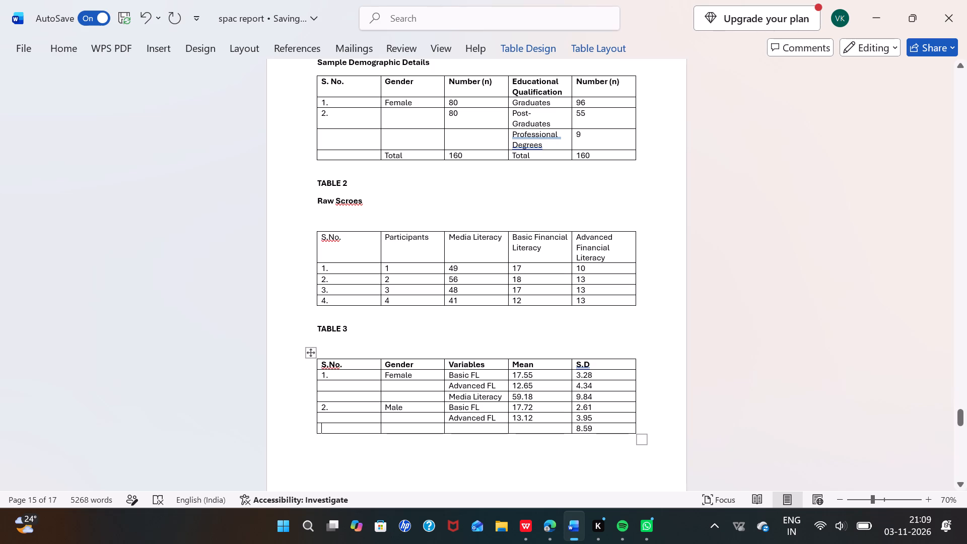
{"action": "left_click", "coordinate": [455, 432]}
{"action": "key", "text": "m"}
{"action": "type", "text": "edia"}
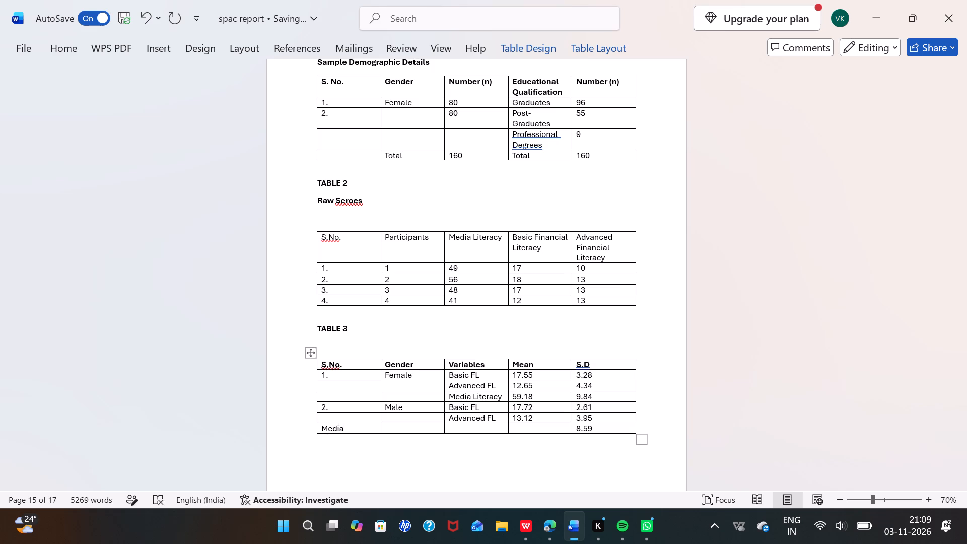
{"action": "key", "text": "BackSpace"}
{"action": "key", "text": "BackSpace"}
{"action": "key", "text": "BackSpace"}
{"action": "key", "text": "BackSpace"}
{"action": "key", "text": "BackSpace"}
Enter "Media" in the Variables column of Table 3's last row.
{"action": "left_click", "coordinate": [471, 432]}
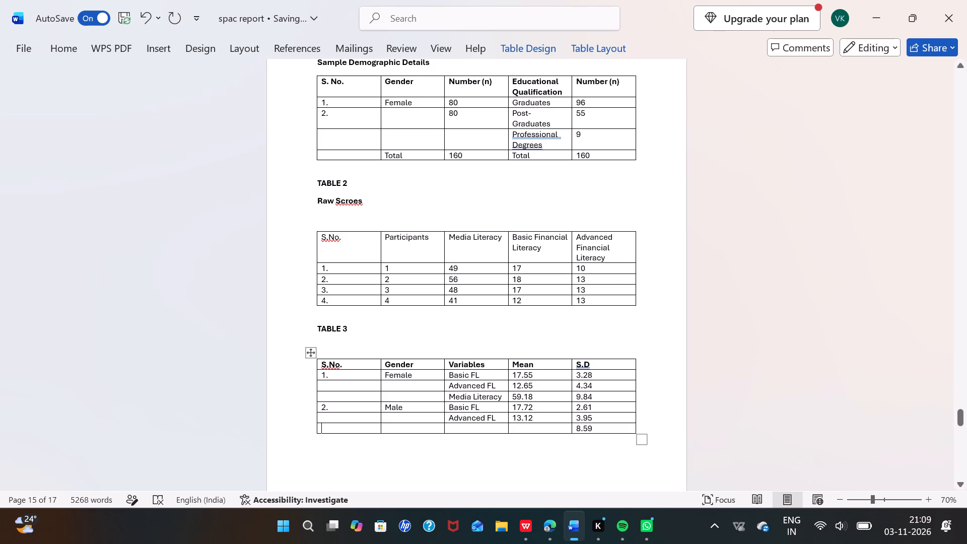
{"action": "left_click", "coordinate": [464, 430]}
{"action": "key", "text": "m"}
{"action": "type", "text": "edia"}
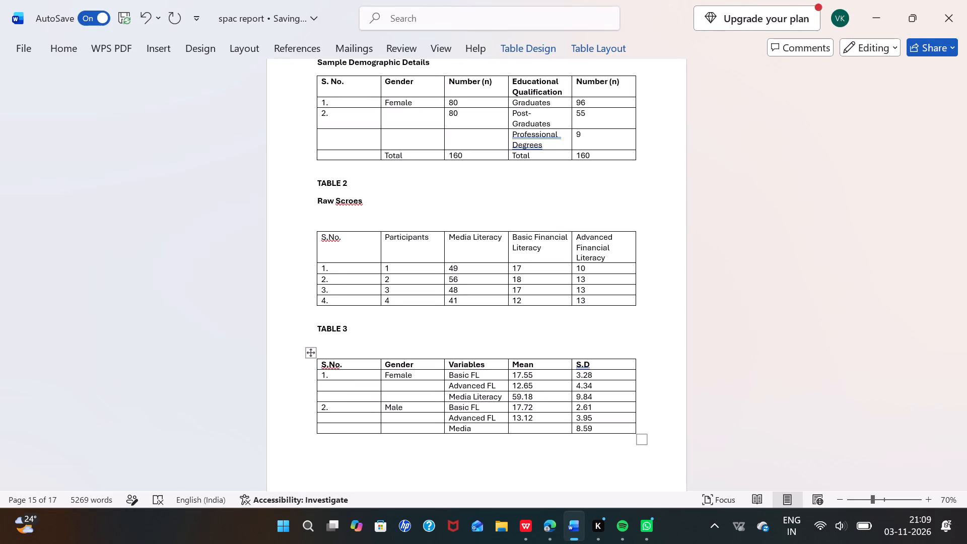
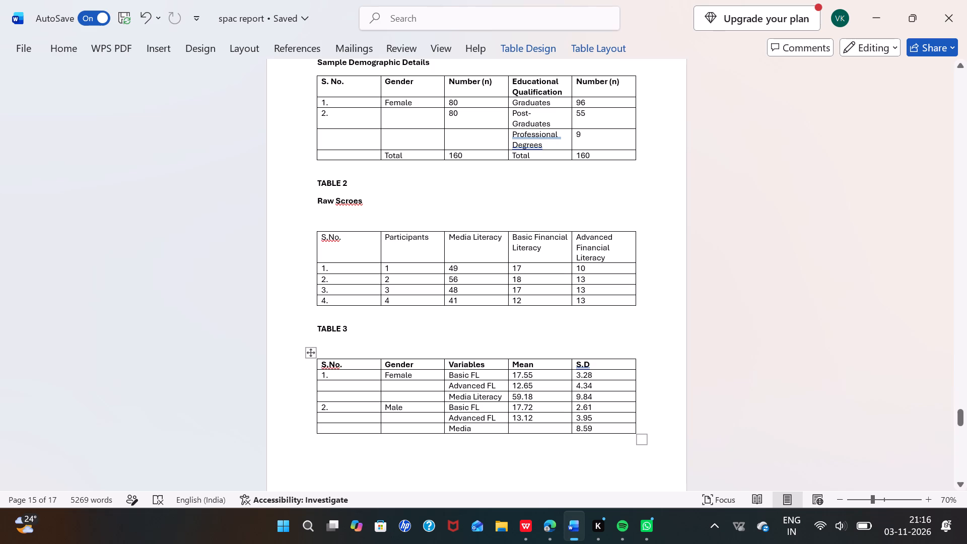
Complete Table 3's last male row by extending its variable to "Media Literacy" and entering the mean 58.86.
{"action": "scroll", "coordinate": [465, 438], "scroll_direction": "down", "scroll_amount": 1}
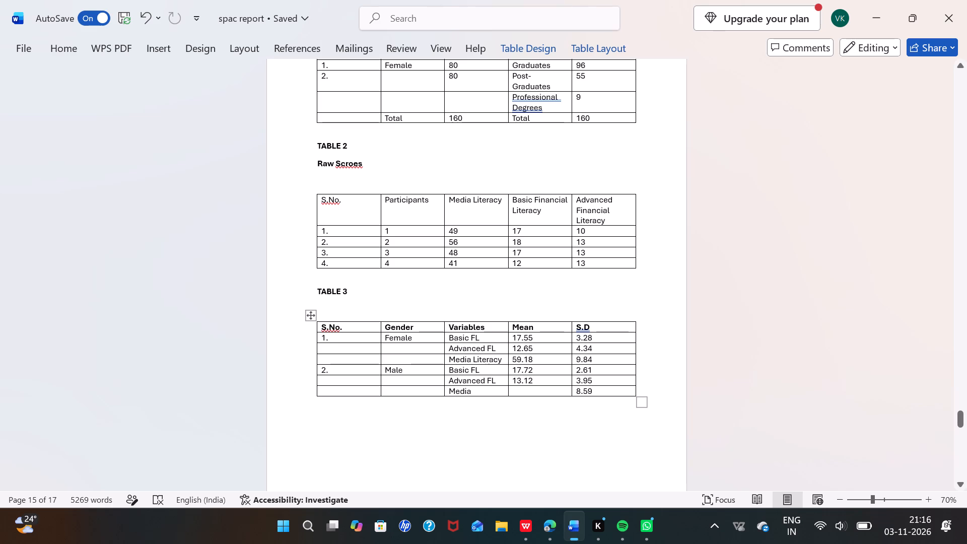
{"action": "key", "text": "space"}
{"action": "key", "text": "l"}
{"action": "type", "text": "iteracy"}
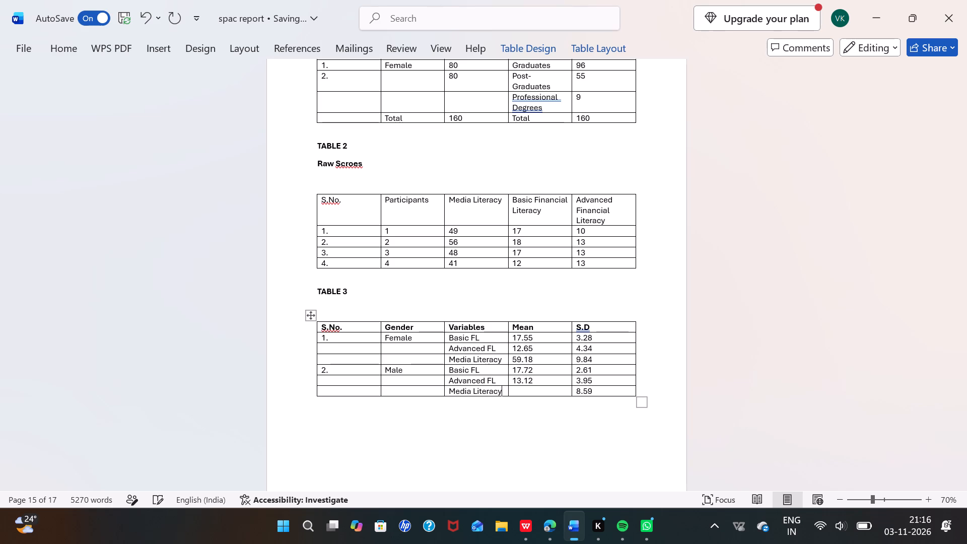
{"action": "left_click", "coordinate": [537, 389]}
{"action": "type", "text": "58"}
{"action": "key", "text": "period"}
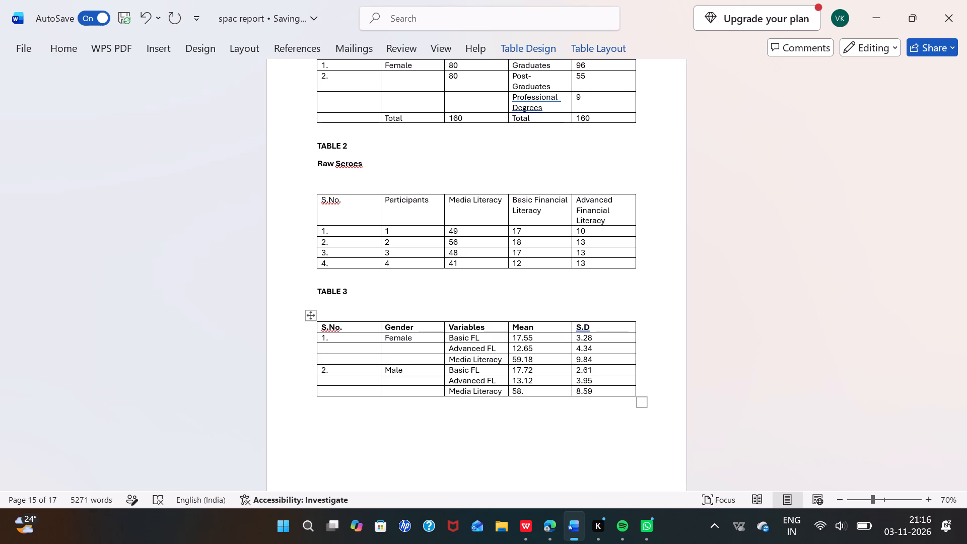
{"action": "type", "text": "86"}
{"action": "left_click", "coordinate": [586, 437]}
Start the title on the empty line between the TABLE 3 heading and its table with "Mean and".
{"action": "scroll", "coordinate": [586, 437], "scroll_direction": "down", "scroll_amount": 1}
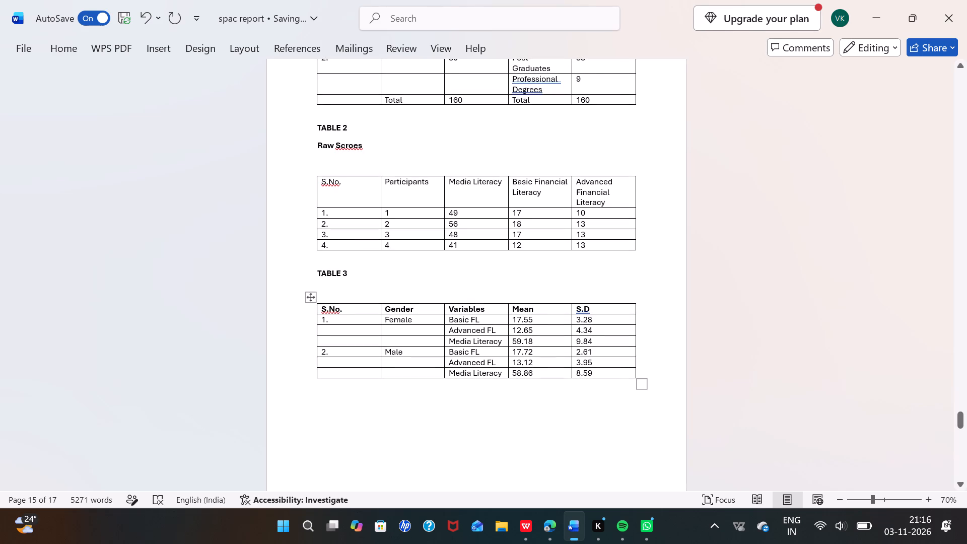
{"action": "left_click", "coordinate": [340, 293]}
{"action": "key", "text": "m"}
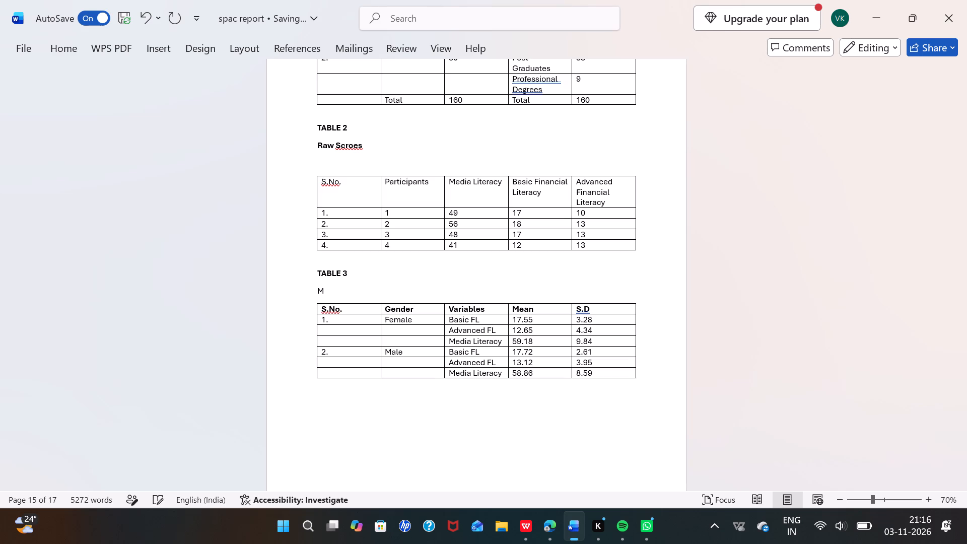
{"action": "type", "text": "ean and"}
{"action": "key", "text": "space"}
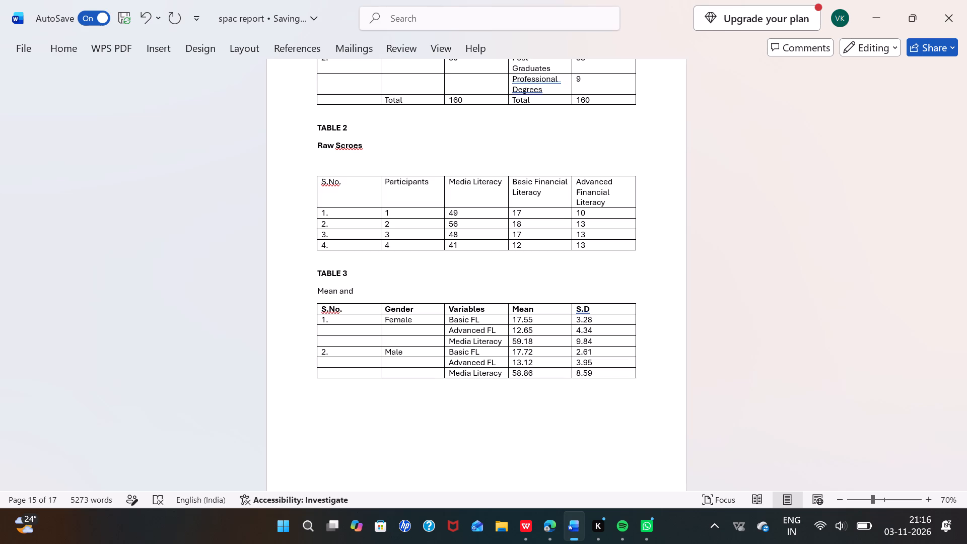
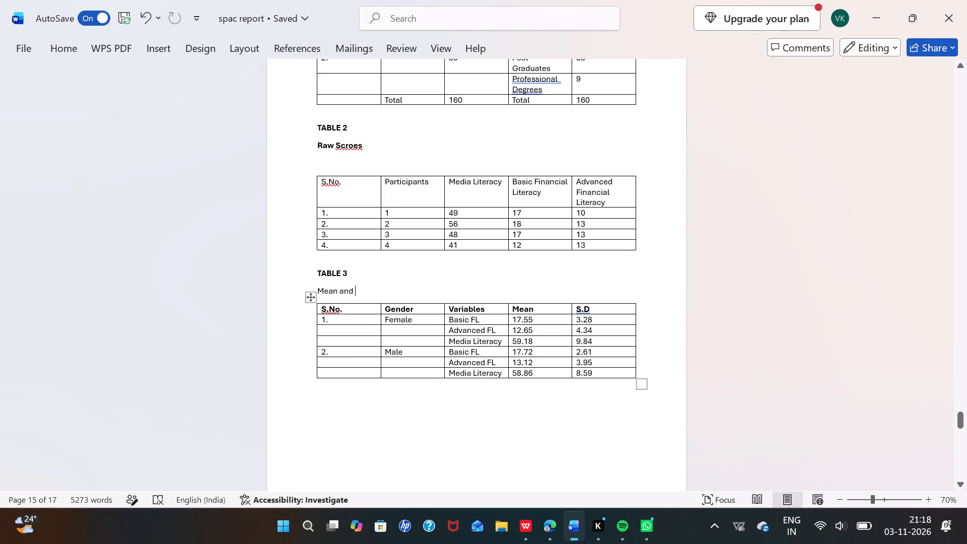
Place the insertion point at the end of the partial title "Mean and" under the TABLE 3 heading to continue it.
{"action": "scroll", "coordinate": [458, 415], "scroll_direction": "down", "scroll_amount": 1}
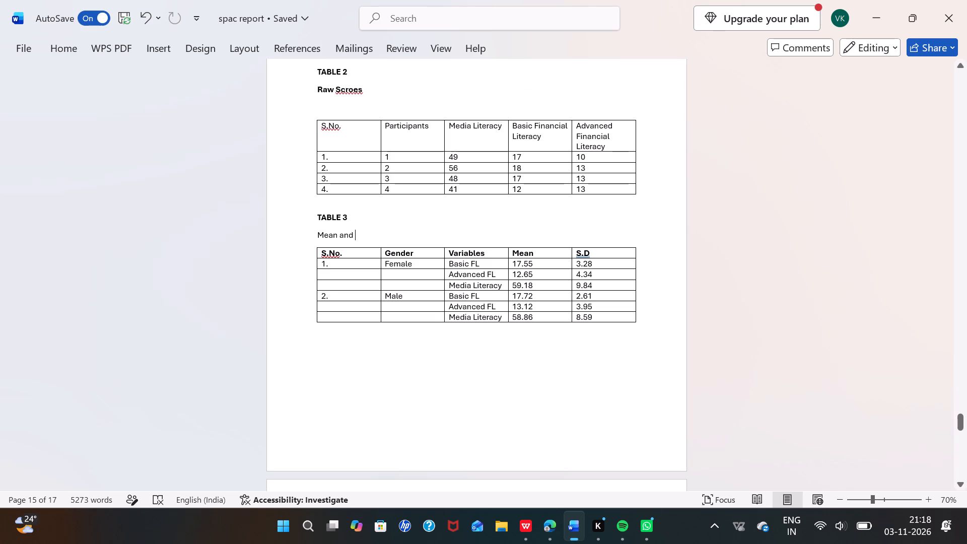
{"action": "left_click", "coordinate": [360, 241]}
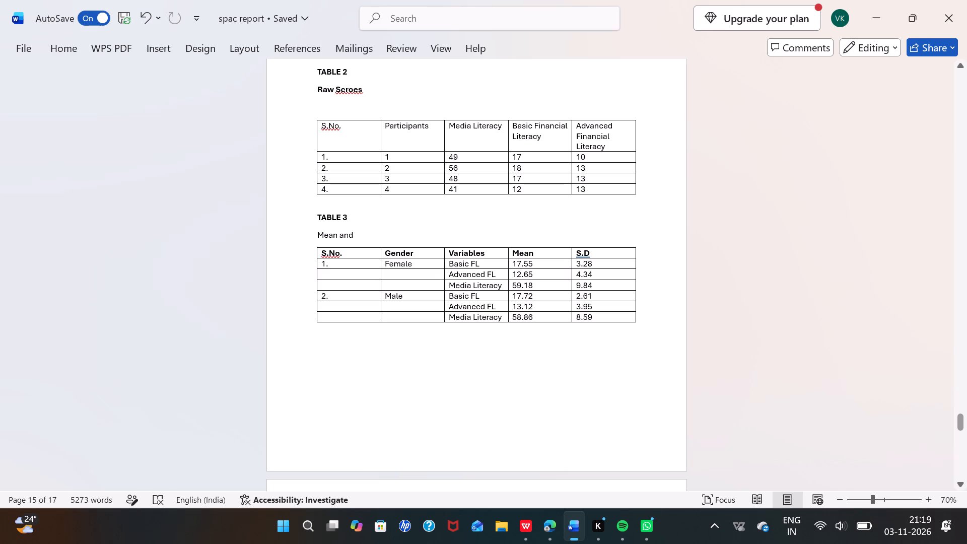
Continue Table 3's title after "Mean and" with "S.D of Financial Literacy and".
{"action": "left_click", "coordinate": [365, 234]}
{"action": "type", "text": "S."}
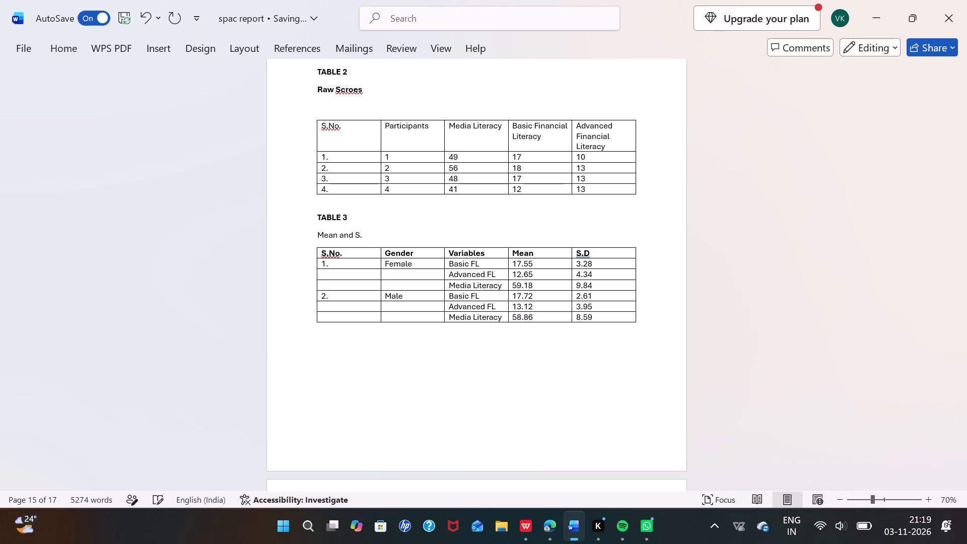
{"action": "key", "text": "d"}
{"action": "key", "text": "space"}
{"action": "type", "text": "of"}
{"action": "key", "text": "space"}
{"action": "key", "text": "f"}
{"action": "type", "text": "inancial"}
{"action": "key", "text": "space"}
{"action": "type", "text": "LI"}
{"action": "key", "text": "BackSpace"}
{"action": "type", "text": "iterax"}
{"action": "key", "text": "BackSpace"}
{"action": "type", "text": "cy and"}
{"action": "key", "text": "space"}
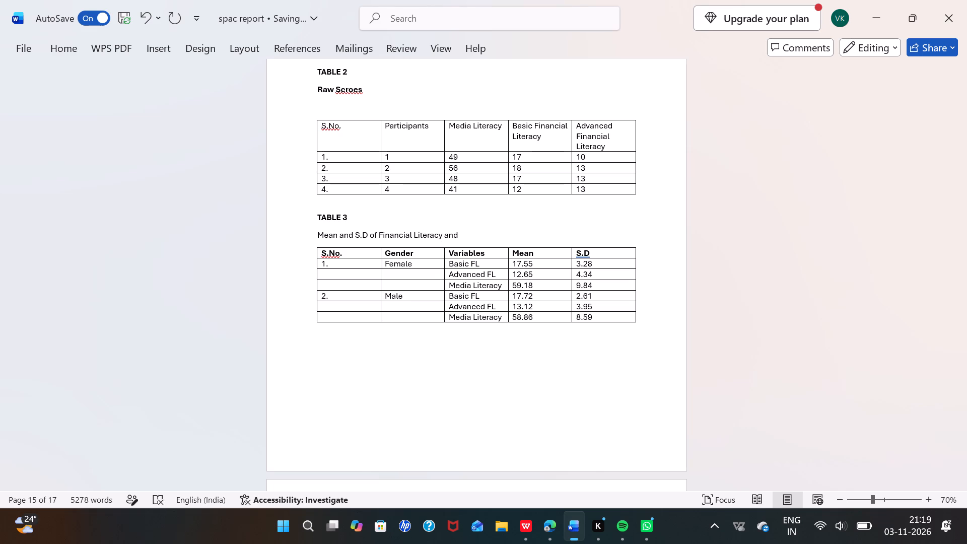
Complete Table 3's title by adding "Media Literacy In Males and Females" at its end.
{"action": "key", "text": "m"}
{"action": "type", "text": "edia"}
{"action": "key", "text": "space"}
{"action": "key", "text": "l"}
{"action": "type", "text": "itr"}
{"action": "key", "text": "BackSpace"}
{"action": "type", "text": "eracy"}
{"action": "key", "text": "space"}
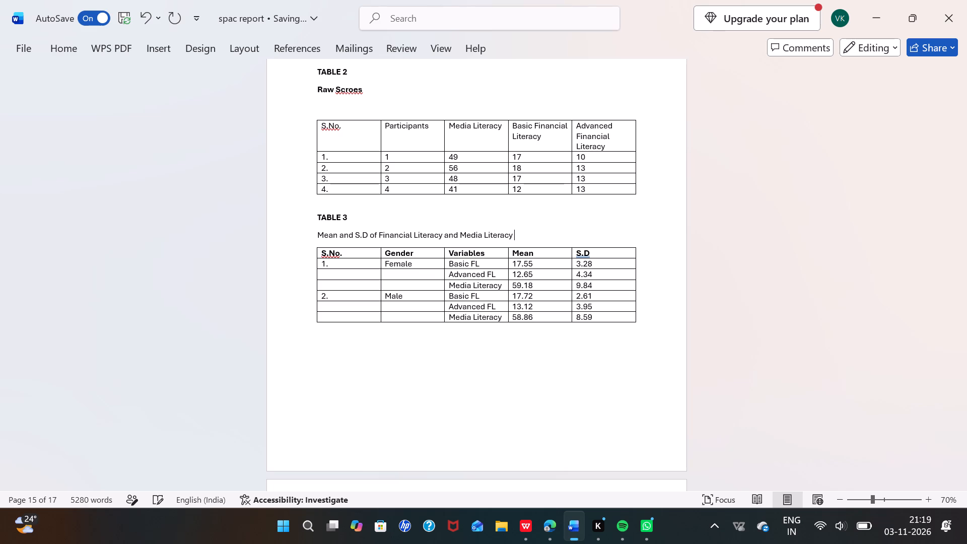
{"action": "type", "text": "IN"}
{"action": "key", "text": "space"}
{"action": "key", "text": "BackSpace"}
{"action": "key", "text": "BackSpace"}
{"action": "type", "text": "n"}
{"action": "key", "text": "space"}
{"action": "key", "text": "m"}
{"action": "type", "text": "ales and"}
{"action": "key", "text": "space"}
{"action": "key", "text": "f"}
{"action": "type", "text": "emales"}
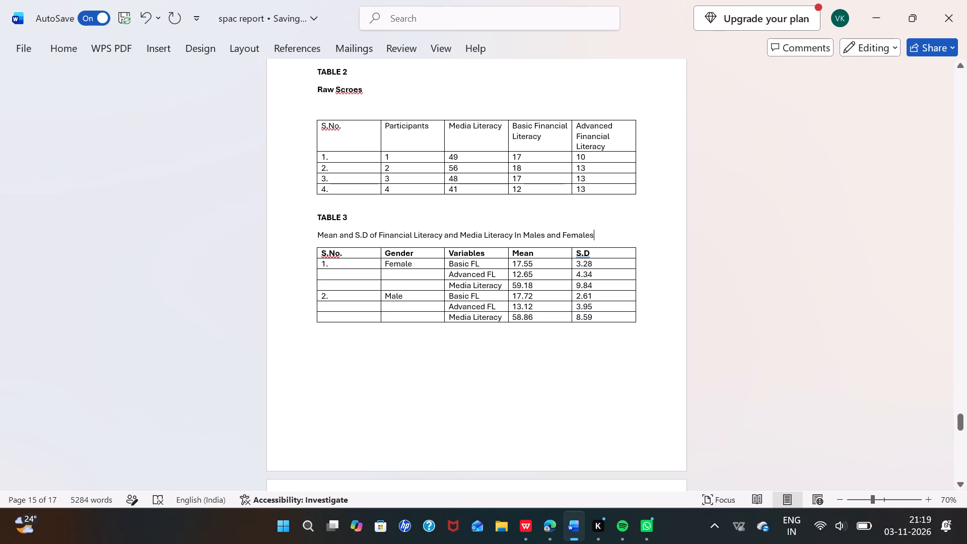
Make Table 3's whole title line bold.
{"action": "left_click_drag", "start_coordinate": [594, 233], "coordinate": [317, 235]}
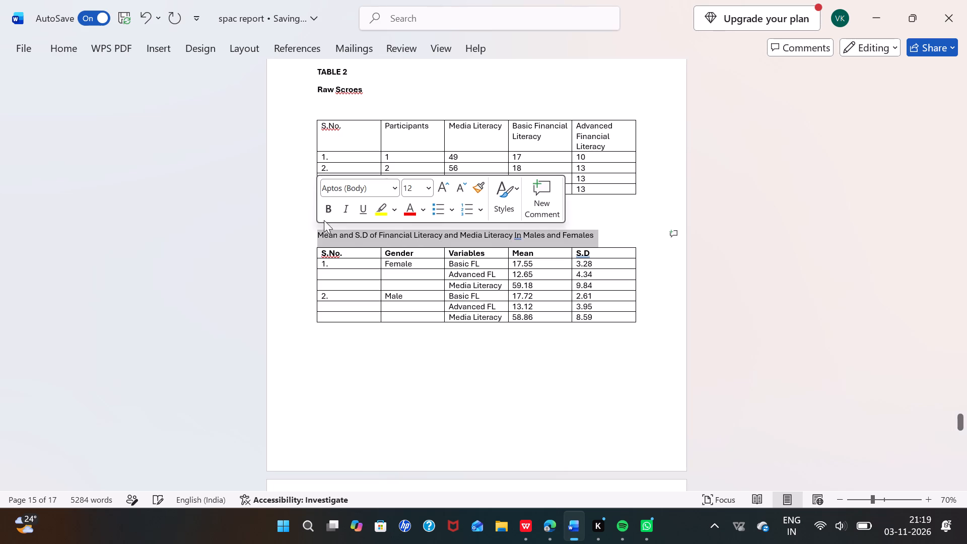
{"action": "left_click", "coordinate": [327, 210]}
{"action": "left_click", "coordinate": [290, 363]}
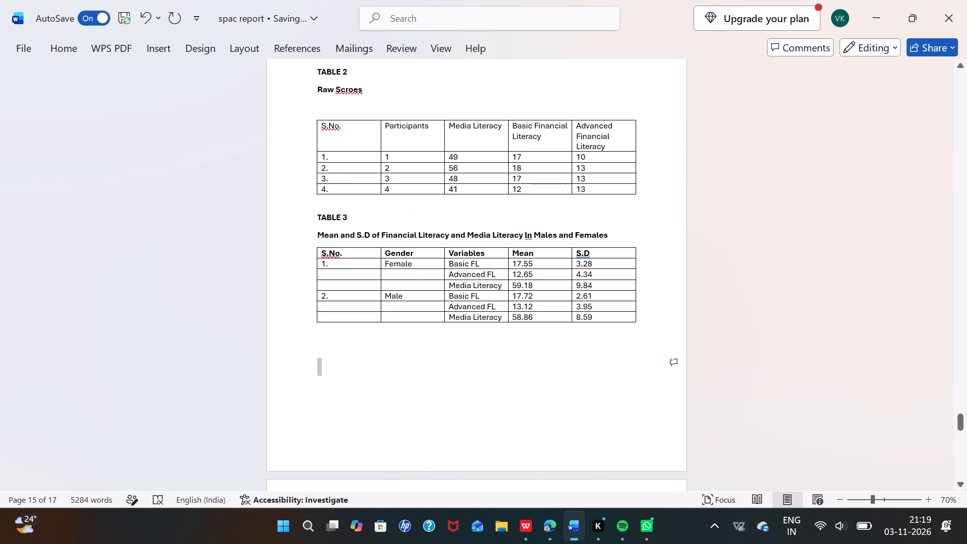
{"action": "left_click", "coordinate": [332, 403]}
Delete the empty line between the "Raw Scroes" title and its table under TABLE 2.
{"action": "scroll", "coordinate": [332, 403], "scroll_direction": "down", "scroll_amount": 2}
{"action": "scroll", "coordinate": [332, 403], "scroll_direction": "up", "scroll_amount": 1}
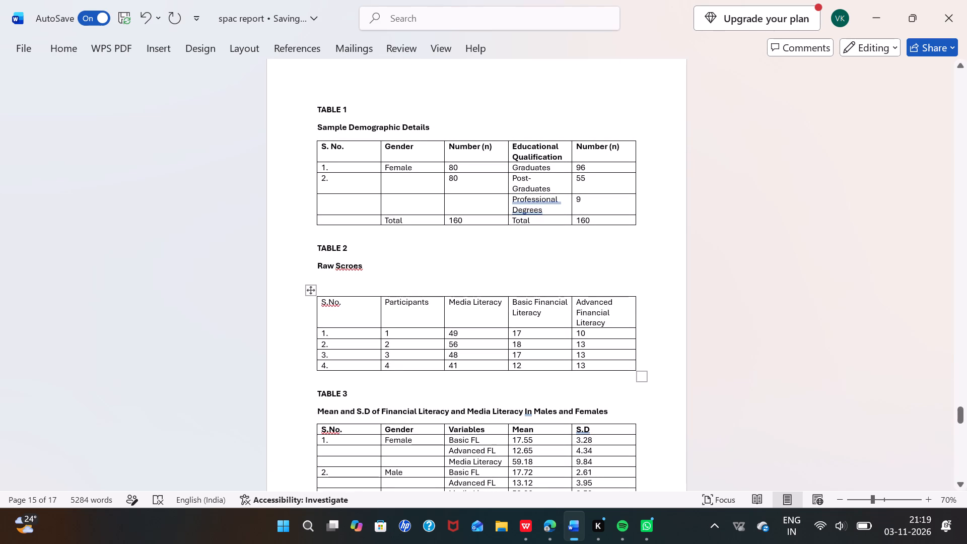
{"action": "left_click", "coordinate": [311, 281]}
{"action": "key", "text": "BackSpace"}
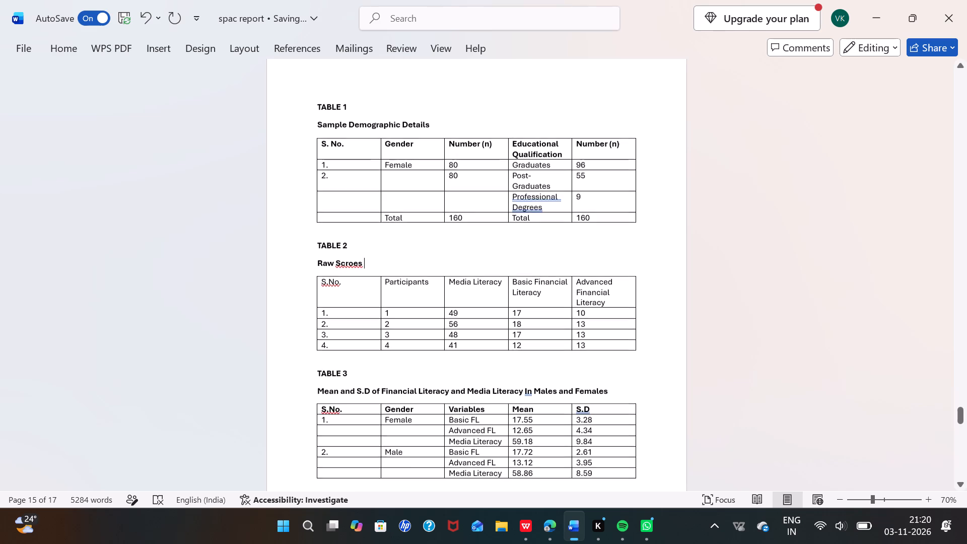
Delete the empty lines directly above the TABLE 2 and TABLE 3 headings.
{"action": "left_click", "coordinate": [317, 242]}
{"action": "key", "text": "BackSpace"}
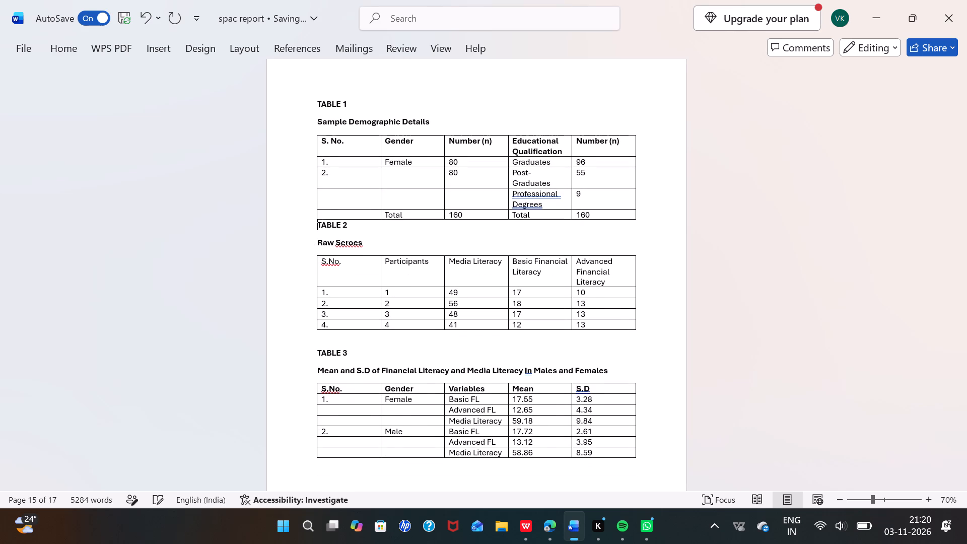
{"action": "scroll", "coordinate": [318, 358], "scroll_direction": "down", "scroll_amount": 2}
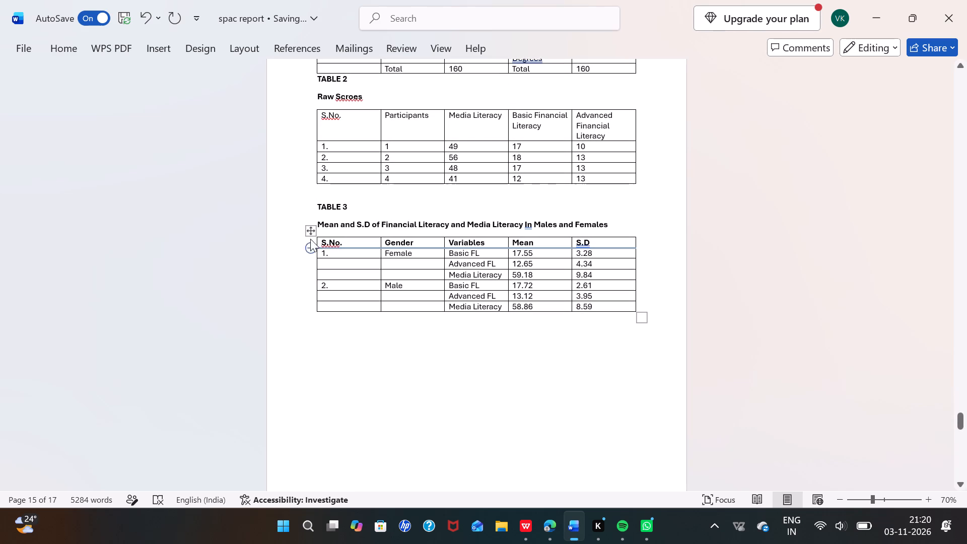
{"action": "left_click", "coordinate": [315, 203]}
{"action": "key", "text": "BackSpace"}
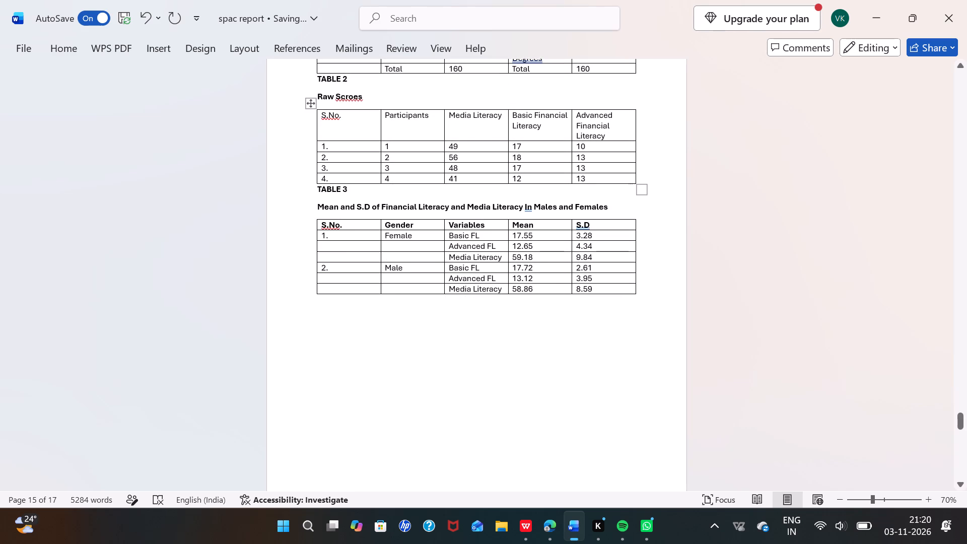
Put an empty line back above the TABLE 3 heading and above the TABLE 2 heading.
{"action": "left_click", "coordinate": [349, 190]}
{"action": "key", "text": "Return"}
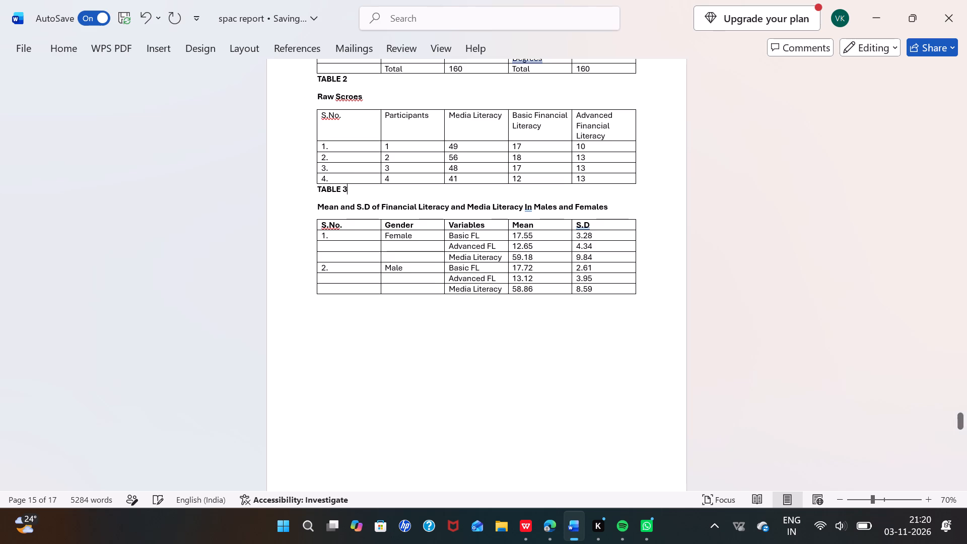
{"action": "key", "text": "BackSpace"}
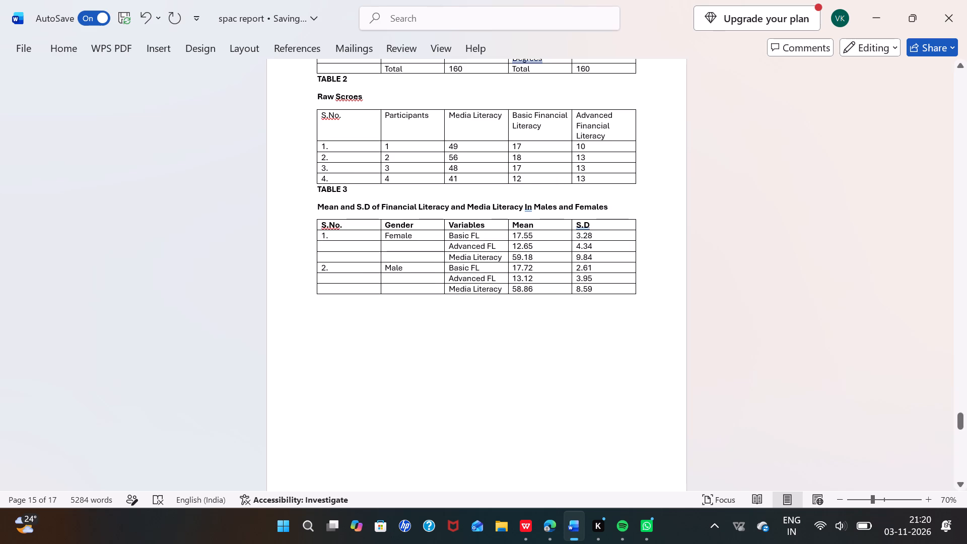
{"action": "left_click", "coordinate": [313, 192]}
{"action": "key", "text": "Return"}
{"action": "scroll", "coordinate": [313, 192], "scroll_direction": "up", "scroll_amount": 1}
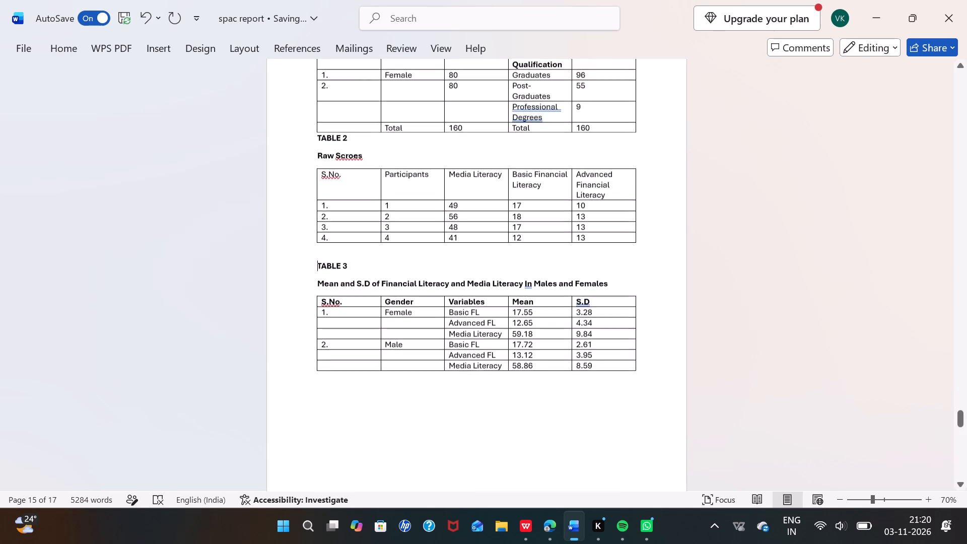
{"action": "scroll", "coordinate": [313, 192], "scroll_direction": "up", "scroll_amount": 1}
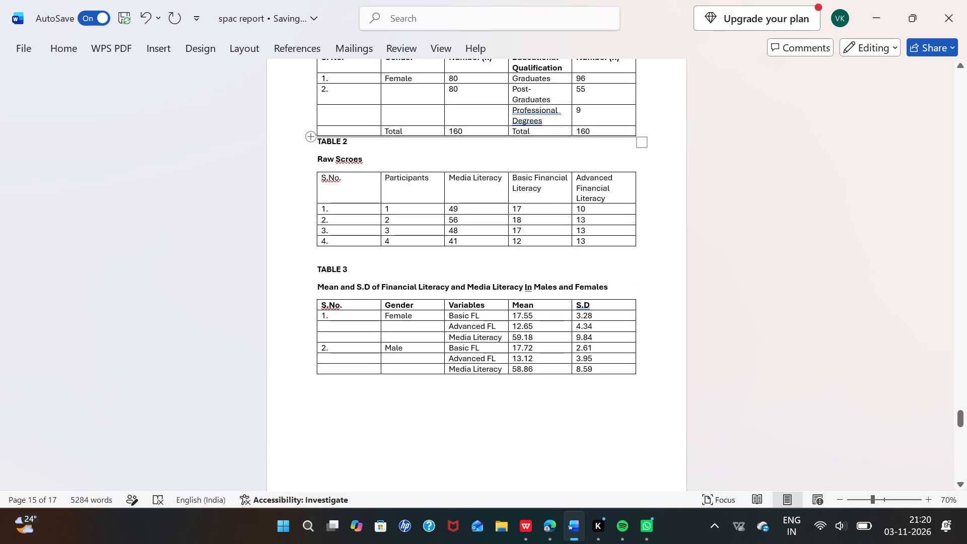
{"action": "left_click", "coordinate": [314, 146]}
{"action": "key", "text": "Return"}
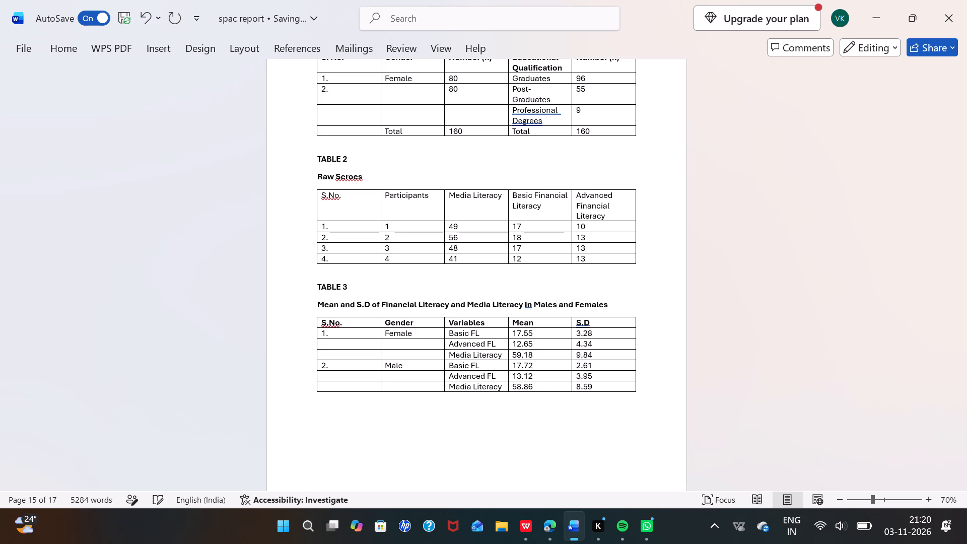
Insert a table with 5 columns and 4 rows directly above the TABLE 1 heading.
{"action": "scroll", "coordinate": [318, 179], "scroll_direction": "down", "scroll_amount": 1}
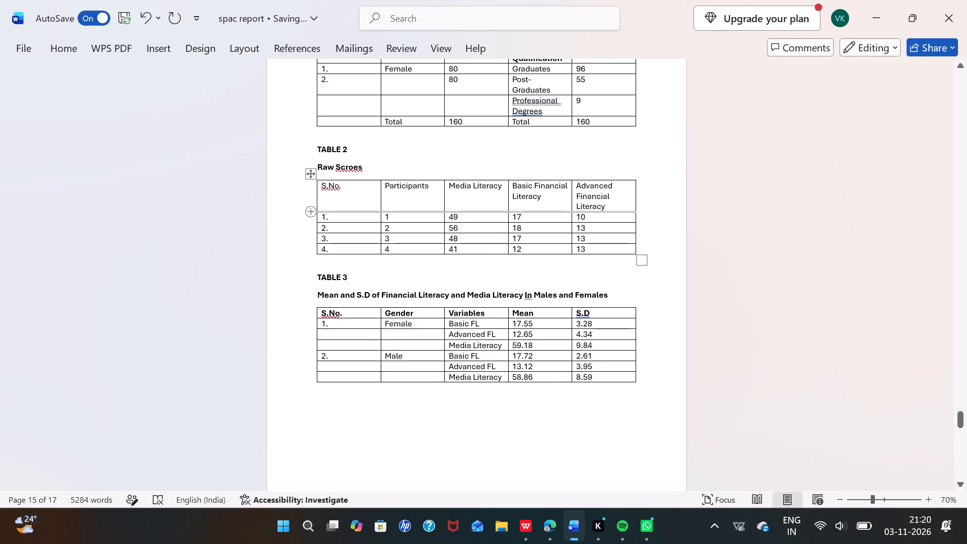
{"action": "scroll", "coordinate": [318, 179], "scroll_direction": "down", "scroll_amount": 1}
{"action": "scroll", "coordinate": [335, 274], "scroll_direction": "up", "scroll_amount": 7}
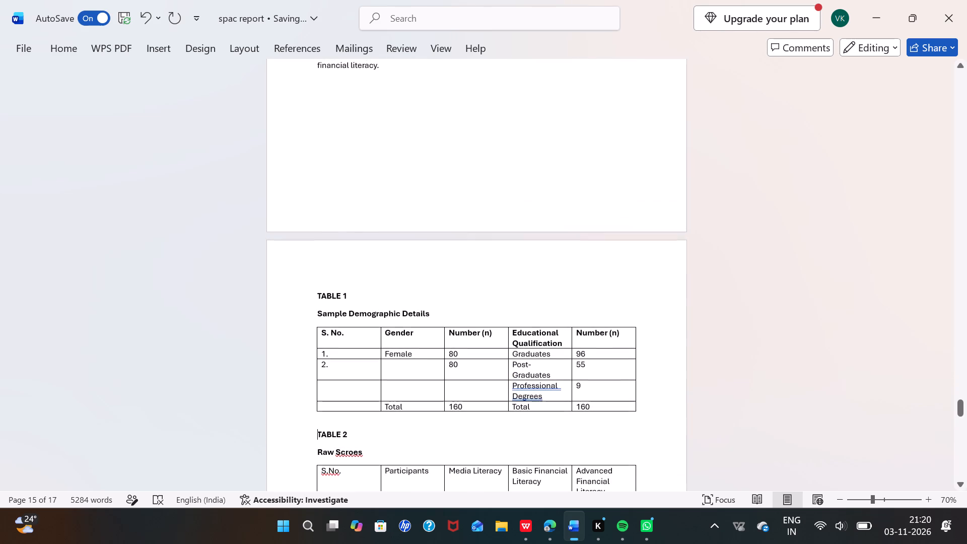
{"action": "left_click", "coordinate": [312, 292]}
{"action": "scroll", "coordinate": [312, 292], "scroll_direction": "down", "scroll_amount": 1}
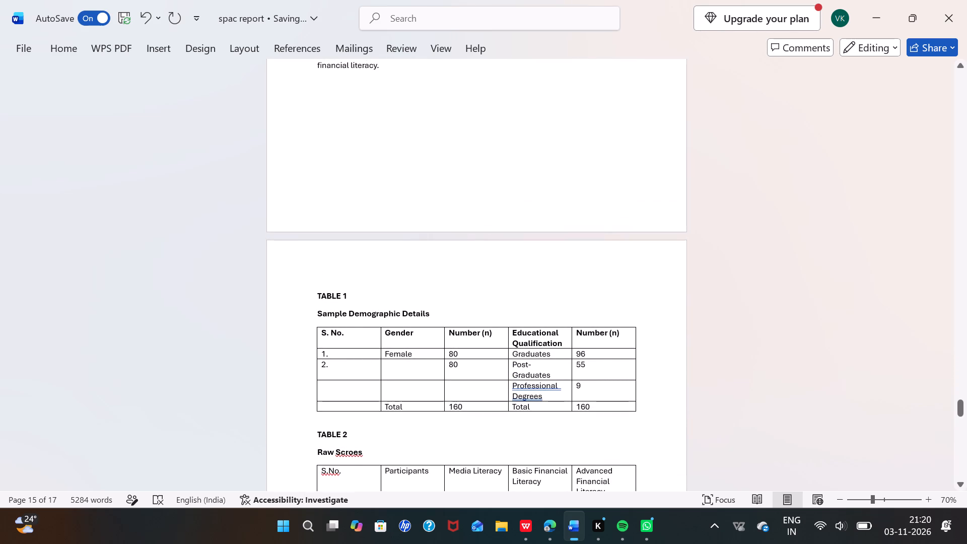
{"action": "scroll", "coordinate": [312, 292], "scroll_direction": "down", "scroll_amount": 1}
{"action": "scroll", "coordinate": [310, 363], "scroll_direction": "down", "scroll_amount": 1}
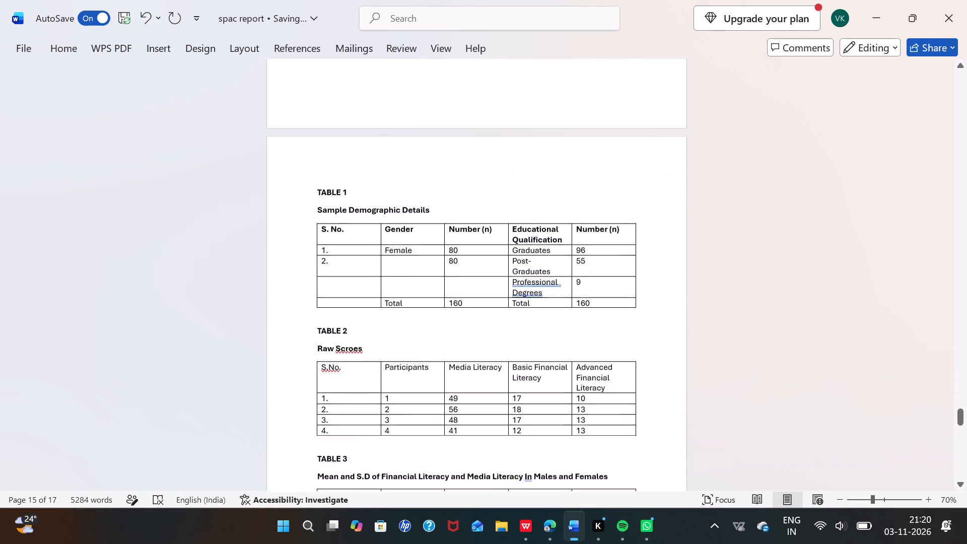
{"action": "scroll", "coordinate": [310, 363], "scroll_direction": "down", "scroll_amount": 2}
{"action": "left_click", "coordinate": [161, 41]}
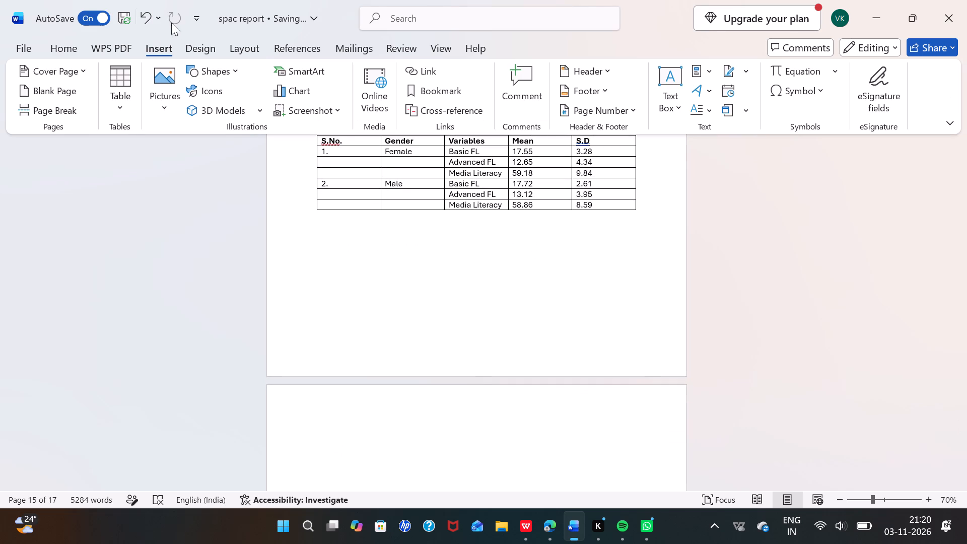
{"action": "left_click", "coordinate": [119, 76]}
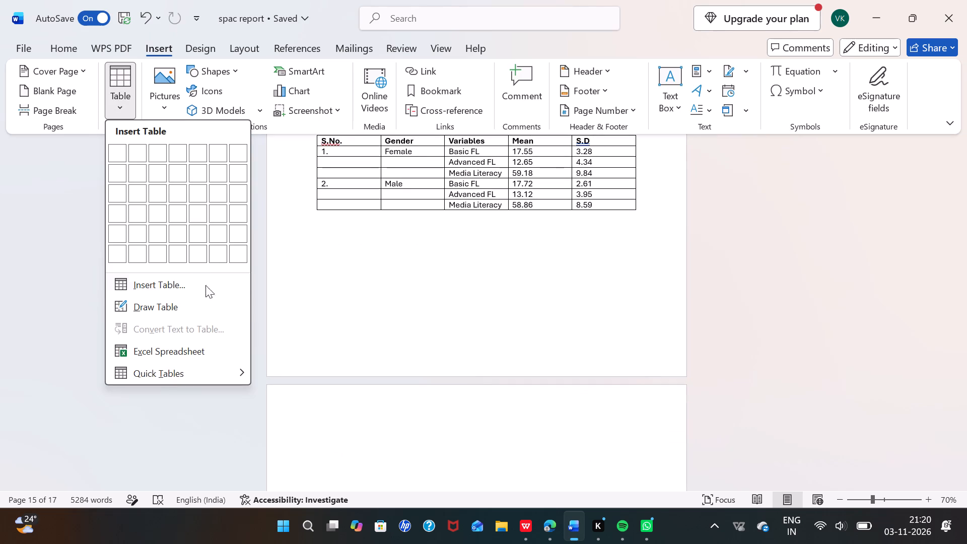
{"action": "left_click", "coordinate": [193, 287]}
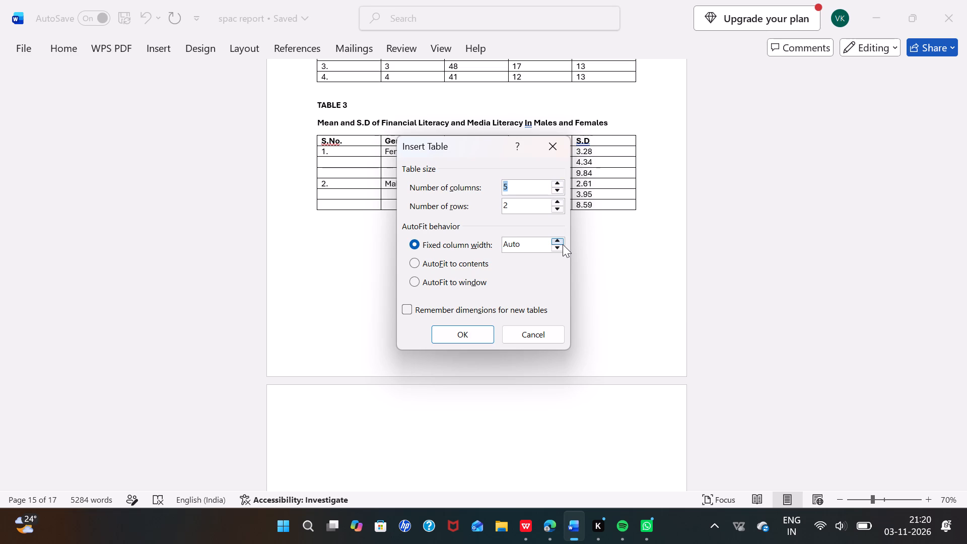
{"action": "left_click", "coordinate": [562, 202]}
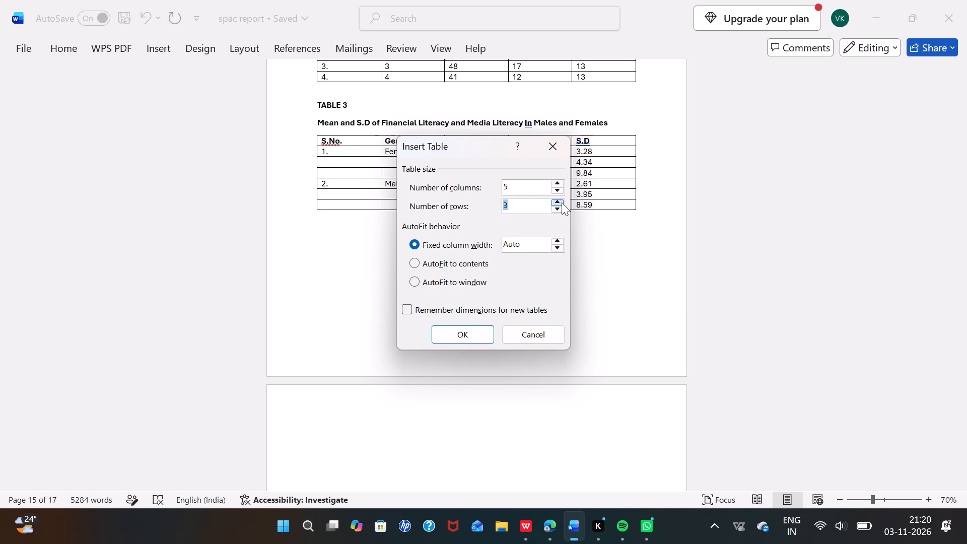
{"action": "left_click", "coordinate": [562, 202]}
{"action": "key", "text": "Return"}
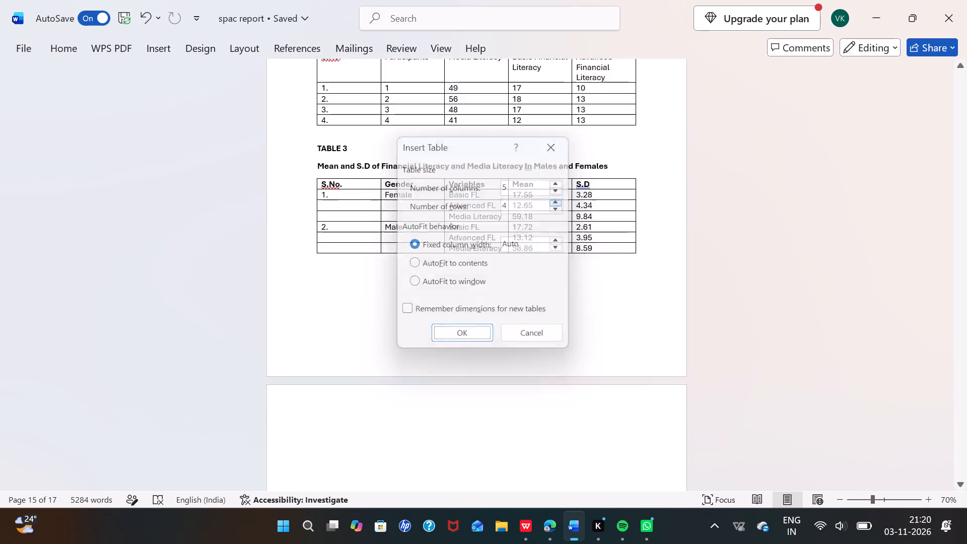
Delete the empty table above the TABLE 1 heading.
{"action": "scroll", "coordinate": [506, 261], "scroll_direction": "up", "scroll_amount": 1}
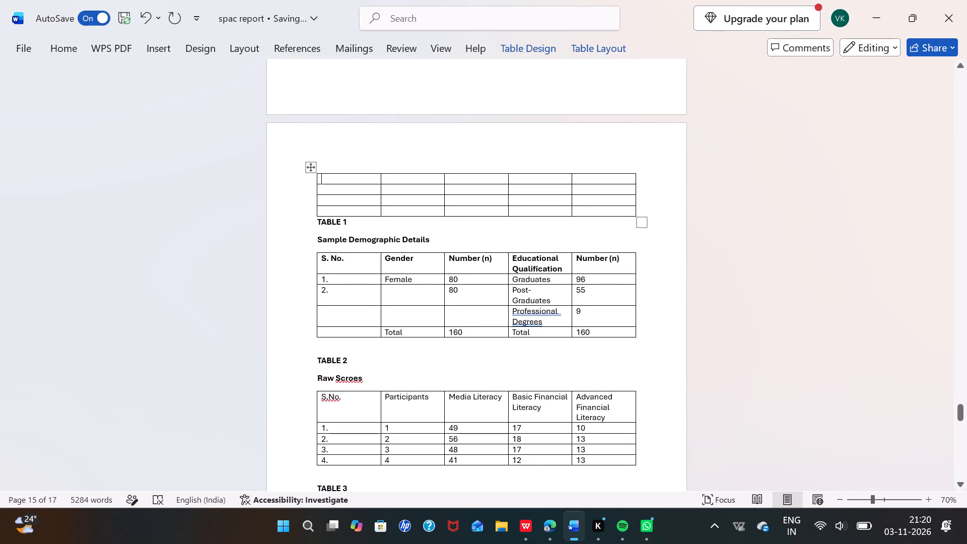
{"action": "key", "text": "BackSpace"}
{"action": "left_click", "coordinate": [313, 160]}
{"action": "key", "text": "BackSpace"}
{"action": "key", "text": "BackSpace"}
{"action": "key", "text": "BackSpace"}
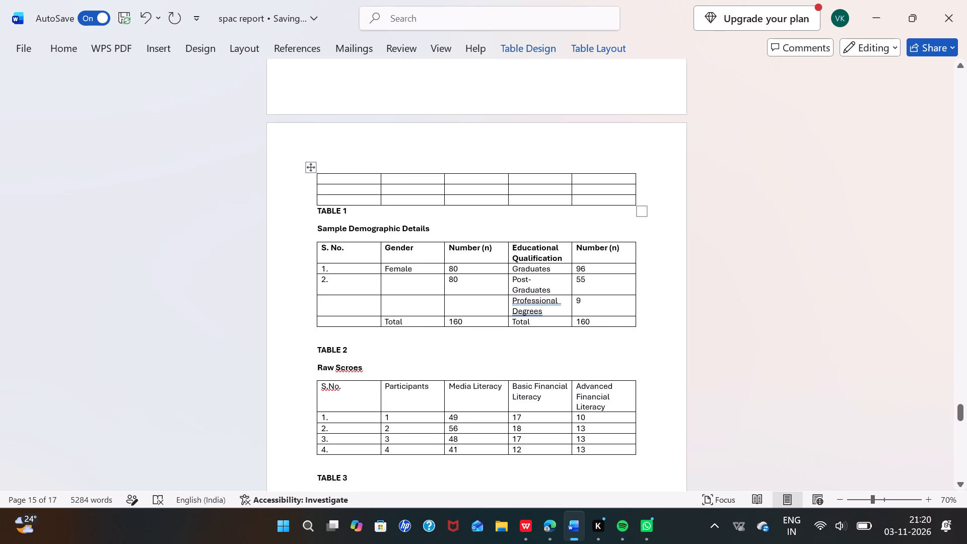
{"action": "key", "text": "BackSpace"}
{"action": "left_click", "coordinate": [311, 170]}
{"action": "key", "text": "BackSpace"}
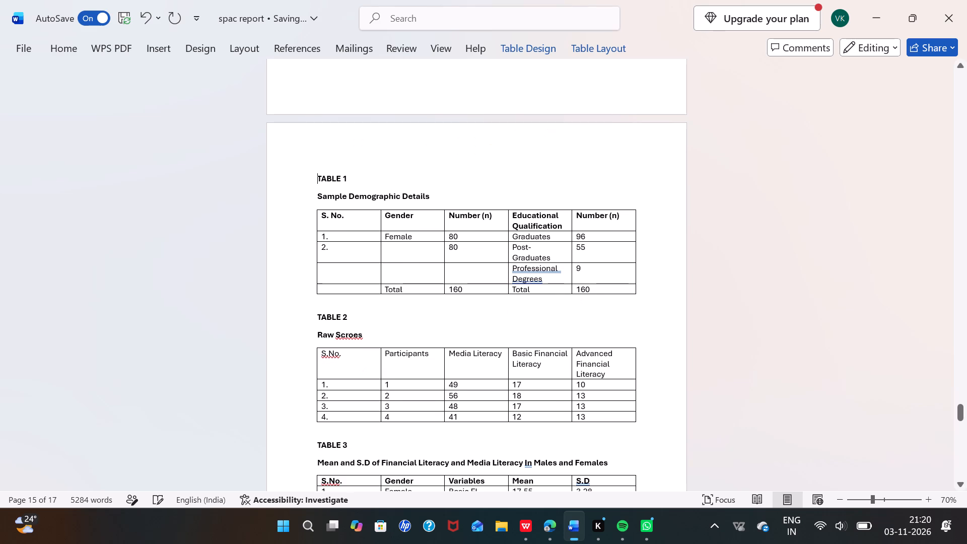
Insert a table with 4 columns and 5 rows in the blank space below Table 3.
{"action": "scroll", "coordinate": [353, 242], "scroll_direction": "down", "scroll_amount": 2}
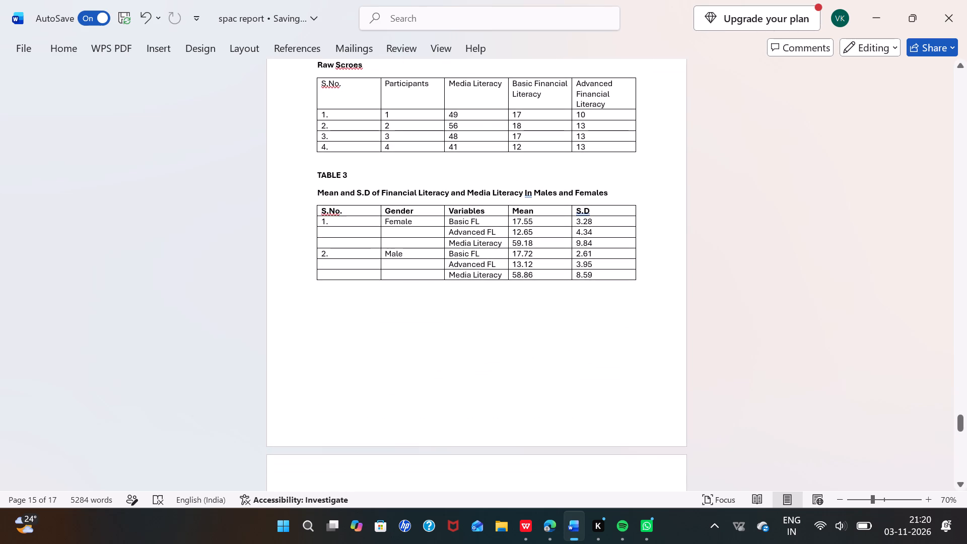
{"action": "left_click", "coordinate": [326, 328]}
{"action": "left_click", "coordinate": [152, 39]}
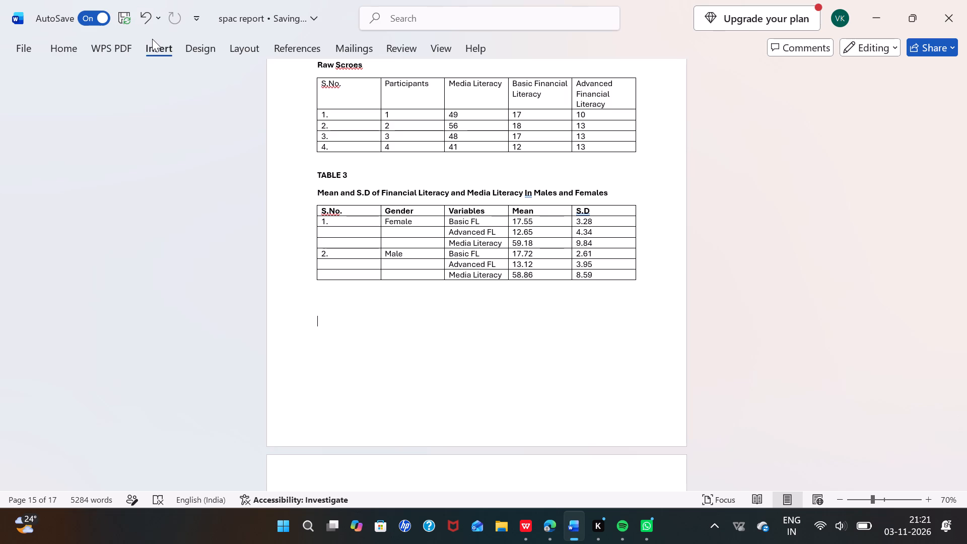
{"action": "left_click", "coordinate": [117, 82]}
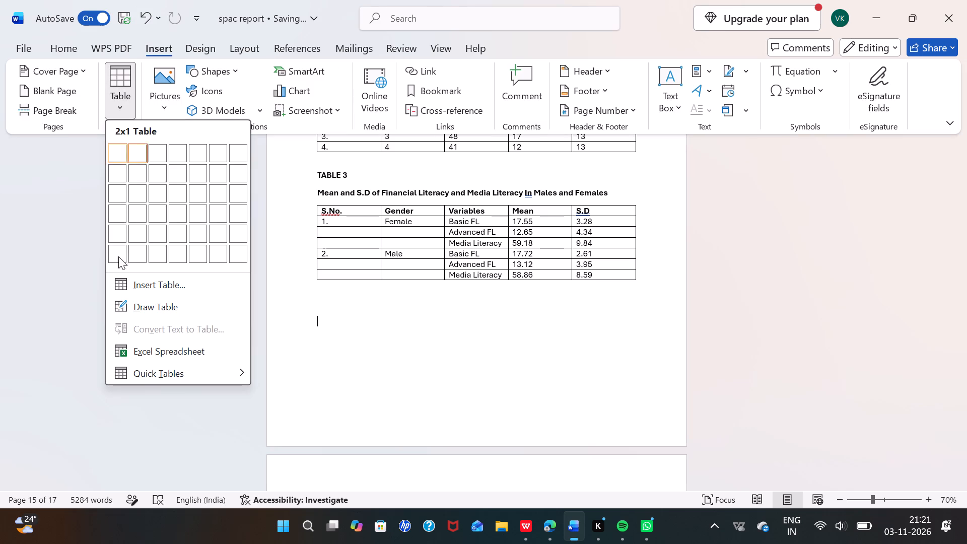
{"action": "left_click", "coordinate": [154, 282]}
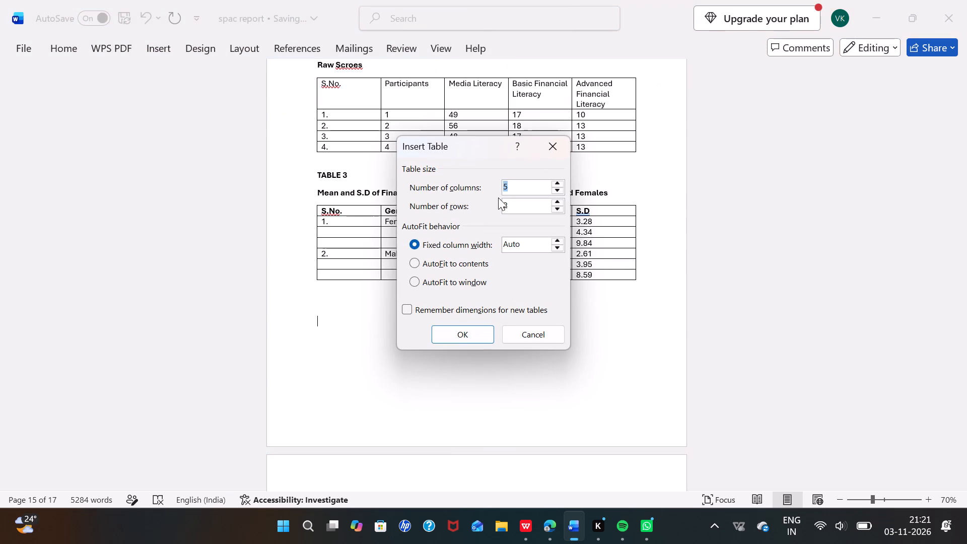
{"action": "left_click", "coordinate": [520, 185]}
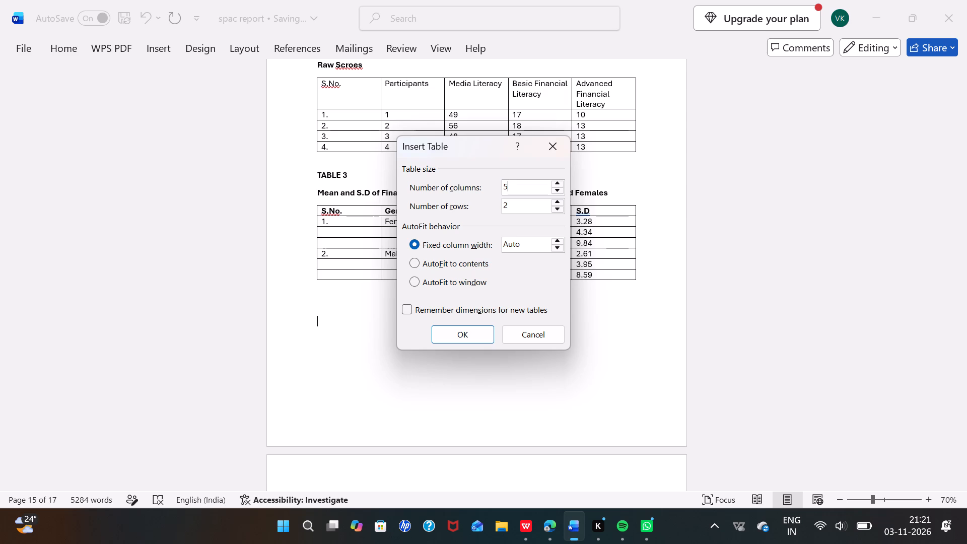
{"action": "left_click", "coordinate": [530, 206]}
{"action": "key", "text": "BackSpace"}
{"action": "key", "text": "5"}
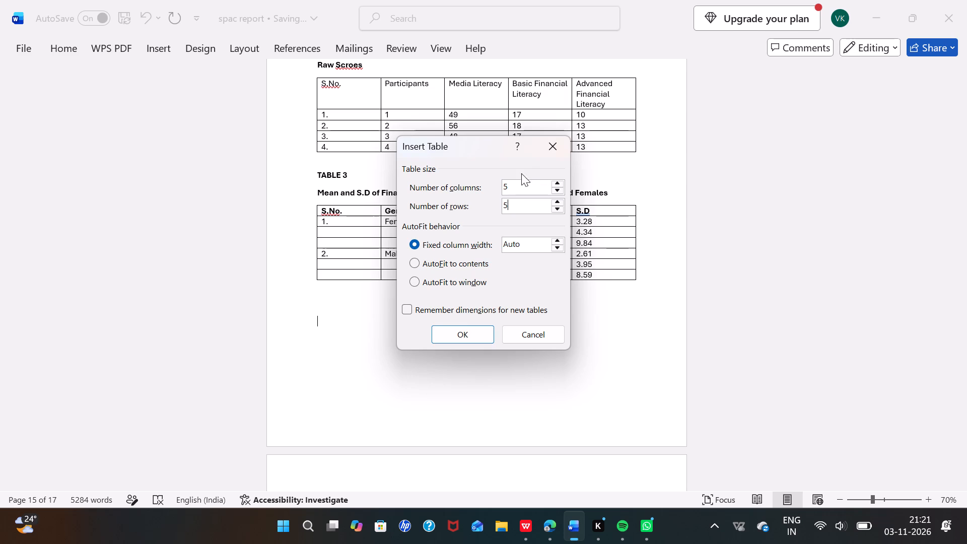
{"action": "left_click", "coordinate": [518, 185]}
{"action": "key", "text": "BackSpace"}
{"action": "key", "text": "4"}
{"action": "key", "text": "Return"}
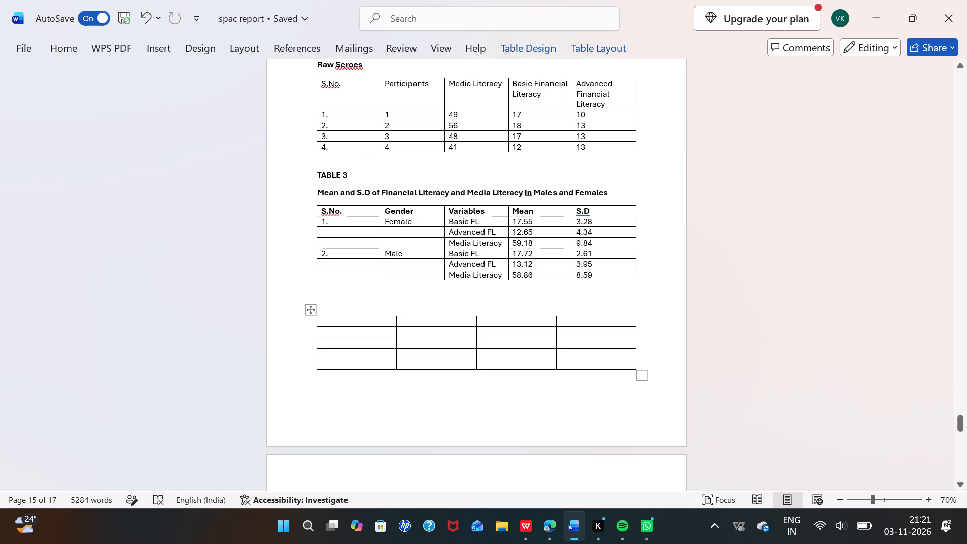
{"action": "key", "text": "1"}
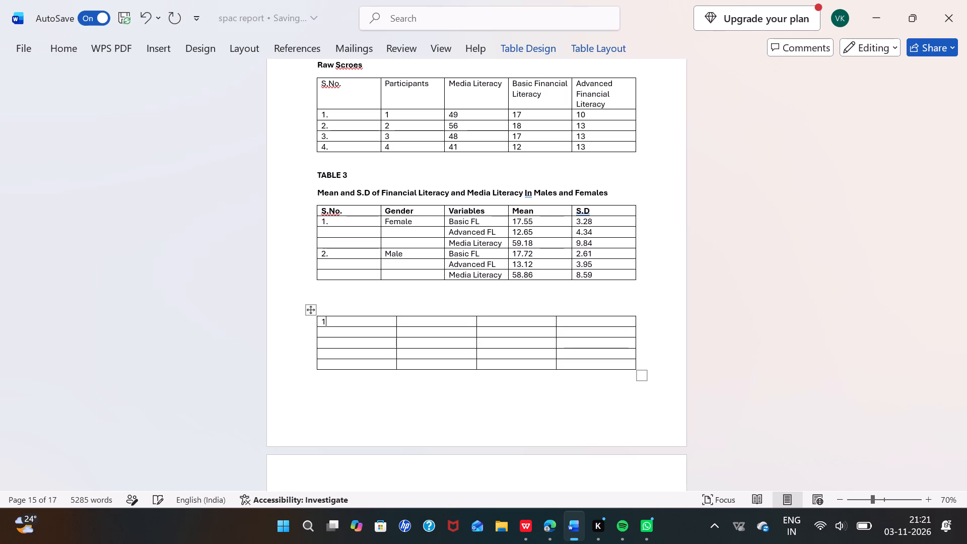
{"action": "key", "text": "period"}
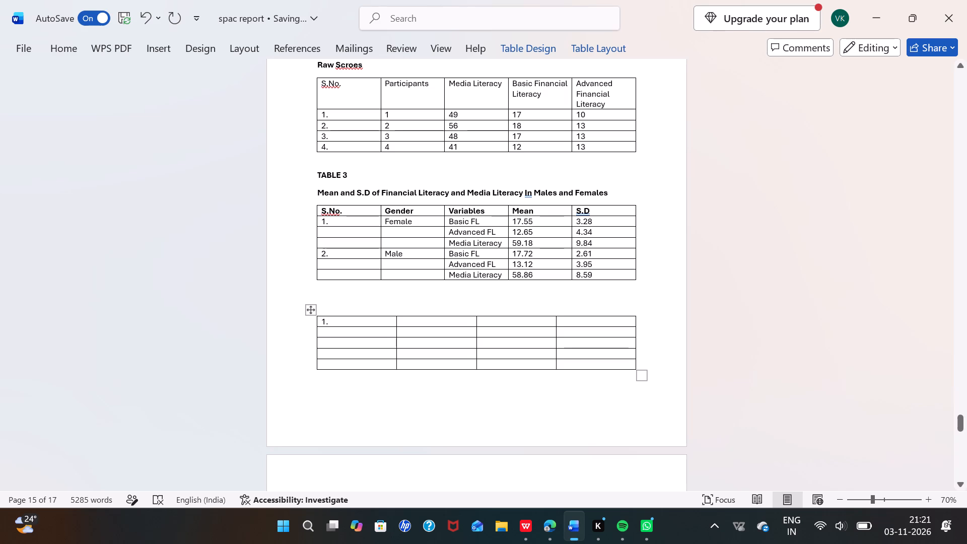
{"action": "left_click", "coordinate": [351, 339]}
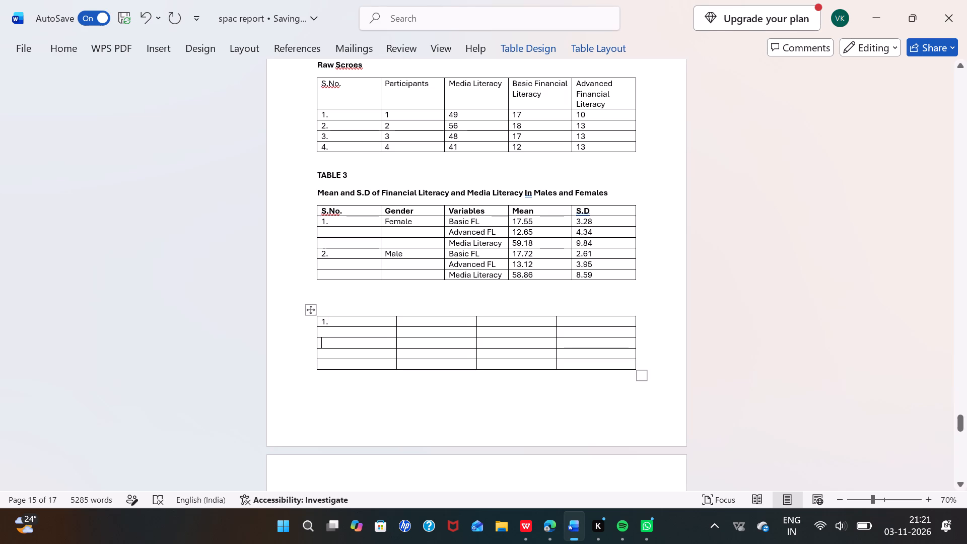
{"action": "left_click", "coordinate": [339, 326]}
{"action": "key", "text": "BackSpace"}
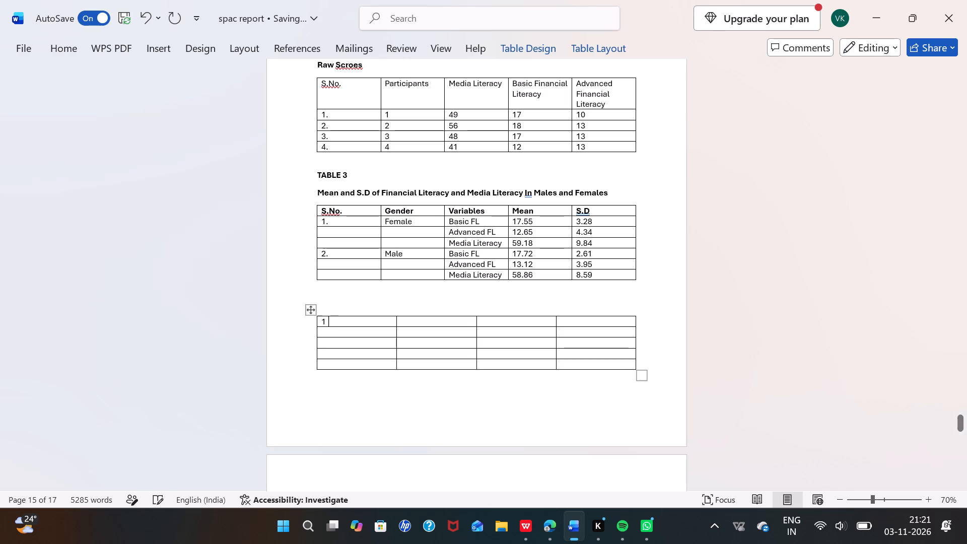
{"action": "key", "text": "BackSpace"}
Fill the new table's first column with the header "S.No." and the row numbers 1. to 4. beneath it.
{"action": "type", "text": "S."}
{"action": "key", "text": "n"}
{"action": "type", "text": "o."}
{"action": "left_click", "coordinate": [337, 330]}
{"action": "key", "text": "1"}
{"action": "key", "text": "period"}
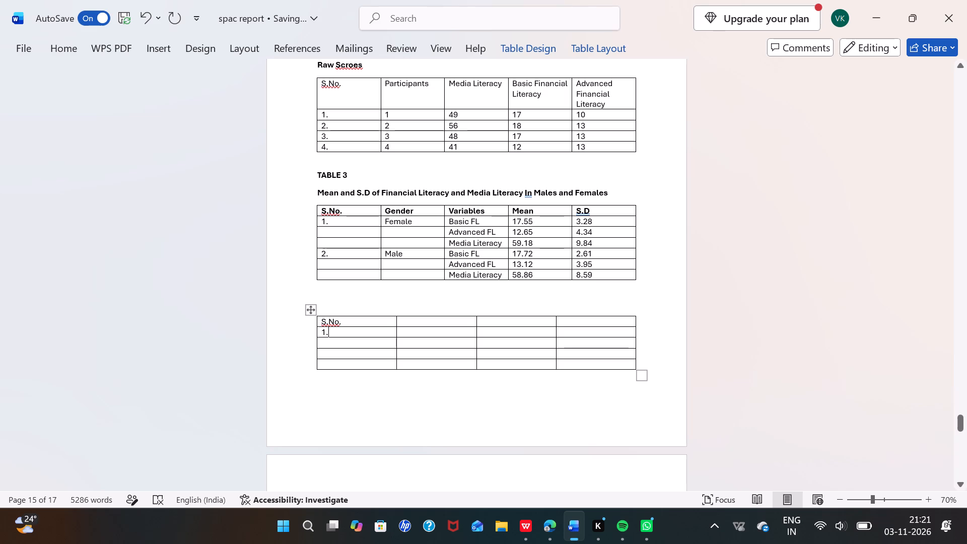
{"action": "left_click", "coordinate": [331, 341]}
{"action": "key", "text": "2"}
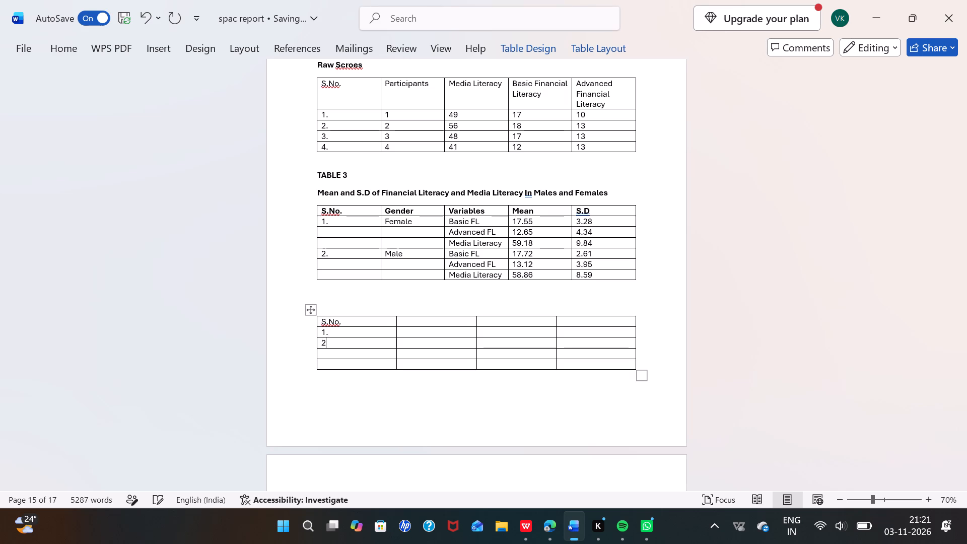
{"action": "key", "text": "period"}
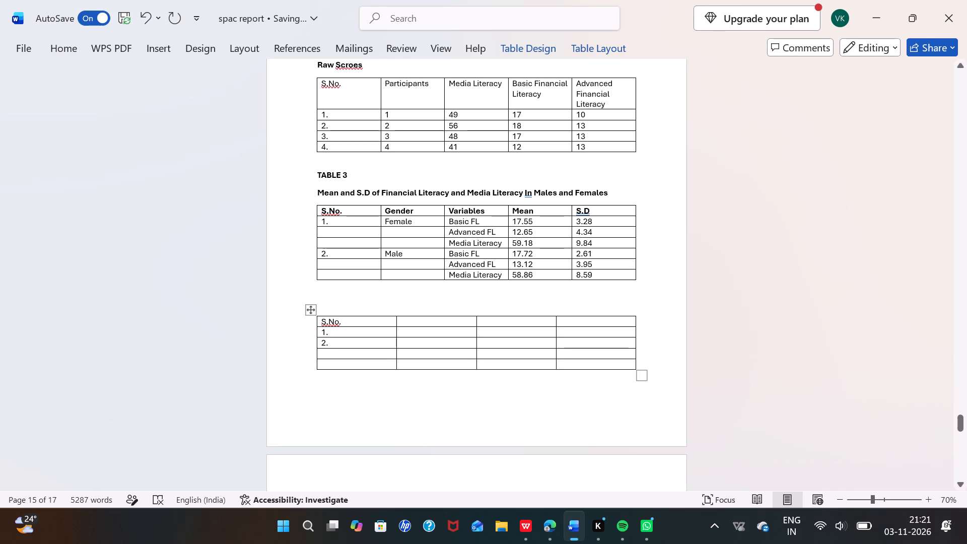
{"action": "left_click", "coordinate": [331, 353]}
{"action": "type", "text": "3."}
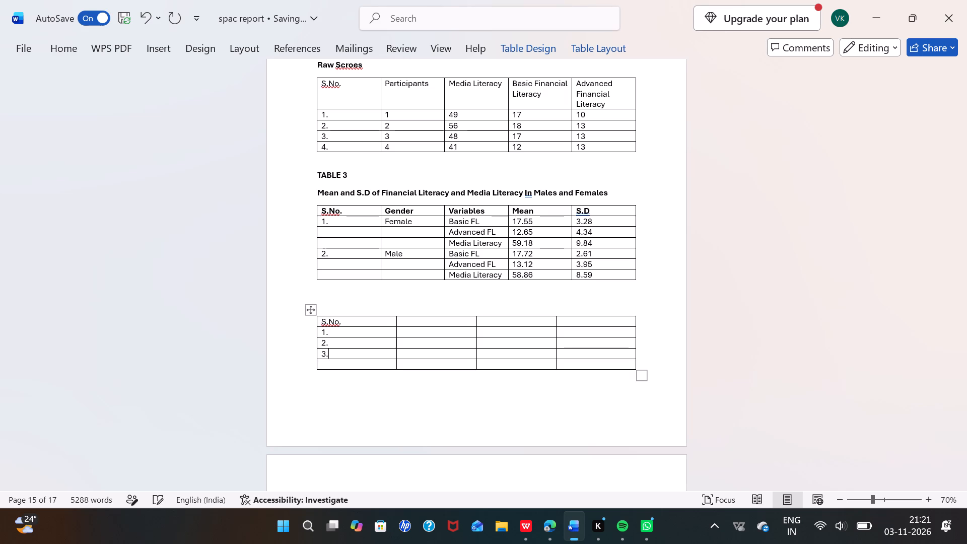
{"action": "left_click", "coordinate": [331, 362]}
{"action": "type", "text": "4."}
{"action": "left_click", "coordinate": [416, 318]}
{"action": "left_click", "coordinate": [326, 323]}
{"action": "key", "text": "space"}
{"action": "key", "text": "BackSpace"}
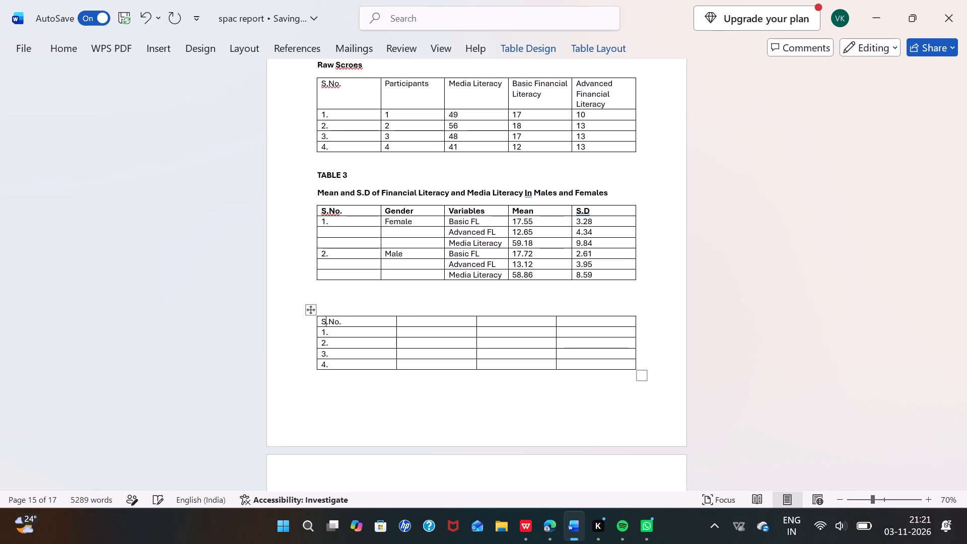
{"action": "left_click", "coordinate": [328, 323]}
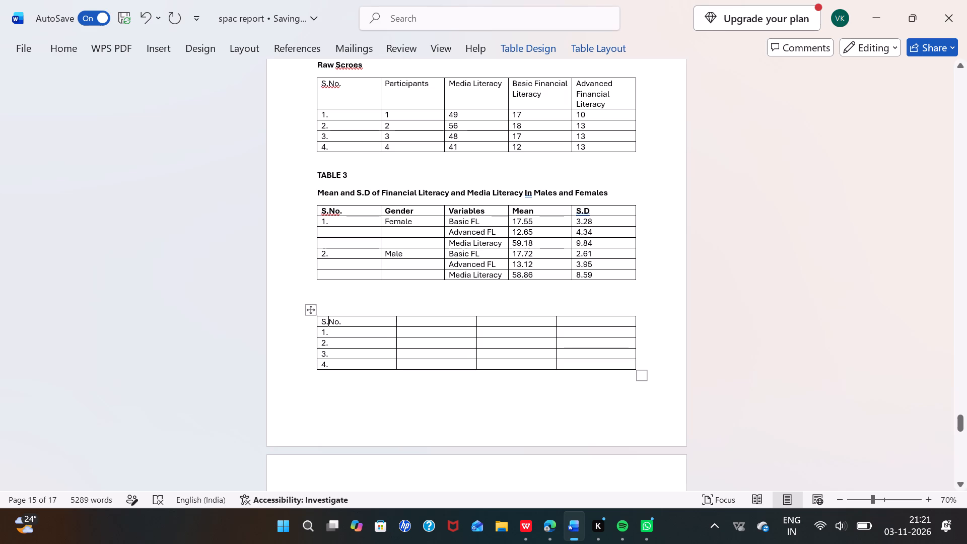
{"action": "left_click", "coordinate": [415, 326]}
Fill the rest of the new table's header row with "Gender", "Variables" and "'r'", keeping the first header as "S.No.".
{"action": "key", "text": "g"}
{"action": "type", "text": "ender"}
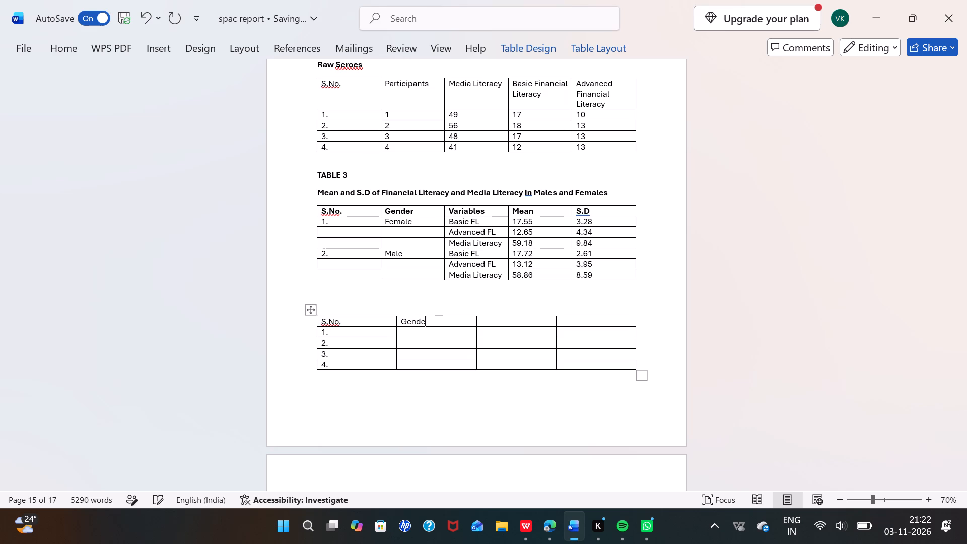
{"action": "left_click", "coordinate": [329, 322]}
{"action": "key", "text": "space"}
{"action": "key", "text": "space"}
{"action": "key", "text": "BackSpace"}
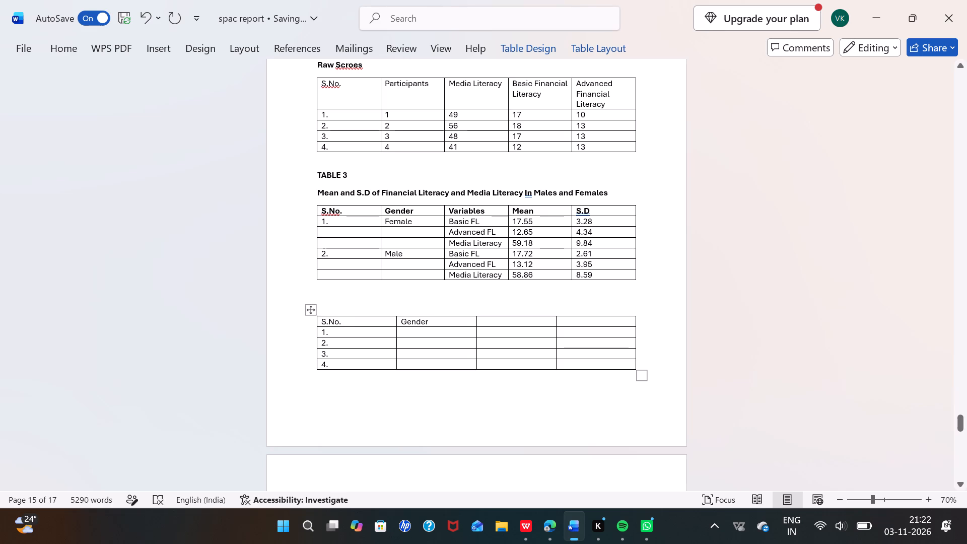
{"action": "left_click", "coordinate": [516, 324]}
{"action": "key", "text": "v"}
{"action": "type", "text": "ae"}
{"action": "key", "text": "BackSpace"}
{"action": "type", "text": "riables"}
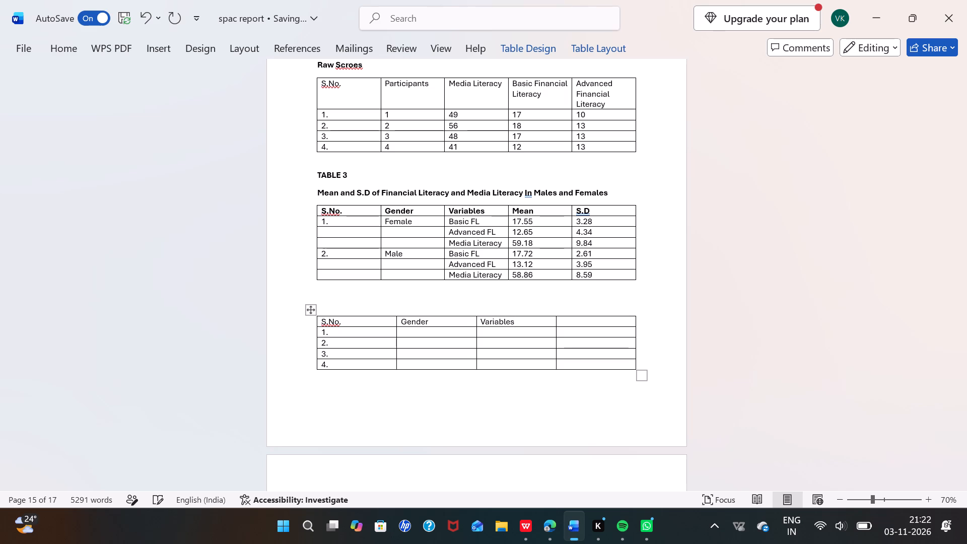
{"action": "left_click", "coordinate": [580, 324]}
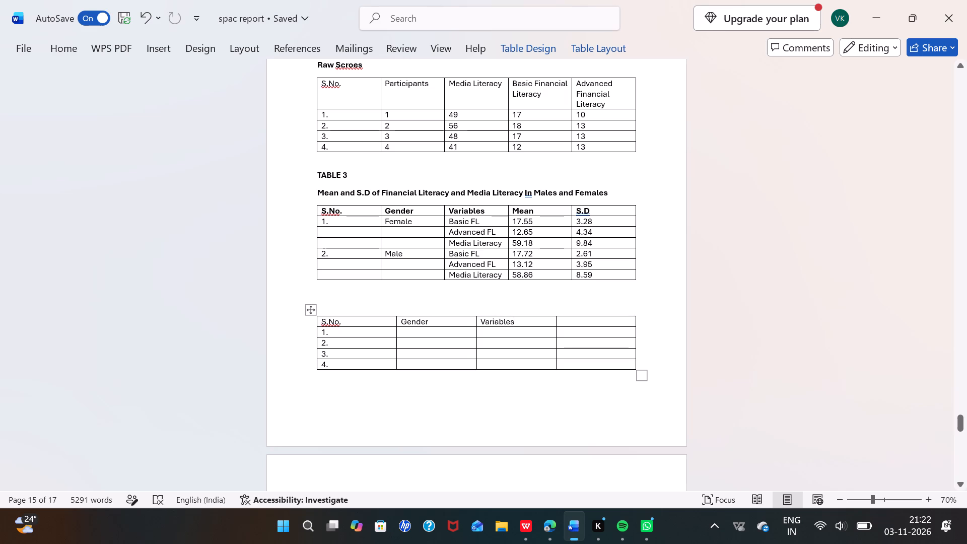
{"action": "key", "text": "apostrophe"}
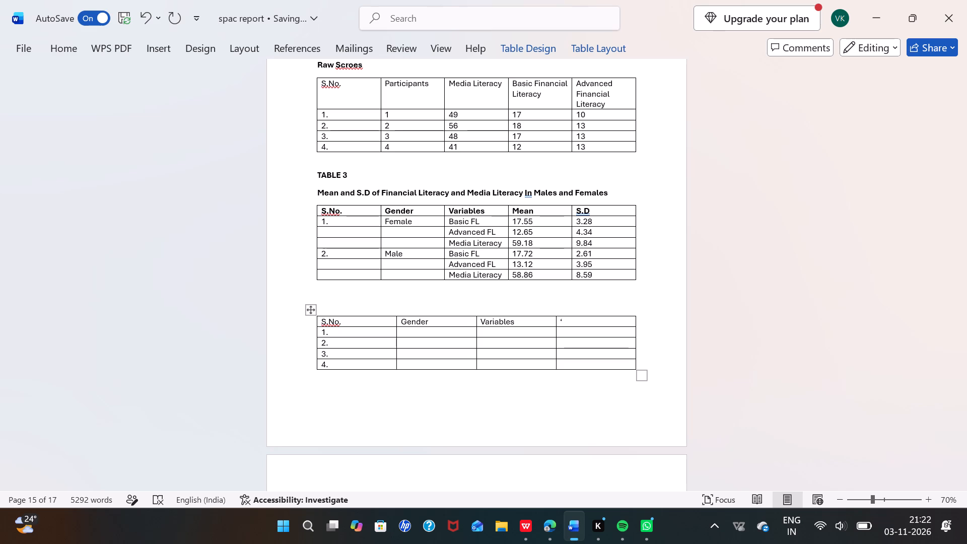
{"action": "key", "text": "r"}
{"action": "key", "text": "apostrophe"}
Enter "Male" in the Gender column for rows 1 and 2 of the new table.
{"action": "left_click", "coordinate": [412, 335]}
{"action": "key", "text": "m"}
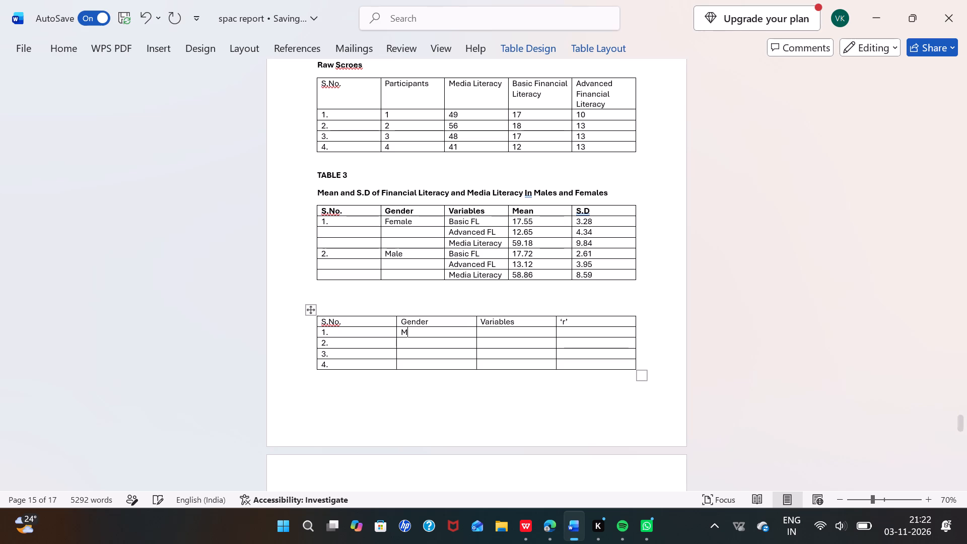
{"action": "type", "text": "ale"}
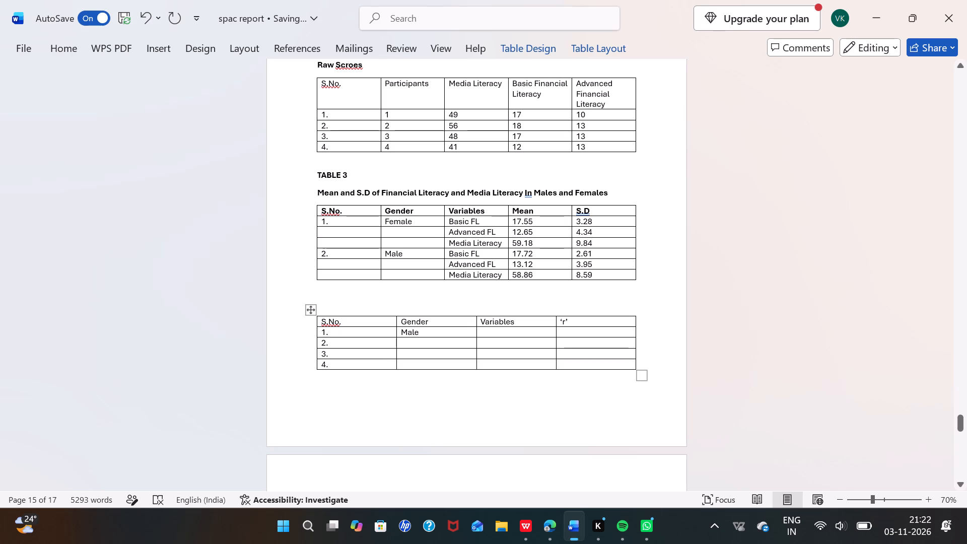
{"action": "left_click", "coordinate": [410, 344]}
{"action": "key", "text": "f"}
{"action": "type", "text": "emalr"}
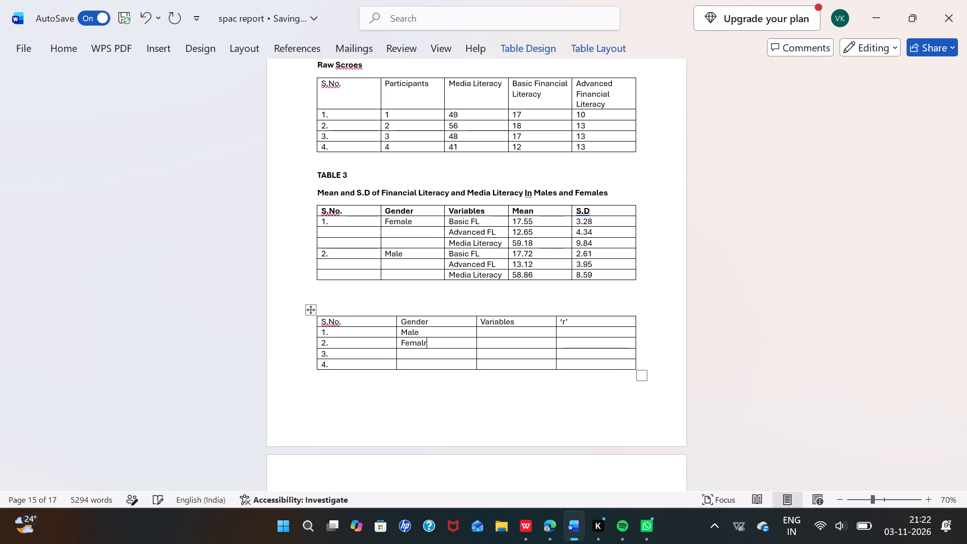
{"action": "key", "text": "BackSpace"}
{"action": "key", "text": "e"}
{"action": "left_click", "coordinate": [410, 354]}
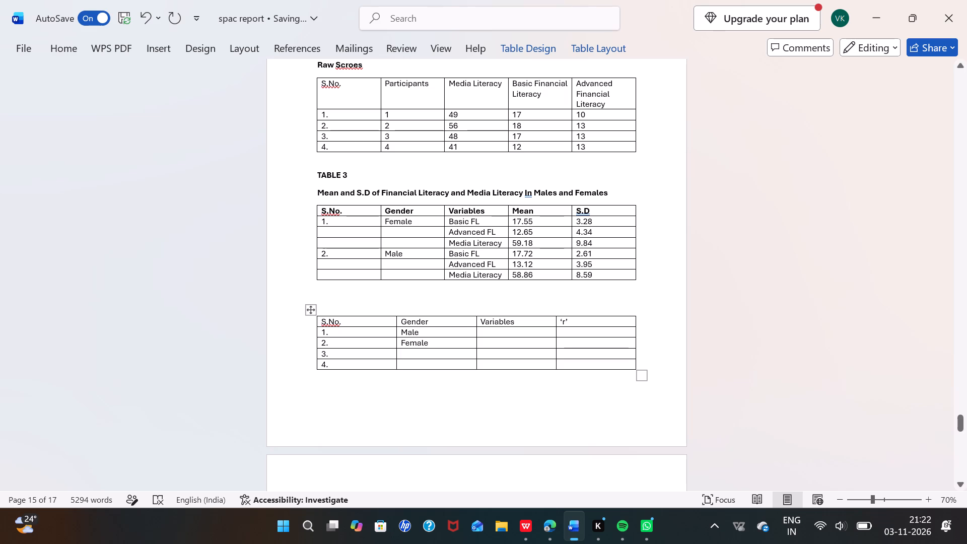
{"action": "left_click", "coordinate": [410, 343]}
{"action": "key", "text": "BackSpace"}
{"action": "key", "text": "BackSpace"}
{"action": "key", "text": "BackSpace"}
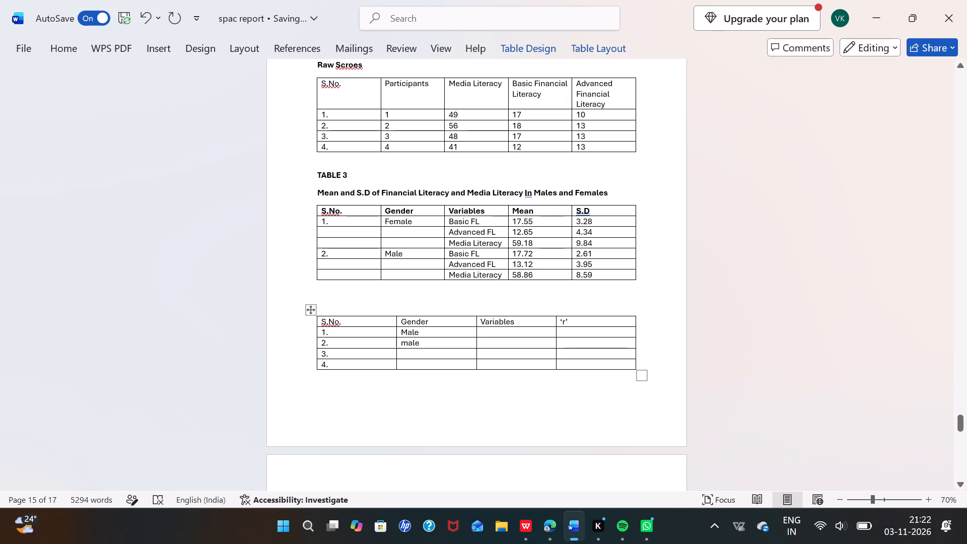
{"action": "left_click", "coordinate": [408, 343]}
{"action": "key", "text": "BackSpace"}
{"action": "key", "text": "m"}
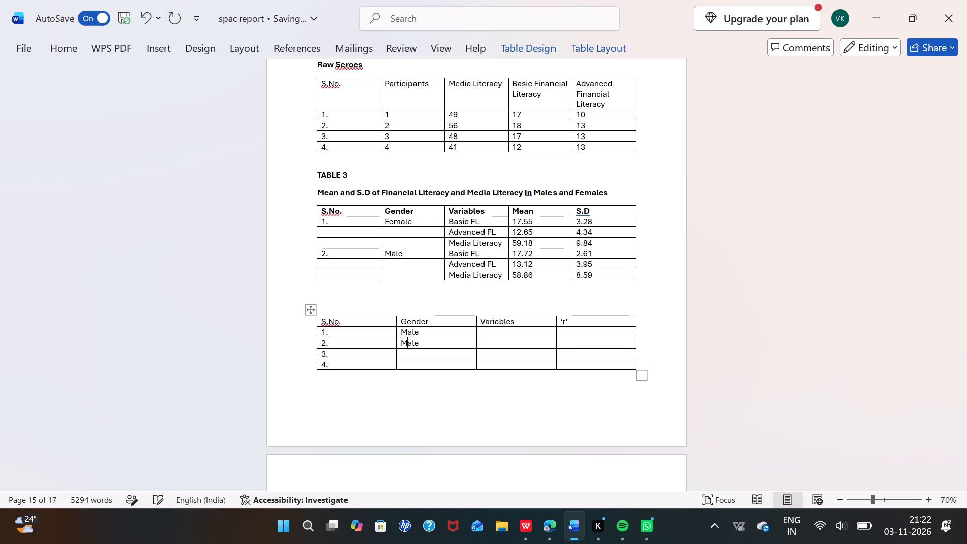
Enter "Female" in the Gender column for rows 3 and 4 of the new table.
{"action": "left_click", "coordinate": [408, 350]}
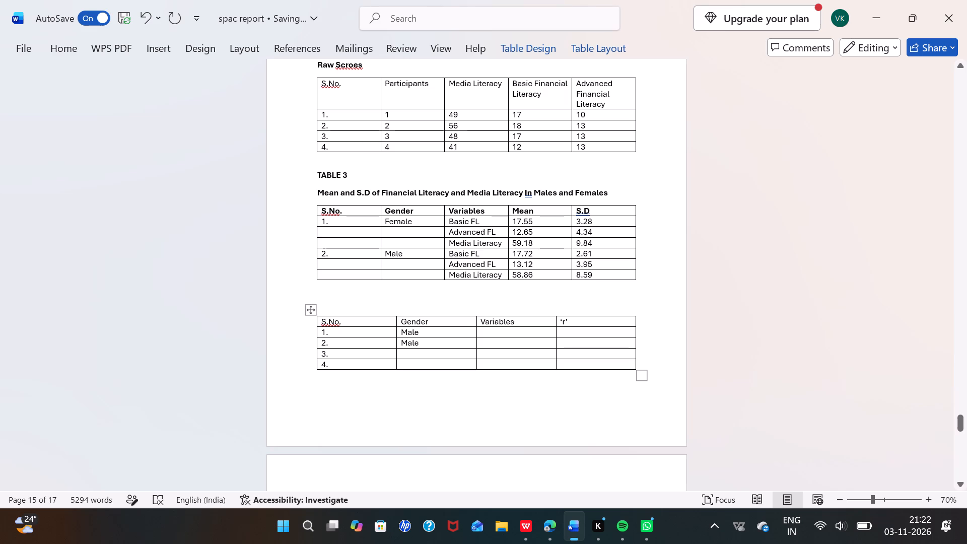
{"action": "left_click", "coordinate": [415, 358]}
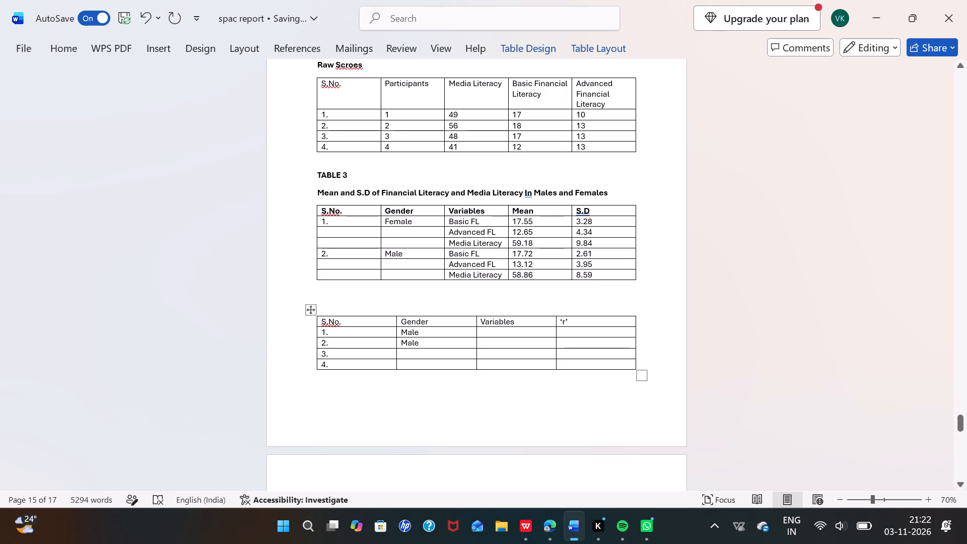
{"action": "key", "text": "f"}
{"action": "type", "text": "emale"}
{"action": "left_click", "coordinate": [415, 366]}
{"action": "key", "text": "f"}
{"action": "type", "text": "emale"}
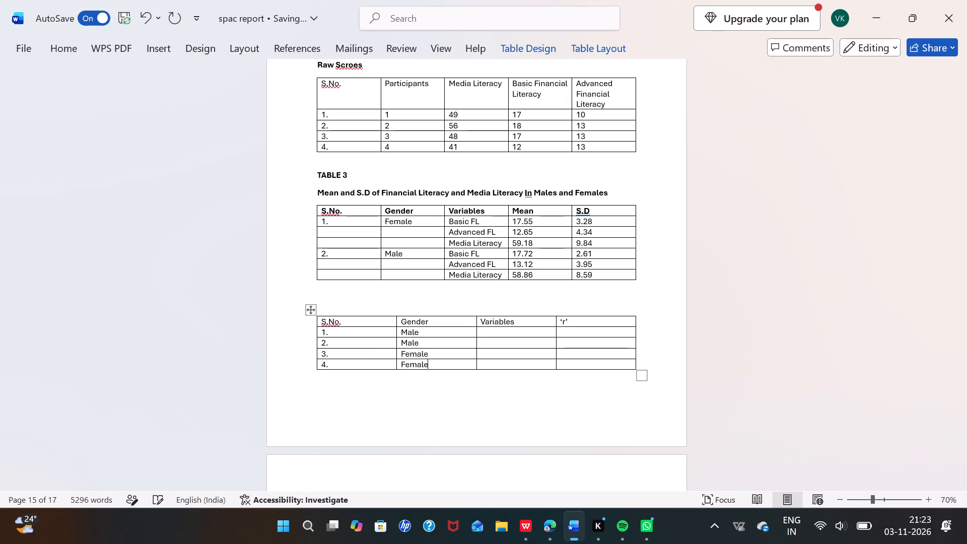
Enter "Basic FL to ML" in the Variables column for row 1 of the new table.
{"action": "left_click", "coordinate": [482, 330]}
{"action": "key", "text": "b"}
{"action": "key", "text": "a"}
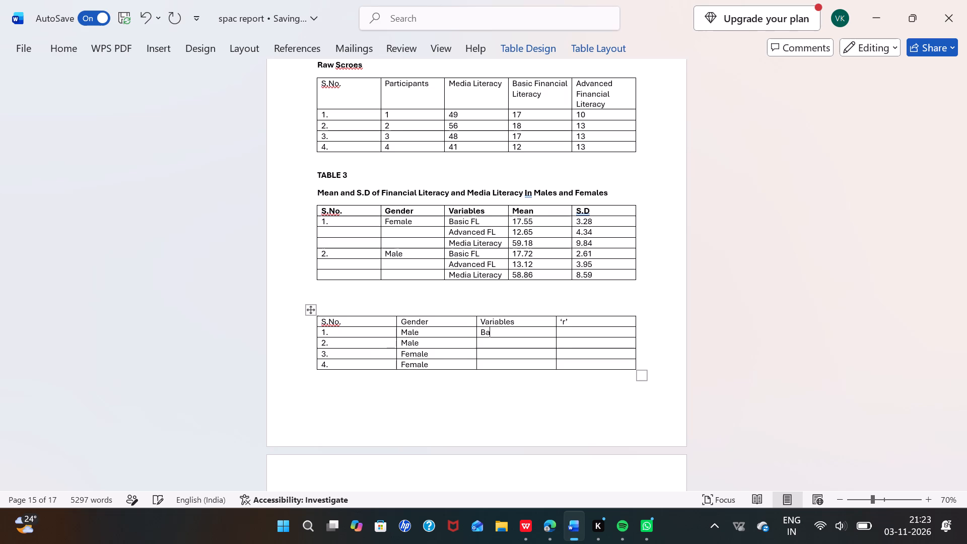
{"action": "type", "text": "ics"}
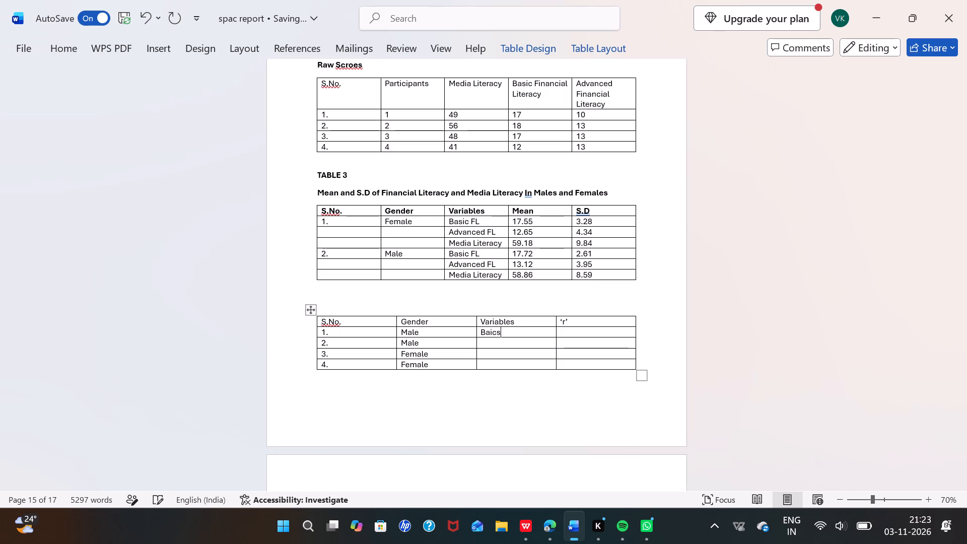
{"action": "key", "text": "BackSpace"}
{"action": "key", "text": "BackSpace"}
{"action": "key", "text": "BackSpace"}
{"action": "type", "text": "sic"}
{"action": "key", "text": "space"}
{"action": "key", "text": "f"}
{"action": "type", "text": "L"}
{"action": "key", "text": "space"}
{"action": "type", "text": "to"}
{"action": "key", "text": "space"}
{"action": "type", "text": "ML"}
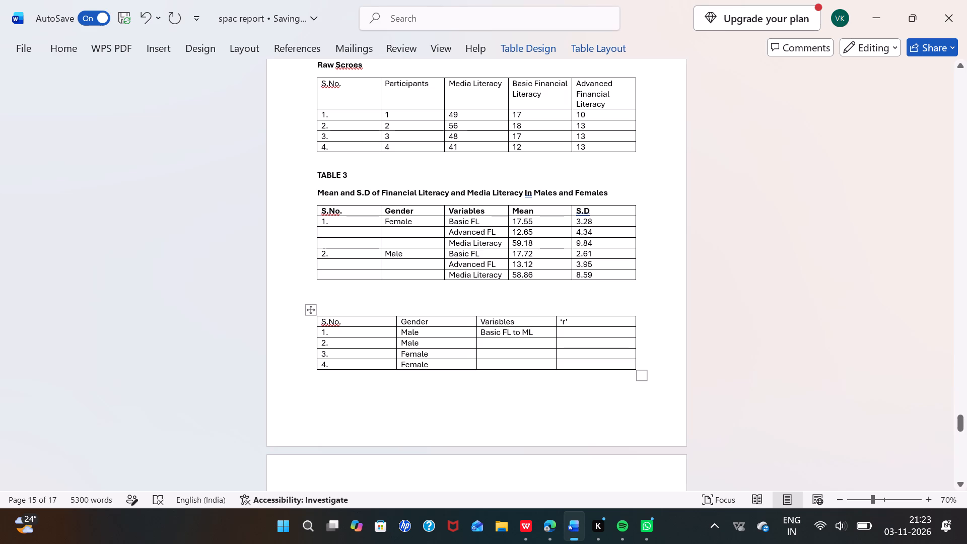
Enter "Advanced FL AND ML" in the Variables column for row 2 of the new table.
{"action": "left_click", "coordinate": [493, 343]}
{"action": "key", "text": "a"}
{"action": "type", "text": "dv"}
{"action": "type", "text": "aa"}
{"action": "key", "text": "BackSpace"}
{"action": "type", "text": "nced"}
{"action": "key", "text": "space"}
{"action": "key", "text": "f"}
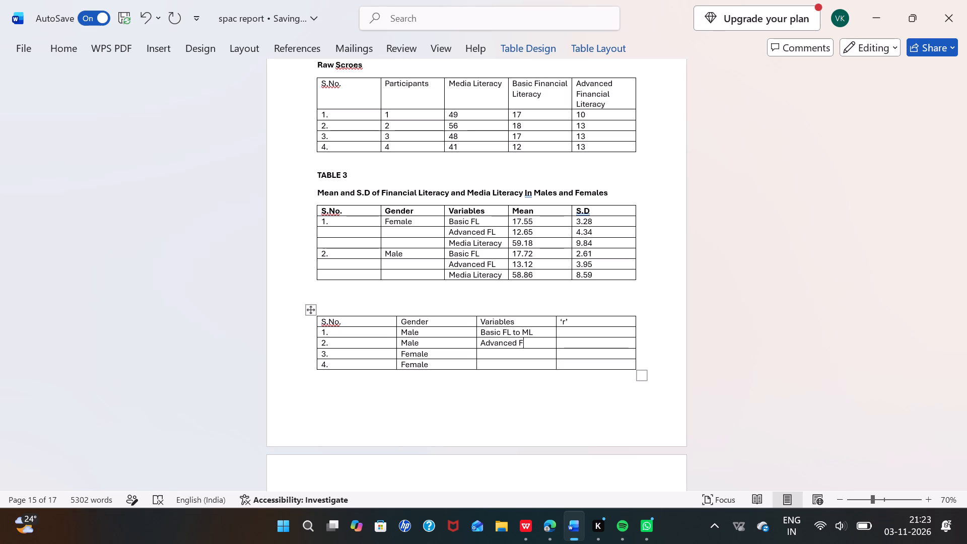
{"action": "type", "text": "L AND"}
{"action": "key", "text": "space"}
{"action": "key", "text": "m"}
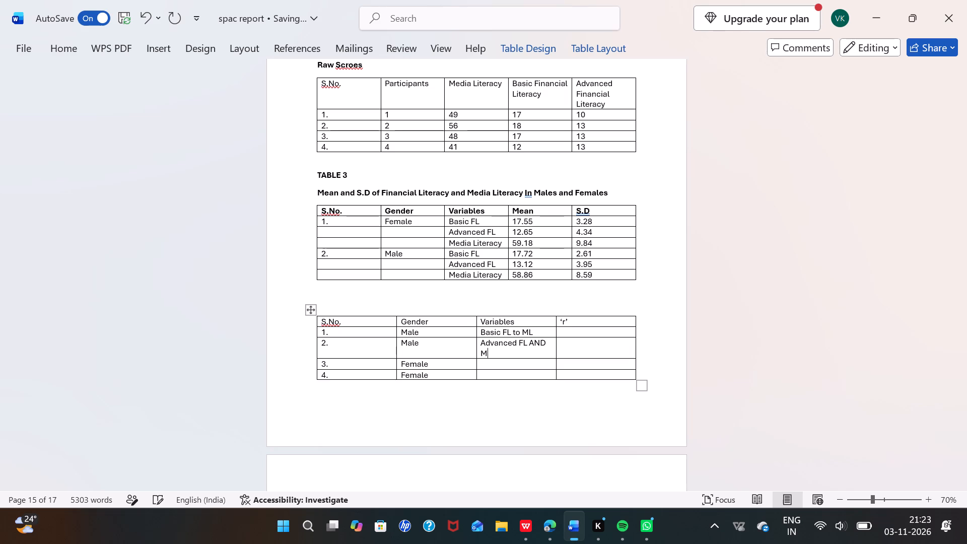
{"action": "key", "text": "l"}
{"action": "left_click", "coordinate": [571, 346]}
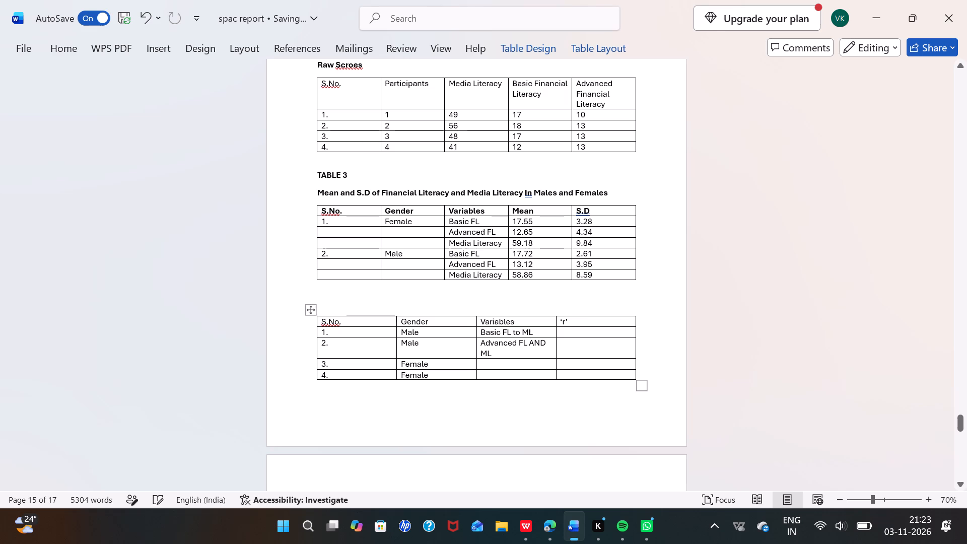
Enter "Basic FL to ML" in the Variables column for row 3 of the new table.
{"action": "left_click", "coordinate": [483, 361]}
{"action": "key", "text": "b"}
{"action": "type", "text": "asic"}
{"action": "key", "text": "space"}
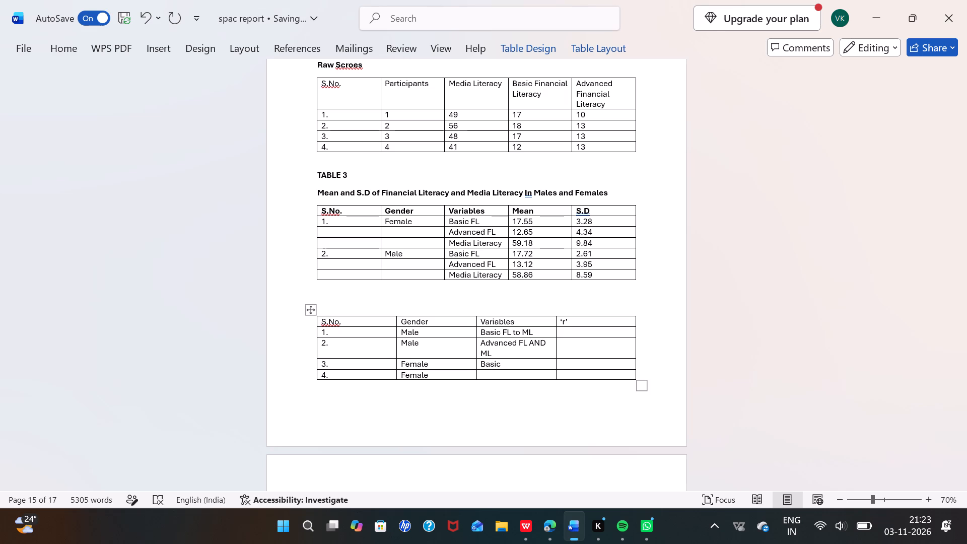
{"action": "key", "text": "f"}
{"action": "key", "text": "k"}
{"action": "key", "text": "BackSpace"}
{"action": "type", "text": "L"}
{"action": "key", "text": "space"}
{"action": "type", "text": "TO"}
{"action": "key", "text": "space"}
{"action": "key", "text": "BackSpace"}
{"action": "key", "text": "BackSpace"}
{"action": "key", "text": "BackSpace"}
{"action": "type", "text": "ML"}
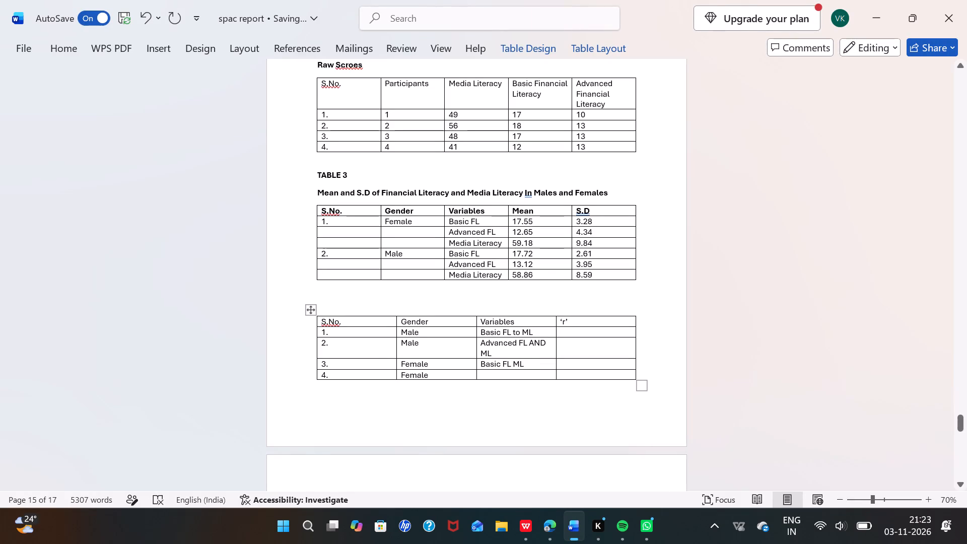
{"action": "left_click", "coordinate": [510, 366]}
{"action": "key", "text": "space"}
{"action": "type", "text": "to"}
Enter "Advanced FL to ML" in the Variables column for row 4 of the new table.
{"action": "left_click", "coordinate": [510, 375]}
{"action": "type", "text": "dvanced"}
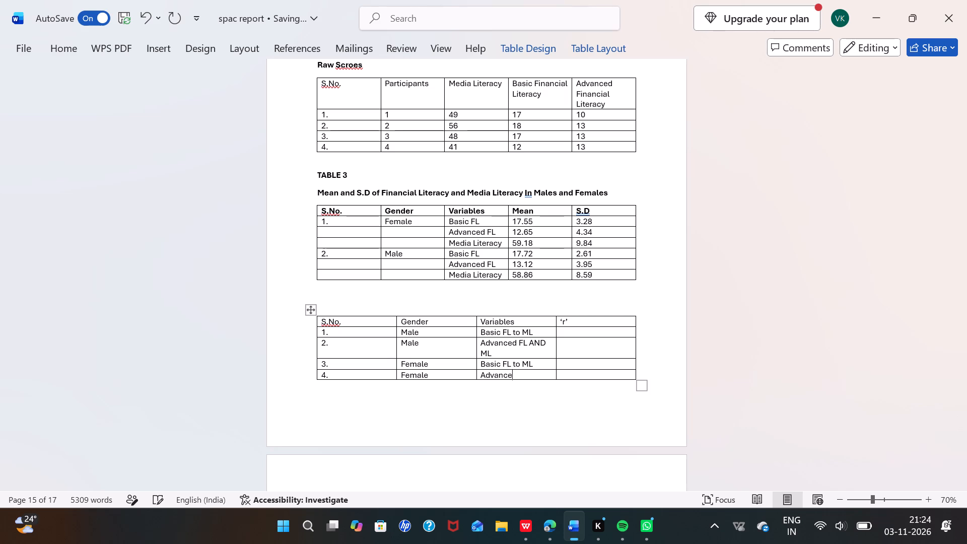
{"action": "key", "text": "space"}
{"action": "key", "text": "f"}
{"action": "type", "text": "L"}
{"action": "key", "text": "space"}
{"action": "type", "text": "to"}
{"action": "key", "text": "space"}
{"action": "key", "text": "m"}
{"action": "key", "text": "l"}
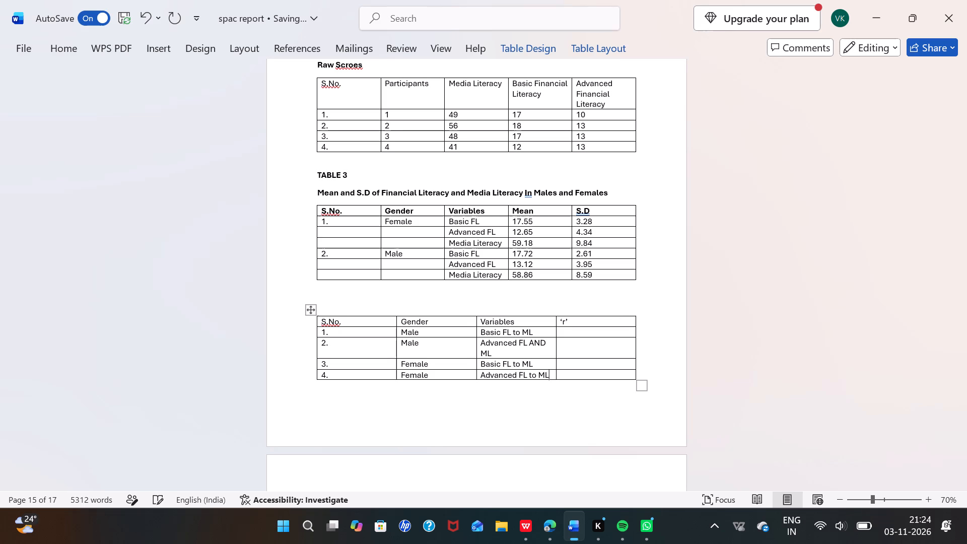
Enter the male 'r' values in the new table: 0.50 for row 1 and 0.42 for row 2.
{"action": "left_click", "coordinate": [573, 334]}
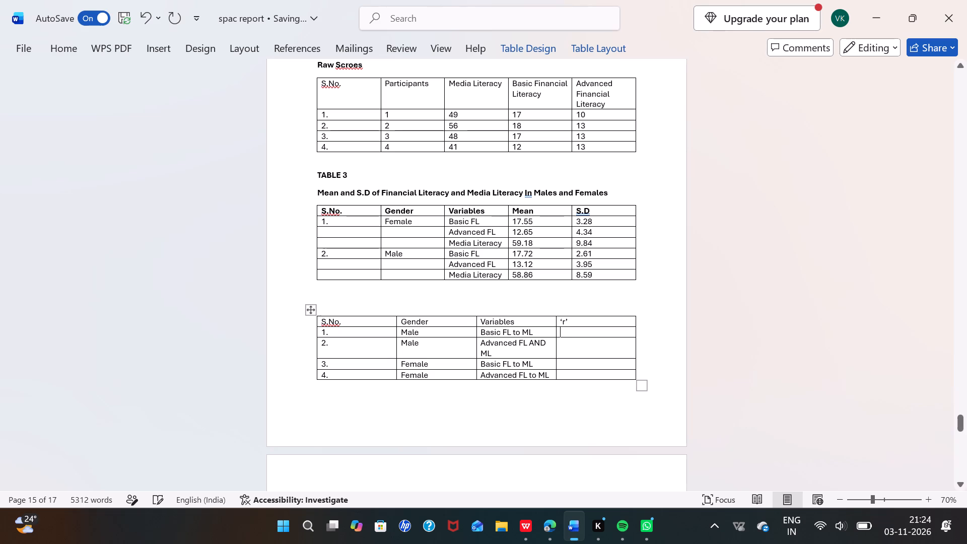
{"action": "type", "text": "0,50"}
{"action": "key", "text": "BackSpace"}
{"action": "key", "text": "BackSpace"}
{"action": "key", "text": "BackSpace"}
{"action": "type", "text": ".50"}
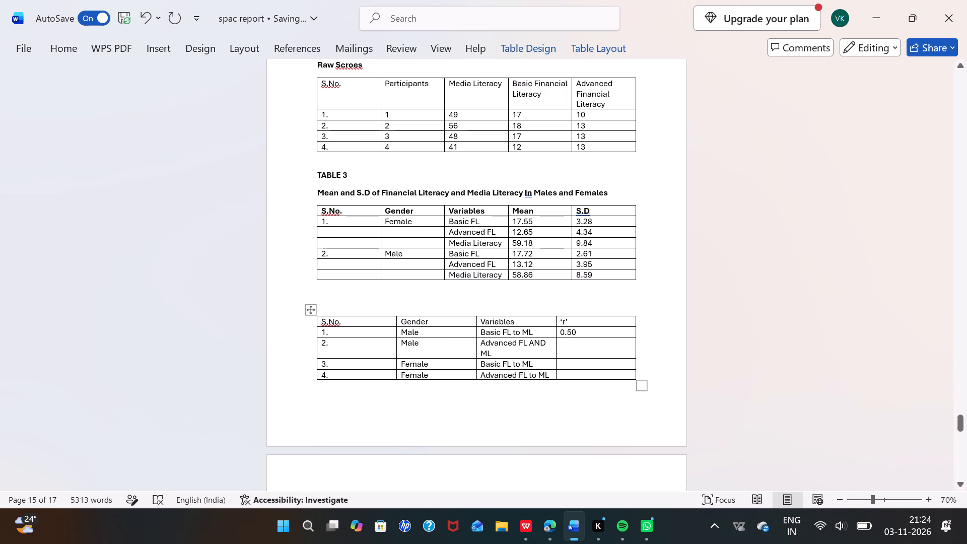
{"action": "left_click", "coordinate": [580, 347]}
{"action": "type", "text": "0,"}
{"action": "key", "text": "BackSpace"}
{"action": "key", "text": "period"}
{"action": "type", "text": "42"}
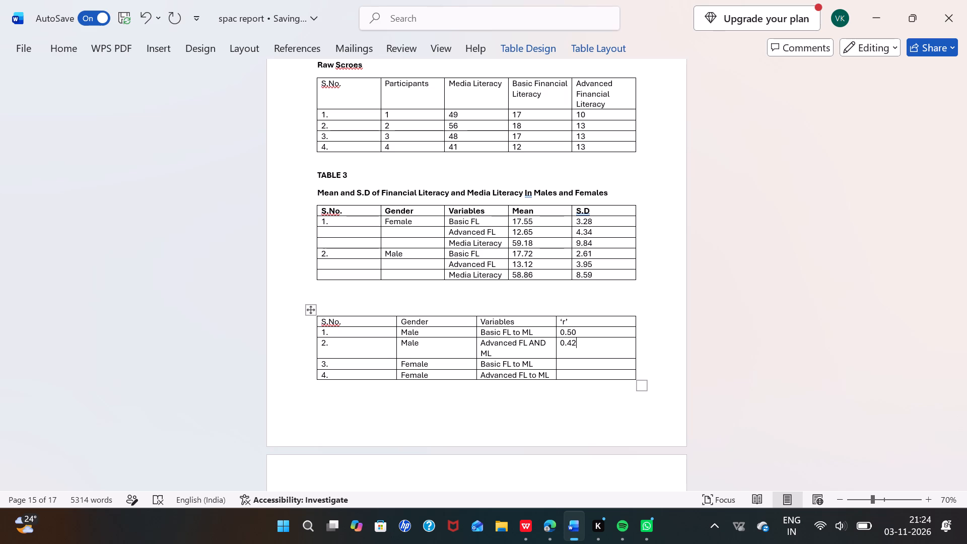
Enter the female 'r' values in the new table: 0.23 for row 3 and 0.24 for row 4.
{"action": "left_click", "coordinate": [582, 363]}
{"action": "type", "text": "0.23"}
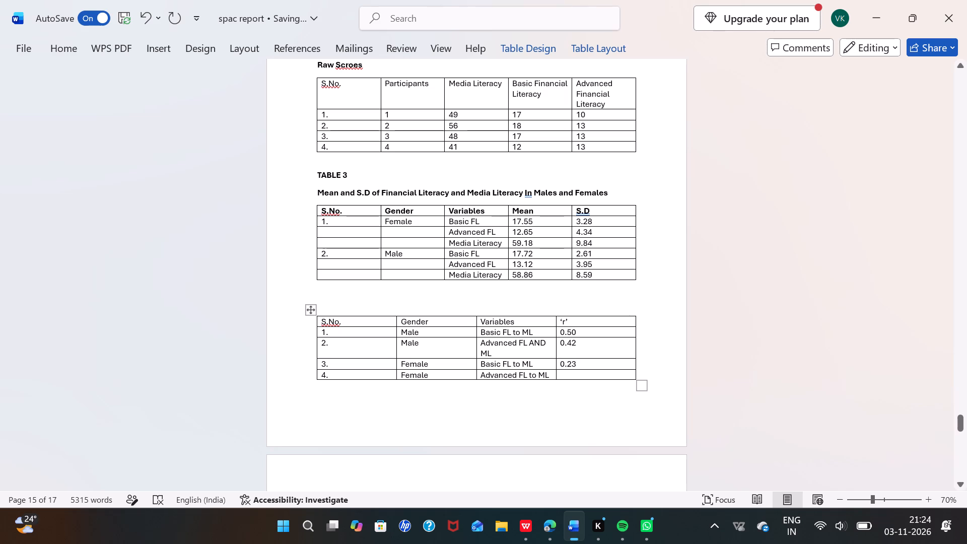
{"action": "left_click", "coordinate": [586, 376]}
{"action": "type", "text": "0."}
{"action": "type", "text": "24"}
Add a two-line heading between Table 3 and the new table, reading "Table 4" and "Correlation" on separate lines.
{"action": "left_click", "coordinate": [331, 292]}
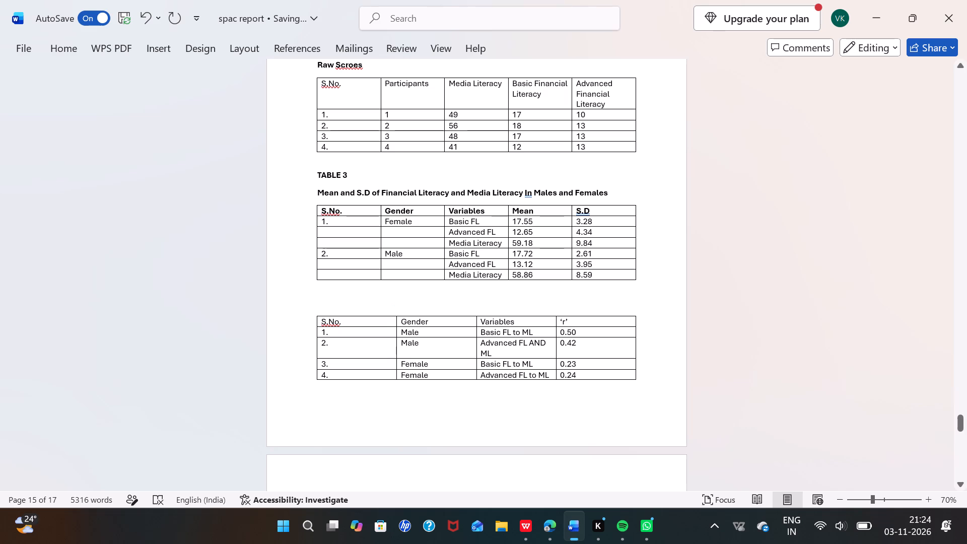
{"action": "key", "text": "space"}
{"action": "key", "text": "t"}
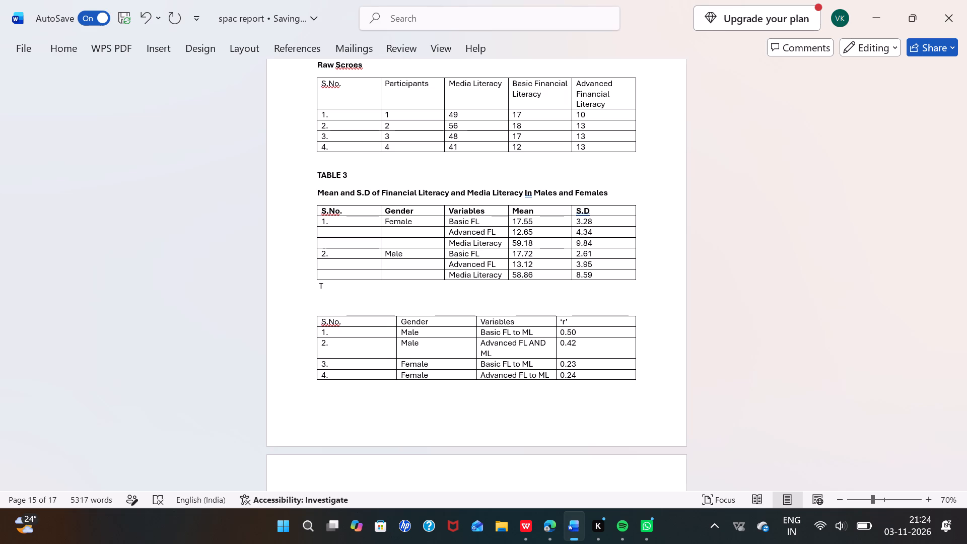
{"action": "type", "text": "able"}
{"action": "scroll", "coordinate": [331, 292], "scroll_direction": "up", "scroll_amount": 1}
{"action": "key", "text": "space"}
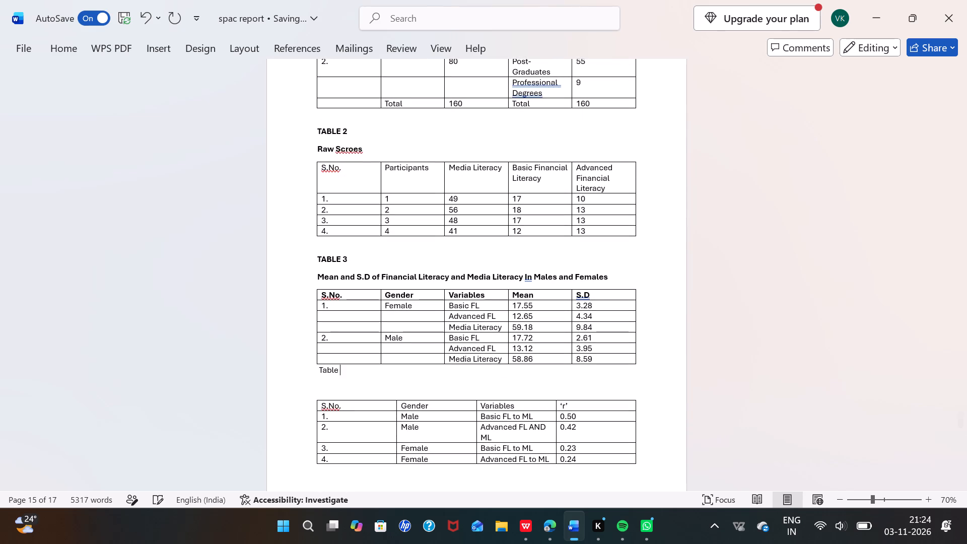
{"action": "key", "text": "4"}
{"action": "key", "text": "Return"}
{"action": "key", "text": "c"}
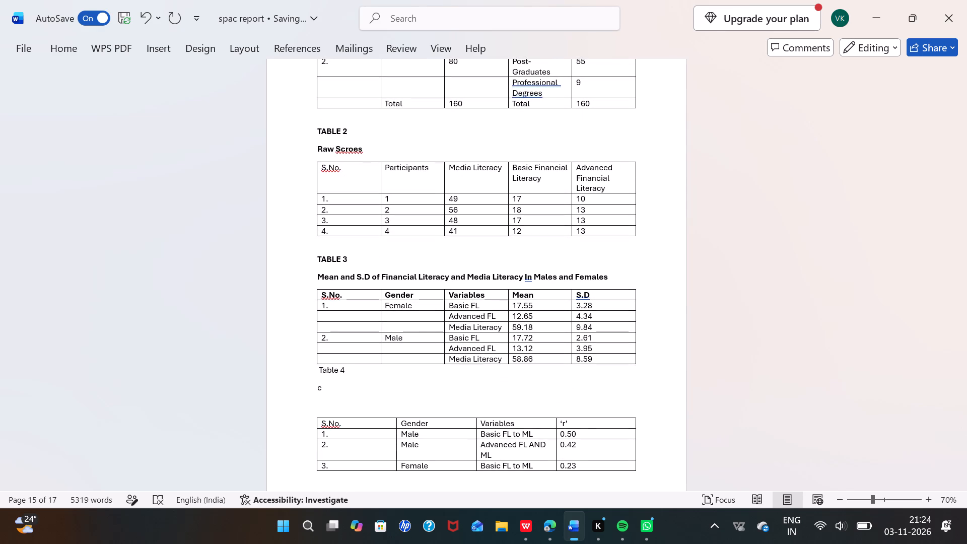
{"action": "key", "text": "BackSpace"}
{"action": "key", "text": "c"}
{"action": "type", "text": "orrelation"}
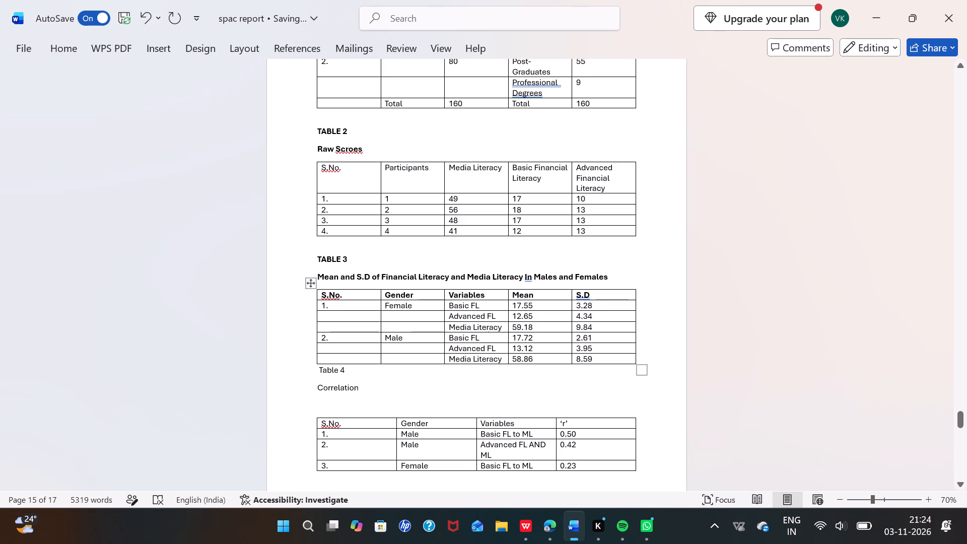
Make the "Table 4" and "Correlation" heading lines bold.
{"action": "left_click_drag", "start_coordinate": [319, 372], "coordinate": [349, 372]}
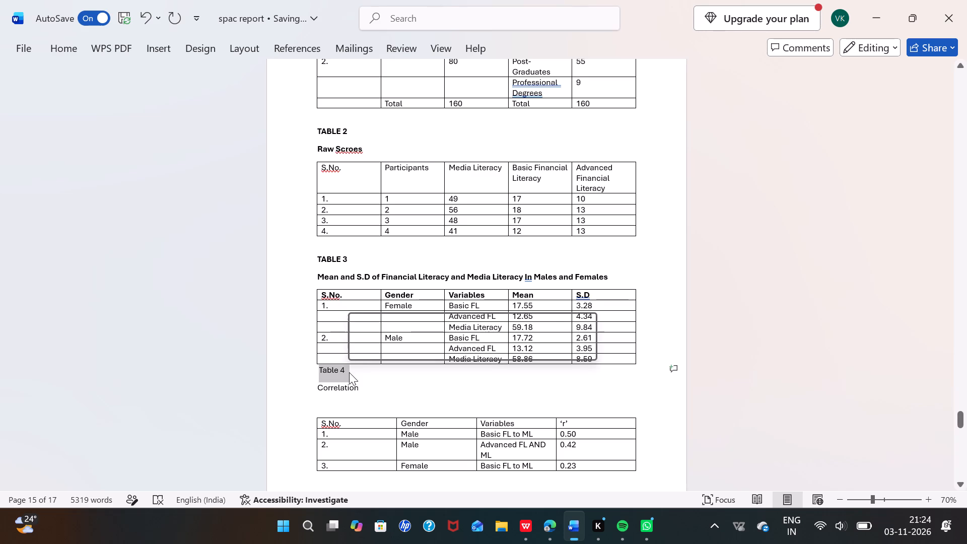
{"action": "left_click", "coordinate": [356, 351]}
{"action": "left_click_drag", "start_coordinate": [317, 388], "coordinate": [363, 395]}
{"action": "left_click", "coordinate": [374, 369]}
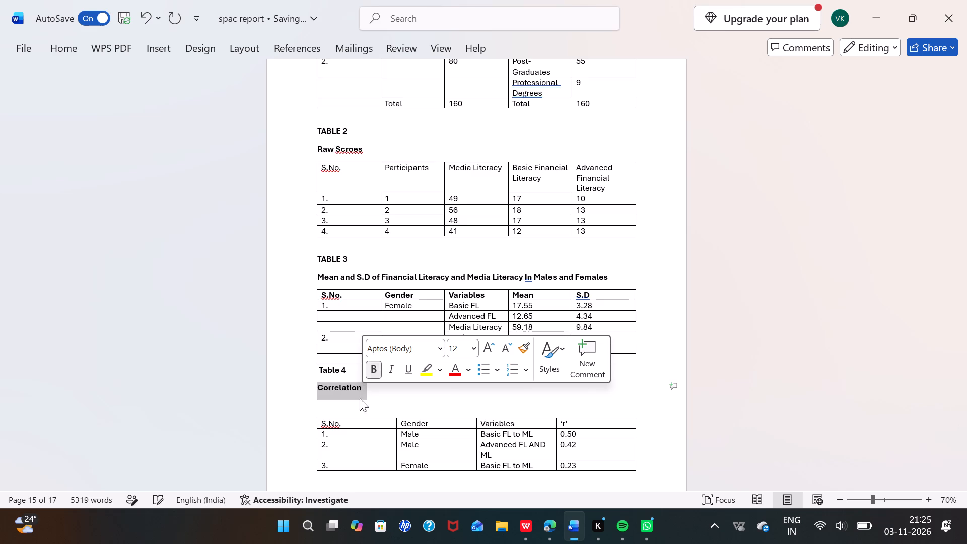
Make the header row of the correlation table bold, from S.No. to 'r'.
{"action": "left_click", "coordinate": [340, 427]}
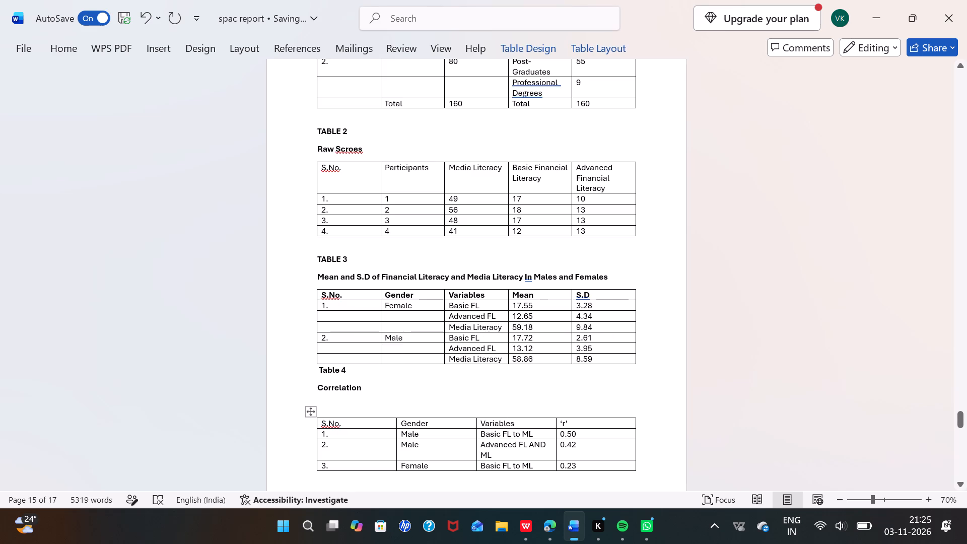
{"action": "left_click_drag", "start_coordinate": [321, 423], "coordinate": [577, 423]}
{"action": "left_click", "coordinate": [583, 471]}
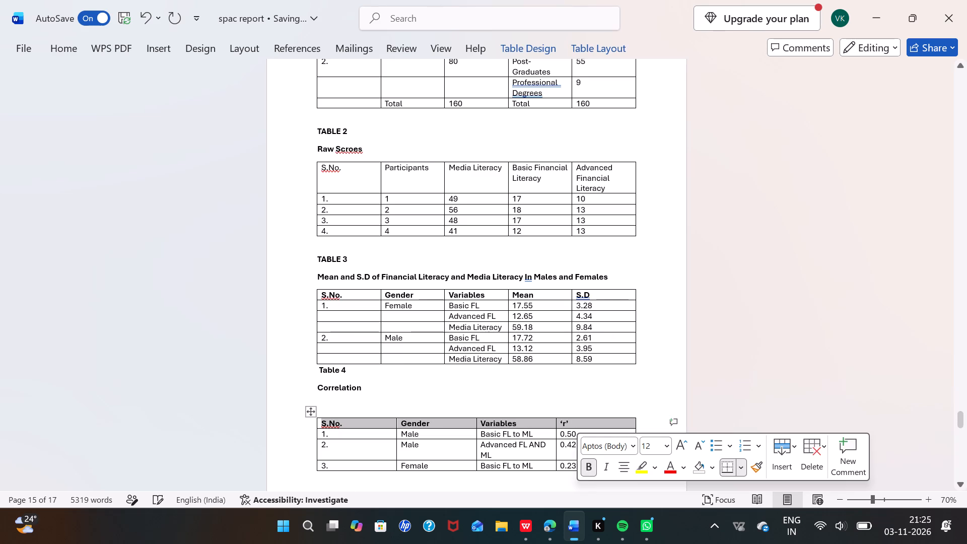
Remove the empty line between the "Correlation" heading and its table.
{"action": "left_click", "coordinate": [455, 374]}
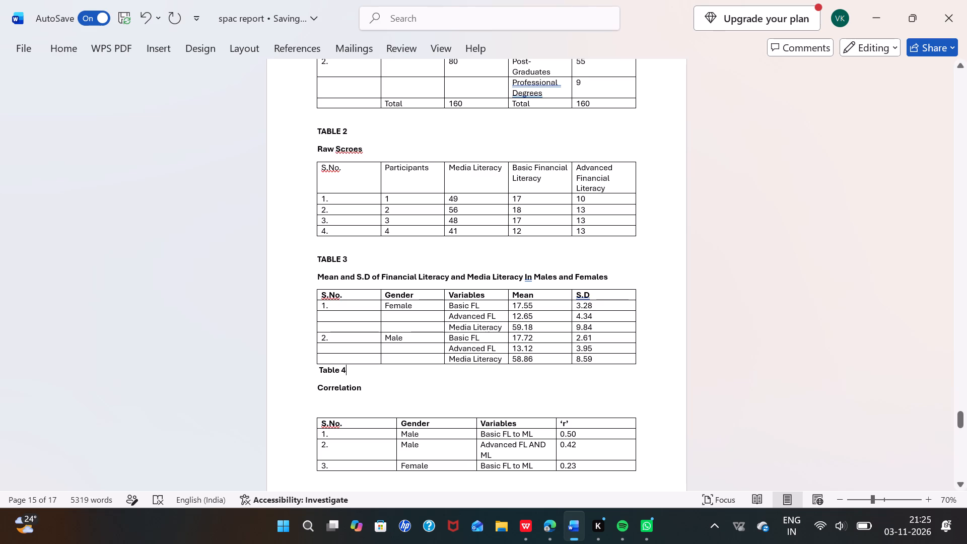
{"action": "left_click", "coordinate": [311, 386]}
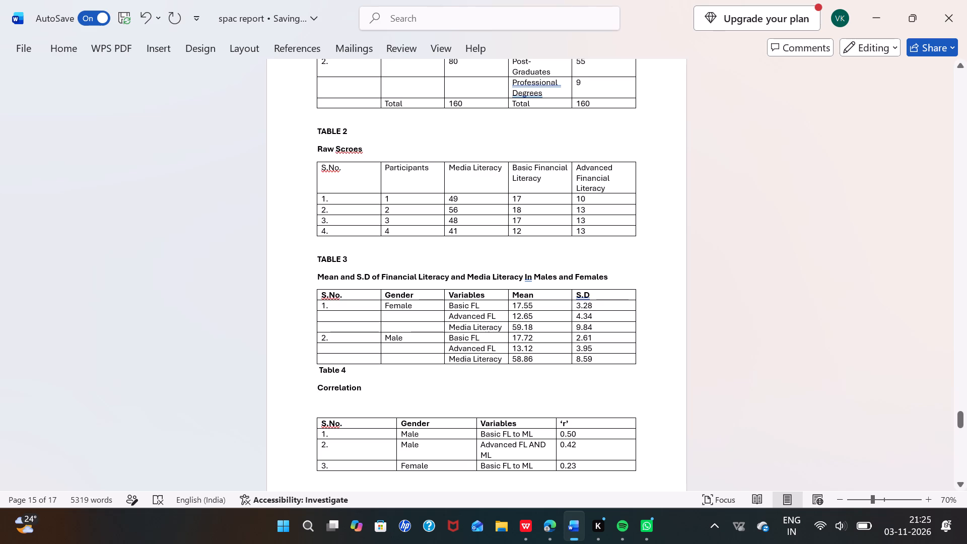
{"action": "left_click", "coordinate": [311, 405]}
{"action": "key", "text": "BackSpace"}
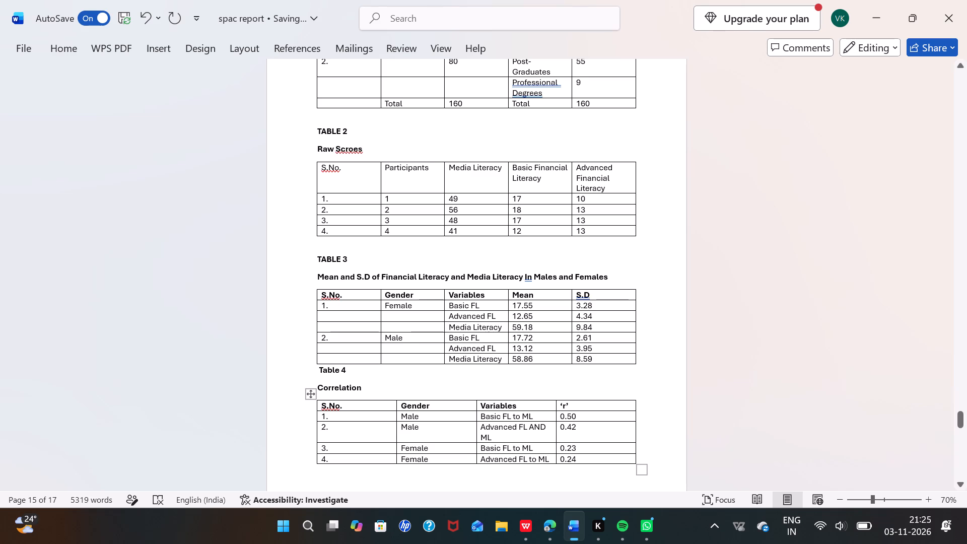
Insert an empty line between Table 3 and the "Table 4" heading.
{"action": "left_click", "coordinate": [316, 368]}
{"action": "key", "text": "Return"}
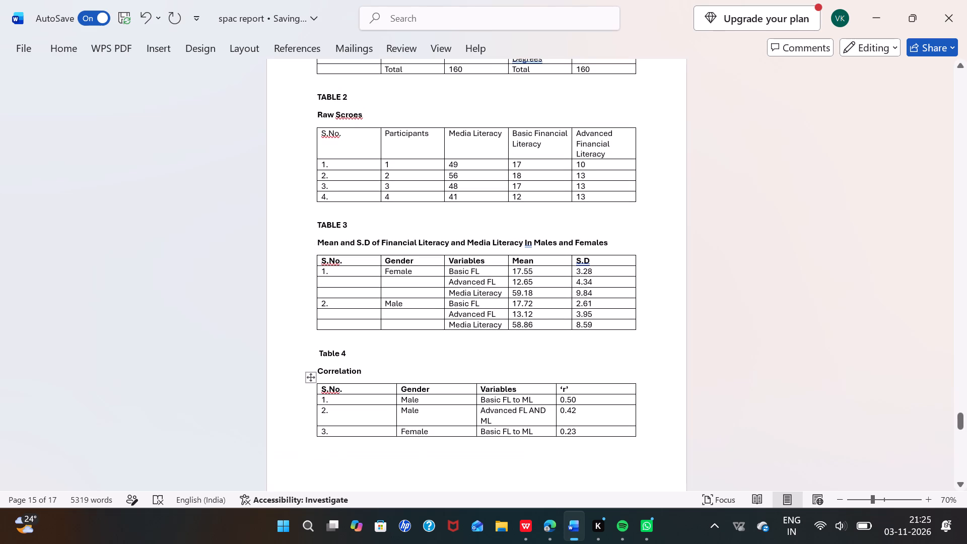
Correct the misspelled word in the Table 2 title so it reads "Raw Scores".
{"action": "scroll", "coordinate": [440, 501], "scroll_direction": "up", "scroll_amount": 1}
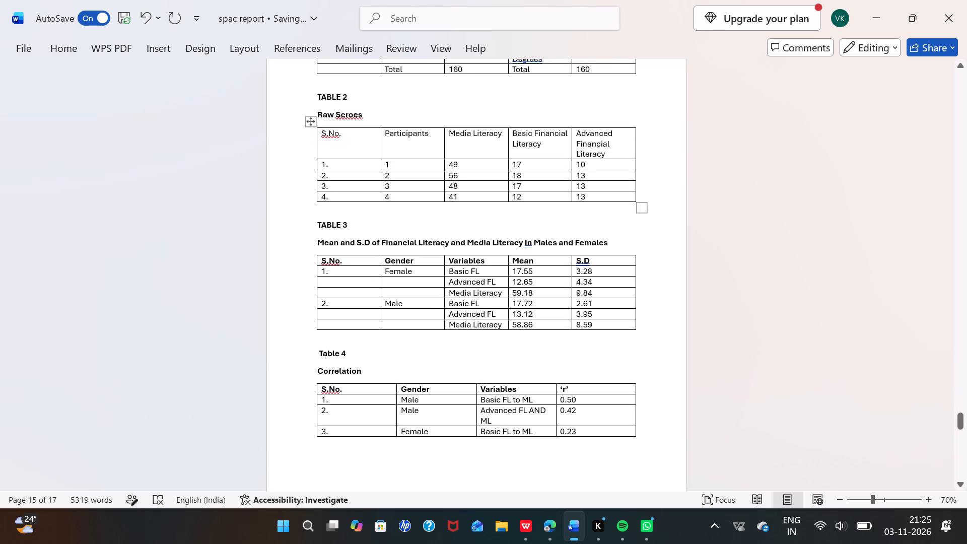
{"action": "left_click", "coordinate": [350, 116]}
{"action": "key", "text": "BackSpace"}
{"action": "key", "text": "BackSpace"}
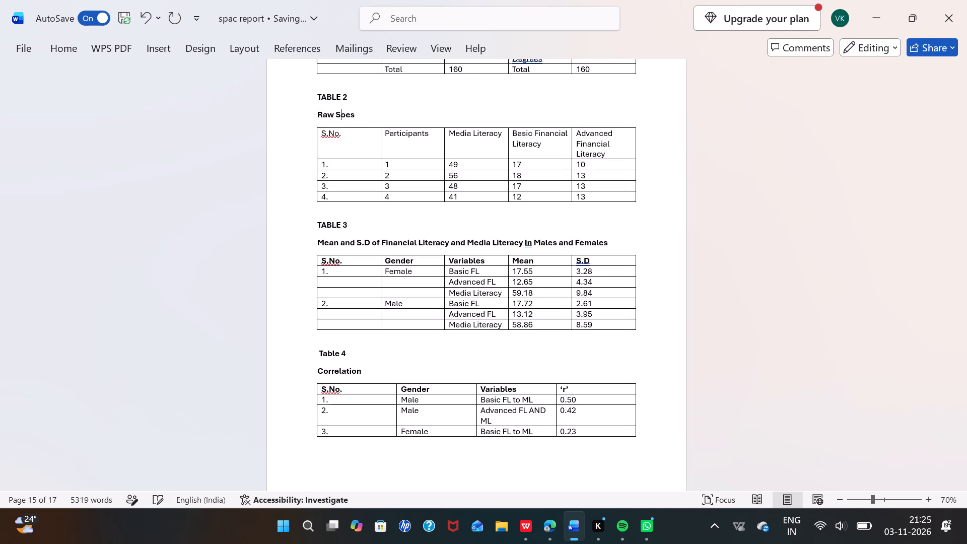
{"action": "type", "text": "co"}
{"action": "key", "text": "r"}
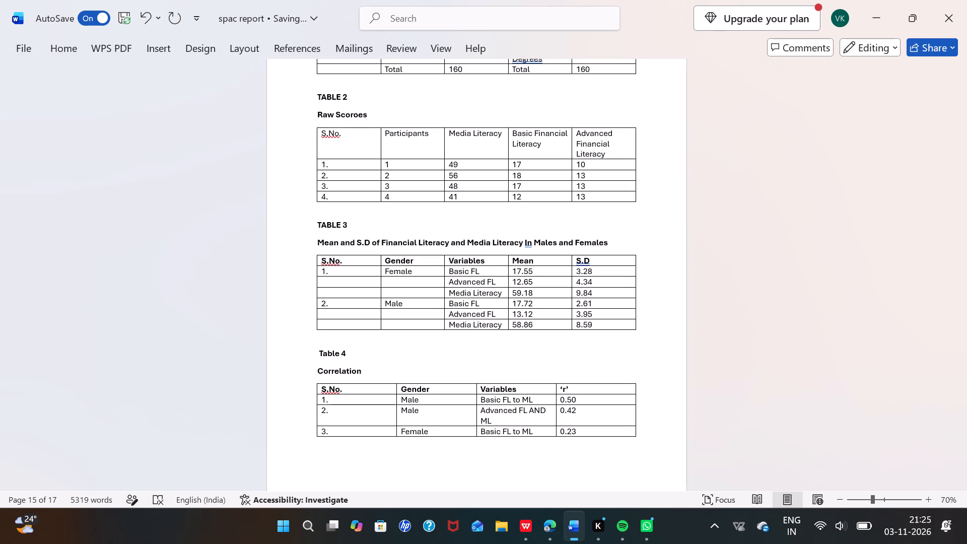
{"action": "left_click", "coordinate": [357, 116]}
{"action": "key", "text": "BackSpace"}
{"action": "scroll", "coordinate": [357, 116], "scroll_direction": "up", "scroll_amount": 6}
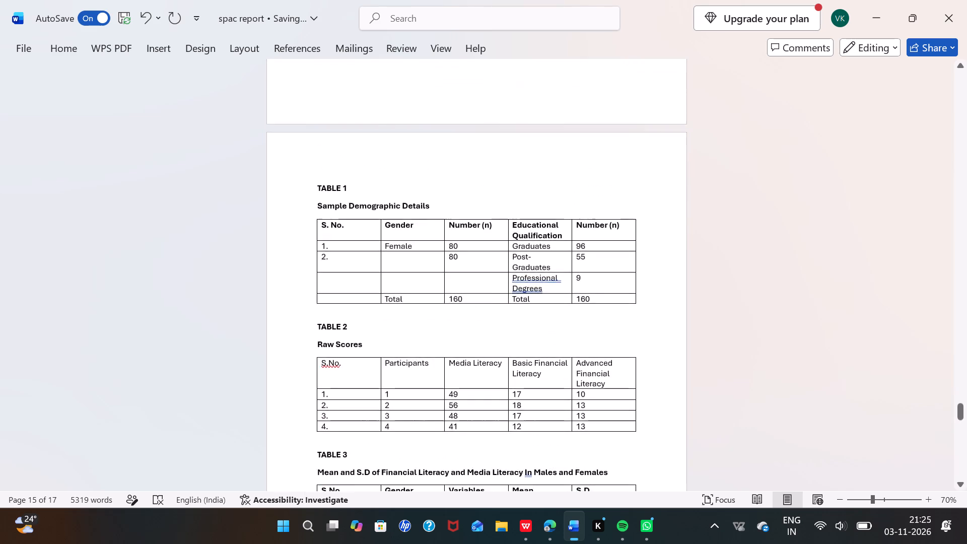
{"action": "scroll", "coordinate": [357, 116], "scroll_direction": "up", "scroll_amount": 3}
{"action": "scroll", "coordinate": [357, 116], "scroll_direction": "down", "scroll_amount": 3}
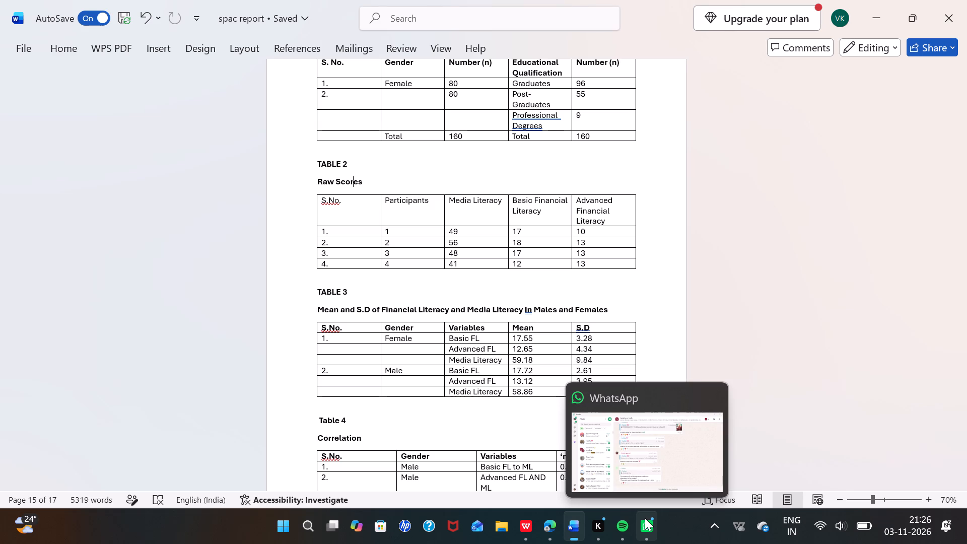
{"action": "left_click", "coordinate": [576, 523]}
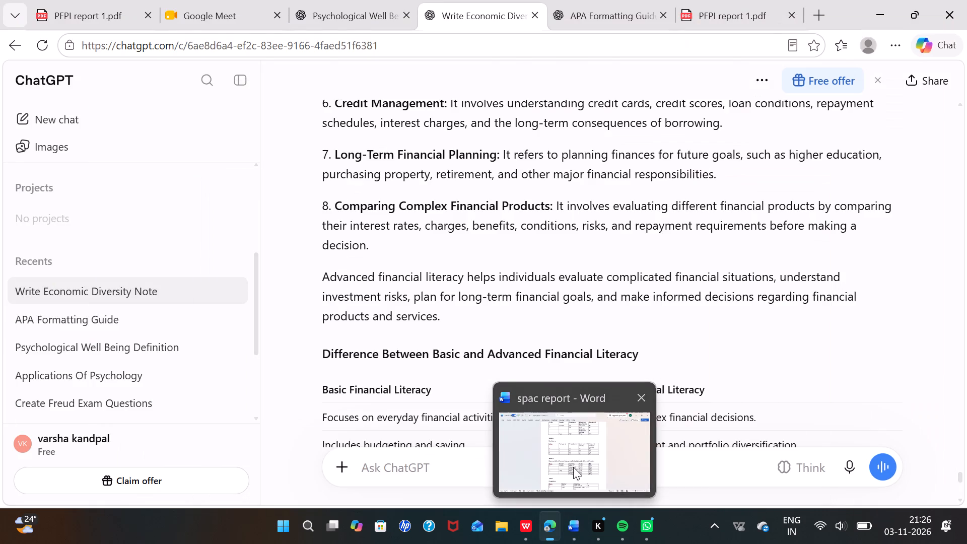
Switch from the browser back to the spac report in Word.
{"action": "left_click", "coordinate": [573, 452]}
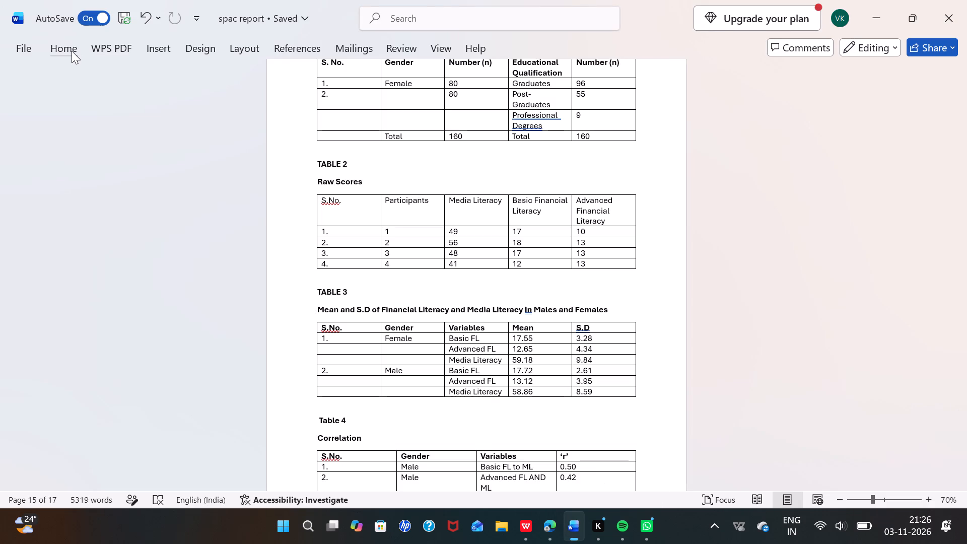
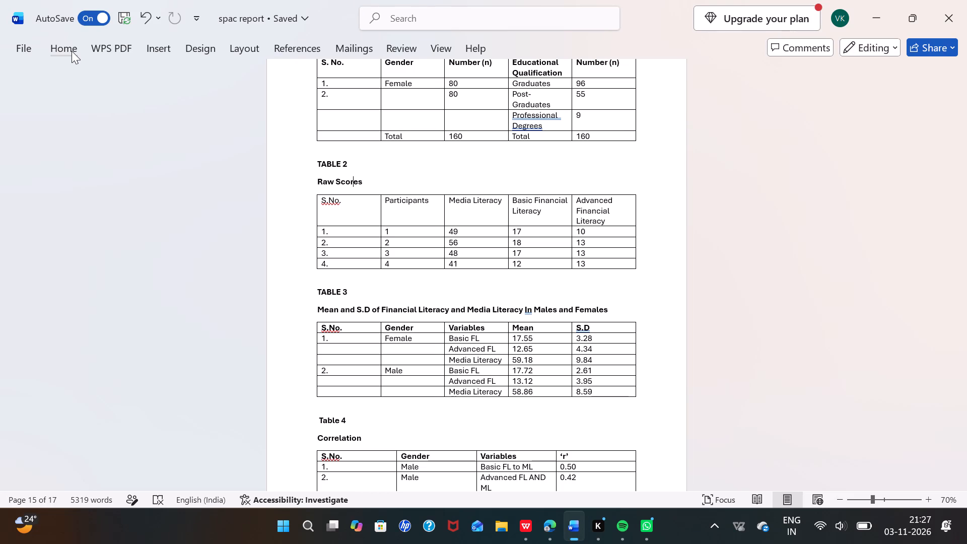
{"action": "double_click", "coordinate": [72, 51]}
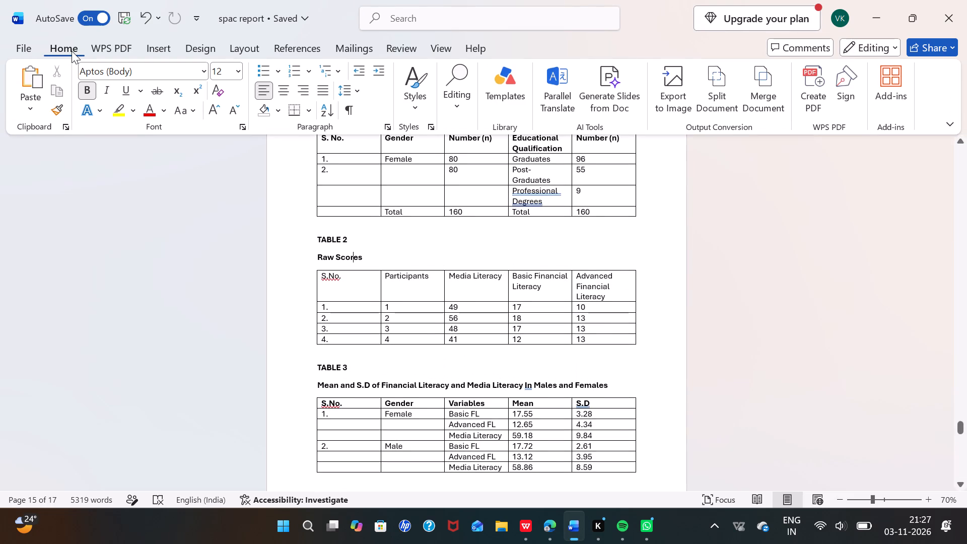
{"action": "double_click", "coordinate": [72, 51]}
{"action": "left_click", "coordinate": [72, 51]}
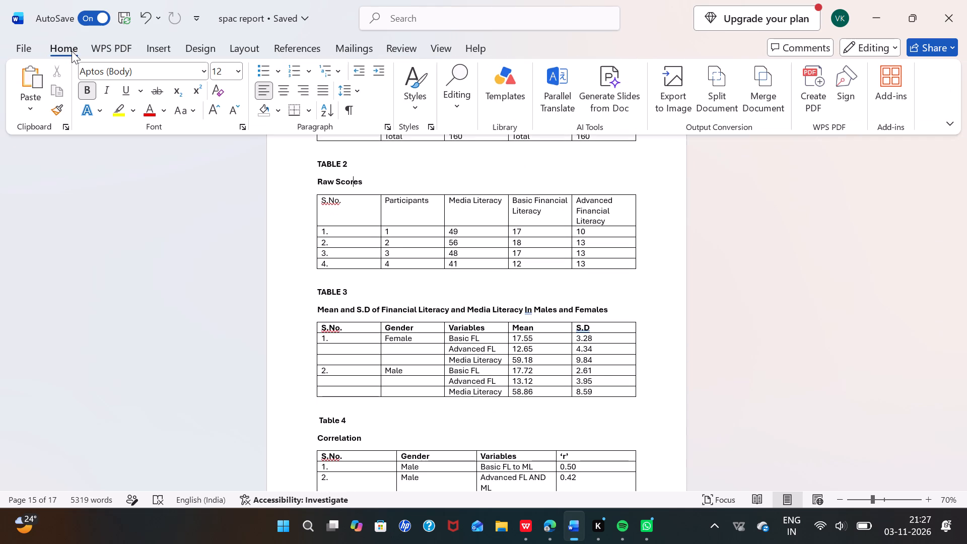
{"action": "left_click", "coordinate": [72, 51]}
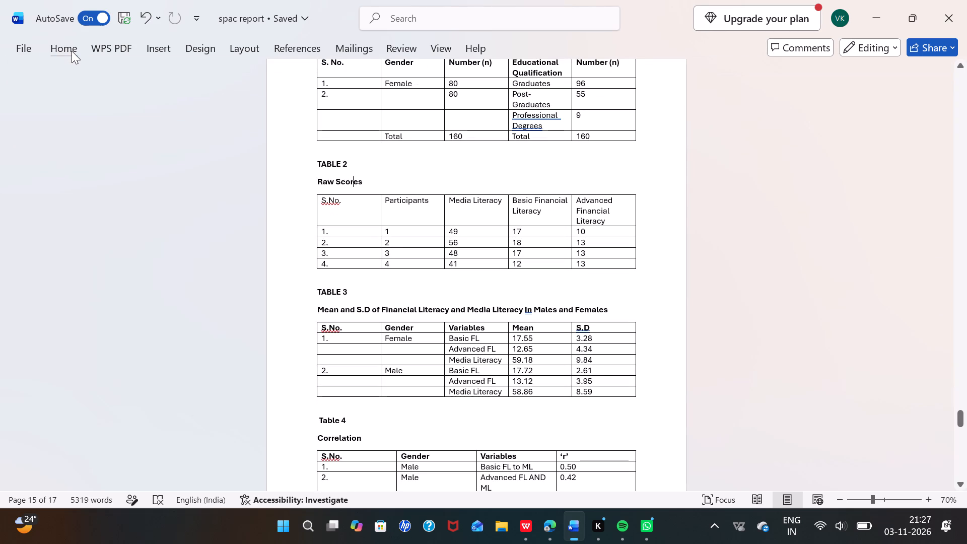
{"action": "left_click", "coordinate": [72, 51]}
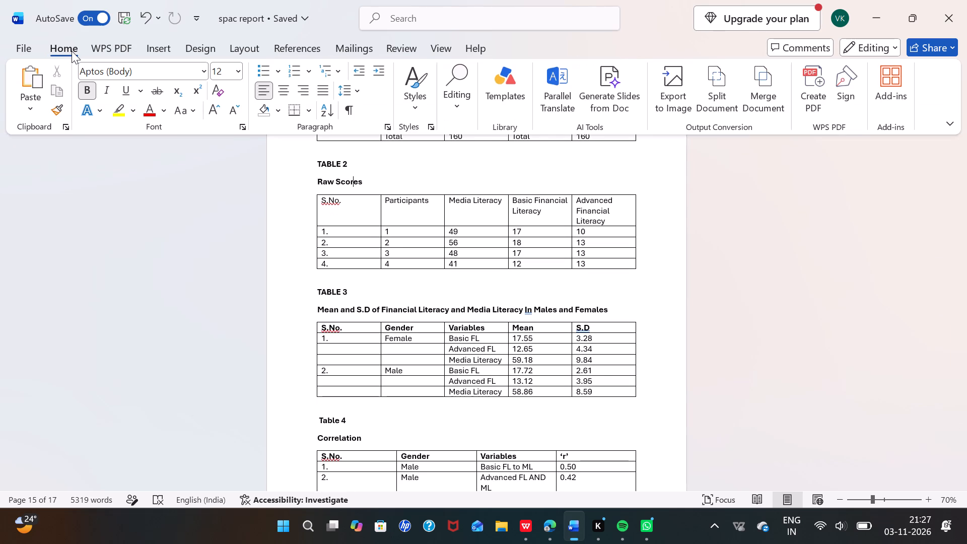
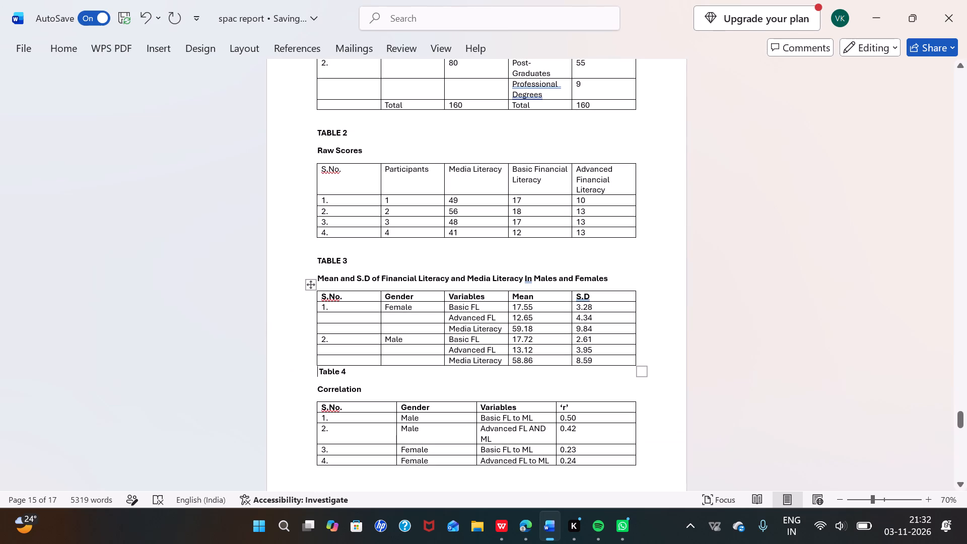
Review the report text preceding Table 1, going back through the data collection description to the Tools section.
{"action": "left_click", "coordinate": [309, 259]}
{"action": "scroll", "coordinate": [309, 259], "scroll_direction": "up", "scroll_amount": 4}
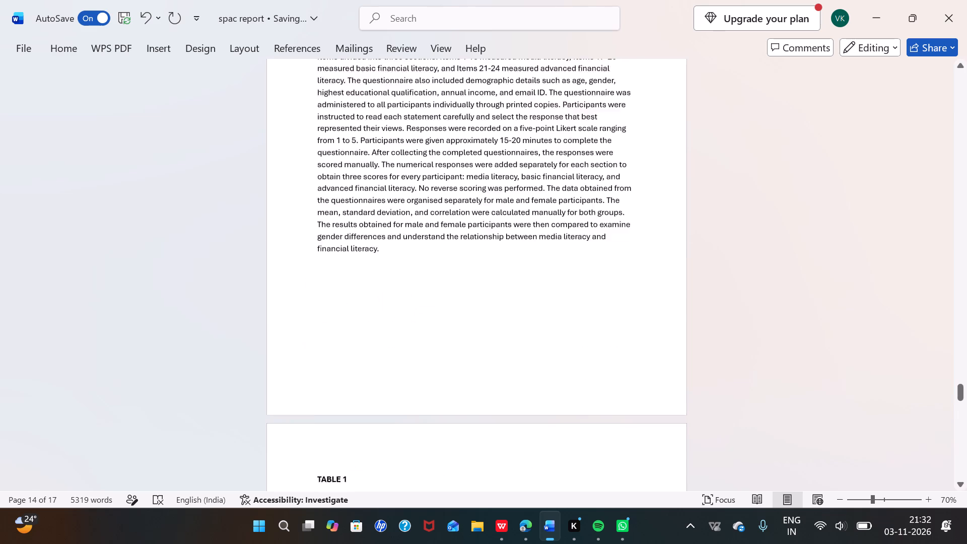
{"action": "scroll", "coordinate": [309, 259], "scroll_direction": "up", "scroll_amount": 1}
{"action": "scroll", "coordinate": [309, 335], "scroll_direction": "up", "scroll_amount": 7}
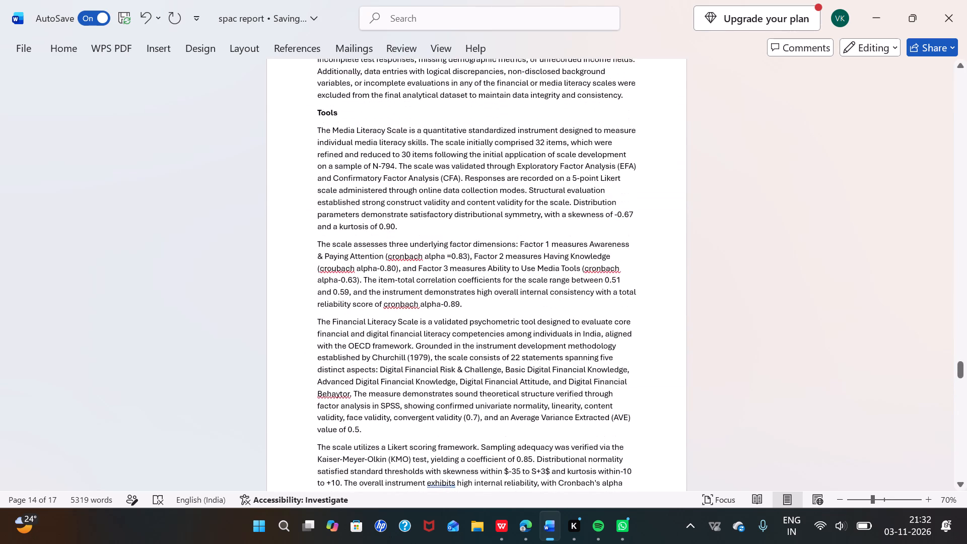
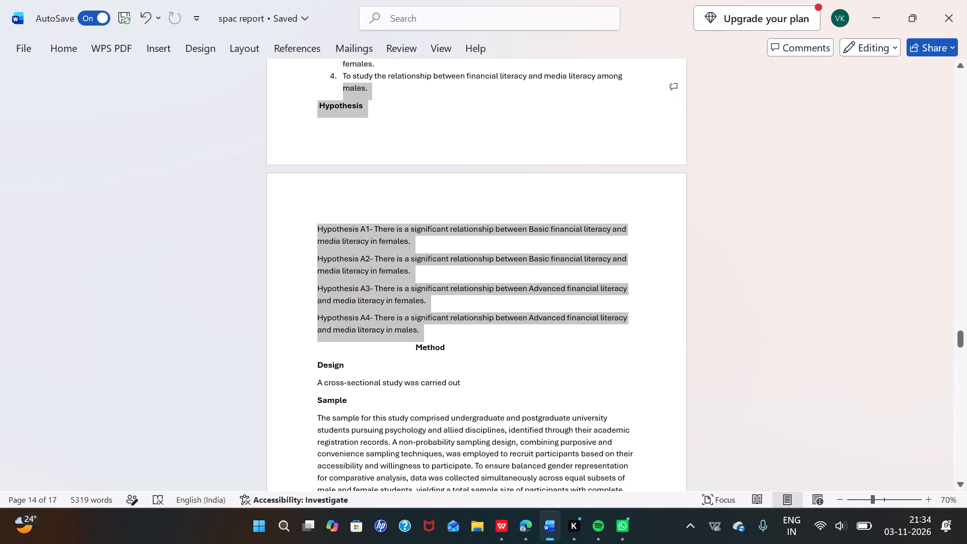
Replace the old objectives and Hypothesis A1 to A4 text before Method with the copied Objectives and Alternative Hypotheses text.
{"action": "left_click_drag", "start_coordinate": [328, 81], "coordinate": [323, 296]}
{"action": "key", "text": "BackSpace"}
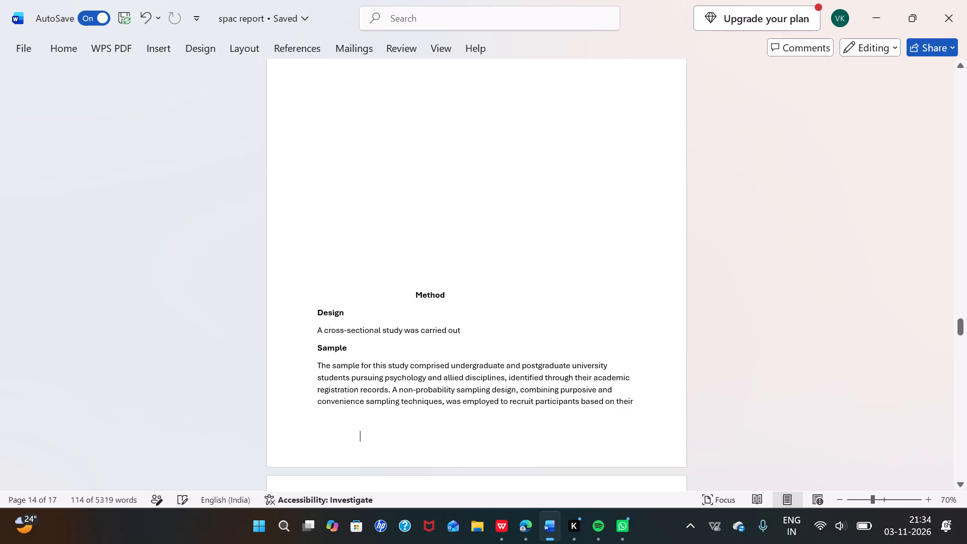
{"action": "key", "text": "ctrl+v"}
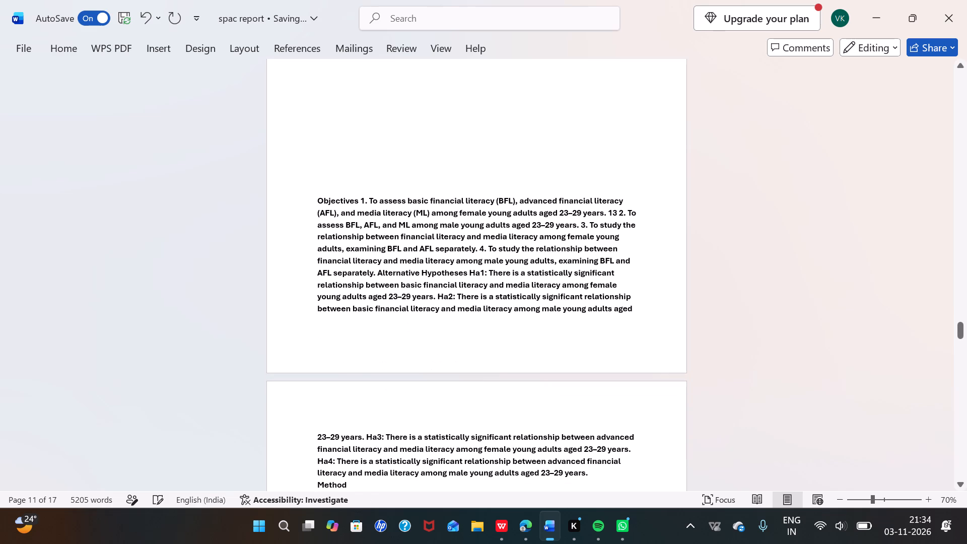
Break the pasted text into separate paragraphs for the Objectives heading and objectives 1 to 4, ending before Alternative Hypotheses.
{"action": "left_click", "coordinate": [360, 203]}
{"action": "key", "text": "Return"}
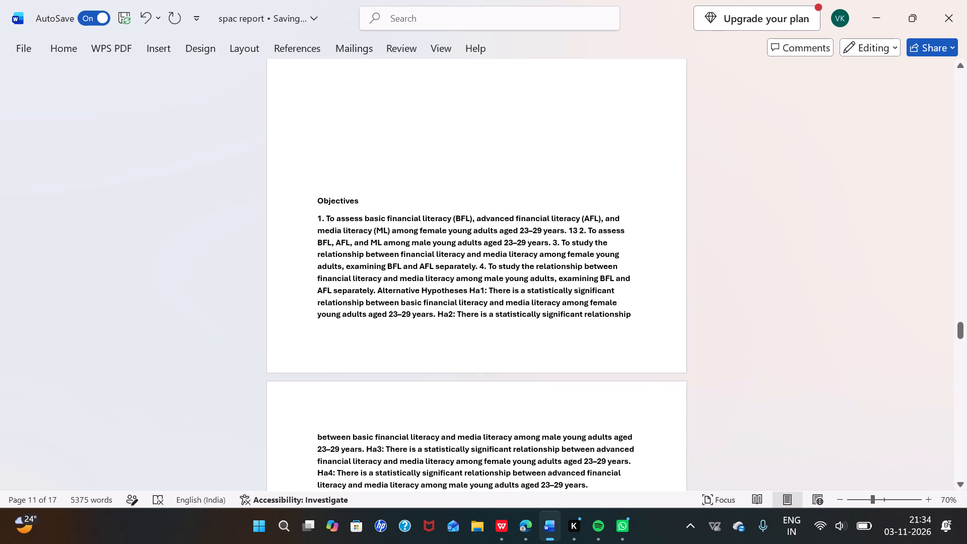
{"action": "left_click", "coordinate": [580, 230]}
{"action": "key", "text": "Return"}
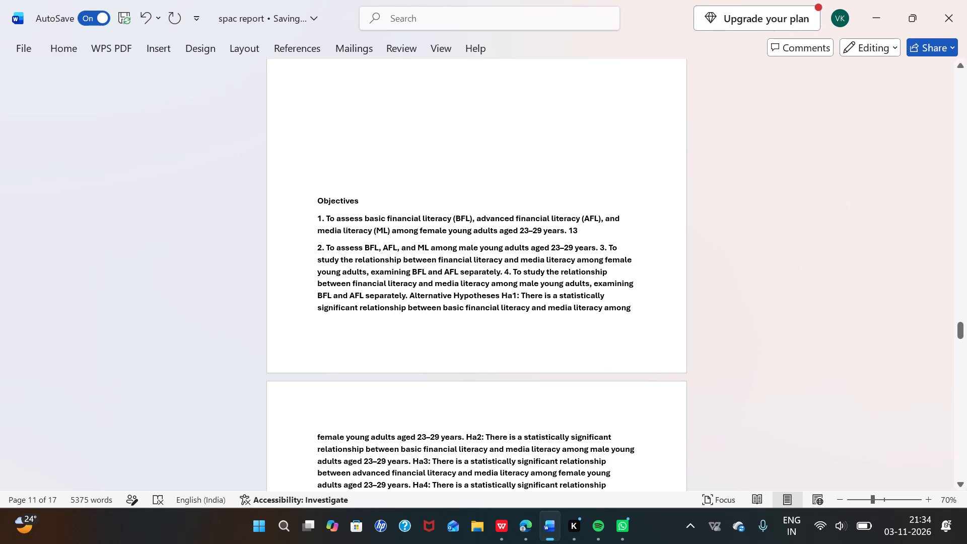
{"action": "left_click", "coordinate": [598, 249]}
{"action": "key", "text": "Return"}
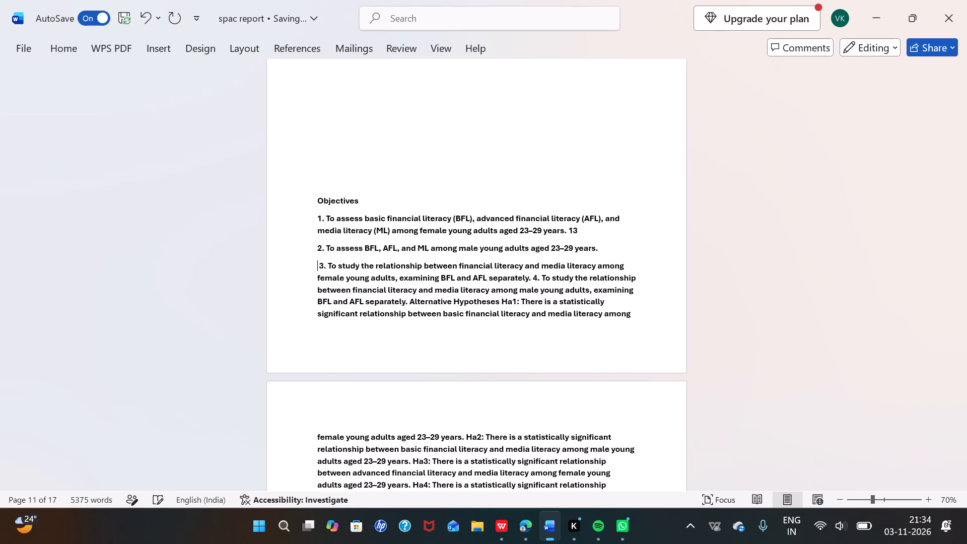
{"action": "left_click", "coordinate": [533, 279]}
{"action": "key", "text": "Return"}
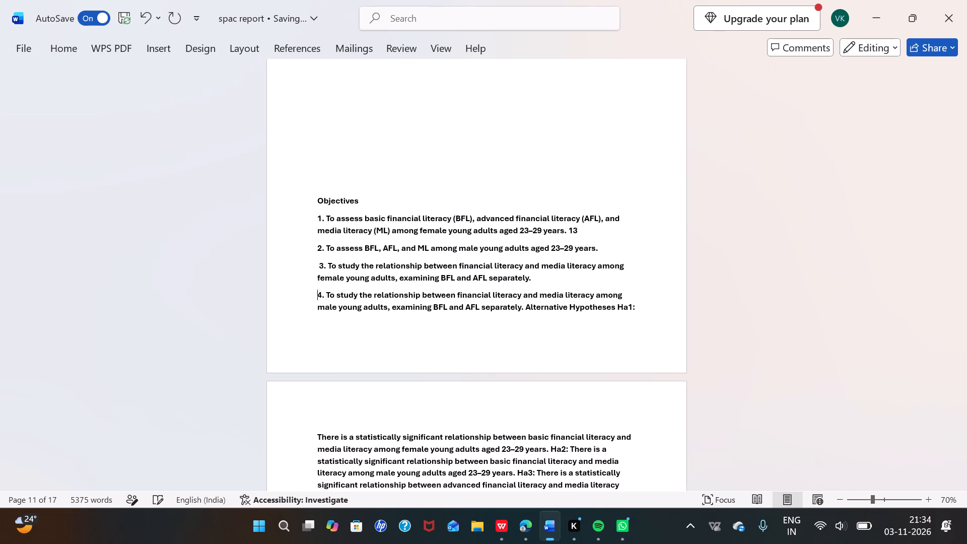
{"action": "scroll", "coordinate": [518, 347], "scroll_direction": "down", "scroll_amount": 1}
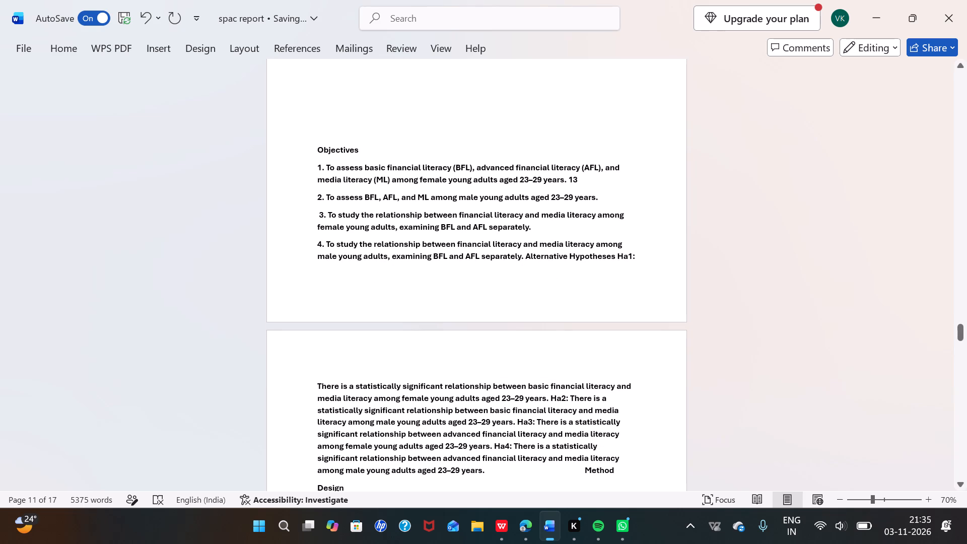
{"action": "left_click", "coordinate": [522, 258]}
{"action": "key", "text": "Return"}
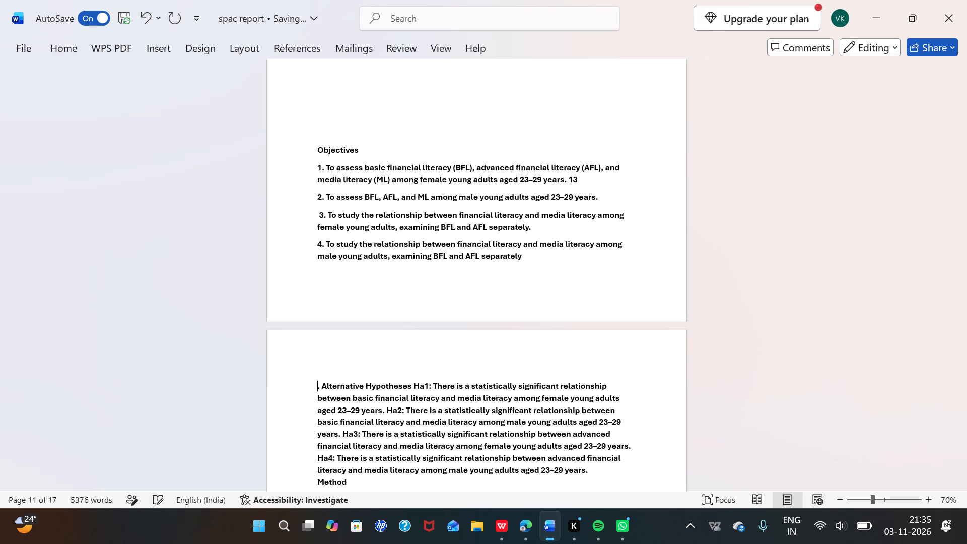
{"action": "key", "text": "BackSpace"}
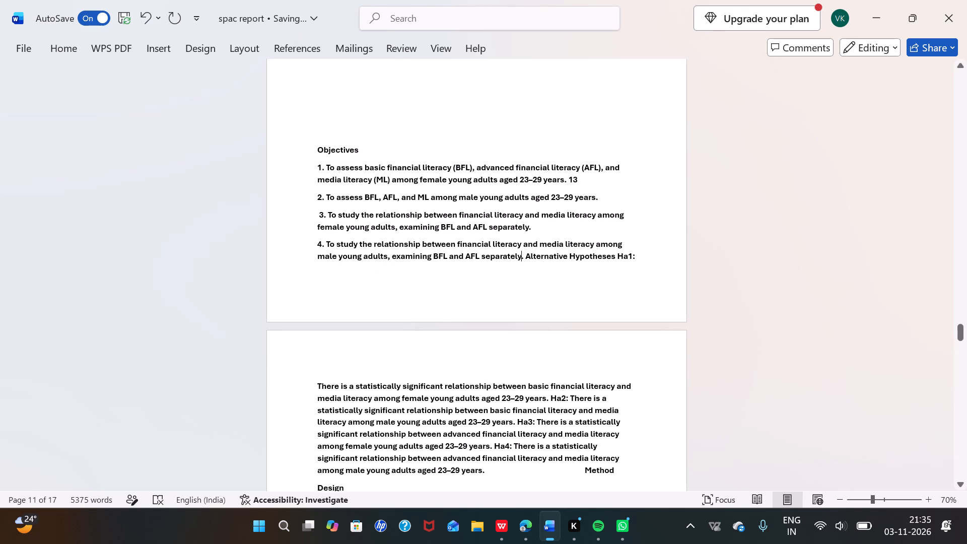
{"action": "left_click", "coordinate": [525, 254]}
{"action": "key", "text": "Return"}
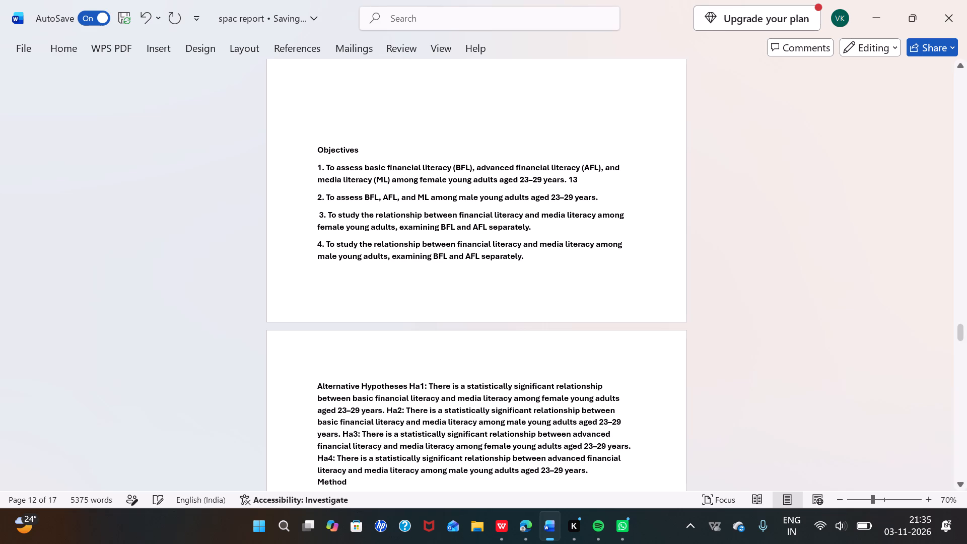
Put the Alternative Hypotheses heading on its own line and remove the leading space before Ha1.
{"action": "left_click", "coordinate": [407, 386]}
{"action": "key", "text": "Return"}
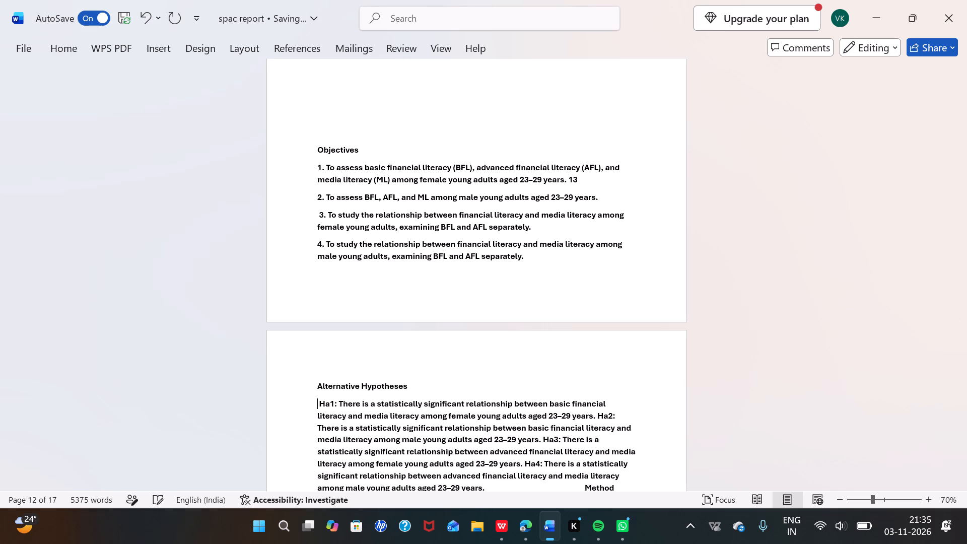
{"action": "scroll", "coordinate": [407, 386], "scroll_direction": "down", "scroll_amount": 1}
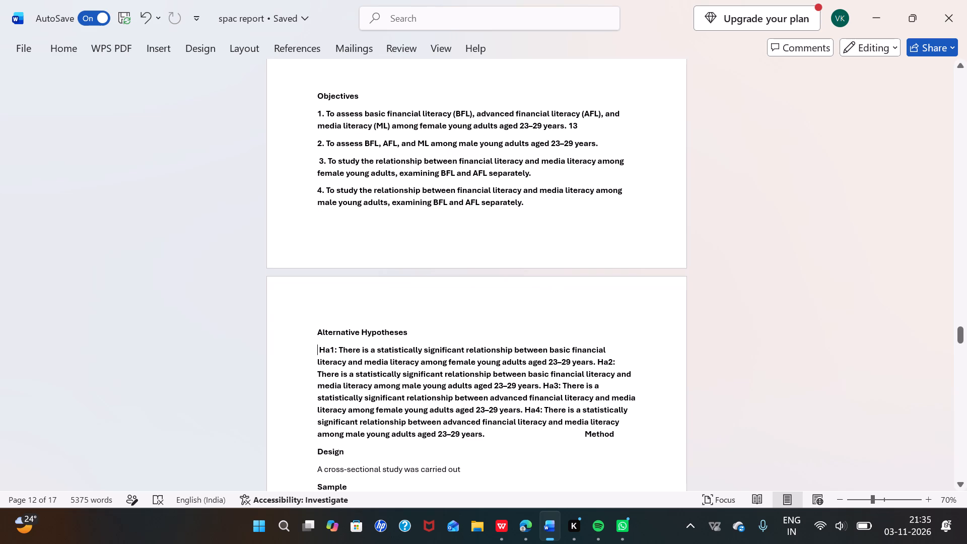
{"action": "left_click", "coordinate": [320, 351]}
{"action": "key", "text": "BackSpace"}
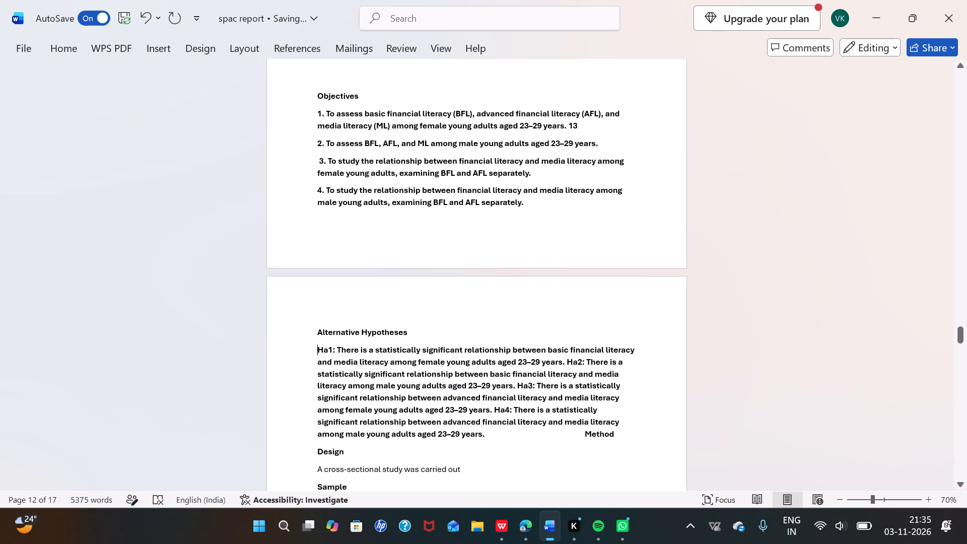
Start hypothesis Ha2 as its own paragraph below Ha1, without a leading space.
{"action": "left_click", "coordinate": [566, 362]}
{"action": "key", "text": "Return"}
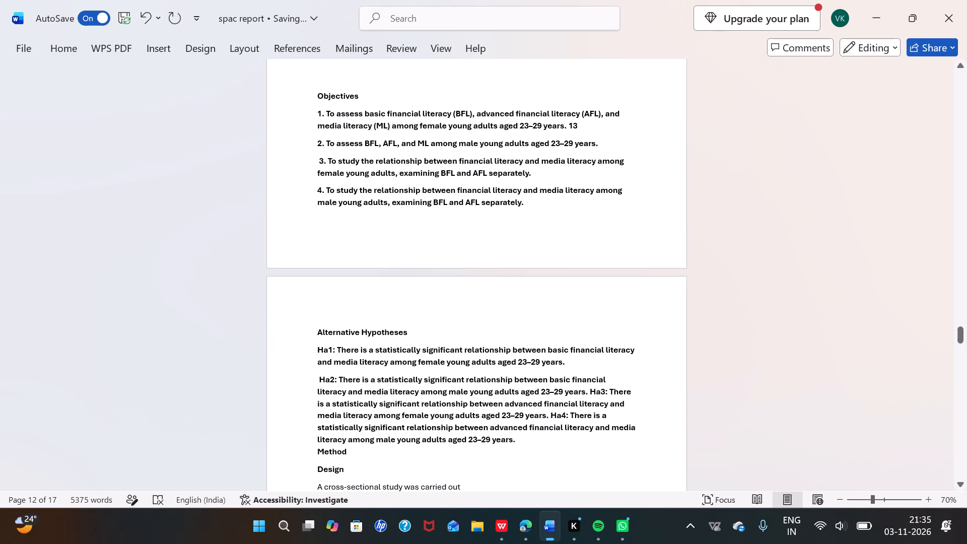
{"action": "left_click", "coordinate": [318, 380]}
{"action": "key", "text": "BackSpace"}
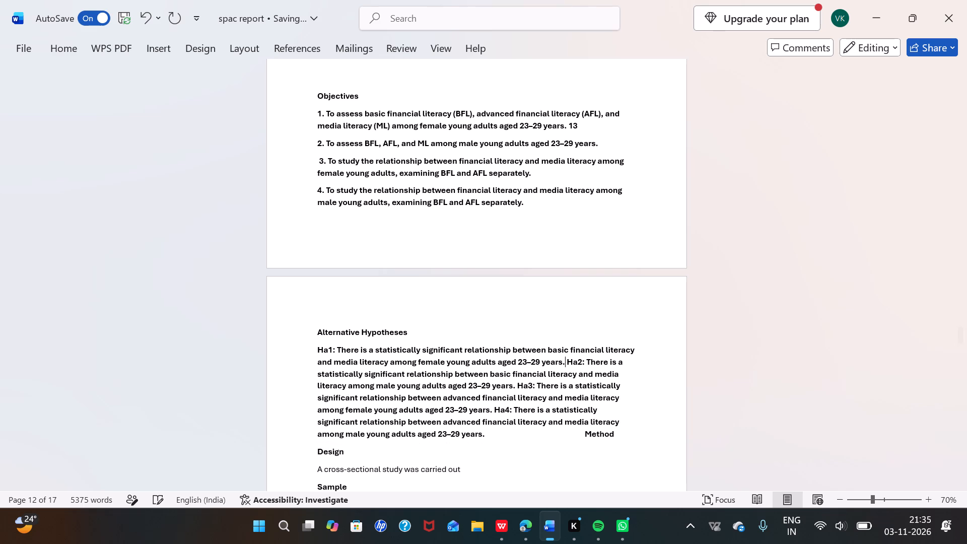
{"action": "key", "text": "Return"}
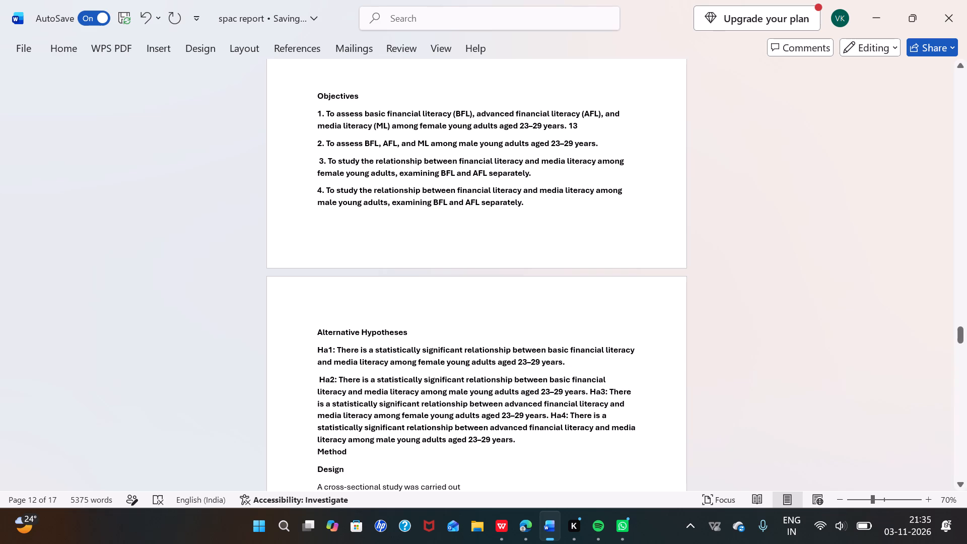
{"action": "left_click", "coordinate": [321, 380]}
{"action": "key", "text": "BackSpace"}
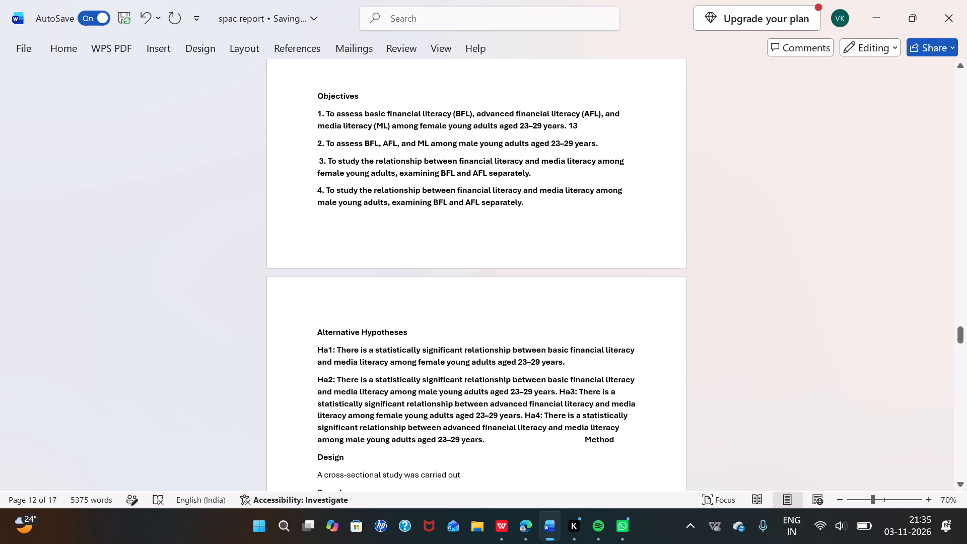
Start hypotheses Ha3 and Ha4 each as its own paragraph below Ha2.
{"action": "left_click", "coordinate": [559, 392]}
{"action": "key", "text": "Return"}
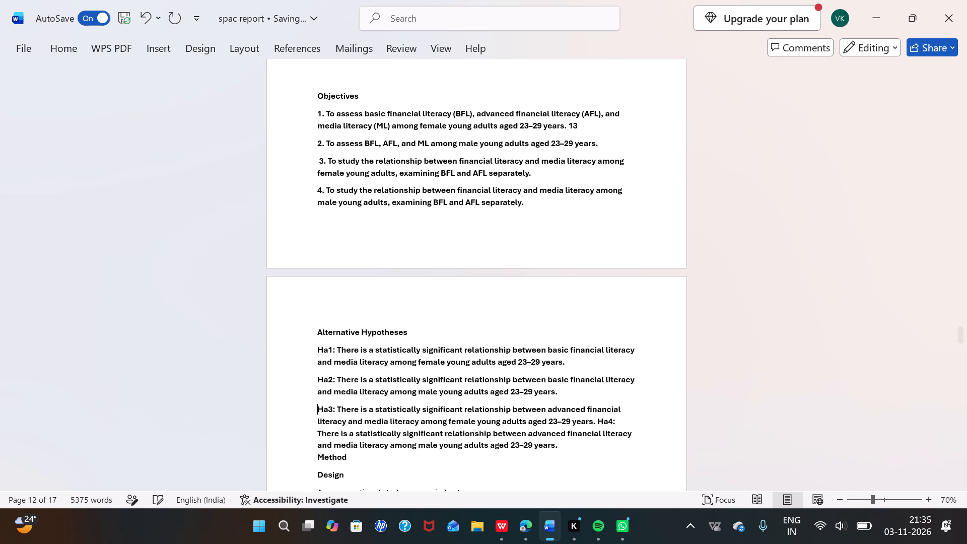
{"action": "left_click", "coordinate": [597, 424]}
{"action": "key", "text": "Return"}
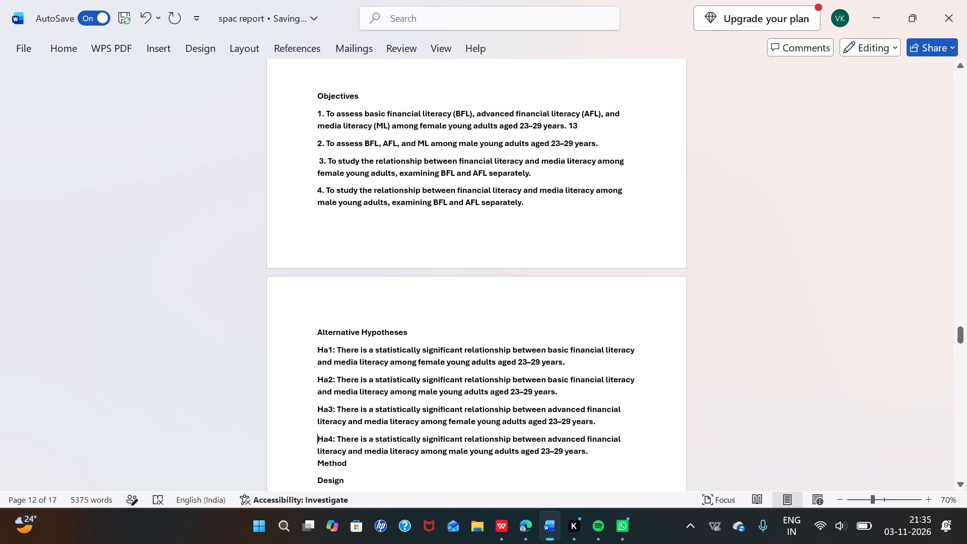
Remove the bold formatting from the text of hypotheses Ha1 to Ha4, leaving out the Alternative Hypotheses and Method headings.
{"action": "left_click_drag", "start_coordinate": [317, 349], "coordinate": [360, 467]}
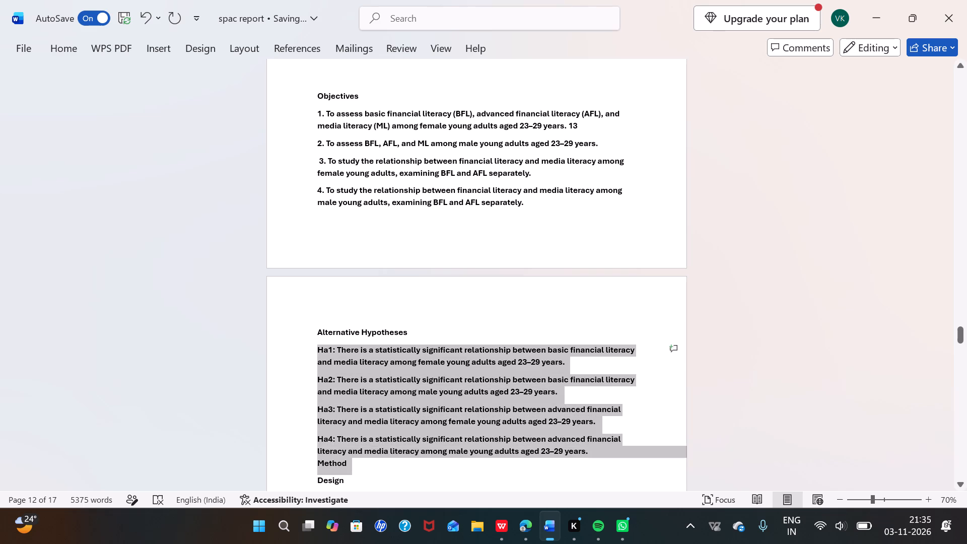
{"action": "left_click_drag", "start_coordinate": [360, 467], "coordinate": [572, 449]}
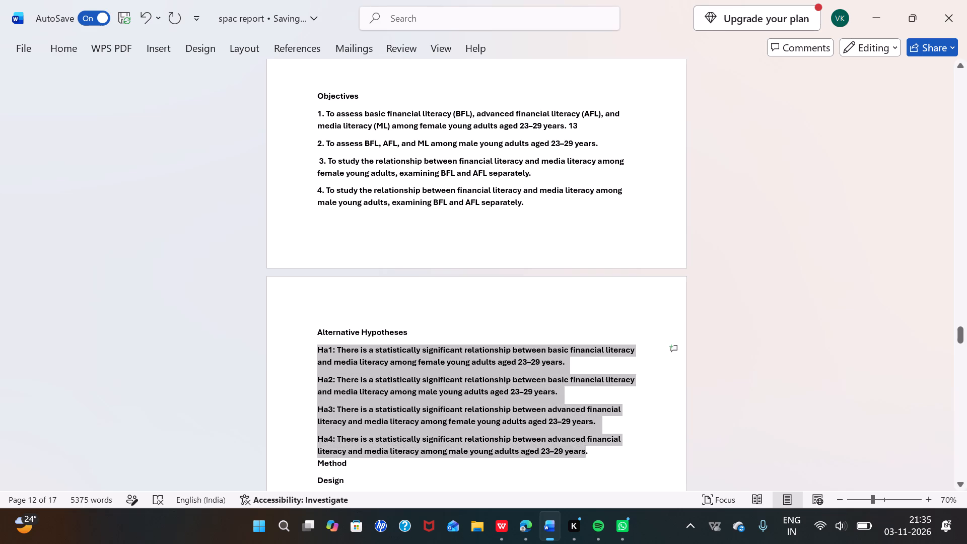
{"action": "left_click_drag", "start_coordinate": [572, 449], "coordinate": [575, 450]}
{"action": "left_click", "coordinate": [586, 425]}
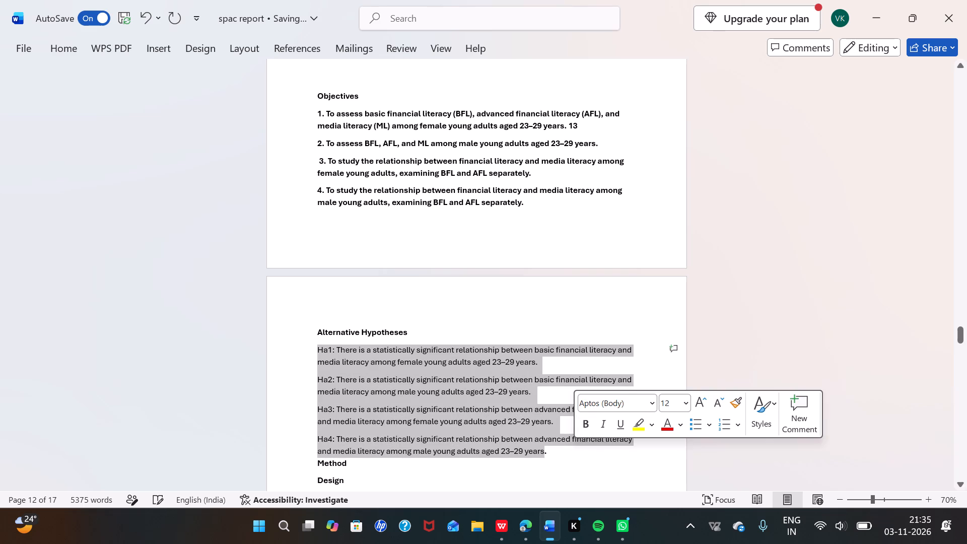
{"action": "left_click", "coordinate": [473, 322]}
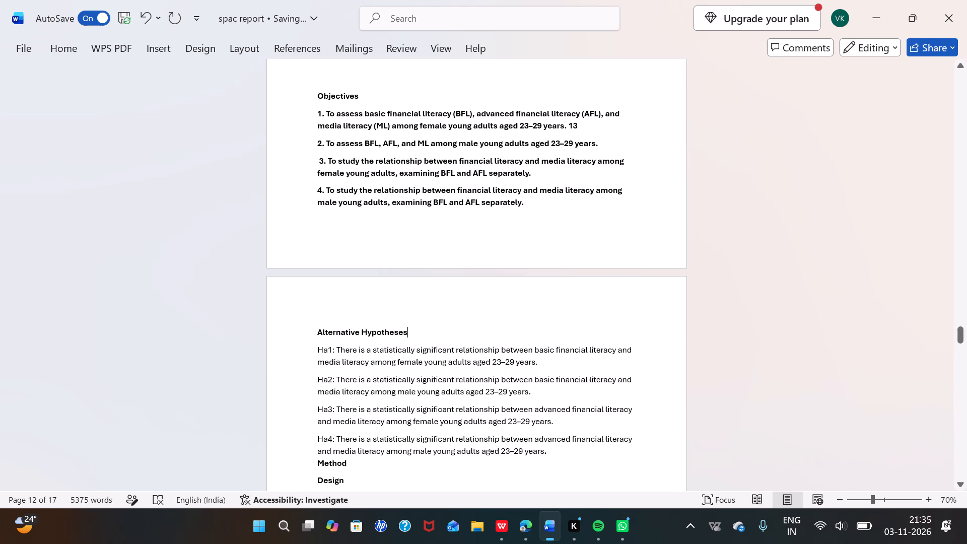
Remove the bold formatting from objectives 1 to 4 below the Objectives heading.
{"action": "left_click_drag", "start_coordinate": [314, 111], "coordinate": [528, 200]}
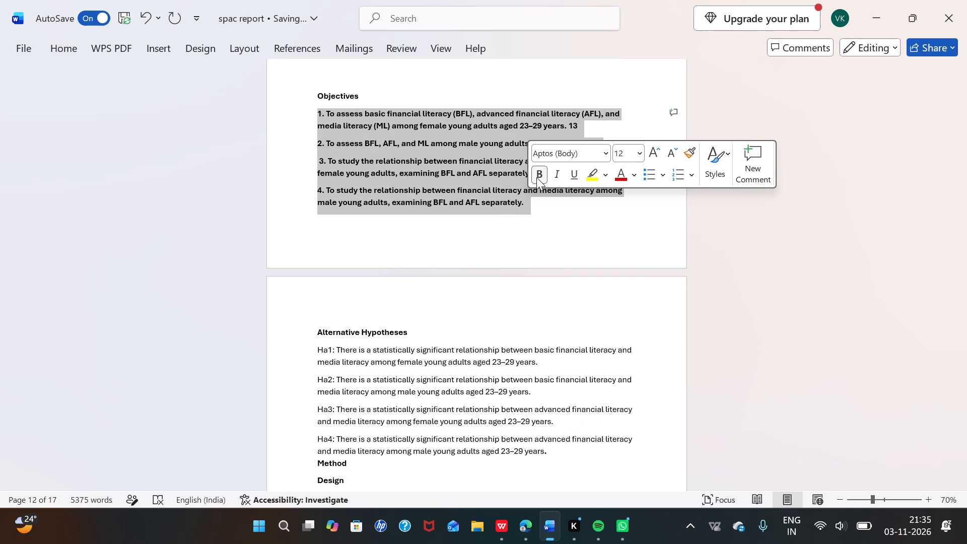
{"action": "left_click", "coordinate": [536, 177]}
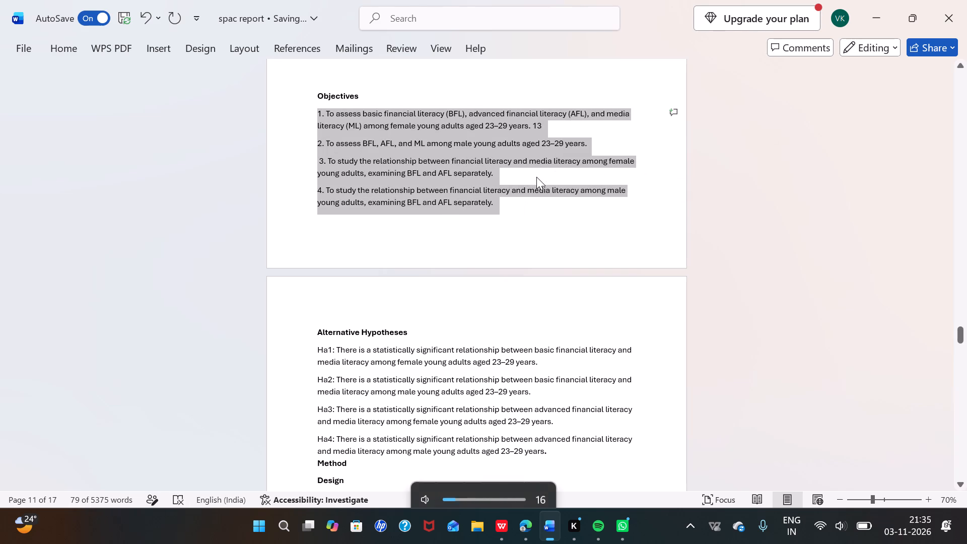
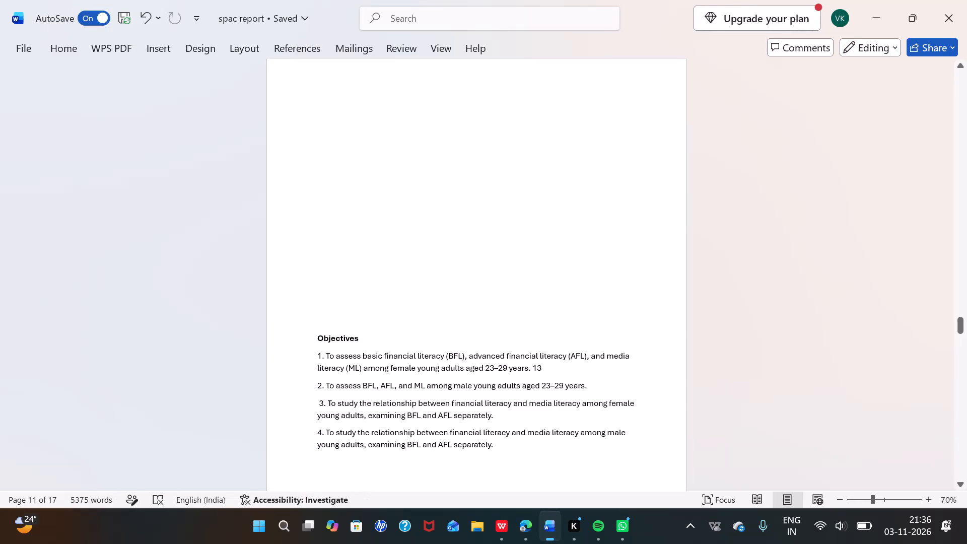
Paste the copied Rationale text into the blank space before Objectives and put the Rationale heading on its own line.
{"action": "key", "text": "ctrl+v"}
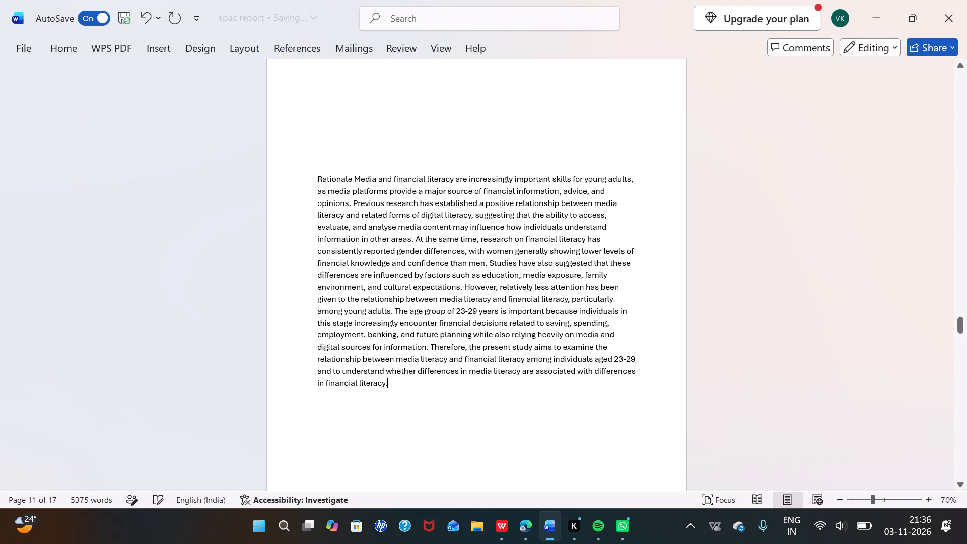
{"action": "left_click", "coordinate": [353, 179]}
{"action": "key", "text": "Return"}
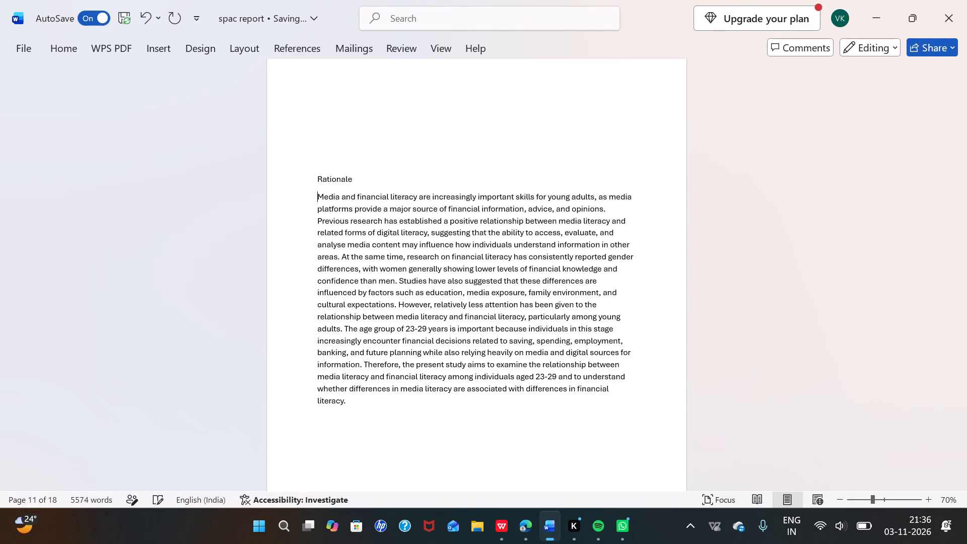
Make the Rationale heading bold.
{"action": "left_click_drag", "start_coordinate": [357, 177], "coordinate": [304, 179]}
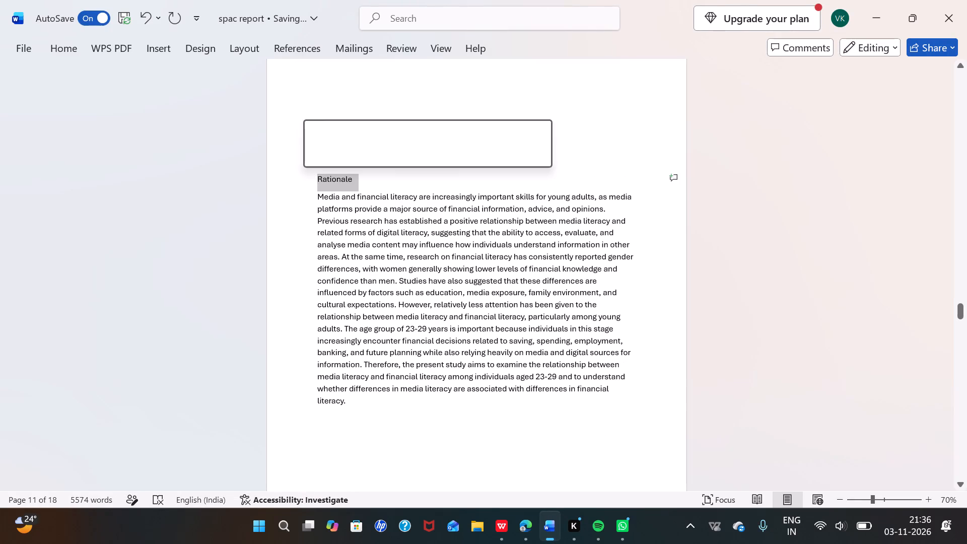
{"action": "left_click", "coordinate": [311, 162]}
{"action": "left_click", "coordinate": [272, 349]}
Select the empty line below the Rationale paragraph, near the end of the page.
{"action": "scroll", "coordinate": [272, 349], "scroll_direction": "down", "scroll_amount": 1}
{"action": "left_click", "coordinate": [298, 324]}
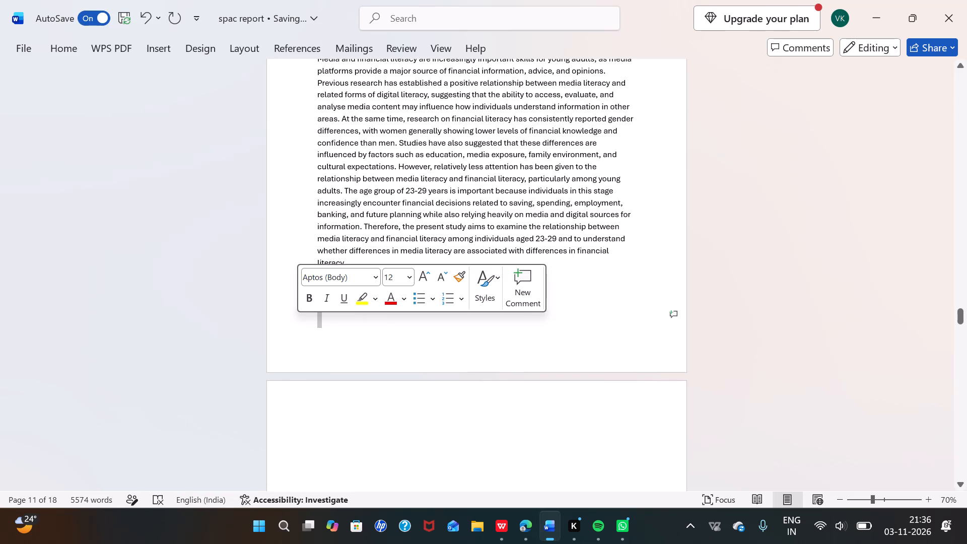
Delete the blank lines between the end of the Rationale paragraph and the Objectives heading.
{"action": "left_click", "coordinate": [316, 357]}
{"action": "key", "text": "BackSpace"}
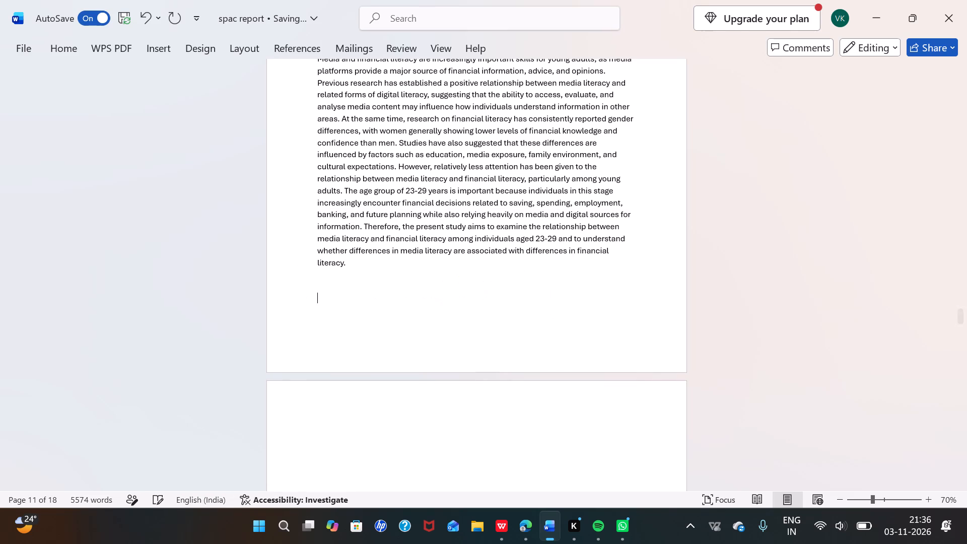
{"action": "key", "text": "BackSpace"}
{"action": "left_click", "coordinate": [314, 464]}
{"action": "key", "text": "BackSpace"}
{"action": "key", "text": "BackSpace"}
{"action": "key", "text": "BackSpace"}
{"action": "key", "text": "BackSpace"}
{"action": "key", "text": "BackSpace"}
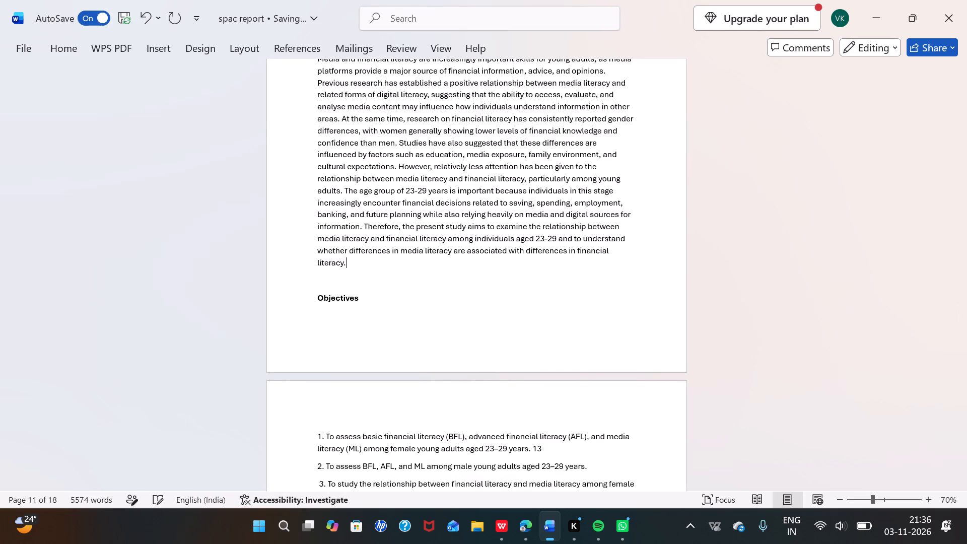
{"action": "left_click", "coordinate": [315, 299]}
{"action": "key", "text": "BackSpace"}
Delete the blank lines above the Rationale heading so it directly follows the paragraph ending "critical-thinking and per".
{"action": "scroll", "coordinate": [315, 299], "scroll_direction": "up", "scroll_amount": 2}
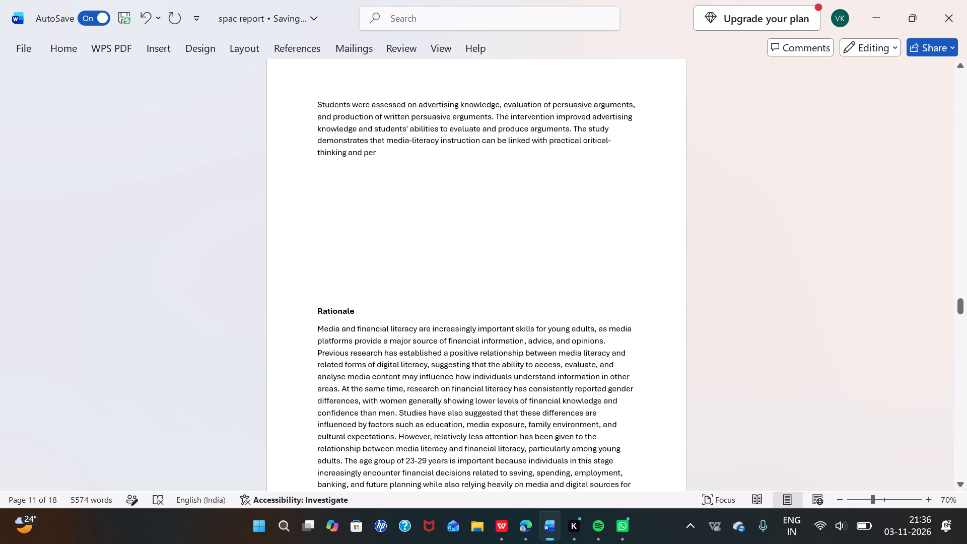
{"action": "left_click", "coordinate": [312, 301]}
{"action": "key", "text": "BackSpace"}
{"action": "key", "text": "BackSpace"}
{"action": "key", "text": "BackSpace"}
{"action": "key", "text": "BackSpace"}
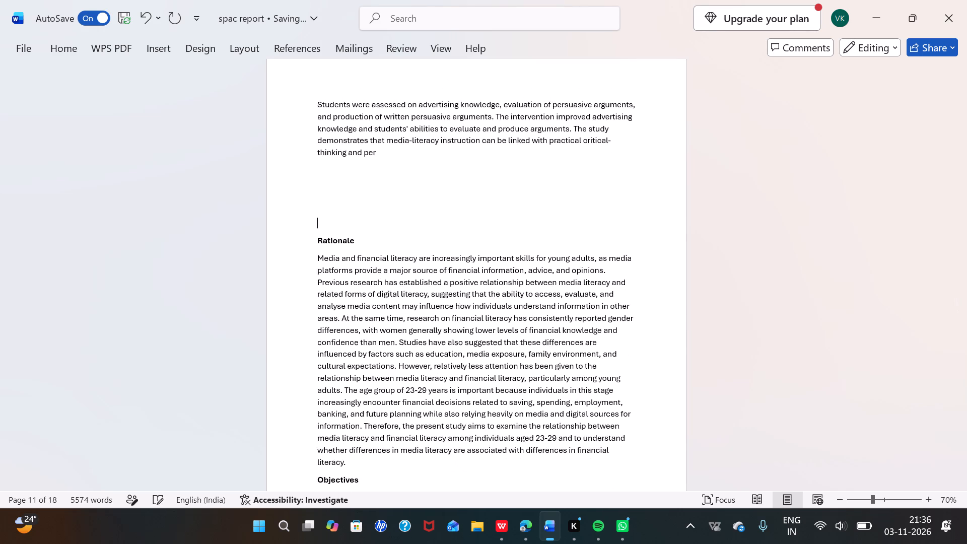
{"action": "key", "text": "BackSpace"}
{"action": "key", "text": "BackSpace"}
{"action": "key", "text": "BackSpace"}
{"action": "key", "text": "BackSpace"}
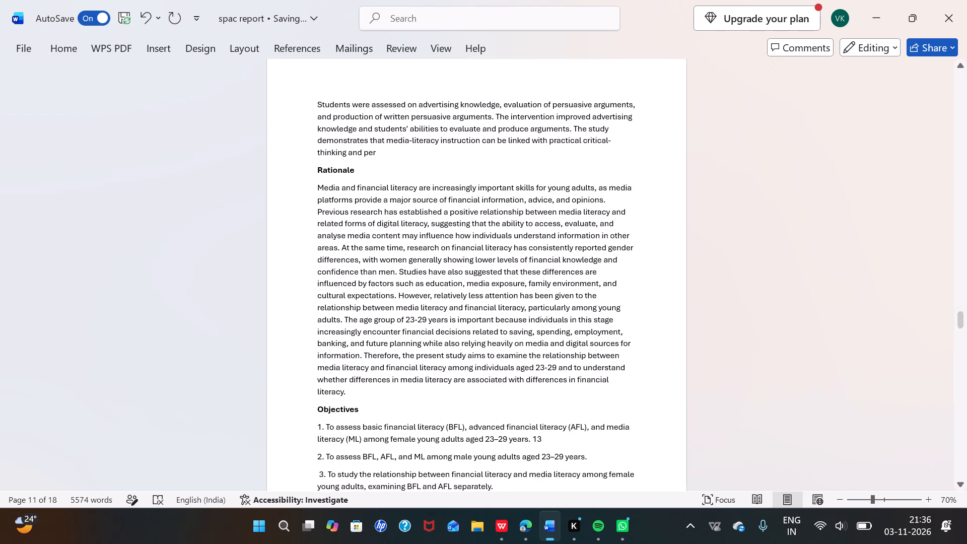
Add a period at the end of the paragraph before Rationale, after "critical-thinking and per".
{"action": "key", "text": "period"}
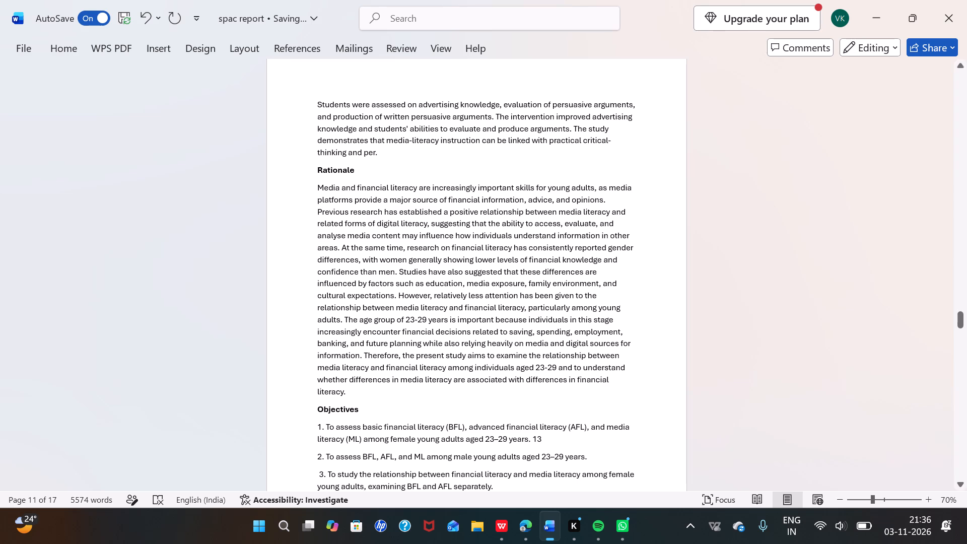
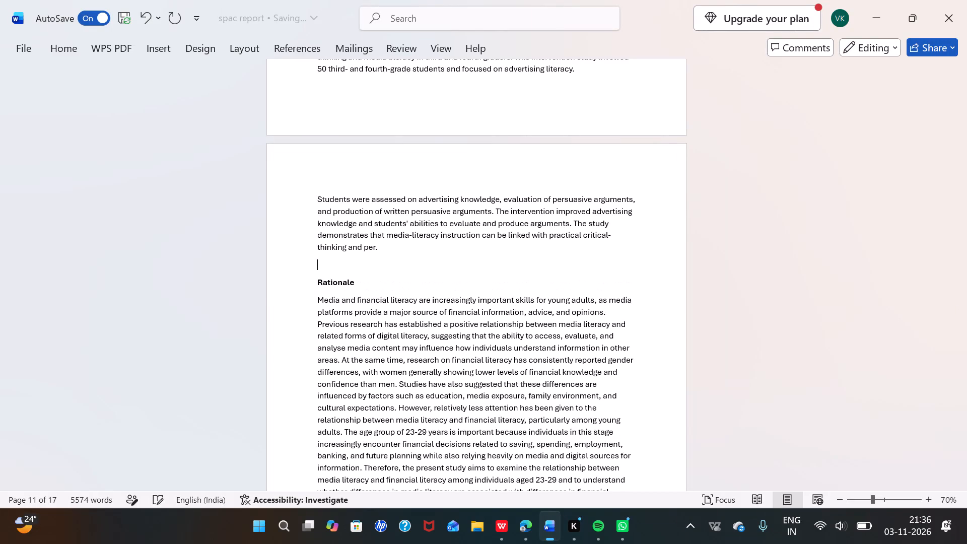
Paste the copied "Relationship Between Media and Financial Literacy" passage on the blank line above the Rationale heading.
{"action": "key", "text": "ctrl+v"}
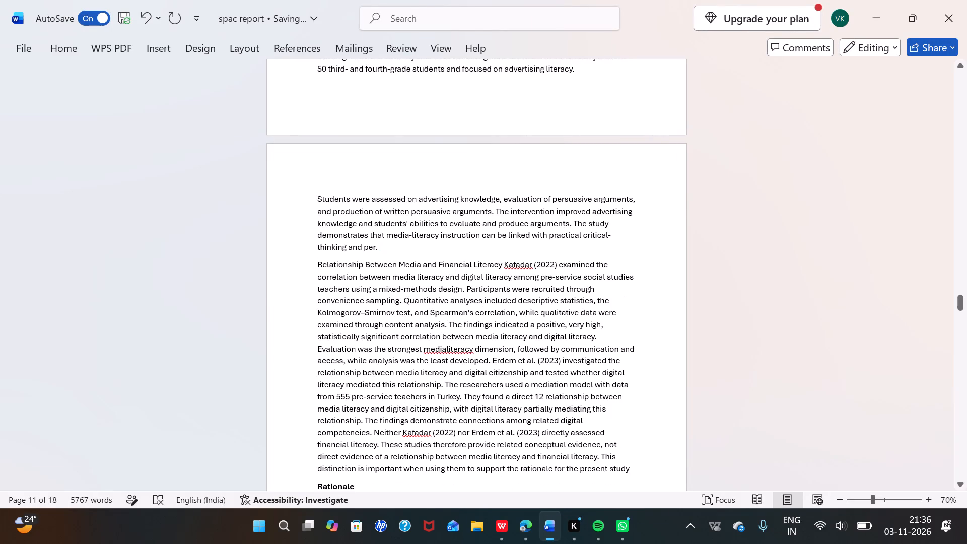
Put "Relationship Between Media and Financial Literacy" on its own line and remove the leading space before "Kafadar (2022)" in the paragraph below.
{"action": "left_click", "coordinate": [503, 264]}
{"action": "key", "text": "Return"}
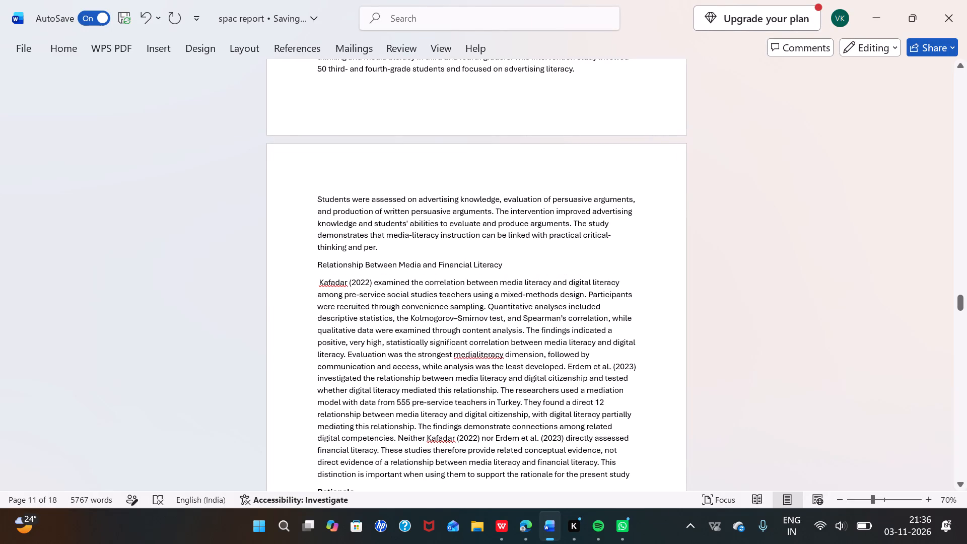
{"action": "left_click", "coordinate": [320, 286]}
{"action": "key", "text": "BackSpace"}
Make the heading line "Relationship Between Media and Financial Literacy" bold.
{"action": "left_click_drag", "start_coordinate": [506, 261], "coordinate": [283, 275]}
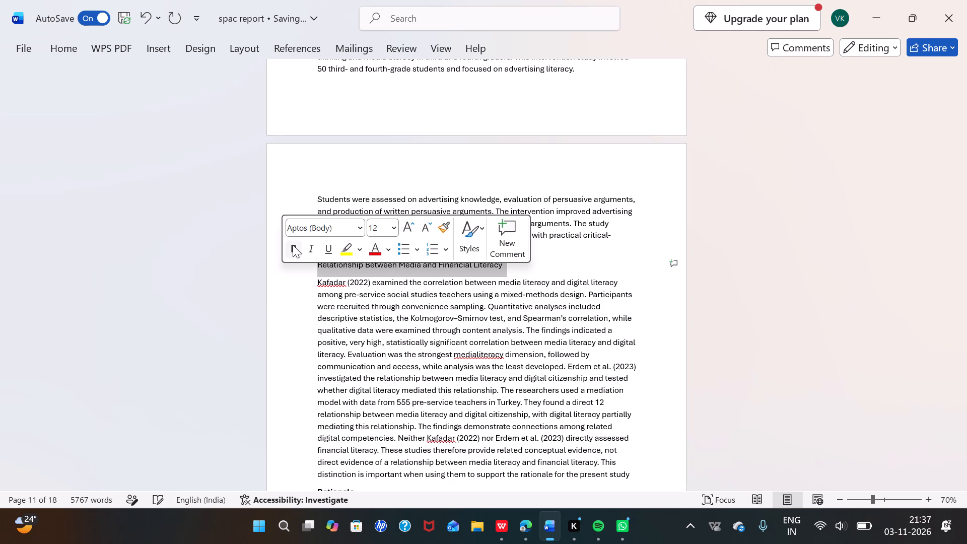
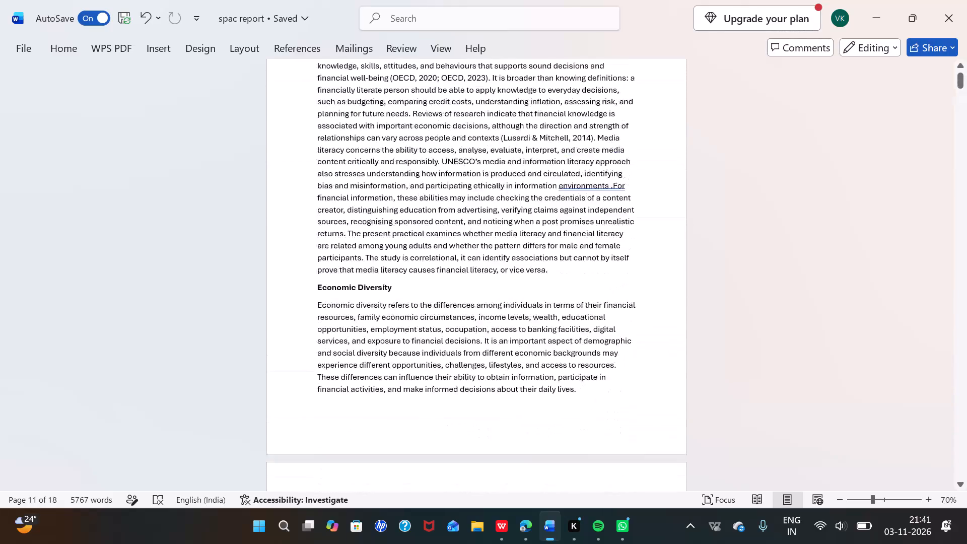
Delete everything between the "Economic Diversity" heading and the "Gender gap in media literacy and financial literacy" heading, leaving both headings in place.
{"action": "scroll", "coordinate": [420, 292], "scroll_direction": "down", "scroll_amount": 5}
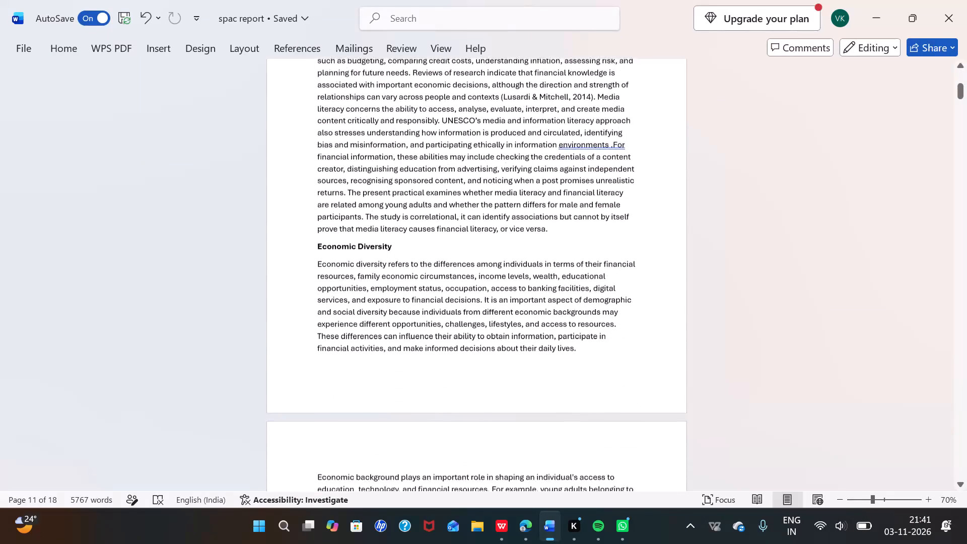
{"action": "scroll", "coordinate": [420, 292], "scroll_direction": "down", "scroll_amount": 12}
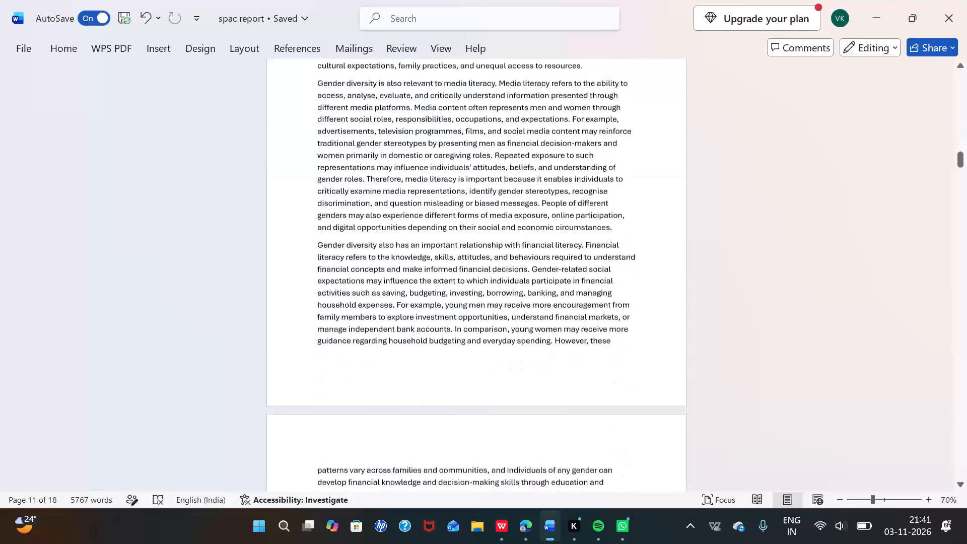
{"action": "scroll", "coordinate": [420, 292], "scroll_direction": "down", "scroll_amount": 11}
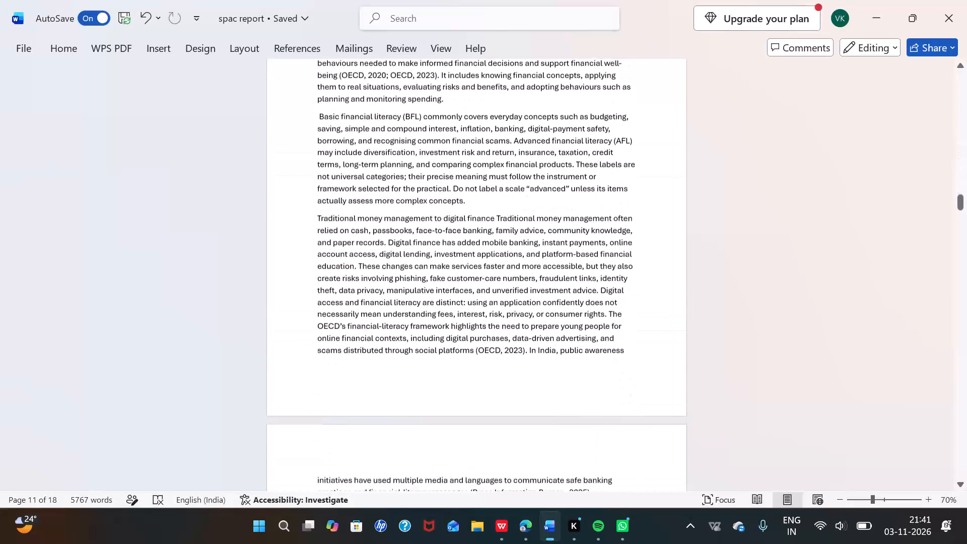
{"action": "scroll", "coordinate": [420, 292], "scroll_direction": "down", "scroll_amount": 4}
{"action": "scroll", "coordinate": [420, 292], "scroll_direction": "up", "scroll_amount": 1}
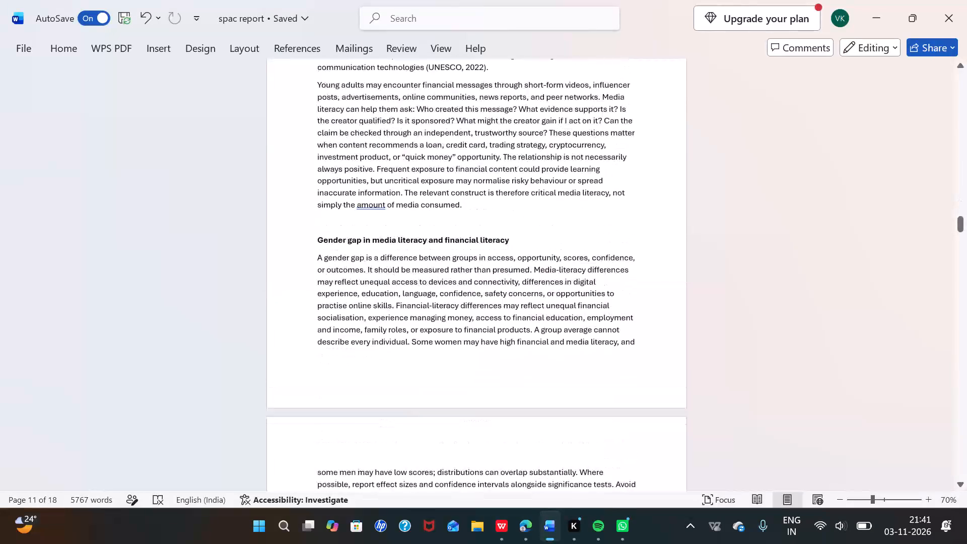
{"action": "scroll", "coordinate": [420, 292], "scroll_direction": "up", "scroll_amount": 1}
{"action": "left_click_drag", "start_coordinate": [474, 242], "coordinate": [471, 13]}
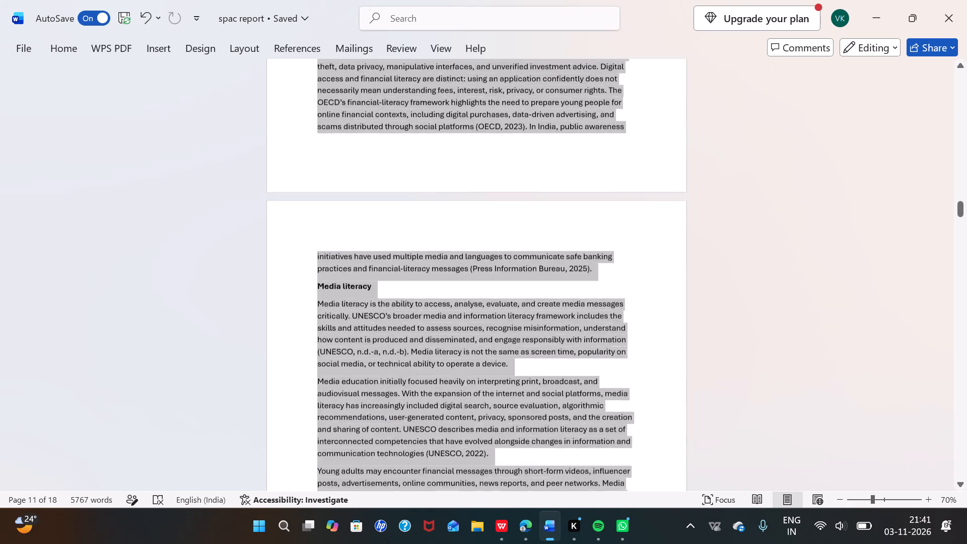
{"action": "left_click_drag", "start_coordinate": [471, 13], "coordinate": [408, 154]}
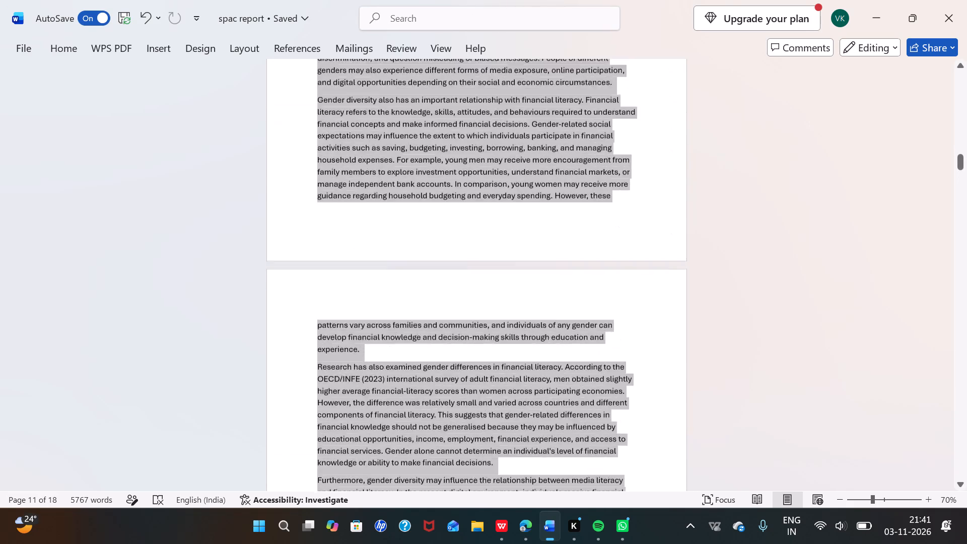
{"action": "left_click_drag", "start_coordinate": [408, 154], "coordinate": [418, 10]}
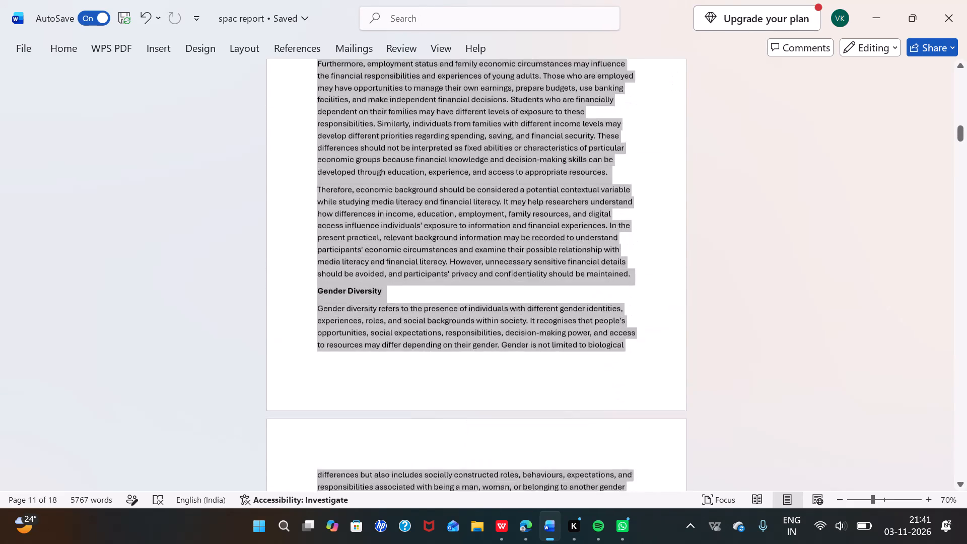
{"action": "left_click_drag", "start_coordinate": [418, 10], "coordinate": [419, 71]}
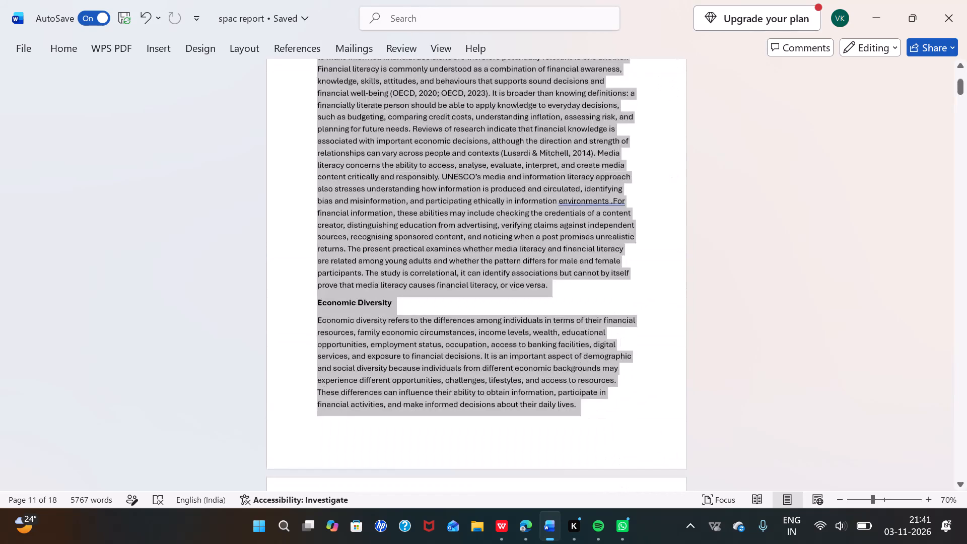
{"action": "left_click_drag", "start_coordinate": [419, 71], "coordinate": [311, 350]}
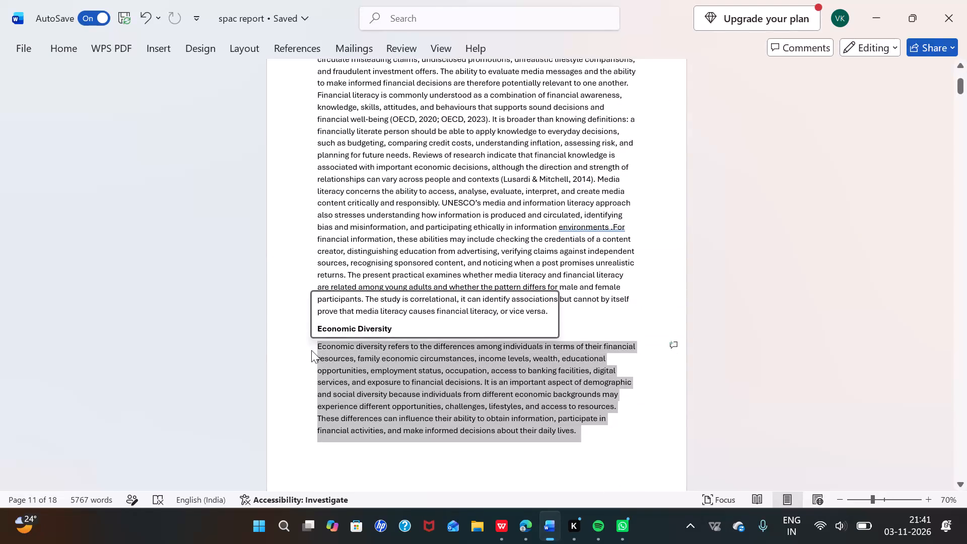
{"action": "key", "text": "BackSpace"}
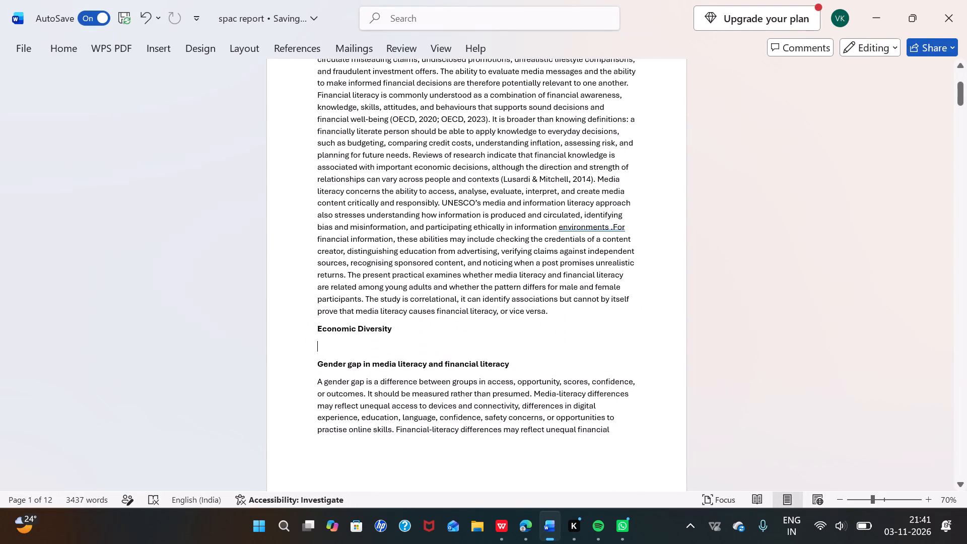
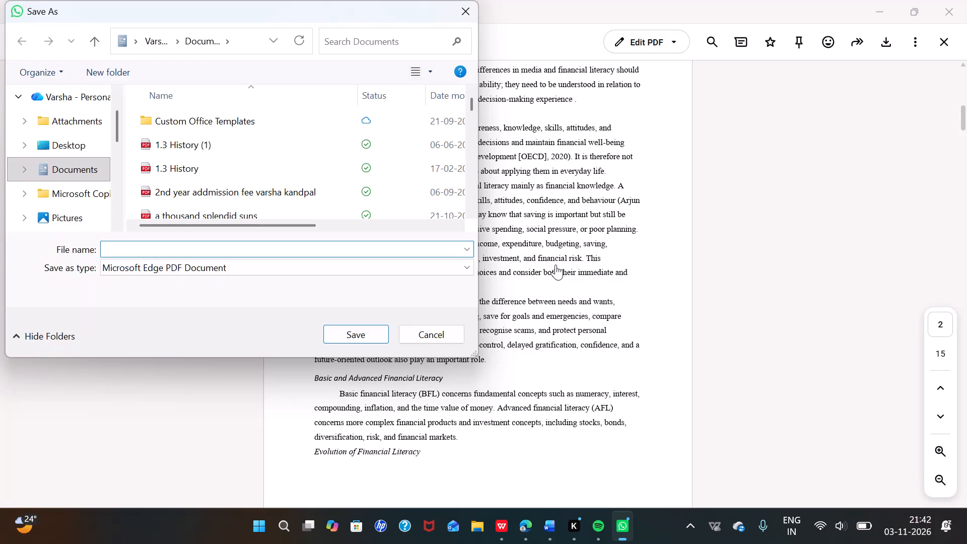
Save the opened PDF in the Documents folder under the file name "pdf spac".
{"action": "type", "text": "pdf s"}
{"action": "type", "text": "pac"}
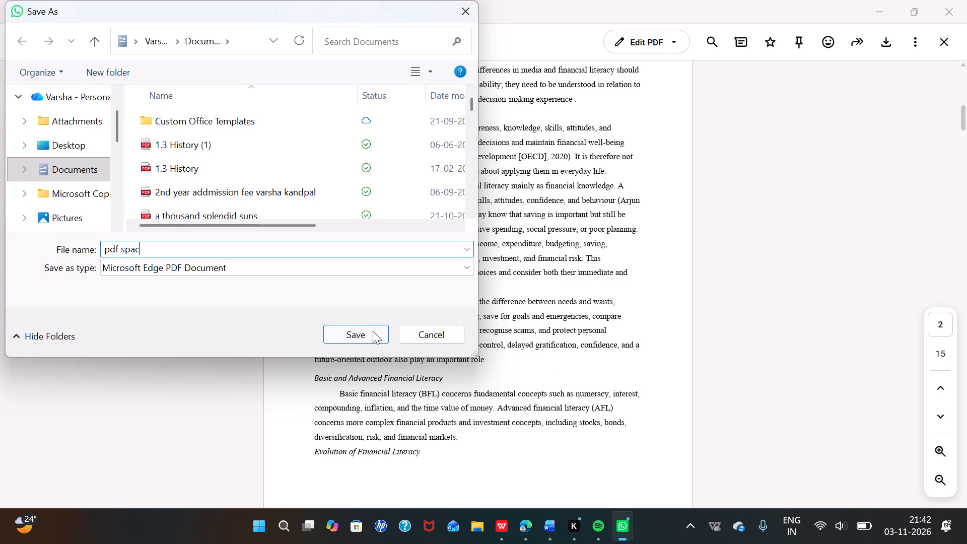
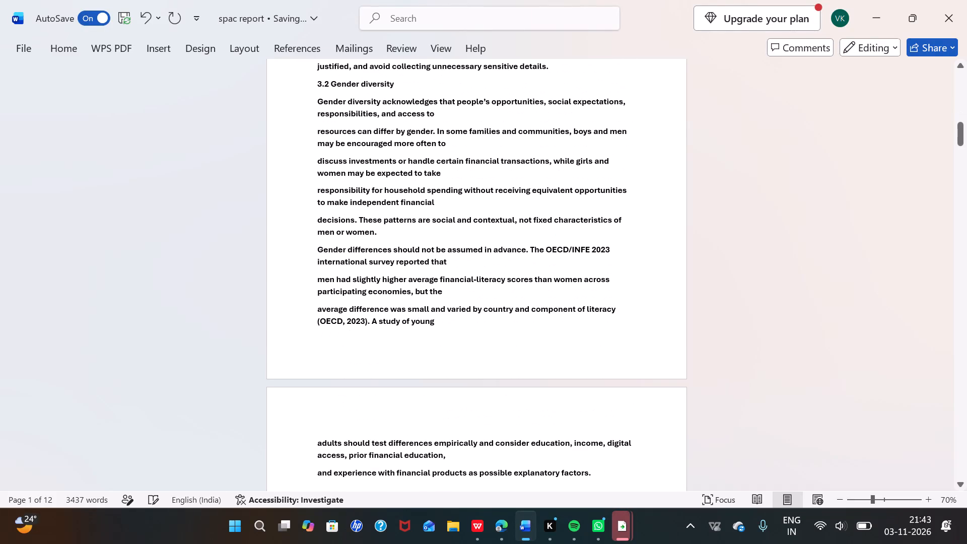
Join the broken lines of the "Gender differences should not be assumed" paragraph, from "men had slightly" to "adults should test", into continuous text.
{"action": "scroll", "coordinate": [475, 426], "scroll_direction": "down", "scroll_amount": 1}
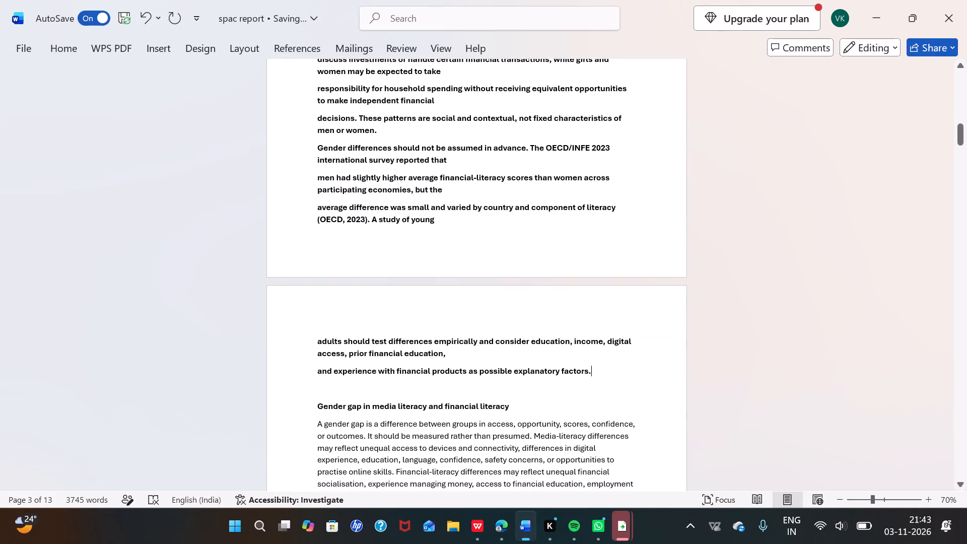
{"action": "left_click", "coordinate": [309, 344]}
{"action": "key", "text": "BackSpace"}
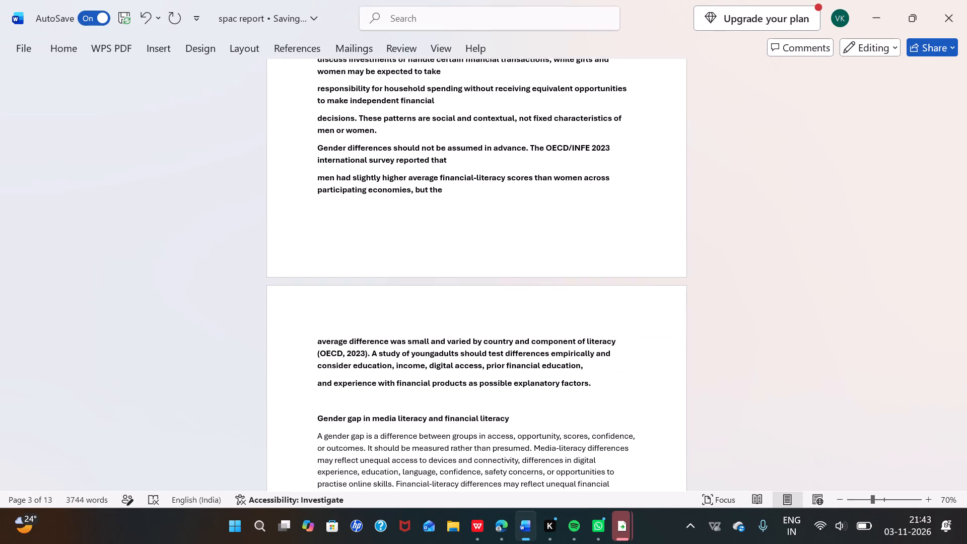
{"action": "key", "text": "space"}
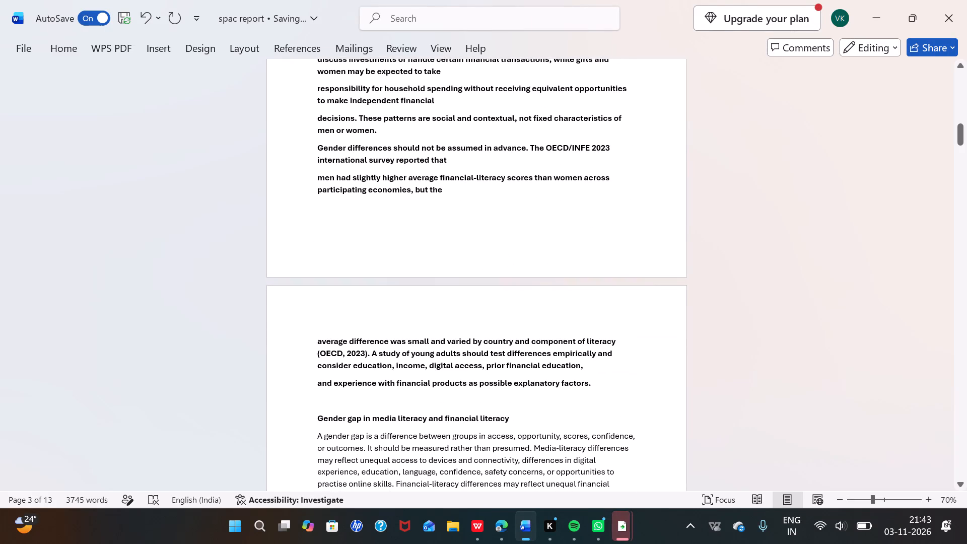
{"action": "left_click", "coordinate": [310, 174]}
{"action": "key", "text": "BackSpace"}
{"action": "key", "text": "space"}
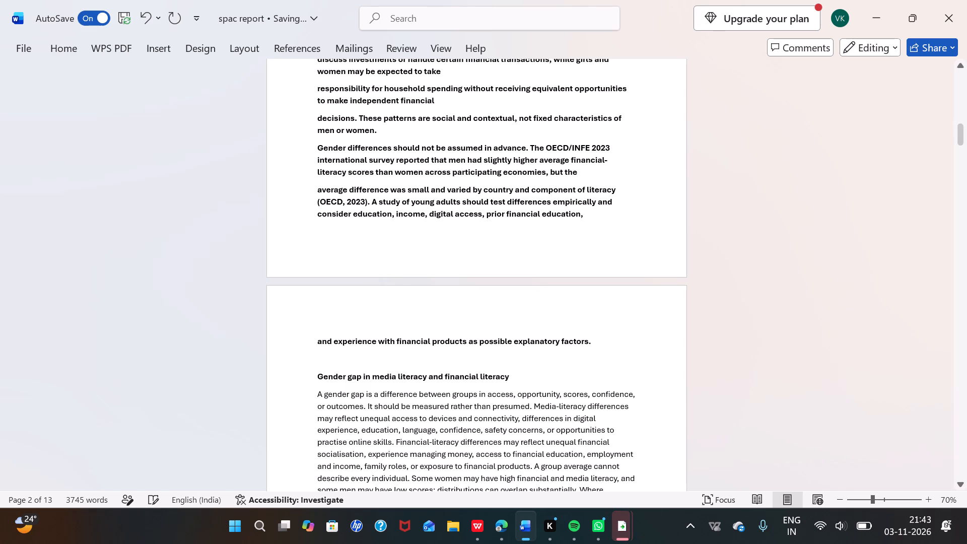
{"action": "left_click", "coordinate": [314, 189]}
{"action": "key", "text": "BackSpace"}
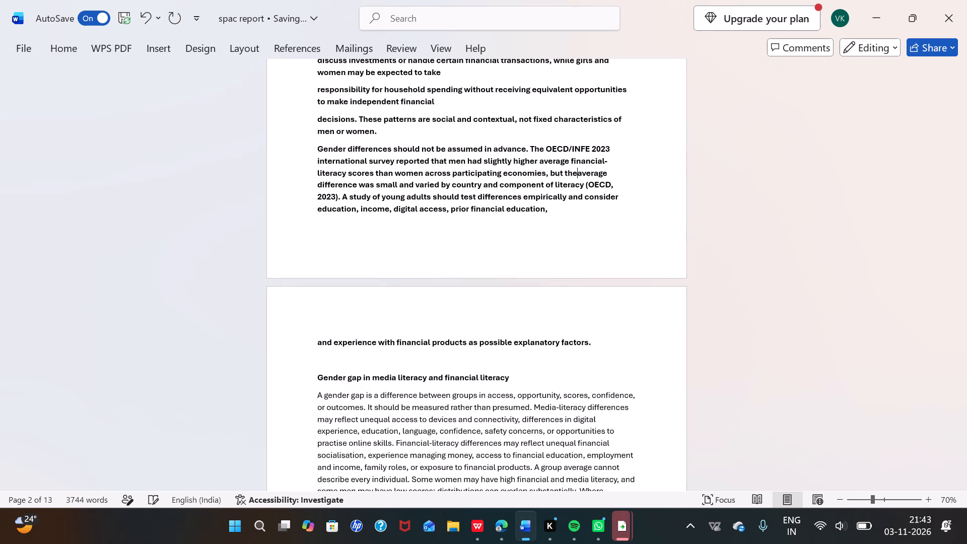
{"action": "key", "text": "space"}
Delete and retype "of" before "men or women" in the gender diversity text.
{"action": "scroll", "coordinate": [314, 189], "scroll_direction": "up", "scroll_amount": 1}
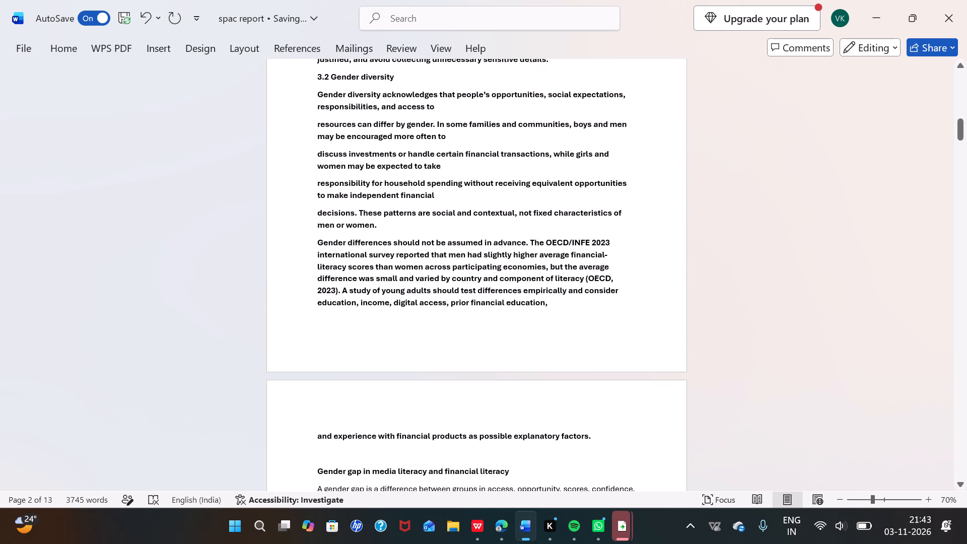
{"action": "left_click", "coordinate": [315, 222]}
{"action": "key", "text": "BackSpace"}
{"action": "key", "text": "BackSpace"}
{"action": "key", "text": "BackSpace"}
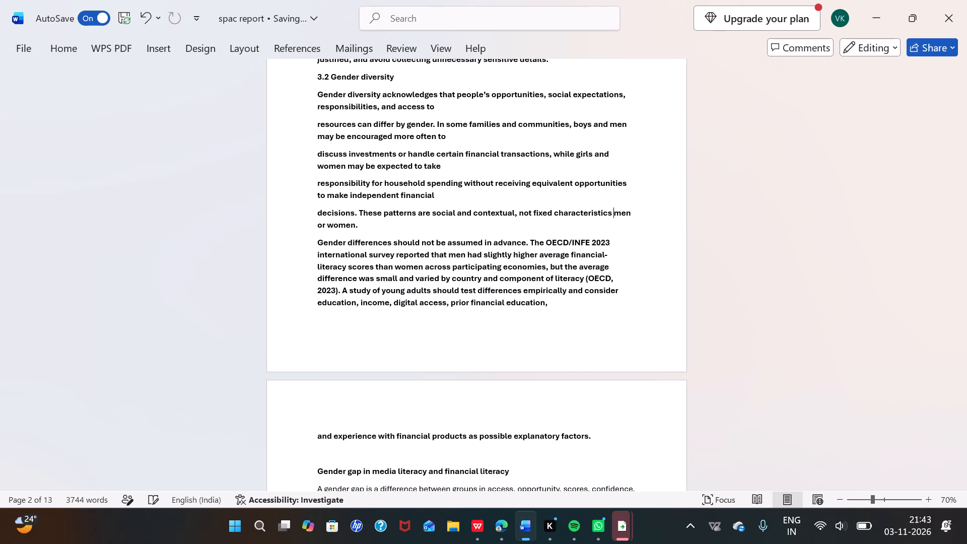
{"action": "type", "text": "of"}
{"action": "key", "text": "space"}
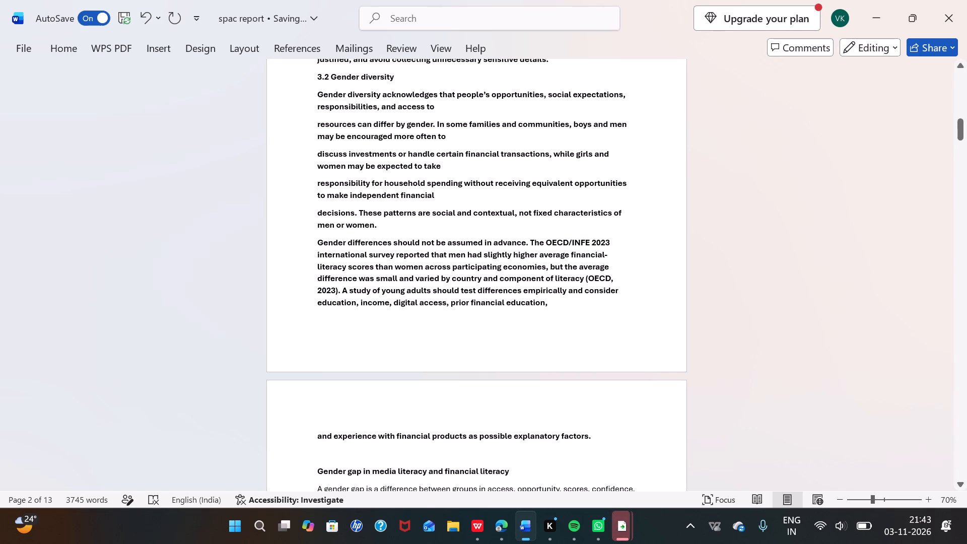
Replace the body text from "Economic diversity refers to" through "possible explanatory factors" with the copied text.
{"action": "scroll", "coordinate": [379, 215], "scroll_direction": "down", "scroll_amount": 2}
{"action": "left_click_drag", "start_coordinate": [601, 173], "coordinate": [498, 25]}
{"action": "left_click", "coordinate": [480, 150]}
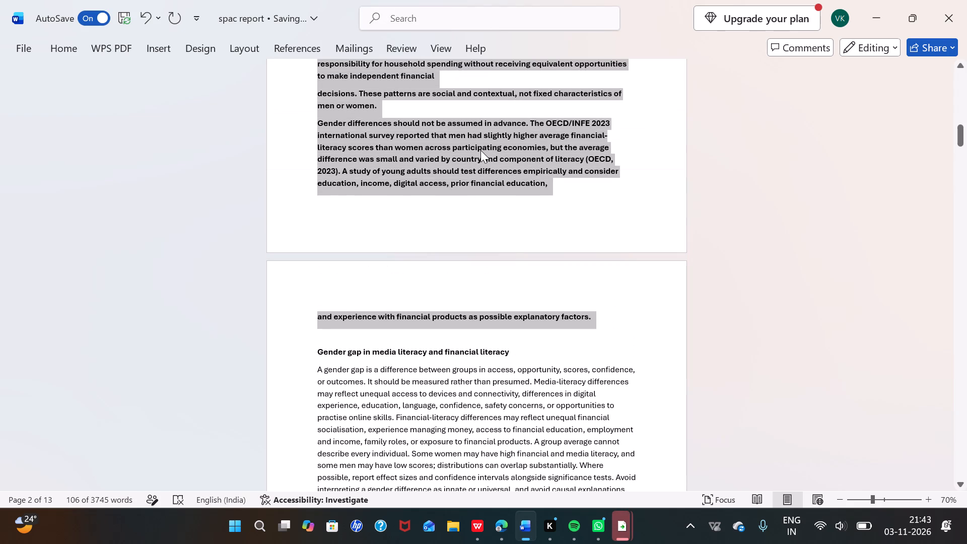
{"action": "left_click_drag", "start_coordinate": [588, 319], "coordinate": [469, 72]}
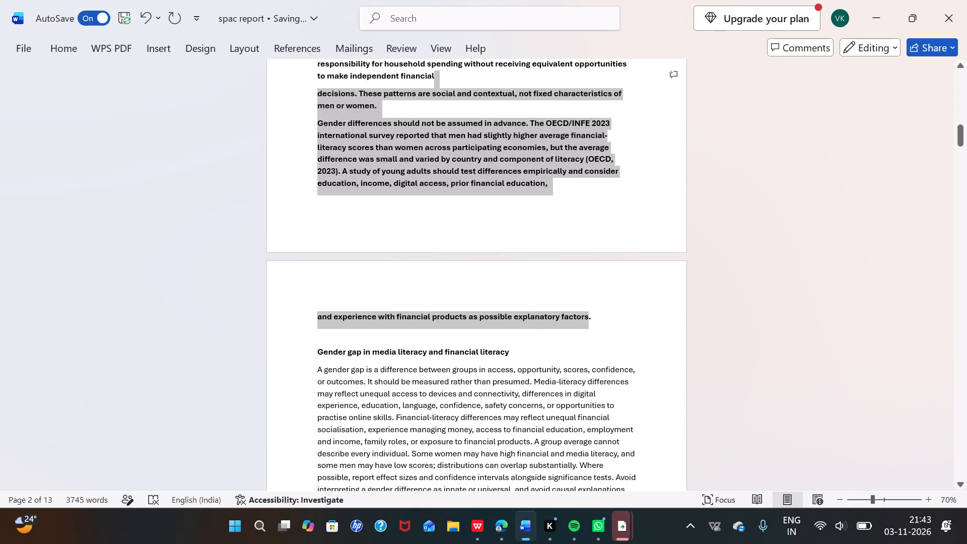
{"action": "left_click_drag", "start_coordinate": [469, 72], "coordinate": [328, 169]}
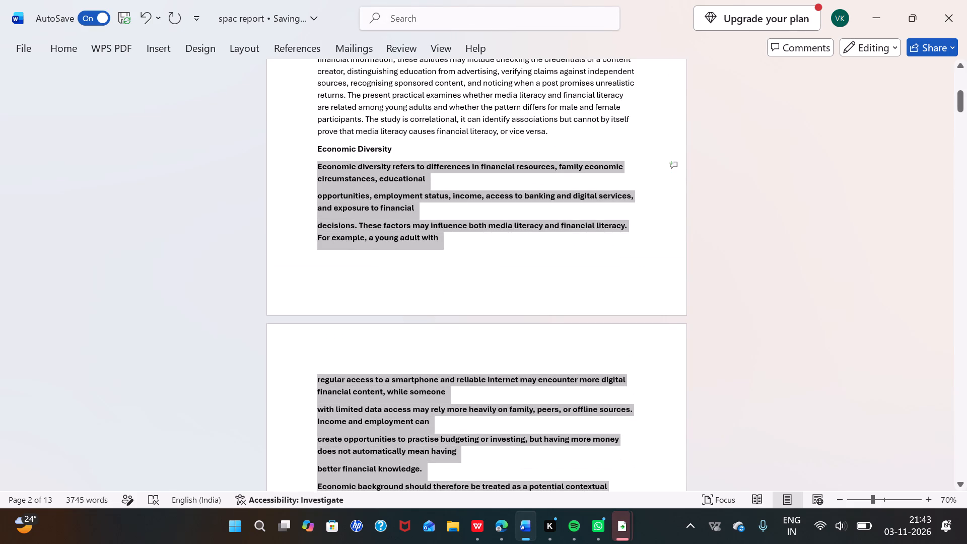
{"action": "left_click_drag", "start_coordinate": [328, 169], "coordinate": [328, 168]}
{"action": "key", "text": "BackSpace"}
{"action": "key", "text": "ctrl+v"}
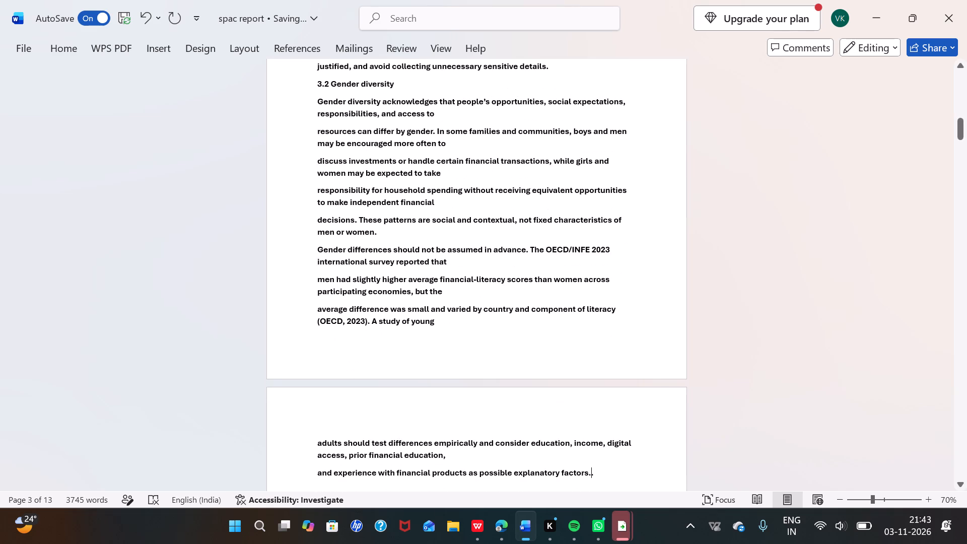
Join the "average difference was small" line and the "Gender differences should not" paragraph to the text preceding each, separated by a space.
{"action": "left_click", "coordinate": [317, 309]}
{"action": "key", "text": "BackSpace"}
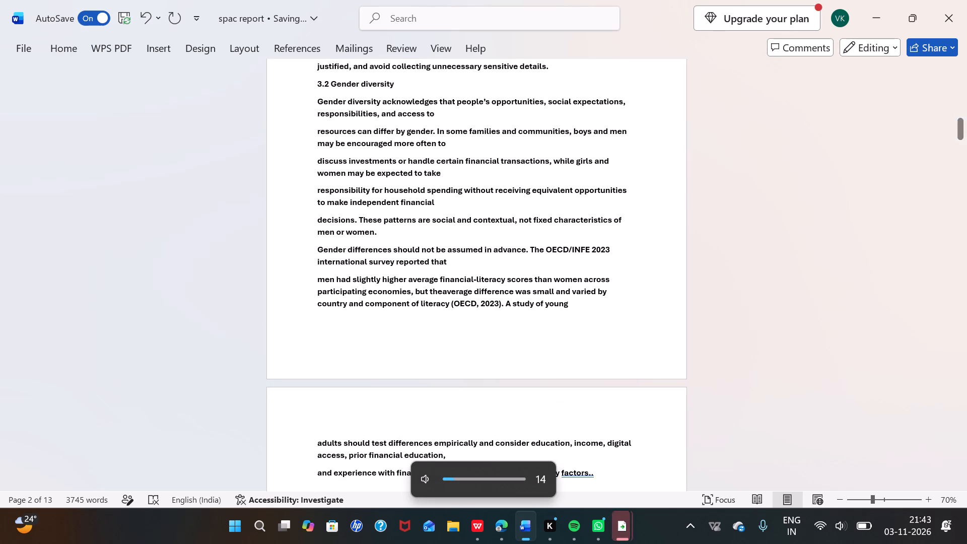
{"action": "key", "text": "space"}
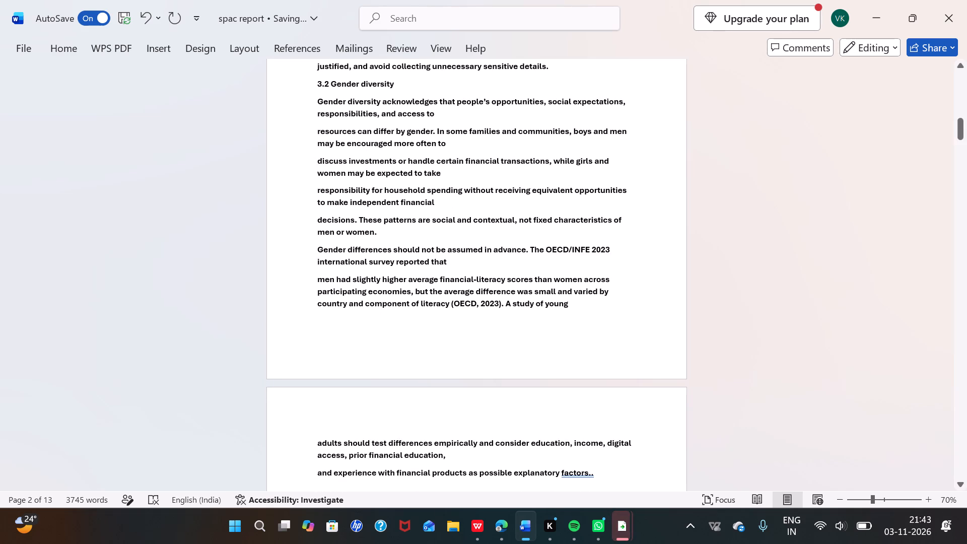
{"action": "left_click", "coordinate": [313, 249]}
{"action": "key", "text": "BackSpace"}
{"action": "key", "text": "space"}
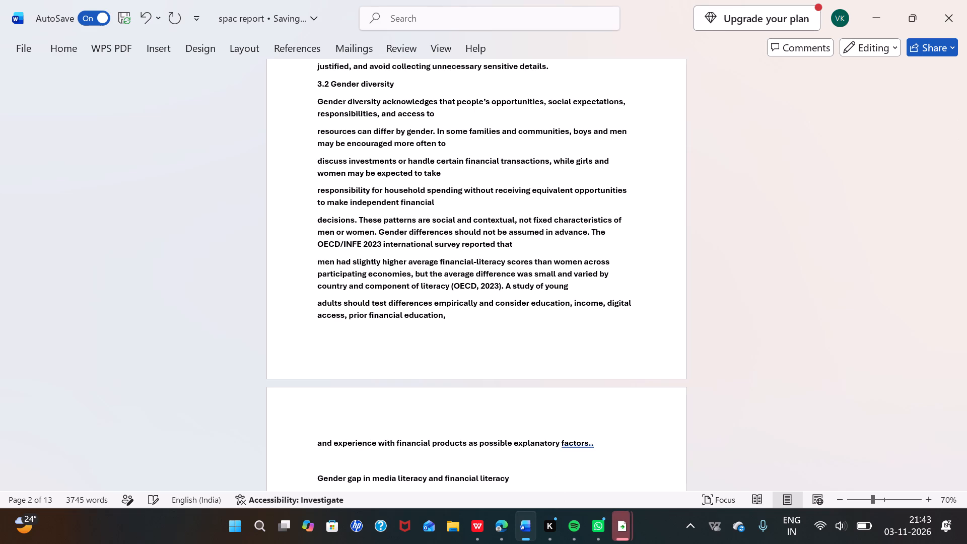
Remove the number 3.2 from the Gender diversity heading.
{"action": "scroll", "coordinate": [335, 190], "scroll_direction": "up", "scroll_amount": 1}
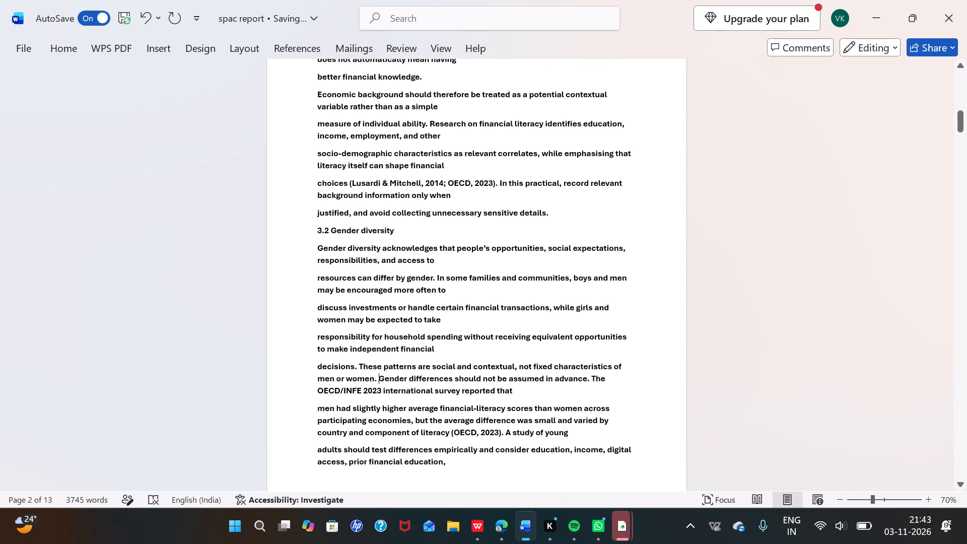
{"action": "left_click_drag", "start_coordinate": [328, 231], "coordinate": [310, 231]}
{"action": "key", "text": "BackSpace"}
Remove bold from the Gender diversity body text, from "Gender diversity acknowledges" to "prior financial education".
{"action": "left_click_drag", "start_coordinate": [317, 248], "coordinate": [417, 372]}
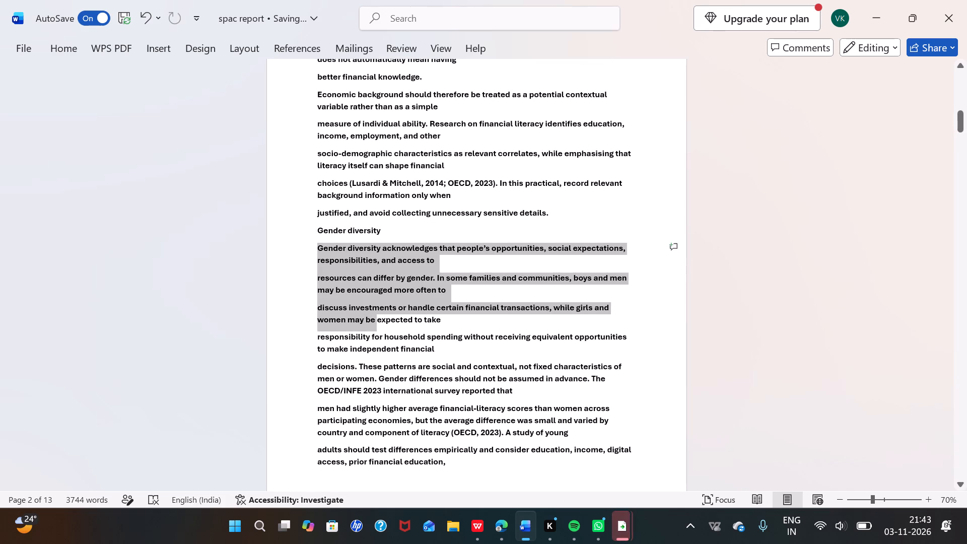
{"action": "left_click_drag", "start_coordinate": [417, 372], "coordinate": [470, 457]}
{"action": "left_click", "coordinate": [480, 430]}
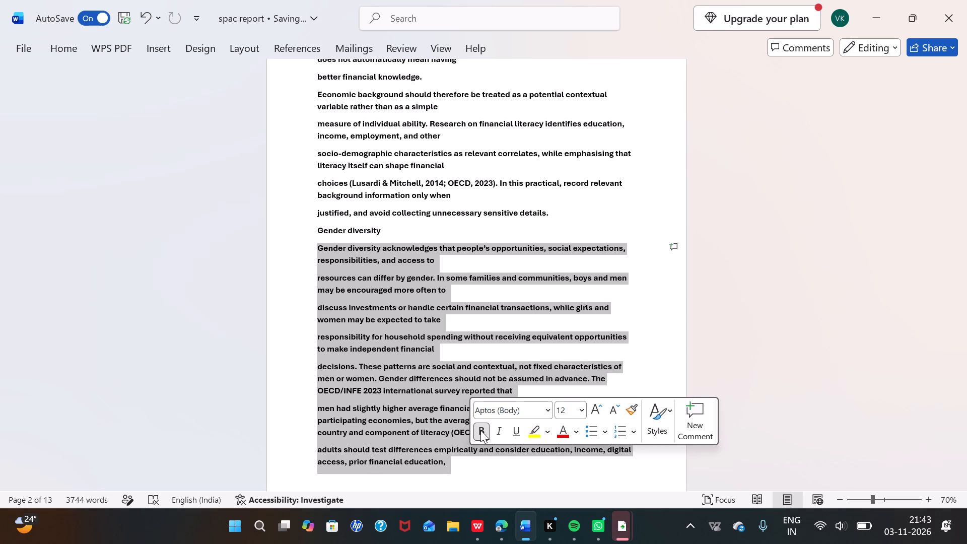
Join the Gender diversity lines starting "resources can differ", "discuss investments" and "responsibility for household spending" to the text before them, with spaces between.
{"action": "left_click", "coordinate": [313, 278]}
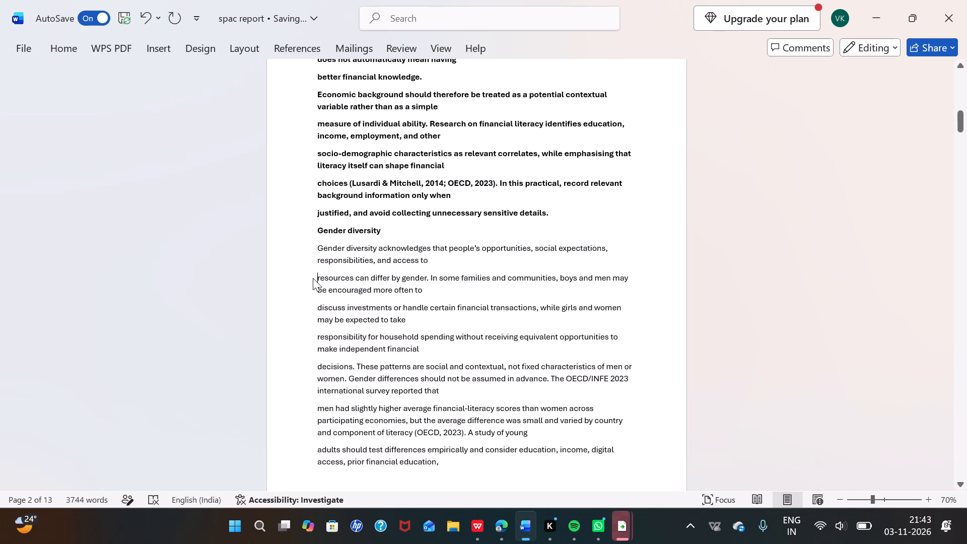
{"action": "key", "text": "BackSpace"}
{"action": "key", "text": "space"}
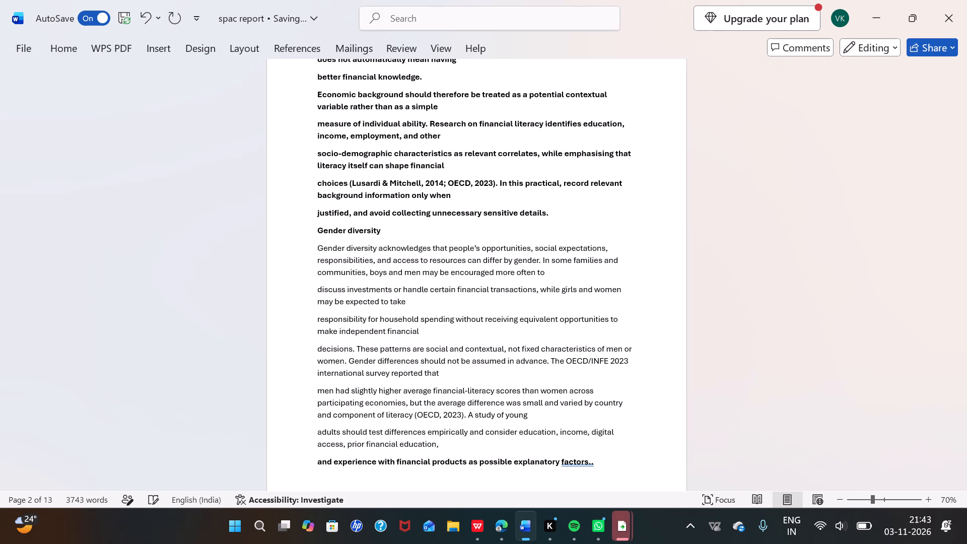
{"action": "left_click", "coordinate": [315, 284]}
{"action": "key", "text": "BackSpace"}
{"action": "key", "text": "space"}
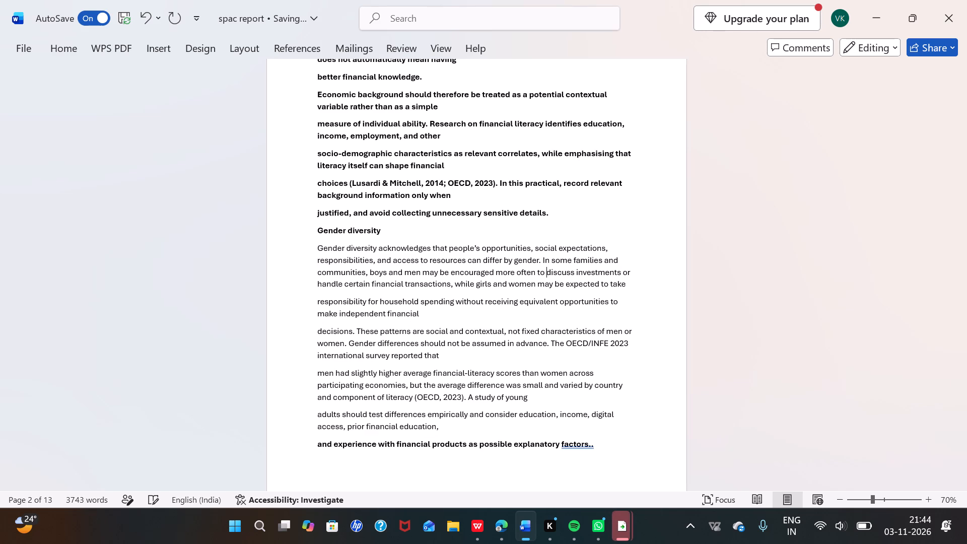
{"action": "left_click", "coordinate": [315, 295]}
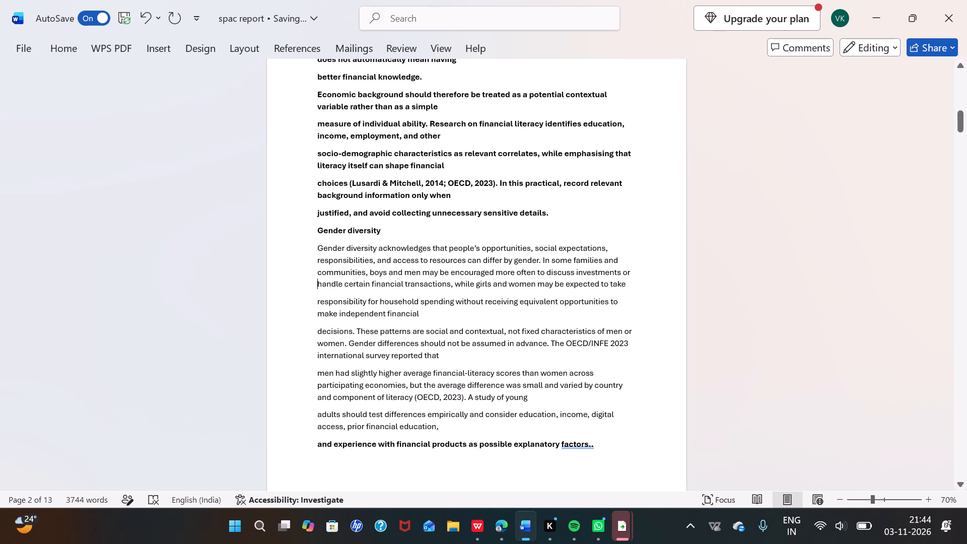
{"action": "left_click", "coordinate": [313, 306]}
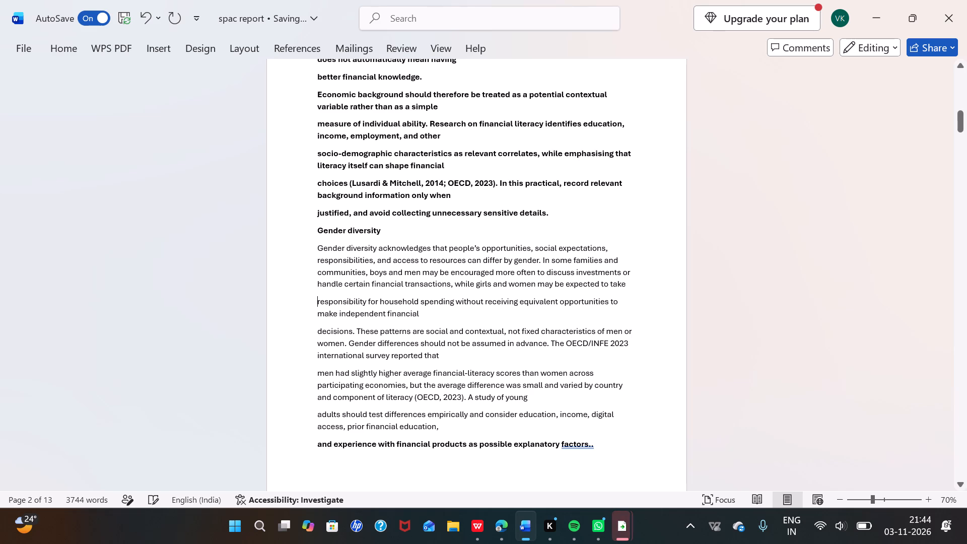
{"action": "key", "text": "BackSpace"}
{"action": "left_click", "coordinate": [313, 306]}
{"action": "key", "text": "space"}
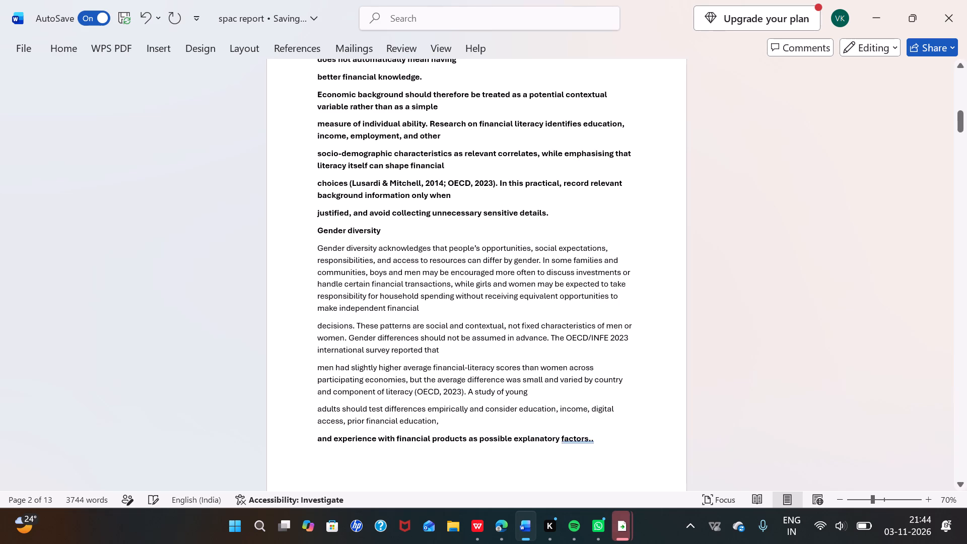
Join the lines starting "decisions. These patterns", "men had slightly higher" and "adults should test" to the Gender diversity paragraph, with spaces between.
{"action": "left_click", "coordinate": [317, 324]}
{"action": "key", "text": "BackSpace"}
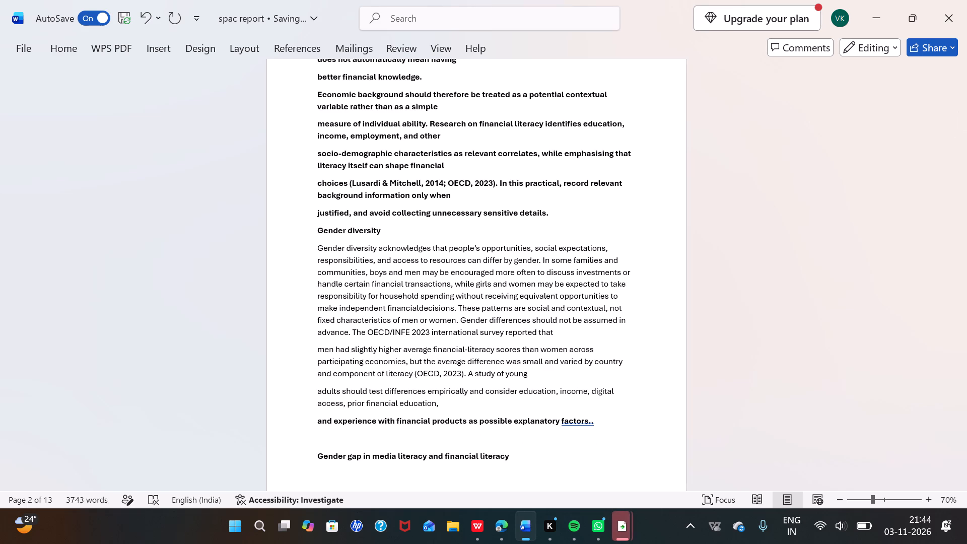
{"action": "key", "text": "space"}
{"action": "left_click", "coordinate": [317, 349]}
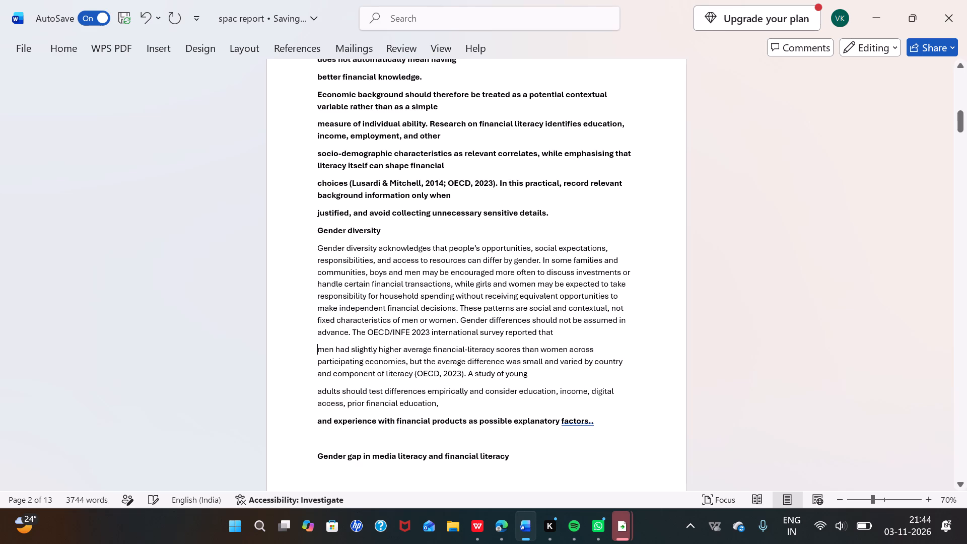
{"action": "key", "text": "BackSpace"}
{"action": "key", "text": "space"}
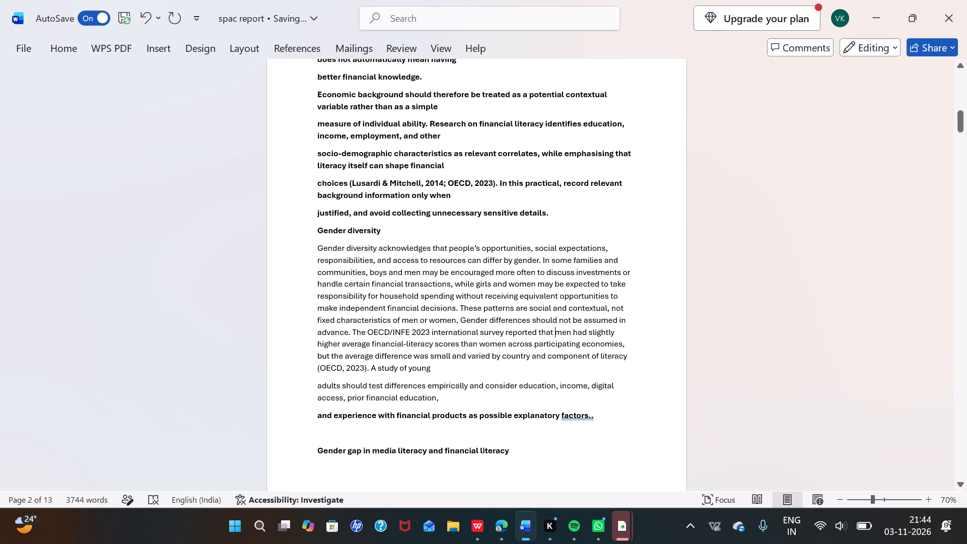
{"action": "left_click", "coordinate": [317, 383]}
{"action": "key", "text": "BackSpace"}
{"action": "key", "text": "space"}
Remove bold from the line "and experience with financial products as possible explanatory factors".
{"action": "scroll", "coordinate": [317, 383], "scroll_direction": "up", "scroll_amount": 1}
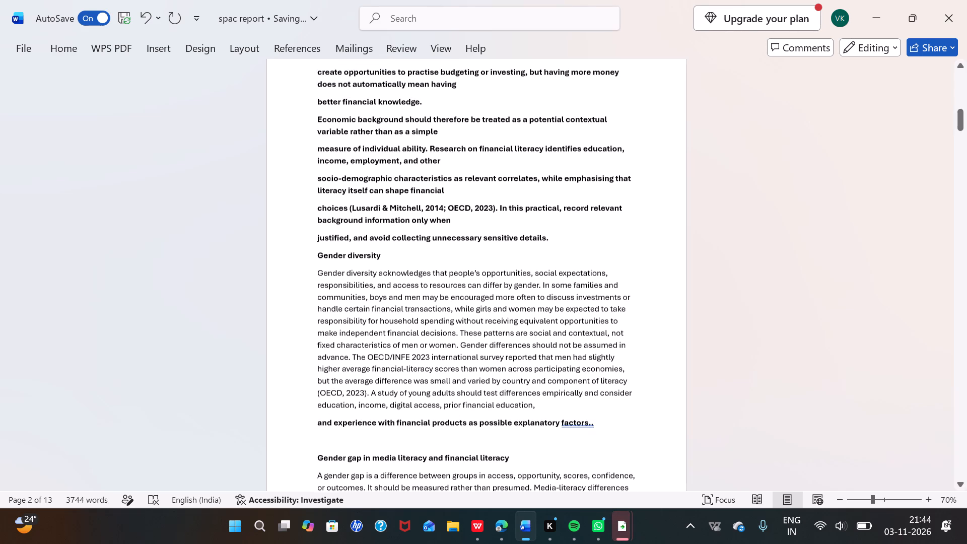
{"action": "scroll", "coordinate": [317, 383], "scroll_direction": "up", "scroll_amount": 1}
{"action": "left_click_drag", "start_coordinate": [316, 426], "coordinate": [560, 431]}
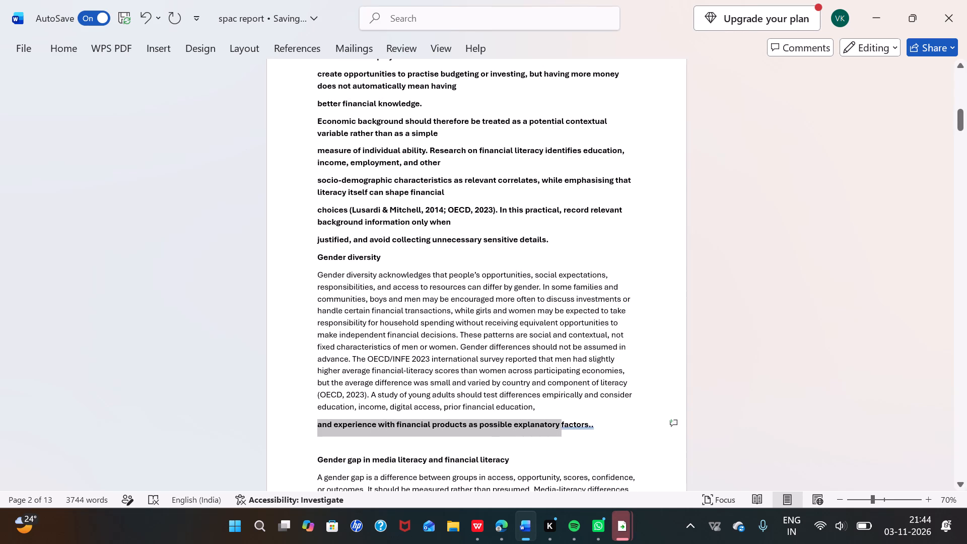
{"action": "left_click_drag", "start_coordinate": [560, 431], "coordinate": [580, 428]}
{"action": "left_click", "coordinate": [596, 403]}
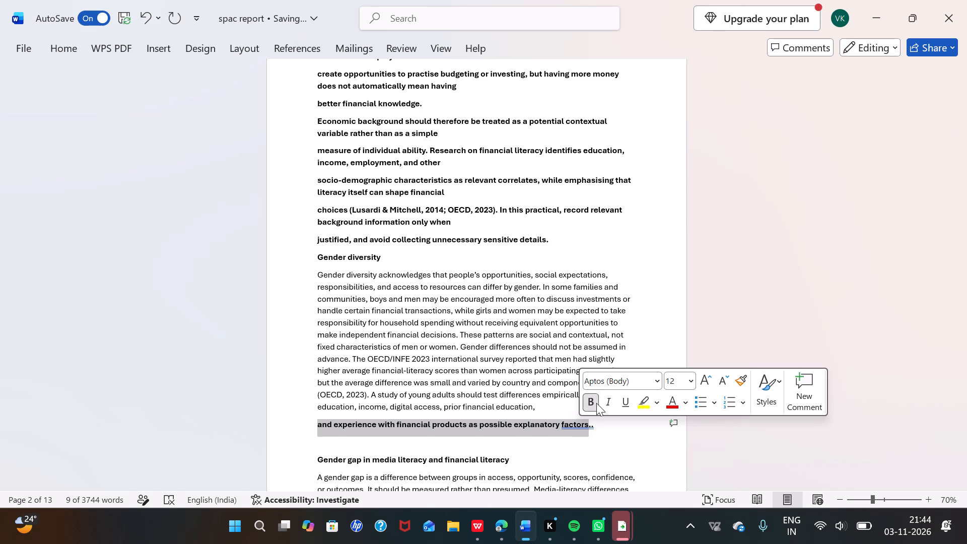
Delete the duplicate full stop after "explanatory factors".
{"action": "left_click", "coordinate": [587, 423]}
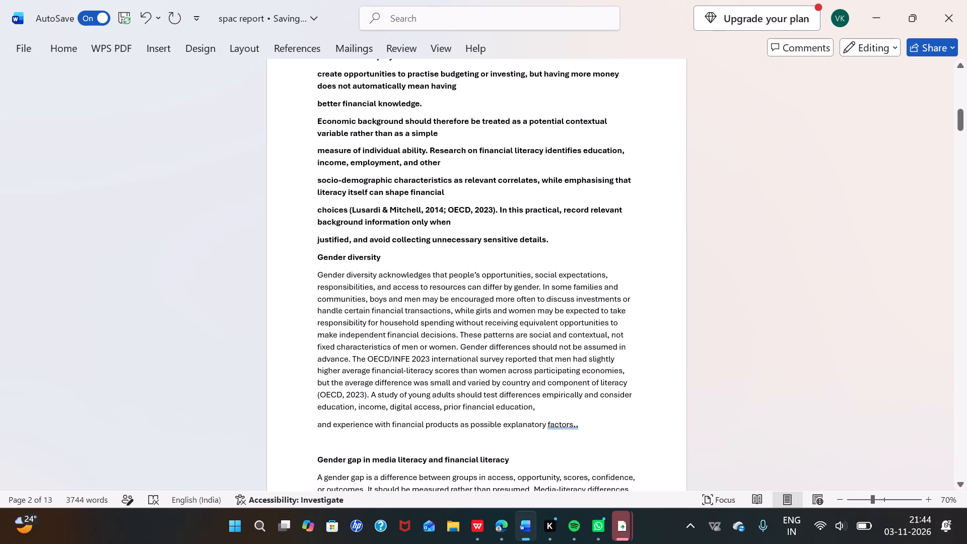
{"action": "key", "text": "BackSpace"}
Join the line starting "and experience with financial products" to the end of the Gender diversity paragraph, with a space between.
{"action": "left_click", "coordinate": [316, 425]}
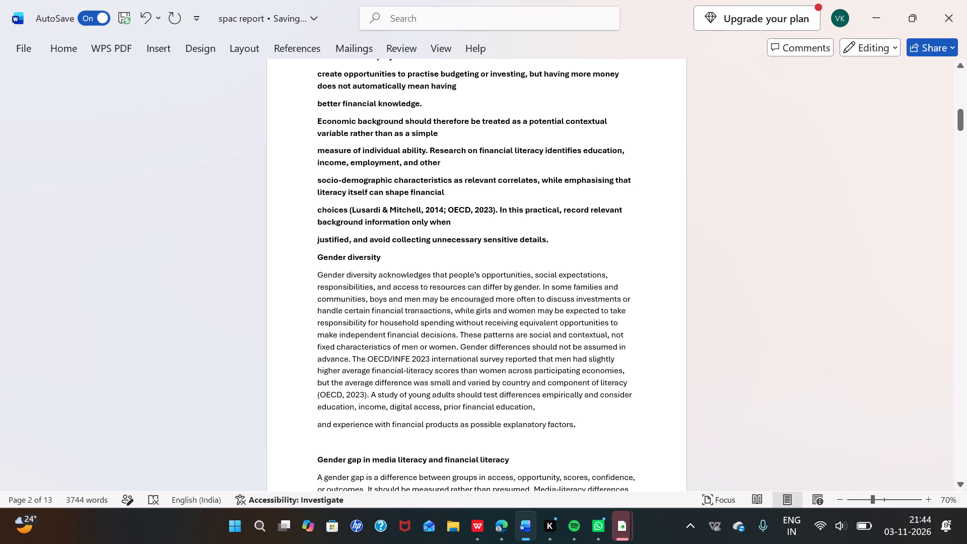
{"action": "key", "text": "BackSpace"}
{"action": "key", "text": "space"}
{"action": "scroll", "coordinate": [316, 425], "scroll_direction": "up", "scroll_amount": 1}
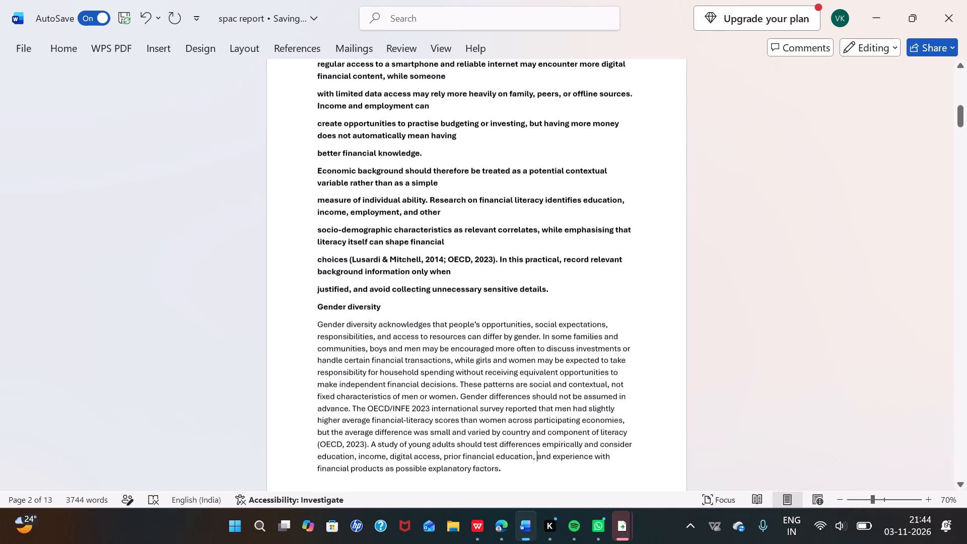
Join the lines starting "opportunities, employment status" and "decisions. These factors" to the first Economic Diversity paragraph, with spaces between.
{"action": "scroll", "coordinate": [316, 425], "scroll_direction": "up", "scroll_amount": 1}
{"action": "scroll", "coordinate": [382, 319], "scroll_direction": "up", "scroll_amount": 1}
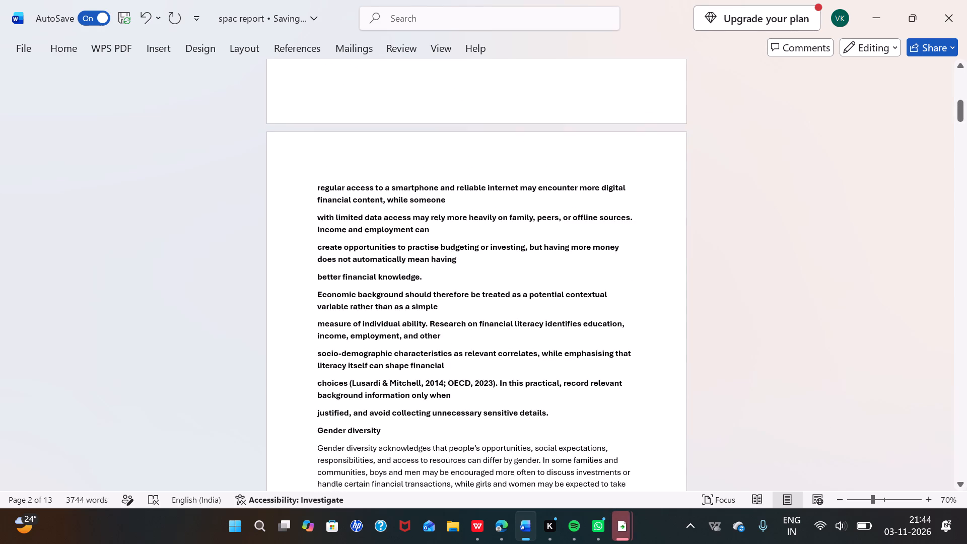
{"action": "scroll", "coordinate": [334, 217], "scroll_direction": "up", "scroll_amount": 1}
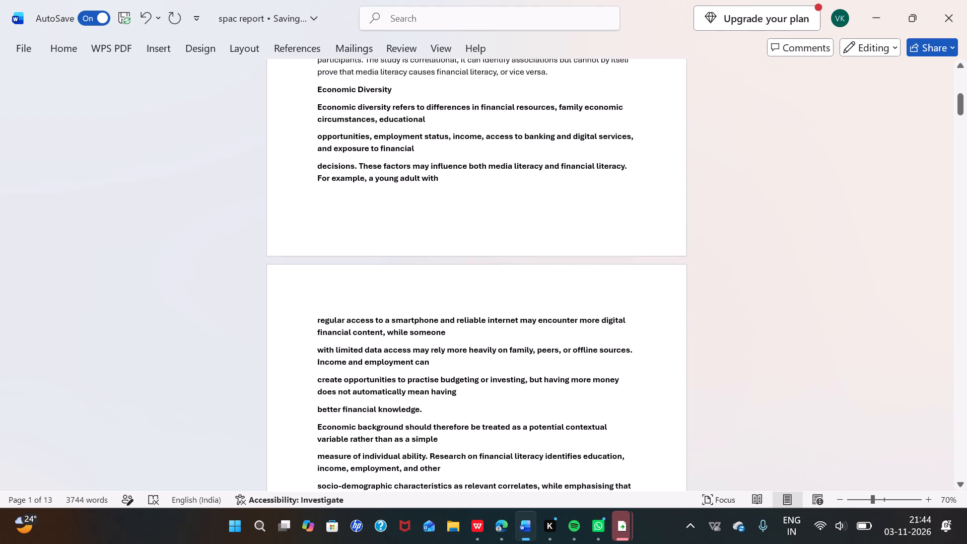
{"action": "left_click", "coordinate": [314, 141]}
{"action": "key", "text": "BackSpace"}
{"action": "key", "text": "space"}
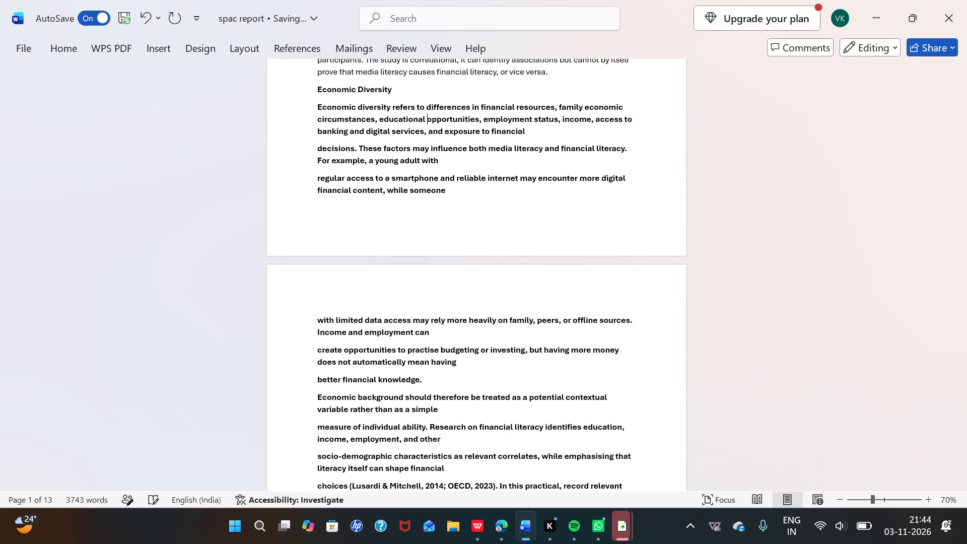
{"action": "left_click", "coordinate": [313, 148]}
{"action": "key", "text": "BackSpace"}
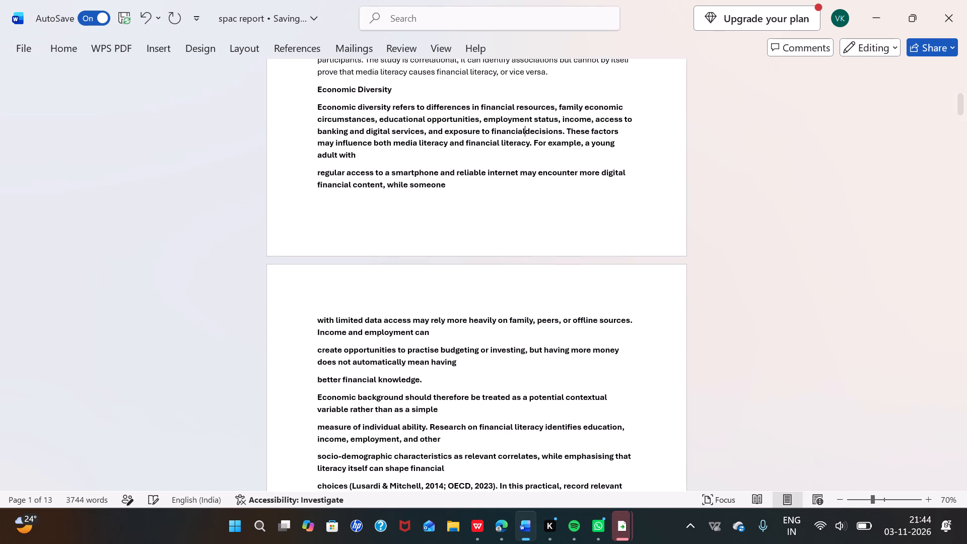
{"action": "left_click", "coordinate": [313, 148]}
{"action": "key", "text": "space"}
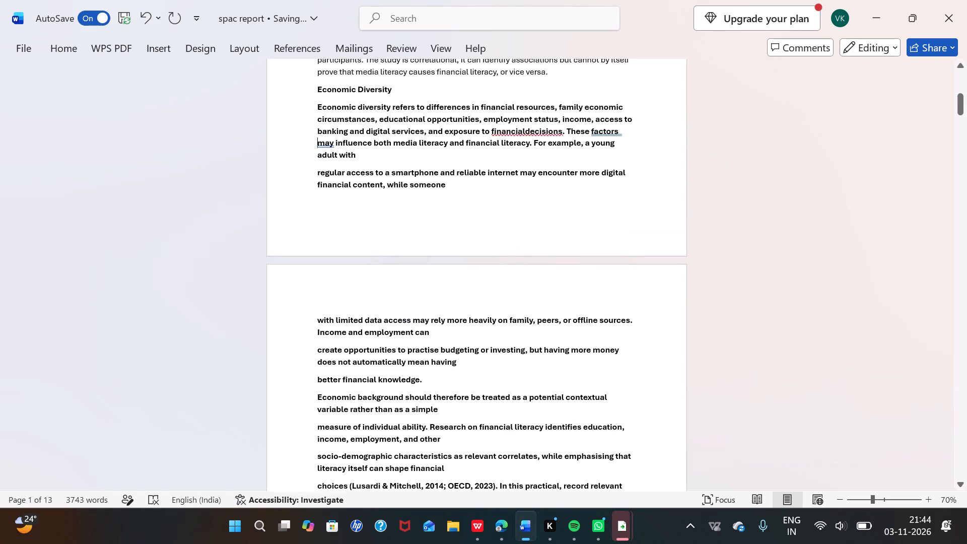
{"action": "left_click", "coordinate": [525, 127]}
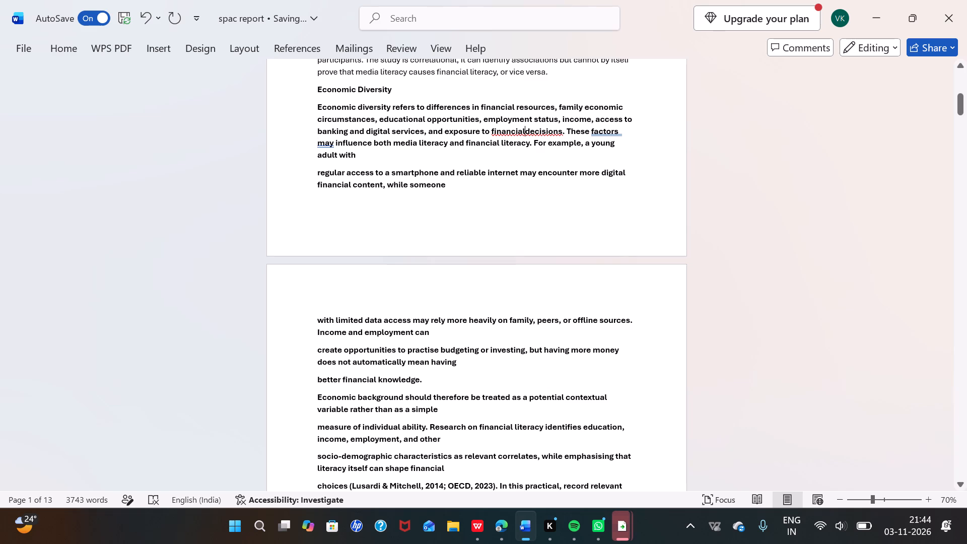
{"action": "key", "text": "space"}
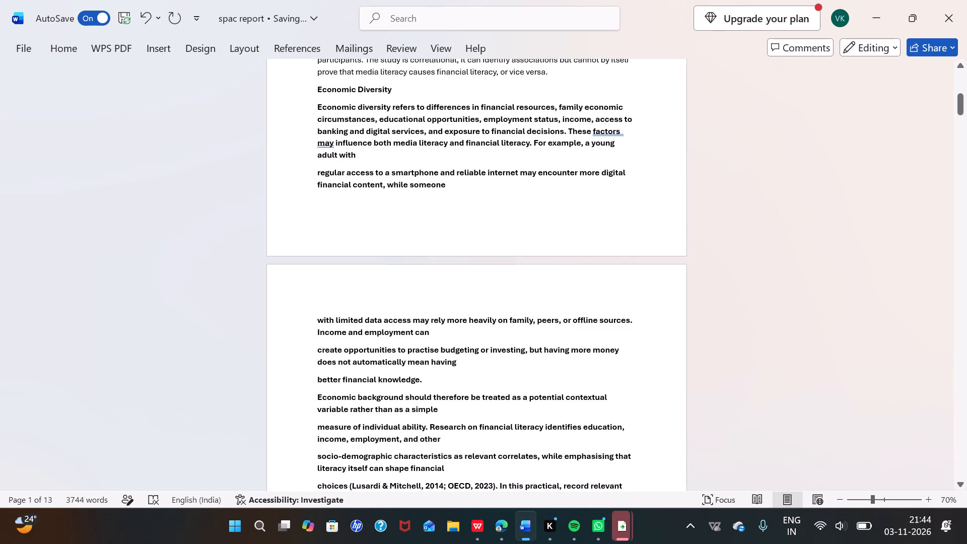
Join the lines starting "regular access to a smartphone" and "with limited data access" to the Economic Diversity paragraph, with spaces between.
{"action": "left_click", "coordinate": [315, 173]}
{"action": "key", "text": "BackSpace"}
{"action": "key", "text": "space"}
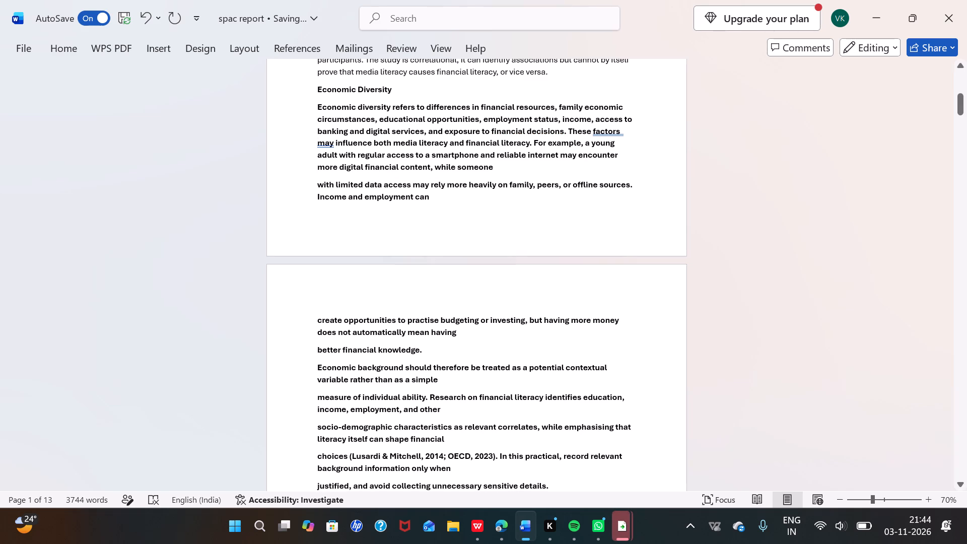
{"action": "left_click", "coordinate": [316, 191]}
{"action": "key", "text": "BackSpace"}
{"action": "key", "text": "space"}
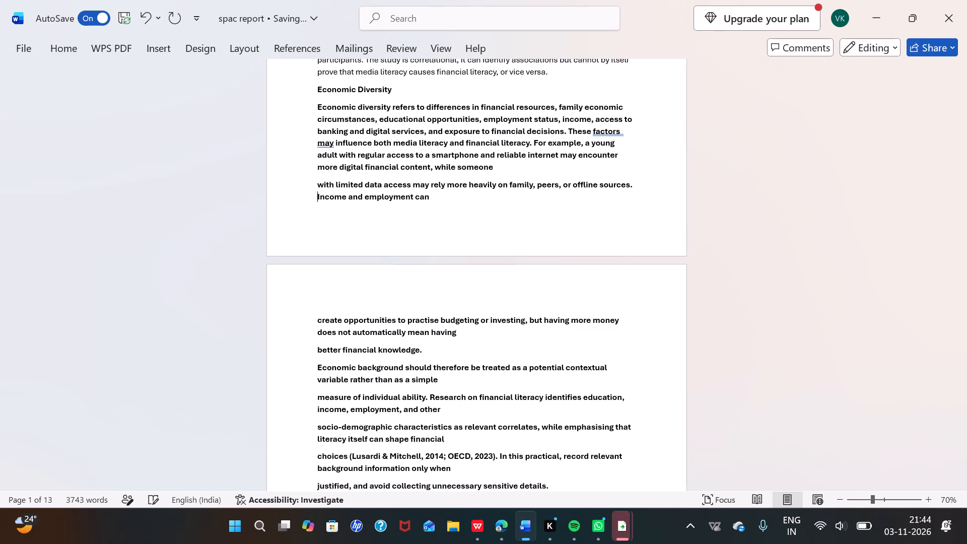
{"action": "left_click", "coordinate": [312, 181]}
{"action": "key", "text": "BackSpace"}
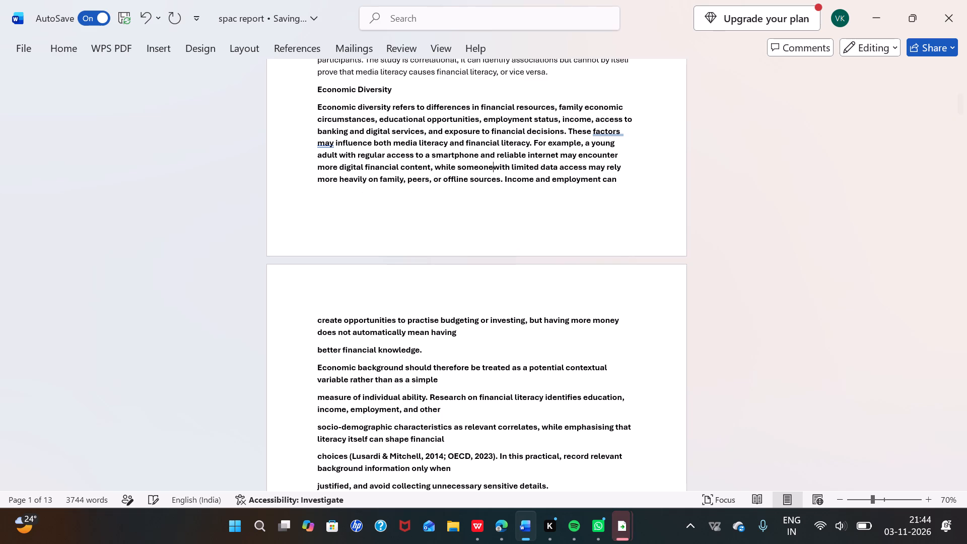
{"action": "key", "text": "space"}
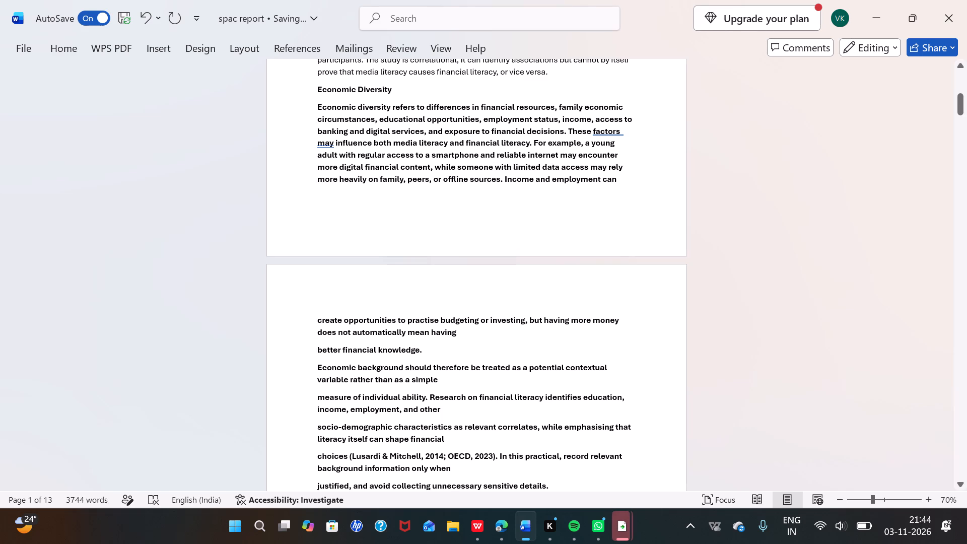
Join the lines starting "create opportunities", "better financial knowledge" and "Economic background" to the Economic Diversity paragraph, with spaces between.
{"action": "left_click", "coordinate": [313, 318]}
{"action": "key", "text": "BackSpace"}
{"action": "key", "text": "space"}
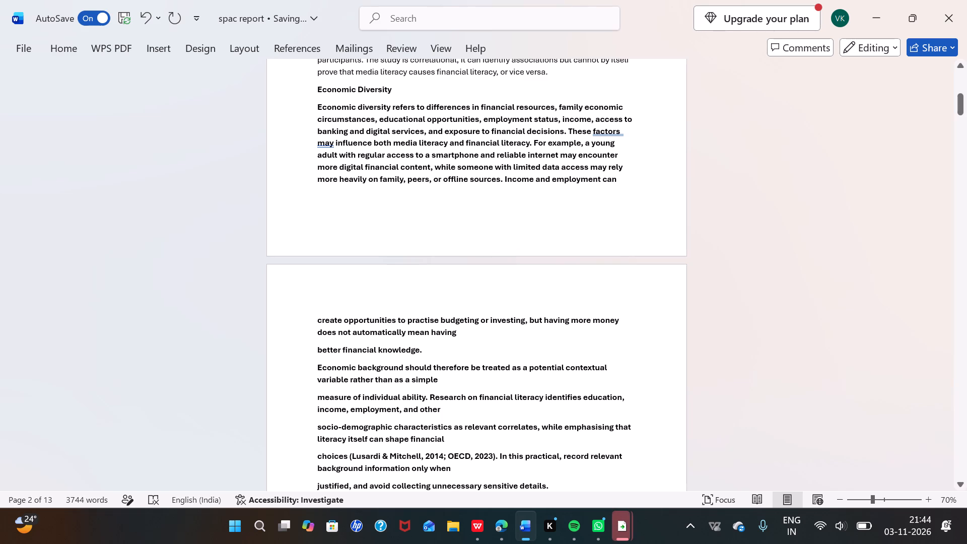
{"action": "left_click", "coordinate": [316, 347]}
{"action": "key", "text": "BackSpace"}
{"action": "key", "text": "space"}
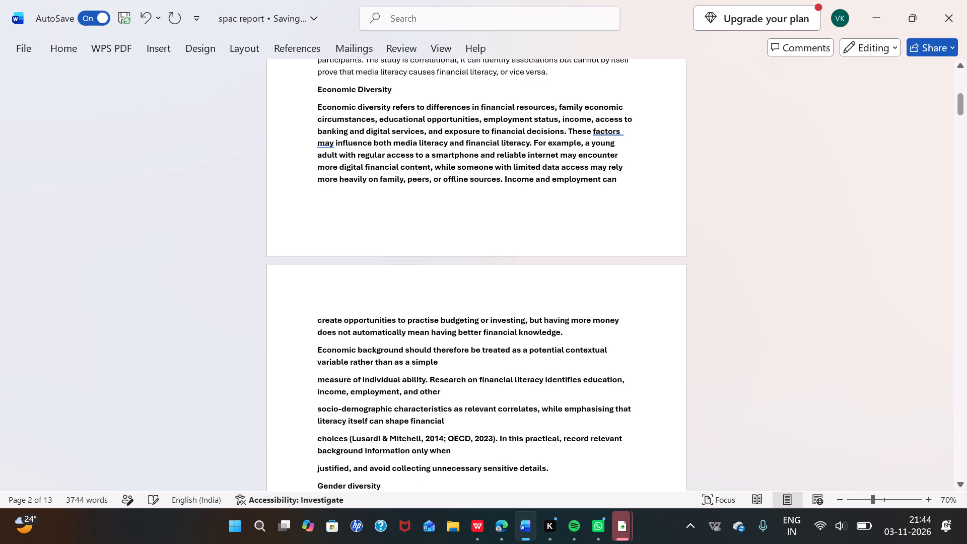
{"action": "left_click", "coordinate": [316, 346]}
{"action": "key", "text": "BackSpace"}
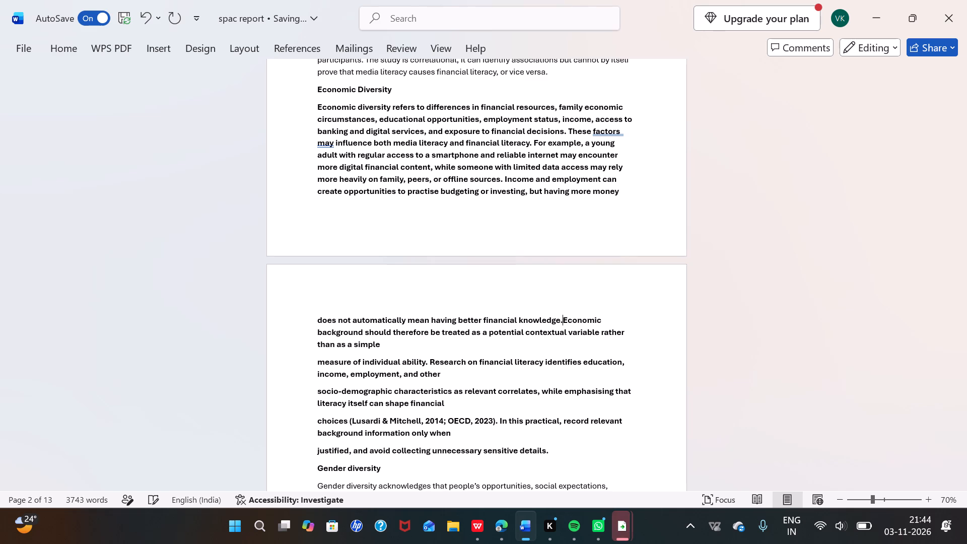
{"action": "key", "text": "space"}
Join the lines starting "measure of individual", "socio-demographic", "choices (Lusardi" and "justified, and avoid" to the Economic Diversity paragraph, with spaces between.
{"action": "left_click", "coordinate": [317, 366]}
{"action": "key", "text": "BackSpace"}
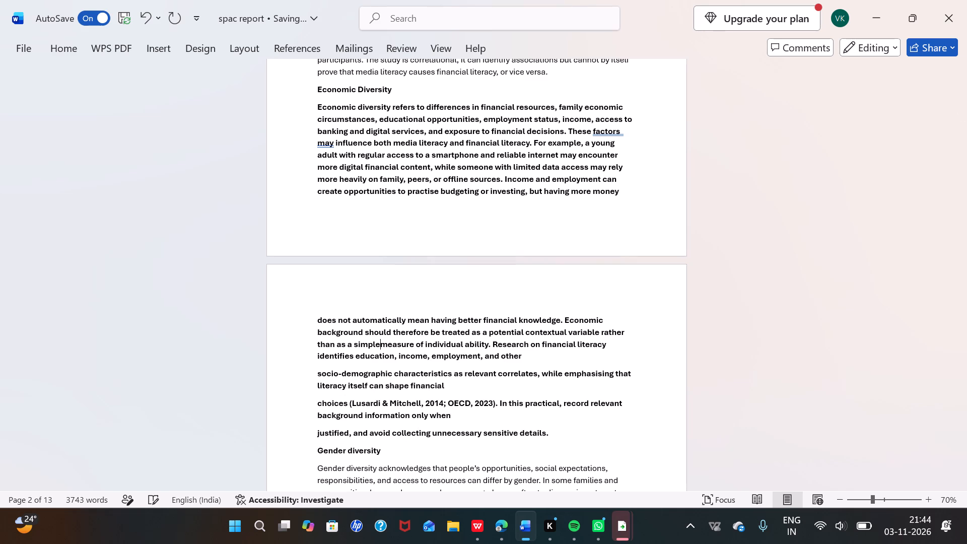
{"action": "key", "text": "space"}
{"action": "left_click", "coordinate": [317, 372]}
{"action": "key", "text": "BackSpace"}
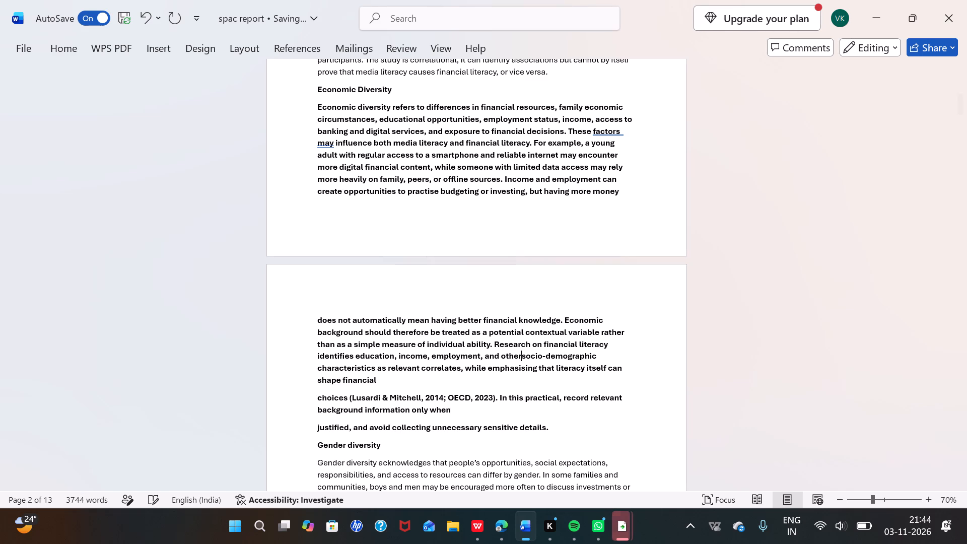
{"action": "key", "text": "space"}
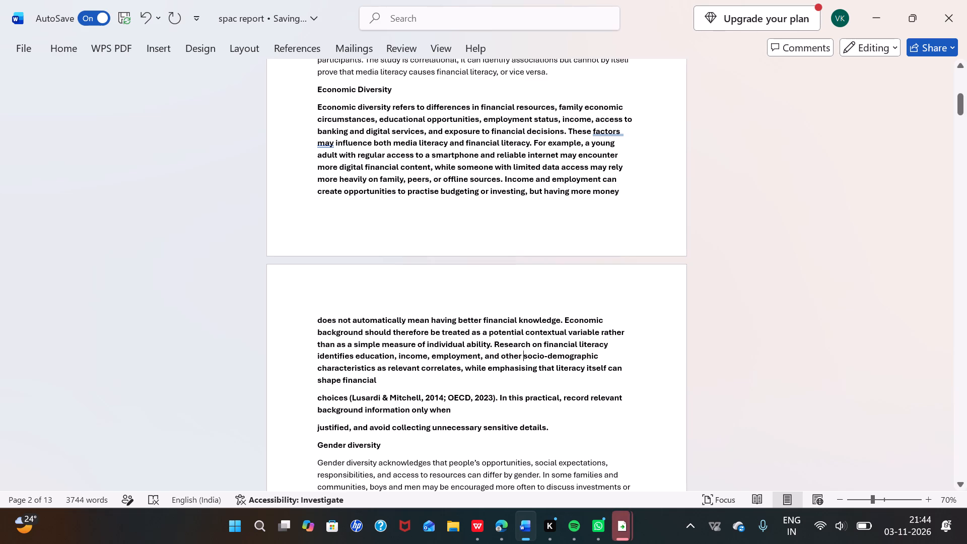
{"action": "left_click", "coordinate": [316, 398]}
{"action": "key", "text": "BackSpace"}
{"action": "key", "text": "space"}
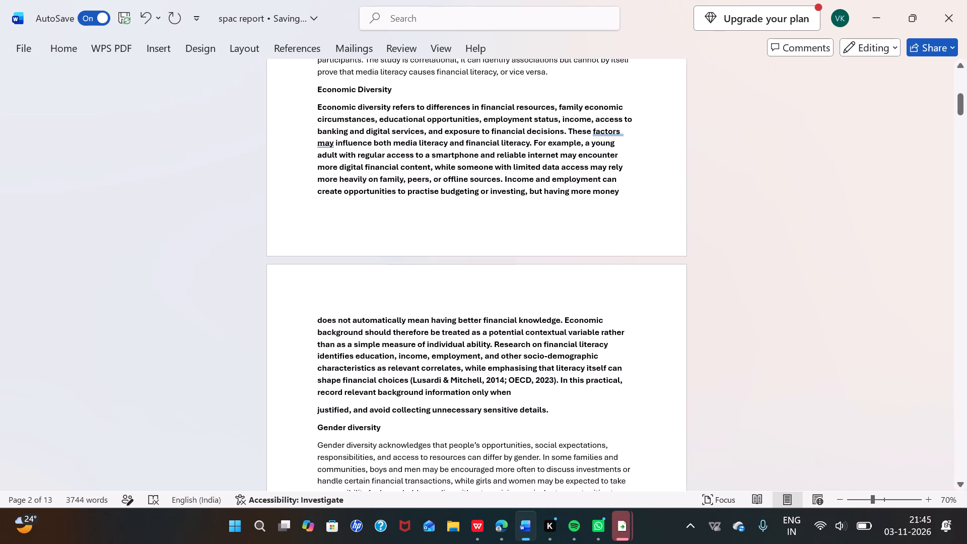
{"action": "left_click", "coordinate": [316, 406]}
{"action": "key", "text": "BackSpace"}
{"action": "key", "text": "space"}
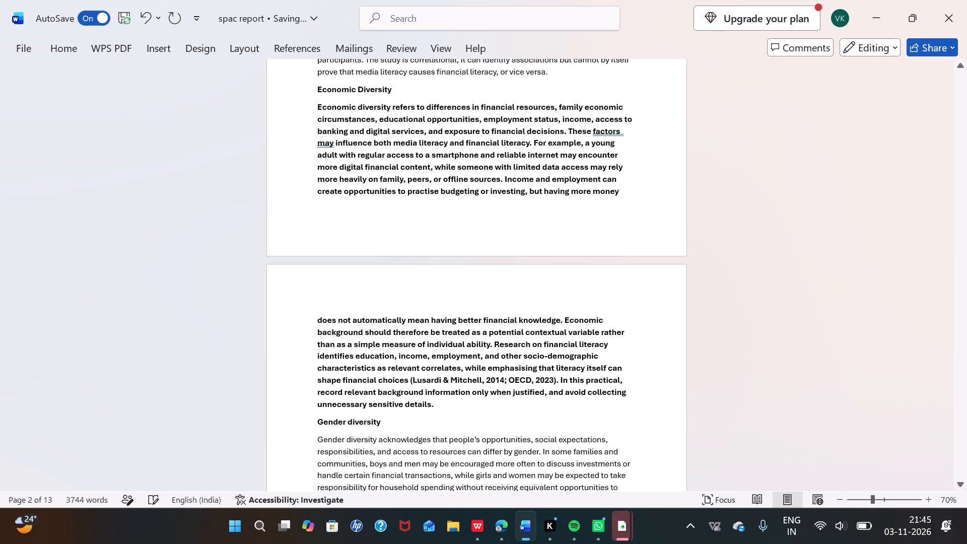
Remove bold from the merged Economic Diversity paragraph, leaving its heading bold.
{"action": "left_click_drag", "start_coordinate": [432, 409], "coordinate": [359, 159]}
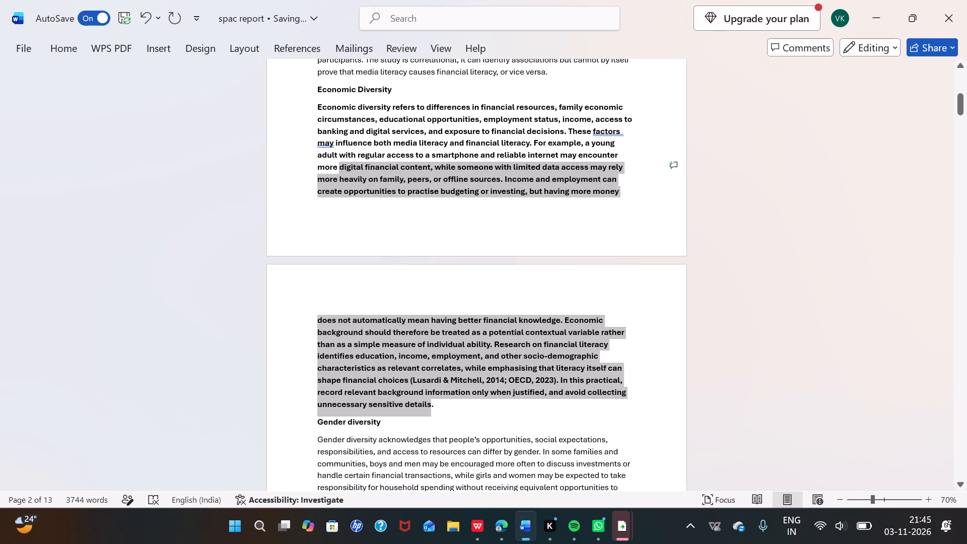
{"action": "left_click_drag", "start_coordinate": [359, 159], "coordinate": [314, 105]}
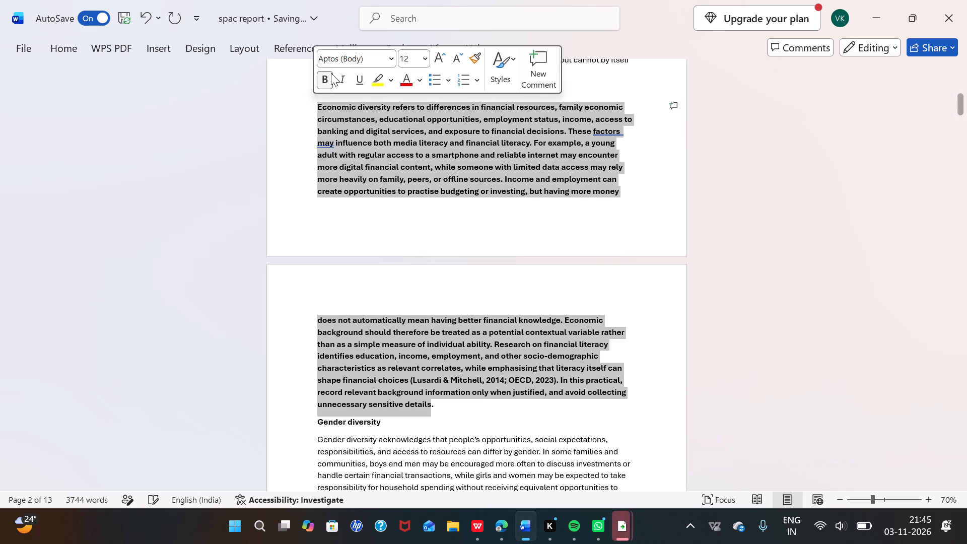
{"action": "left_click", "coordinate": [326, 80]}
{"action": "left_click", "coordinate": [393, 235]}
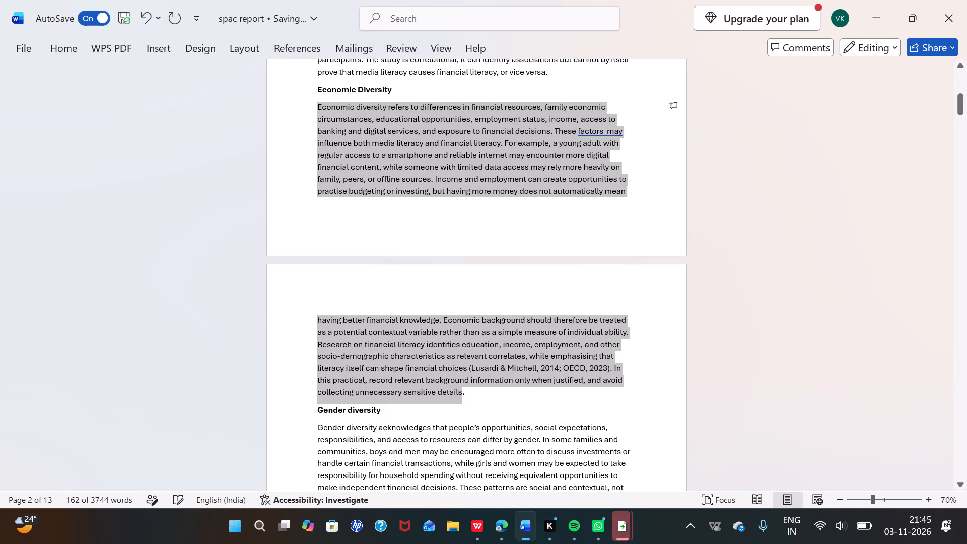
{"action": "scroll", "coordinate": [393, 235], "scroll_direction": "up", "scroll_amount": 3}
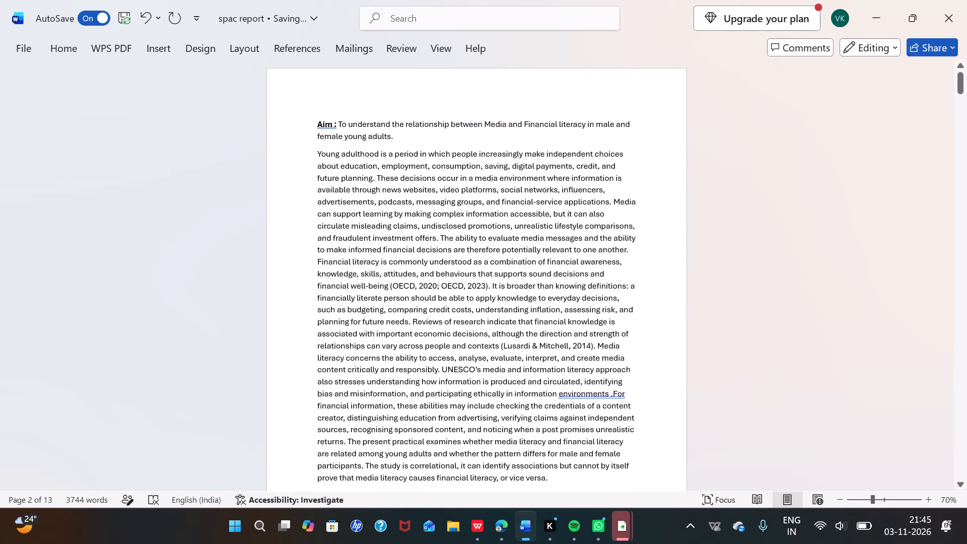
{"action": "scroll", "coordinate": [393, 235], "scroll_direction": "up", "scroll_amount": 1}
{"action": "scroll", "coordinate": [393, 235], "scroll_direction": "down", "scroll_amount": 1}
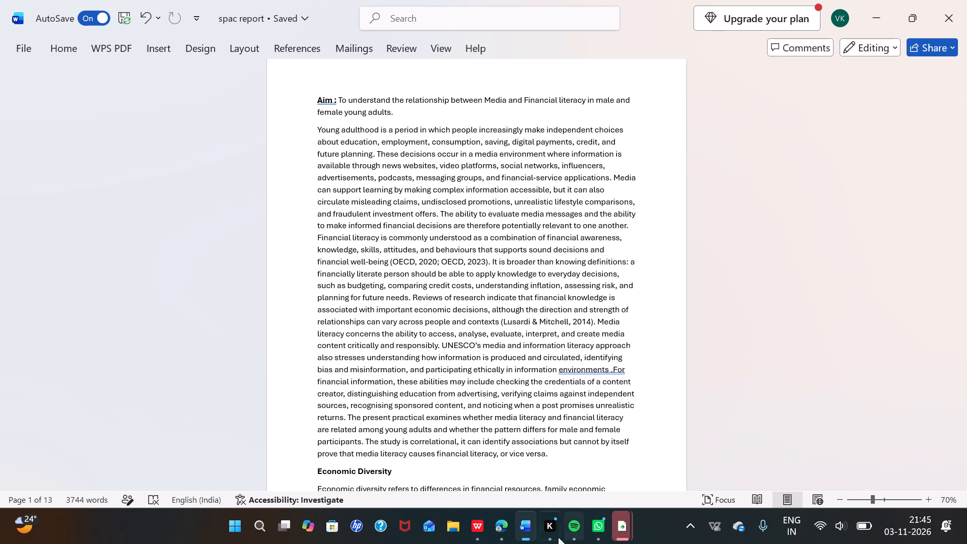
Switch to pdf spac.pdf and copy the text from the heading "Concept of Financial Literacy" through "access to consumer protection.".
{"action": "left_click", "coordinate": [512, 516]}
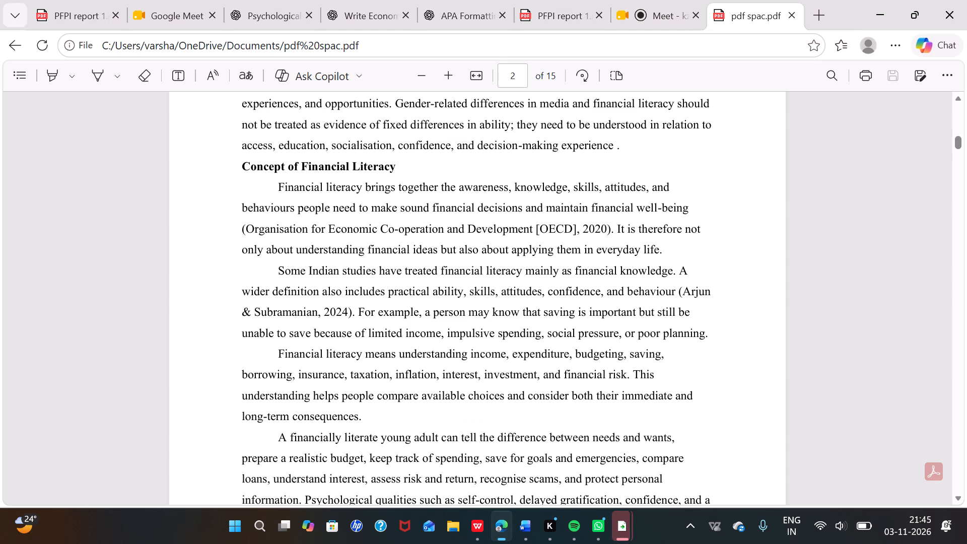
{"action": "scroll", "coordinate": [446, 214], "scroll_direction": "down", "scroll_amount": 1}
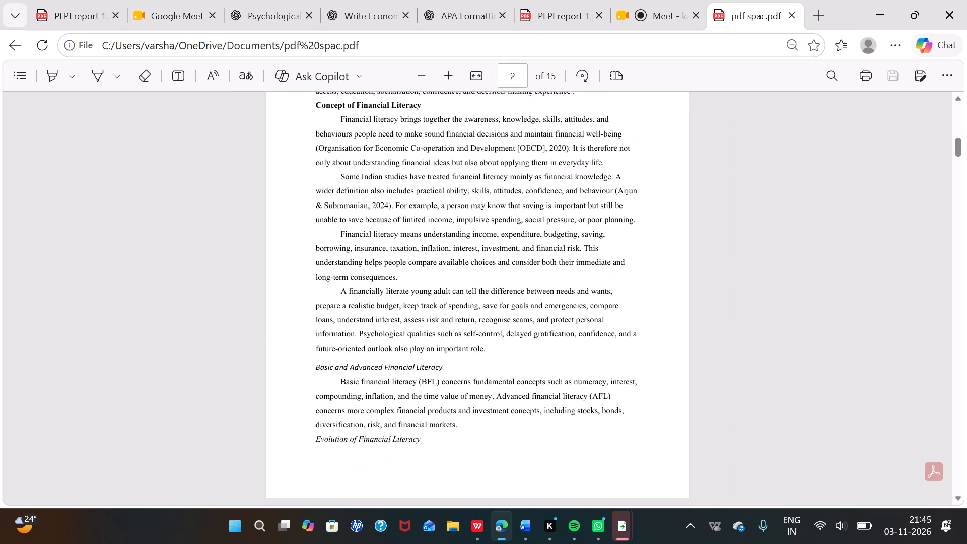
{"action": "scroll", "coordinate": [446, 214], "scroll_direction": "down", "scroll_amount": 9}
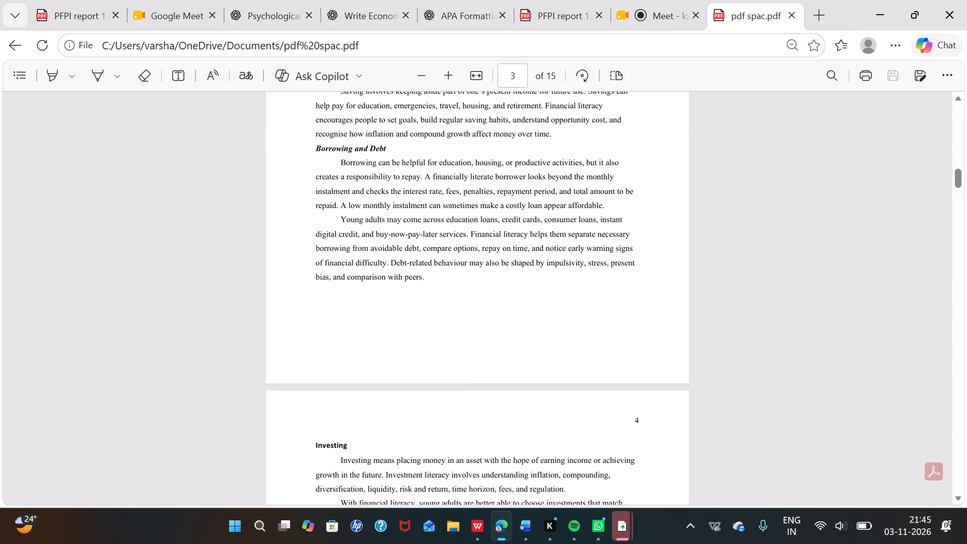
{"action": "scroll", "coordinate": [538, 519], "scroll_direction": "down", "scroll_amount": 2}
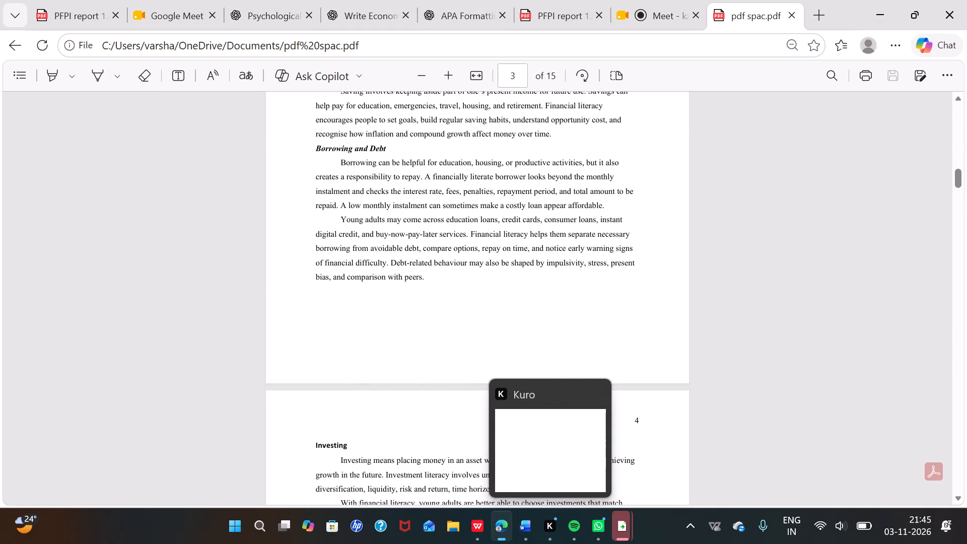
{"action": "scroll", "coordinate": [419, 463], "scroll_direction": "down", "scroll_amount": 11}
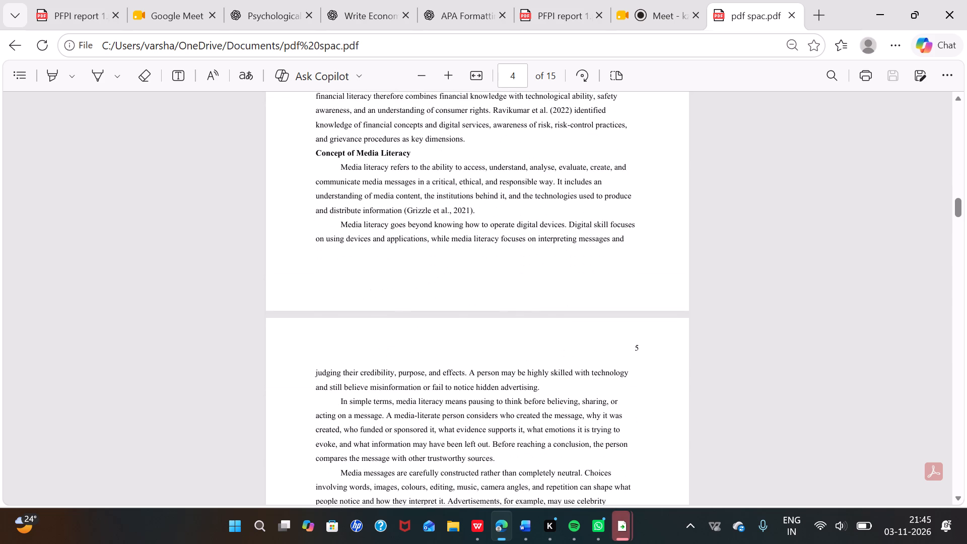
{"action": "scroll", "coordinate": [419, 463], "scroll_direction": "down", "scroll_amount": 9}
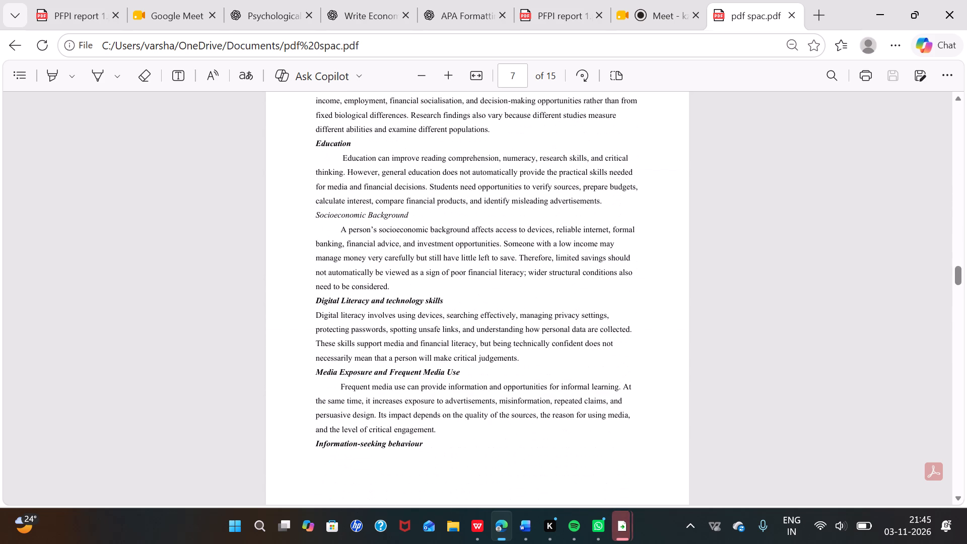
{"action": "scroll", "coordinate": [419, 463], "scroll_direction": "down", "scroll_amount": 6}
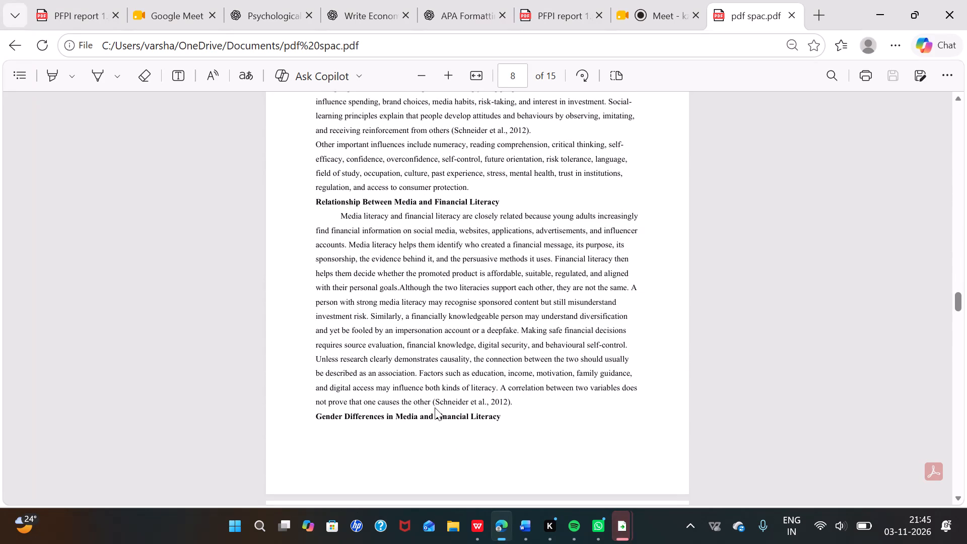
{"action": "left_click_drag", "start_coordinate": [473, 190], "coordinate": [417, 86]}
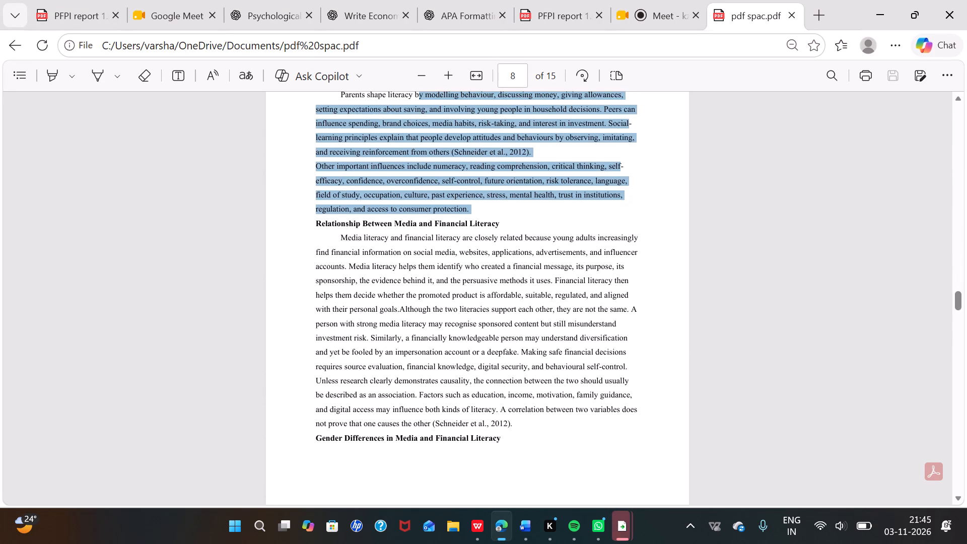
{"action": "left_click_drag", "start_coordinate": [417, 86], "coordinate": [412, 0]}
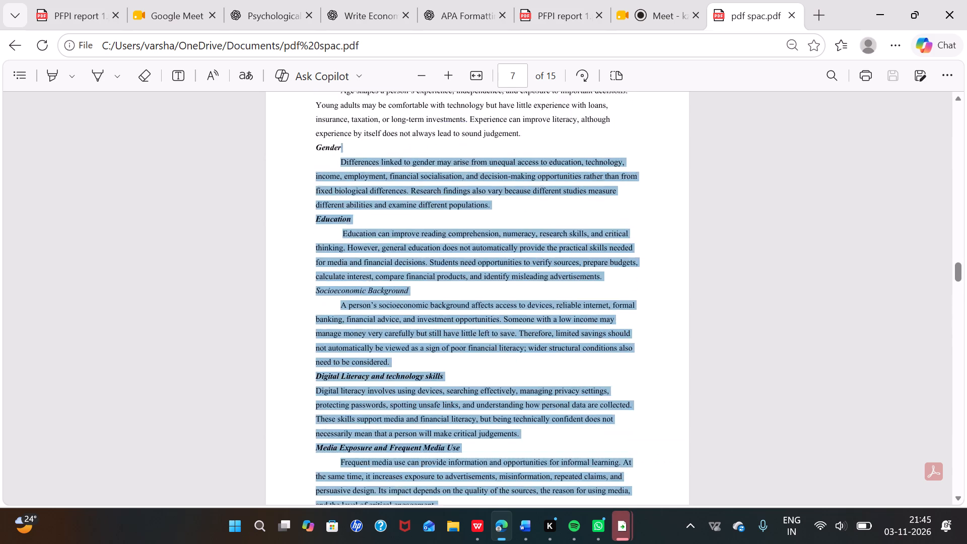
{"action": "left_click_drag", "start_coordinate": [412, 0], "coordinate": [413, 64]}
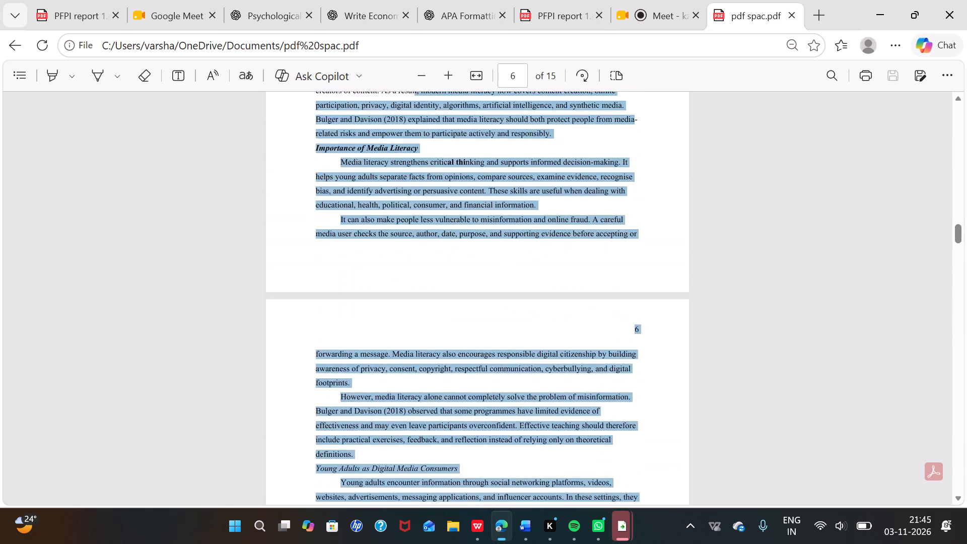
{"action": "left_click_drag", "start_coordinate": [413, 64], "coordinate": [377, 108]}
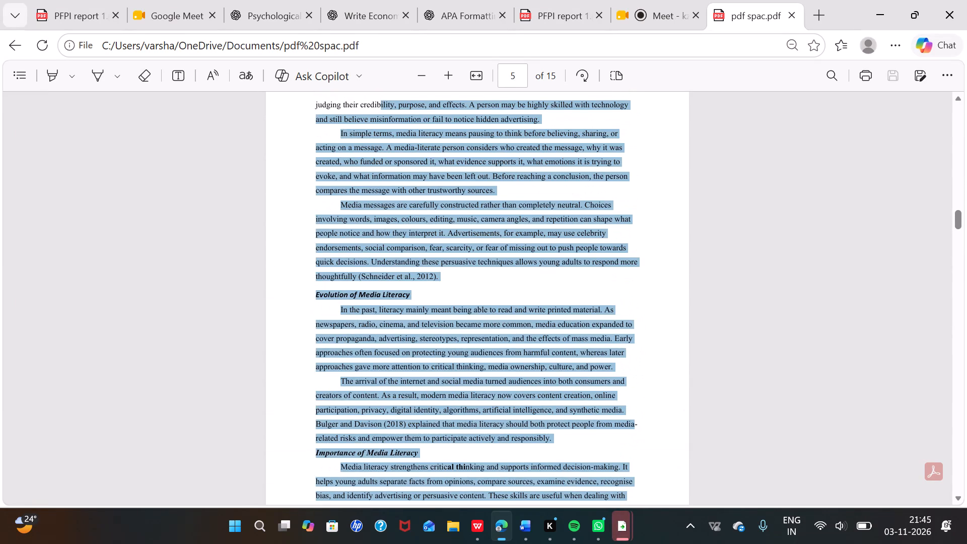
{"action": "left_click_drag", "start_coordinate": [377, 108], "coordinate": [367, 105]}
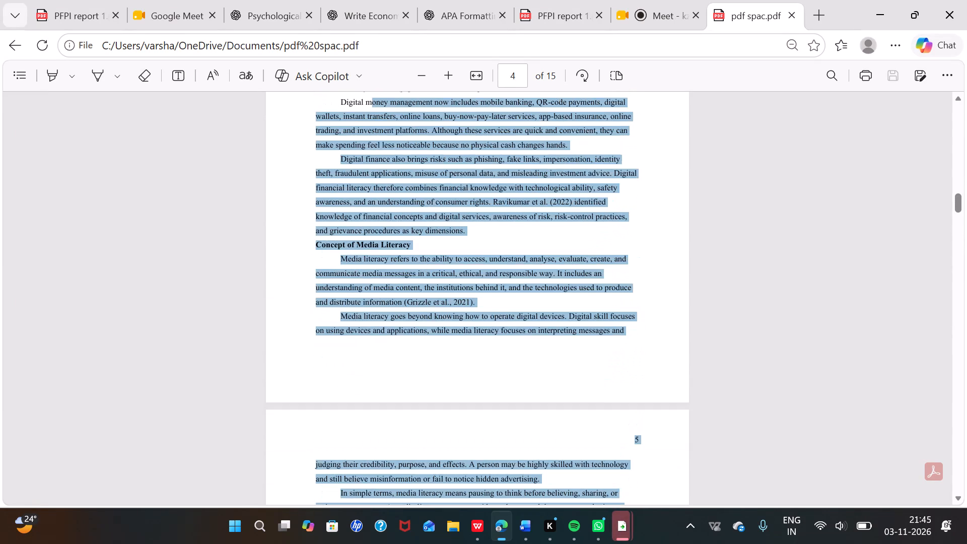
{"action": "left_click_drag", "start_coordinate": [367, 105], "coordinate": [364, 71]}
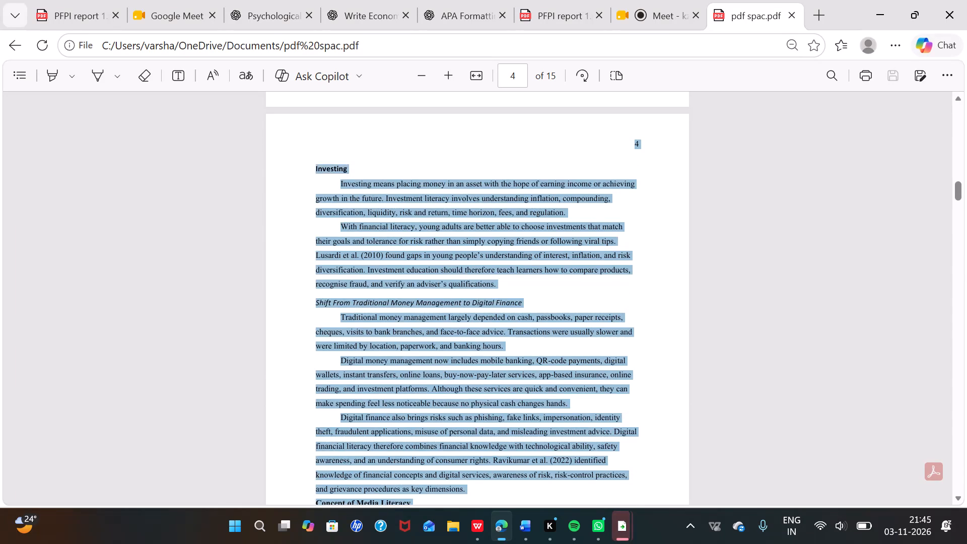
{"action": "left_click_drag", "start_coordinate": [364, 71], "coordinate": [372, 64]}
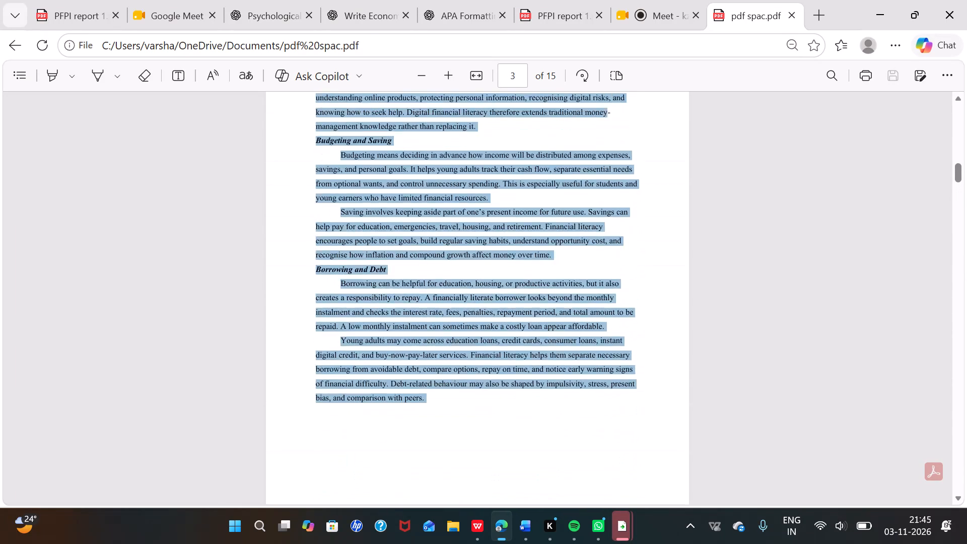
{"action": "left_click_drag", "start_coordinate": [372, 64], "coordinate": [372, 69]}
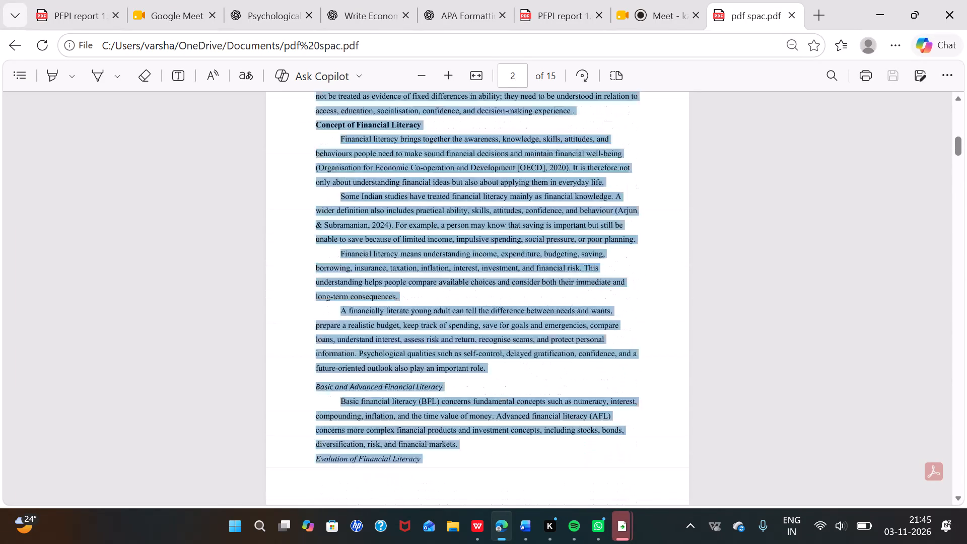
{"action": "left_click_drag", "start_coordinate": [372, 69], "coordinate": [304, 187]}
{"action": "left_click", "coordinate": [342, 64]}
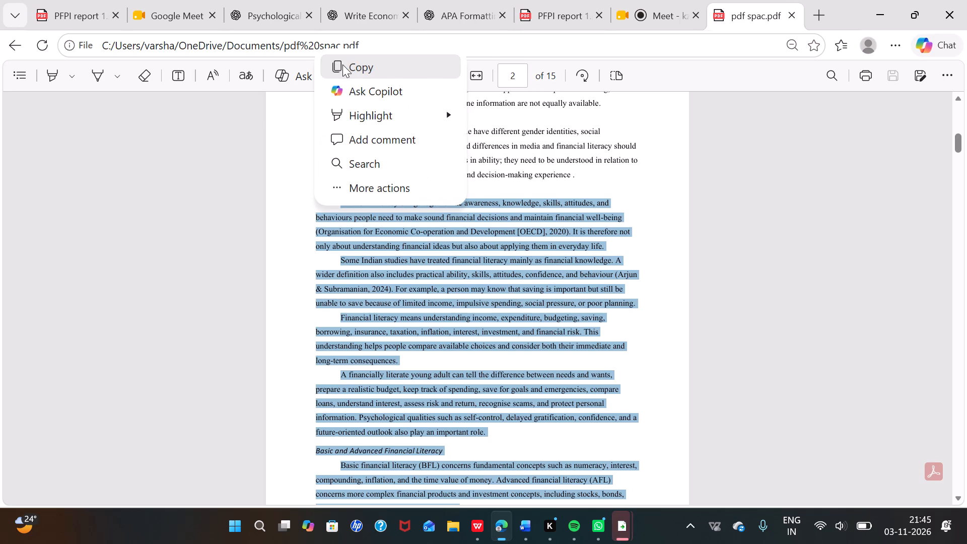
In the spac report in Word, paste the copied text on a new line after the Gender diversity paragraph.
{"action": "left_click", "coordinate": [534, 526]}
{"action": "scroll", "coordinate": [483, 229], "scroll_direction": "down", "scroll_amount": 5}
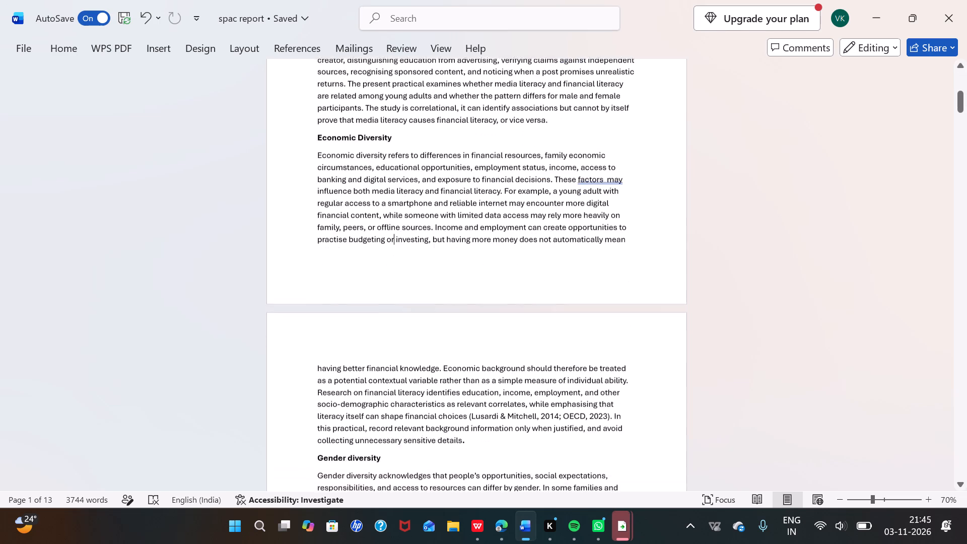
{"action": "scroll", "coordinate": [483, 229], "scroll_direction": "down", "scroll_amount": 2}
{"action": "left_click", "coordinate": [505, 258]}
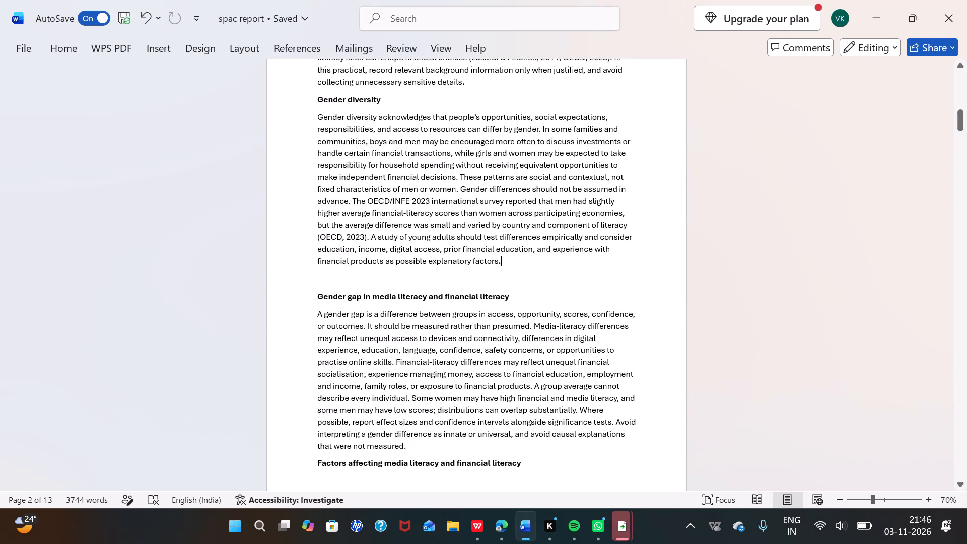
{"action": "key", "text": "Return"}
{"action": "key", "text": "ctrl+v"}
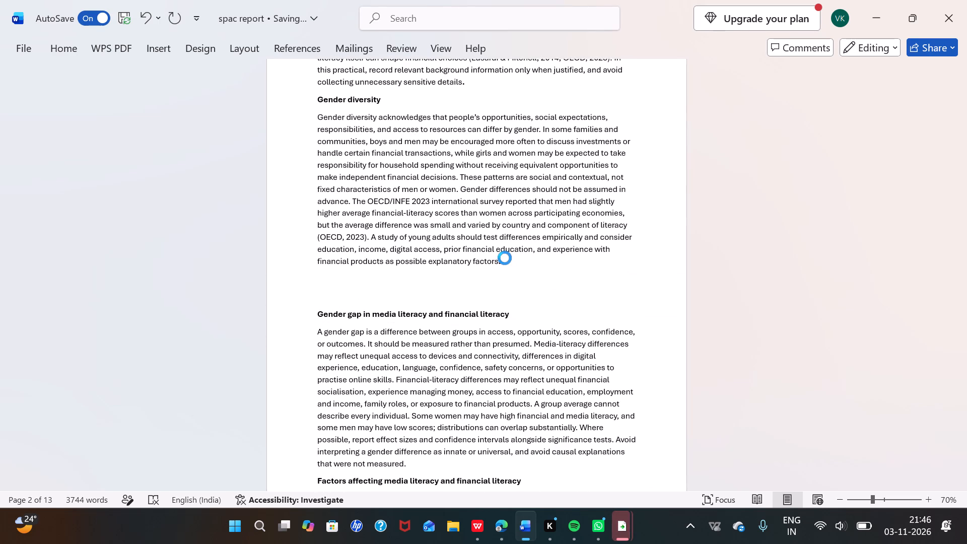
Examine the pasted literacy text and the surrounding report sections for where headings and paragraphs run together.
{"action": "scroll", "coordinate": [369, 263], "scroll_direction": "up", "scroll_amount": 3}
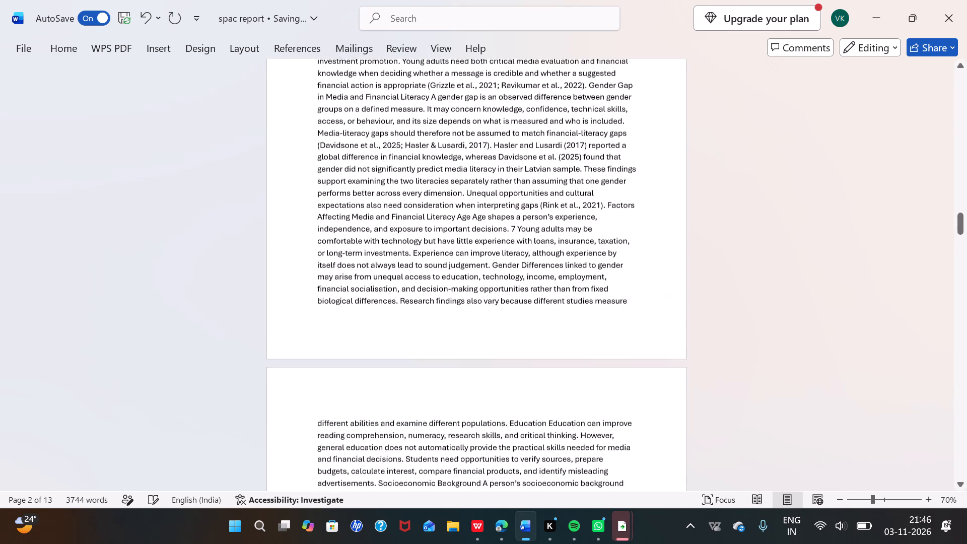
{"action": "scroll", "coordinate": [369, 263], "scroll_direction": "up", "scroll_amount": 6}
{"action": "scroll", "coordinate": [369, 263], "scroll_direction": "down", "scroll_amount": 10}
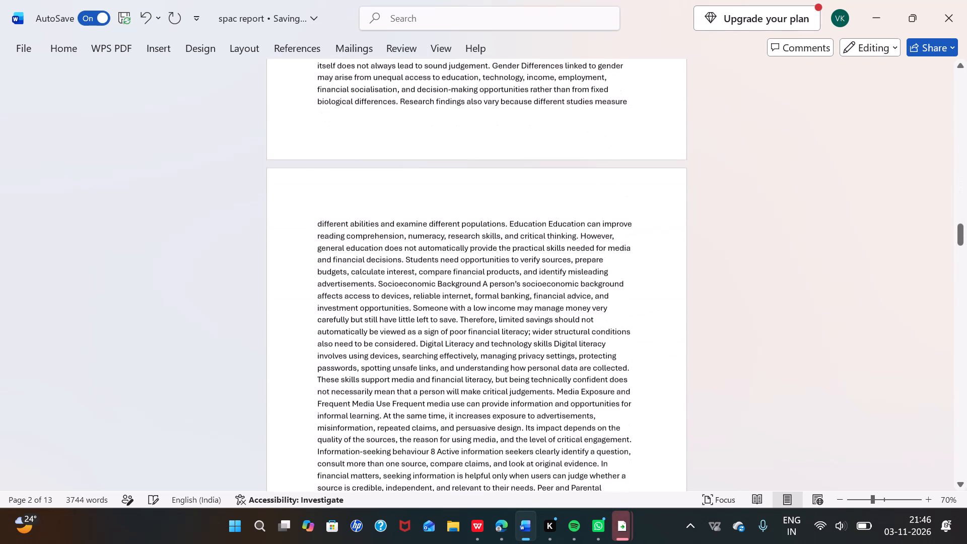
{"action": "scroll", "coordinate": [369, 263], "scroll_direction": "down", "scroll_amount": 2}
{"action": "scroll", "coordinate": [369, 263], "scroll_direction": "up", "scroll_amount": 5}
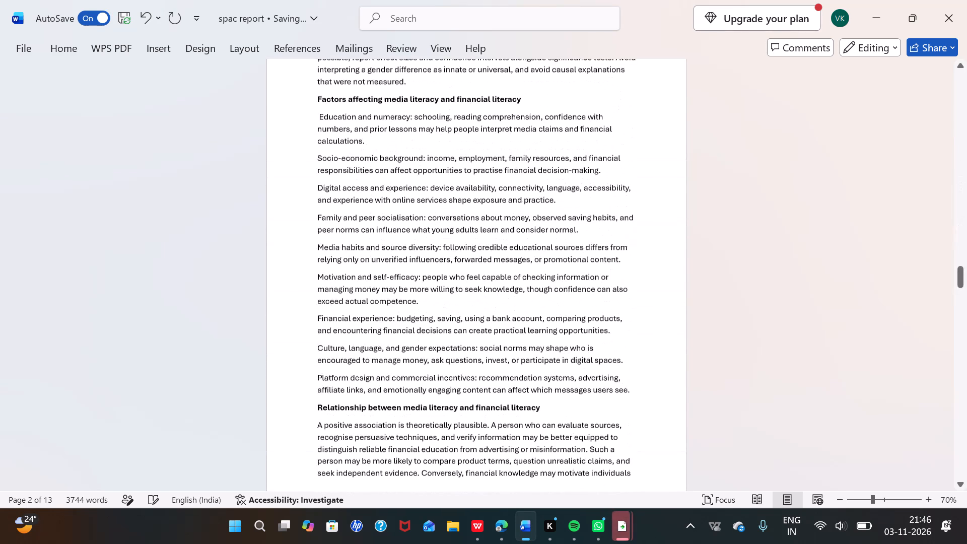
{"action": "scroll", "coordinate": [369, 263], "scroll_direction": "up", "scroll_amount": 4}
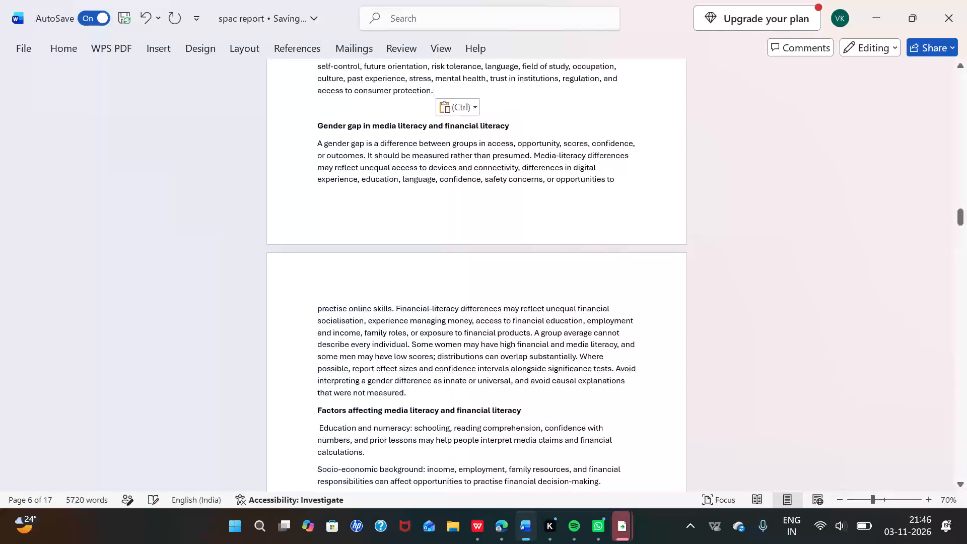
{"action": "scroll", "coordinate": [373, 241], "scroll_direction": "down", "scroll_amount": 6}
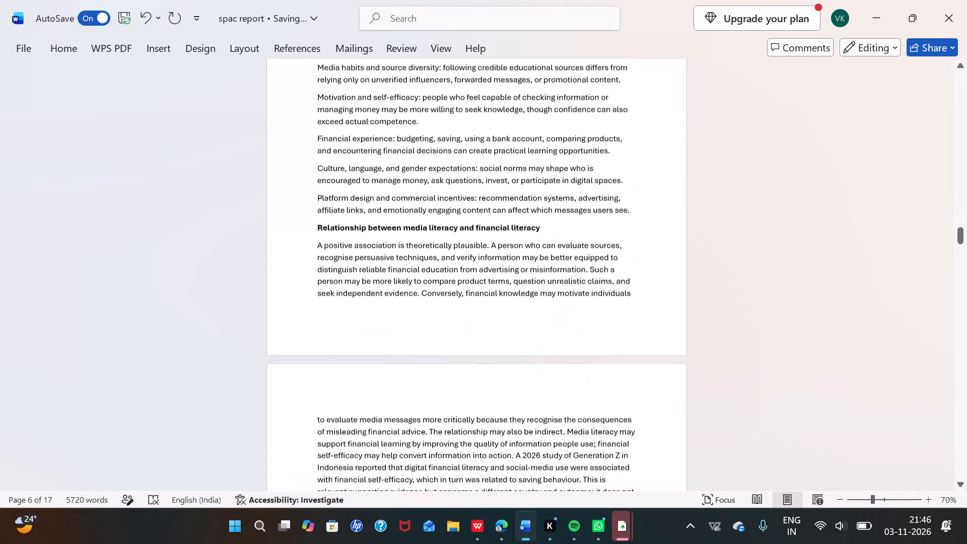
{"action": "scroll", "coordinate": [373, 241], "scroll_direction": "down", "scroll_amount": 3}
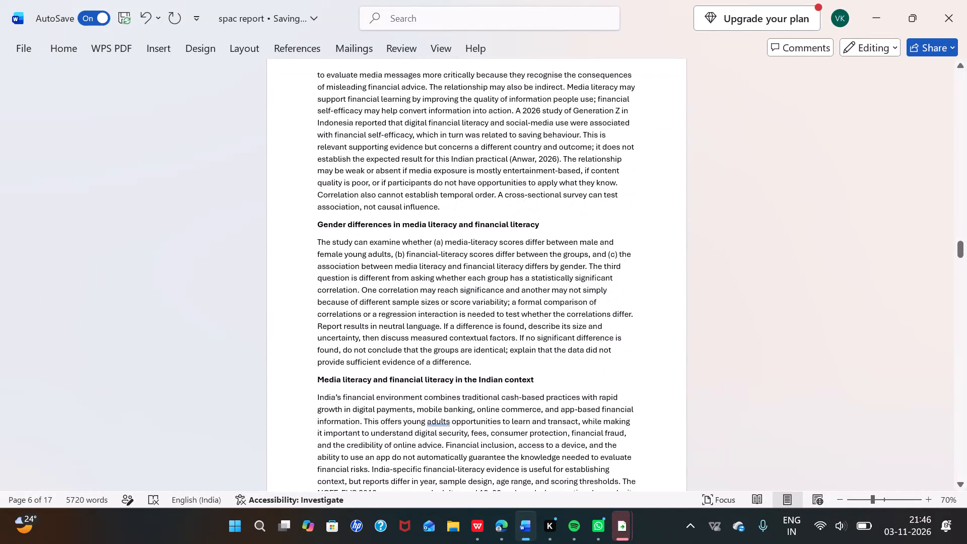
{"action": "scroll", "coordinate": [373, 241], "scroll_direction": "up", "scroll_amount": 10}
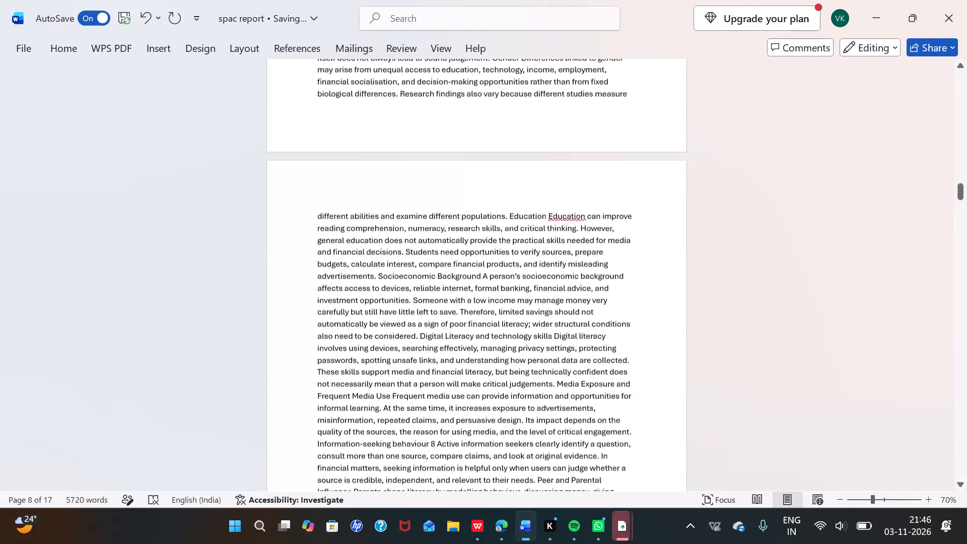
{"action": "scroll", "coordinate": [373, 241], "scroll_direction": "up", "scroll_amount": 9}
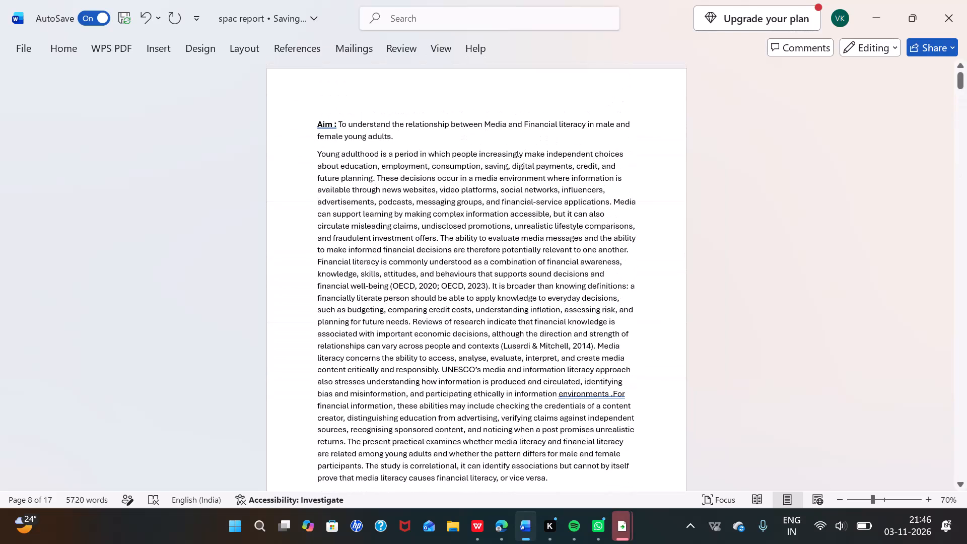
{"action": "scroll", "coordinate": [373, 241], "scroll_direction": "up", "scroll_amount": 1}
{"action": "scroll", "coordinate": [373, 241], "scroll_direction": "down", "scroll_amount": 9}
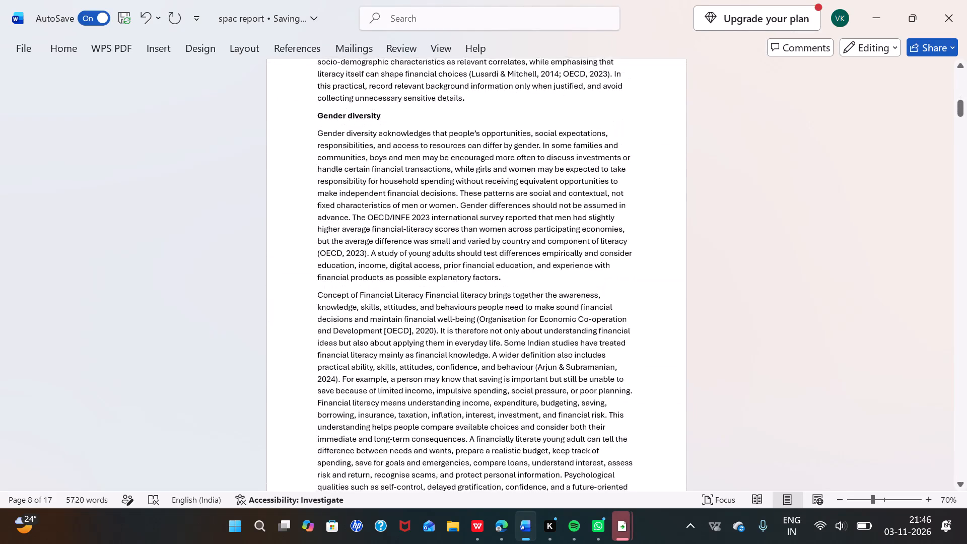
{"action": "scroll", "coordinate": [373, 241], "scroll_direction": "down", "scroll_amount": 5}
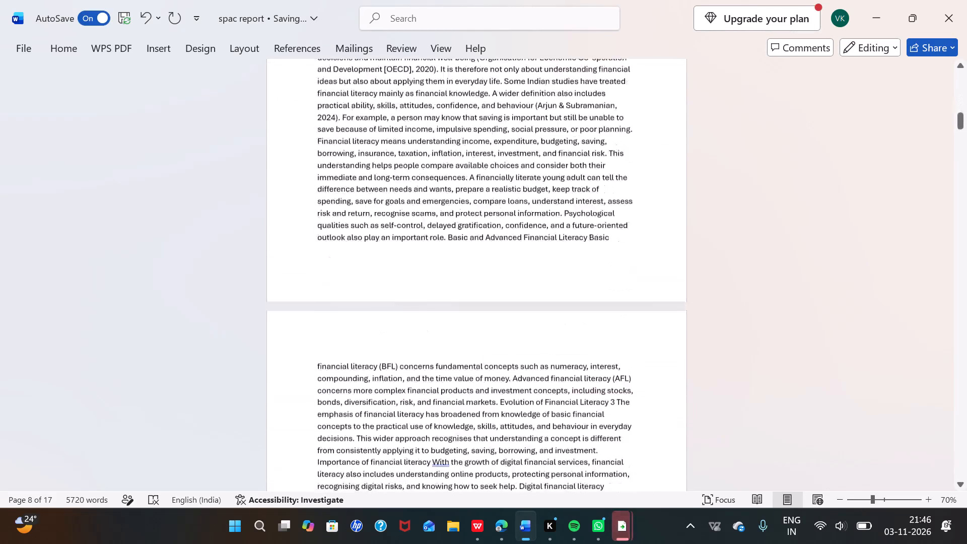
{"action": "scroll", "coordinate": [373, 241], "scroll_direction": "down", "scroll_amount": 4}
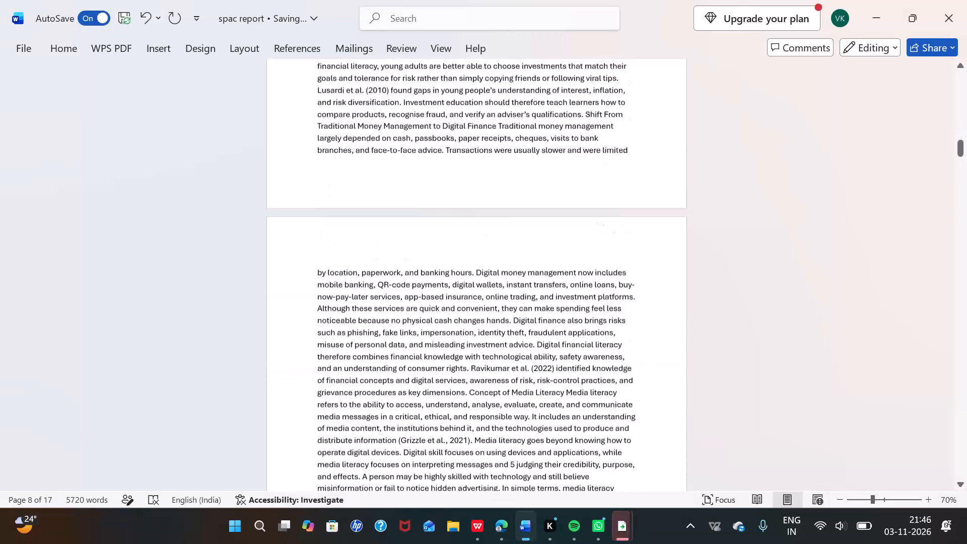
{"action": "scroll", "coordinate": [373, 241], "scroll_direction": "down", "scroll_amount": 3}
Split "Concept of Financial Literacy" onto its own line above the paragraph starting "Financial literacy brings together".
{"action": "scroll", "coordinate": [373, 241], "scroll_direction": "up", "scroll_amount": 6}
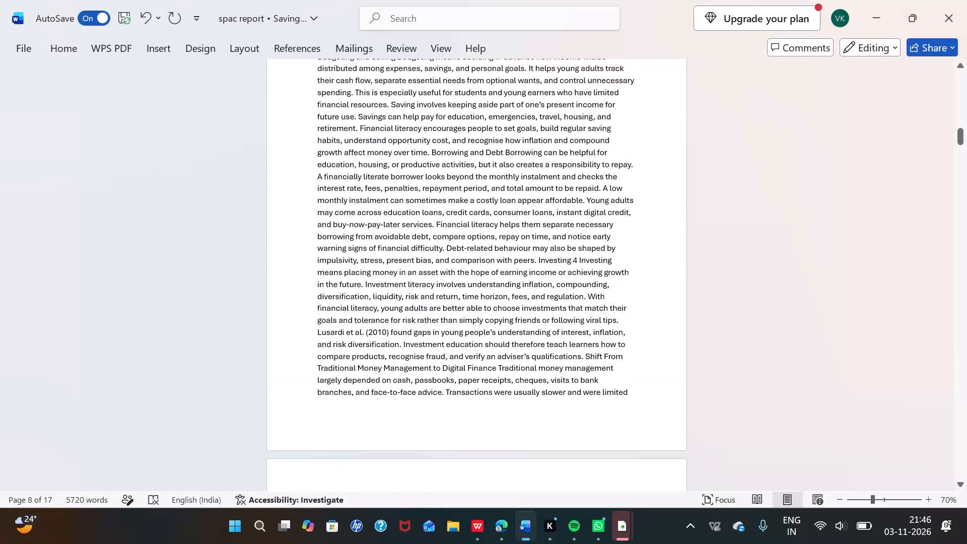
{"action": "scroll", "coordinate": [373, 241], "scroll_direction": "up", "scroll_amount": 1}
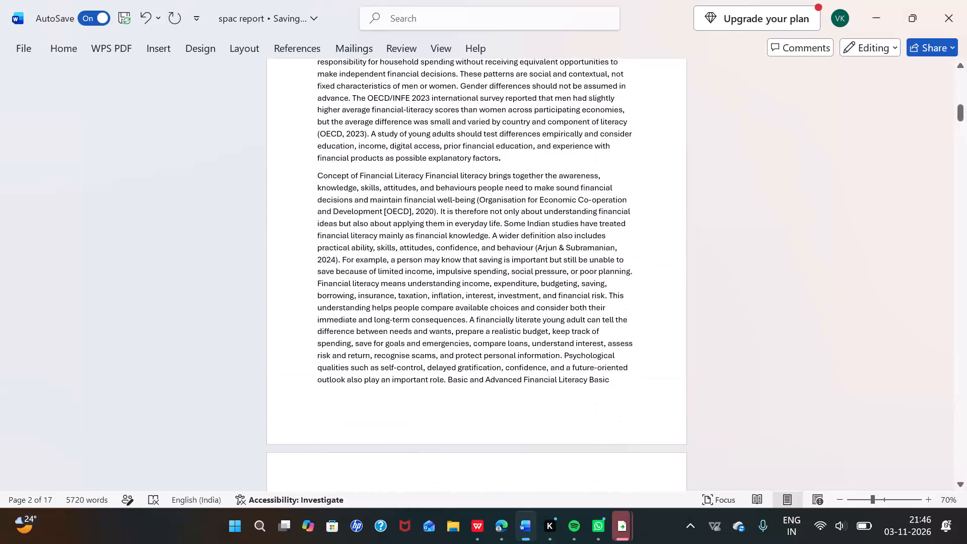
{"action": "left_click", "coordinate": [423, 175]}
{"action": "key", "text": "Return"}
Bold the heading "Concept of Financial Literacy" and remove the leading space from the paragraph below it.
{"action": "left_click_drag", "start_coordinate": [445, 170], "coordinate": [349, 186]}
{"action": "left_click", "coordinate": [349, 186]}
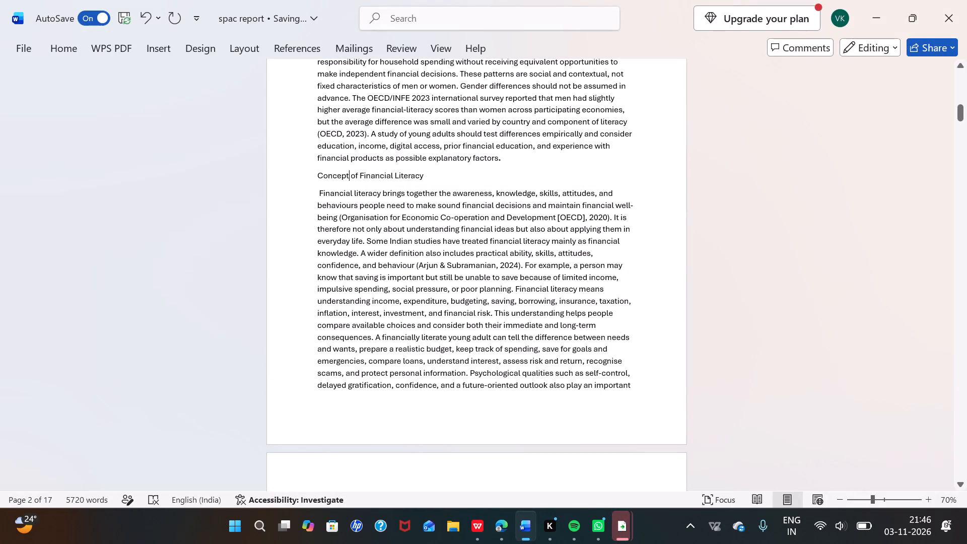
{"action": "left_click_drag", "start_coordinate": [434, 176], "coordinate": [331, 173]}
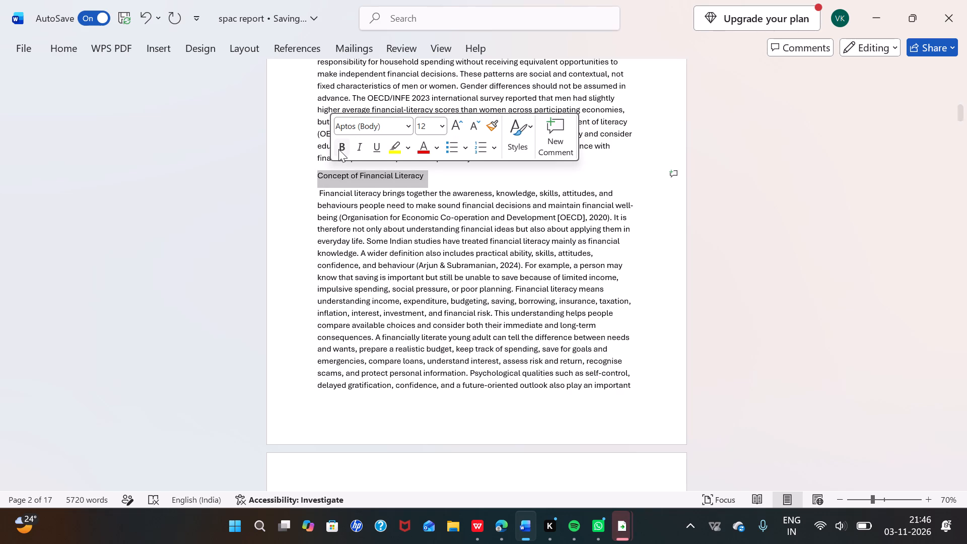
{"action": "left_click", "coordinate": [338, 148]}
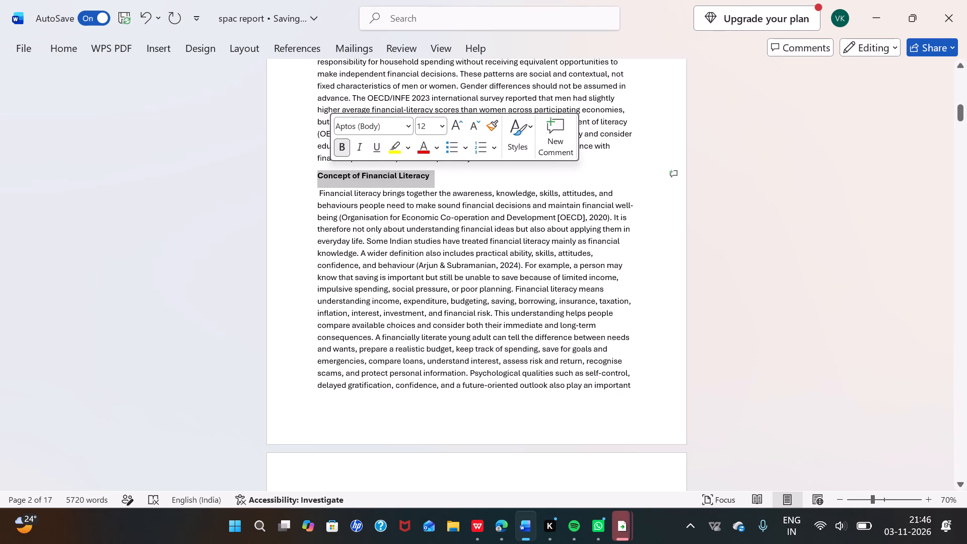
{"action": "left_click", "coordinate": [318, 195]}
{"action": "key", "text": "BackSpace"}
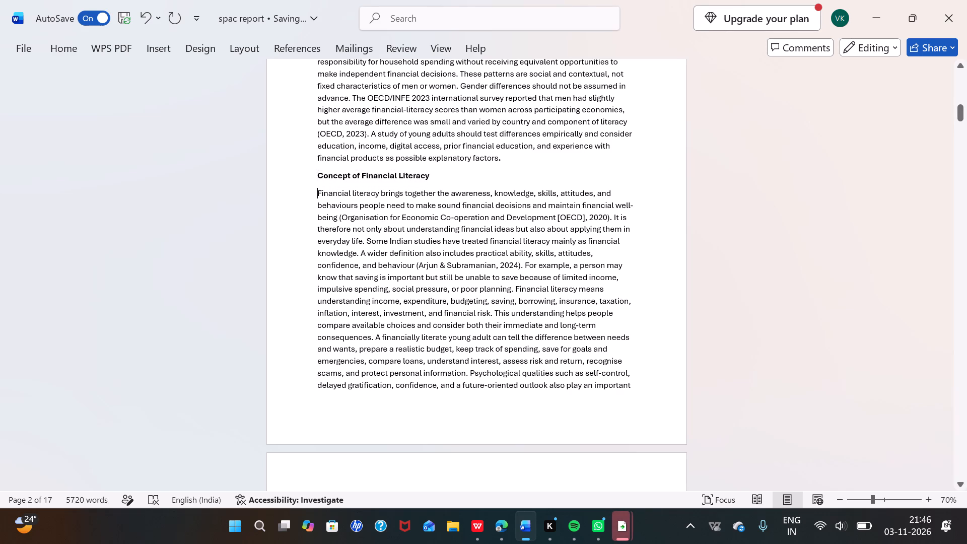
Split "Evolution of Financial Literacy" onto its own line, removing the stray "3" and the leading space before "The emphasis of financial literacy".
{"action": "scroll", "coordinate": [539, 265], "scroll_direction": "down", "scroll_amount": 3}
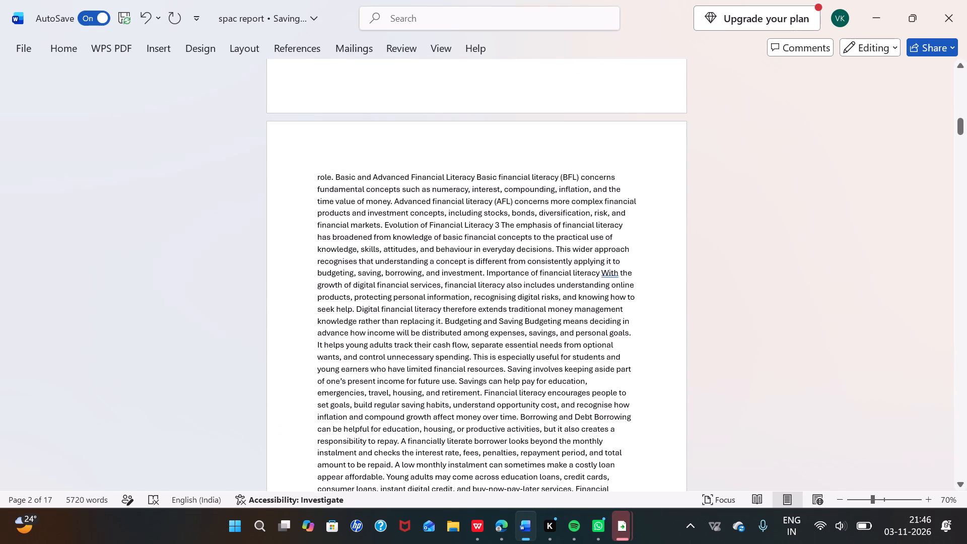
{"action": "left_click", "coordinate": [385, 222]}
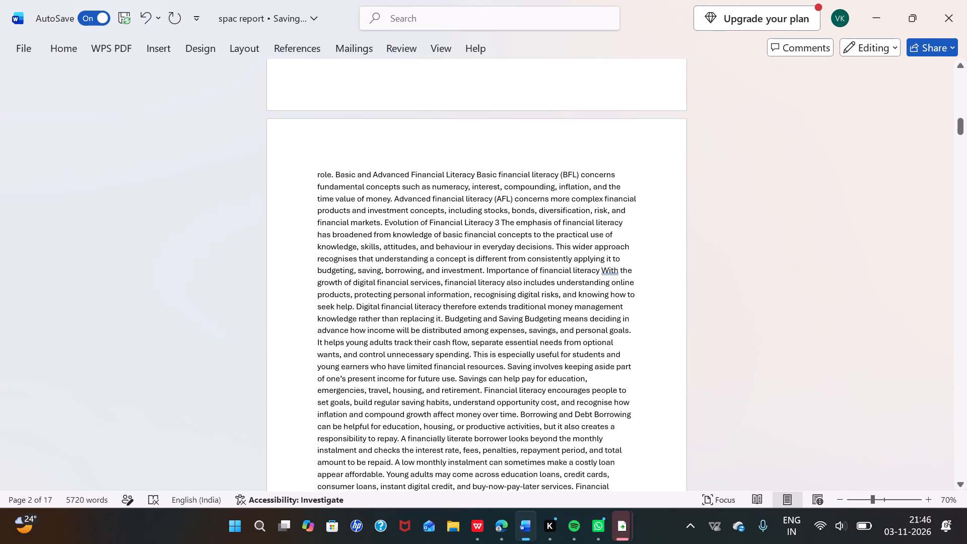
{"action": "key", "text": "Return"}
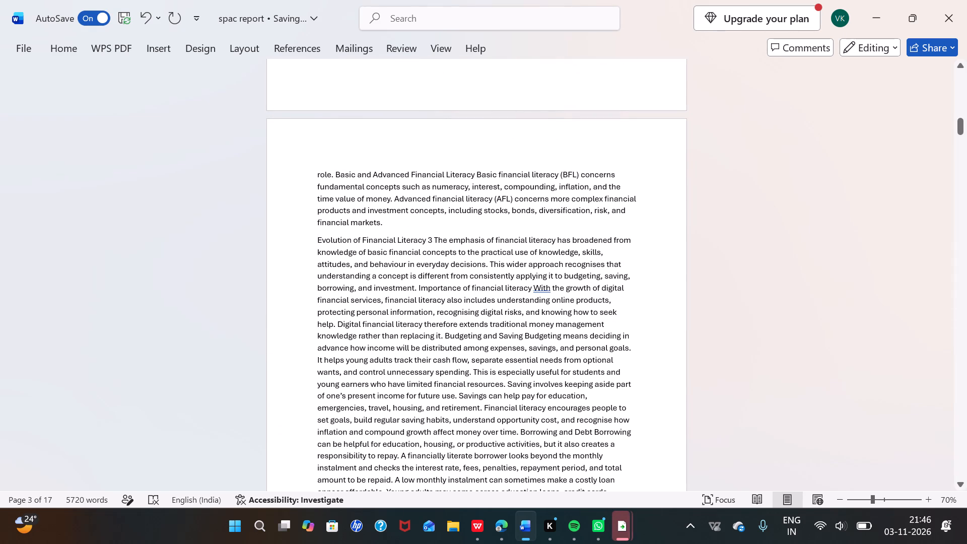
{"action": "left_click", "coordinate": [432, 239]}
{"action": "key", "text": "BackSpace"}
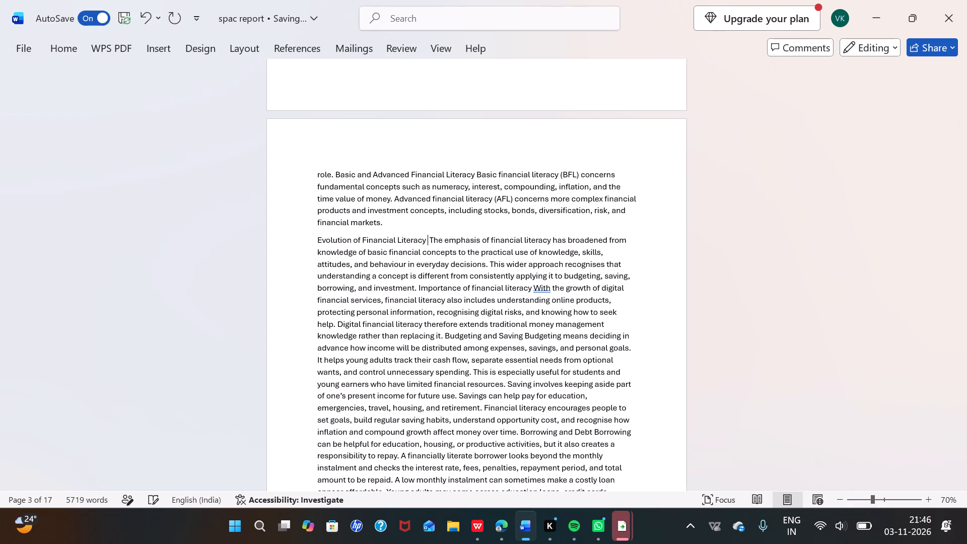
{"action": "key", "text": "Return"}
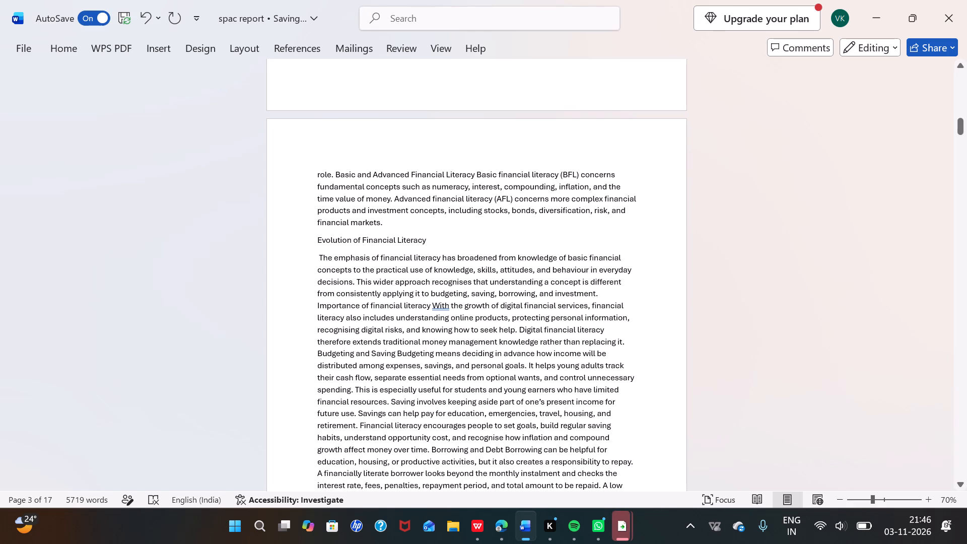
{"action": "left_click", "coordinate": [319, 259]}
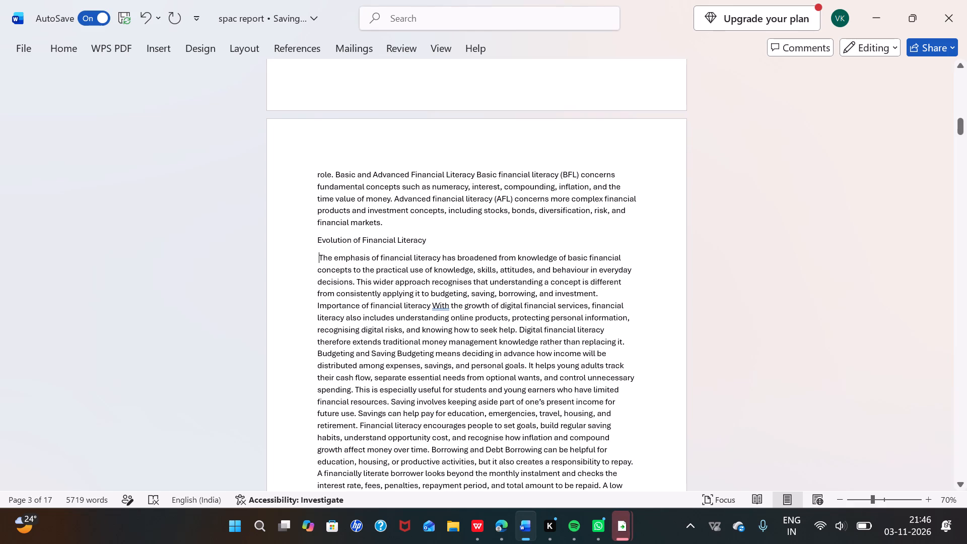
{"action": "key", "text": "BackSpace"}
Bold the heading "Evolution of Financial Literacy".
{"action": "left_click_drag", "start_coordinate": [439, 237], "coordinate": [431, 239]}
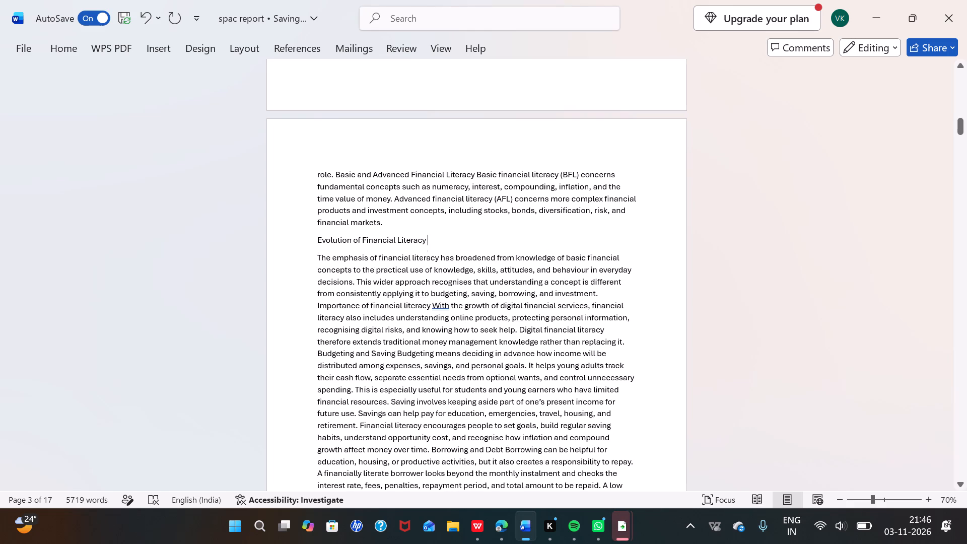
{"action": "left_click_drag", "start_coordinate": [431, 239], "coordinate": [323, 241]}
{"action": "left_click", "coordinate": [329, 222]}
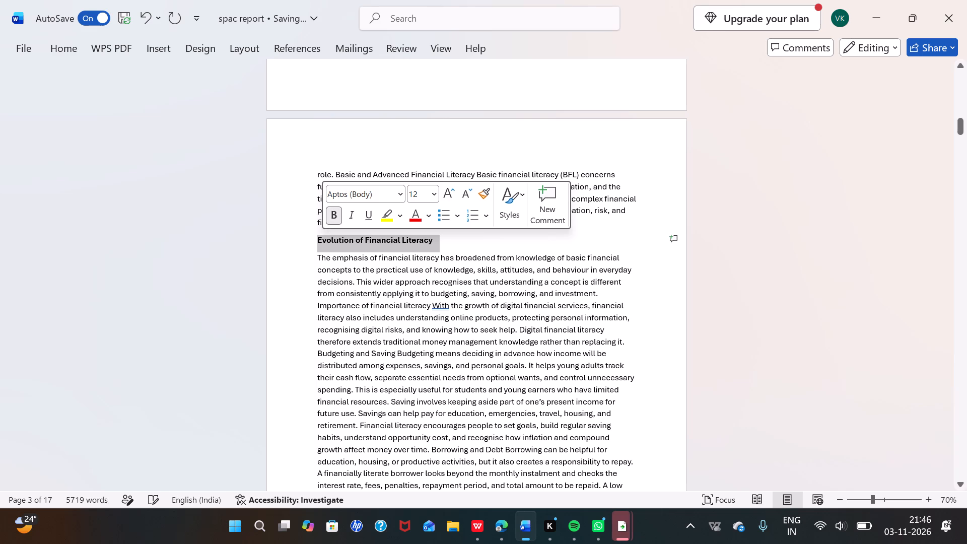
{"action": "left_click", "coordinate": [363, 301]}
Add a period after "Importance of financial literacy", before the sentence starting "With the growth of digital financial services".
{"action": "scroll", "coordinate": [363, 301], "scroll_direction": "down", "scroll_amount": 2}
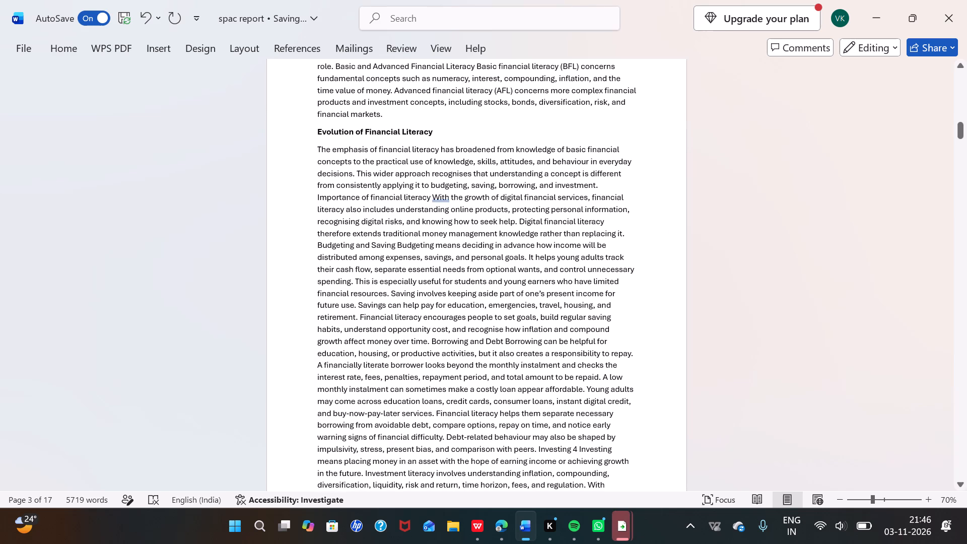
{"action": "left_click", "coordinate": [430, 198]}
{"action": "key", "text": "period"}
Examine the pasted literacy text from the Investing passage back to the Gender diversity section for missing paragraph breaks.
{"action": "scroll", "coordinate": [465, 239], "scroll_direction": "down", "scroll_amount": 2}
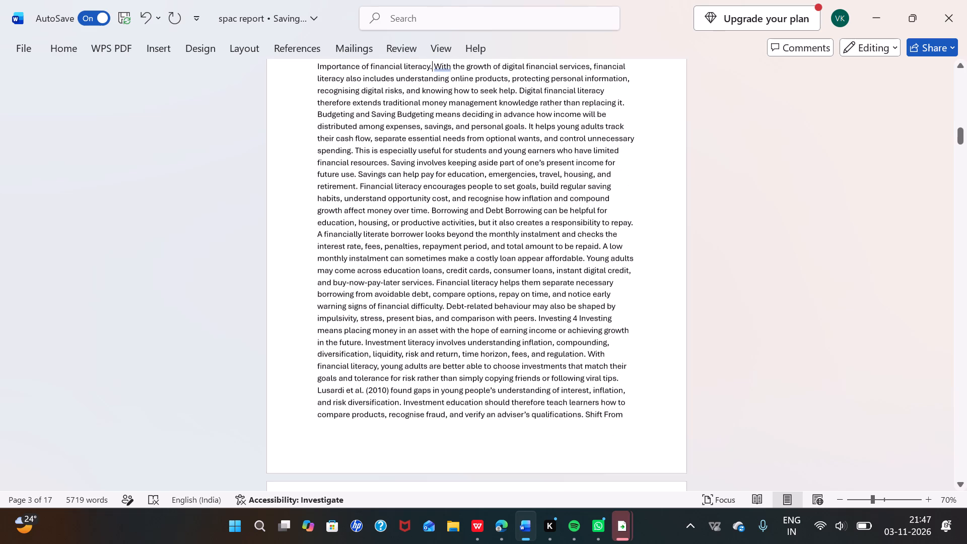
{"action": "left_click", "coordinate": [436, 276]}
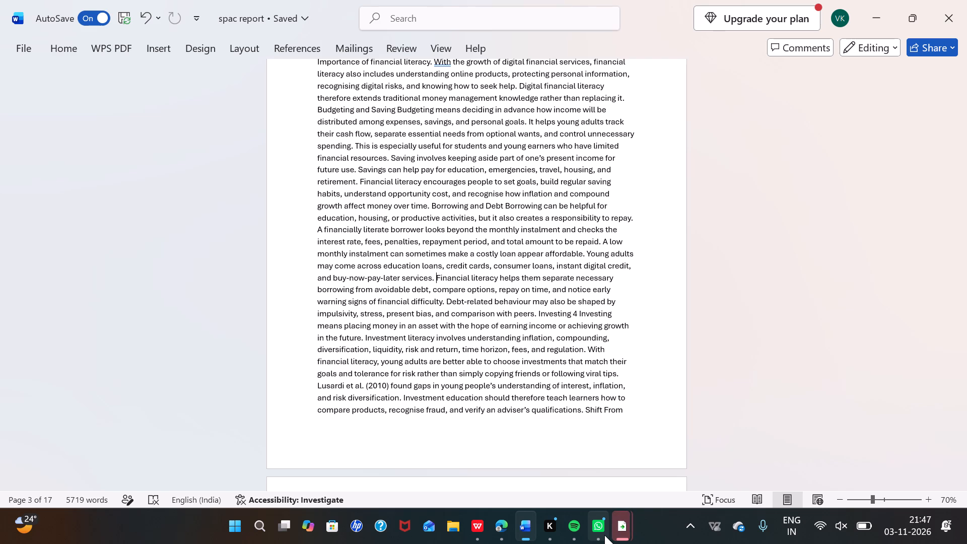
{"action": "scroll", "coordinate": [604, 535], "scroll_direction": "up", "scroll_amount": 6}
{"action": "scroll", "coordinate": [535, 289], "scroll_direction": "up", "scroll_amount": 2}
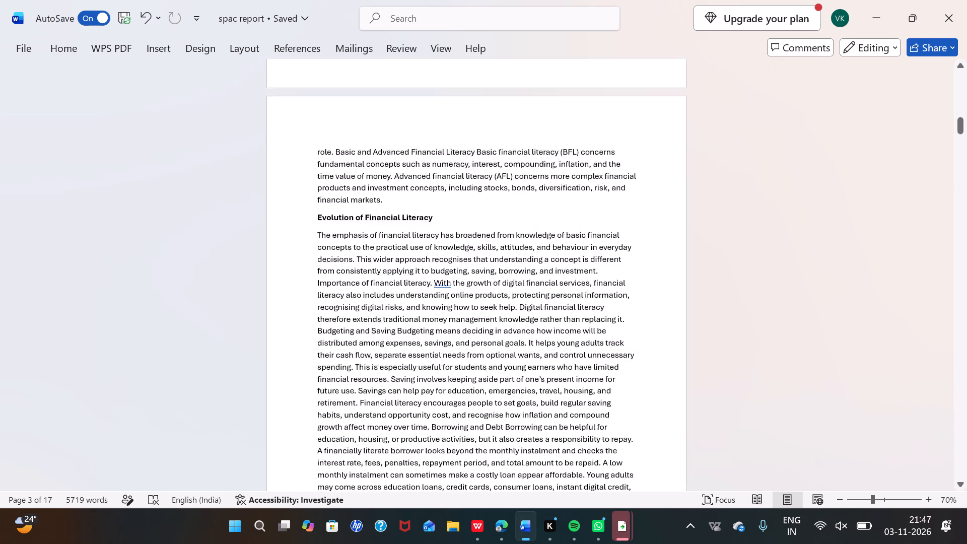
{"action": "scroll", "coordinate": [535, 289], "scroll_direction": "up", "scroll_amount": 1}
{"action": "scroll", "coordinate": [535, 289], "scroll_direction": "down", "scroll_amount": 1}
{"action": "scroll", "coordinate": [535, 289], "scroll_direction": "up", "scroll_amount": 1}
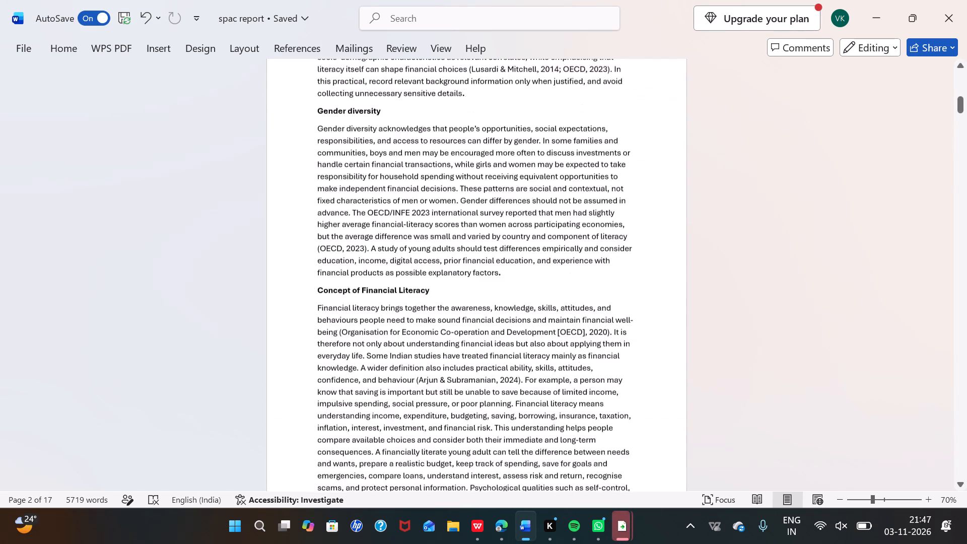
{"action": "scroll", "coordinate": [535, 289], "scroll_direction": "down", "scroll_amount": 2}
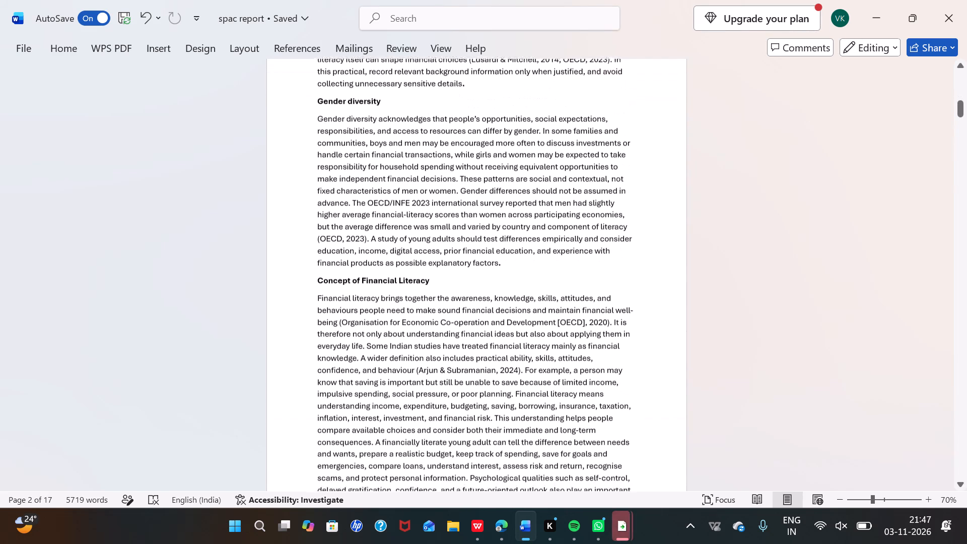
{"action": "scroll", "coordinate": [535, 289], "scroll_direction": "down", "scroll_amount": 1}
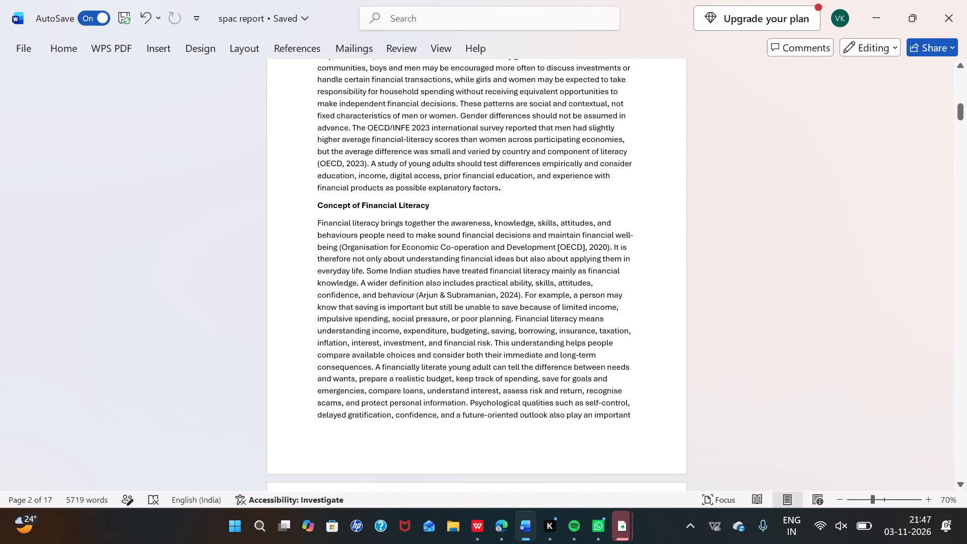
Break the Concept of Financial Literacy text into new paragraphs at "Some Indian studies", "Financial literacy means" and "A financially literate young adult".
{"action": "left_click", "coordinate": [368, 269]}
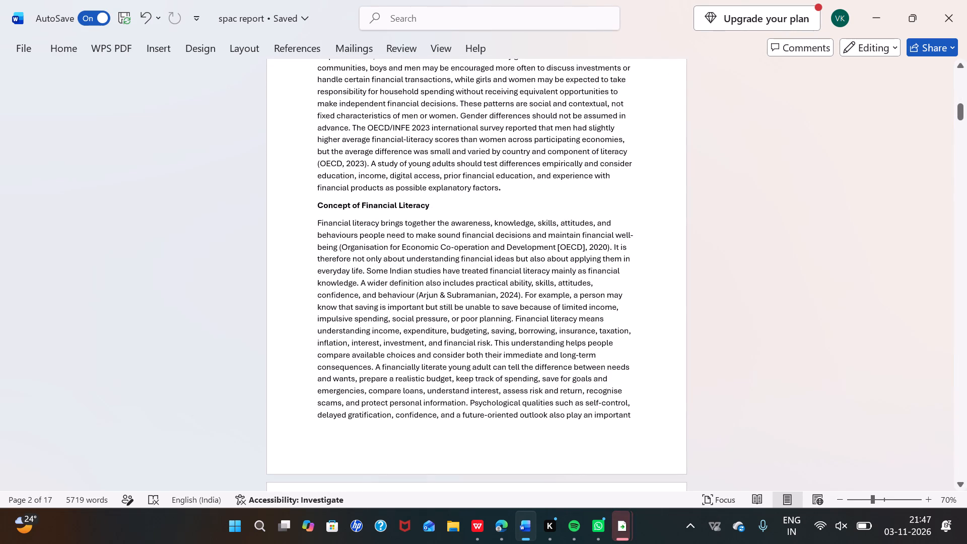
{"action": "key", "text": "Return"}
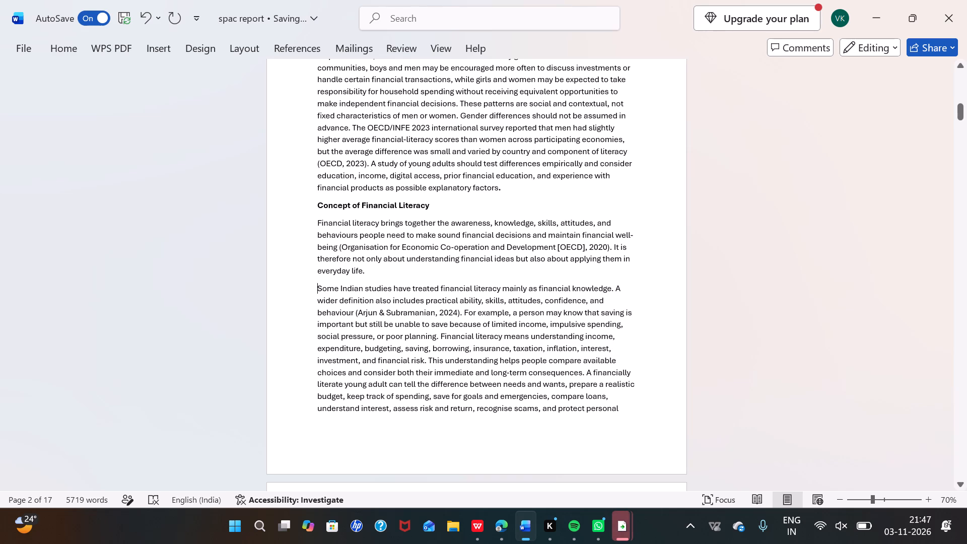
{"action": "left_click", "coordinate": [441, 336]}
{"action": "key", "text": "Return"}
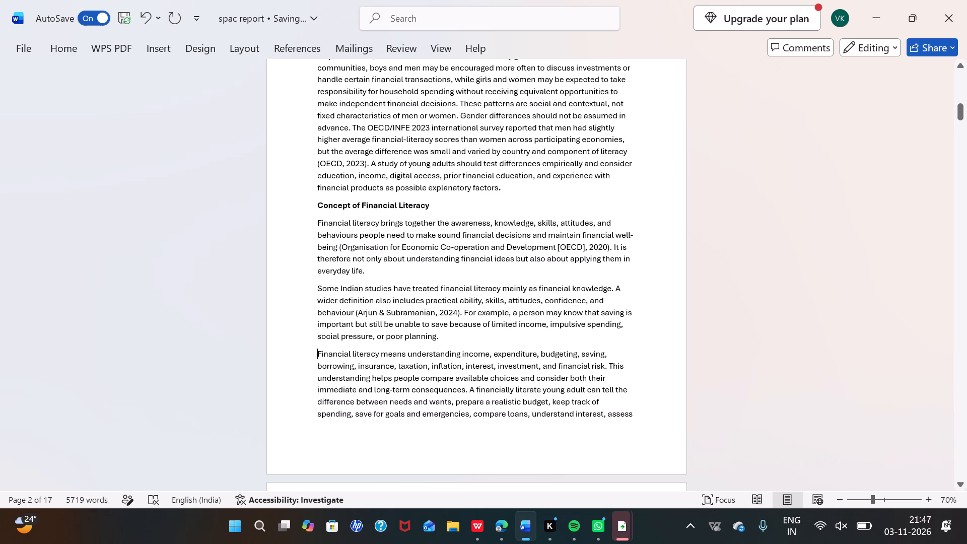
{"action": "scroll", "coordinate": [441, 353], "scroll_direction": "down", "scroll_amount": 3}
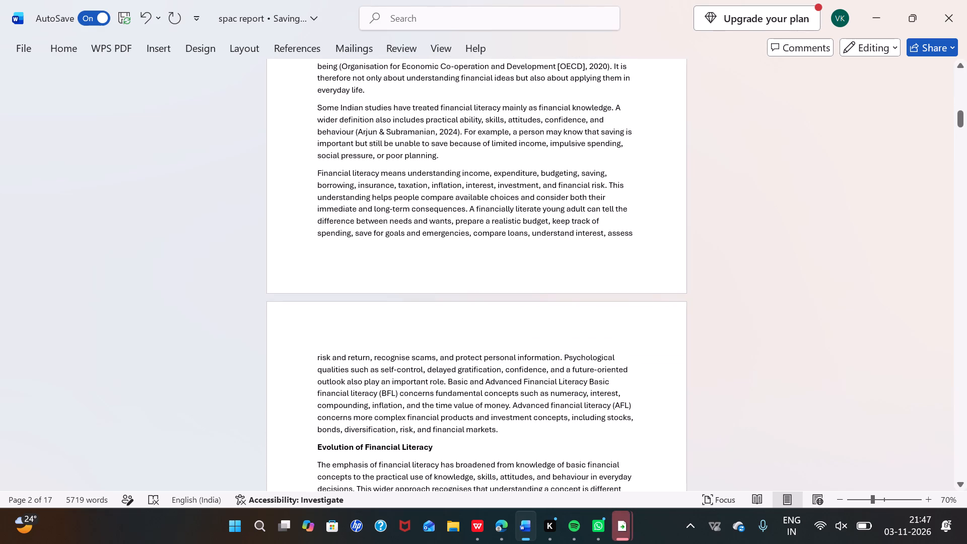
{"action": "left_click", "coordinate": [467, 210]}
{"action": "key", "text": "Return"}
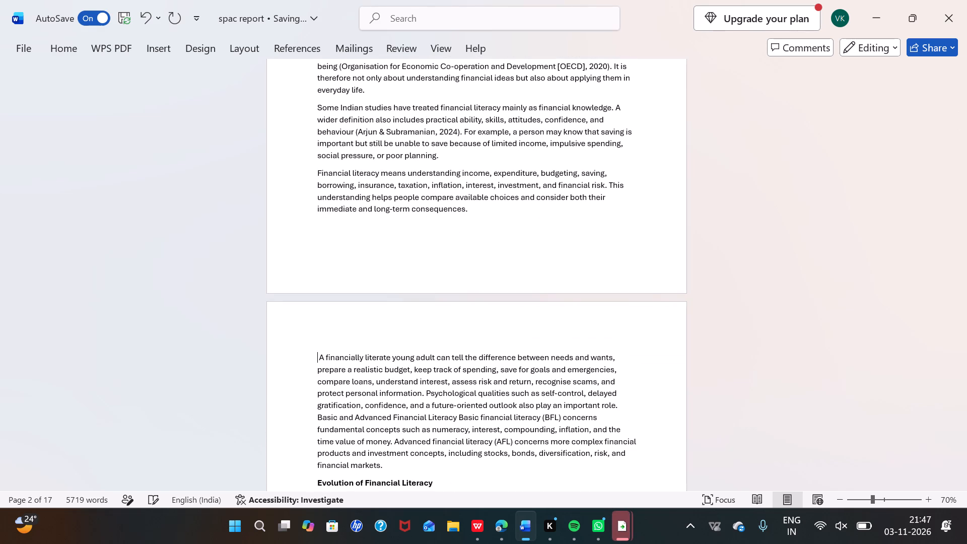
Put the heading "Basic and Advanced Financial Literacy" on its own line in regular weight, above the paragraph starting "Basic financial literacy (BFL)".
{"action": "scroll", "coordinate": [483, 252], "scroll_direction": "down", "scroll_amount": 1}
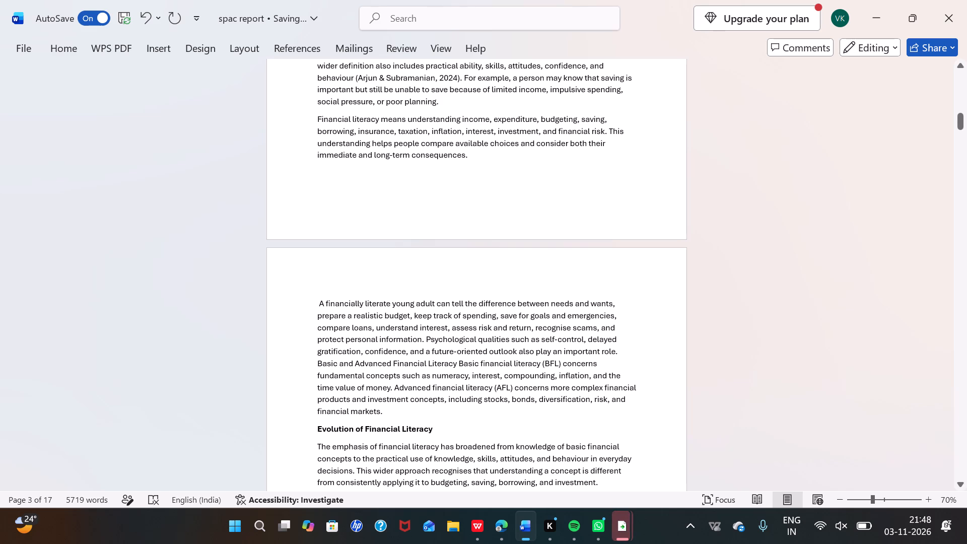
{"action": "left_click_drag", "start_coordinate": [458, 365], "coordinate": [368, 359]}
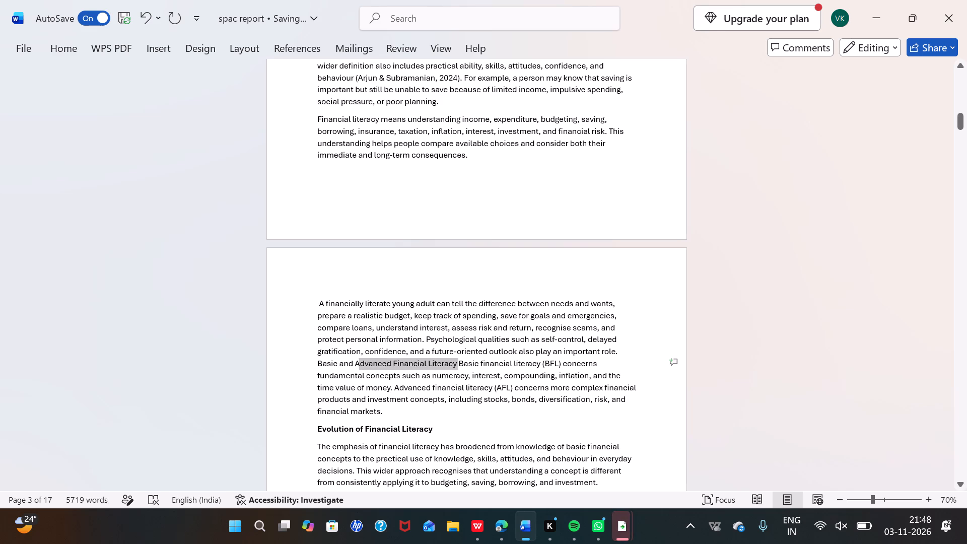
{"action": "left_click_drag", "start_coordinate": [368, 359], "coordinate": [317, 361]}
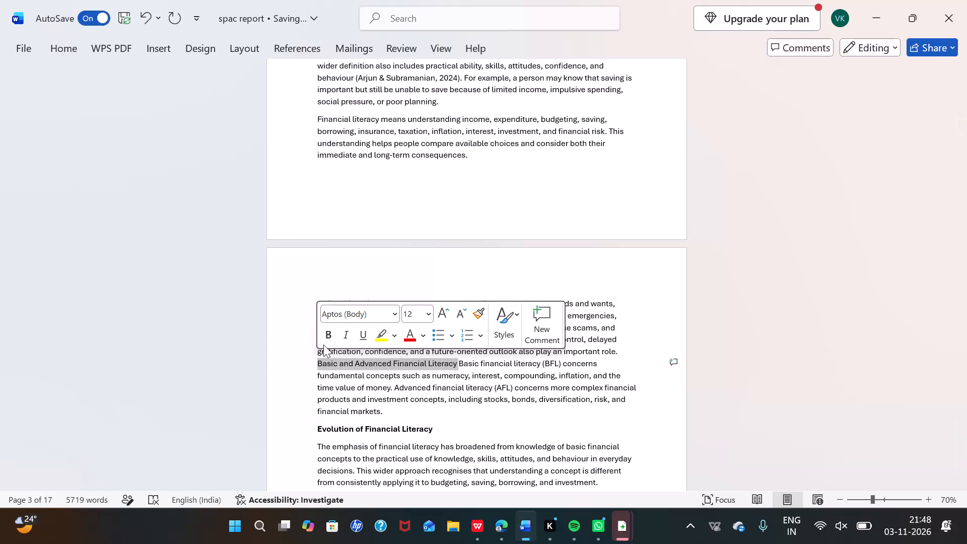
{"action": "left_click", "coordinate": [329, 332]}
{"action": "key", "text": "Return"}
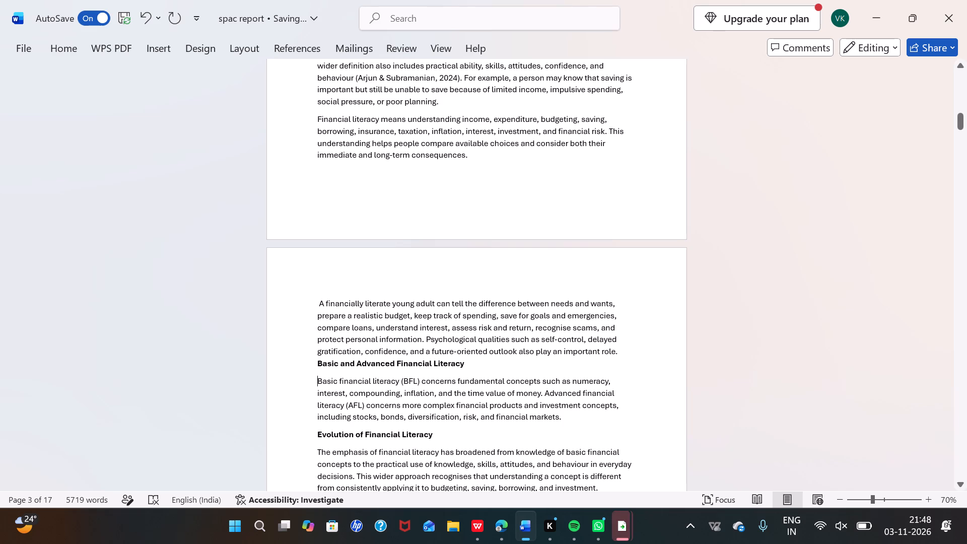
{"action": "left_click_drag", "start_coordinate": [469, 364], "coordinate": [313, 369]}
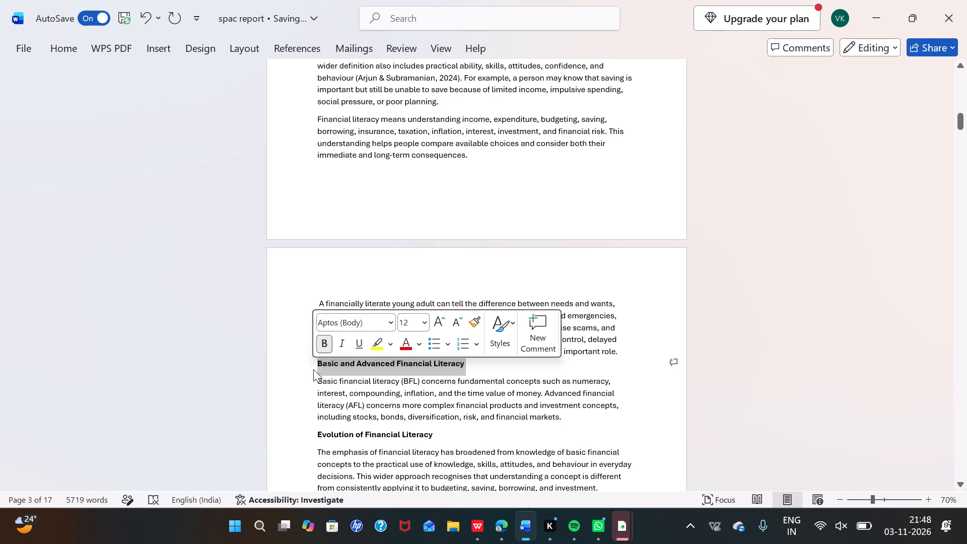
{"action": "left_click", "coordinate": [324, 339]}
{"action": "left_click", "coordinate": [439, 415]}
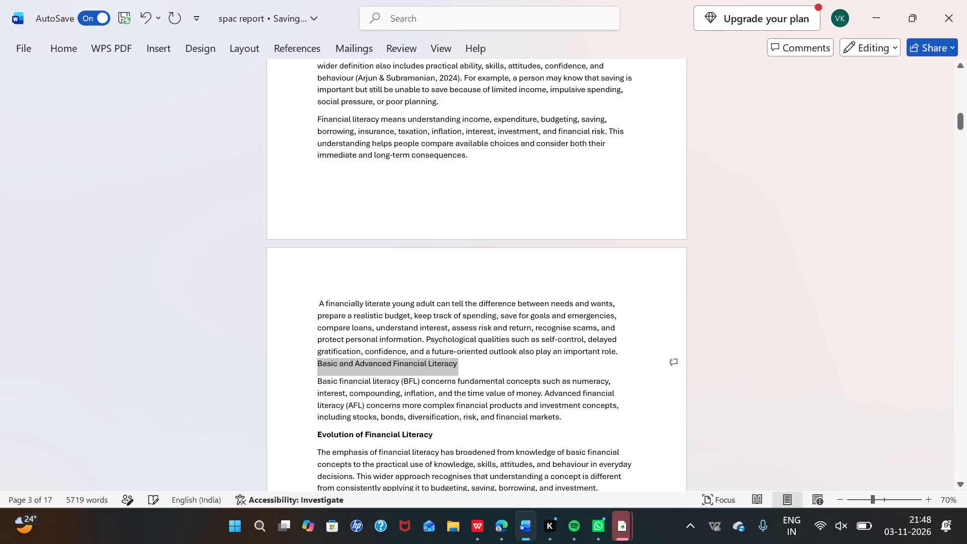
{"action": "left_click", "coordinate": [620, 352]}
{"action": "key", "text": "Return"}
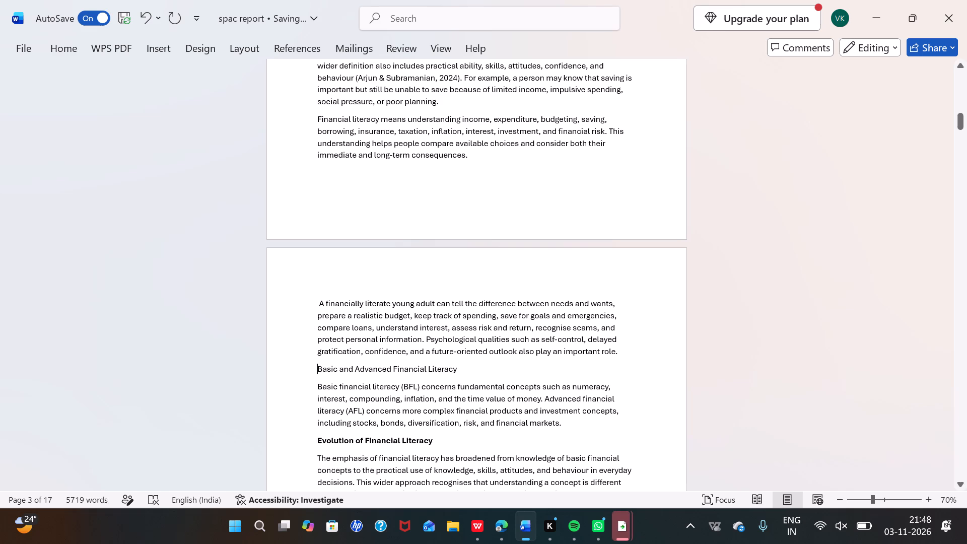
Remove the bold from the heading "Evolution of Financial Literacy".
{"action": "left_click_drag", "start_coordinate": [437, 445], "coordinate": [330, 446]}
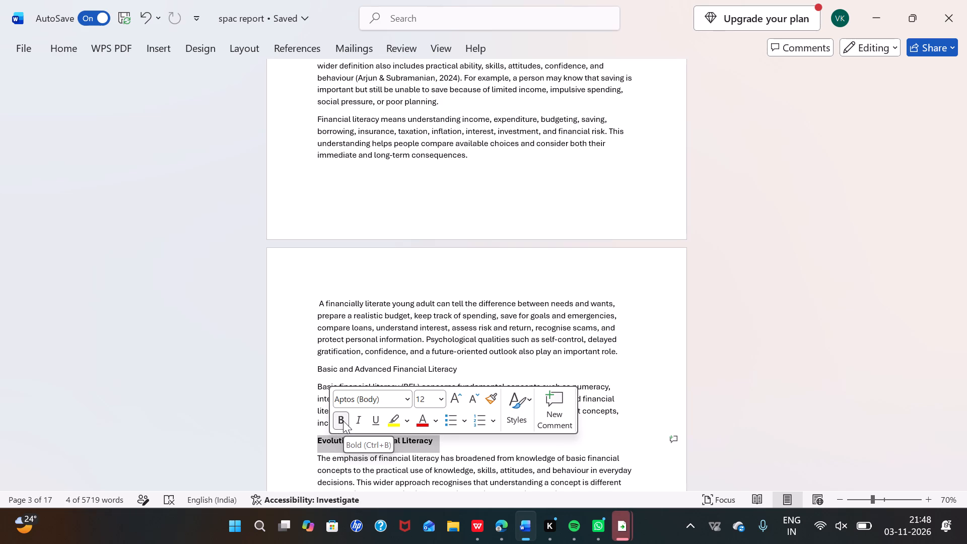
{"action": "left_click", "coordinate": [343, 421]}
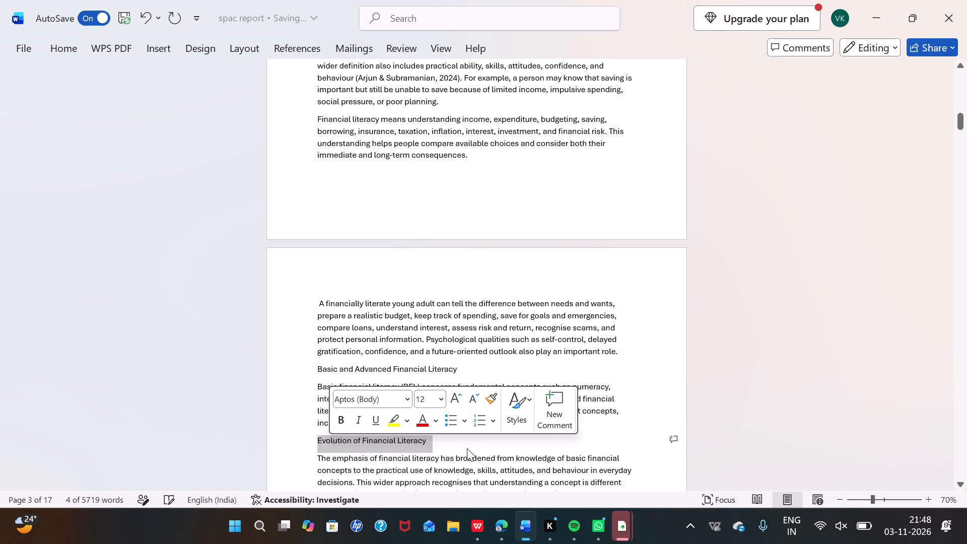
{"action": "left_click", "coordinate": [470, 446]}
Put the heading "Importance of financial literacy." on its own line in bold, above the paragraph starting "With the growth of digital financial services".
{"action": "scroll", "coordinate": [470, 446], "scroll_direction": "down", "scroll_amount": 4}
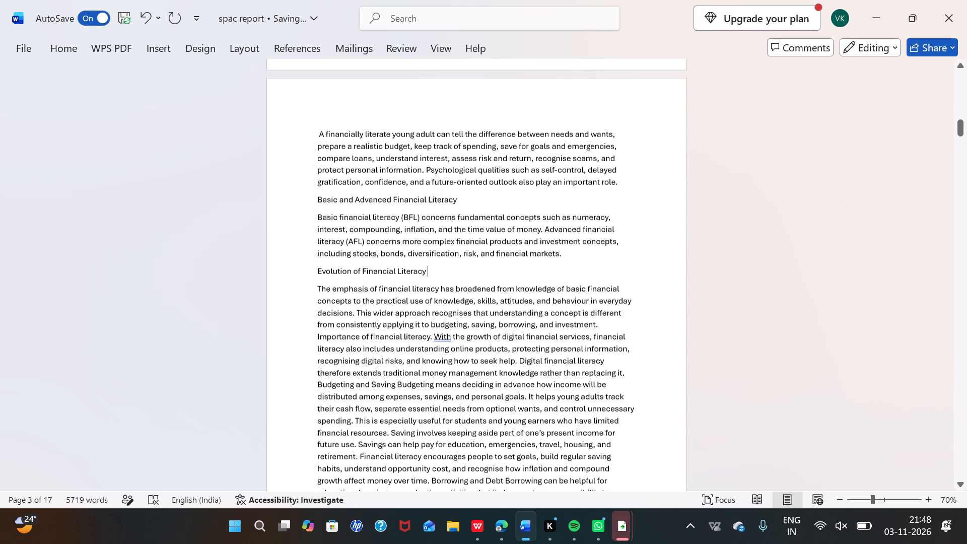
{"action": "scroll", "coordinate": [470, 446], "scroll_direction": "down", "scroll_amount": 2}
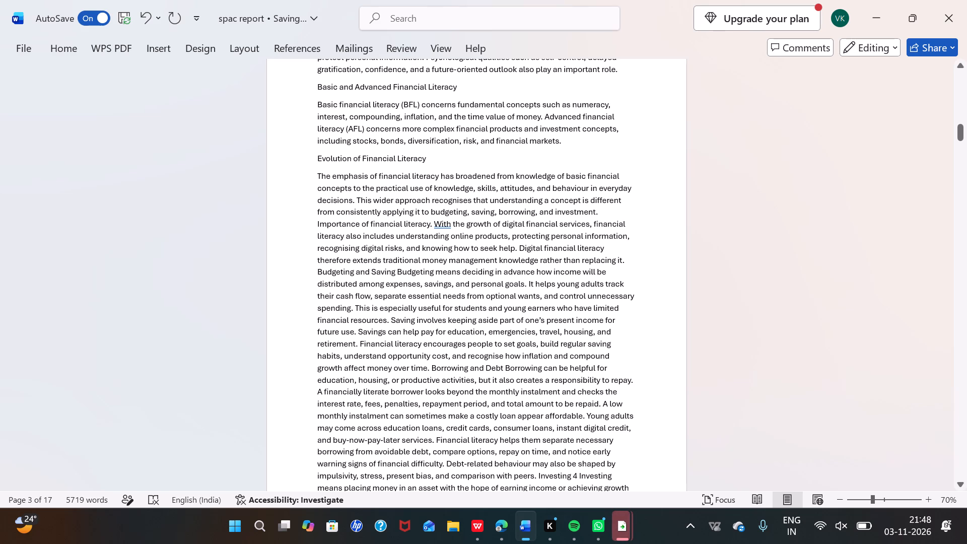
{"action": "left_click", "coordinate": [603, 212]}
{"action": "key", "text": "Return"}
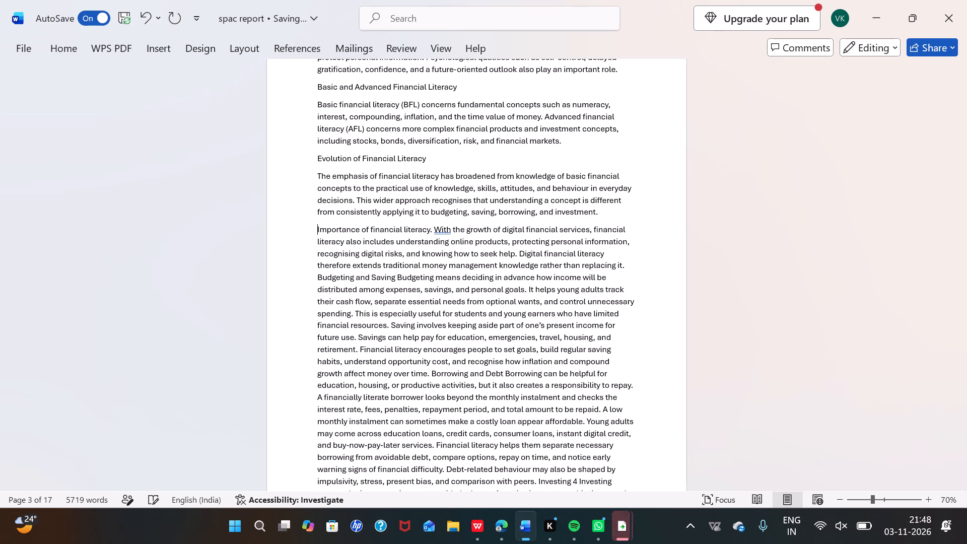
{"action": "left_click", "coordinate": [433, 229]}
{"action": "key", "text": "Return"}
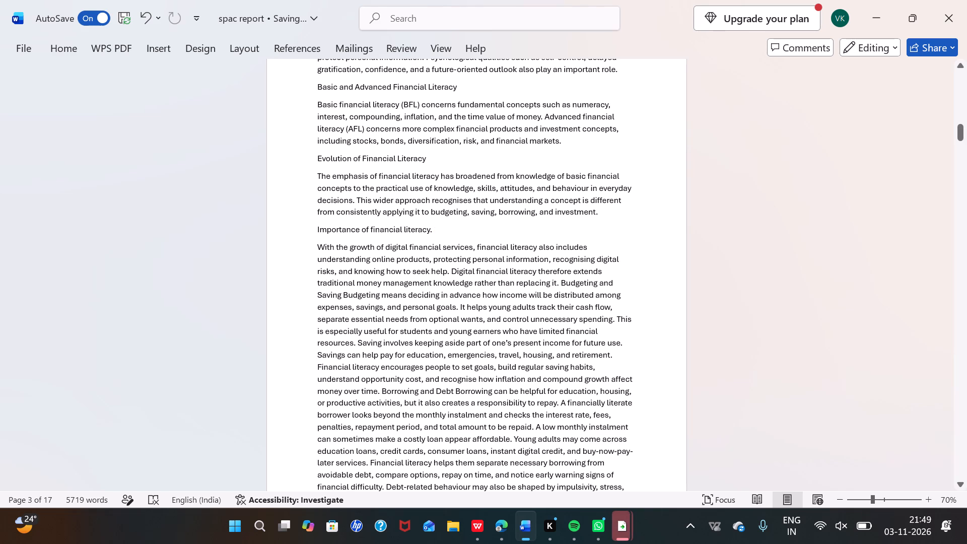
{"action": "left_click_drag", "start_coordinate": [435, 233], "coordinate": [378, 231]}
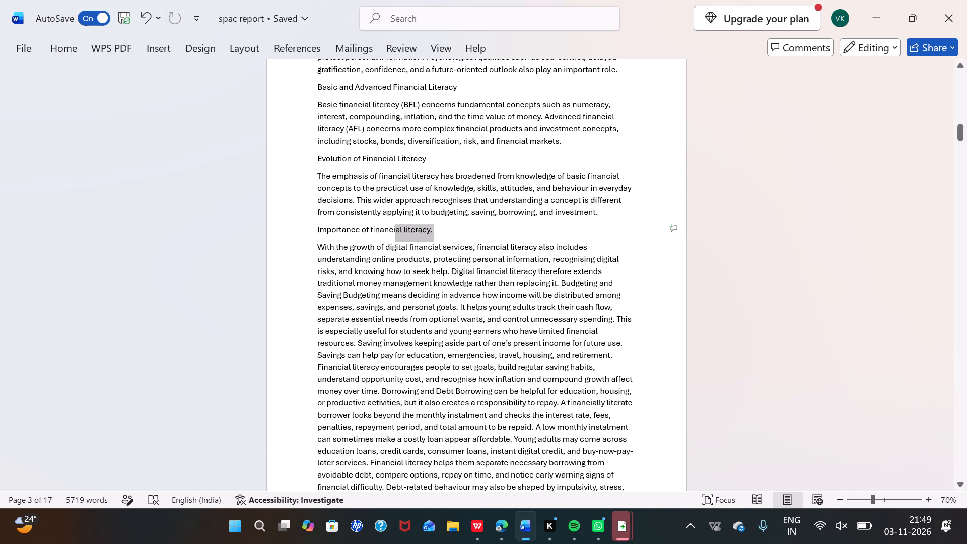
{"action": "left_click_drag", "start_coordinate": [378, 231], "coordinate": [322, 227]}
{"action": "left_click", "coordinate": [333, 202]}
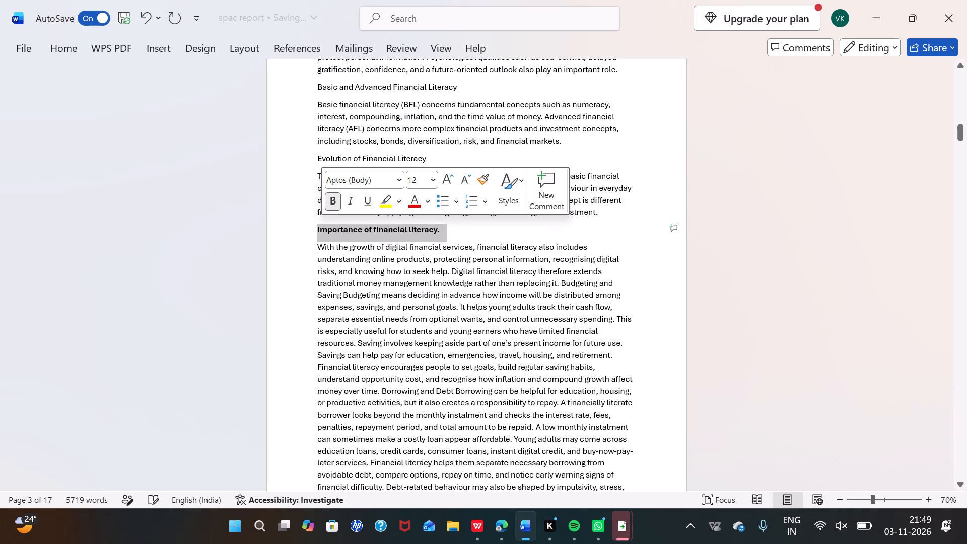
{"action": "left_click", "coordinate": [401, 256]}
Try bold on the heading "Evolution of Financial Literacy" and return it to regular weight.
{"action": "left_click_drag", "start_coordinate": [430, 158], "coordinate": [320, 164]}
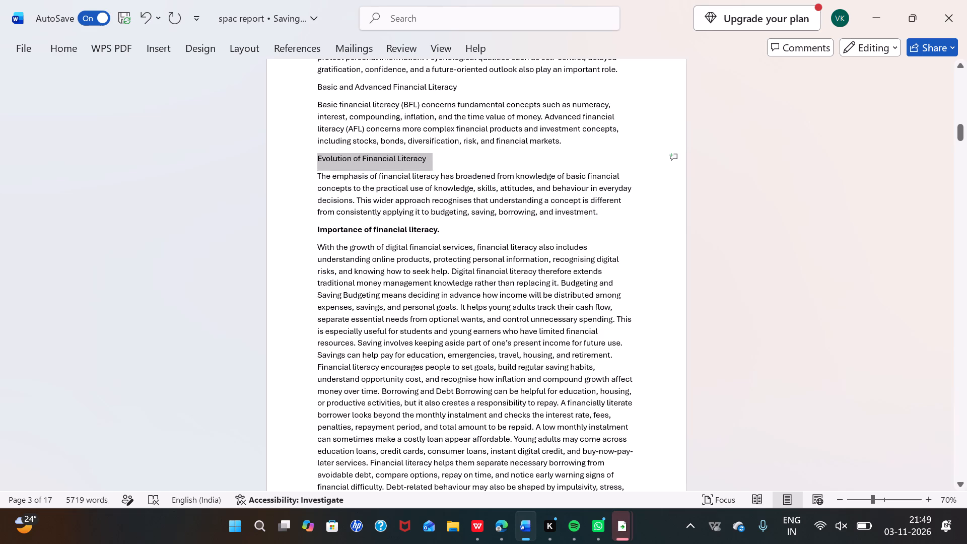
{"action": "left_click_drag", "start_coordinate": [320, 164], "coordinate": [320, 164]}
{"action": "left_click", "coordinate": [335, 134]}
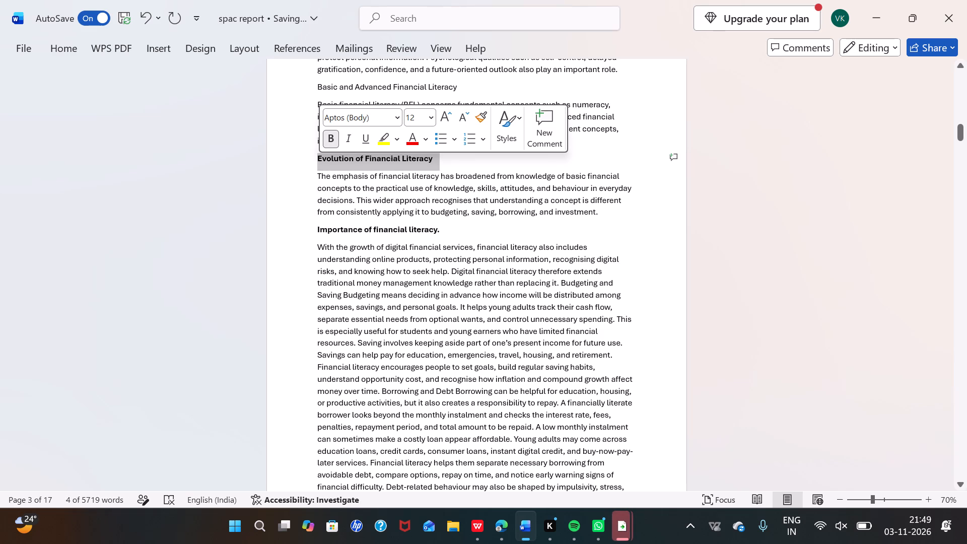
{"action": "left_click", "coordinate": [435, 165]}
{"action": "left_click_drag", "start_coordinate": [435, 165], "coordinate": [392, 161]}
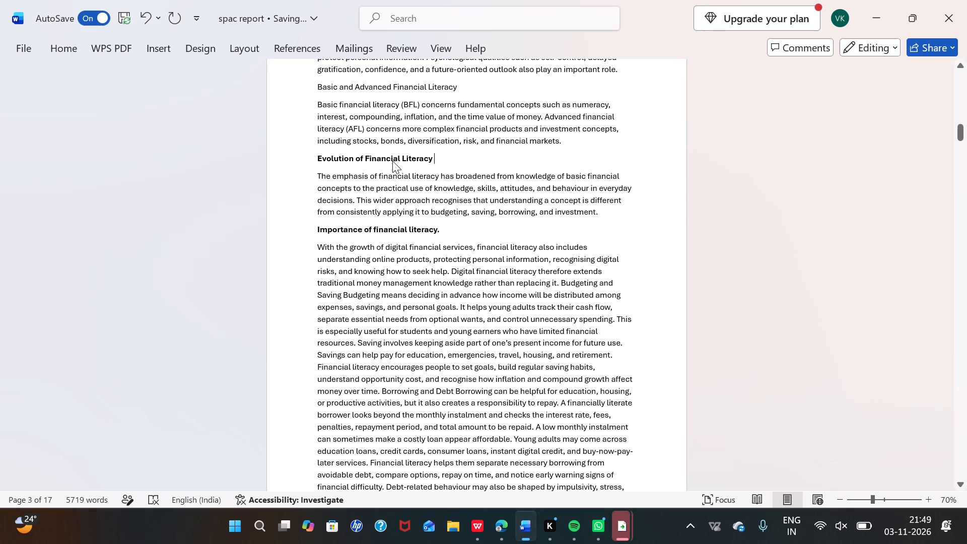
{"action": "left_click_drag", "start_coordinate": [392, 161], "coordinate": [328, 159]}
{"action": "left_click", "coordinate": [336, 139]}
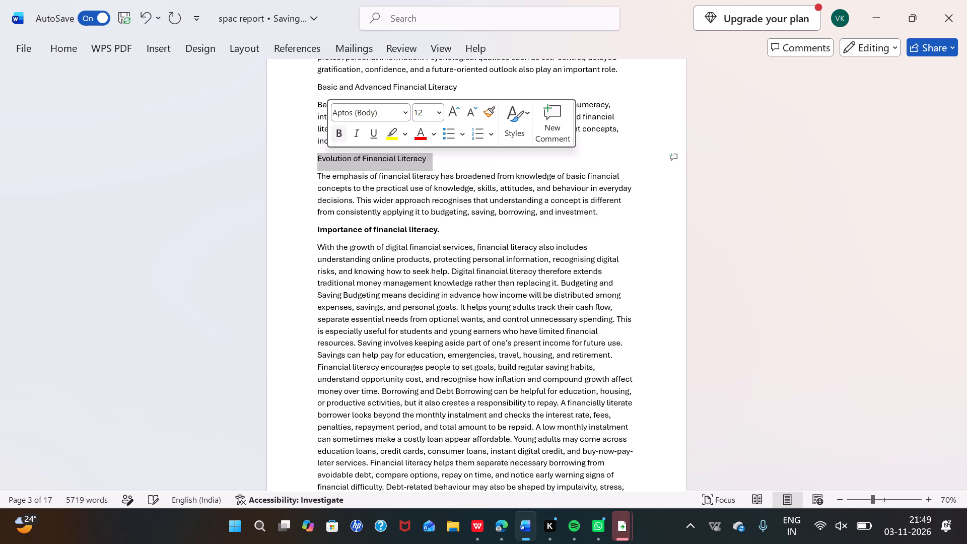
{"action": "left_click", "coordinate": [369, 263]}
Put the heading "Budgeting and Saving" on its own line in bold, above the paragraph starting "Budgeting means deciding in advance".
{"action": "scroll", "coordinate": [369, 263], "scroll_direction": "down", "scroll_amount": 1}
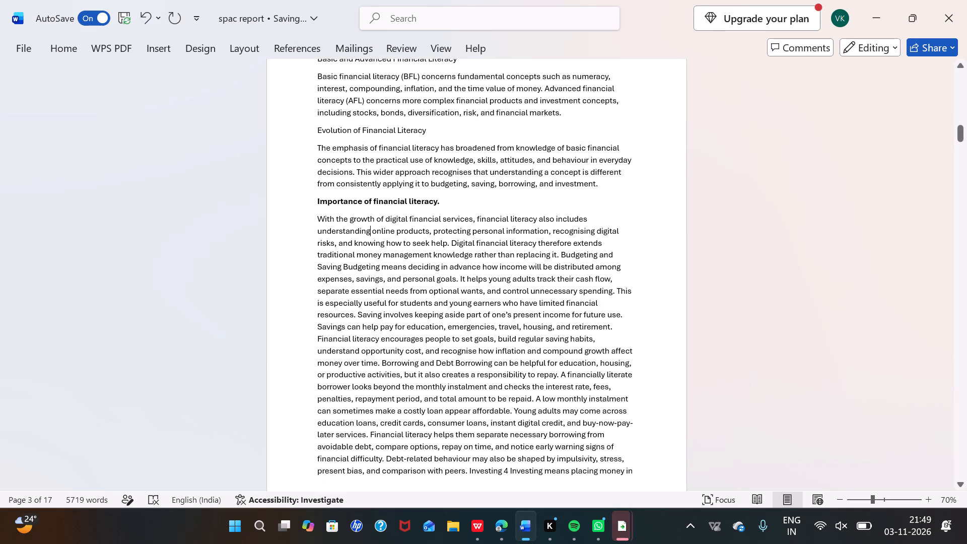
{"action": "left_click", "coordinate": [561, 256]}
{"action": "key", "text": "Return"}
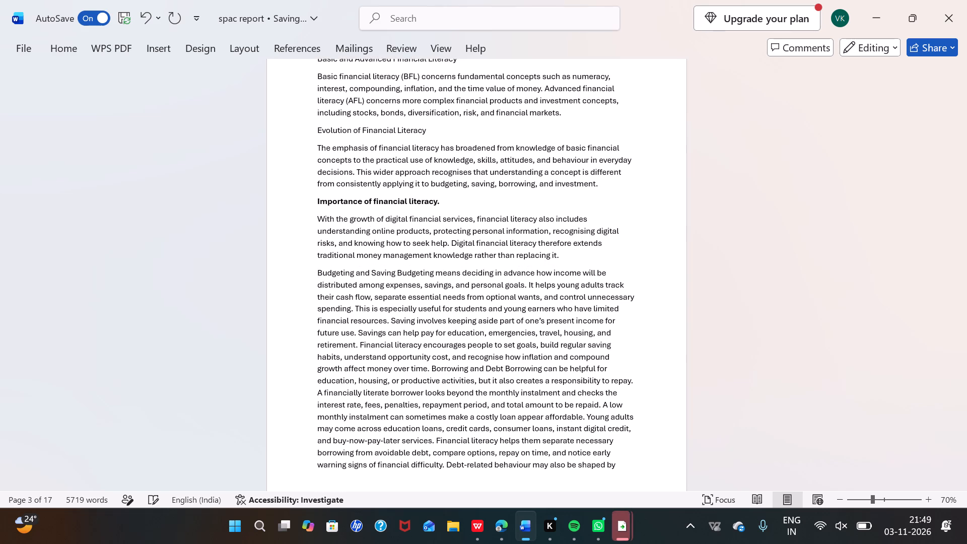
{"action": "left_click", "coordinate": [400, 274]}
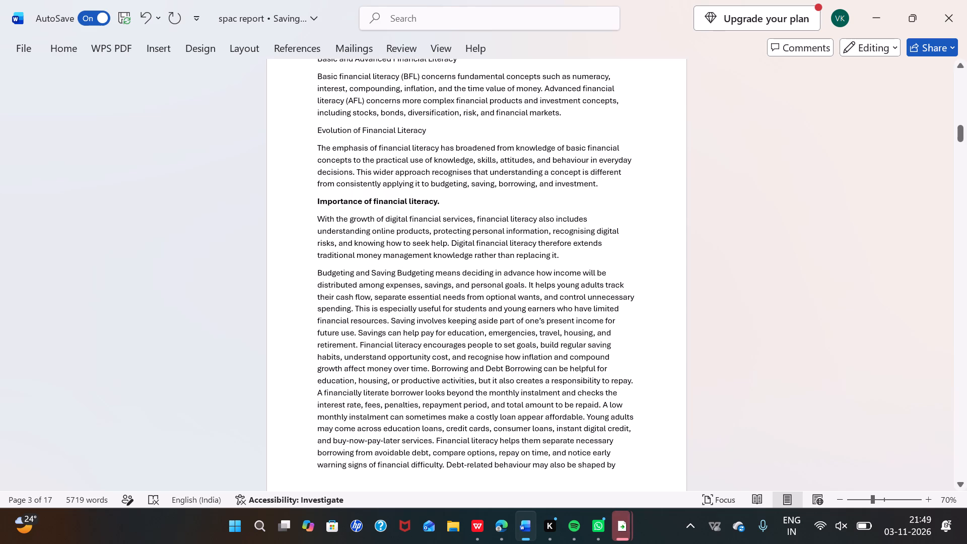
{"action": "left_click", "coordinate": [397, 273]}
{"action": "key", "text": "Return"}
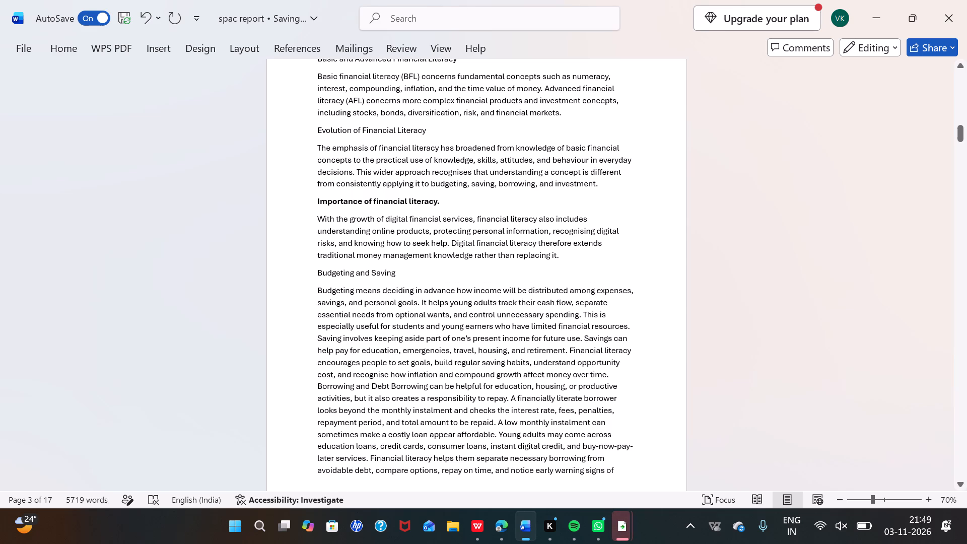
{"action": "left_click_drag", "start_coordinate": [398, 270], "coordinate": [314, 269]}
{"action": "left_click", "coordinate": [324, 250]}
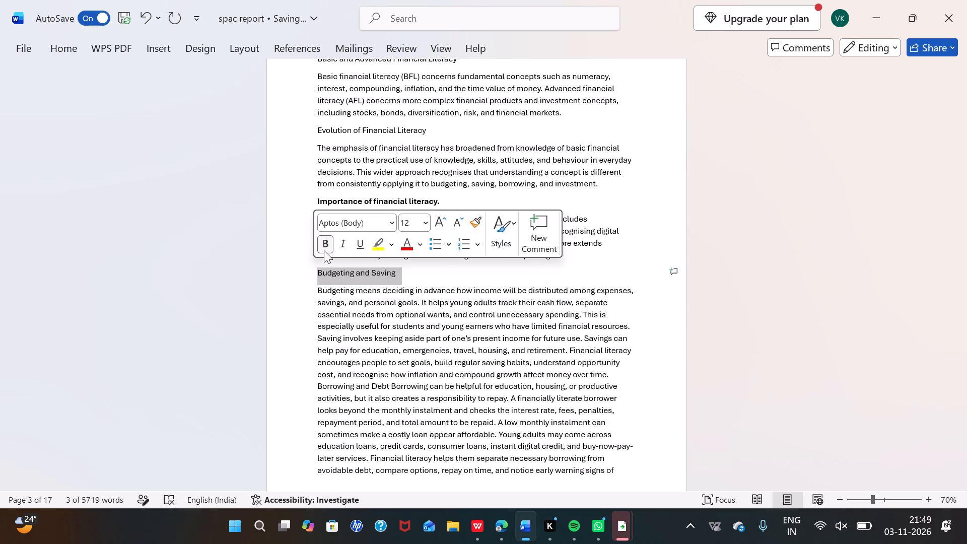
{"action": "left_click", "coordinate": [355, 329]}
Separate "Borrowing and Debt Borrowing" from the surrounding text onto its own bold line below the Budgeting and Saving paragraph.
{"action": "scroll", "coordinate": [355, 329], "scroll_direction": "down", "scroll_amount": 1}
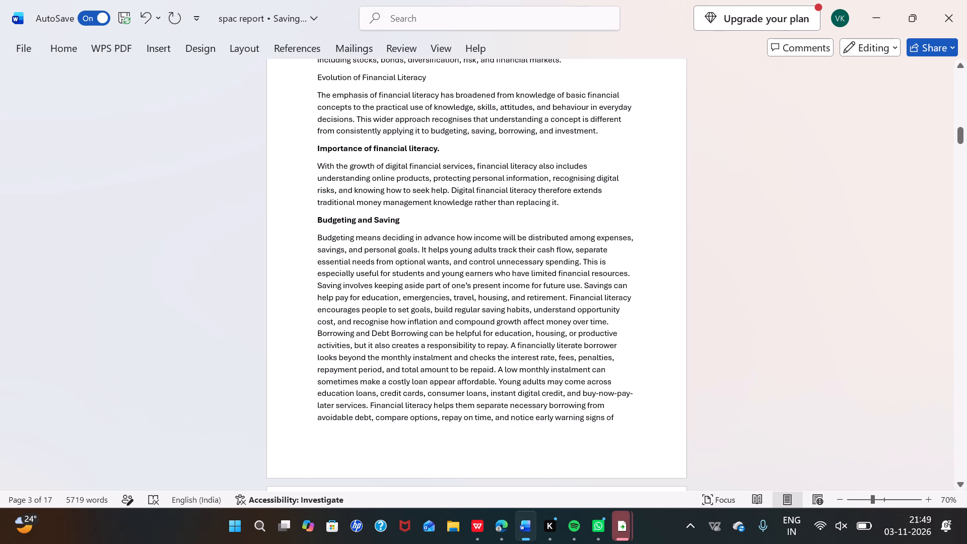
{"action": "left_click", "coordinate": [610, 322]}
{"action": "key", "text": "Return"}
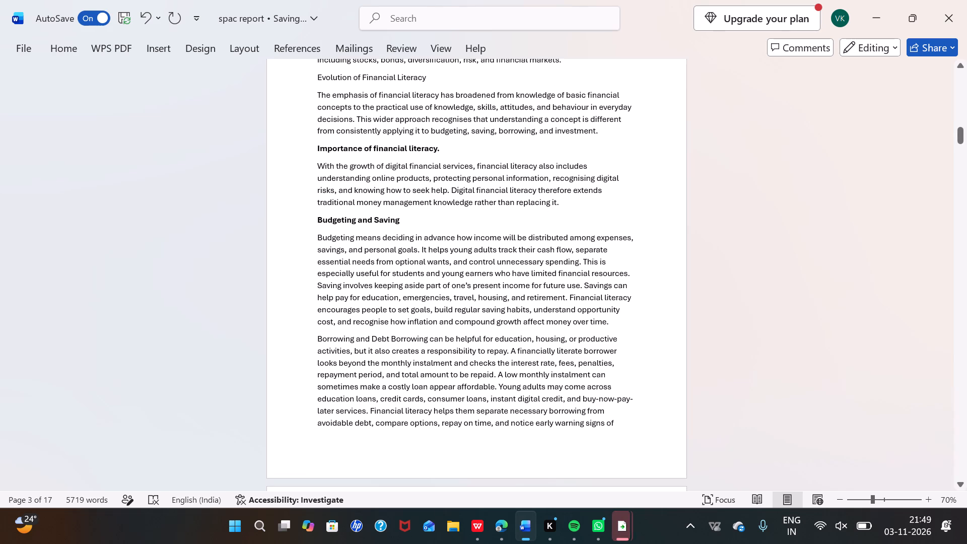
{"action": "left_click", "coordinate": [427, 341]}
{"action": "key", "text": "Return"}
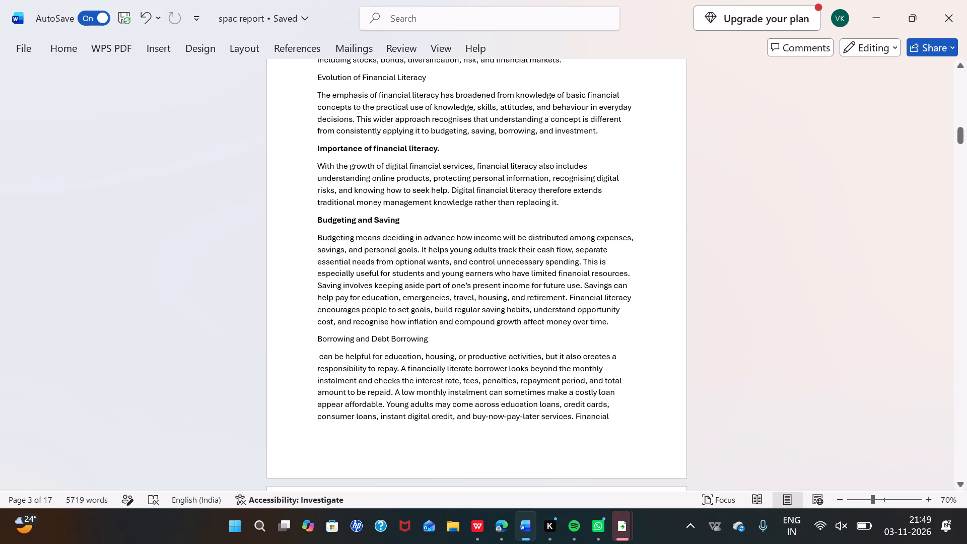
{"action": "left_click_drag", "start_coordinate": [442, 342], "coordinate": [318, 336]}
{"action": "left_click", "coordinate": [332, 314]}
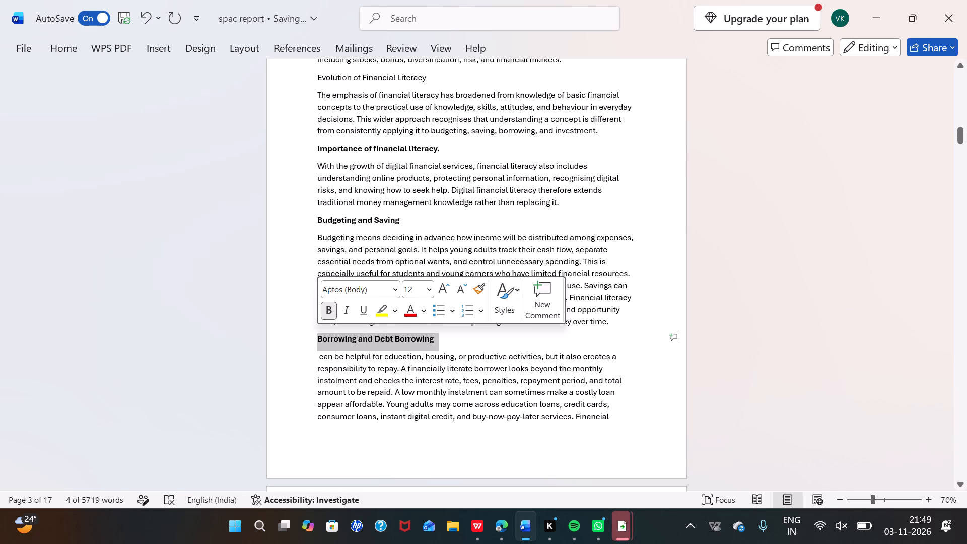
{"action": "left_click", "coordinate": [349, 377]}
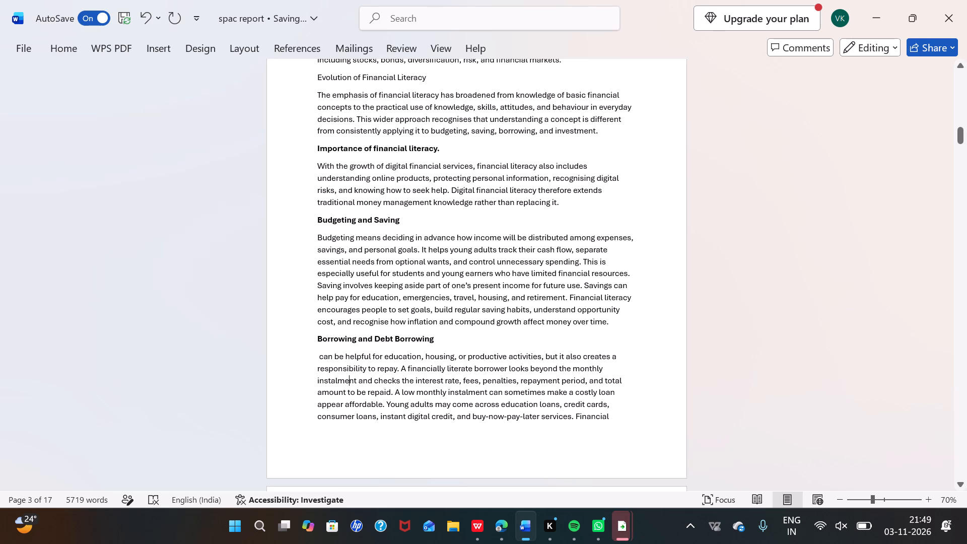
Split the heading after "Borrowing and Debt" and join the second "Borrowing" to "can be helpful for education" in regular weight.
{"action": "left_click", "coordinate": [394, 340]}
{"action": "key", "text": "Return"}
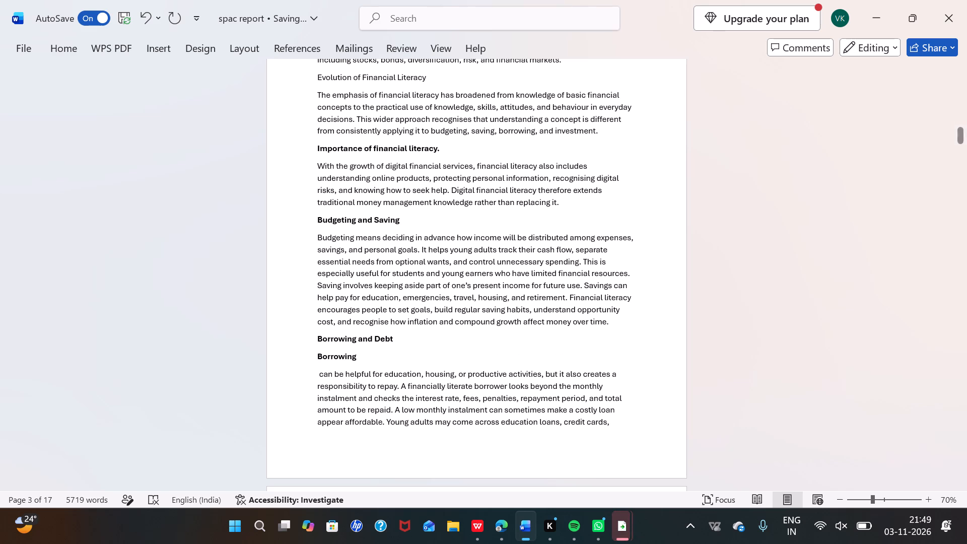
{"action": "left_click", "coordinate": [318, 375]}
{"action": "key", "text": "BackSpace"}
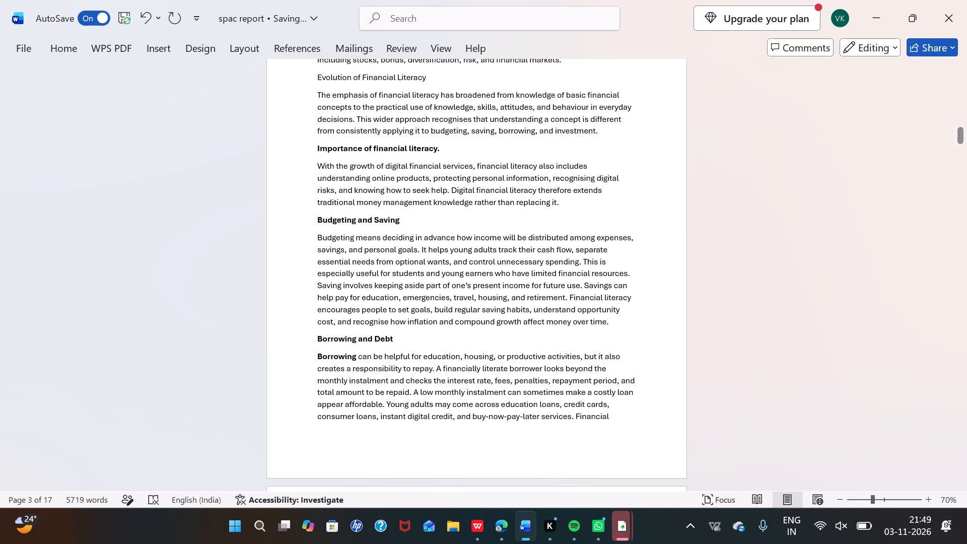
{"action": "key", "text": "space"}
{"action": "key", "text": "BackSpace"}
{"action": "left_click_drag", "start_coordinate": [317, 357], "coordinate": [371, 355]}
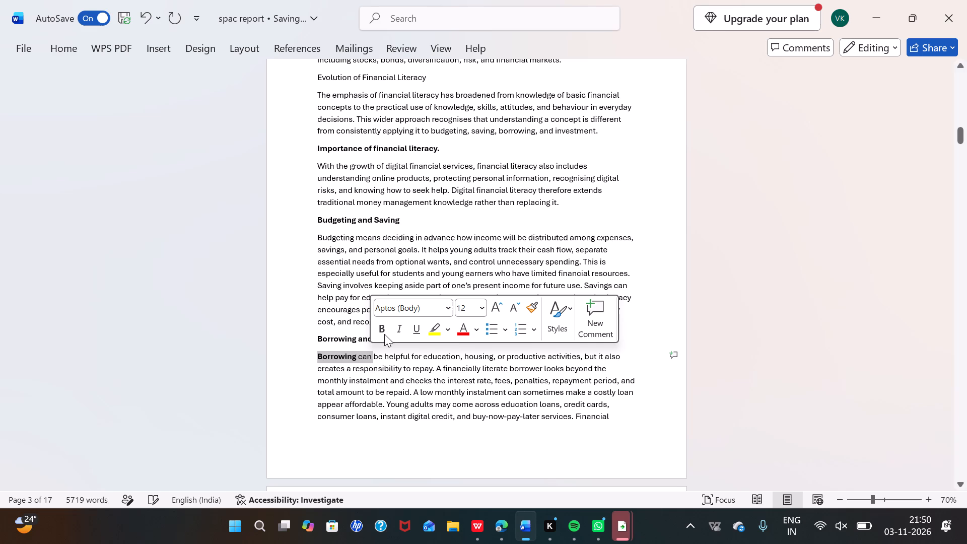
{"action": "left_click", "coordinate": [387, 330]}
{"action": "left_click", "coordinate": [369, 371]}
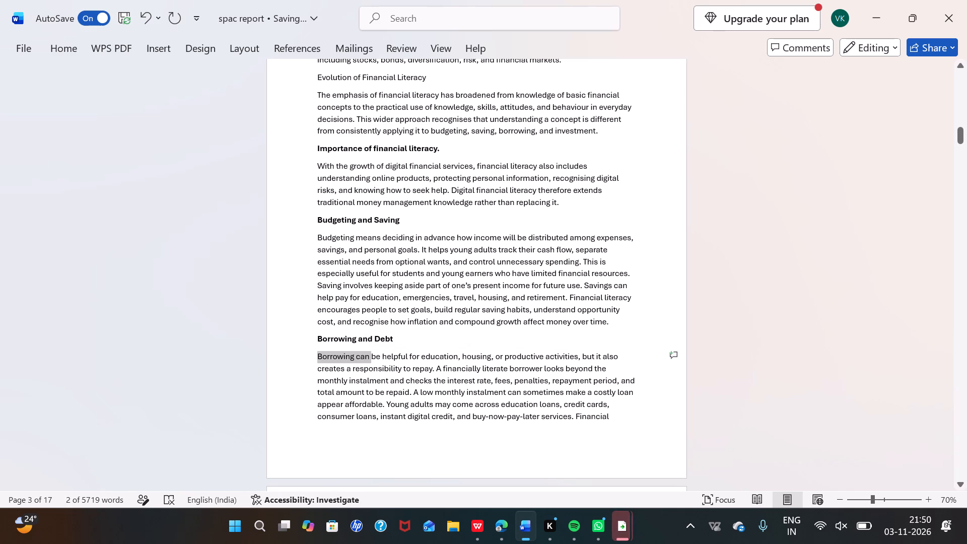
Examine the text from the Borrowing and Debt section through the Investing passage for missing heading and paragraph breaks.
{"action": "scroll", "coordinate": [369, 371], "scroll_direction": "down", "scroll_amount": 3}
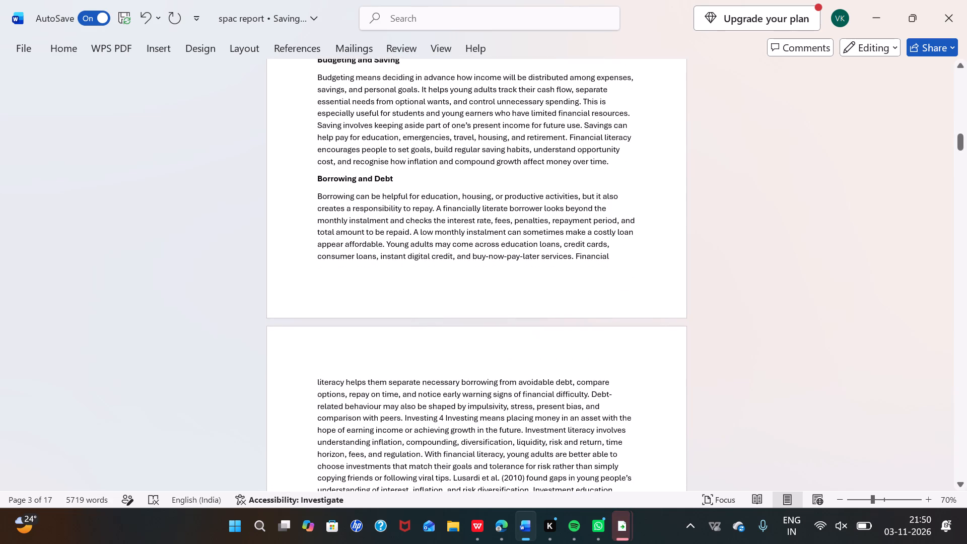
{"action": "scroll", "coordinate": [484, 449], "scroll_direction": "down", "scroll_amount": 1}
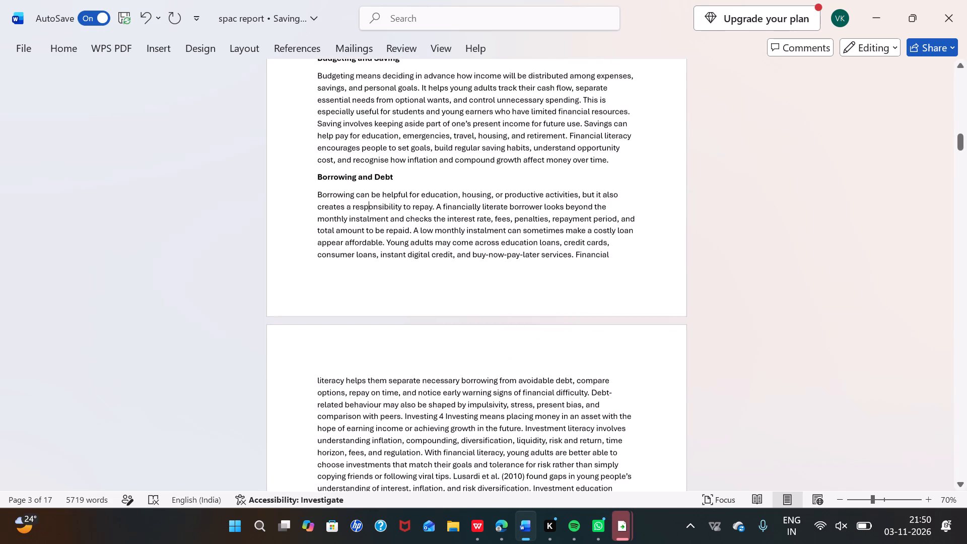
{"action": "scroll", "coordinate": [484, 449], "scroll_direction": "down", "scroll_amount": 1}
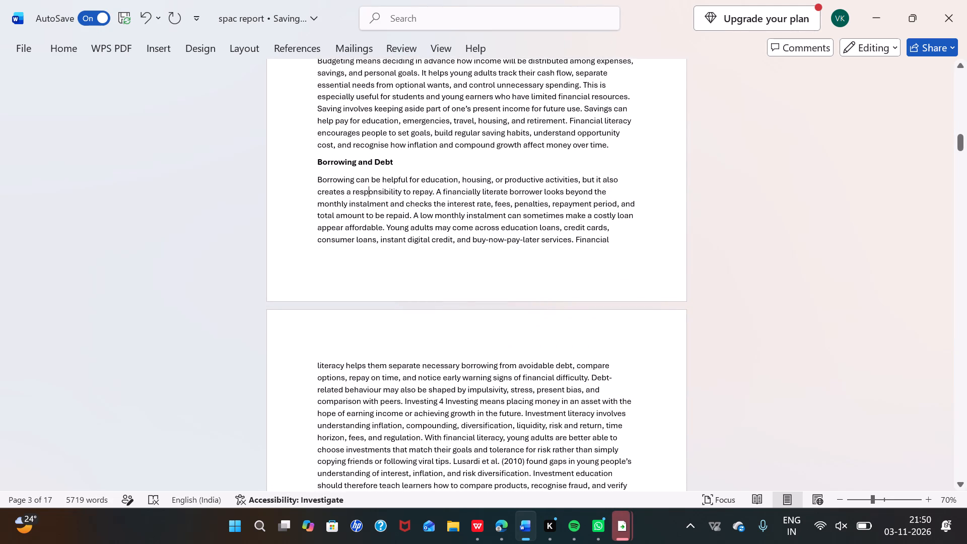
{"action": "scroll", "coordinate": [400, 398], "scroll_direction": "down", "scroll_amount": 1}
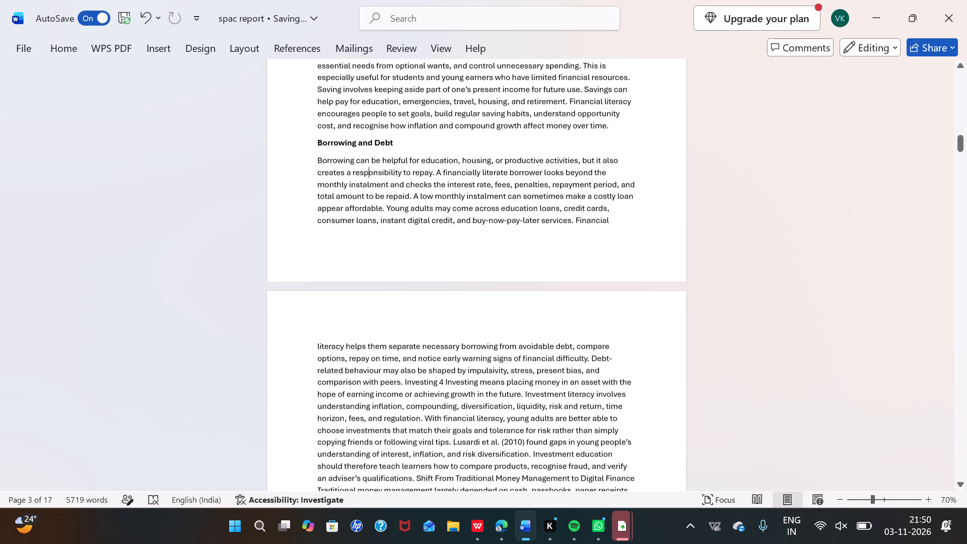
{"action": "scroll", "coordinate": [400, 398], "scroll_direction": "down", "scroll_amount": 2}
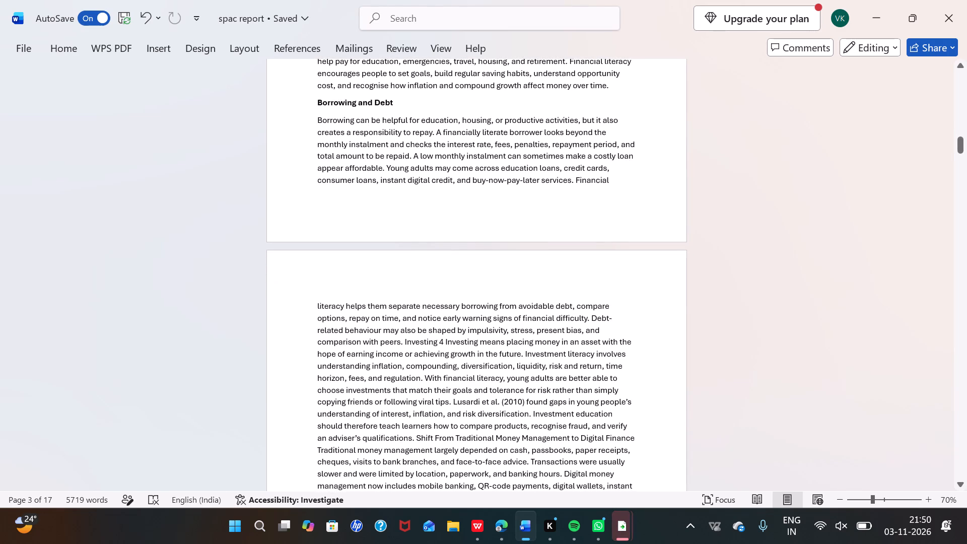
{"action": "scroll", "coordinate": [404, 345], "scroll_direction": "up", "scroll_amount": 1}
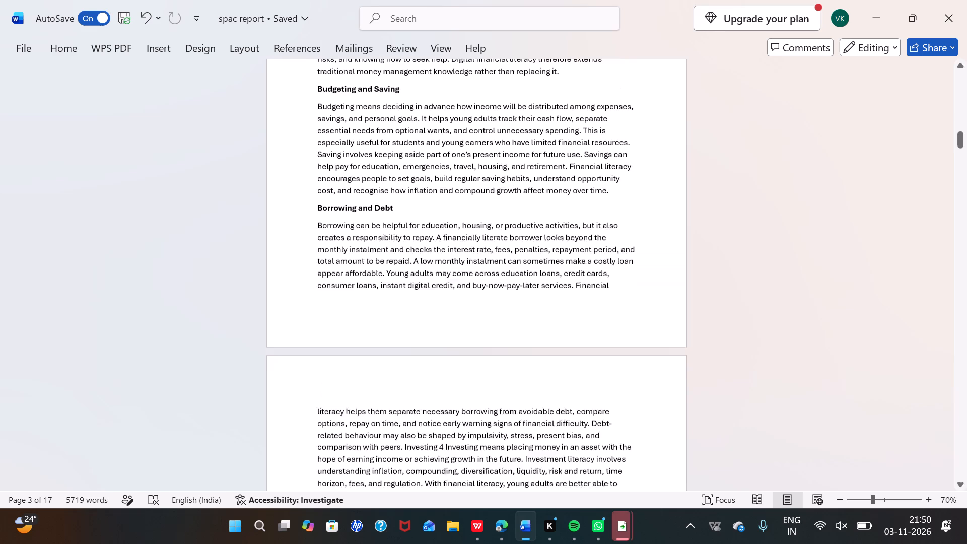
{"action": "scroll", "coordinate": [404, 345], "scroll_direction": "up", "scroll_amount": 1}
{"action": "scroll", "coordinate": [404, 345], "scroll_direction": "down", "scroll_amount": 1}
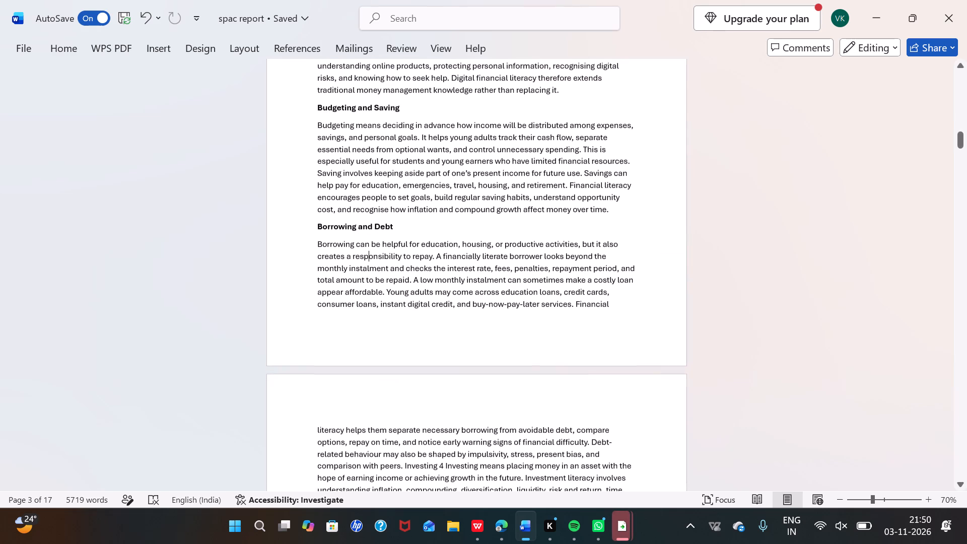
Start a new paragraph at "Young adults may come across education loans" in the Borrowing and Debt section.
{"action": "scroll", "coordinate": [404, 345], "scroll_direction": "down", "scroll_amount": 1}
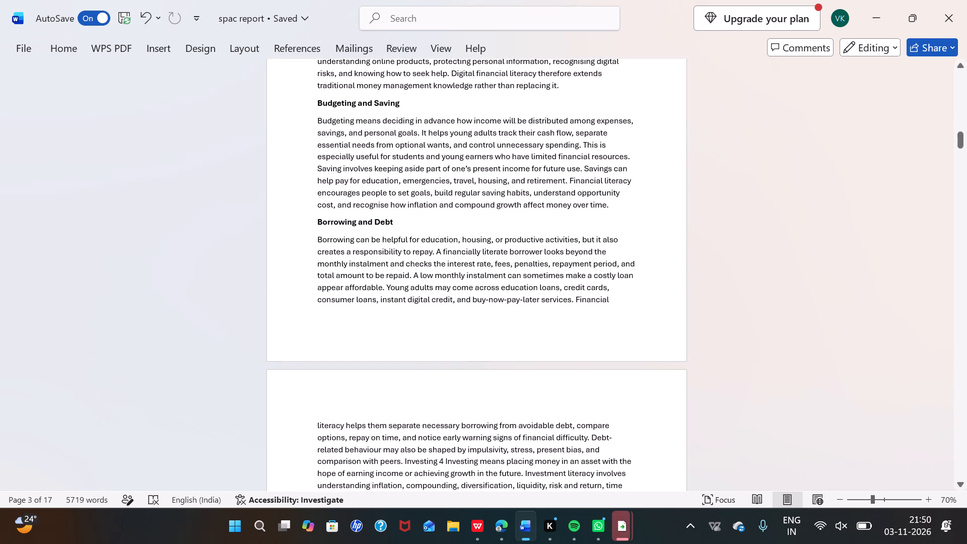
{"action": "left_click", "coordinate": [388, 290]}
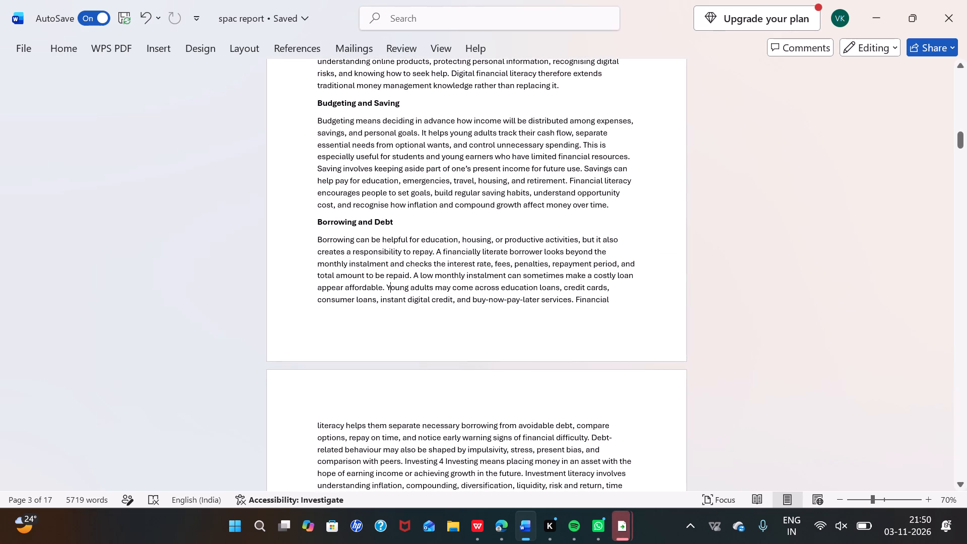
{"action": "left_click", "coordinate": [386, 288]}
{"action": "key", "text": "Return"}
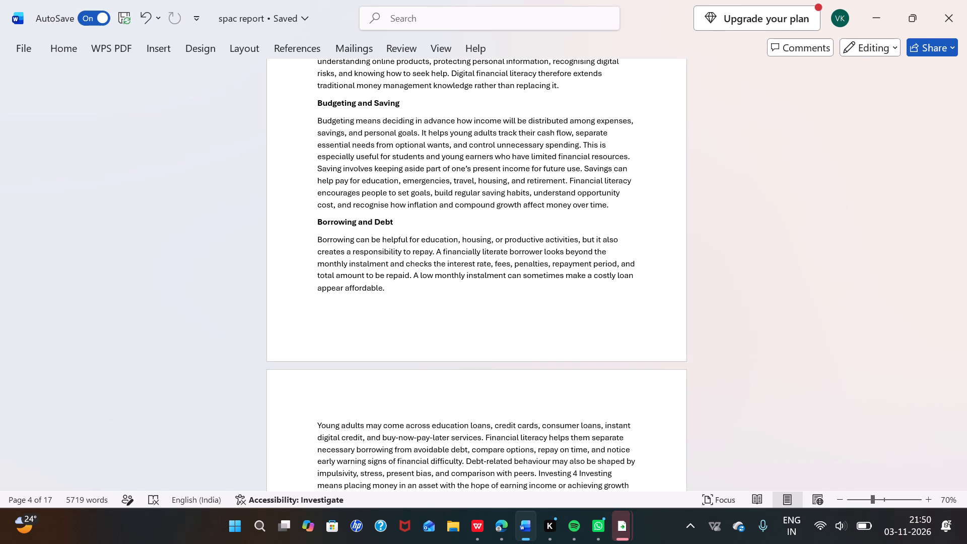
Break the text after "comparison with peers." so "Investing 4 Investing means" starts a new paragraph without a leading space.
{"action": "scroll", "coordinate": [409, 337], "scroll_direction": "down", "scroll_amount": 1}
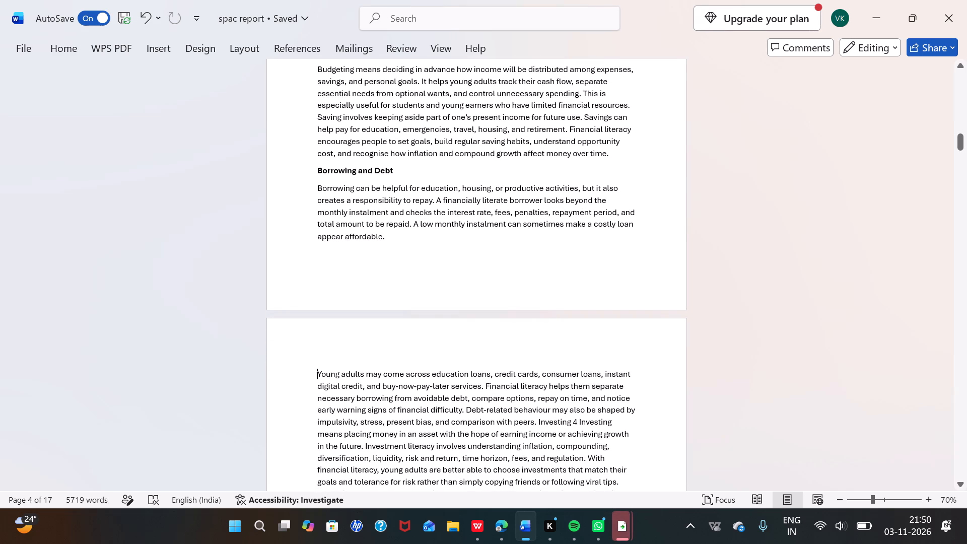
{"action": "scroll", "coordinate": [409, 337], "scroll_direction": "down", "scroll_amount": 3}
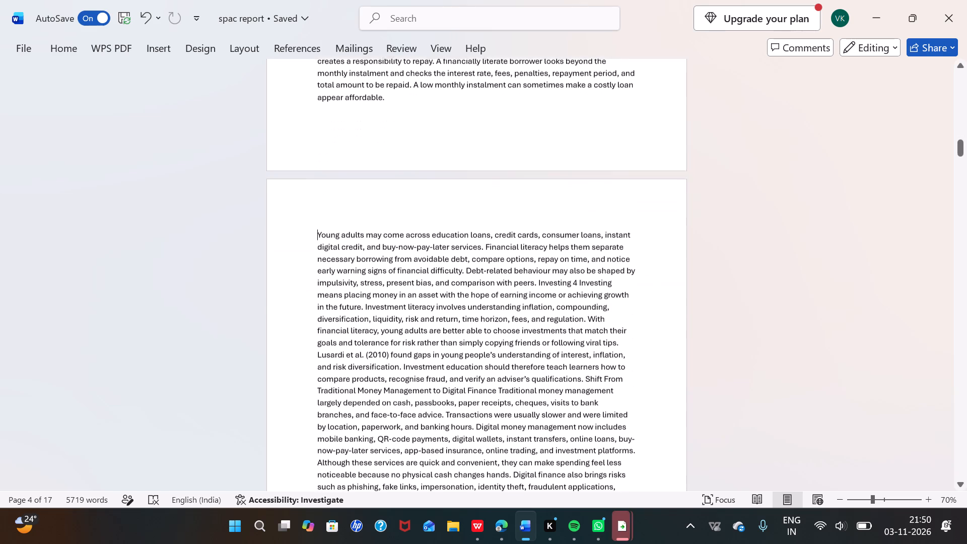
{"action": "scroll", "coordinate": [409, 337], "scroll_direction": "down", "scroll_amount": 1}
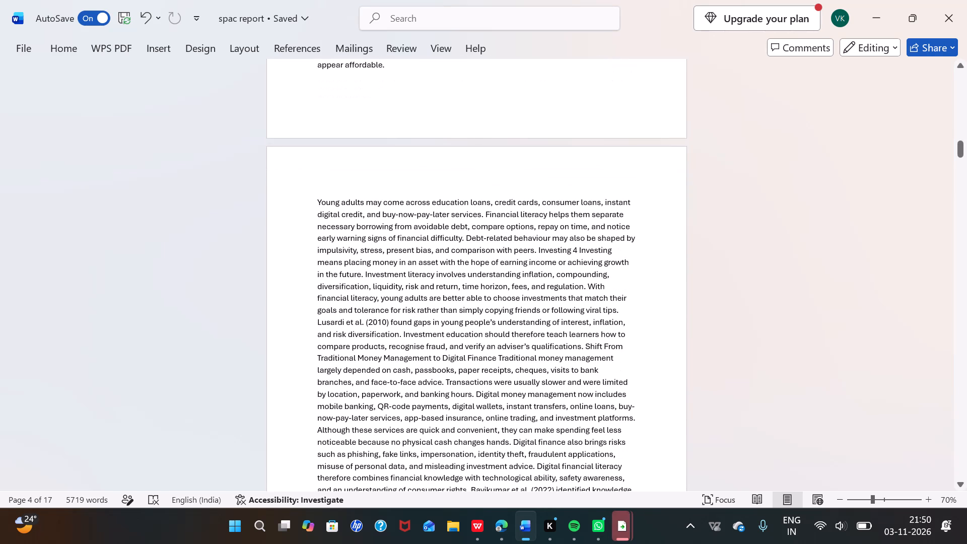
{"action": "left_click", "coordinate": [535, 251]}
{"action": "key", "text": "Return"}
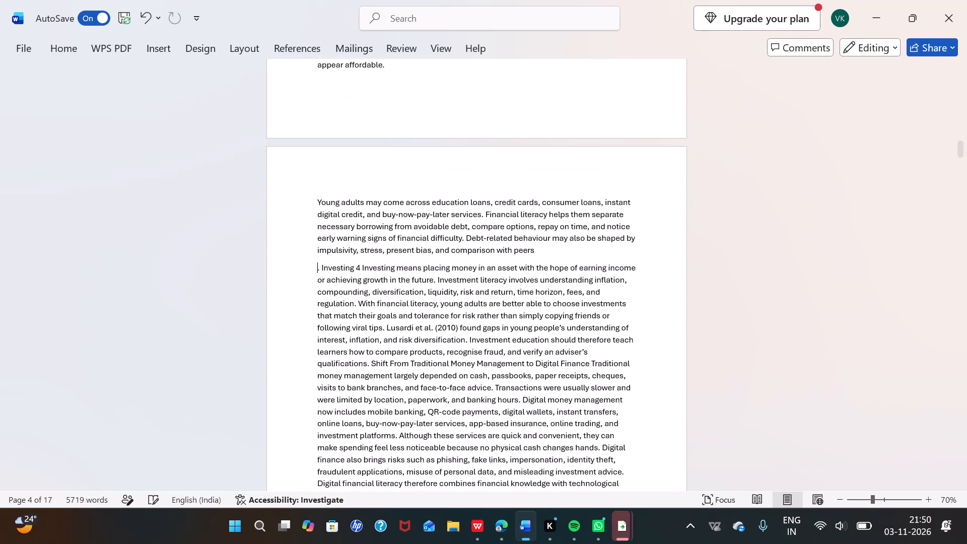
{"action": "key", "text": "BackSpace"}
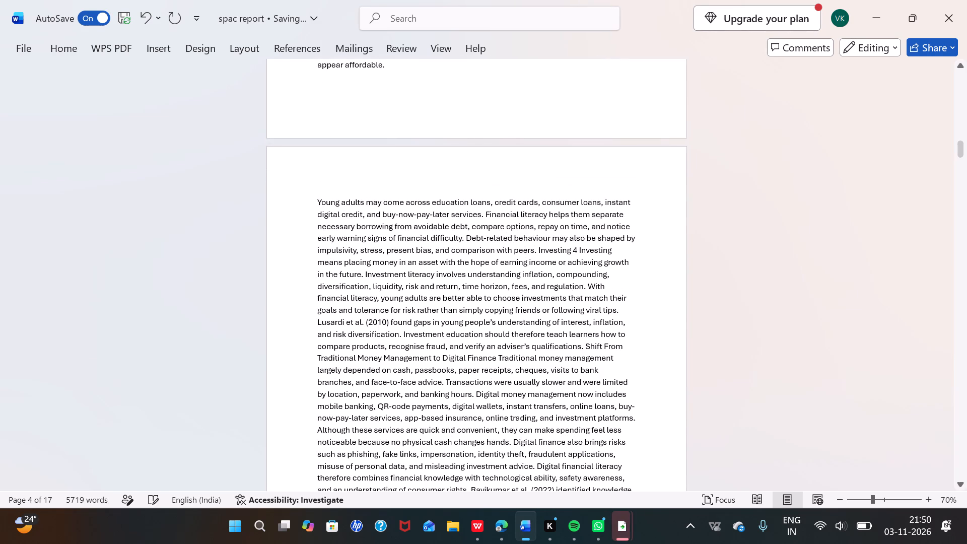
{"action": "left_click", "coordinate": [536, 250]}
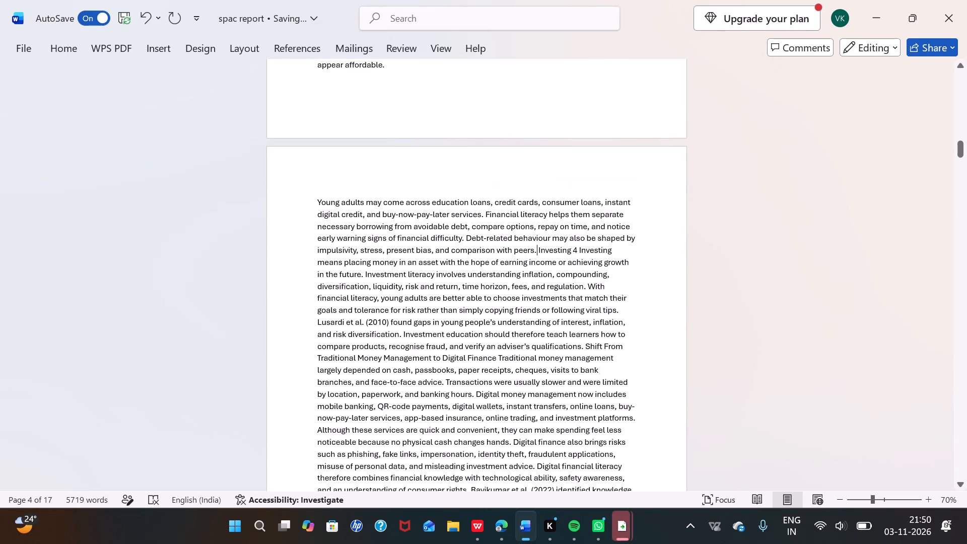
{"action": "key", "text": "Return"}
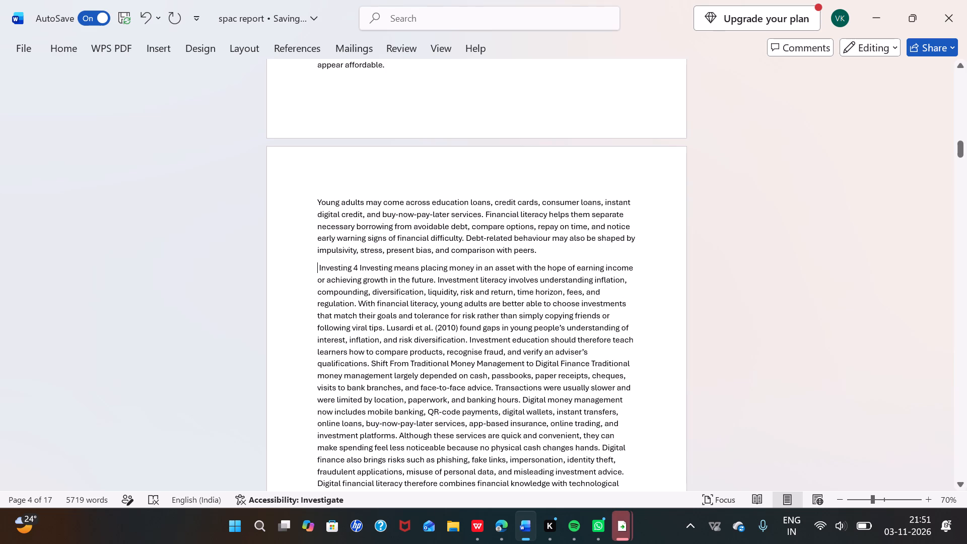
{"action": "left_click", "coordinate": [320, 269]}
{"action": "key", "text": "BackSpace"}
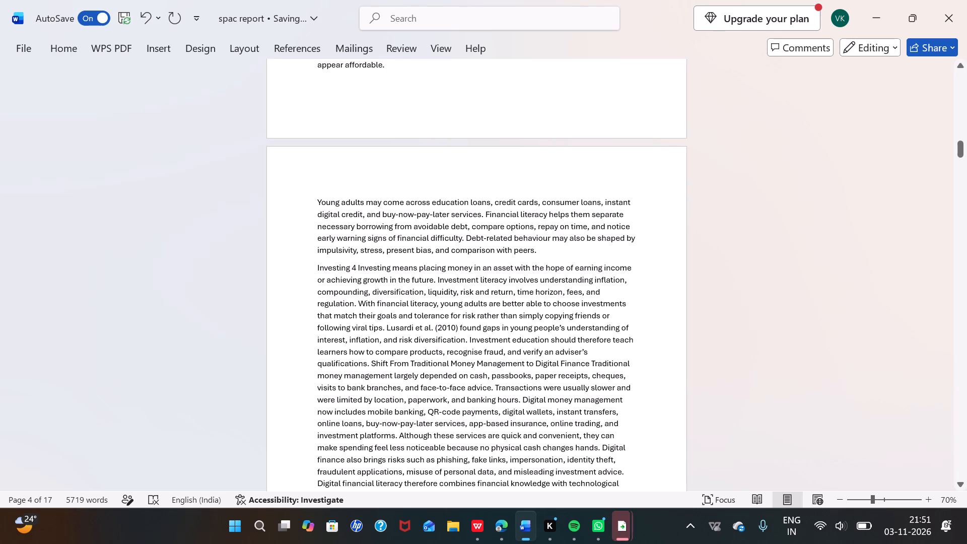
Remove the stray 4 and put the heading "Investing" on its own bold line above "Investing means placing money".
{"action": "left_click", "coordinate": [356, 267]}
{"action": "key", "text": "BackSpace"}
{"action": "key", "text": "Return"}
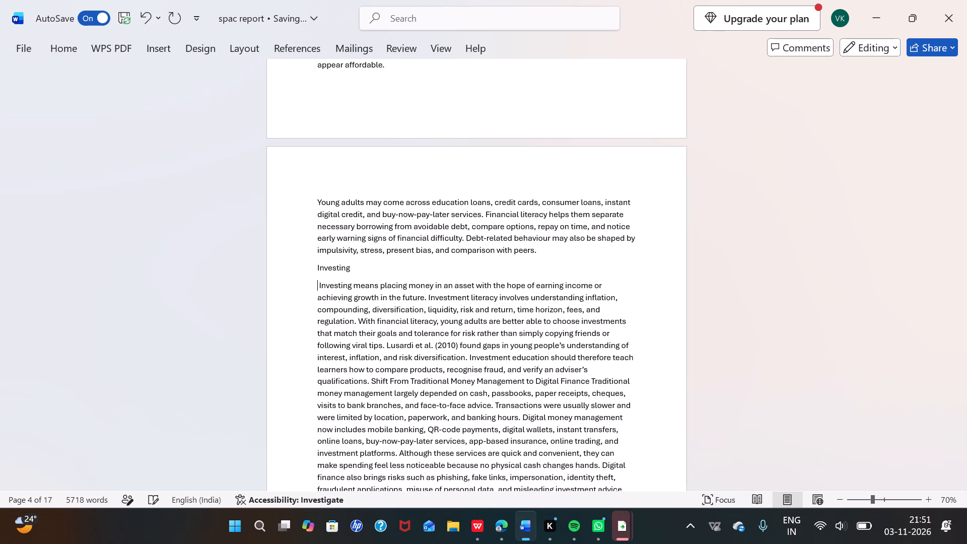
{"action": "left_click", "coordinate": [320, 283]}
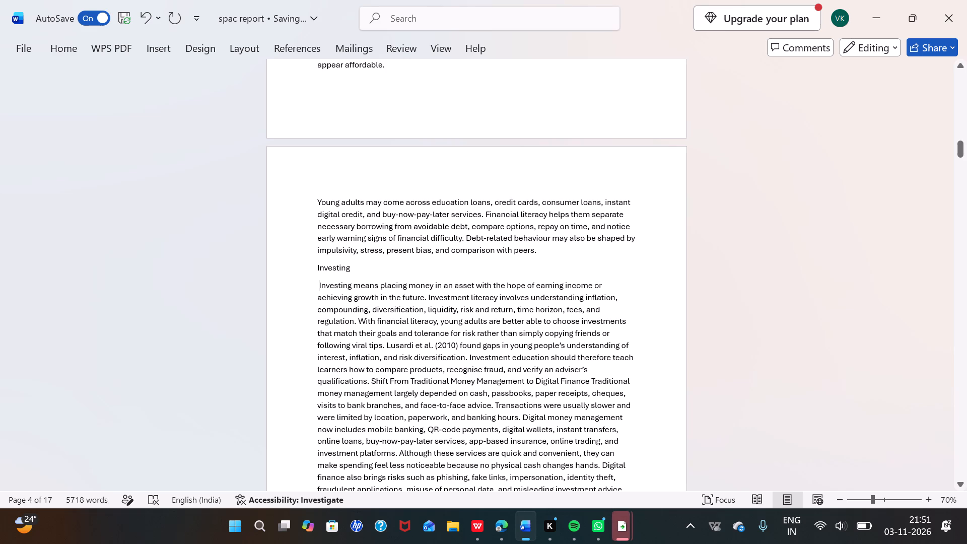
{"action": "key", "text": "BackSpace"}
{"action": "left_click_drag", "start_coordinate": [366, 271], "coordinate": [315, 270]}
{"action": "left_click", "coordinate": [325, 248]}
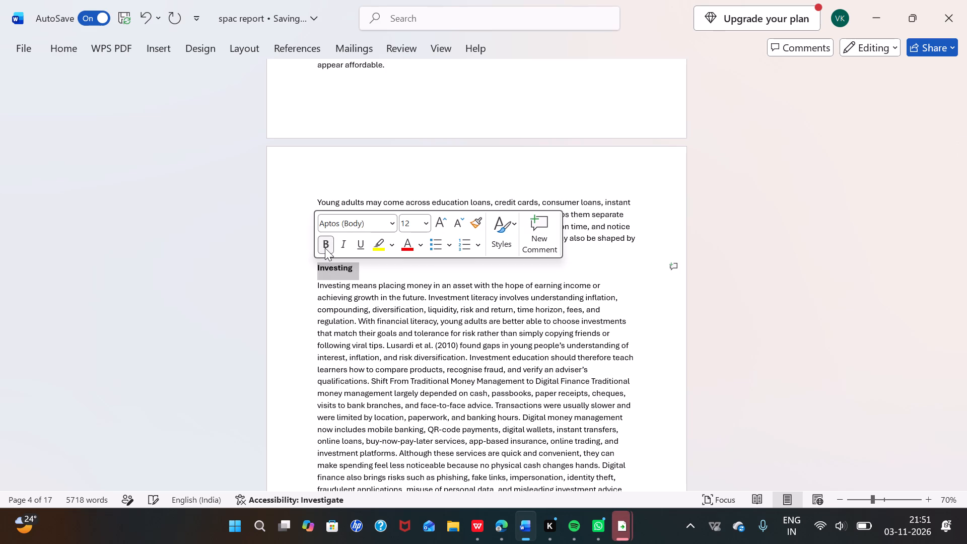
{"action": "left_click", "coordinate": [295, 341]}
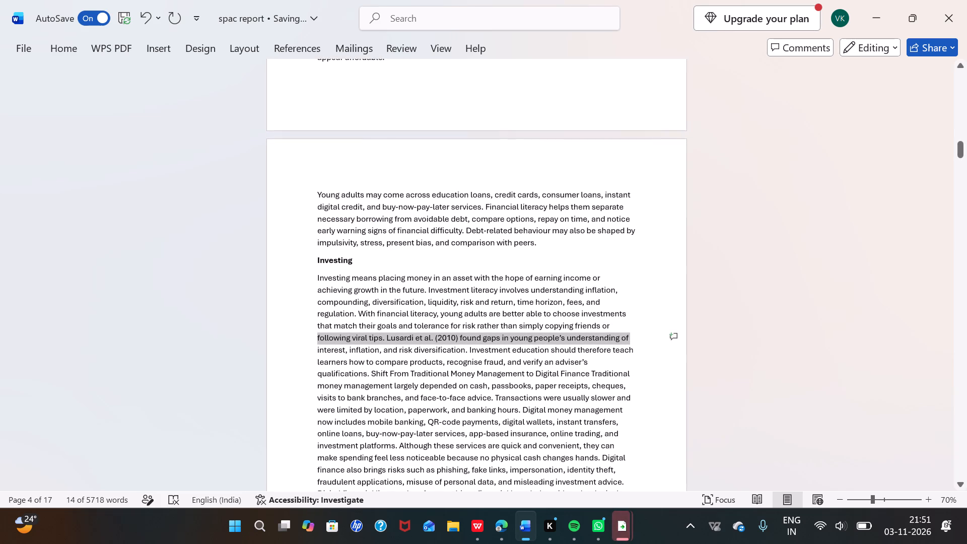
Start a new paragraph at "With financial literacy, young adults are better able" in the Investing section.
{"action": "left_click", "coordinate": [580, 306]}
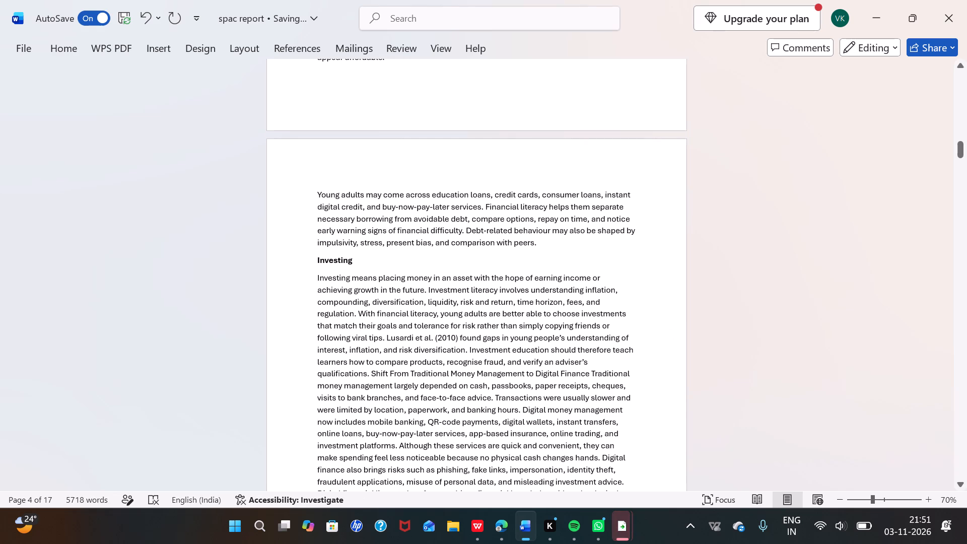
{"action": "left_click", "coordinate": [359, 312]}
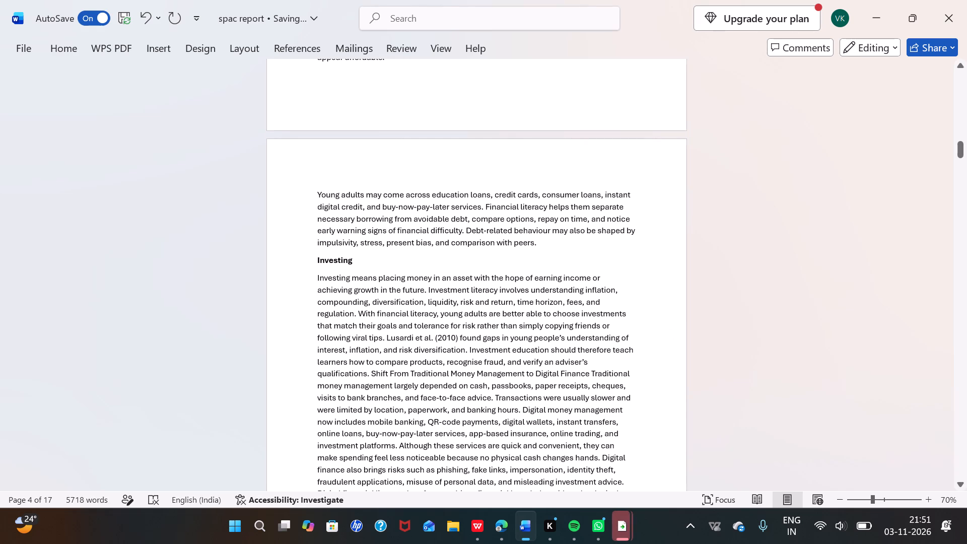
{"action": "key", "text": "Return"}
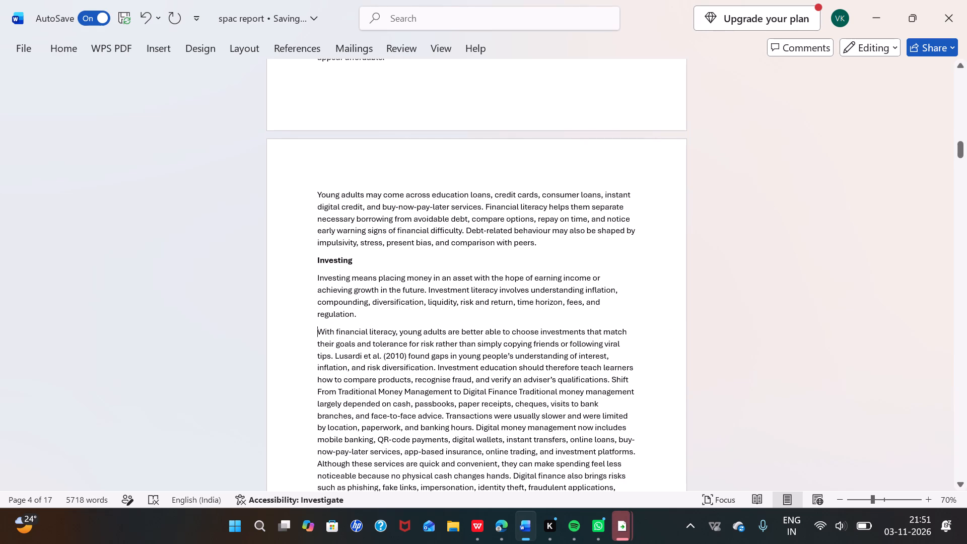
Put the heading "Shift From Traditional Money Management to Digital Finance" on its own line, with no leading space, above "Traditional money management largely depended".
{"action": "scroll", "coordinate": [433, 355], "scroll_direction": "down", "scroll_amount": 1}
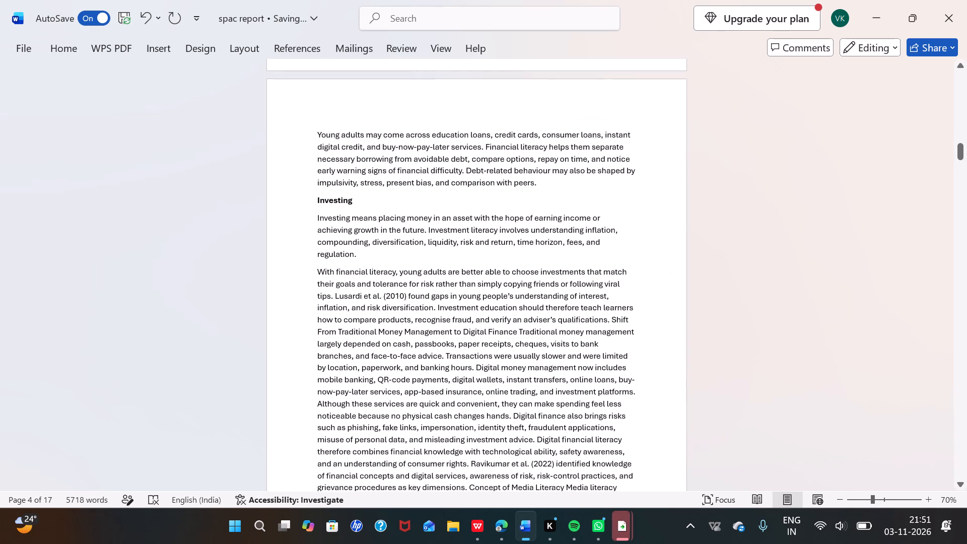
{"action": "left_click", "coordinate": [610, 317]}
{"action": "key", "text": "Return"}
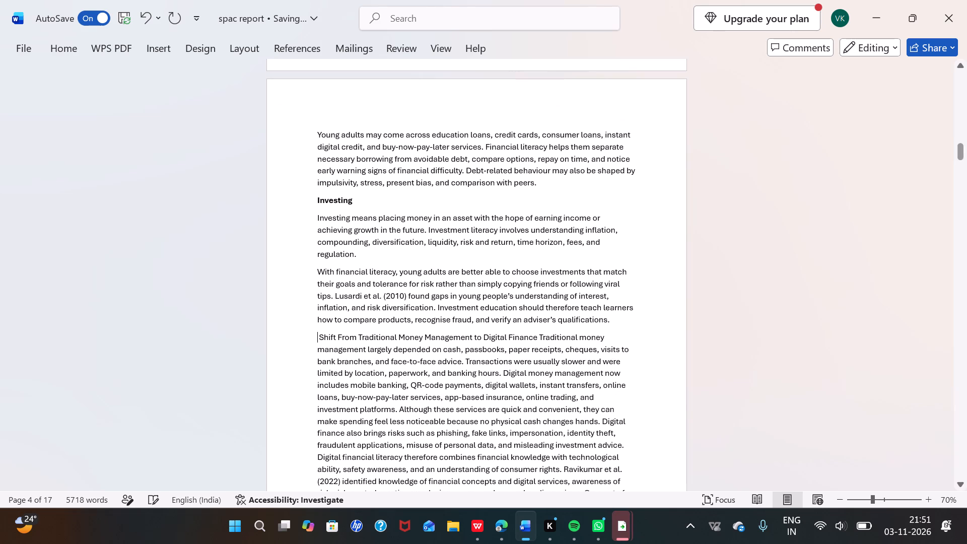
{"action": "left_click", "coordinate": [318, 338]}
{"action": "key", "text": "BackSpace"}
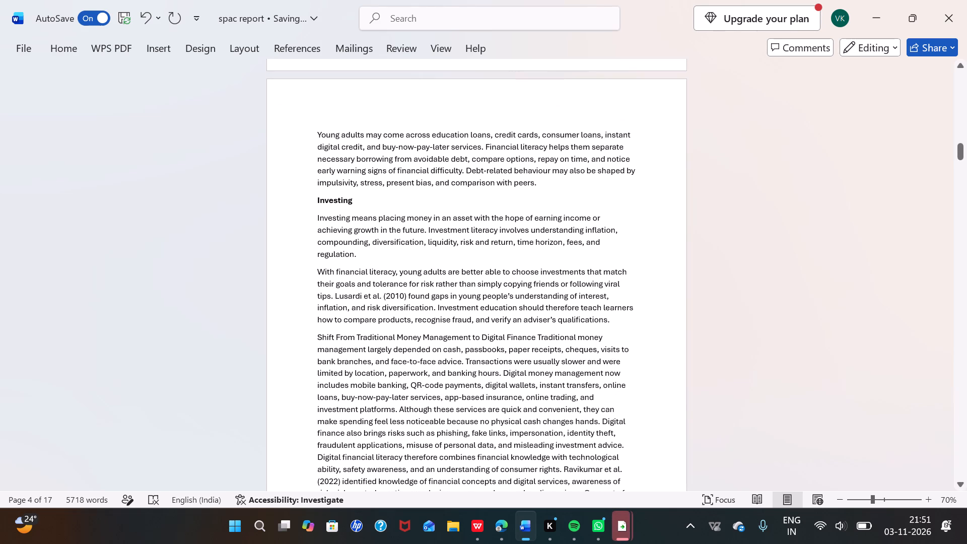
{"action": "left_click", "coordinate": [537, 338]}
{"action": "key", "text": "Return"}
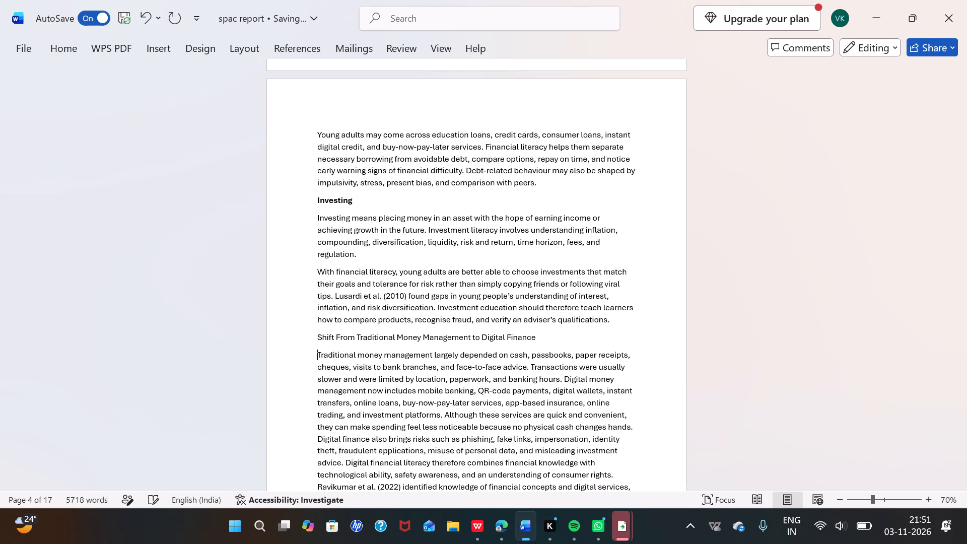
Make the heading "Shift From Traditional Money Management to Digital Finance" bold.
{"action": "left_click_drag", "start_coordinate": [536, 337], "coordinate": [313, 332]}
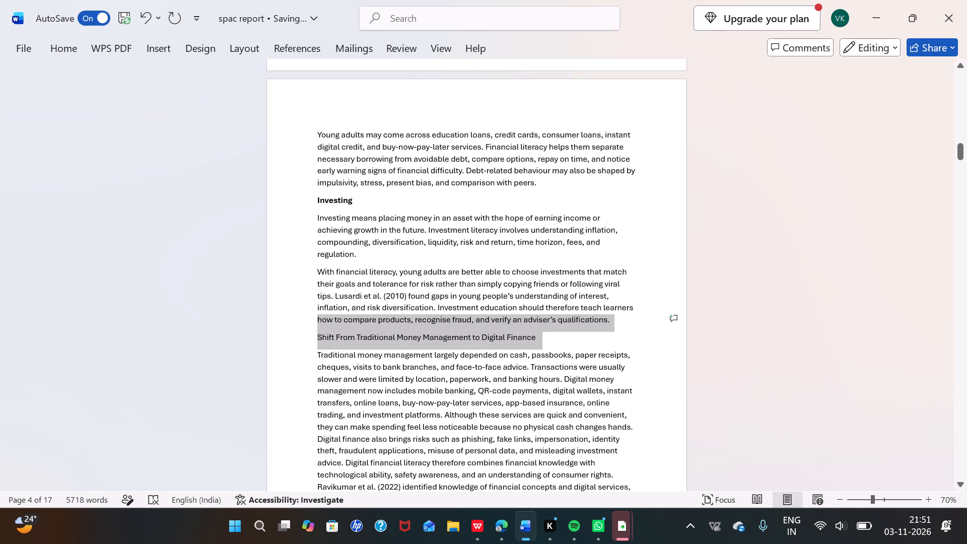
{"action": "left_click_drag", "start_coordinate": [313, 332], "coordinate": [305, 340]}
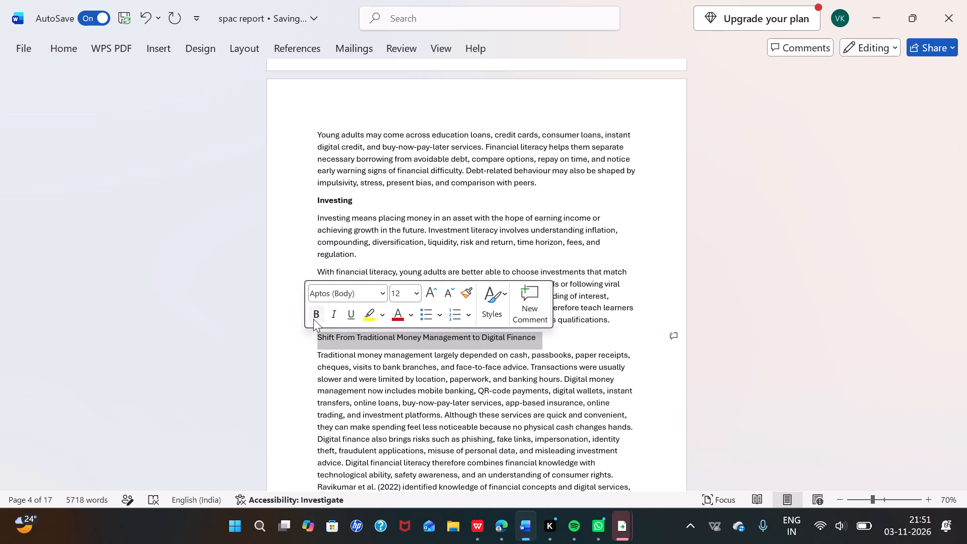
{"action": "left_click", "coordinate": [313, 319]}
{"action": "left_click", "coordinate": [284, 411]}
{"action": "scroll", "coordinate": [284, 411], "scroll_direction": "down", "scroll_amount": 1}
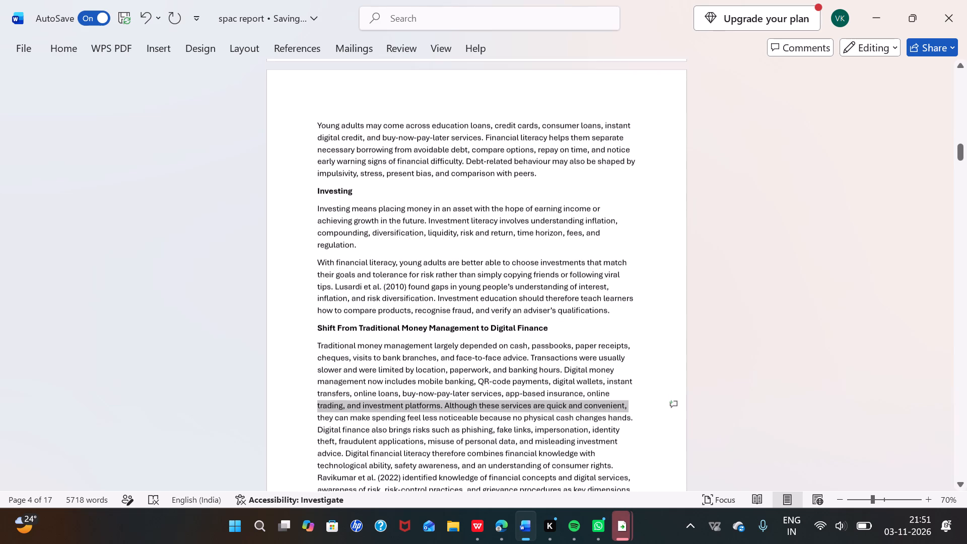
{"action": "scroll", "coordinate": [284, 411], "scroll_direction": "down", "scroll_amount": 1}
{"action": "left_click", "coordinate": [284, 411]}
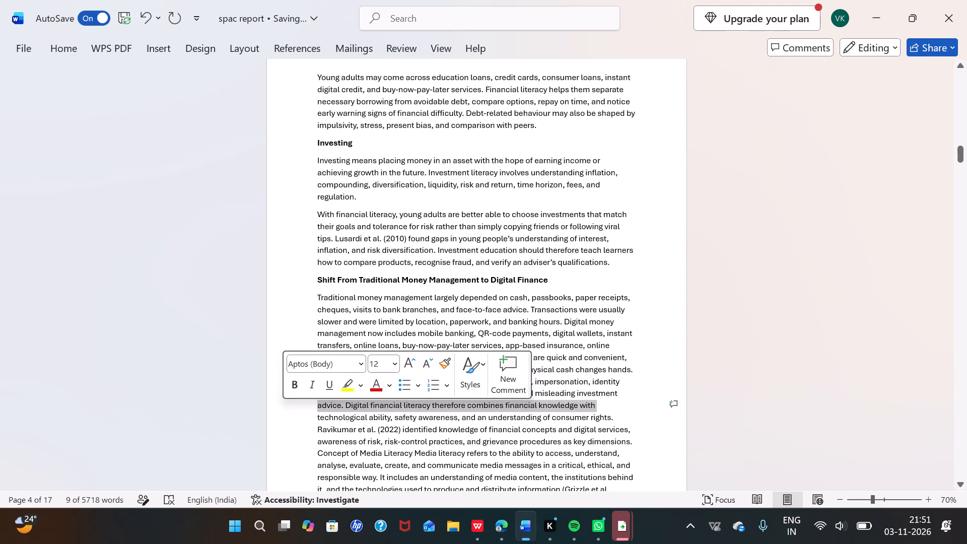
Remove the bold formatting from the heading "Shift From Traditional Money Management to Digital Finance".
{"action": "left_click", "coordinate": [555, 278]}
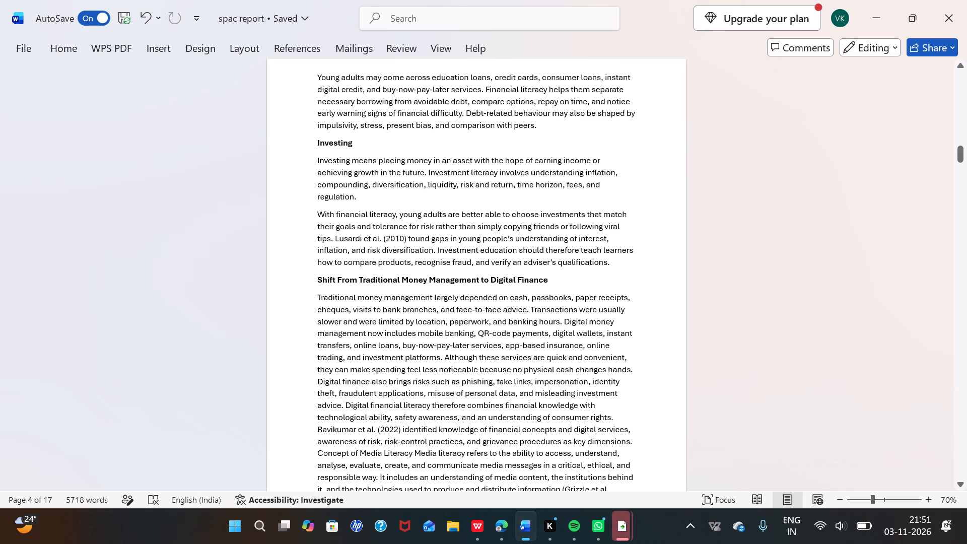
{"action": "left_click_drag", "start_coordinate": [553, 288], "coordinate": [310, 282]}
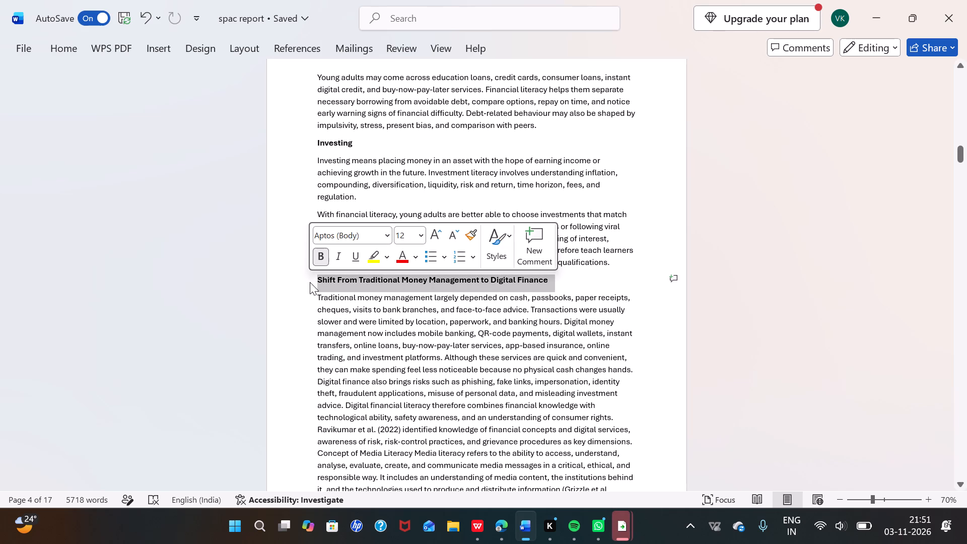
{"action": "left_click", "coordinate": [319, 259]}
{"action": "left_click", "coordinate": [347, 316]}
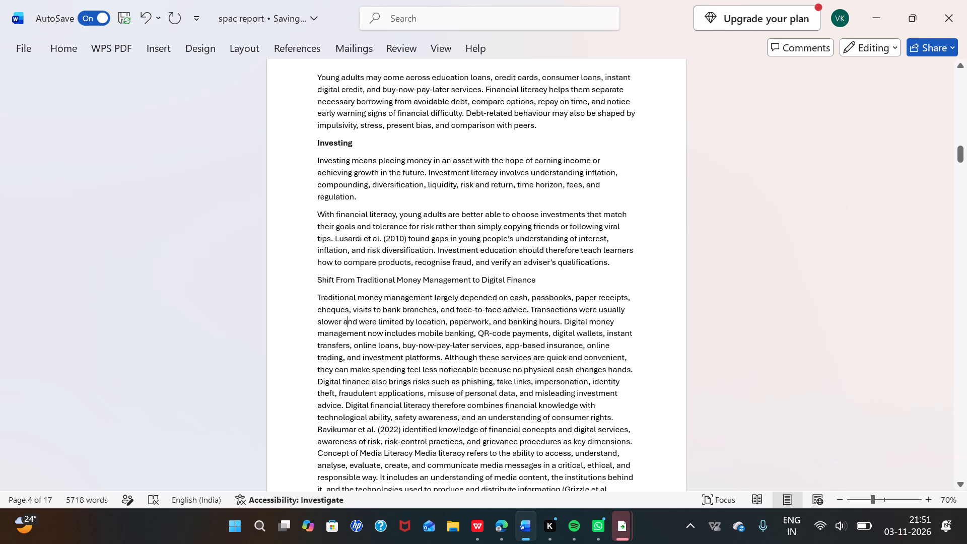
Start a new paragraph at "Digital money management now includes mobile banking", with no leading space.
{"action": "double_click", "coordinate": [320, 296]}
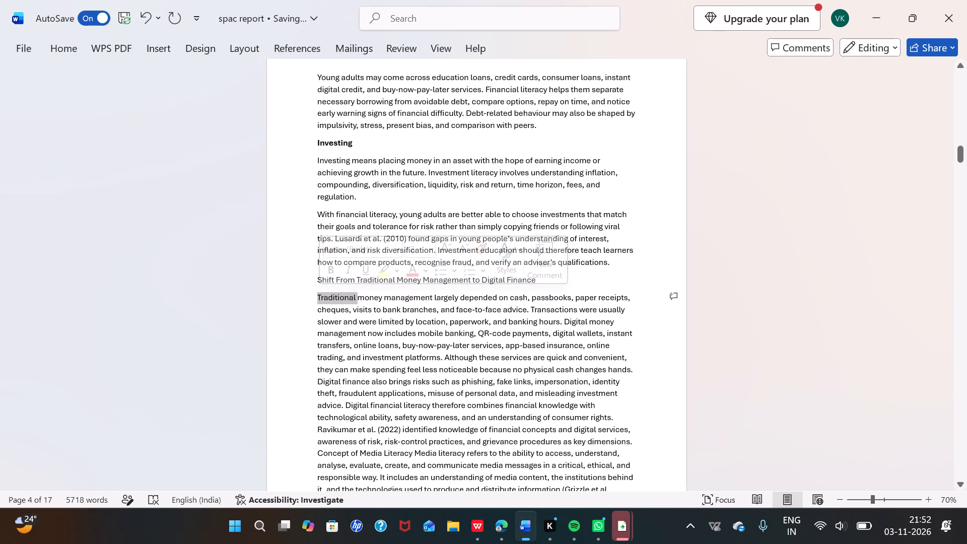
{"action": "left_click", "coordinate": [563, 326]}
{"action": "key", "text": "Return"}
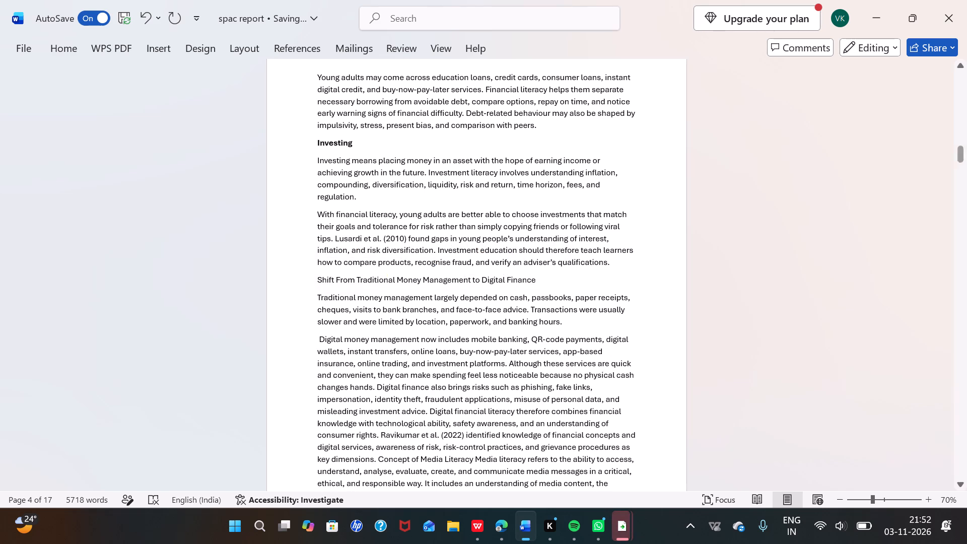
{"action": "left_click", "coordinate": [319, 341]}
{"action": "key", "text": "BackSpace"}
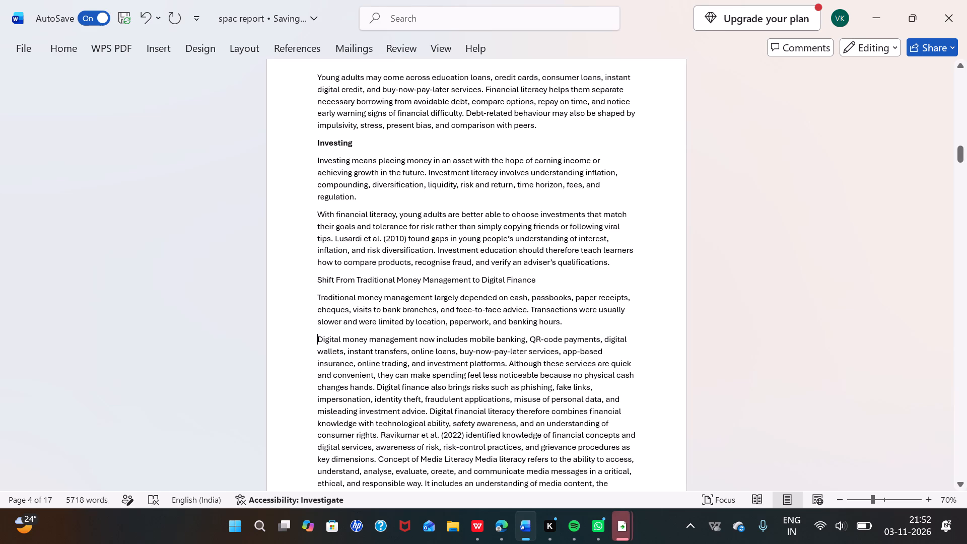
Start a new paragraph at "Digital finance also brings risks such as phishing".
{"action": "left_click", "coordinate": [430, 411]}
{"action": "left_click", "coordinate": [377, 388]}
{"action": "key", "text": "Return"}
{"action": "scroll", "coordinate": [377, 388], "scroll_direction": "down", "scroll_amount": 2}
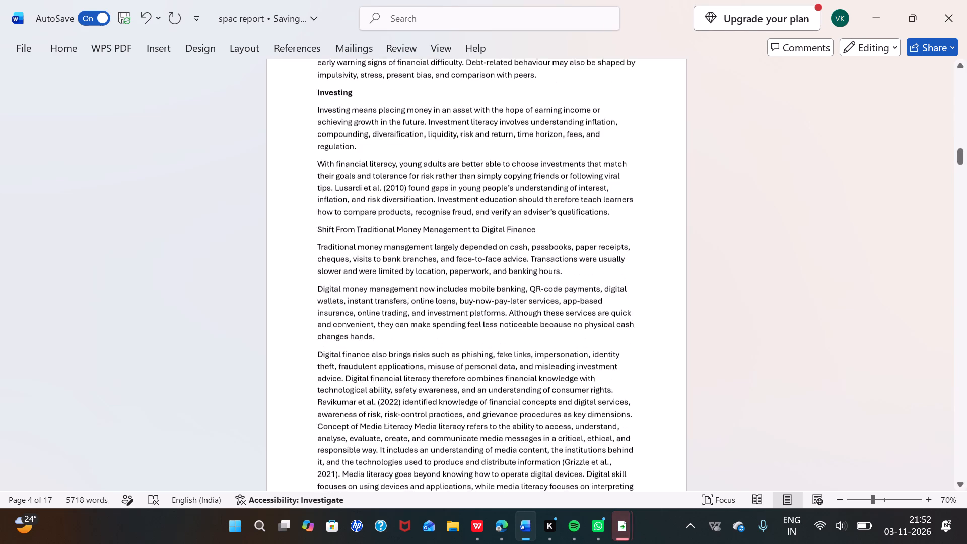
{"action": "scroll", "coordinate": [377, 388], "scroll_direction": "down", "scroll_amount": 1}
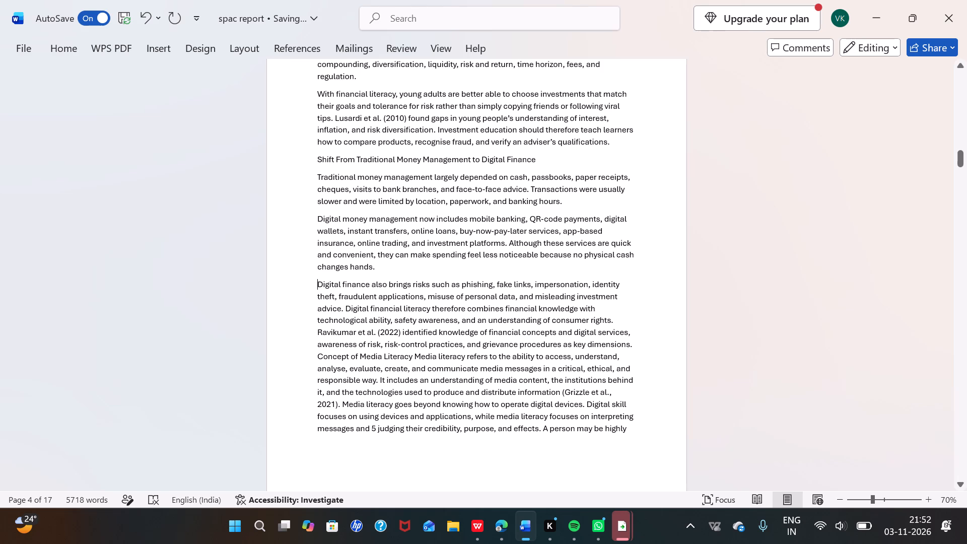
Put "Concept of Media Literacy" on its own line as a bold heading, with no leading space in the paragraph below it.
{"action": "left_click", "coordinate": [412, 354]}
{"action": "key", "text": "Return"}
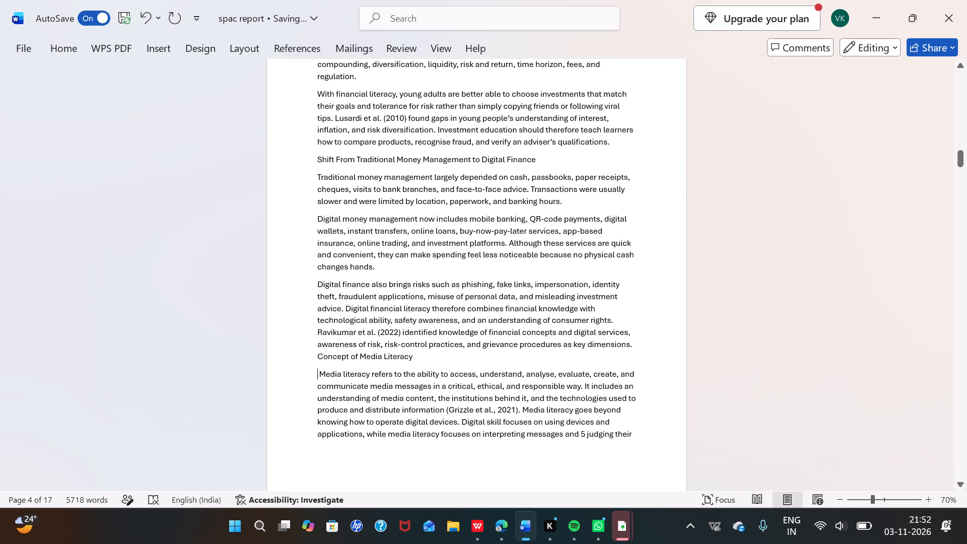
{"action": "left_click", "coordinate": [637, 347]}
{"action": "key", "text": "Return"}
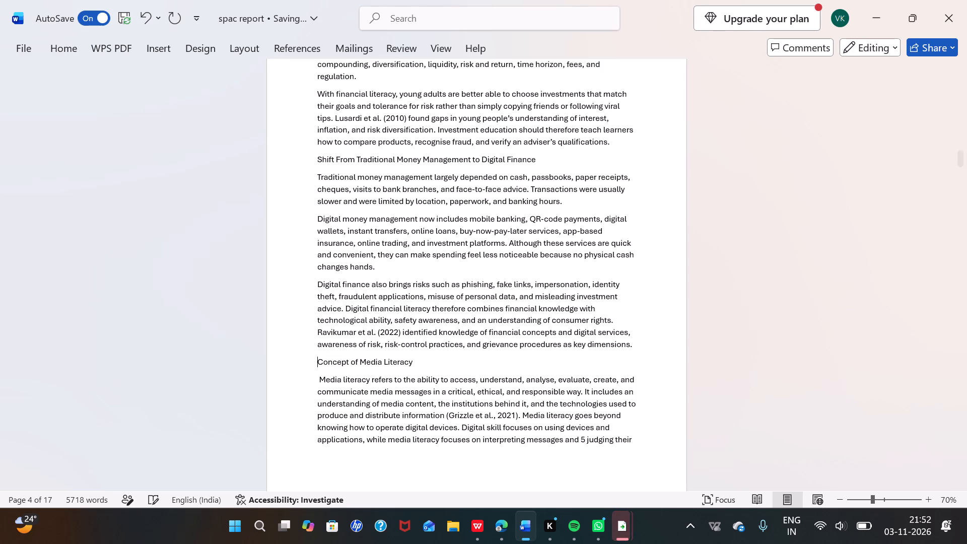
{"action": "left_click", "coordinate": [319, 380]}
{"action": "key", "text": "BackSpace"}
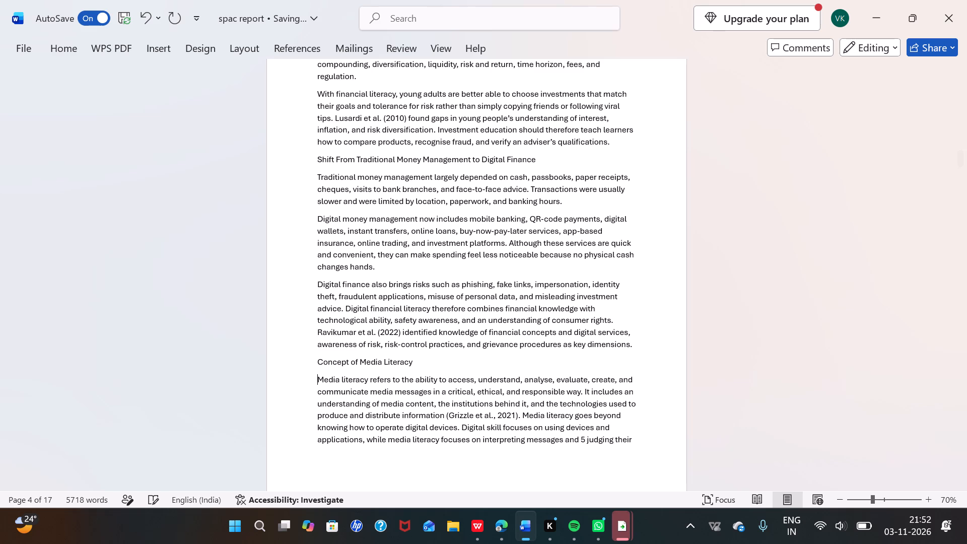
{"action": "scroll", "coordinate": [319, 380], "scroll_direction": "down", "scroll_amount": 1}
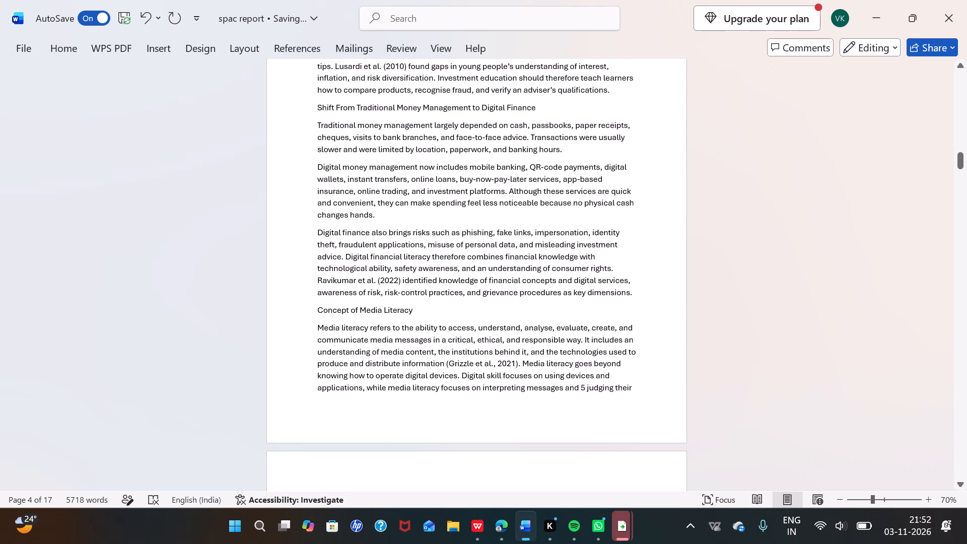
{"action": "left_click_drag", "start_coordinate": [421, 310], "coordinate": [328, 306]}
{"action": "left_click", "coordinate": [338, 284]}
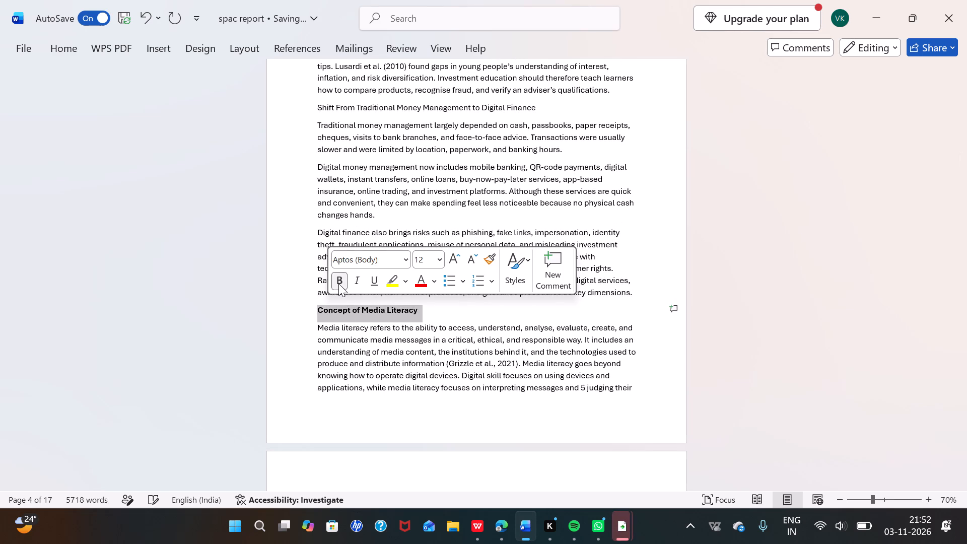
{"action": "left_click", "coordinate": [346, 380]}
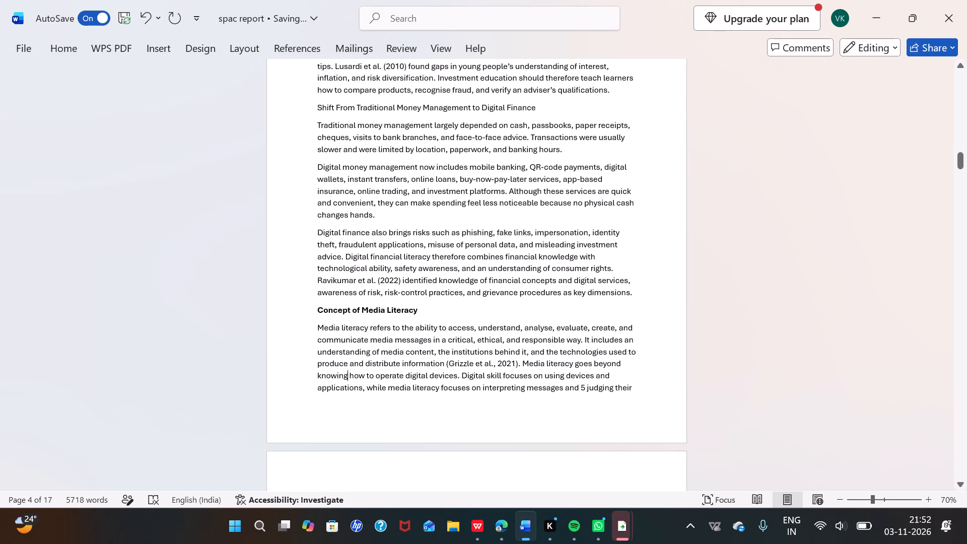
Start a new paragraph at "Media literacy goes beyond knowing how to operate digital devices", with no leading space.
{"action": "left_click", "coordinate": [521, 365]}
{"action": "key", "text": "Return"}
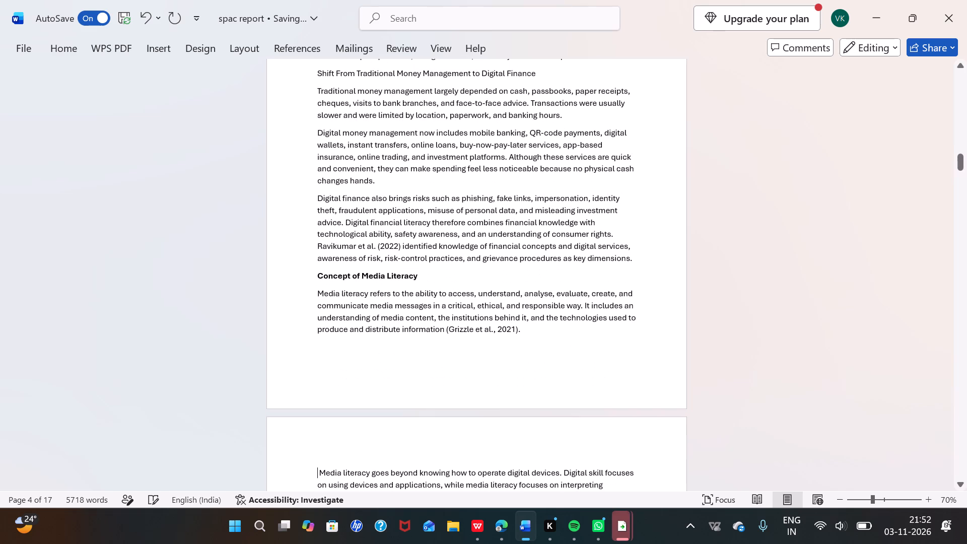
{"action": "scroll", "coordinate": [521, 365], "scroll_direction": "down", "scroll_amount": 1}
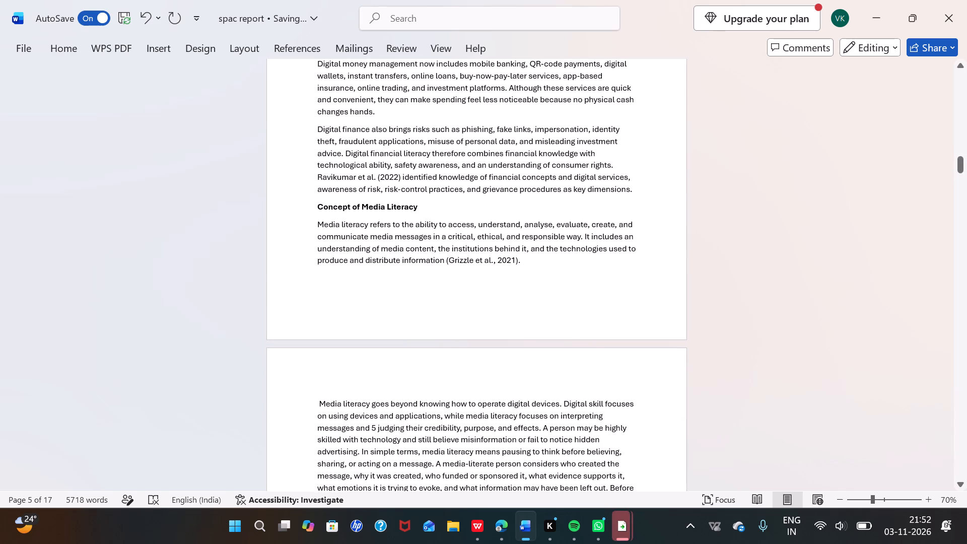
{"action": "left_click", "coordinate": [318, 402]}
{"action": "key", "text": "BackSpace"}
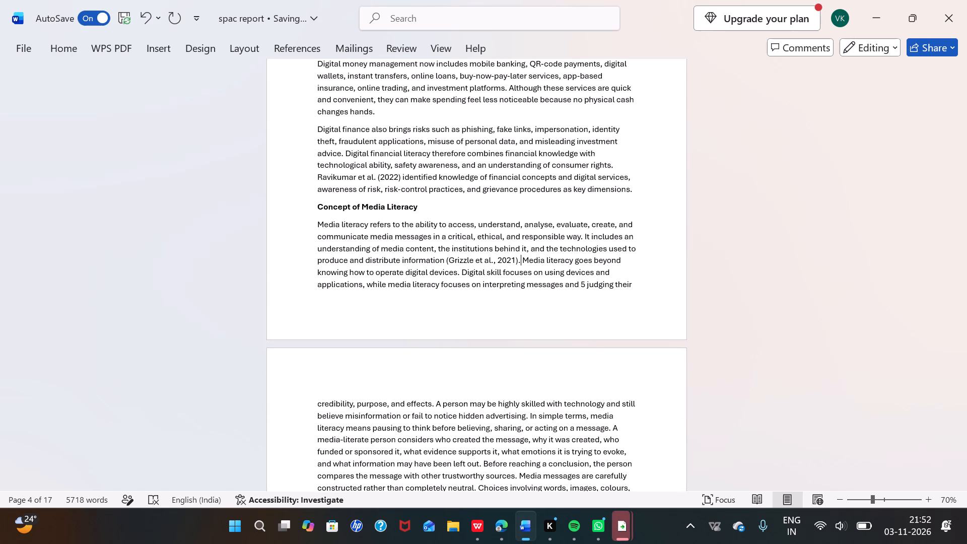
{"action": "key", "text": "Return"}
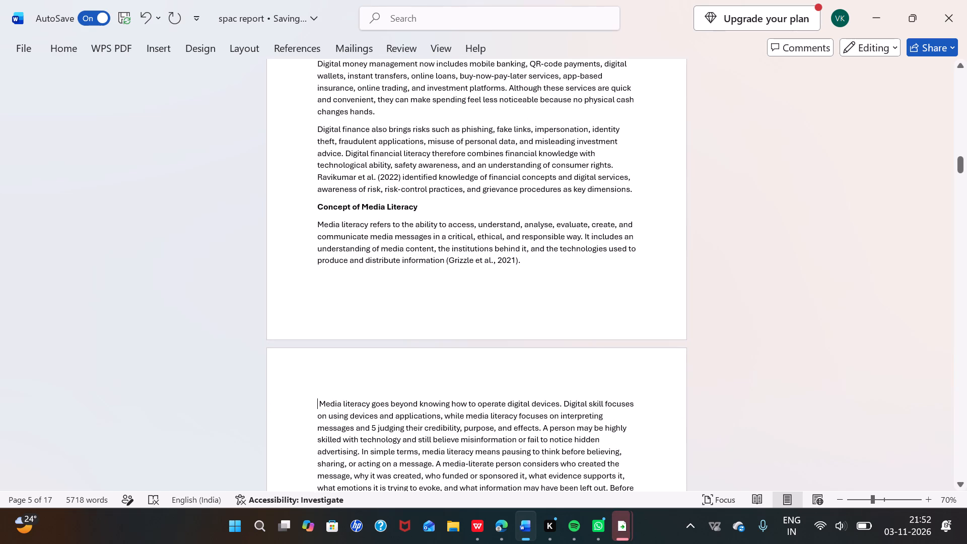
{"action": "left_click", "coordinate": [318, 403]}
{"action": "key", "text": "BackSpace"}
{"action": "key", "text": "Return"}
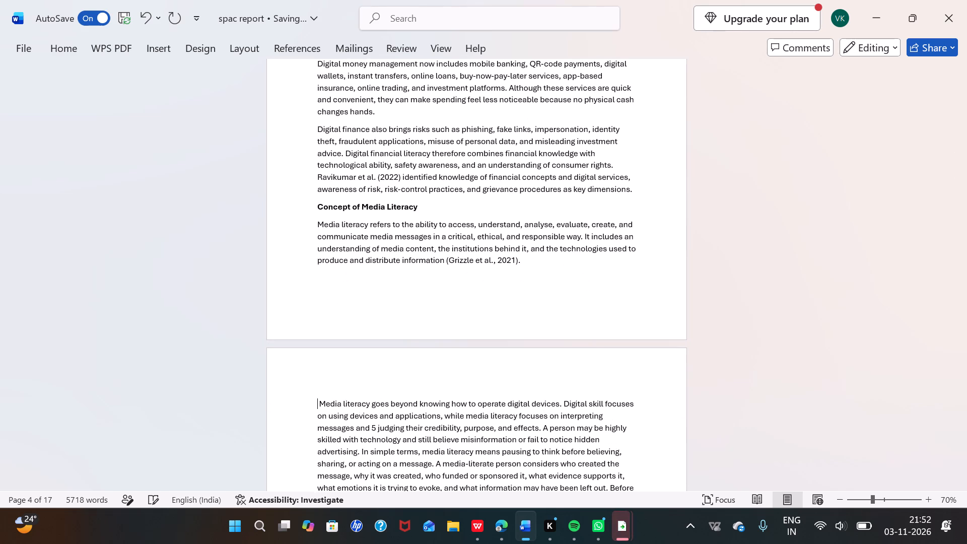
{"action": "left_click", "coordinate": [320, 404]}
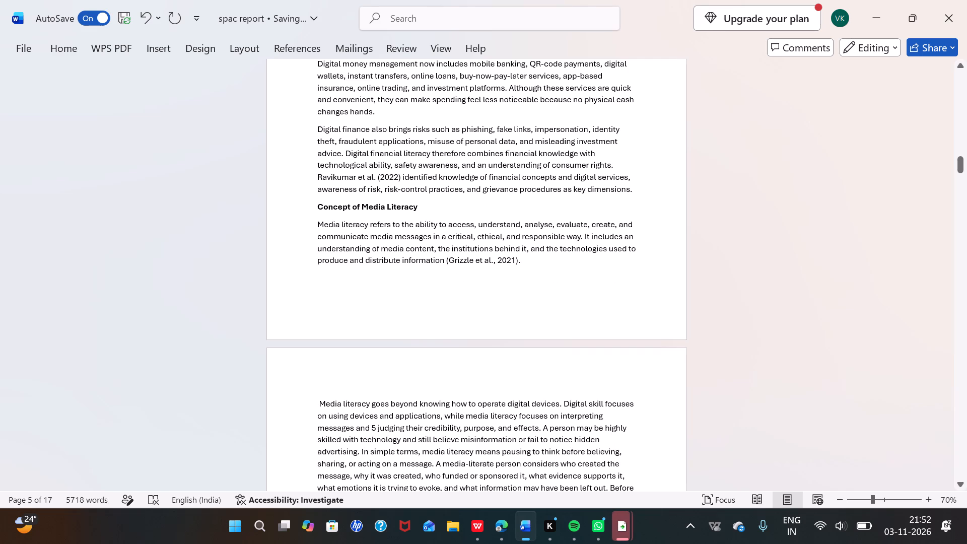
{"action": "key", "text": "BackSpace"}
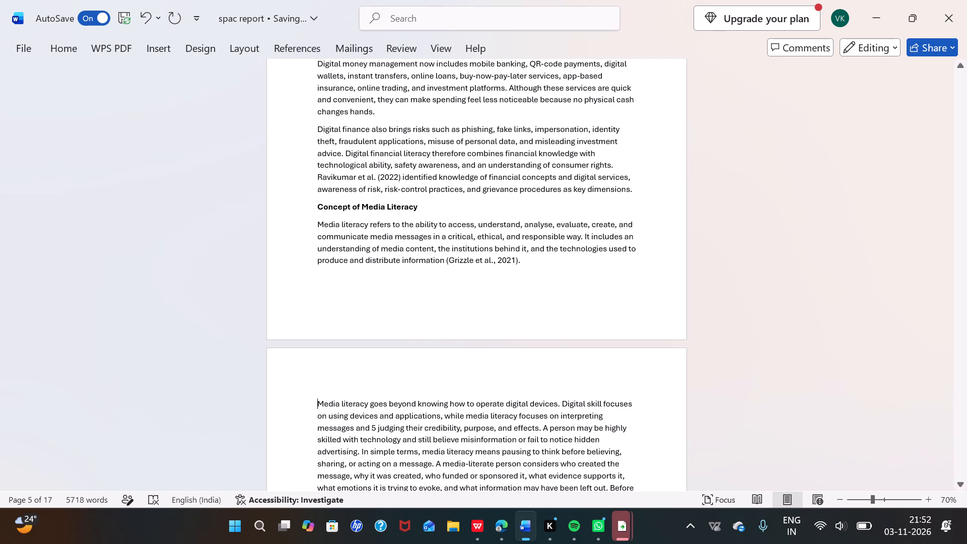
Start new paragraphs at "In simple terms, media literacy means" and at "Media messages are carefully constructed", with no leading spaces.
{"action": "scroll", "coordinate": [301, 435], "scroll_direction": "down", "scroll_amount": 3}
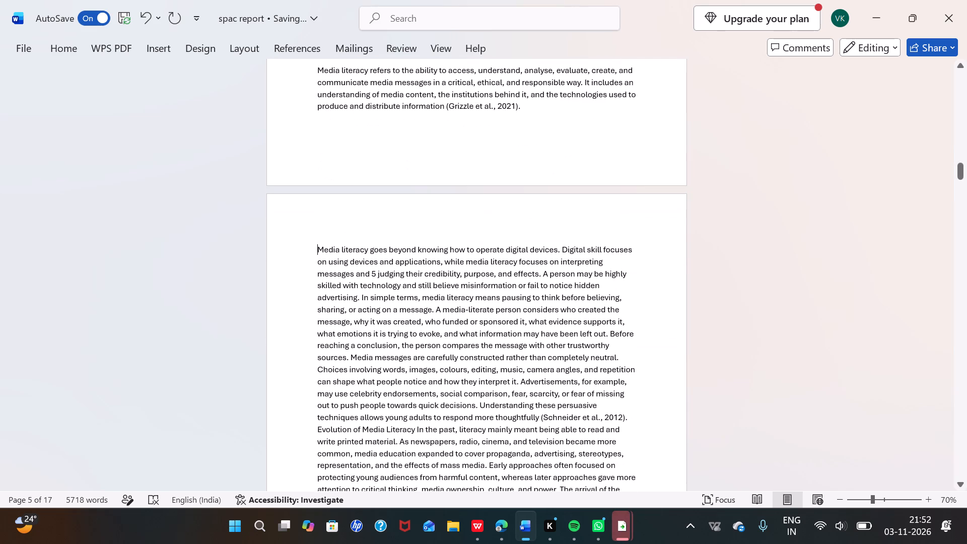
{"action": "scroll", "coordinate": [301, 435], "scroll_direction": "down", "scroll_amount": 1}
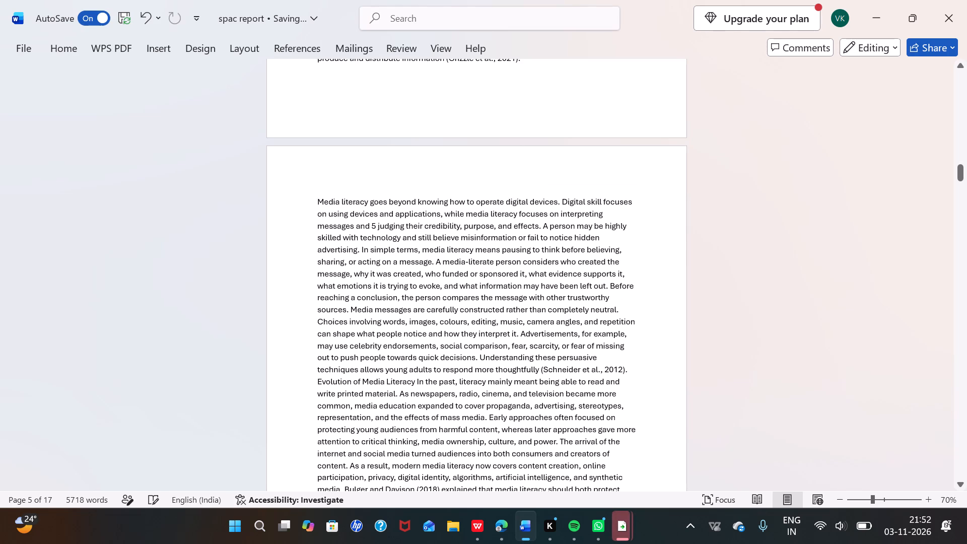
{"action": "left_click", "coordinate": [362, 250]}
{"action": "key", "text": "Return"}
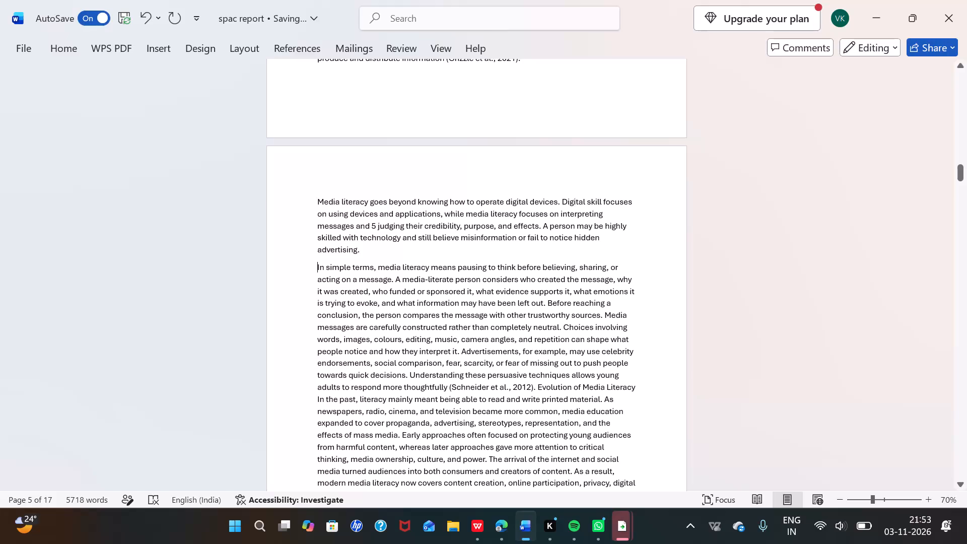
{"action": "left_click", "coordinate": [603, 312]}
{"action": "key", "text": "Return"}
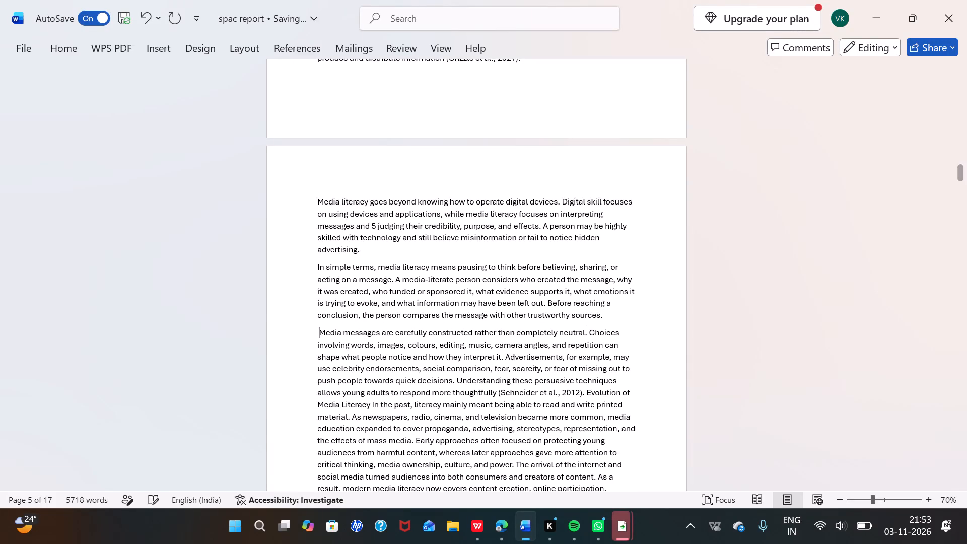
{"action": "left_click", "coordinate": [318, 329]}
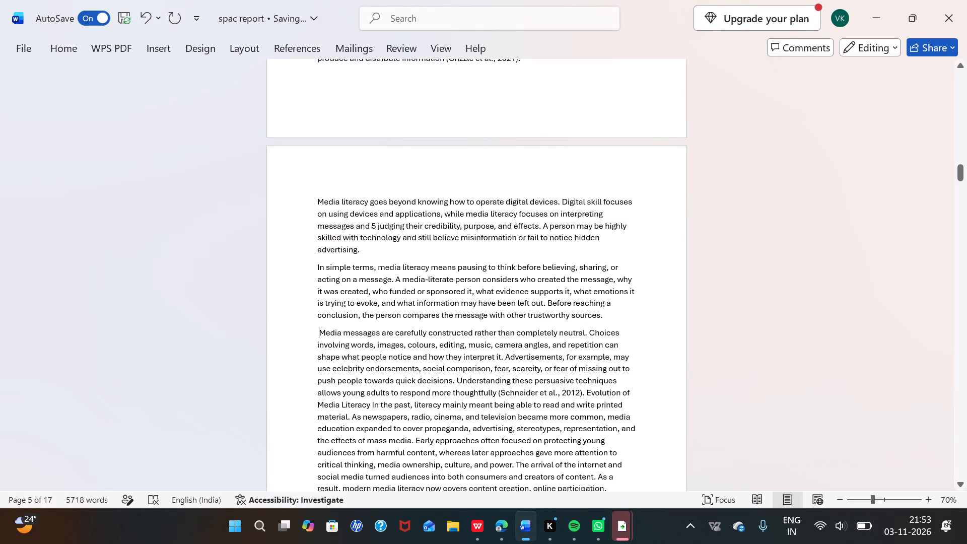
{"action": "key", "text": "BackSpace"}
Put "Evolution of Media Literacy" on its own line as a bold heading above "In the past, literacy mainly meant".
{"action": "scroll", "coordinate": [353, 373], "scroll_direction": "down", "scroll_amount": 1}
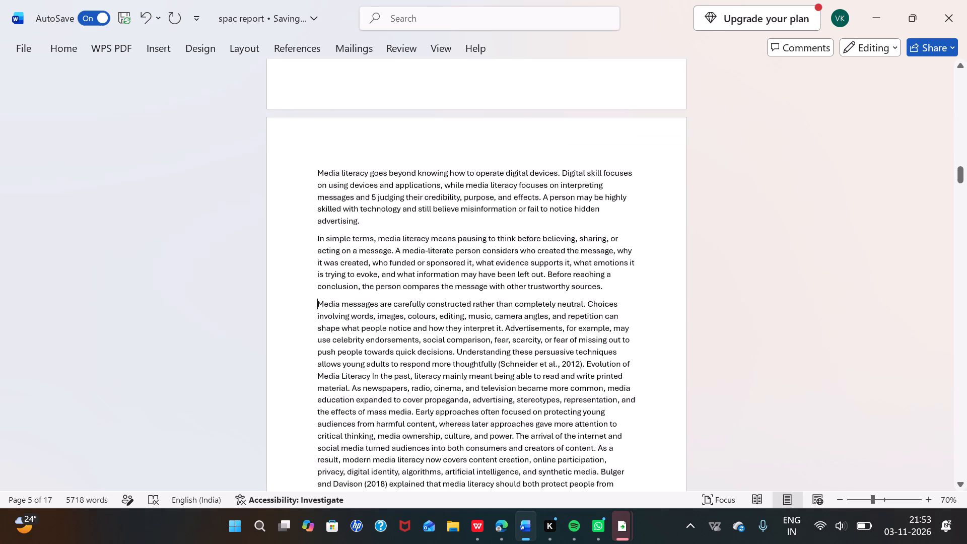
{"action": "scroll", "coordinate": [353, 373], "scroll_direction": "down", "scroll_amount": 1}
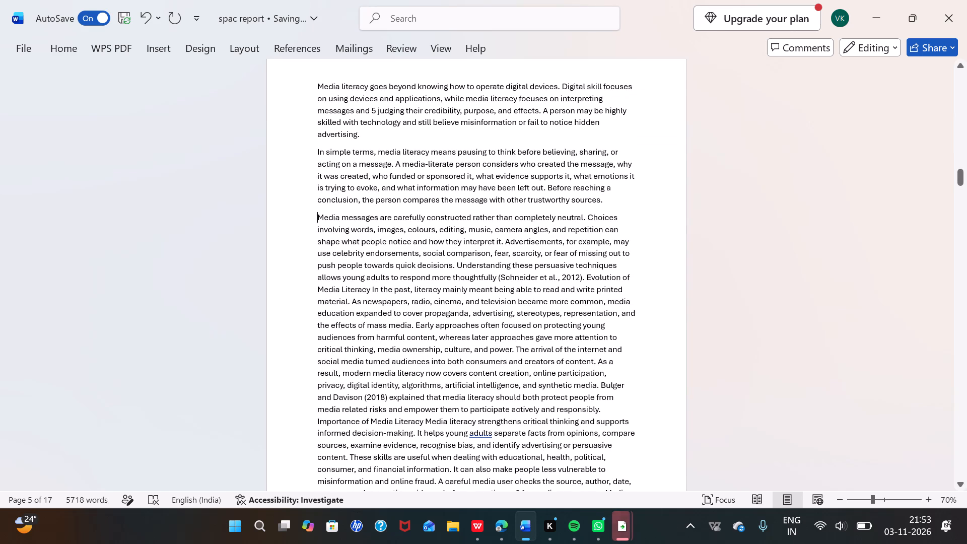
{"action": "left_click", "coordinate": [588, 279]}
{"action": "key", "text": "Return"}
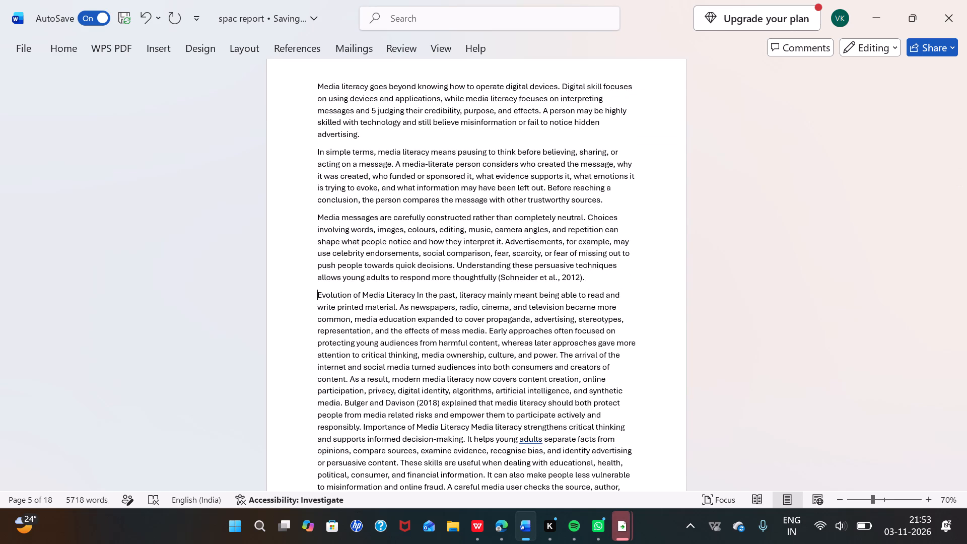
{"action": "left_click", "coordinate": [416, 295]}
{"action": "key", "text": "Return"}
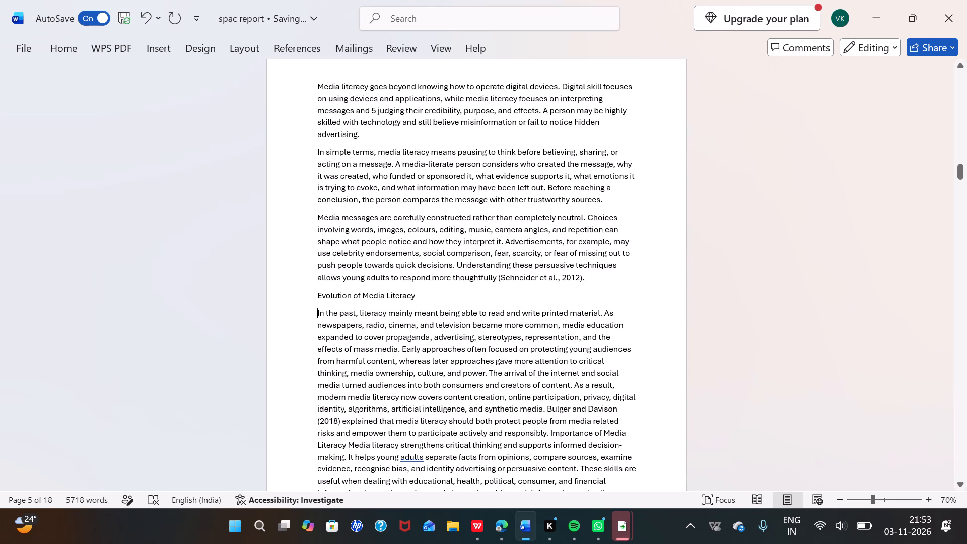
{"action": "left_click_drag", "start_coordinate": [417, 297], "coordinate": [316, 297]}
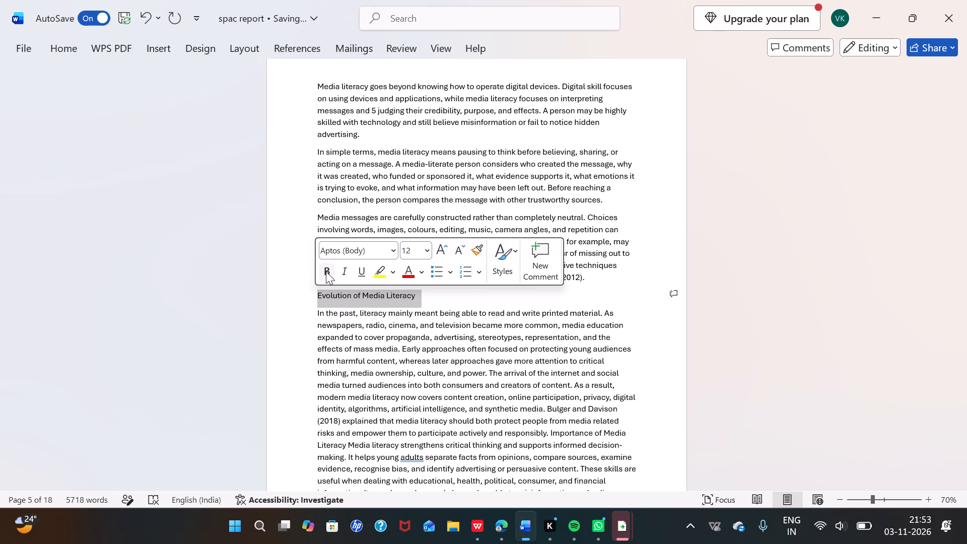
{"action": "left_click", "coordinate": [326, 271]}
{"action": "left_click", "coordinate": [367, 325]}
Put "Importance of Media Literacy" on its own line as a bold heading above "Media literacy strengthens critical thinking".
{"action": "scroll", "coordinate": [367, 325], "scroll_direction": "down", "scroll_amount": 1}
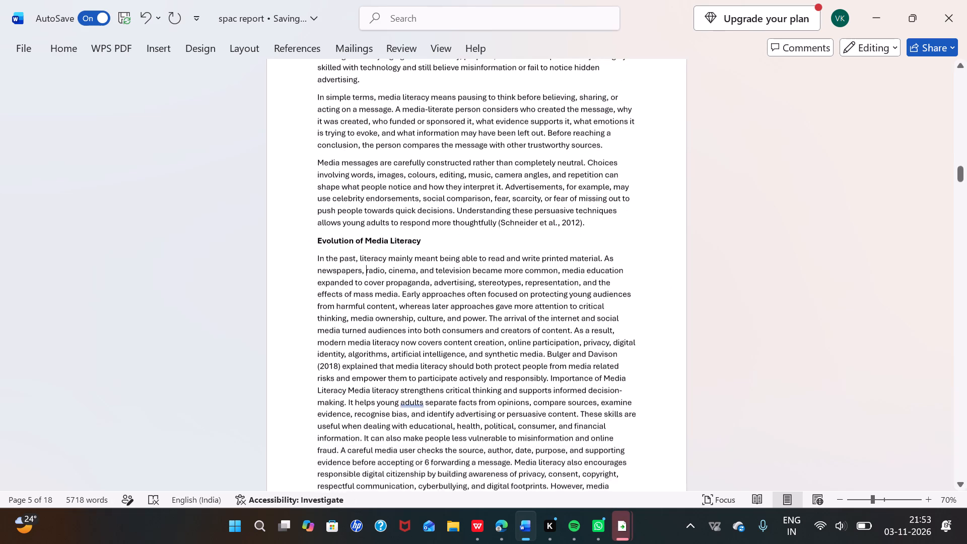
{"action": "scroll", "coordinate": [367, 325], "scroll_direction": "down", "scroll_amount": 1}
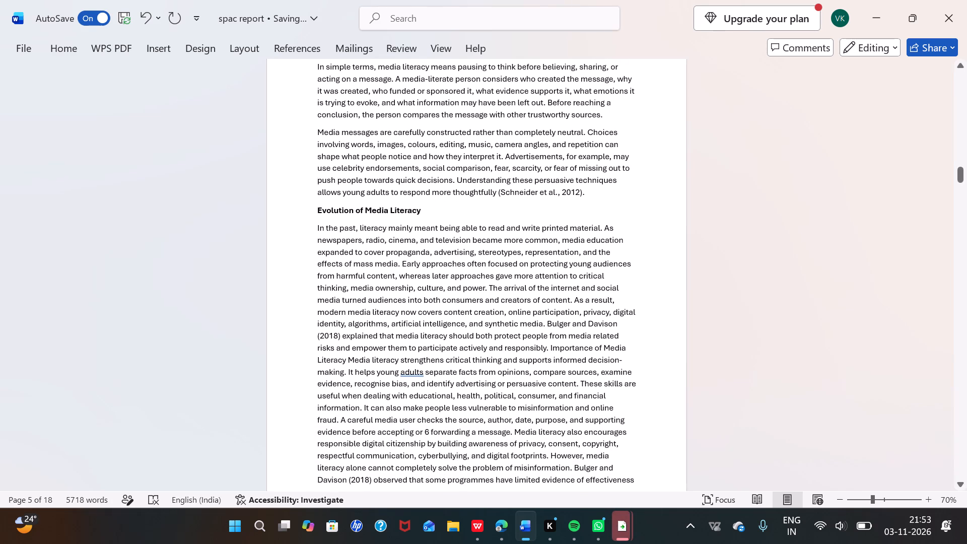
{"action": "left_click", "coordinate": [550, 347]}
{"action": "key", "text": "Return"}
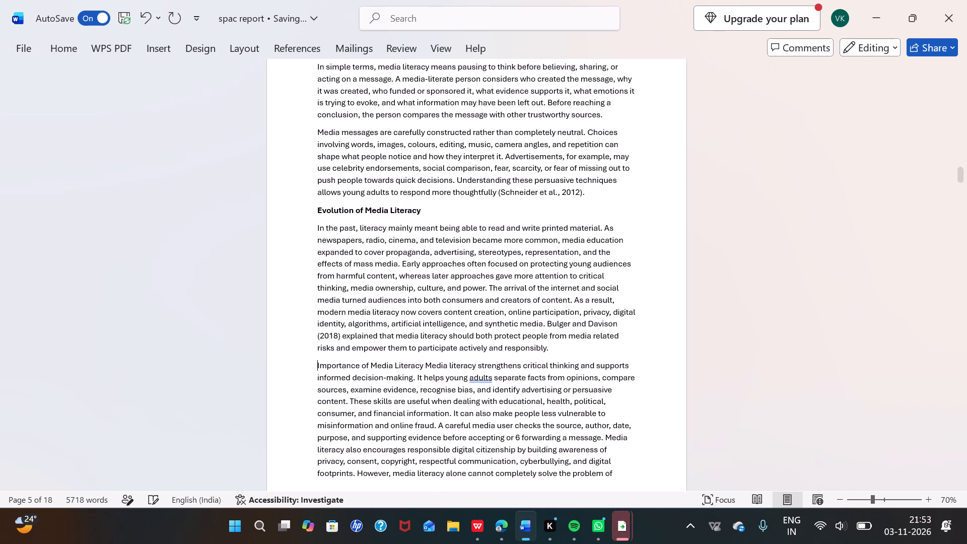
{"action": "left_click", "coordinate": [425, 366]}
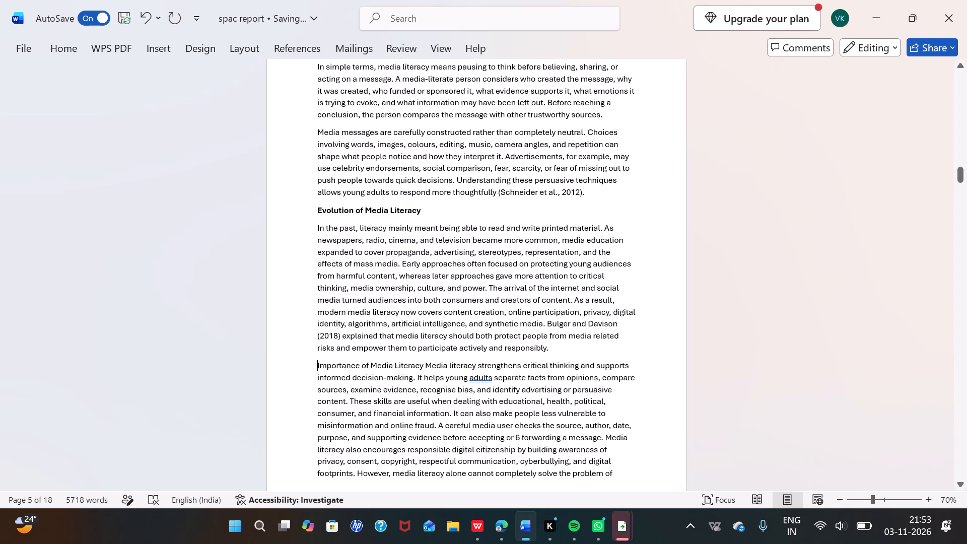
{"action": "key", "text": "Return"}
{"action": "left_click_drag", "start_coordinate": [440, 366], "coordinate": [337, 366]}
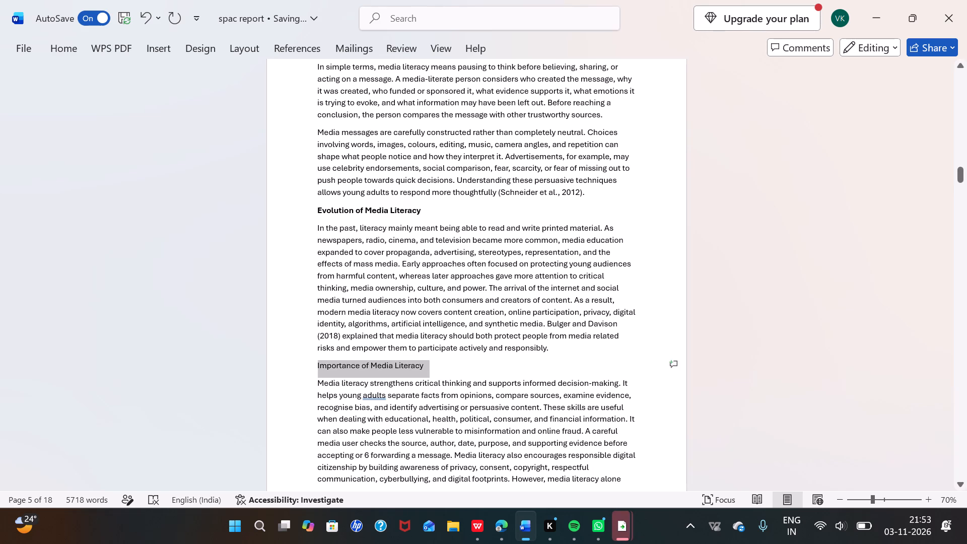
{"action": "left_click_drag", "start_coordinate": [337, 366], "coordinate": [315, 368]}
{"action": "left_click", "coordinate": [323, 347]}
{"action": "left_click", "coordinate": [329, 412]}
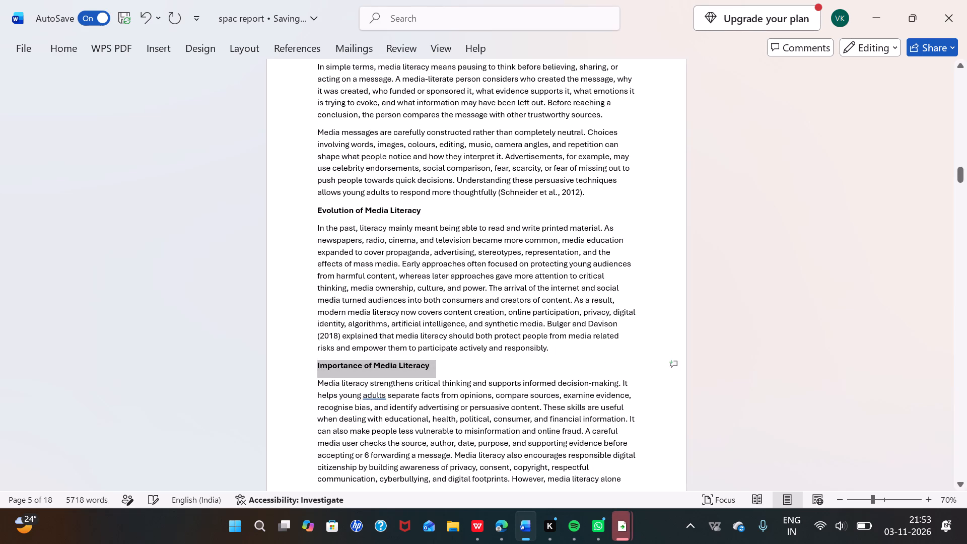
Start a new paragraph at "It can also make people less vulnerable to misinformation", with no leading space.
{"action": "scroll", "coordinate": [329, 412], "scroll_direction": "down", "scroll_amount": 1}
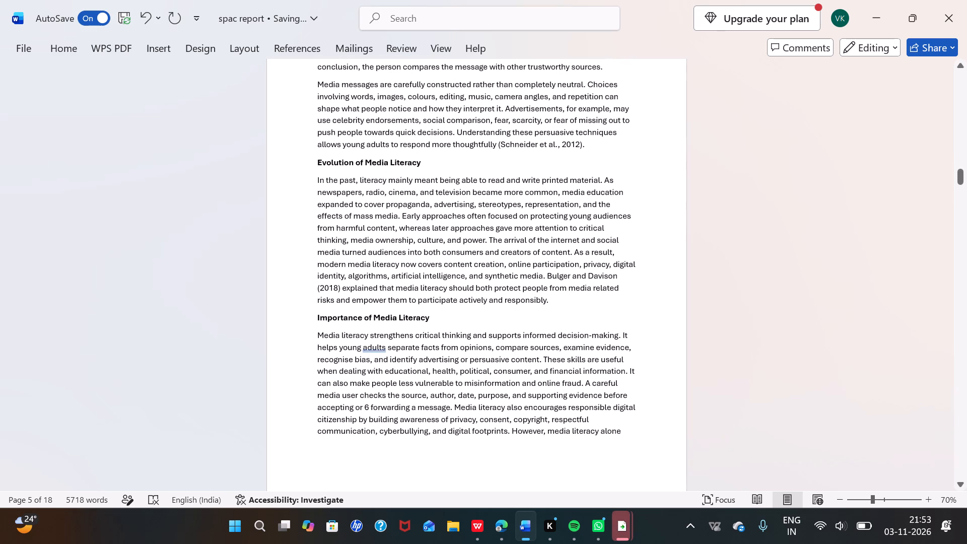
{"action": "scroll", "coordinate": [329, 412], "scroll_direction": "down", "scroll_amount": 1}
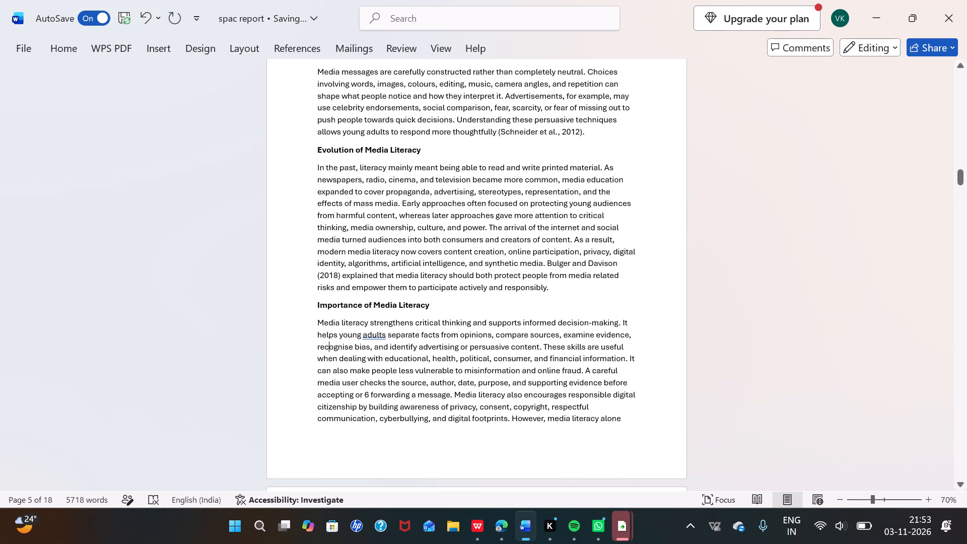
{"action": "left_click", "coordinate": [629, 359]}
{"action": "key", "text": "Return"}
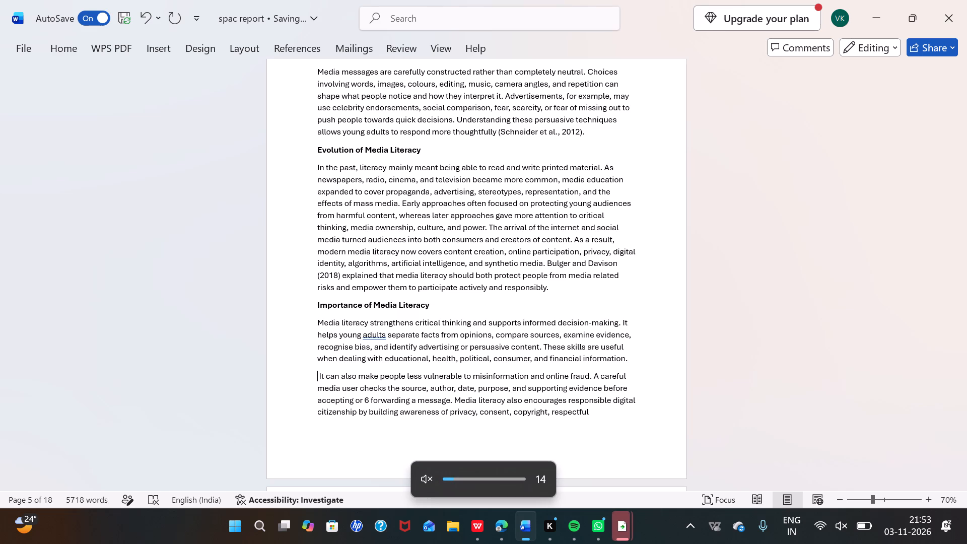
{"action": "left_click", "coordinate": [319, 377]}
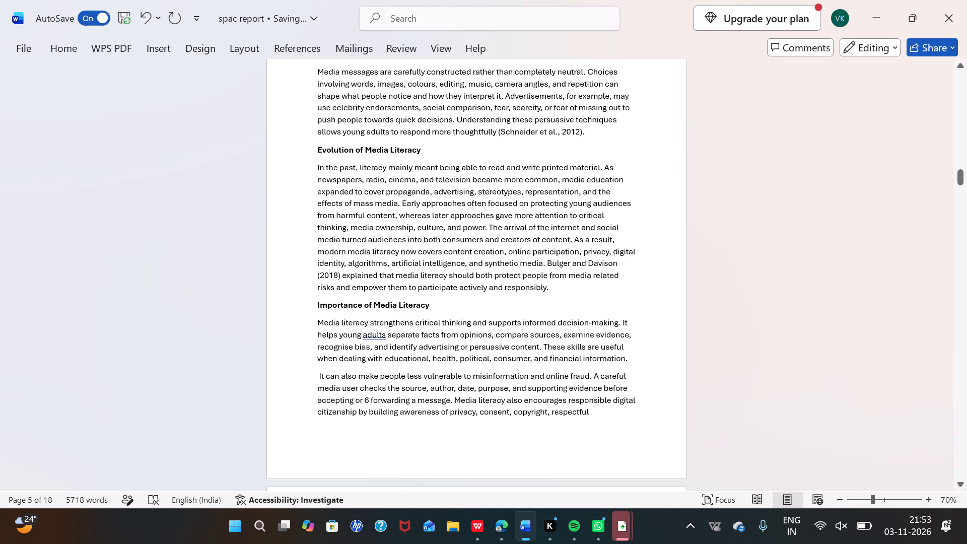
{"action": "key", "text": "BackSpace"}
{"action": "scroll", "coordinate": [319, 377], "scroll_direction": "down", "scroll_amount": 1}
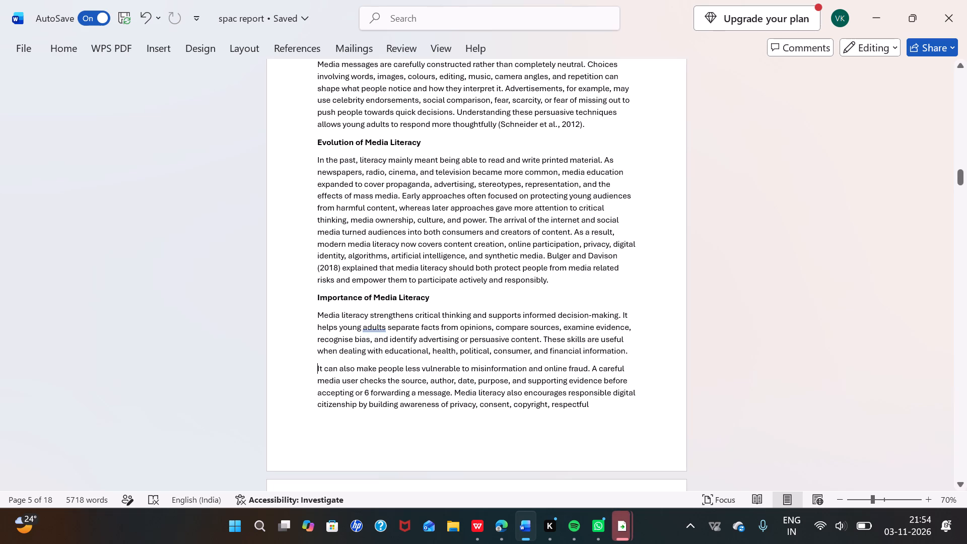
Put "Young Adults as Digital Media Consumers" on its own line as a bold heading above "Young adults encounter information".
{"action": "scroll", "coordinate": [388, 387], "scroll_direction": "down", "scroll_amount": 1}
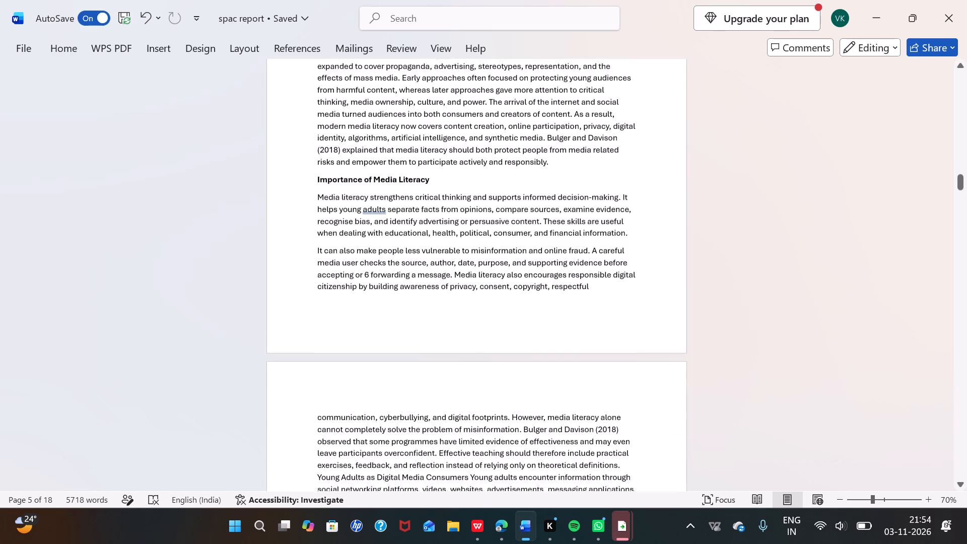
{"action": "scroll", "coordinate": [388, 387], "scroll_direction": "down", "scroll_amount": 2}
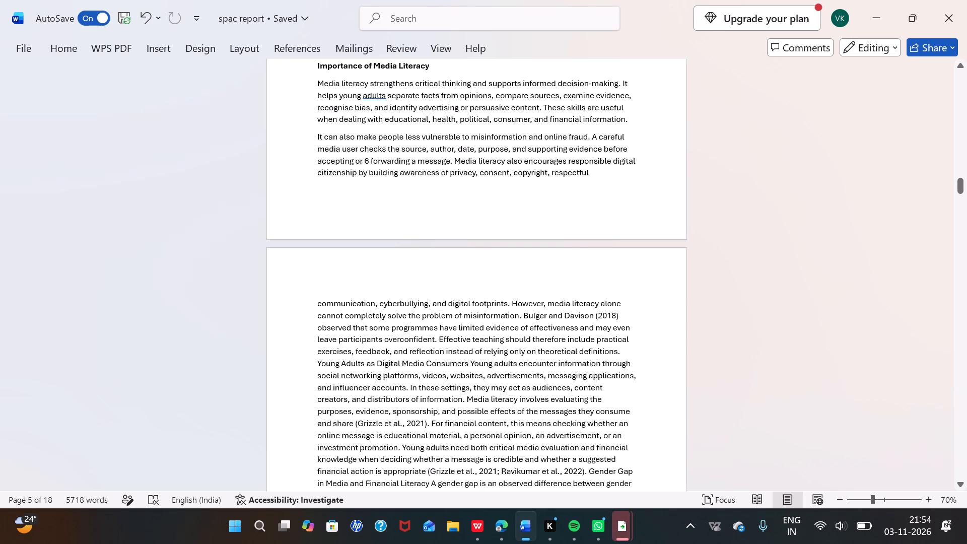
{"action": "left_click", "coordinate": [470, 361]}
{"action": "key", "text": "Return"}
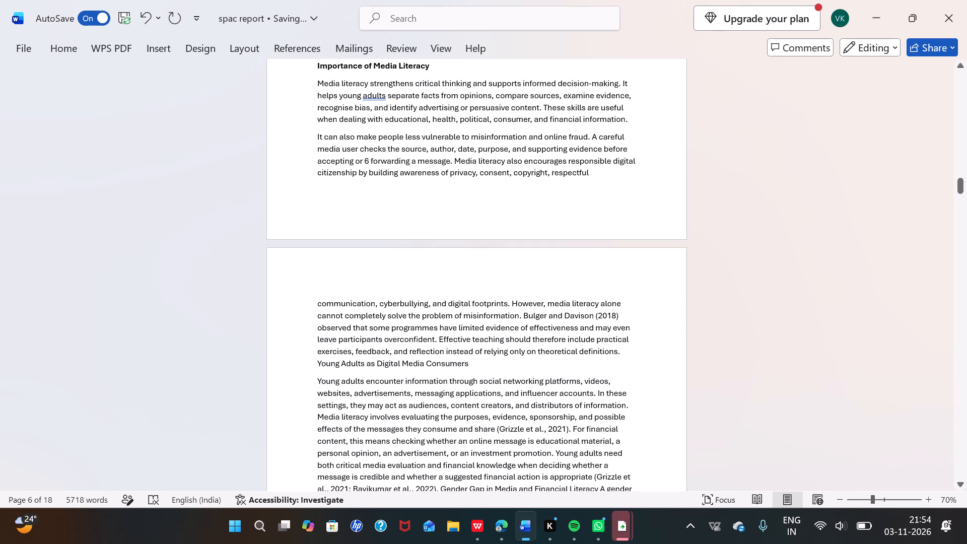
{"action": "left_click", "coordinate": [621, 349]}
{"action": "key", "text": "Return"}
{"action": "left_click_drag", "start_coordinate": [472, 373], "coordinate": [318, 371]}
{"action": "left_click", "coordinate": [326, 345]}
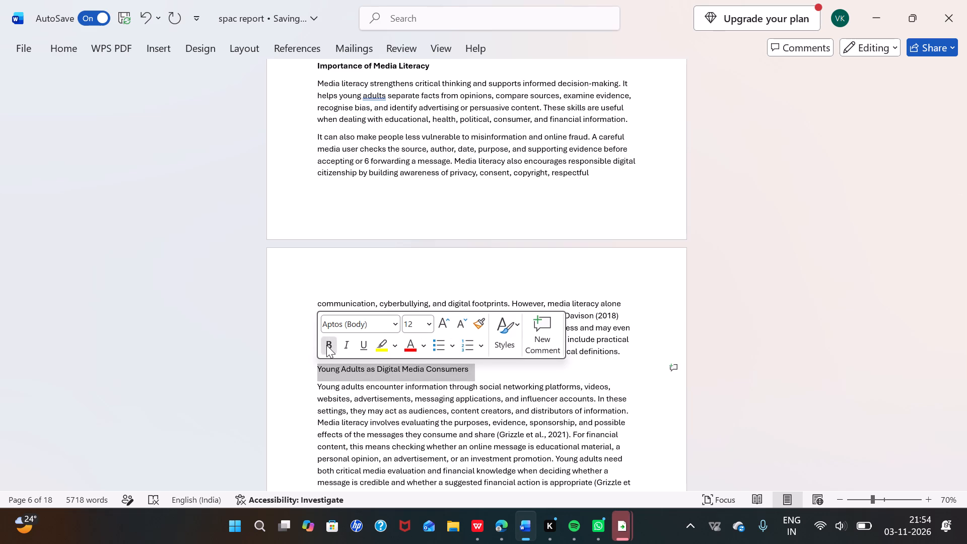
{"action": "left_click", "coordinate": [356, 392]}
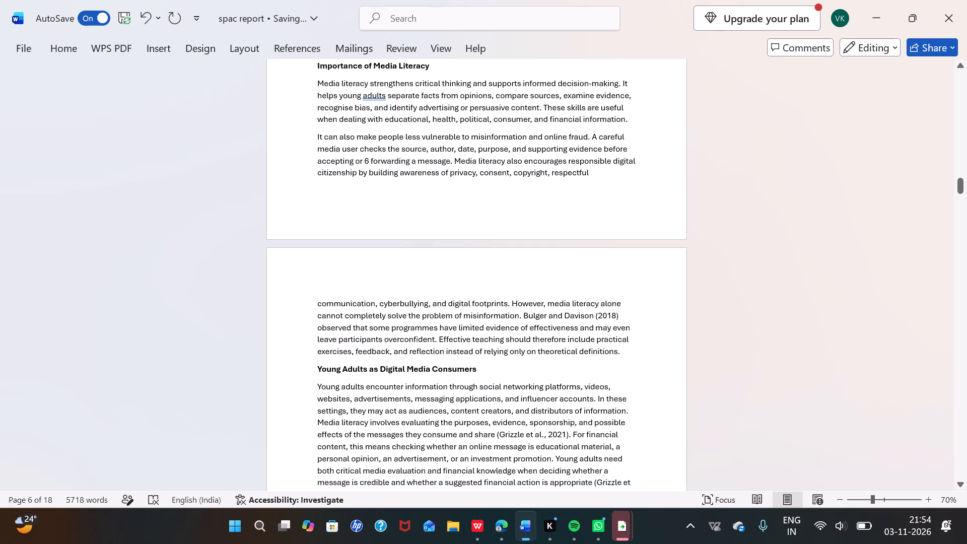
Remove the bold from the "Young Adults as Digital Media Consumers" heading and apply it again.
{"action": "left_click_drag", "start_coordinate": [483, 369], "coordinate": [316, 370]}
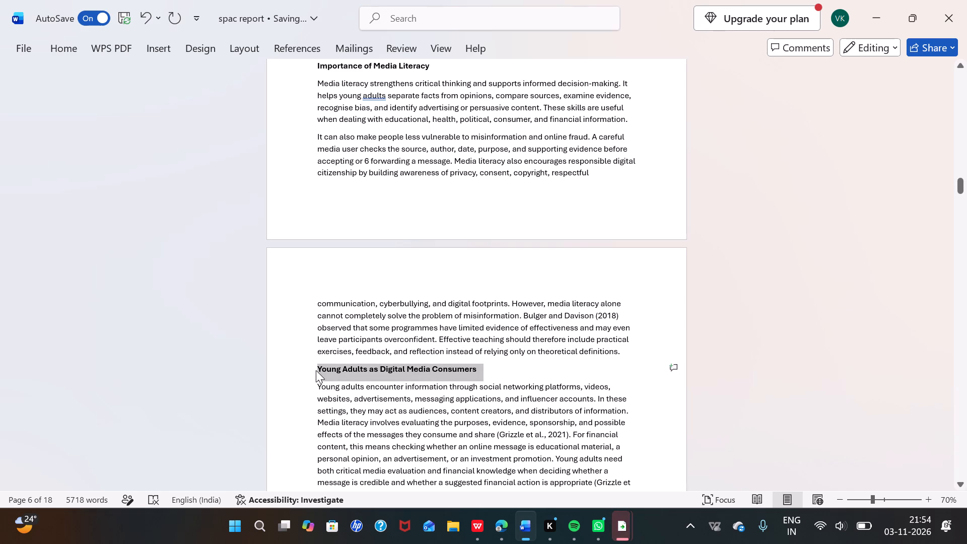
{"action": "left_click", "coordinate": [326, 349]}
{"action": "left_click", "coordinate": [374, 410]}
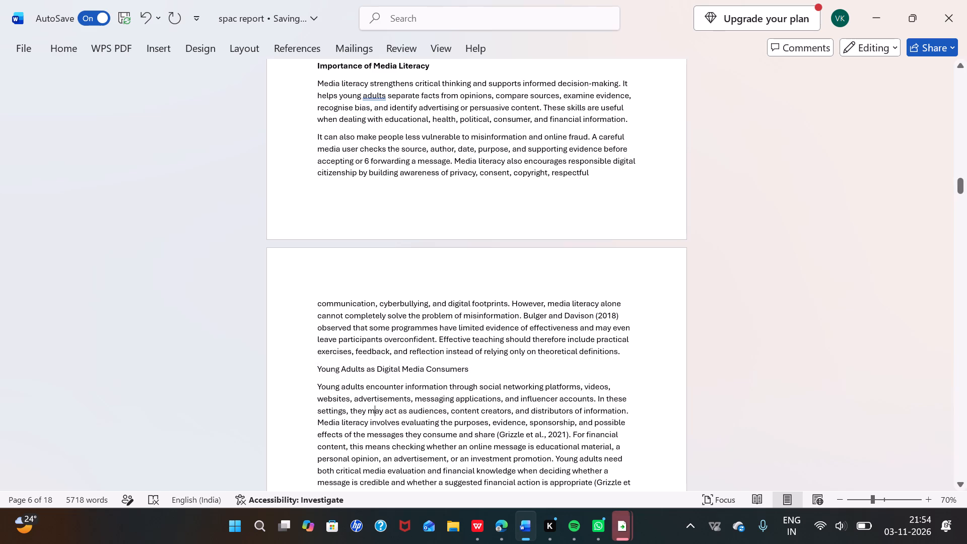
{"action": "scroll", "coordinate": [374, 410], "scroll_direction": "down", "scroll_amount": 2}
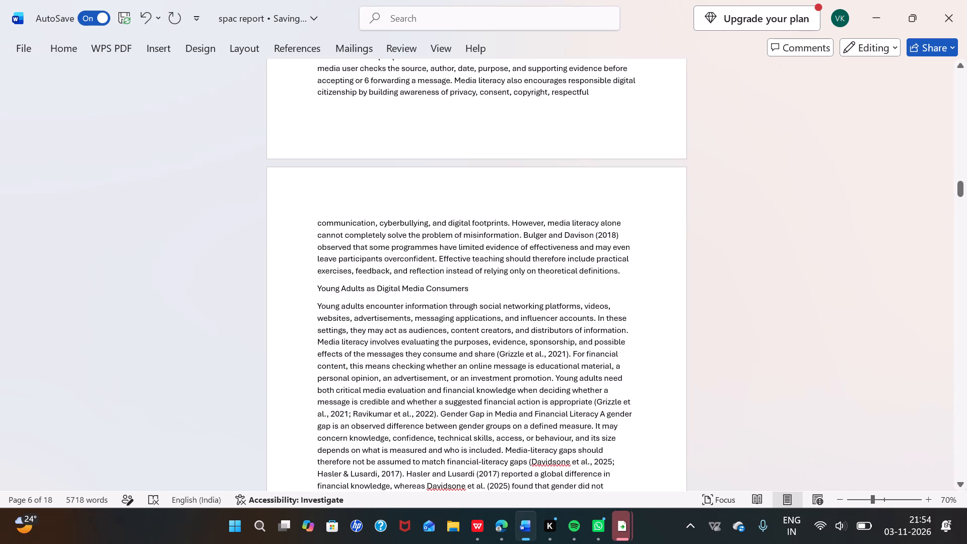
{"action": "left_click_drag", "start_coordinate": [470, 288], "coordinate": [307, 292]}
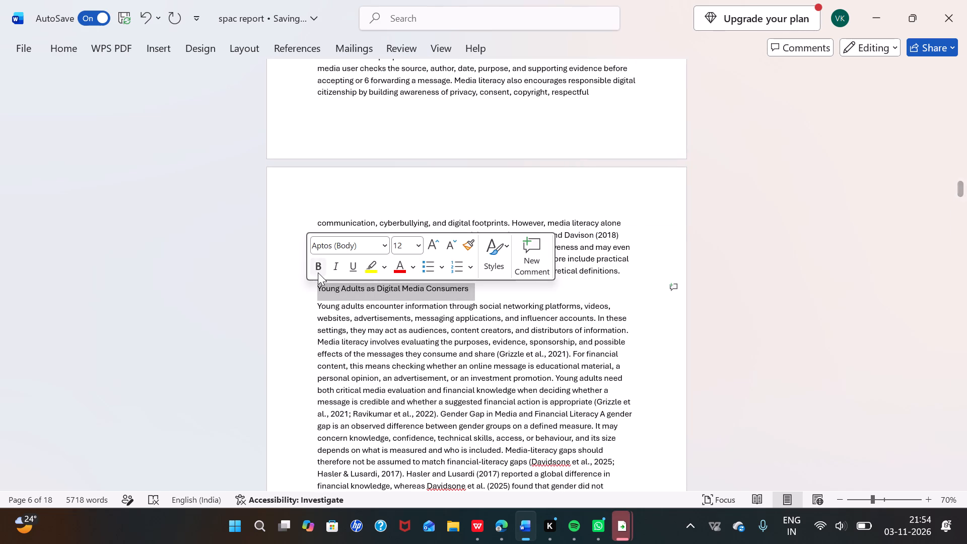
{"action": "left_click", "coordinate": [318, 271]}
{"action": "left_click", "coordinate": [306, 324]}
Put "Gender Gap in Media and Financial Literacy" on its own line above "A gender gap is an observed difference", with no leading space.
{"action": "scroll", "coordinate": [306, 324], "scroll_direction": "down", "scroll_amount": 1}
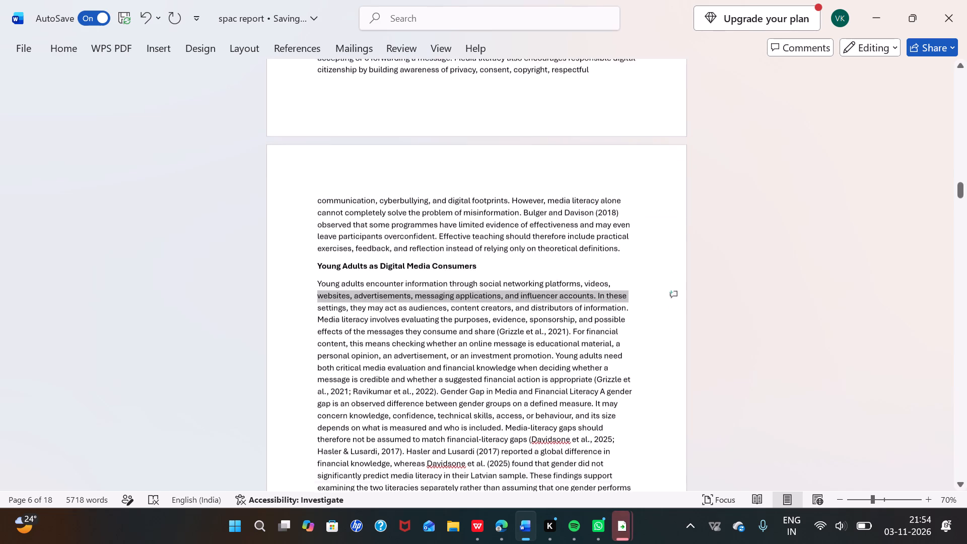
{"action": "scroll", "coordinate": [306, 324], "scroll_direction": "down", "scroll_amount": 2}
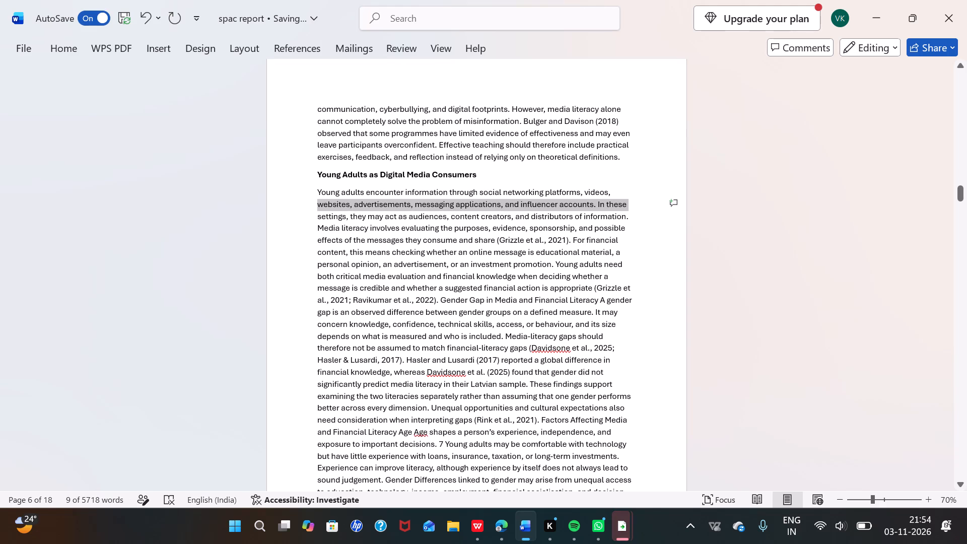
{"action": "left_click", "coordinate": [439, 301]}
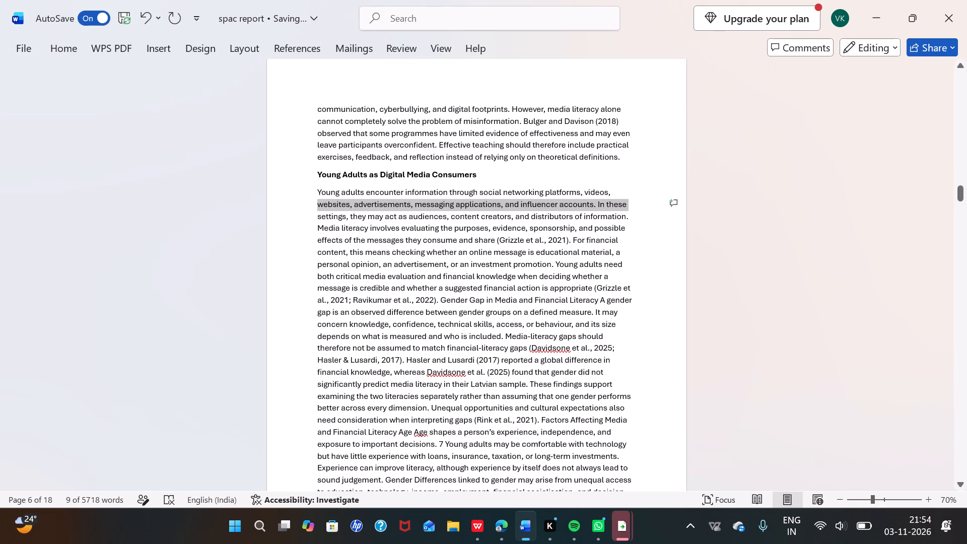
{"action": "key", "text": "Return"}
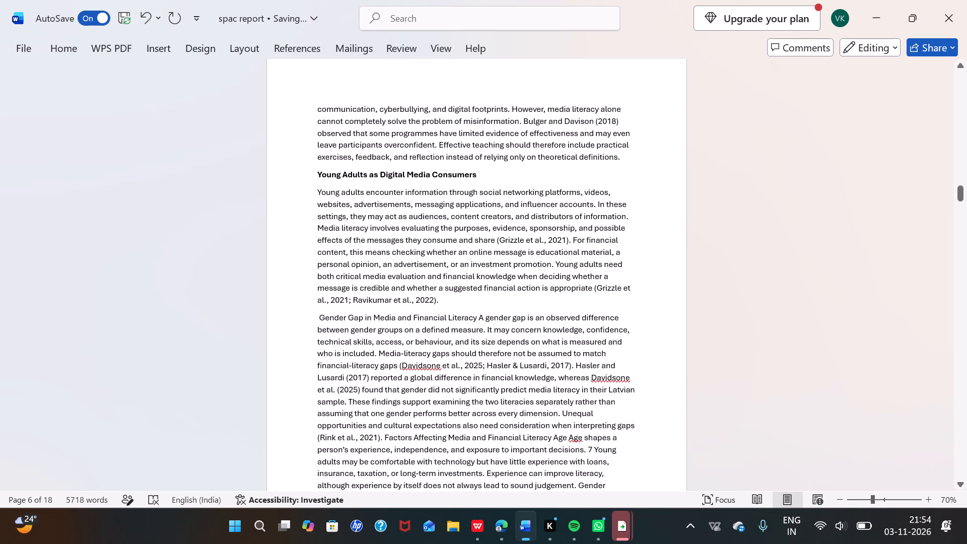
{"action": "left_click", "coordinate": [320, 317]}
{"action": "key", "text": "BackSpace"}
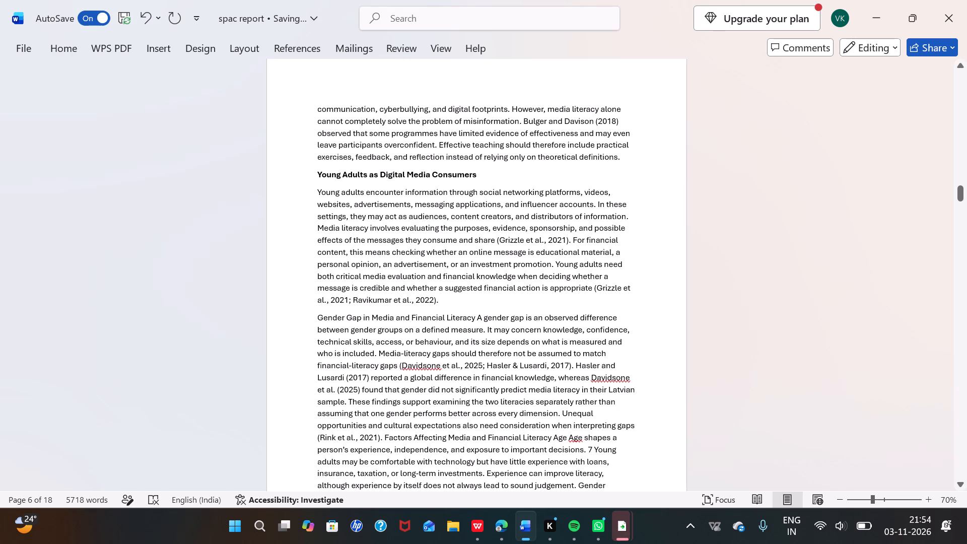
{"action": "left_click", "coordinate": [478, 319]}
{"action": "key", "text": "Return"}
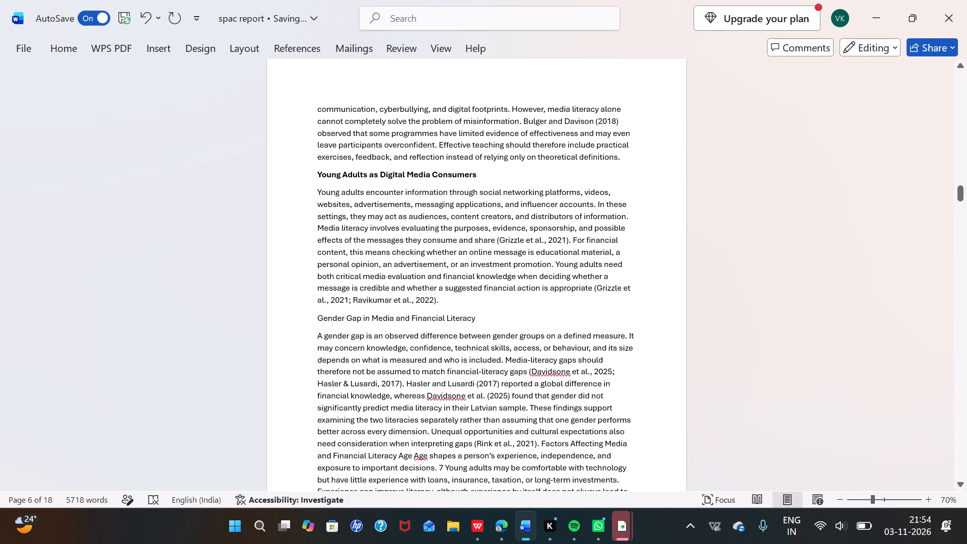
Start a new paragraph at "Hasler & Lusardi, 2017)" in the gender gap section.
{"action": "scroll", "coordinate": [527, 400], "scroll_direction": "down", "scroll_amount": 1}
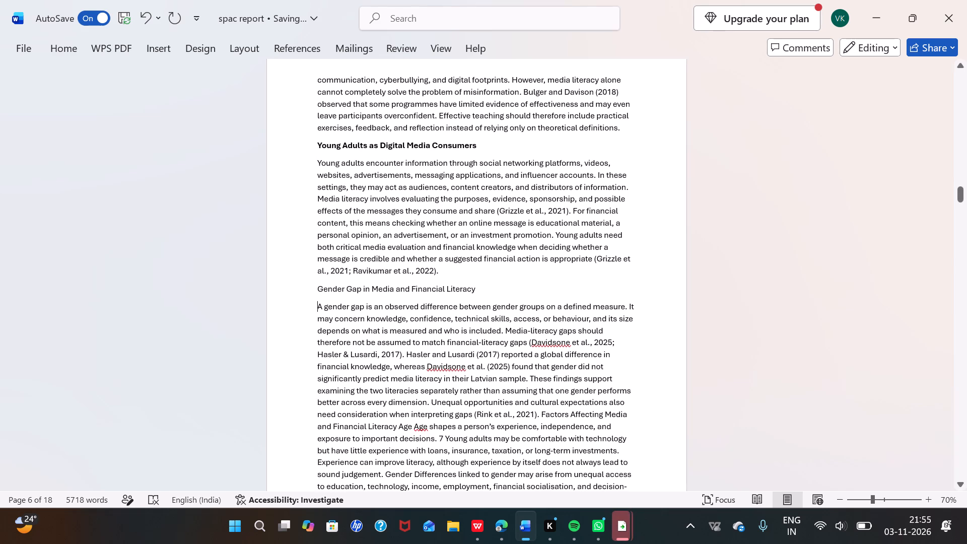
{"action": "left_click", "coordinate": [618, 344]}
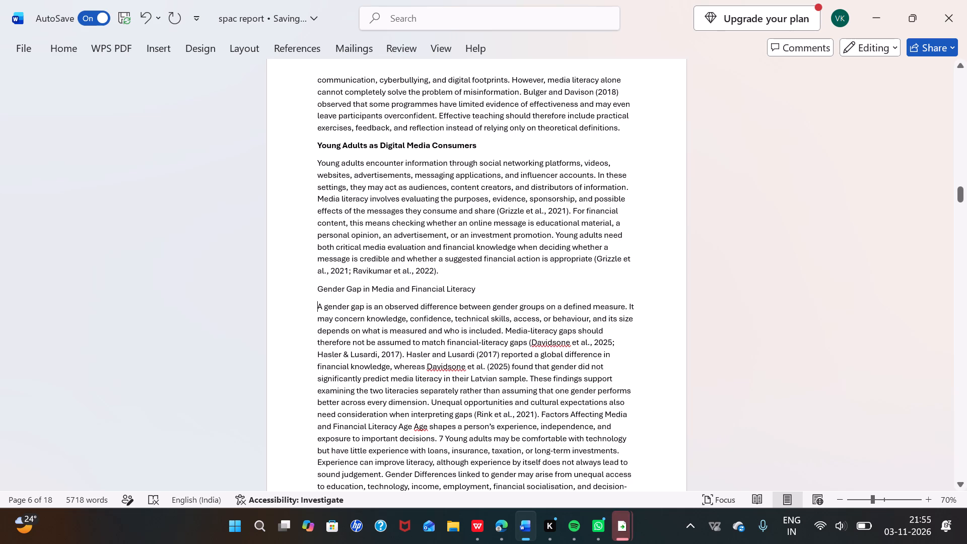
{"action": "key", "text": "Return"}
Delete the stray page number 7 before "Young adults may be comfortable with technology" and start a new paragraph there.
{"action": "scroll", "coordinate": [618, 344], "scroll_direction": "down", "scroll_amount": 1}
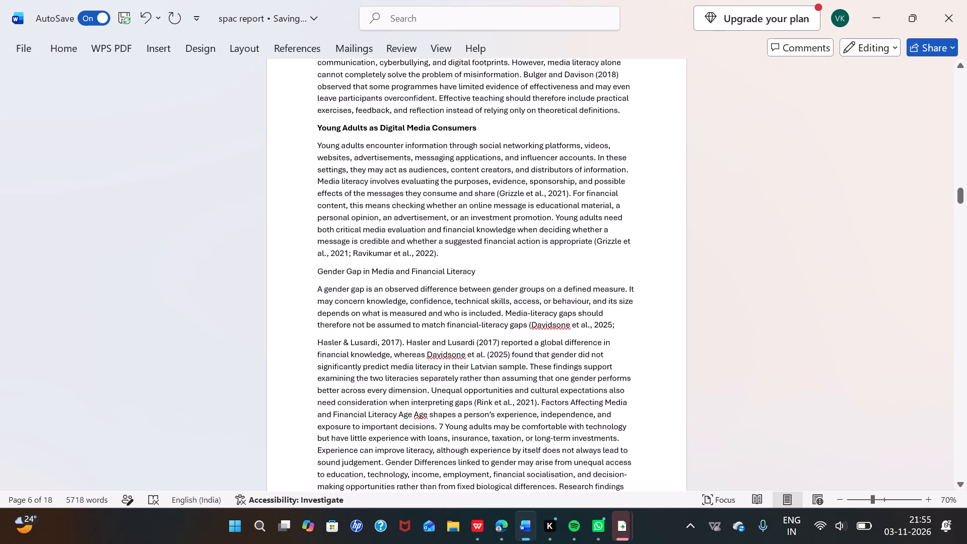
{"action": "scroll", "coordinate": [618, 344], "scroll_direction": "down", "scroll_amount": 1}
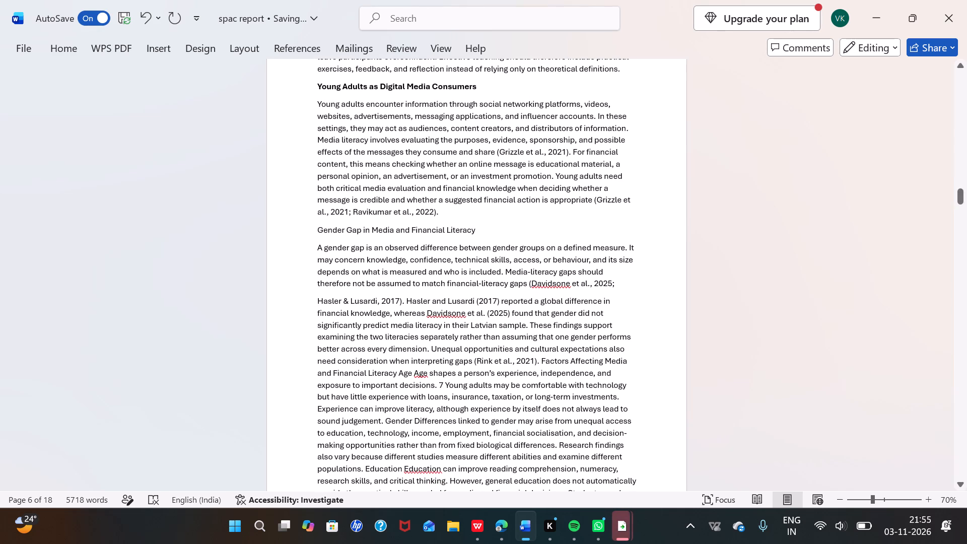
{"action": "scroll", "coordinate": [643, 405], "scroll_direction": "down", "scroll_amount": 2}
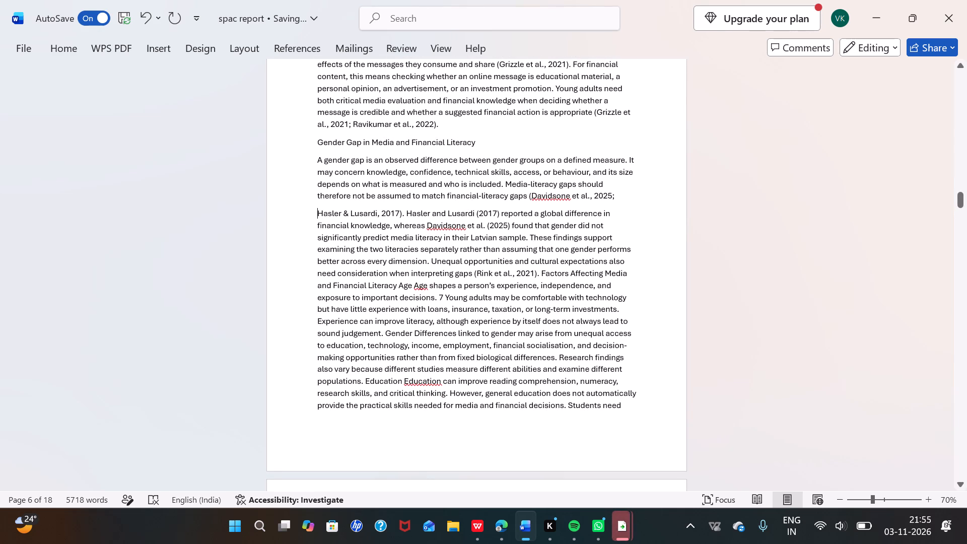
{"action": "left_click", "coordinate": [445, 297]}
{"action": "key", "text": "BackSpace"}
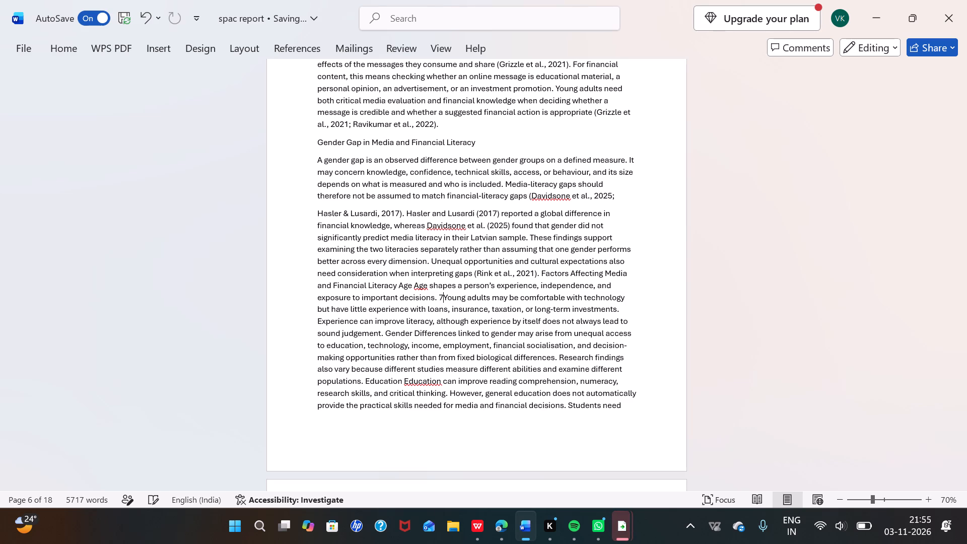
{"action": "key", "text": "BackSpace"}
{"action": "key", "text": "Return"}
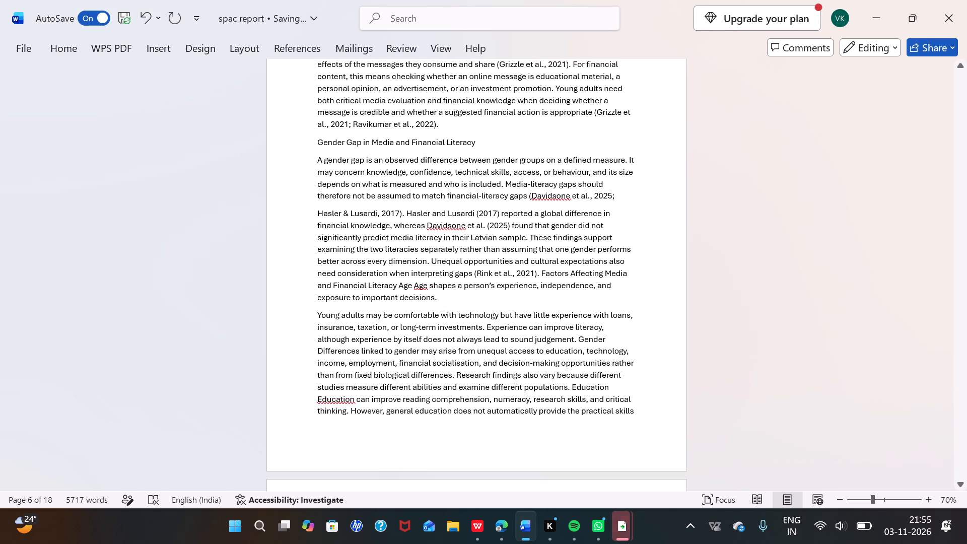
Put "Age" on its own line above the paragraph beginning "Age shapes a person's experience".
{"action": "left_click", "coordinate": [417, 283]}
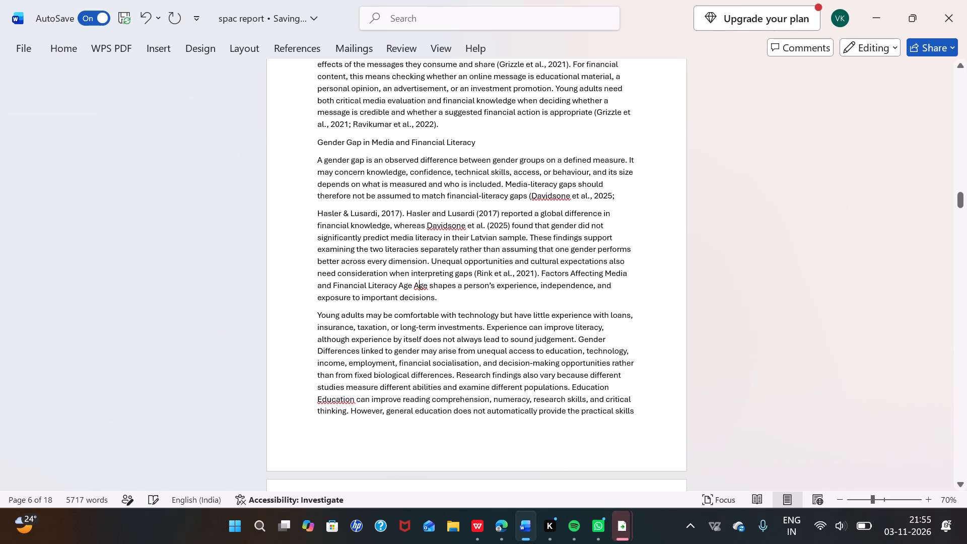
{"action": "left_click", "coordinate": [414, 284]}
{"action": "key", "text": "Return"}
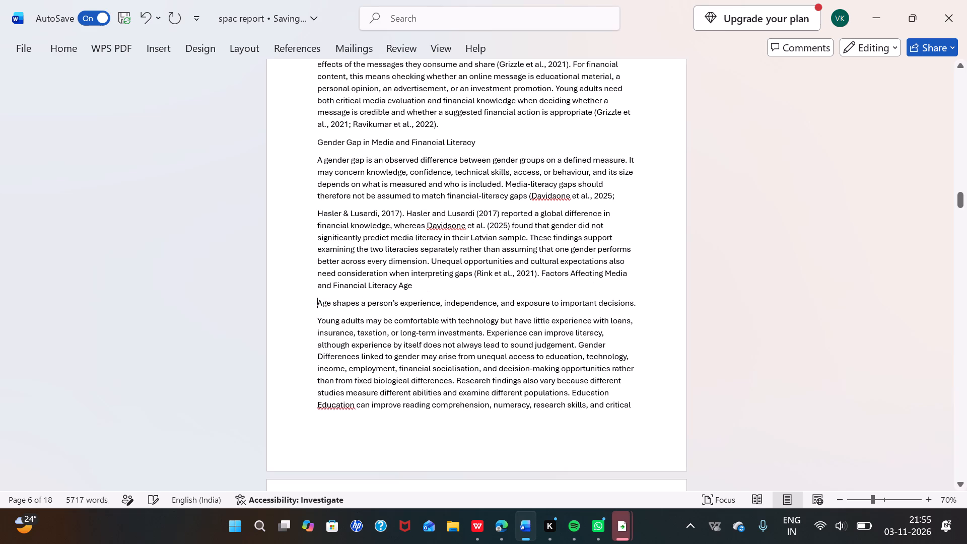
{"action": "left_click", "coordinate": [398, 286]}
{"action": "key", "text": "Return"}
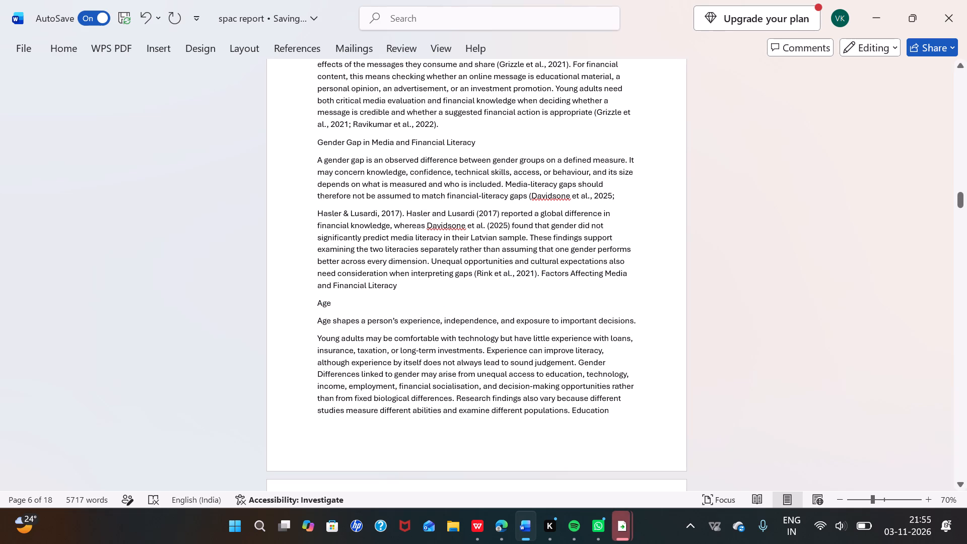
Join the paragraph beginning "Young adults may be comfortable" to the end of "Age shapes a person's experience".
{"action": "left_click", "coordinate": [316, 341]}
{"action": "key", "text": "BackSpace"}
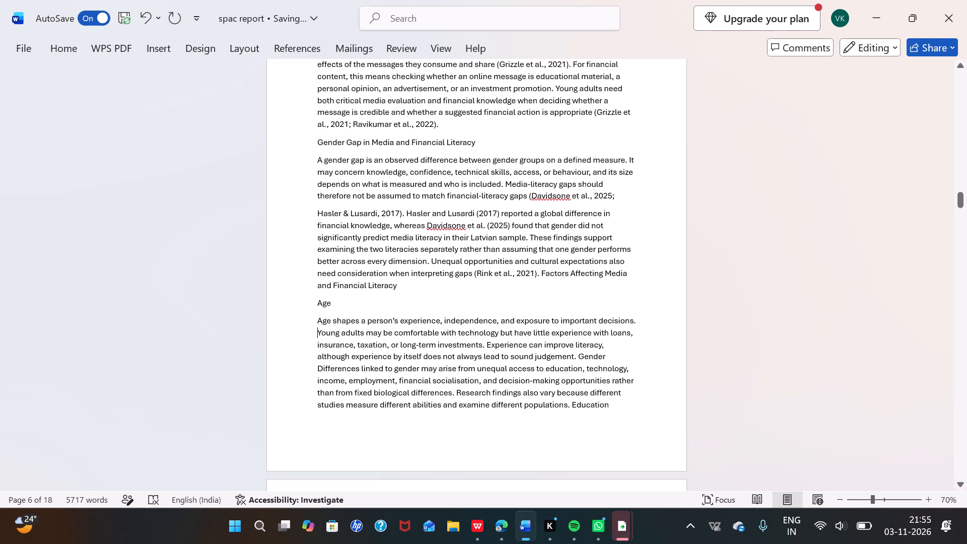
Put "Factors Affecting Media and Financial Literacy" on its own line as a bold heading above "Age".
{"action": "left_click", "coordinate": [541, 275]}
{"action": "key", "text": "Return"}
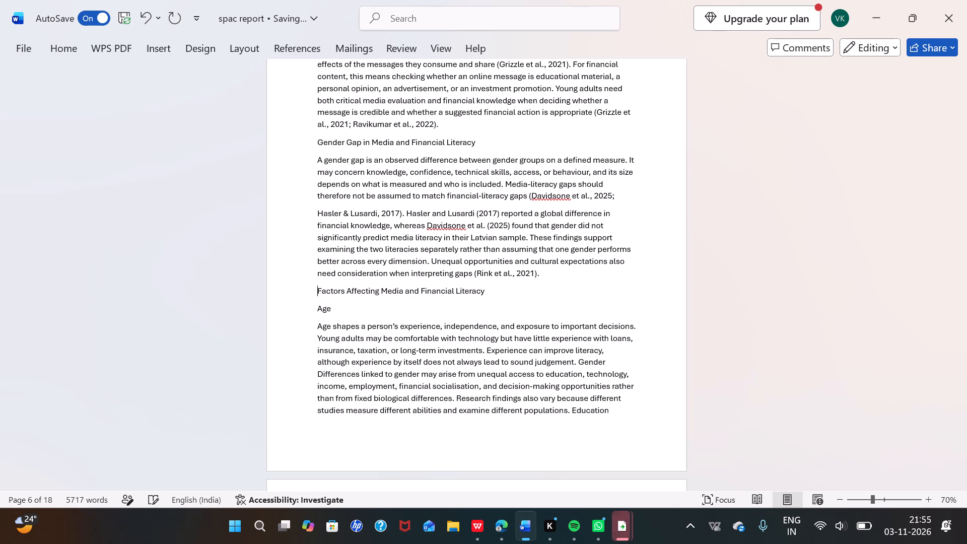
{"action": "left_click_drag", "start_coordinate": [491, 291], "coordinate": [409, 291]}
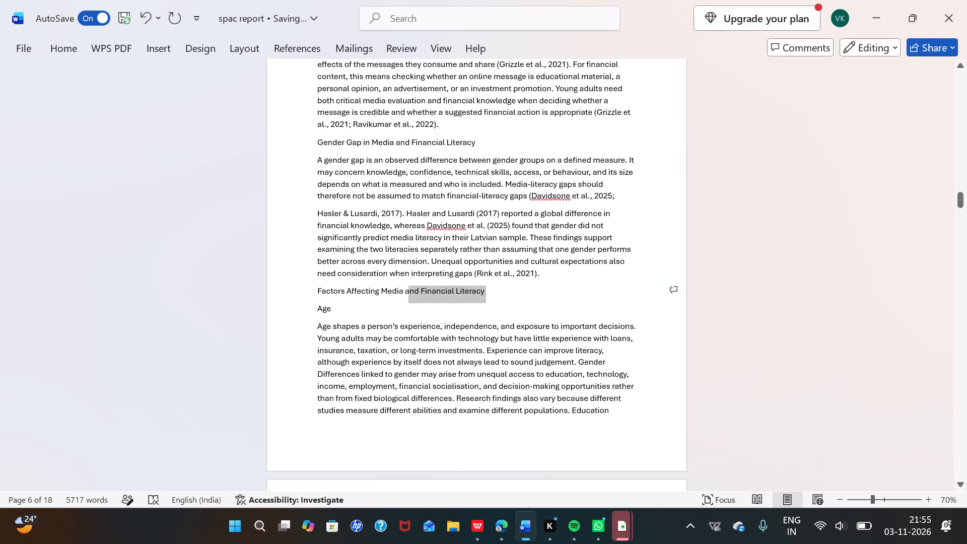
{"action": "left_click_drag", "start_coordinate": [409, 291], "coordinate": [231, 286]}
{"action": "left_click", "coordinate": [424, 302]}
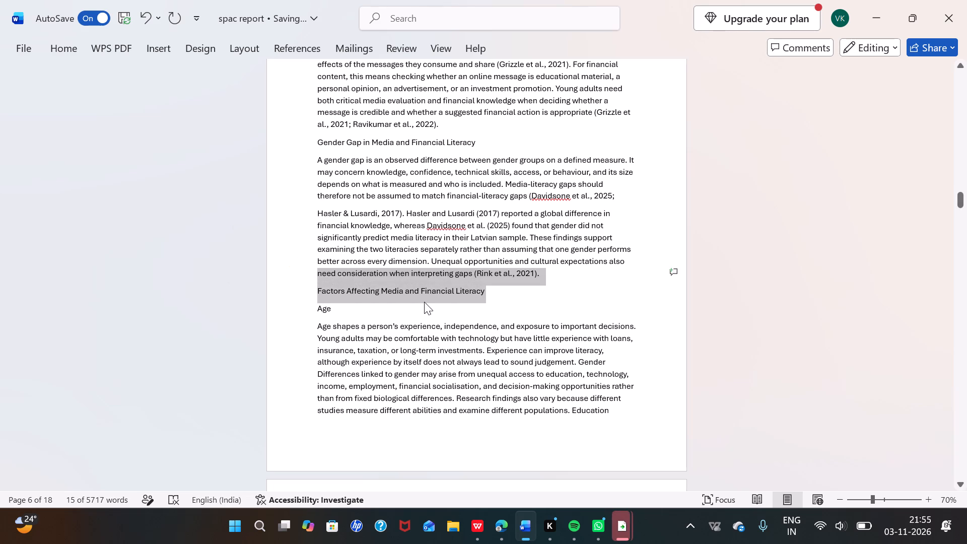
{"action": "left_click_drag", "start_coordinate": [486, 290], "coordinate": [302, 287]}
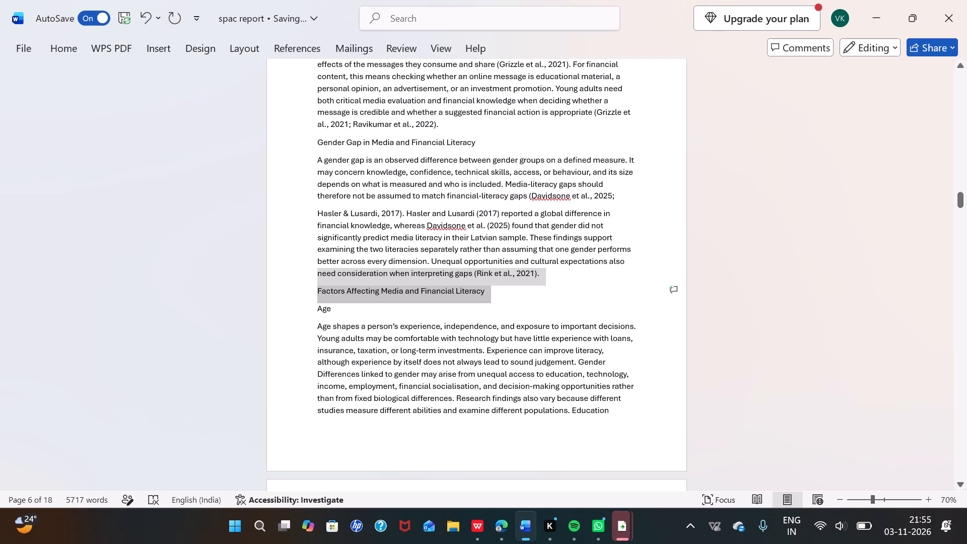
{"action": "left_click_drag", "start_coordinate": [302, 287], "coordinate": [303, 296]}
{"action": "left_click", "coordinate": [320, 266]}
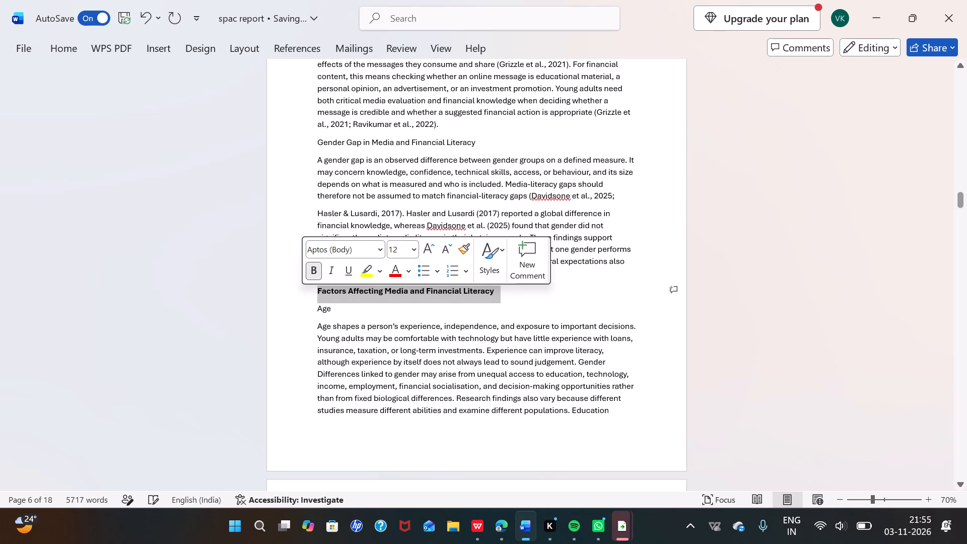
{"action": "left_click", "coordinate": [402, 318]}
Make the "Age" subheading bold.
{"action": "scroll", "coordinate": [402, 318], "scroll_direction": "down", "scroll_amount": 4}
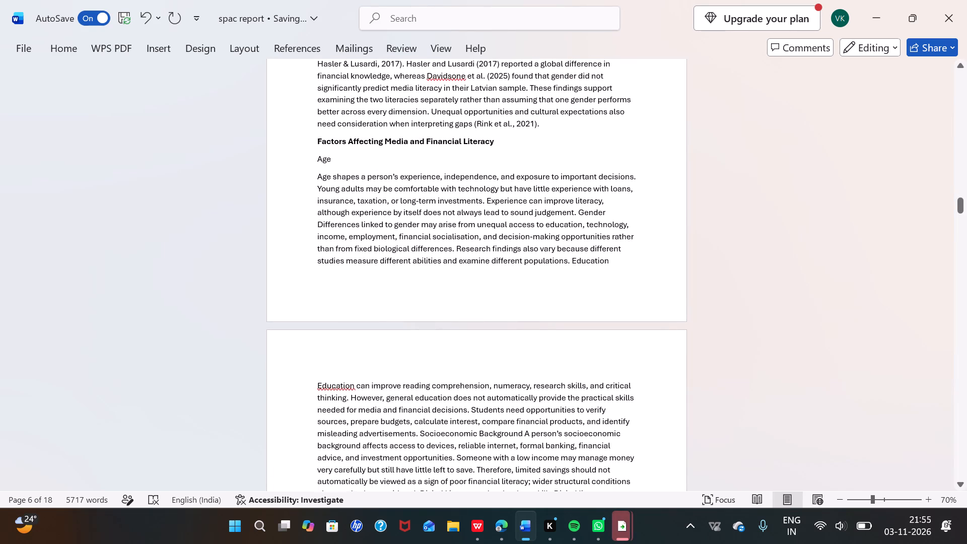
{"action": "left_click_drag", "start_coordinate": [331, 158], "coordinate": [309, 162]}
{"action": "left_click", "coordinate": [317, 139]}
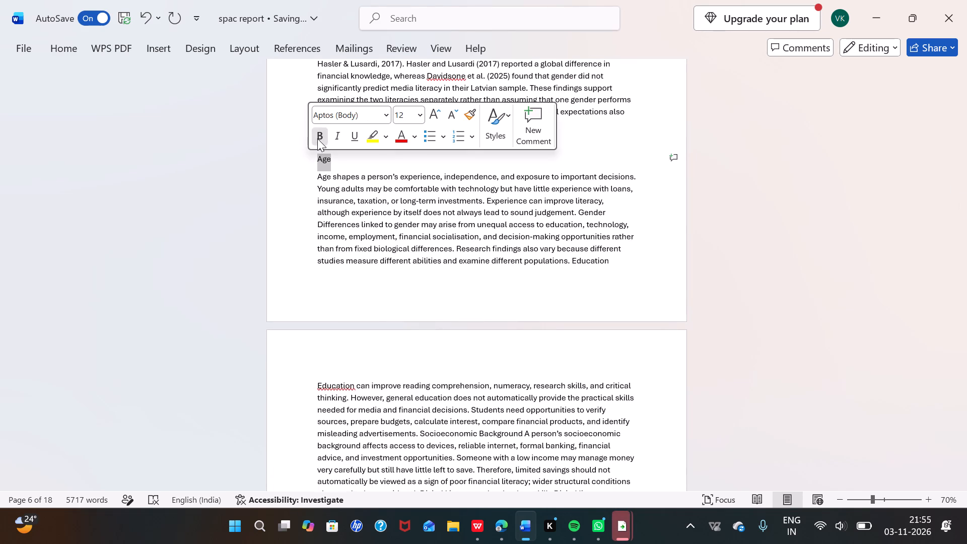
{"action": "left_click", "coordinate": [384, 249]}
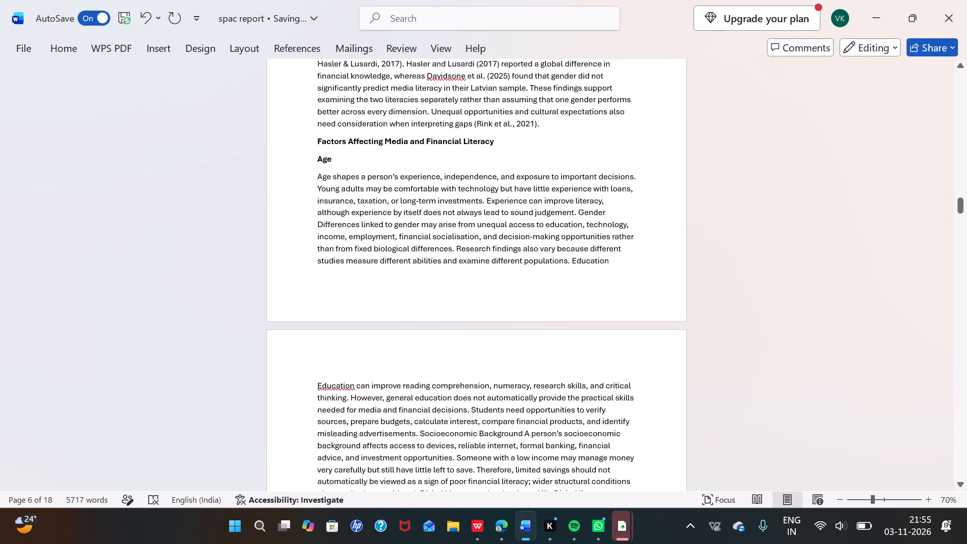
Put "Gender" on its own line as a bold subheading above the paragraph beginning "Differences linked to gender", removing the leading spaces from both lines.
{"action": "left_click", "coordinate": [577, 213]}
{"action": "key", "text": "Return"}
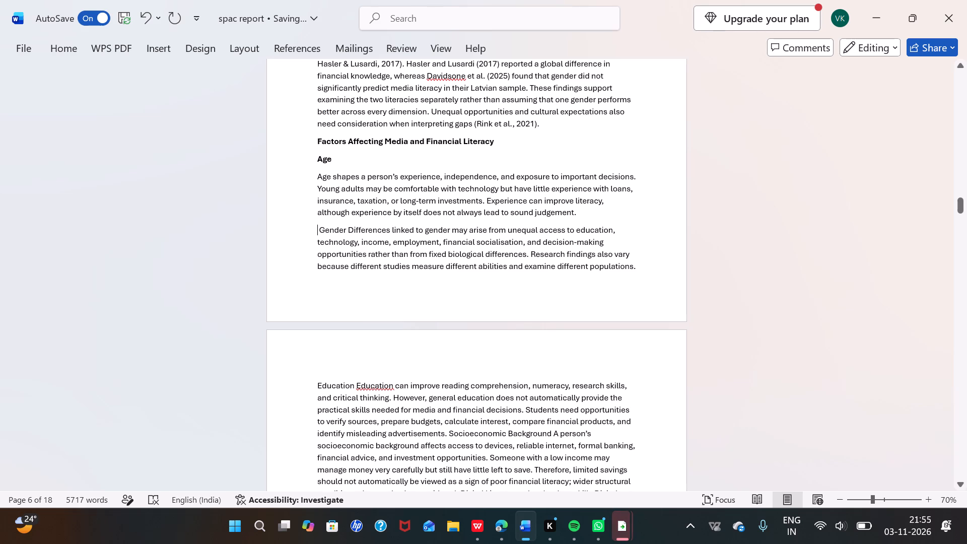
{"action": "left_click", "coordinate": [347, 229]}
{"action": "key", "text": "Return"}
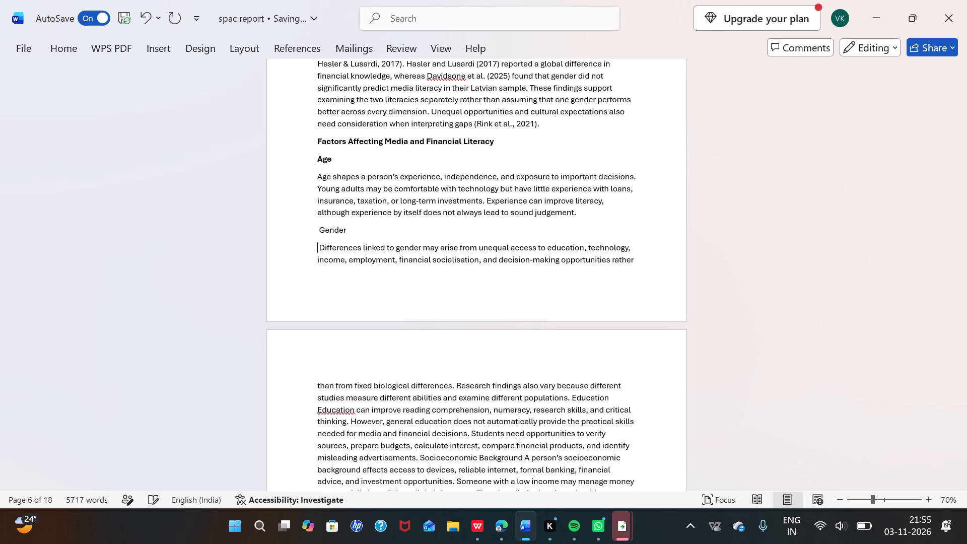
{"action": "left_click", "coordinate": [319, 231]}
{"action": "key", "text": "BackSpace"}
{"action": "left_click", "coordinate": [320, 243]}
{"action": "key", "text": "Return"}
{"action": "key", "text": "BackSpace"}
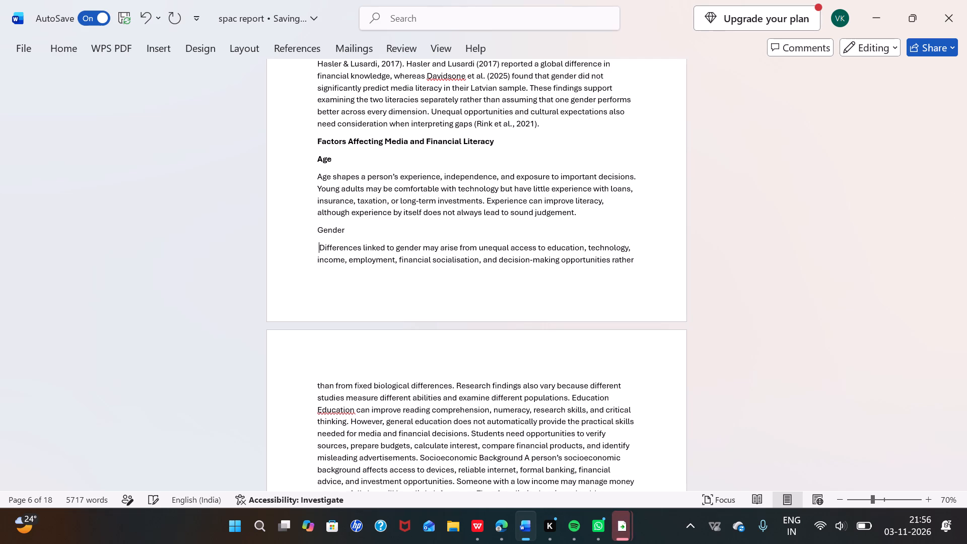
{"action": "key", "text": "BackSpace"}
{"action": "left_click_drag", "start_coordinate": [346, 226], "coordinate": [317, 231]}
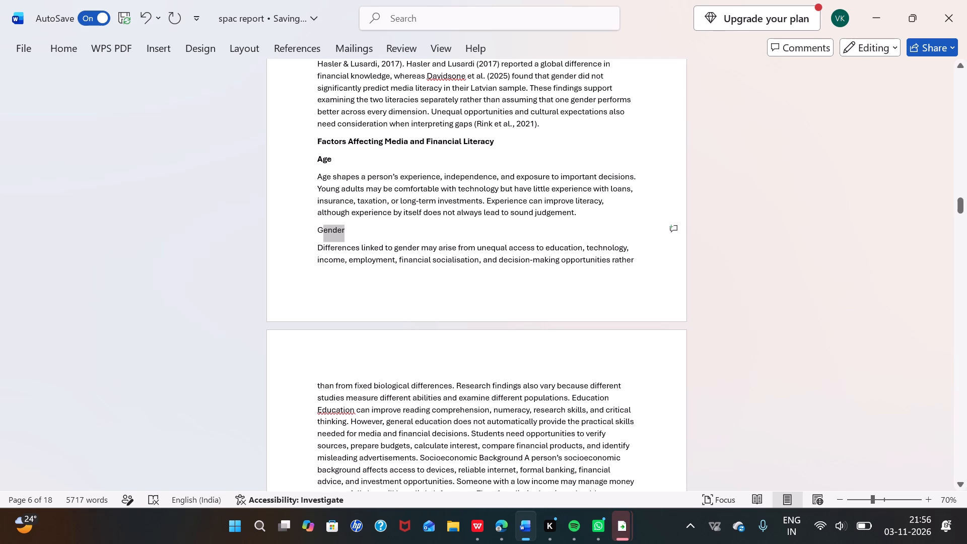
{"action": "left_click_drag", "start_coordinate": [317, 231], "coordinate": [314, 231]}
{"action": "left_click", "coordinate": [327, 203]}
{"action": "left_click", "coordinate": [363, 293]}
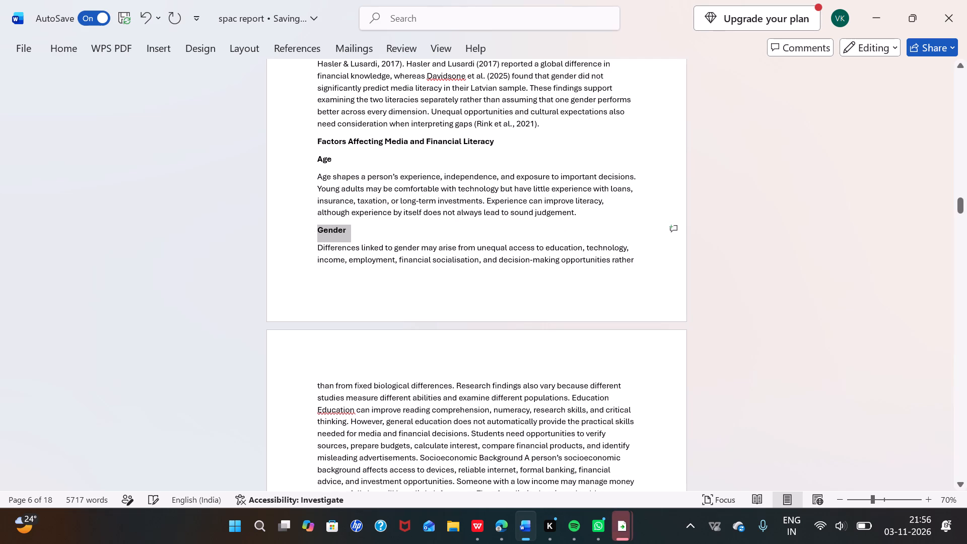
Put "Education" on its own line as a bold subheading above "Education can improve reading comprehension", removing that paragraph's leading space.
{"action": "left_click", "coordinate": [572, 399]}
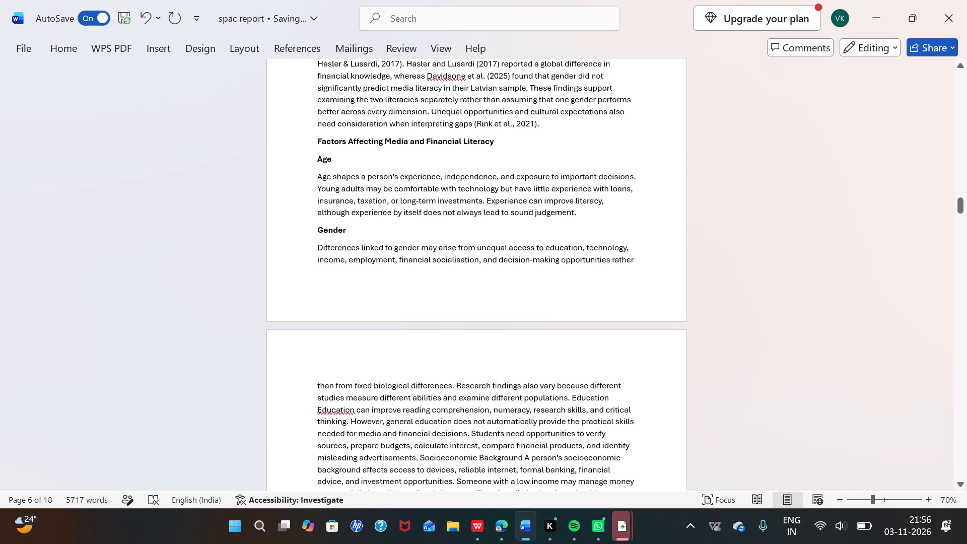
{"action": "key", "text": "Return"}
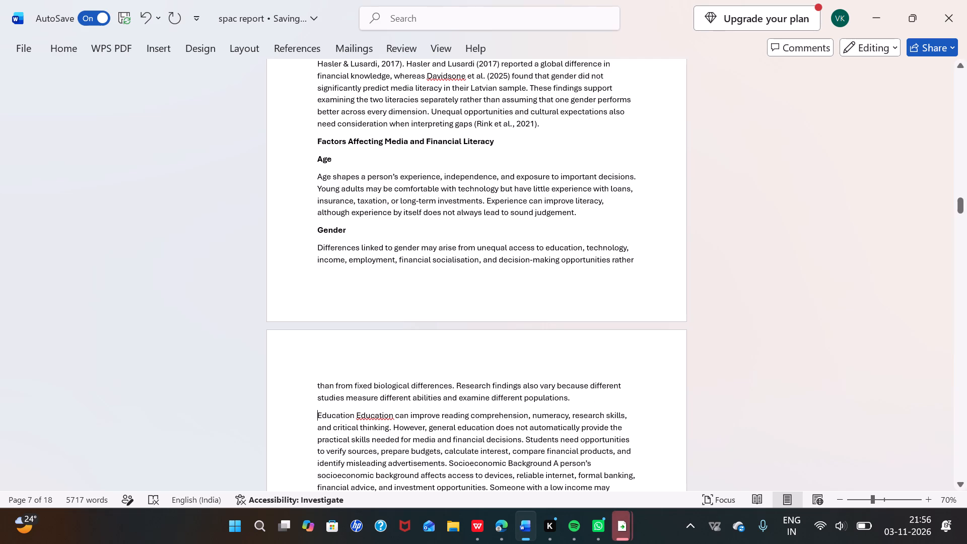
{"action": "left_click", "coordinate": [354, 413]}
{"action": "key", "text": "Return"}
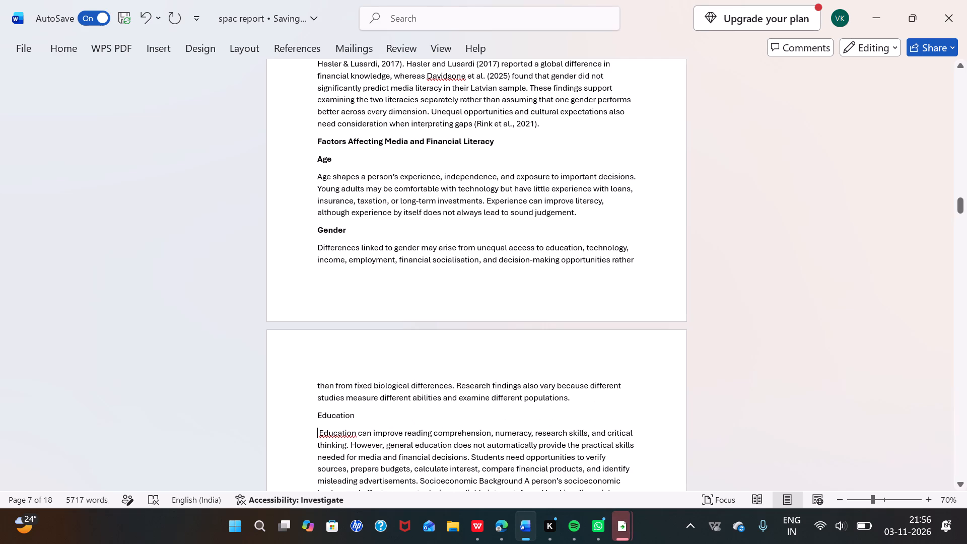
{"action": "left_click", "coordinate": [320, 434]}
{"action": "key", "text": "BackSpace"}
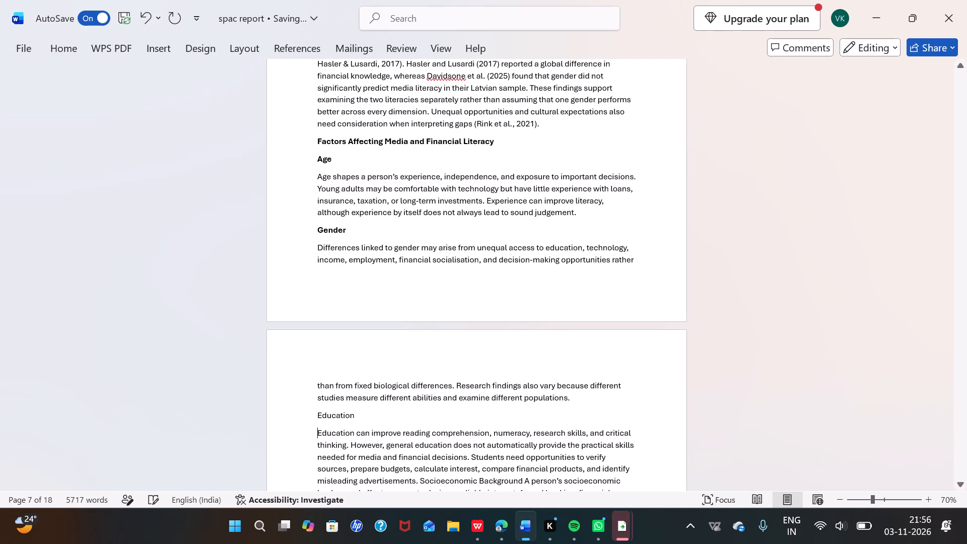
{"action": "left_click_drag", "start_coordinate": [368, 413], "coordinate": [307, 424]}
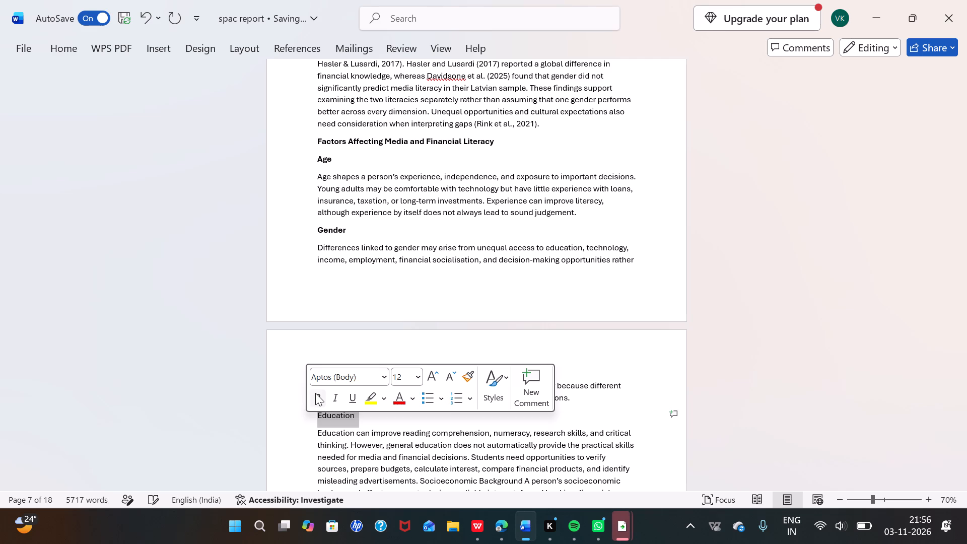
{"action": "left_click", "coordinate": [315, 393]}
{"action": "left_click", "coordinate": [349, 422]}
Put "Socioeconomic Background" on its own line above the paragraph beginning "A person's socioeconomic background affects".
{"action": "scroll", "coordinate": [349, 422], "scroll_direction": "down", "scroll_amount": 2}
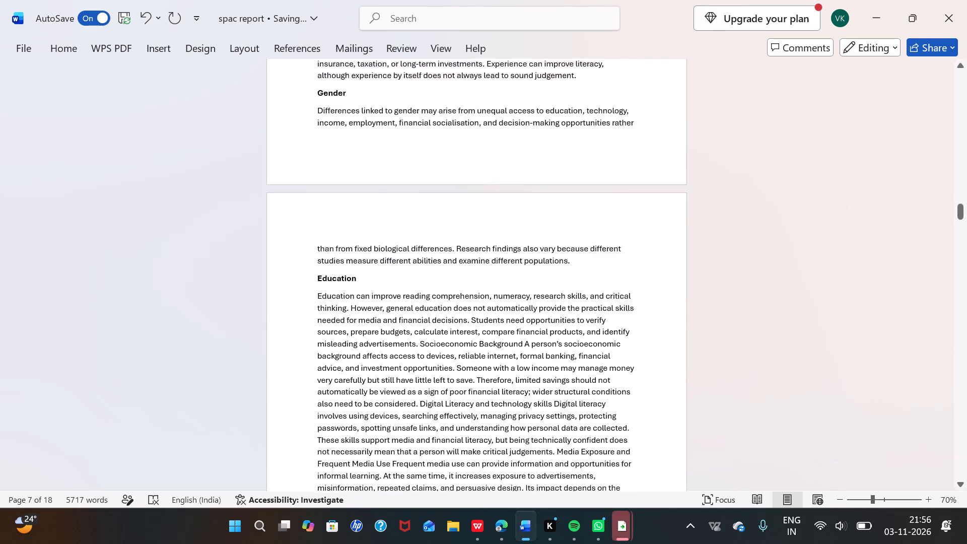
{"action": "scroll", "coordinate": [349, 422], "scroll_direction": "down", "scroll_amount": 3}
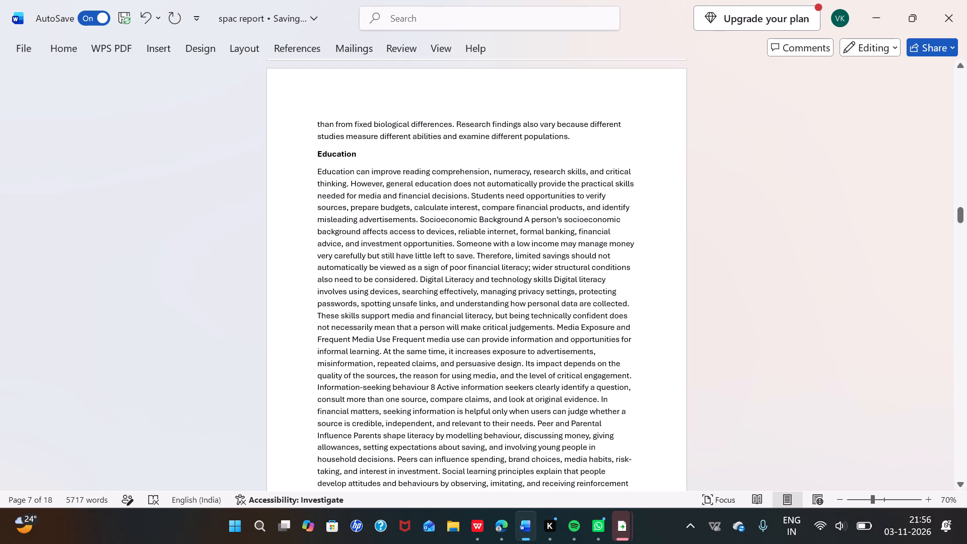
{"action": "left_click", "coordinate": [420, 217]}
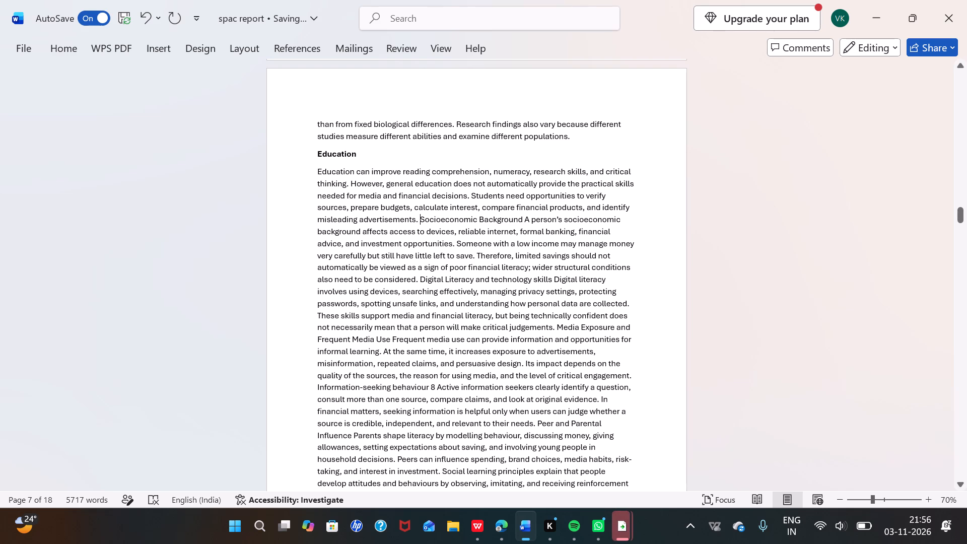
{"action": "key", "text": "BackSpace"}
{"action": "key", "text": "Return"}
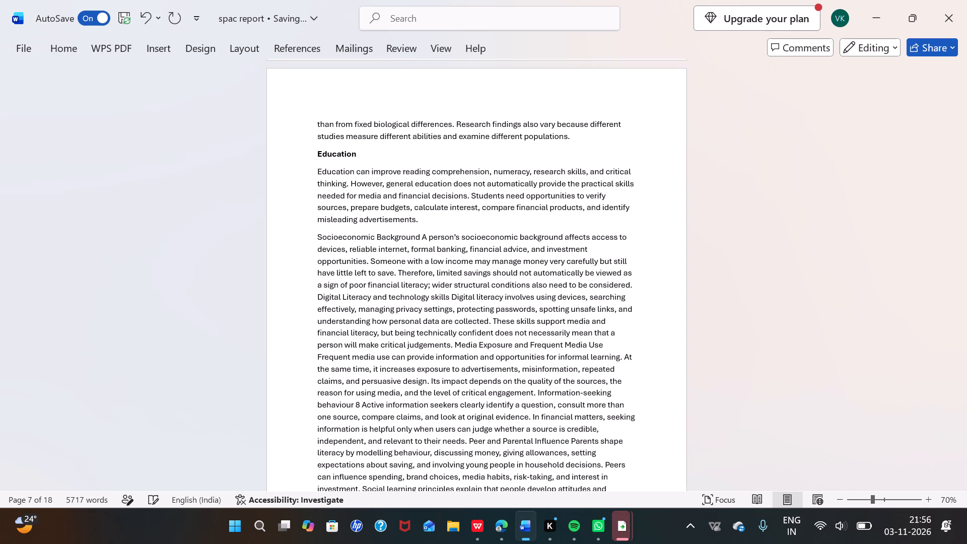
{"action": "left_click", "coordinate": [423, 235]}
{"action": "key", "text": "Return"}
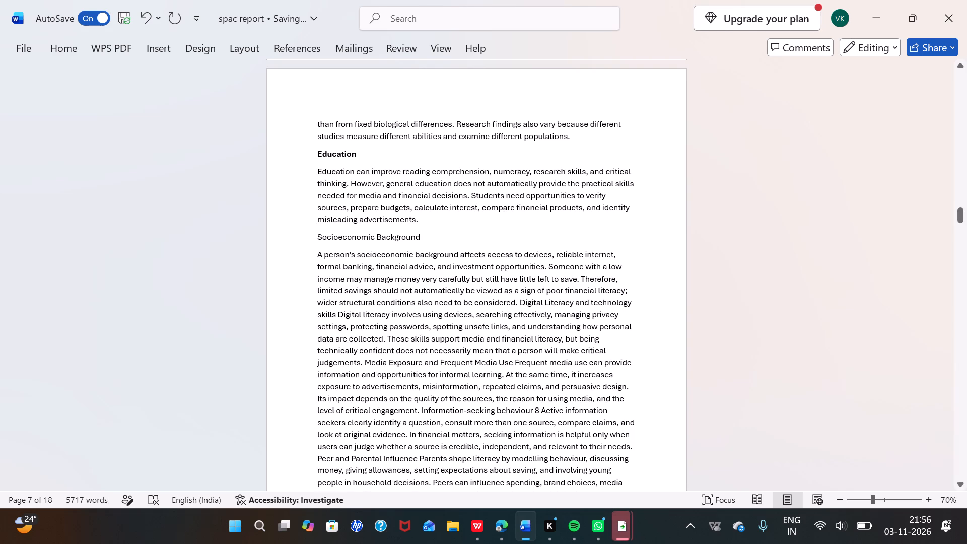
Put "Digital Literacy and technology skills" on its own line as a bold subheading above "Digital literacy involves using devices".
{"action": "scroll", "coordinate": [419, 300], "scroll_direction": "down", "scroll_amount": 1}
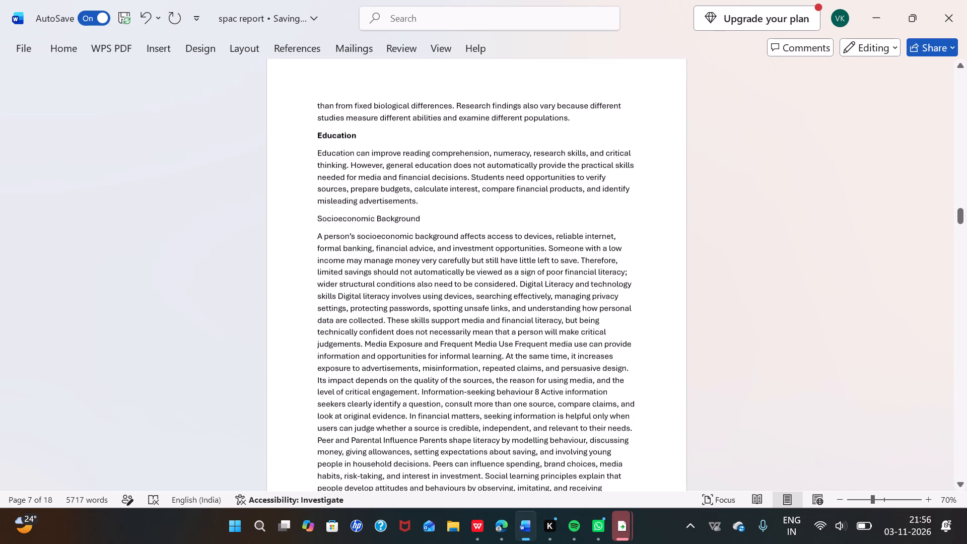
{"action": "scroll", "coordinate": [419, 300], "scroll_direction": "down", "scroll_amount": 3}
{"action": "scroll", "coordinate": [419, 300], "scroll_direction": "up", "scroll_amount": 1}
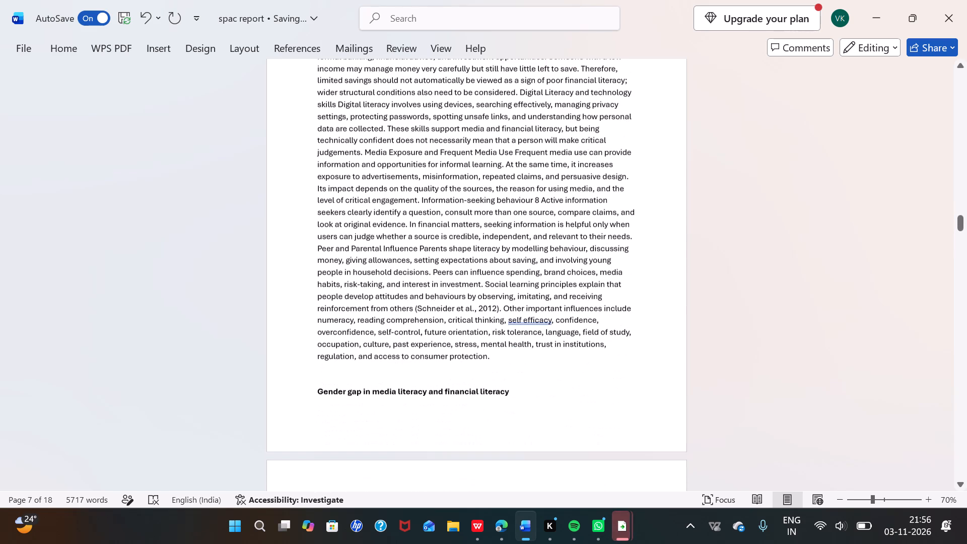
{"action": "scroll", "coordinate": [419, 300], "scroll_direction": "up", "scroll_amount": 1}
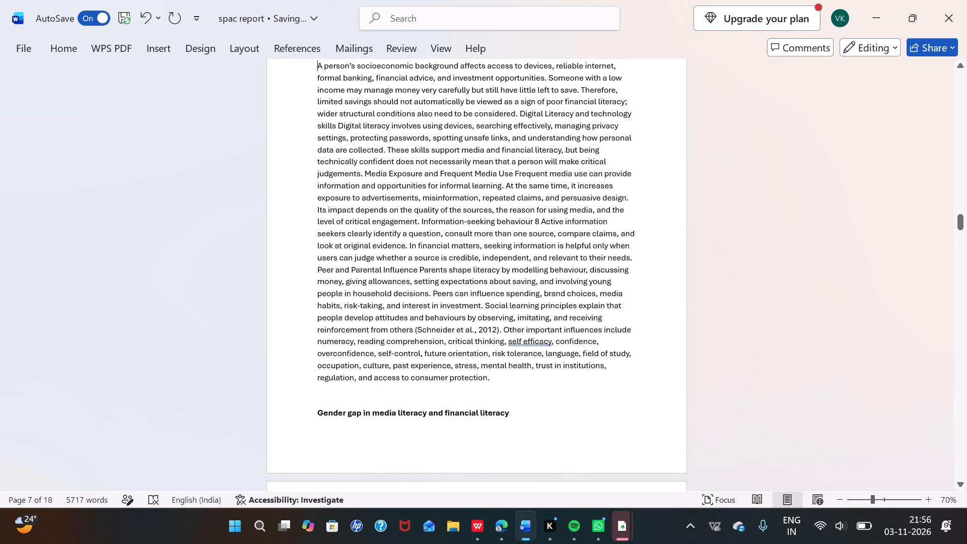
{"action": "left_click", "coordinate": [522, 110]}
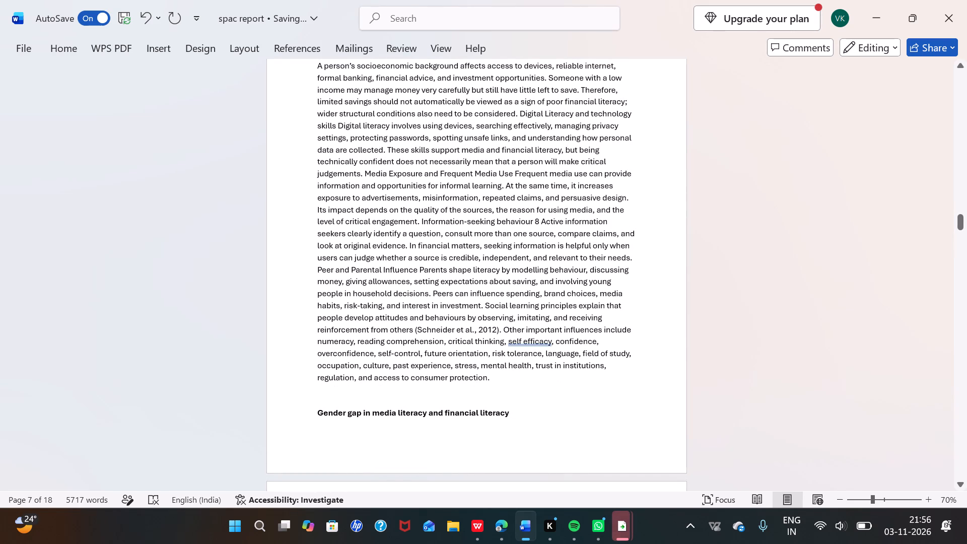
{"action": "key", "text": "Return"}
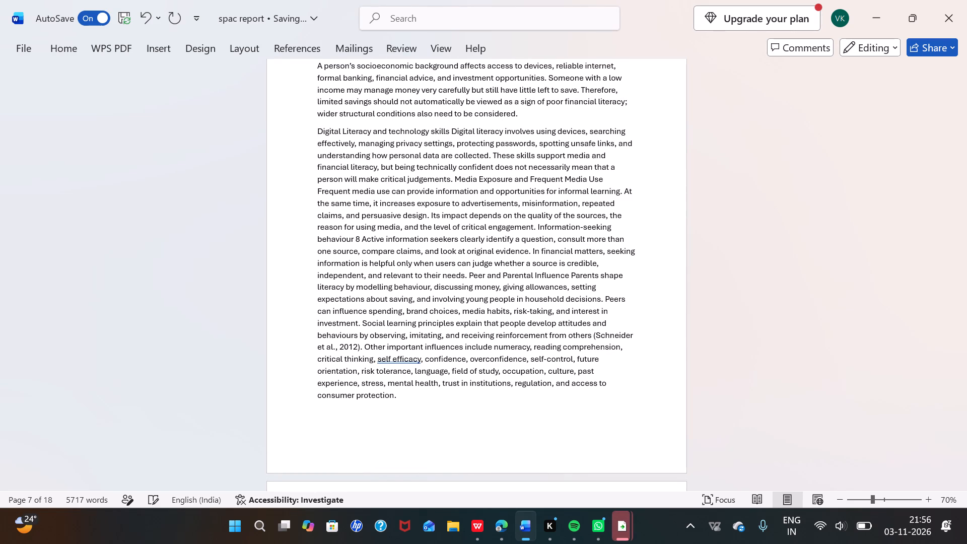
{"action": "left_click", "coordinate": [452, 129]}
{"action": "key", "text": "Return"}
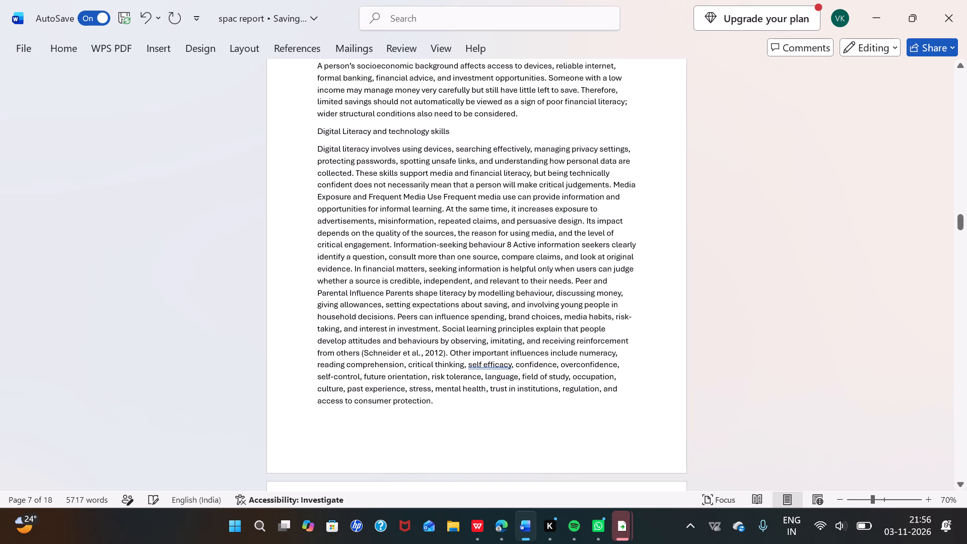
{"action": "left_click_drag", "start_coordinate": [451, 130], "coordinate": [321, 135]}
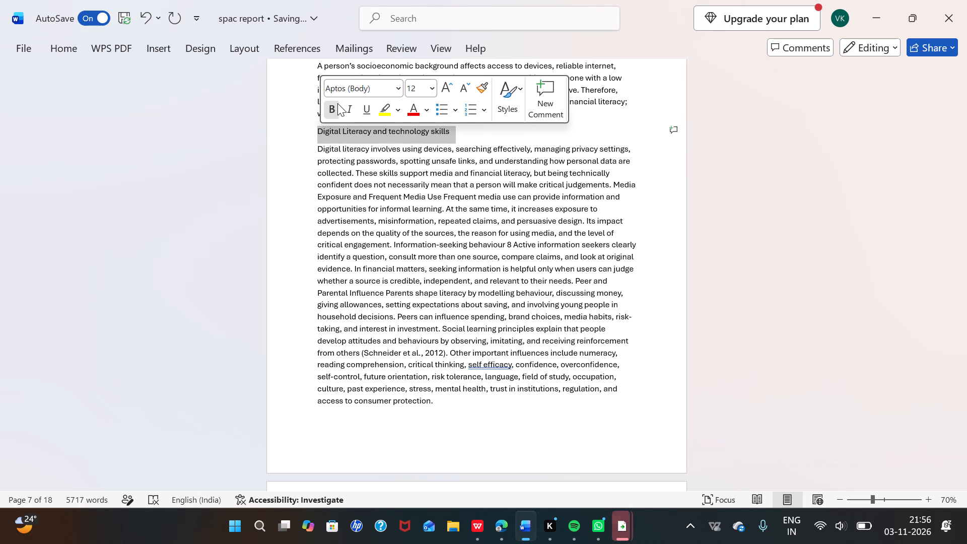
{"action": "left_click", "coordinate": [337, 103]}
{"action": "left_click", "coordinate": [404, 193]}
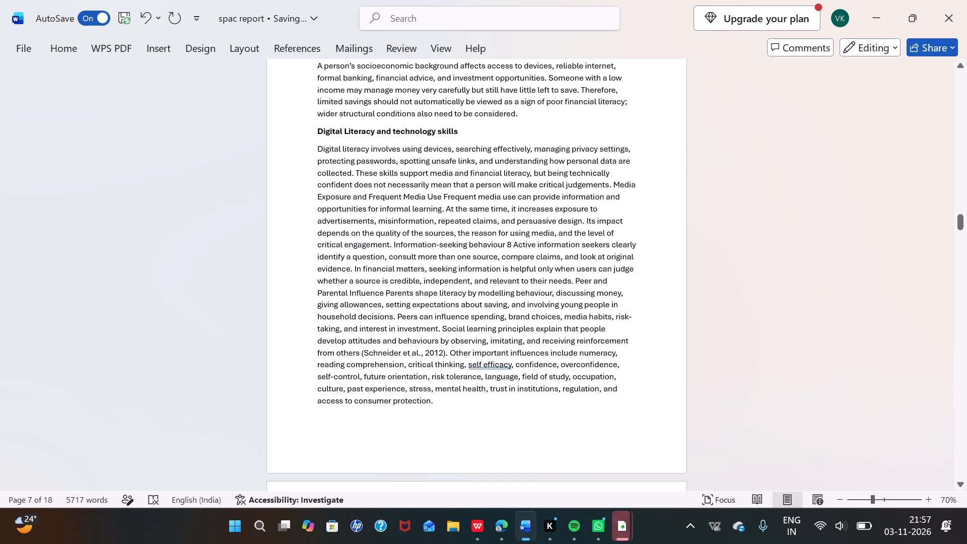
Start a new paragraph at "Media Exposure and Frequent Media Use", after the sentence ending "critical judgements.".
{"action": "left_click", "coordinate": [615, 183]}
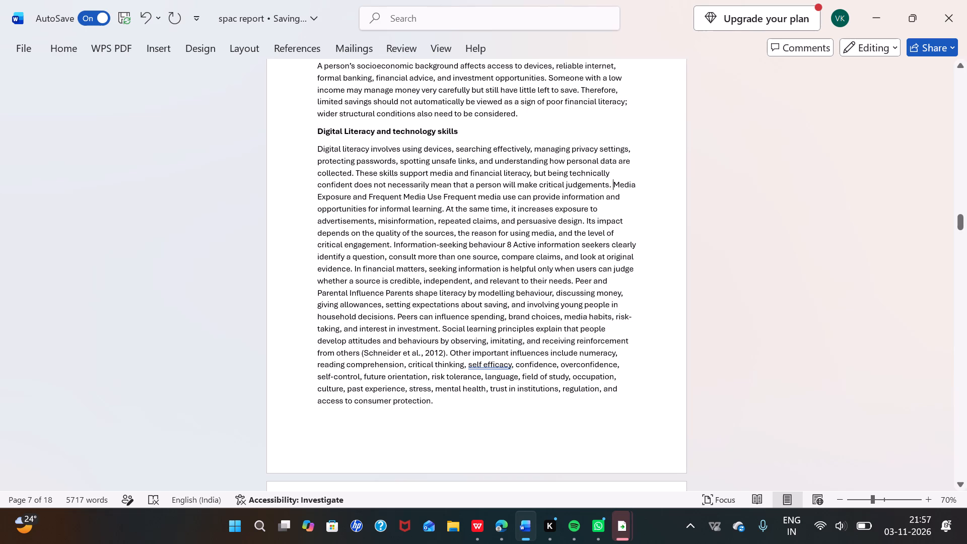
{"action": "key", "text": "Return"}
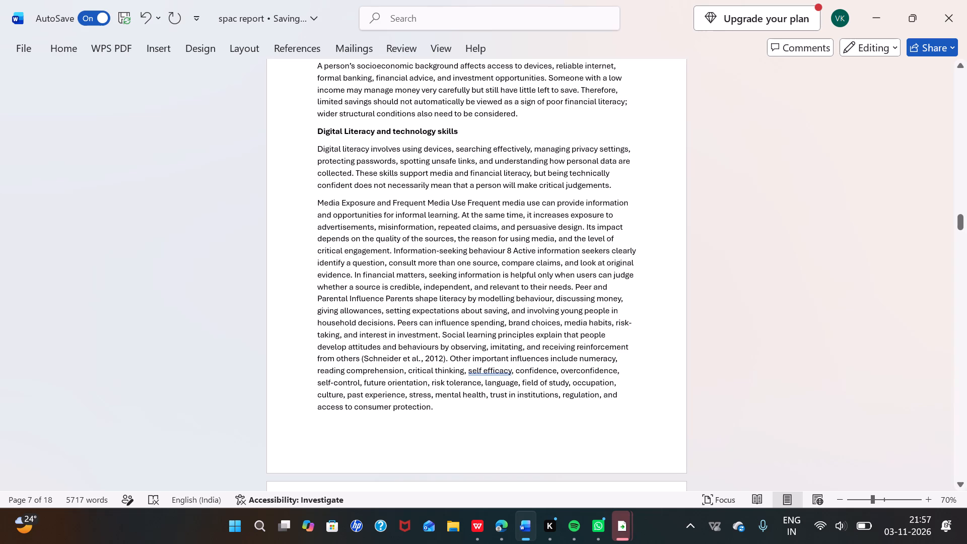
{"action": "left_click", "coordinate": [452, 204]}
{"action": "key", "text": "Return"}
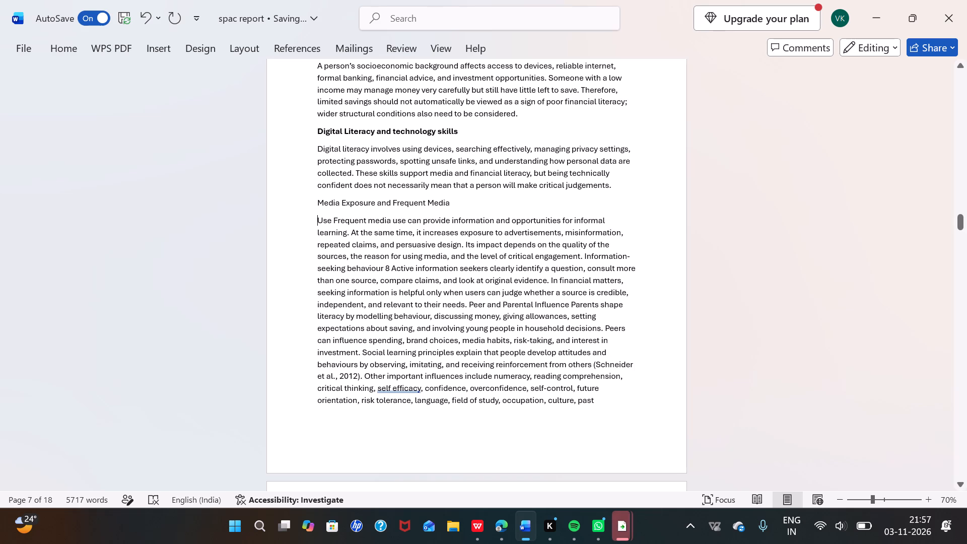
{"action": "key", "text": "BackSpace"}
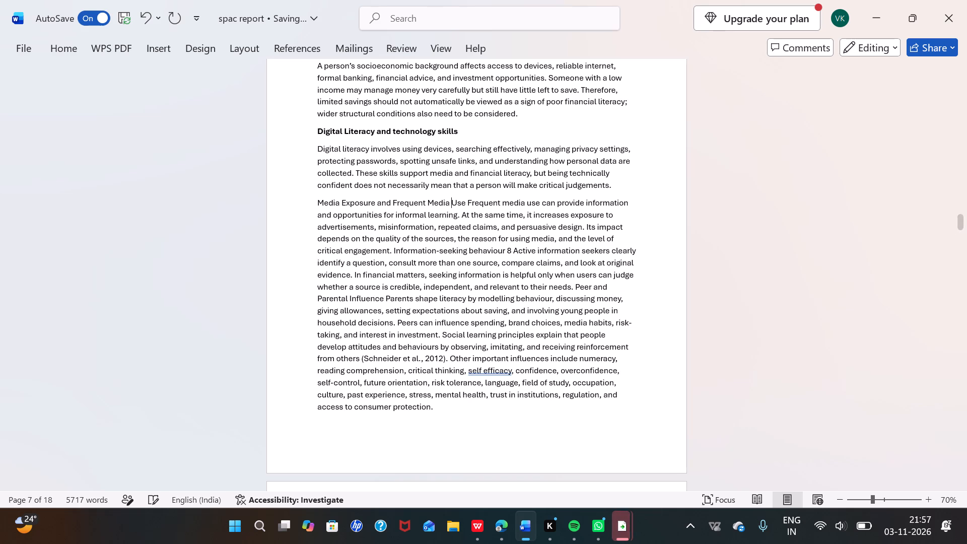
Separate "Media Exposure and Frequent Media Use" from the paragraph beginning "Frequent media use can provide" and make it a bold subheading.
{"action": "left_click", "coordinate": [468, 201]}
{"action": "key", "text": "Return"}
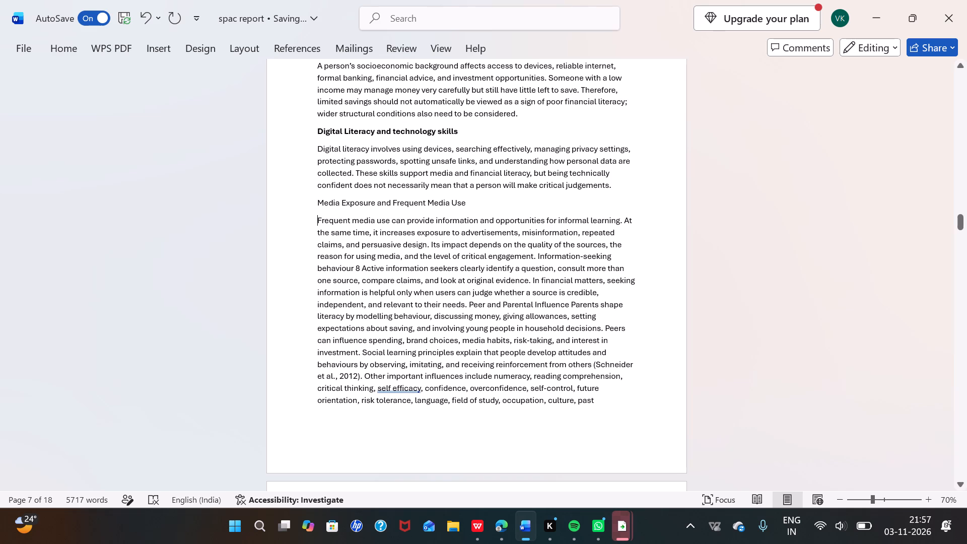
{"action": "left_click_drag", "start_coordinate": [466, 200], "coordinate": [294, 205]}
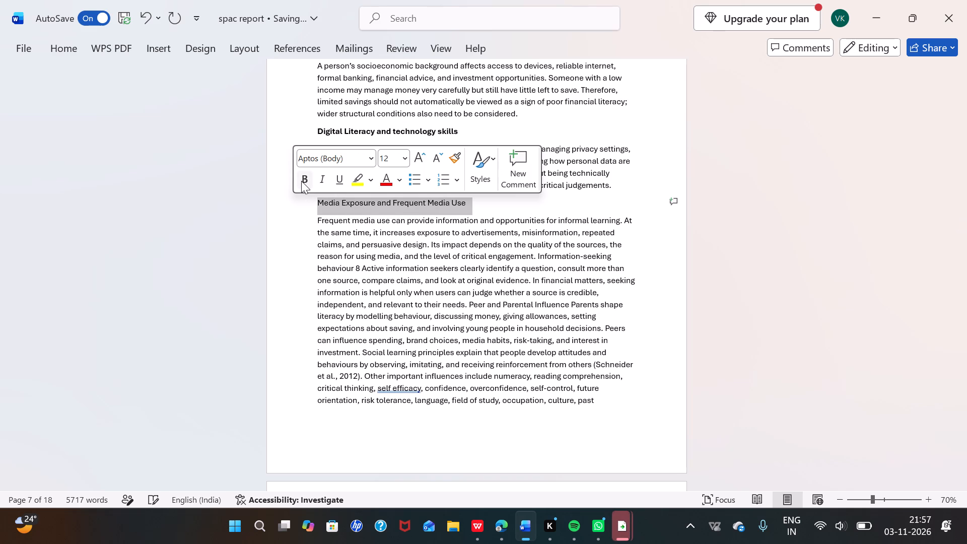
{"action": "left_click", "coordinate": [301, 181]}
{"action": "left_click", "coordinate": [309, 245]}
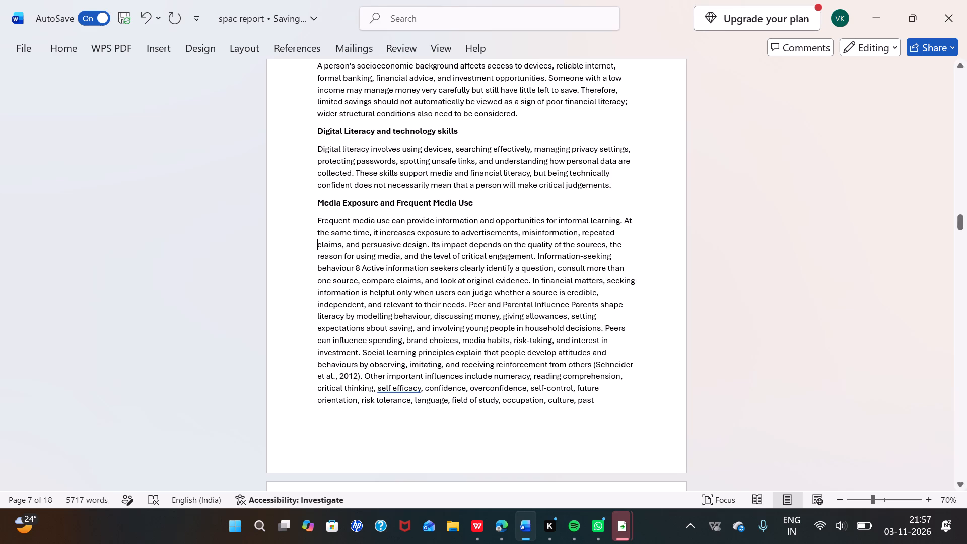
Put "Information-seeking behaviour" on its own line above "Active information seekers", deleting the stray 8 between them.
{"action": "left_click", "coordinate": [538, 255]}
{"action": "key", "text": "Return"}
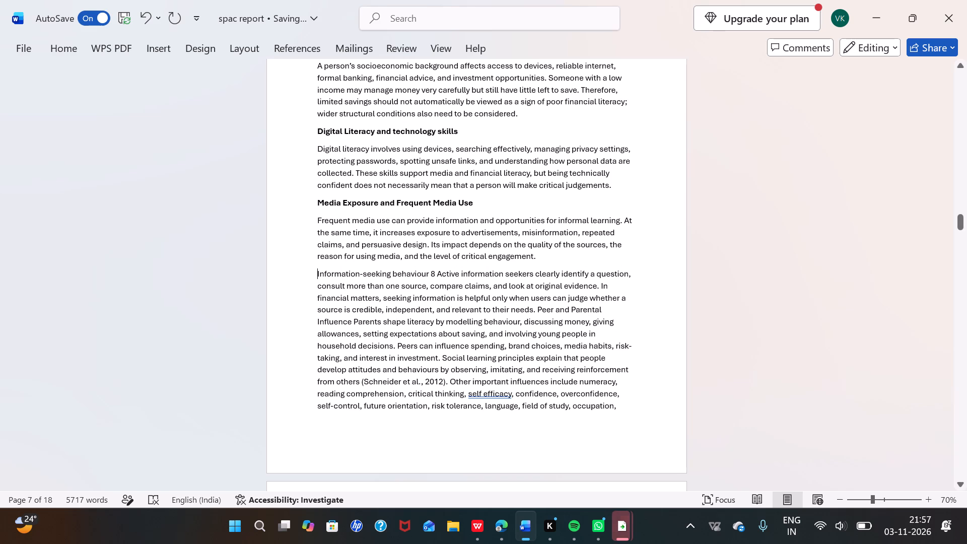
{"action": "left_click", "coordinate": [435, 275]}
{"action": "key", "text": "BackSpace"}
{"action": "key", "text": "Return"}
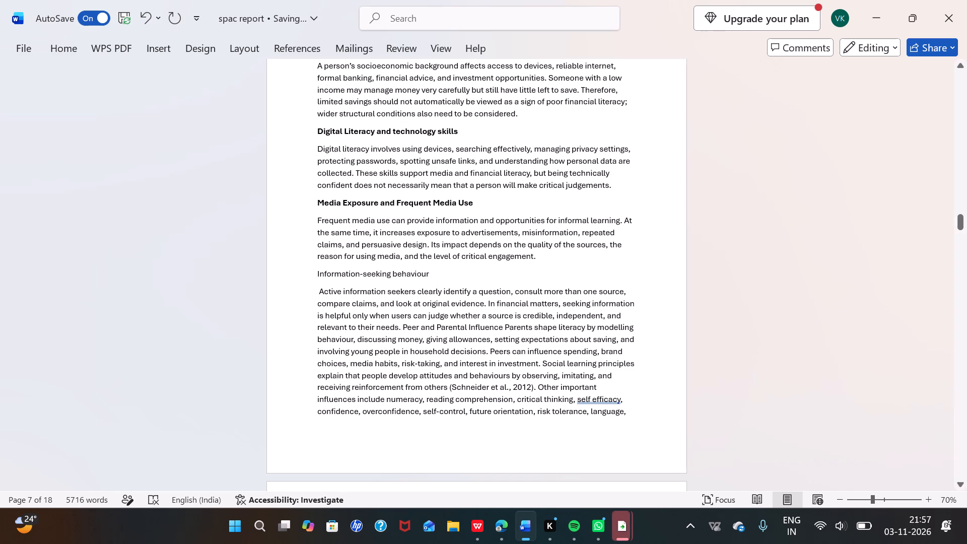
Remove the leading space before "Active information seekers" and make the "Information-seeking behaviour" line above it a bold subheading.
{"action": "left_click", "coordinate": [319, 292]}
{"action": "key", "text": "BackSpace"}
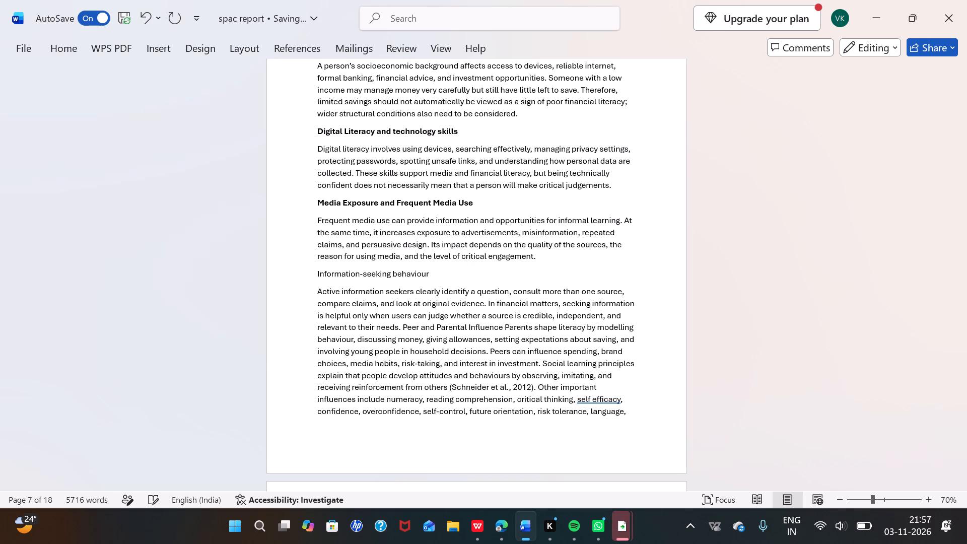
{"action": "left_click_drag", "start_coordinate": [437, 256], "coordinate": [339, 259]}
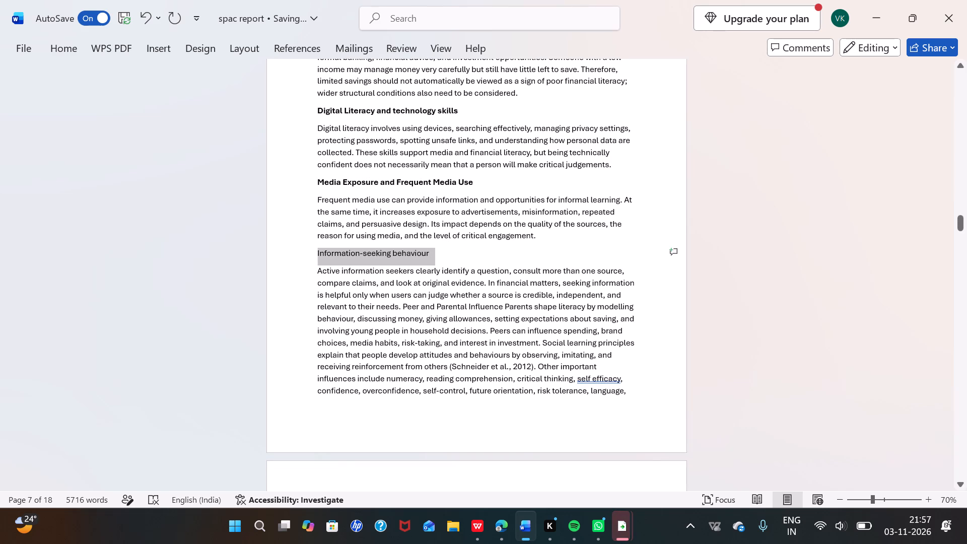
{"action": "left_click_drag", "start_coordinate": [339, 259], "coordinate": [338, 259]}
{"action": "left_click", "coordinate": [346, 236]}
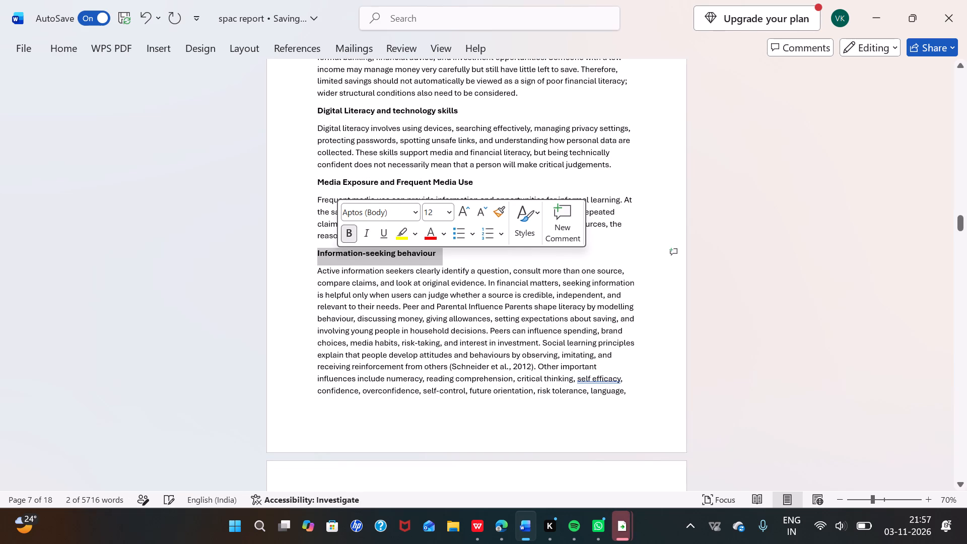
{"action": "left_click", "coordinate": [368, 307]}
Put "Peer and Parental Influence" on its own line, after "relevant to their needs." and above "Parents shape literacy", as a bold subheading.
{"action": "scroll", "coordinate": [368, 307], "scroll_direction": "down", "scroll_amount": 1}
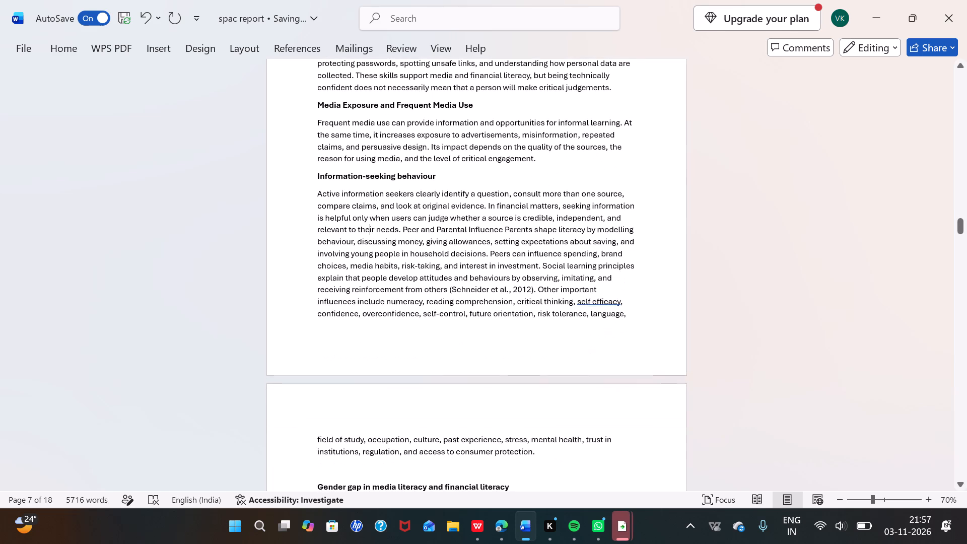
{"action": "left_click", "coordinate": [403, 228]}
{"action": "key", "text": "Return"}
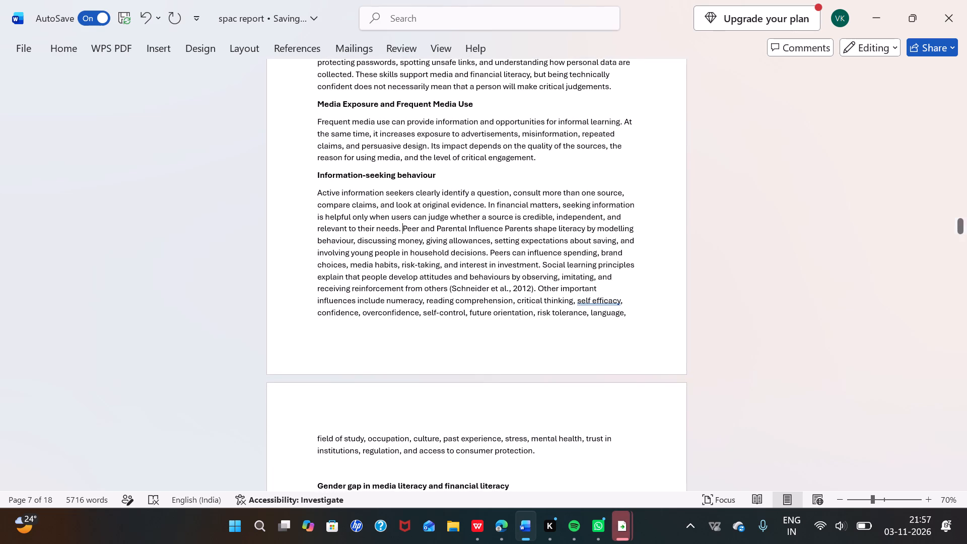
{"action": "left_click", "coordinate": [420, 247]}
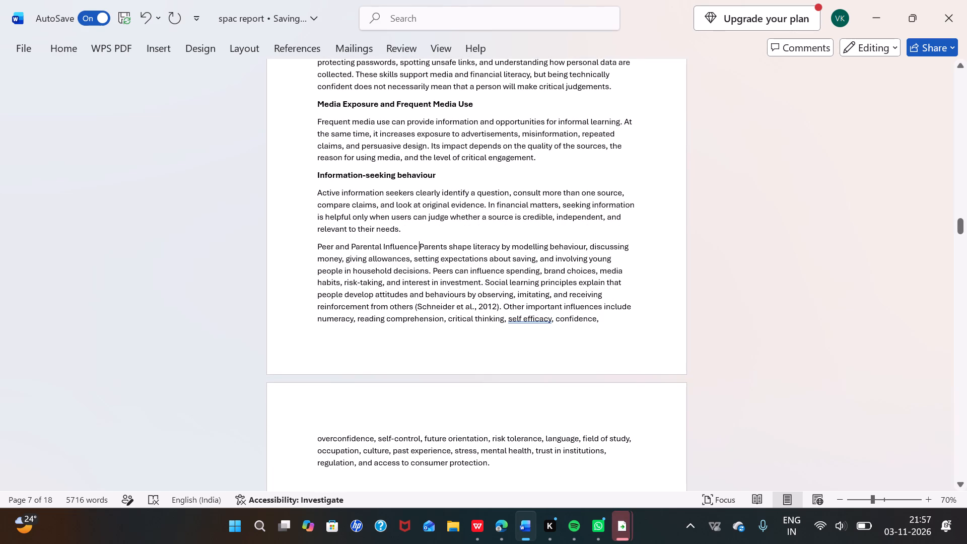
{"action": "key", "text": "Return"}
{"action": "left_click_drag", "start_coordinate": [426, 245], "coordinate": [319, 244]}
{"action": "left_click", "coordinate": [330, 225]}
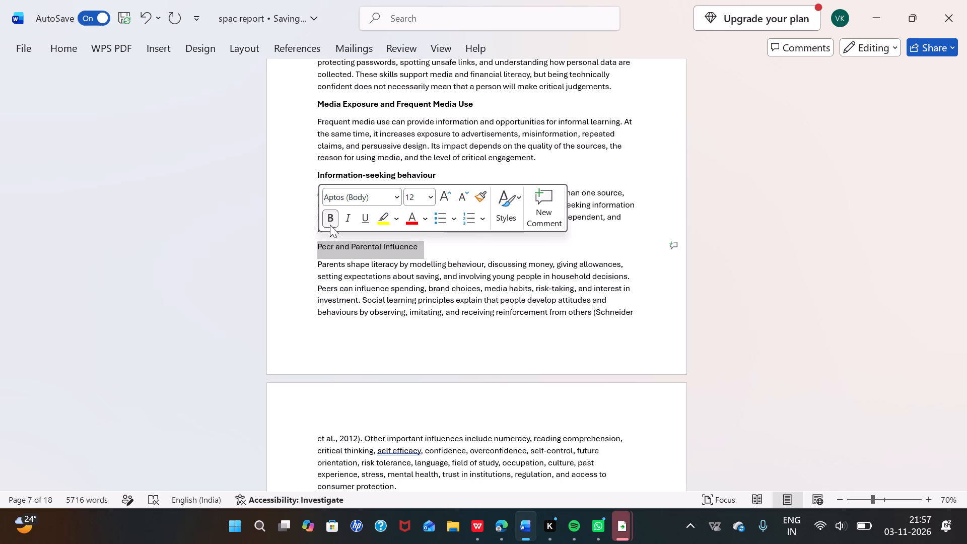
{"action": "left_click", "coordinate": [369, 376]}
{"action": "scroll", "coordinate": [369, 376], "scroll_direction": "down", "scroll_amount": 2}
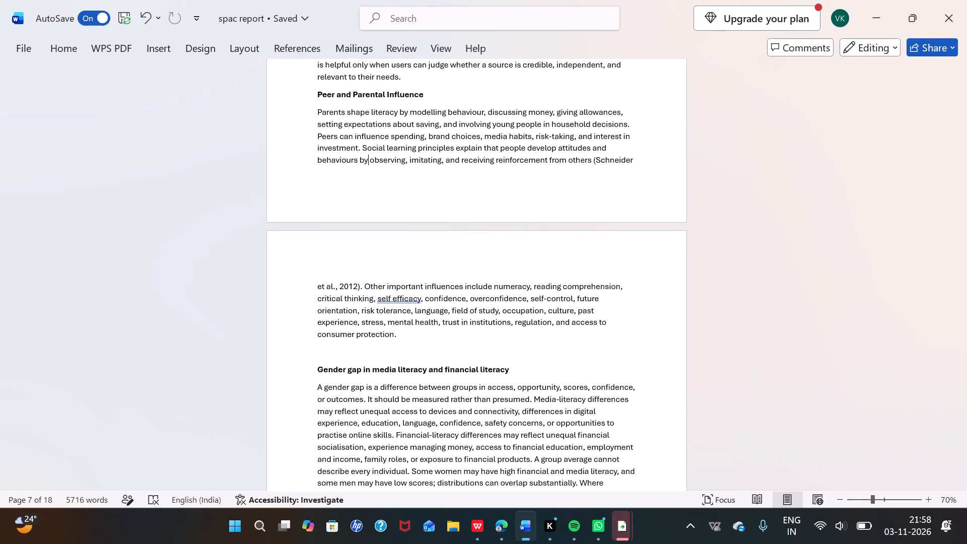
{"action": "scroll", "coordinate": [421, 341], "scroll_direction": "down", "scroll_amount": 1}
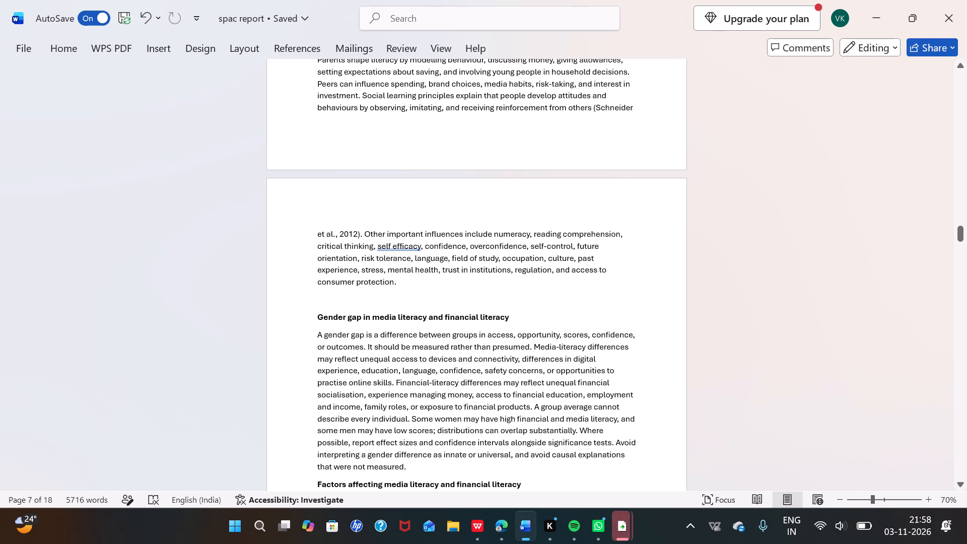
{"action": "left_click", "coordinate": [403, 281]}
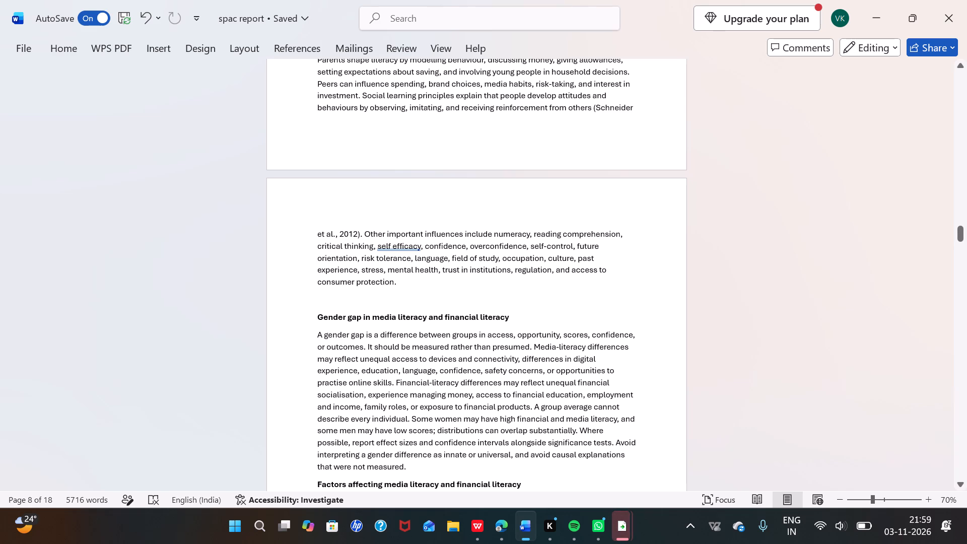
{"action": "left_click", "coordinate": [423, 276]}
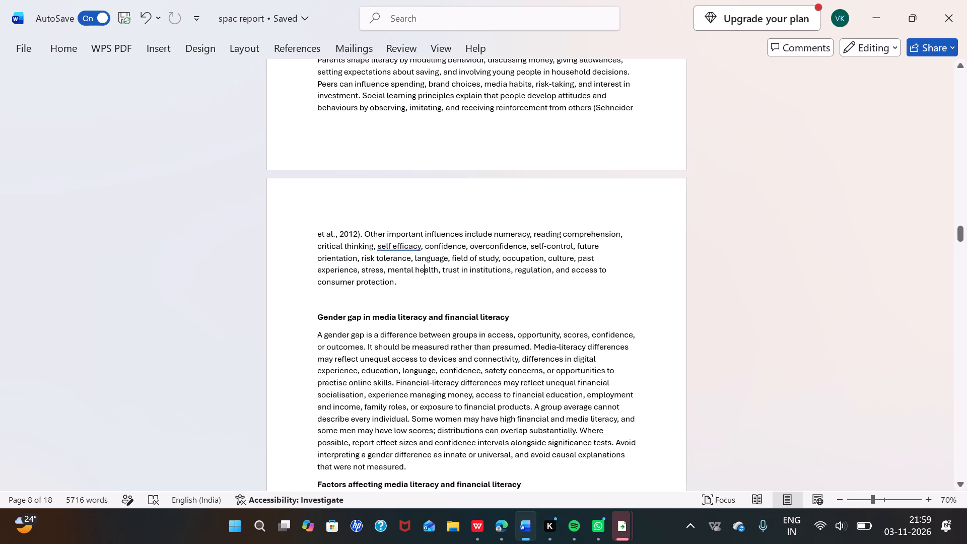
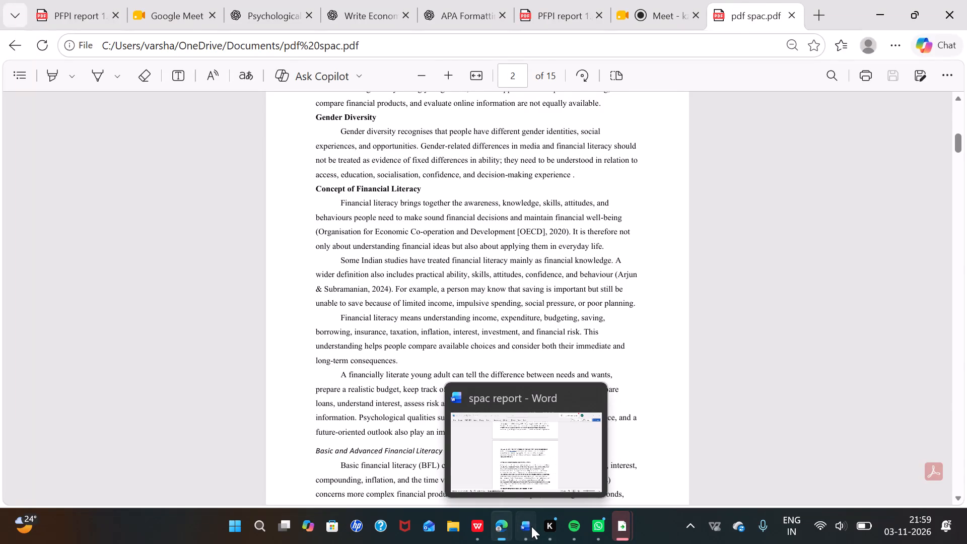
Paste the passage copied from the PDF on a new line between "consumer protection." and the "Gender gap in media literacy and financial literacy" heading.
{"action": "left_click", "coordinate": [421, 292]}
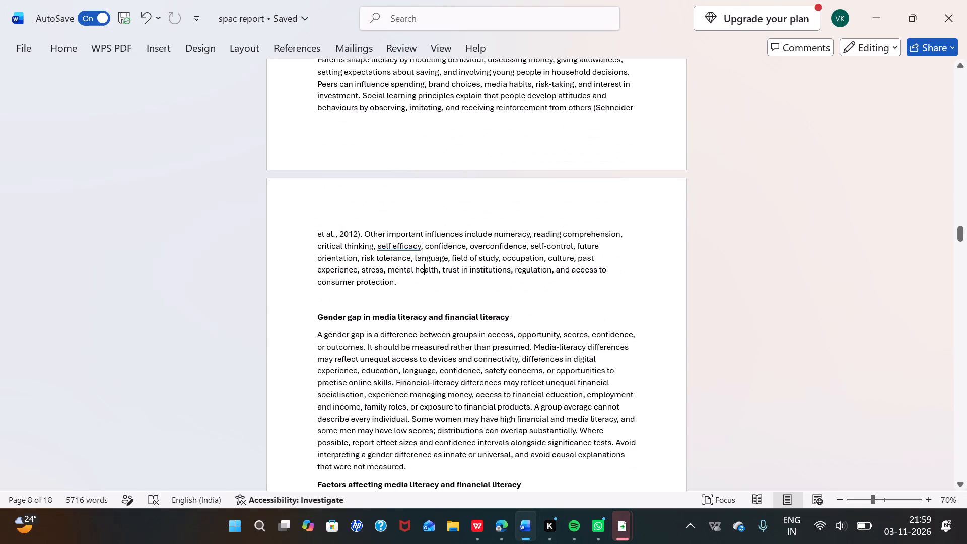
{"action": "key", "text": "Return"}
{"action": "key", "text": "ctrl+v"}
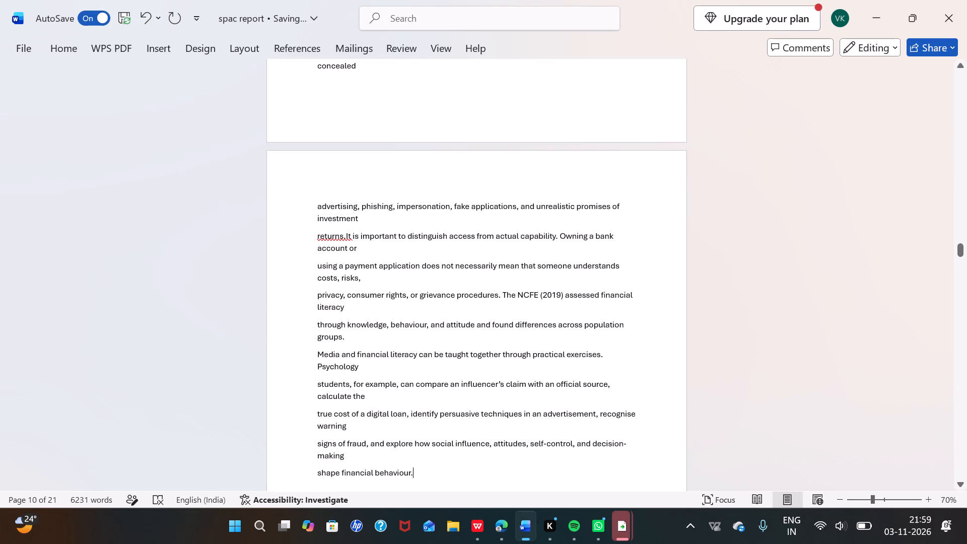
Join the pasted passage's broken lines into running text, starting with "returns.It is important" after "promises of investment", with single spaces at the joins.
{"action": "left_click", "coordinate": [315, 236]}
{"action": "key", "text": "BackSpace"}
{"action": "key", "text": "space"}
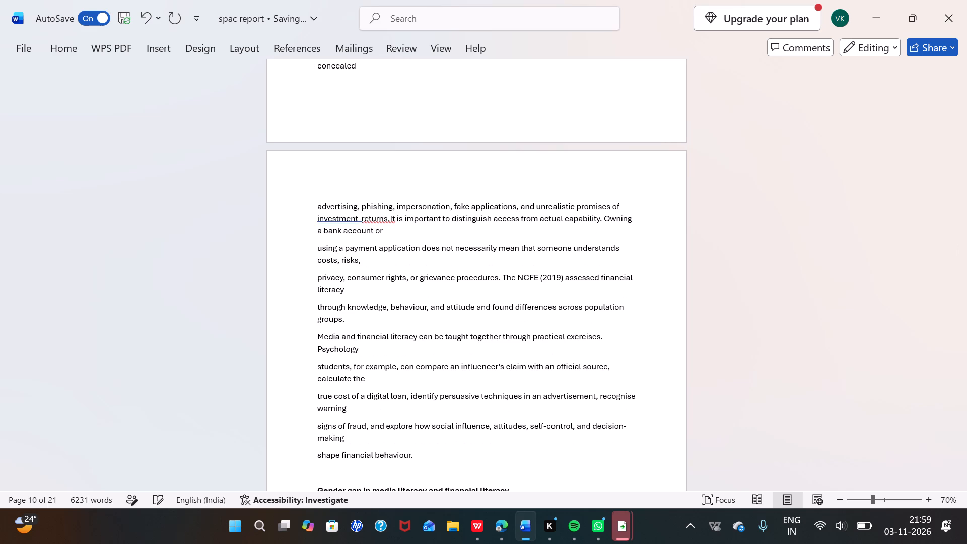
{"action": "key", "text": "BackSpace"}
{"action": "left_click", "coordinate": [319, 245]}
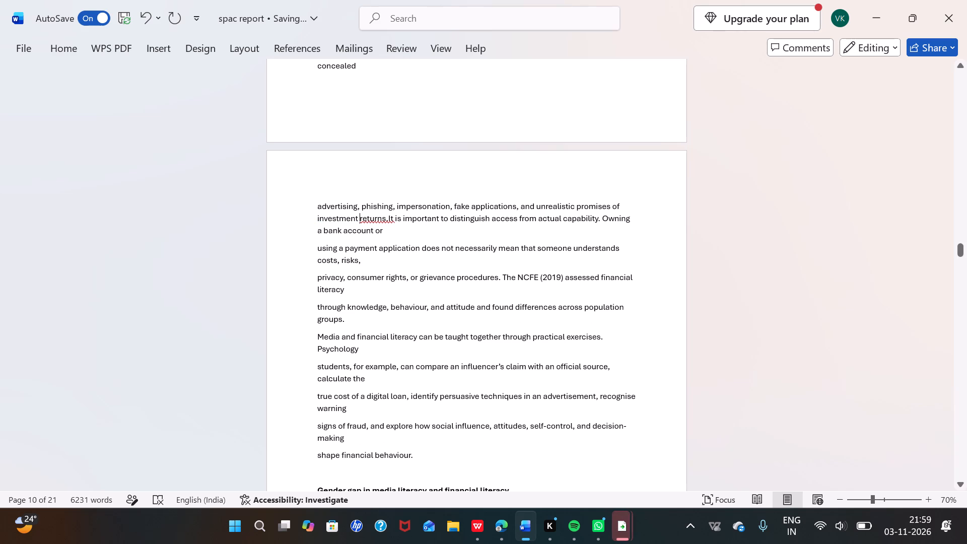
Join the lines starting "using a payment application" and "privacy, consumer rights" to the preceding text, and add a space after "returns.".
{"action": "key", "text": "BackSpace"}
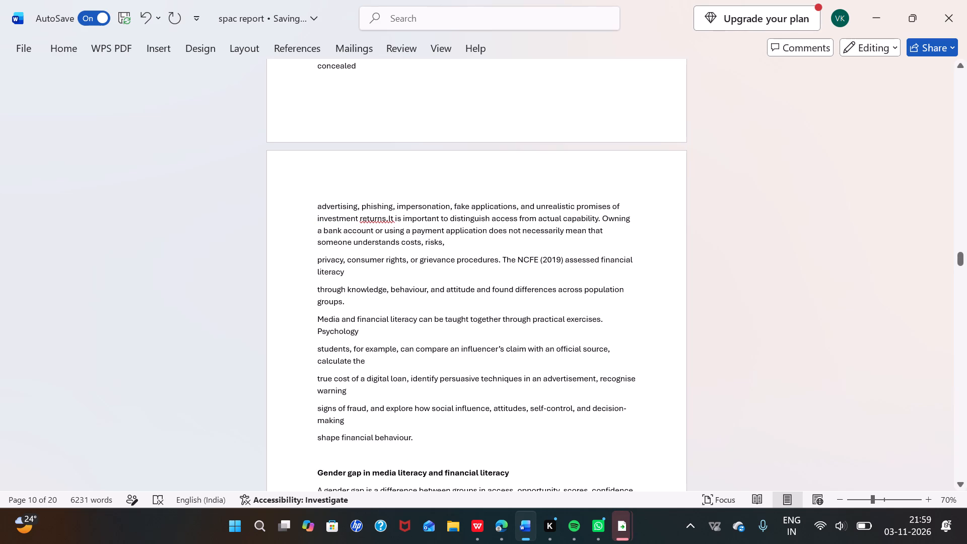
{"action": "left_click", "coordinate": [386, 221]}
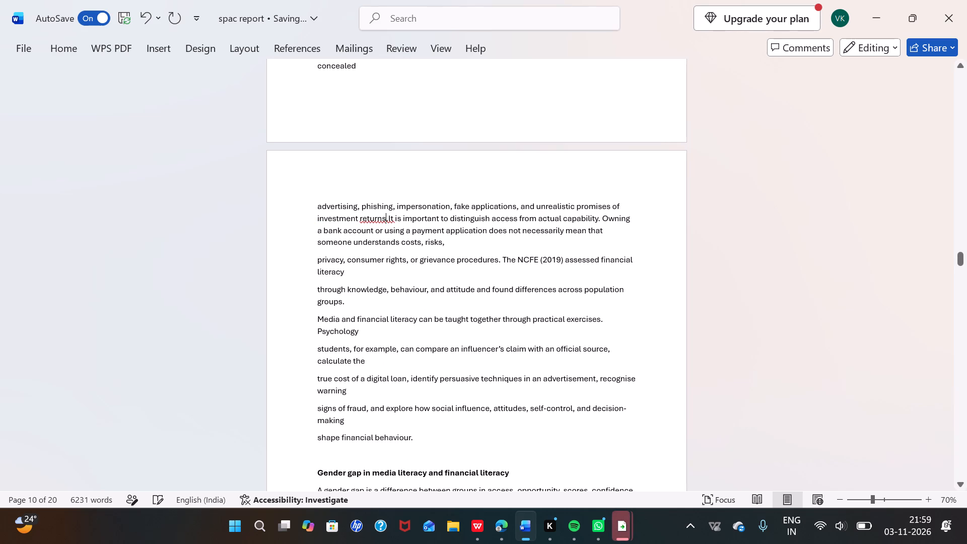
{"action": "left_click", "coordinate": [389, 220]}
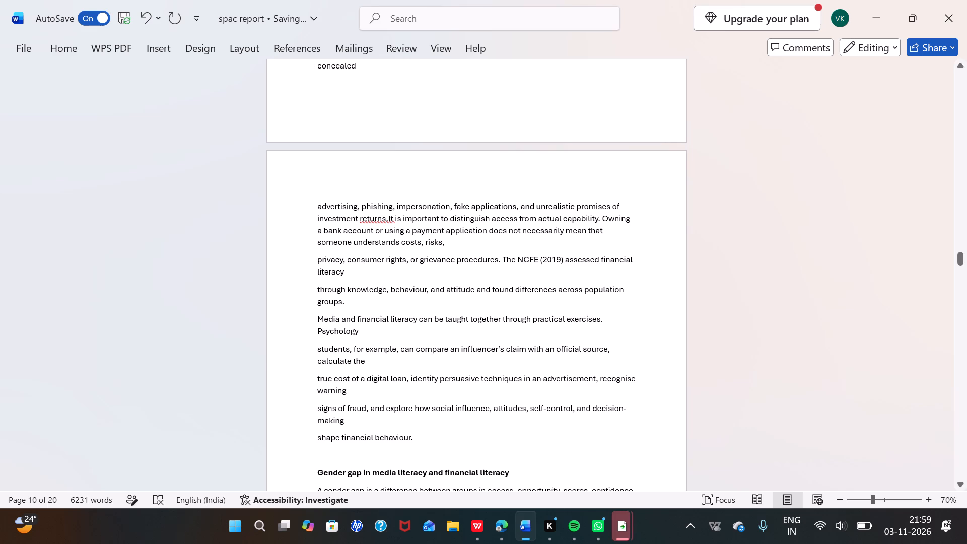
{"action": "left_click", "coordinate": [388, 220]}
{"action": "key", "text": "space"}
{"action": "left_click", "coordinate": [314, 258]}
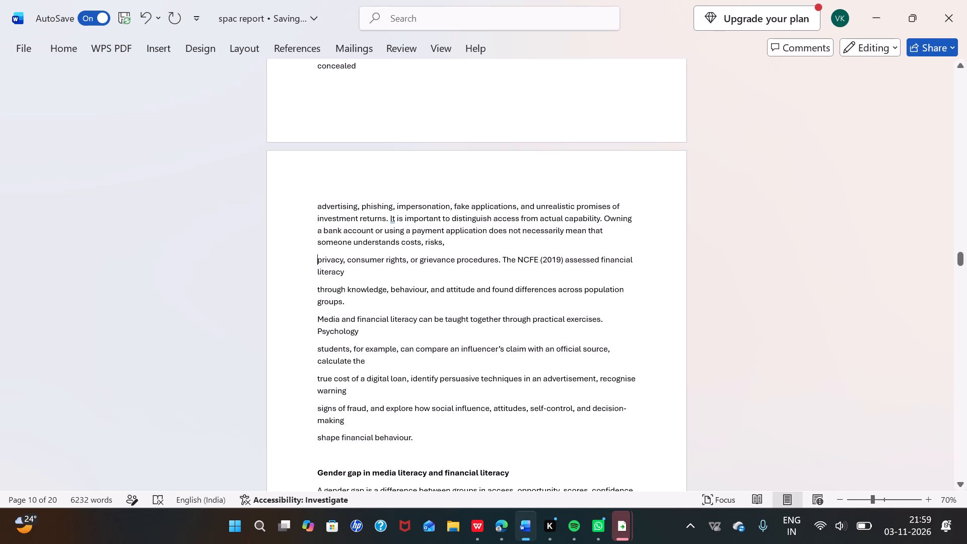
{"action": "key", "text": "BackSpace"}
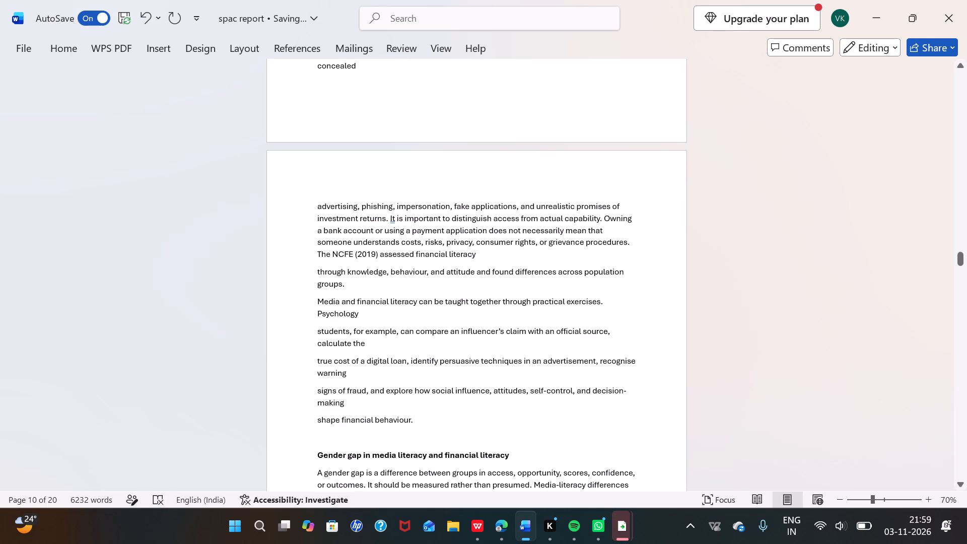
Join the lines starting "through knowledge" and "Media and financial literacy can be taught" to the preceding text, with a space after "groups.".
{"action": "left_click", "coordinate": [313, 297]}
{"action": "key", "text": "BackSpace"}
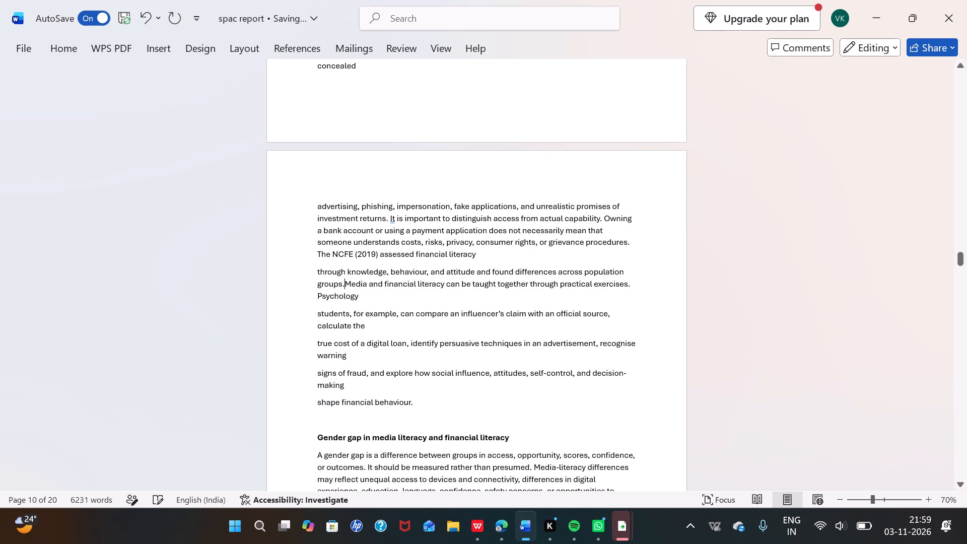
{"action": "left_click", "coordinate": [318, 268]}
{"action": "key", "text": "BackSpace"}
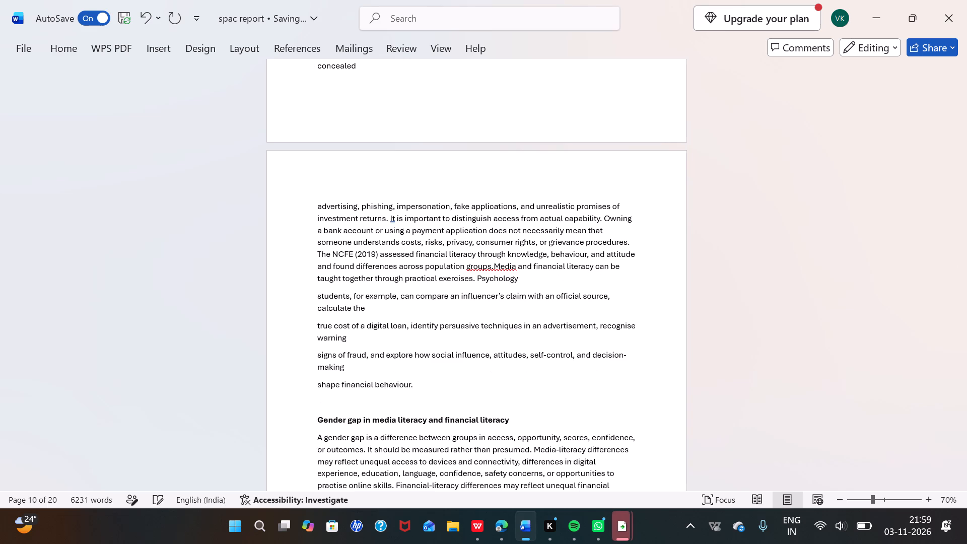
{"action": "left_click", "coordinate": [494, 267]}
{"action": "key", "text": "space"}
Merge the remaining broken lines, from "students, for example" through "shape financial behaviour", into the same continuous paragraph.
{"action": "left_click", "coordinate": [317, 301]}
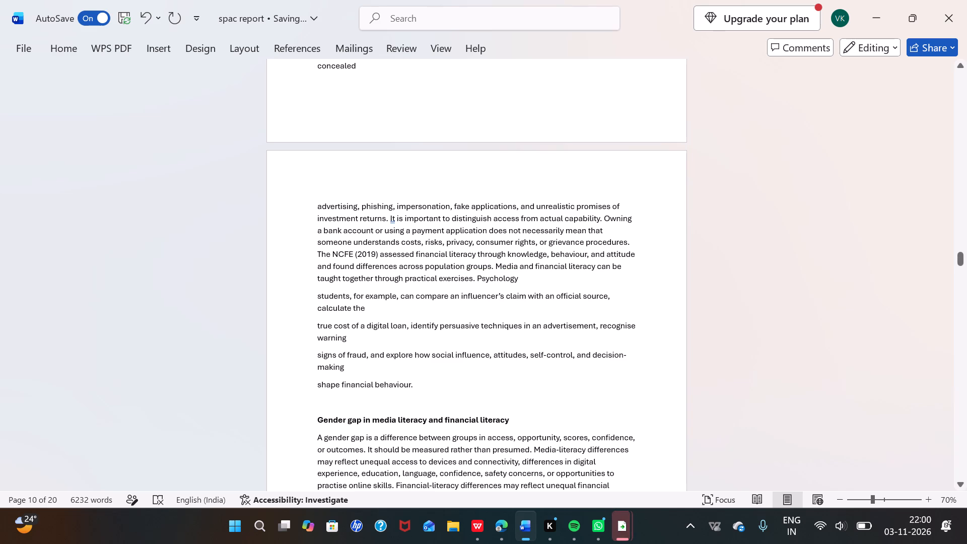
{"action": "key", "text": "BackSpace"}
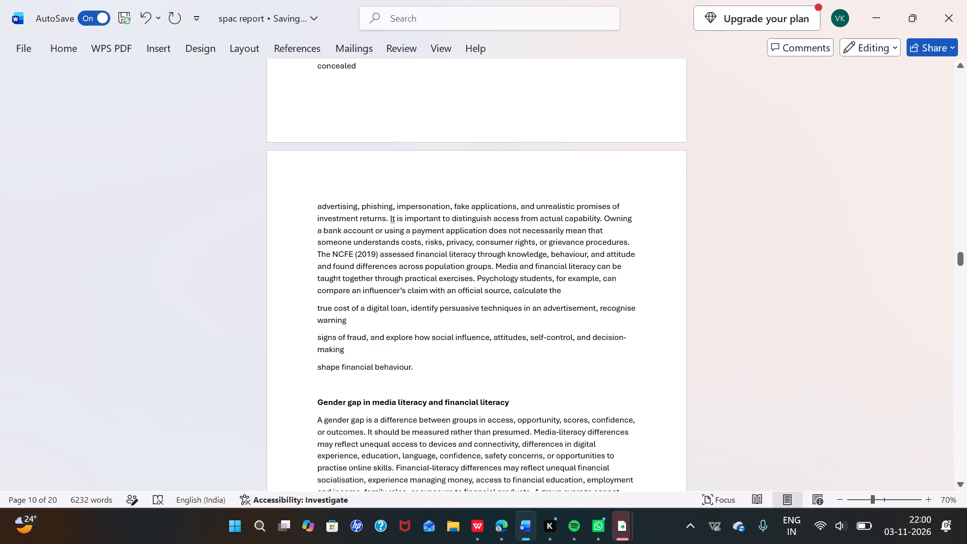
{"action": "left_click", "coordinate": [314, 310]}
{"action": "key", "text": "BackSpace"}
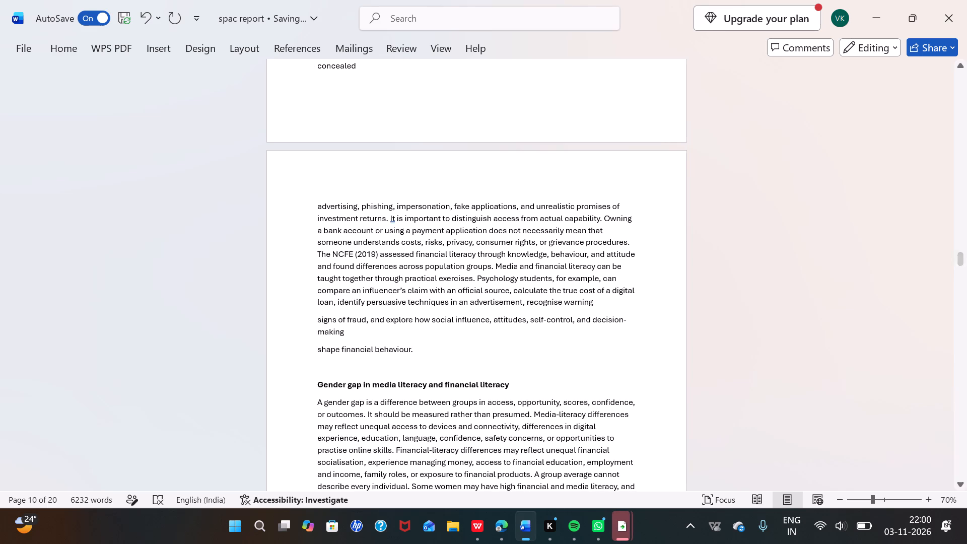
{"action": "left_click", "coordinate": [315, 318]}
{"action": "key", "text": "BackSpace"}
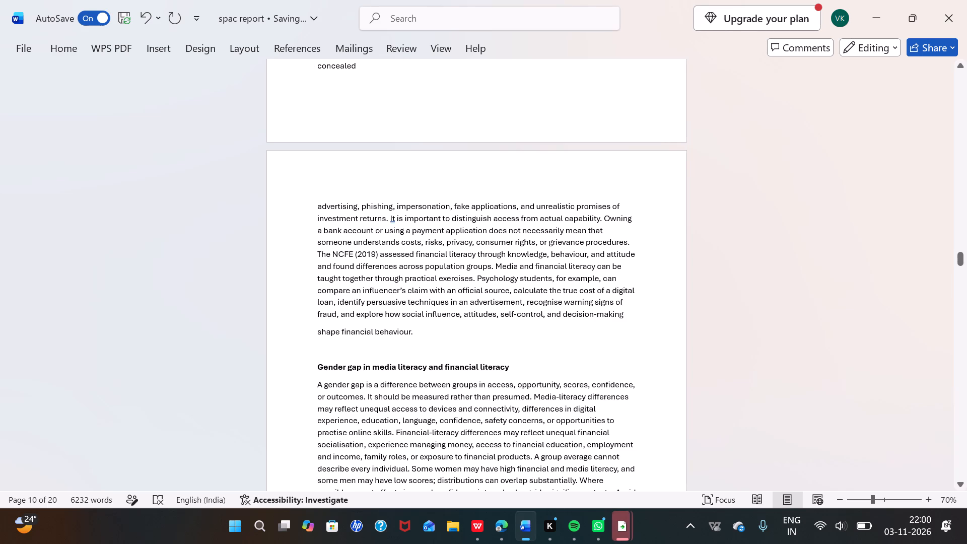
{"action": "left_click", "coordinate": [315, 331]}
{"action": "key", "text": "BackSpace"}
Make the heading "Relationship Between Media and Financial Literacy" bold.
{"action": "scroll", "coordinate": [315, 331], "scroll_direction": "up", "scroll_amount": 3}
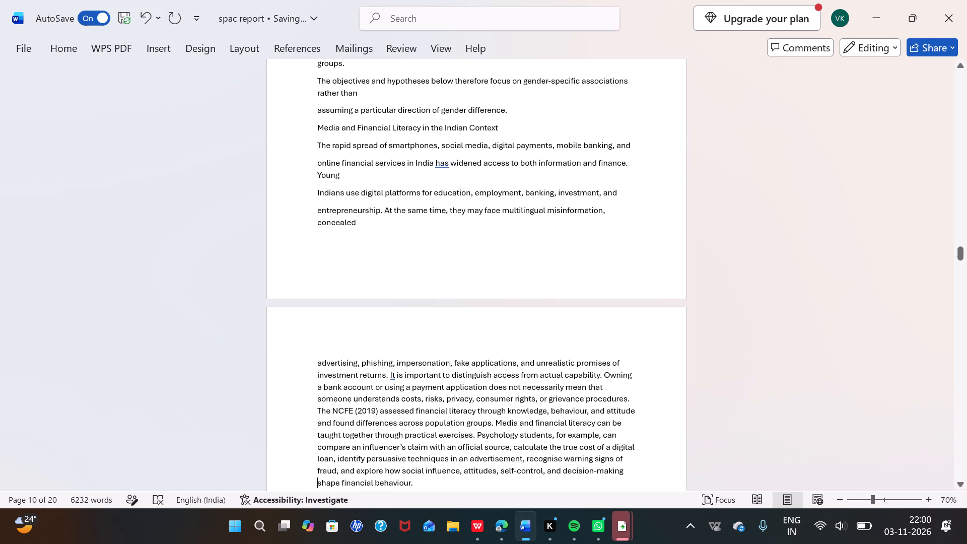
{"action": "scroll", "coordinate": [315, 331], "scroll_direction": "up", "scroll_amount": 4}
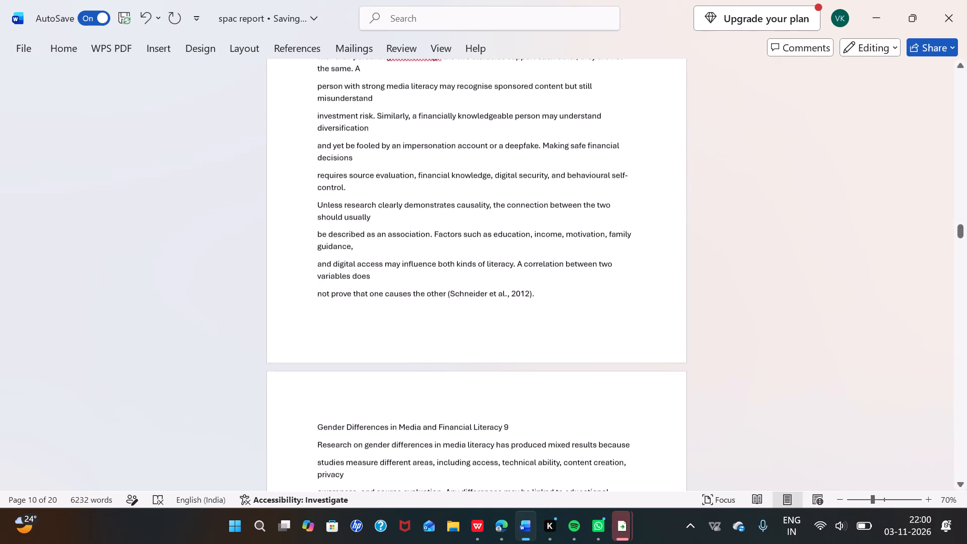
{"action": "scroll", "coordinate": [315, 331], "scroll_direction": "up", "scroll_amount": 4}
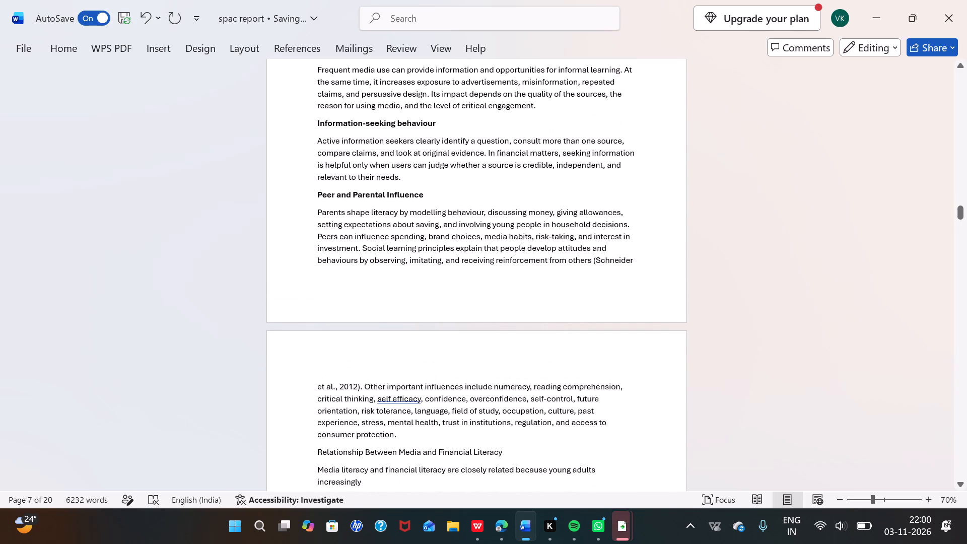
{"action": "scroll", "coordinate": [328, 395], "scroll_direction": "down", "scroll_amount": 1}
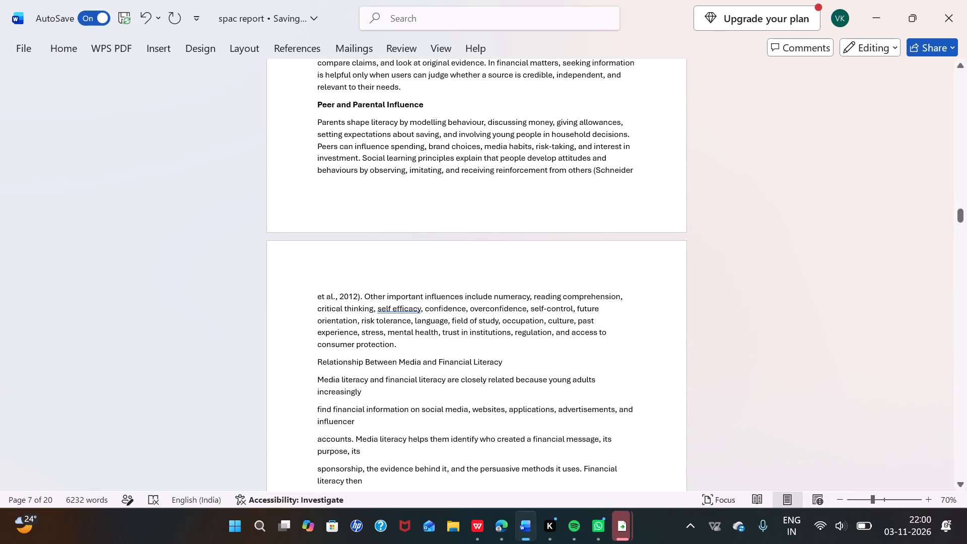
{"action": "left_click_drag", "start_coordinate": [315, 359], "coordinate": [507, 365]}
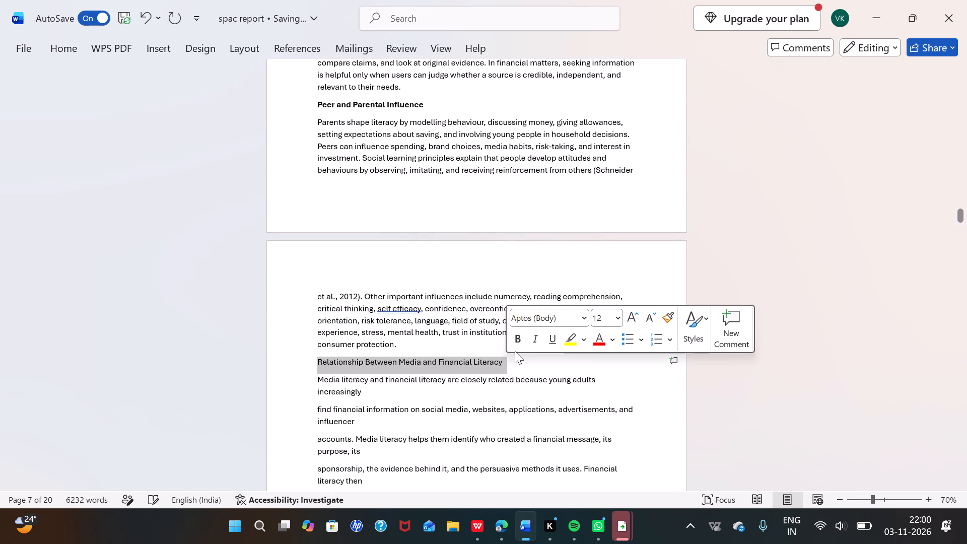
{"action": "left_click", "coordinate": [519, 338]}
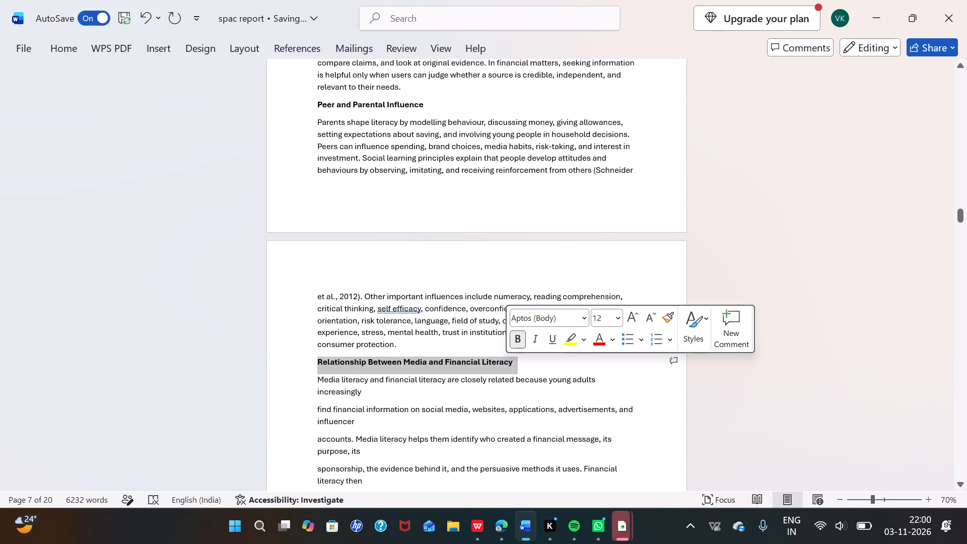
Under that heading, join the lines starting "find financial information", "accounts." and "sponsorship, the evidence" into the opening paragraph.
{"action": "left_click", "coordinate": [314, 409]}
{"action": "key", "text": "BackSpace"}
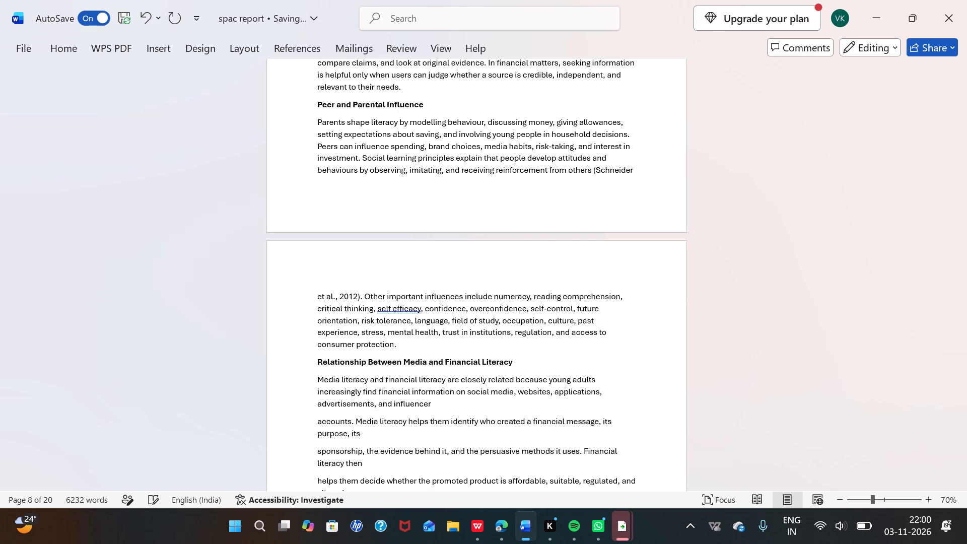
{"action": "left_click", "coordinate": [316, 432]}
{"action": "key", "text": "BackSpace"}
{"action": "key", "text": "space"}
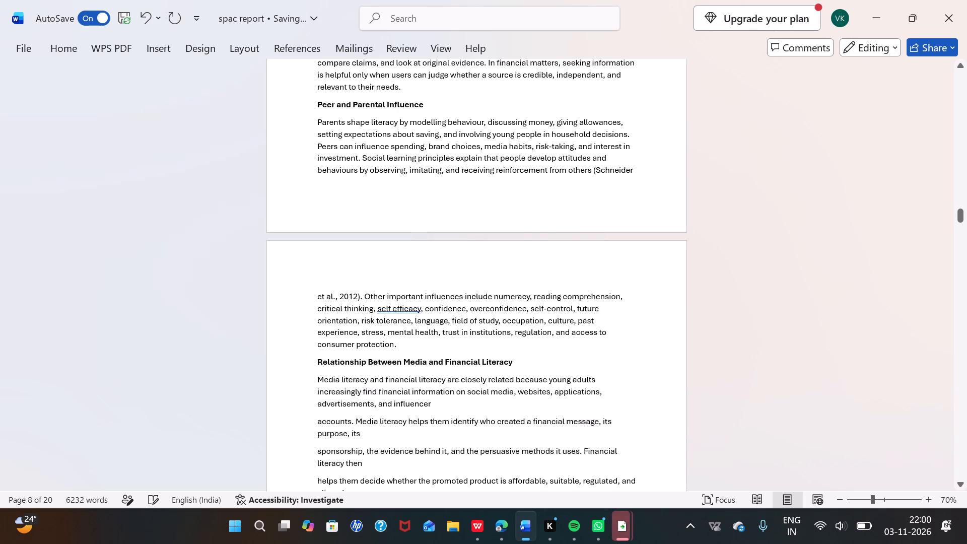
{"action": "left_click", "coordinate": [316, 418]}
{"action": "key", "text": "BackSpace"}
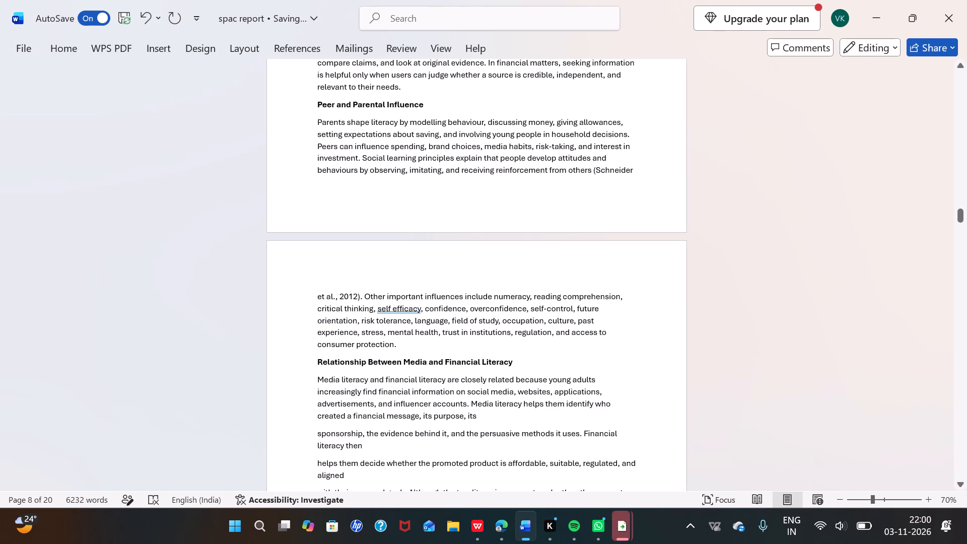
{"action": "left_click", "coordinate": [316, 437]}
{"action": "key", "text": "BackSpace"}
Join the lines from "helps them decide" through "person with strong media literacy", with a space after "goals." and single spacing between "aligned" and "with".
{"action": "scroll", "coordinate": [316, 437], "scroll_direction": "down", "scroll_amount": 1}
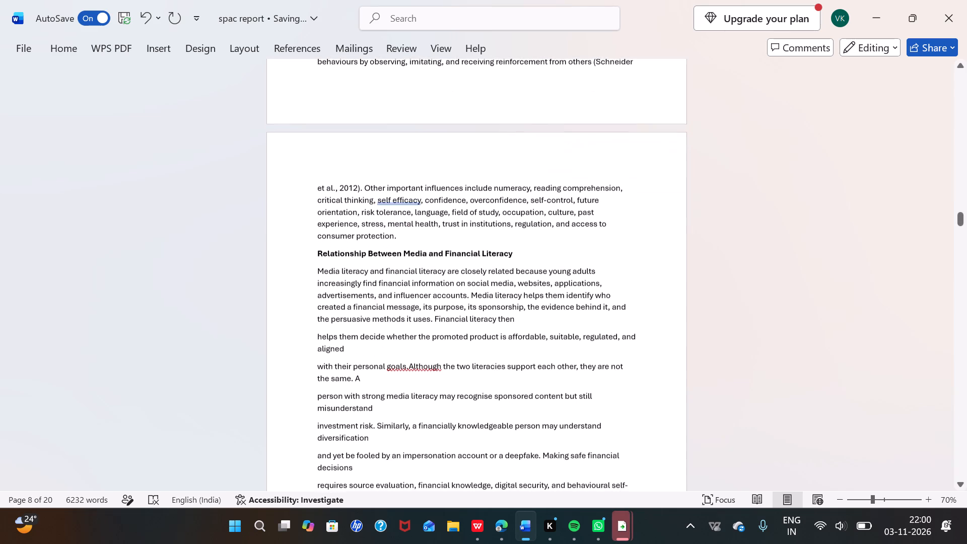
{"action": "left_click", "coordinate": [317, 330]}
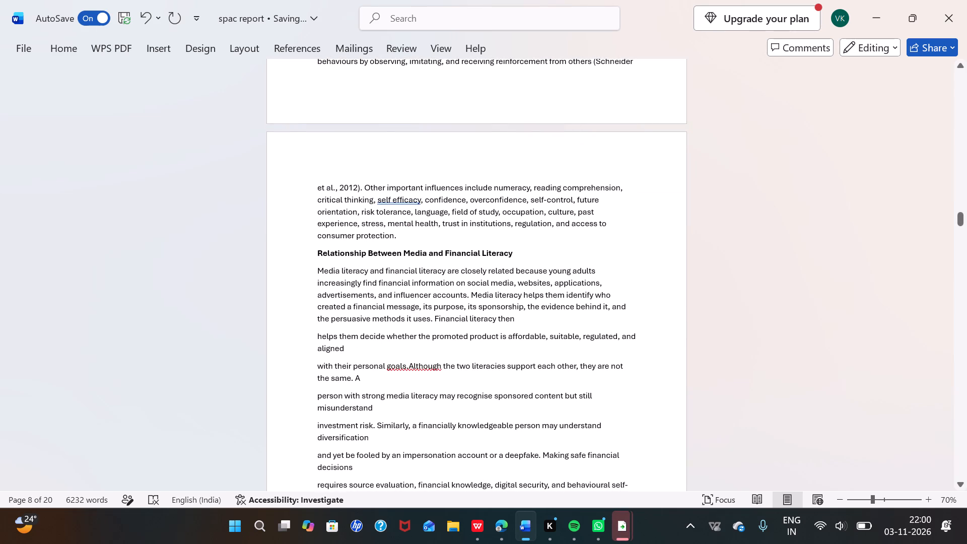
{"action": "left_click", "coordinate": [315, 336]}
{"action": "key", "text": "BackSpace"}
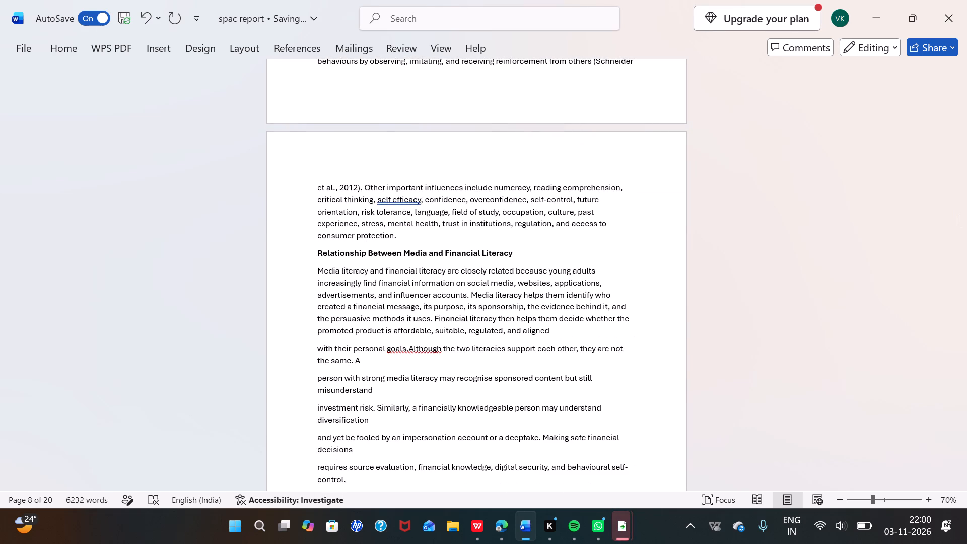
{"action": "left_click", "coordinate": [314, 348]}
{"action": "key", "text": "BackSpace"}
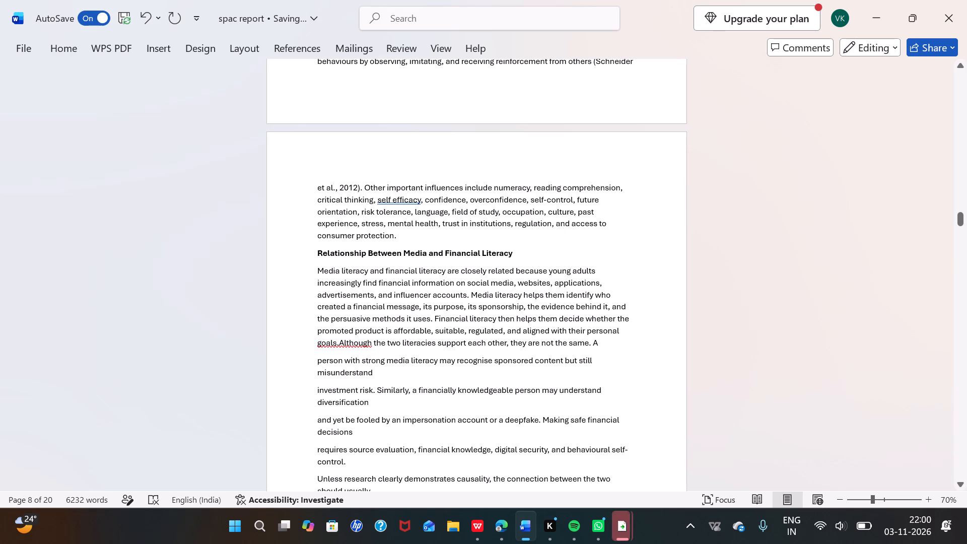
{"action": "left_click", "coordinate": [338, 345]}
{"action": "key", "text": "space"}
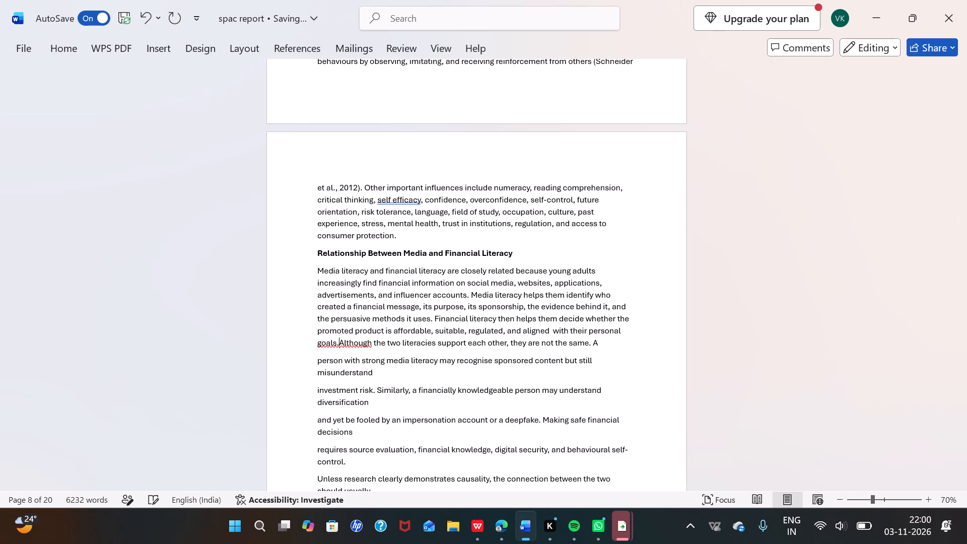
{"action": "key", "text": "space"}
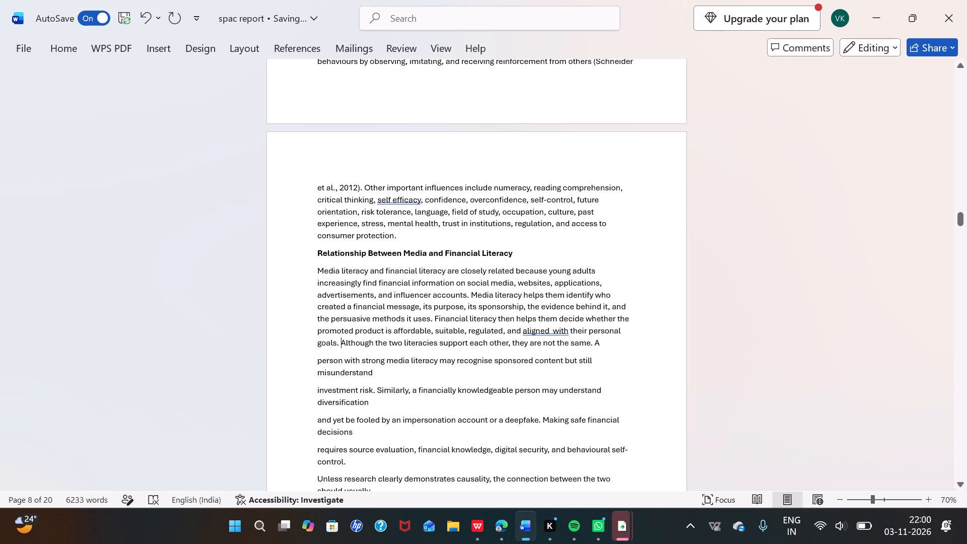
{"action": "left_click", "coordinate": [317, 361]}
{"action": "key", "text": "BackSpace"}
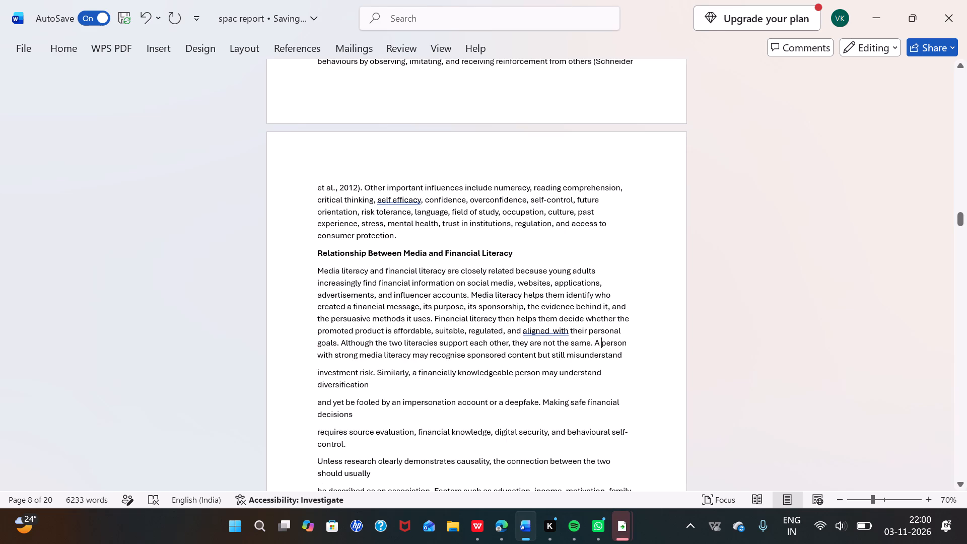
{"action": "left_click", "coordinate": [554, 330]}
{"action": "key", "text": "BackSpace"}
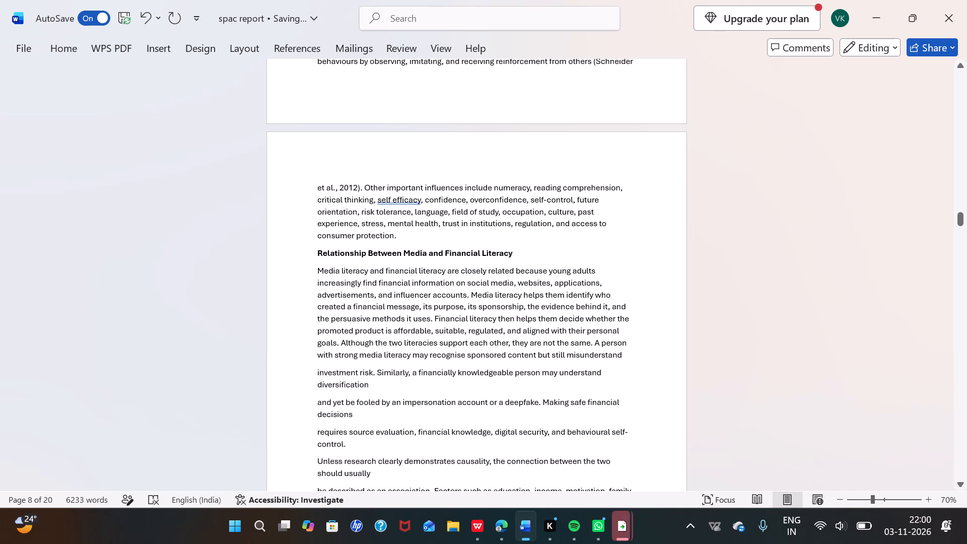
Join the lines from "investment risk" through "Unless research clearly demonstrates causality" into the paragraph, with a space after "self-control.".
{"action": "left_click", "coordinate": [317, 372]}
{"action": "key", "text": "BackSpace"}
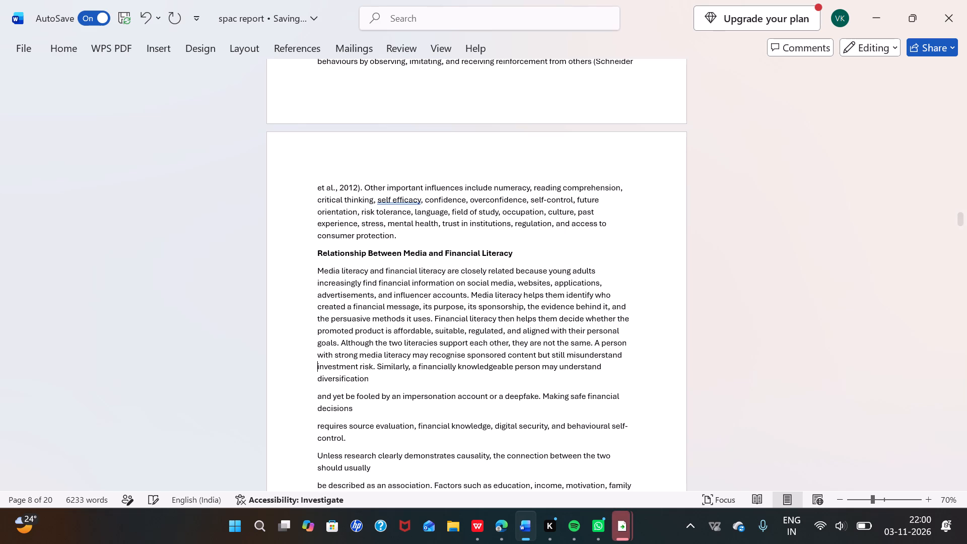
{"action": "left_click", "coordinate": [314, 401]}
{"action": "key", "text": "BackSpace"}
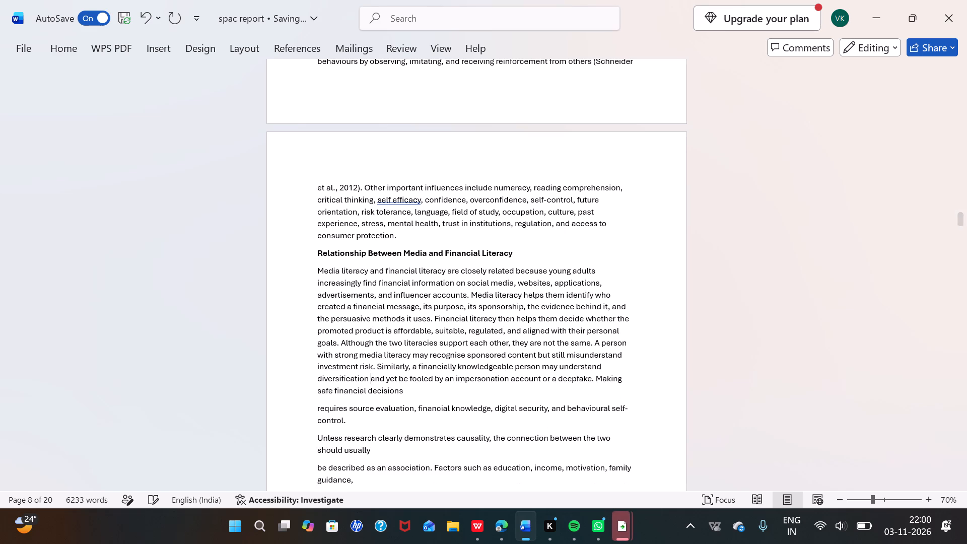
{"action": "left_click", "coordinate": [315, 413]}
{"action": "key", "text": "BackSpace"}
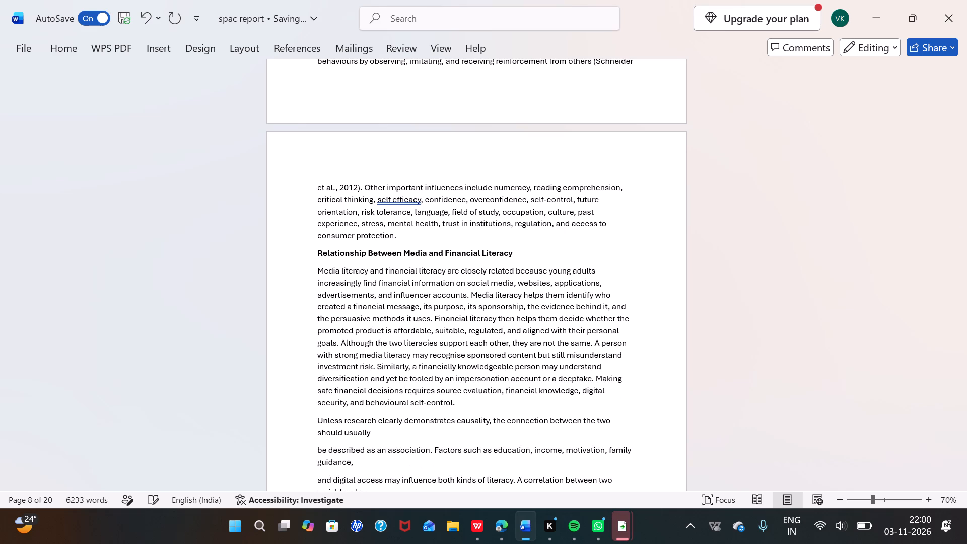
{"action": "left_click", "coordinate": [317, 422]}
{"action": "key", "text": "BackSpace"}
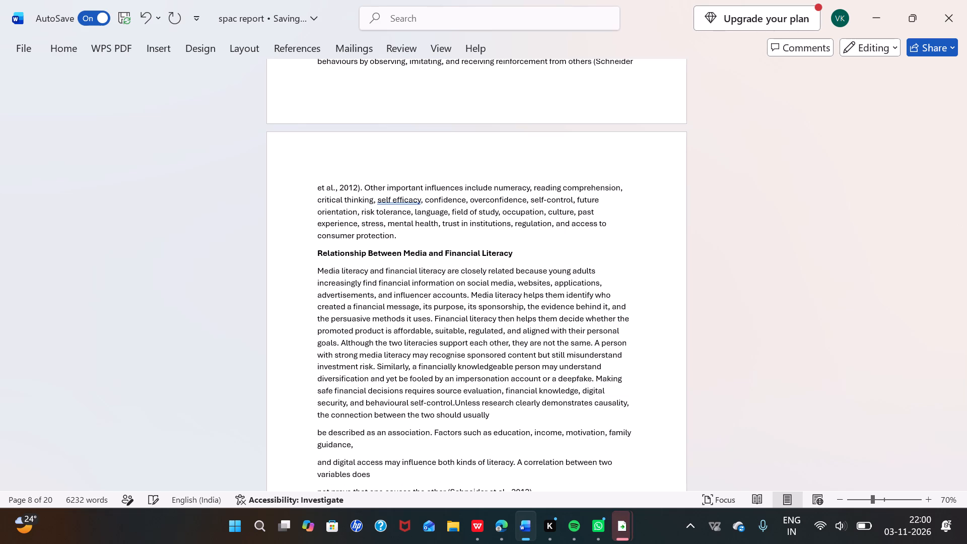
{"action": "left_click", "coordinate": [317, 422]}
{"action": "key", "text": "space"}
Join the lines starting "be described as an association", "and digital access" and "not prove that" into the same paragraph, keeping a space after "guidance,".
{"action": "left_click", "coordinate": [316, 429]}
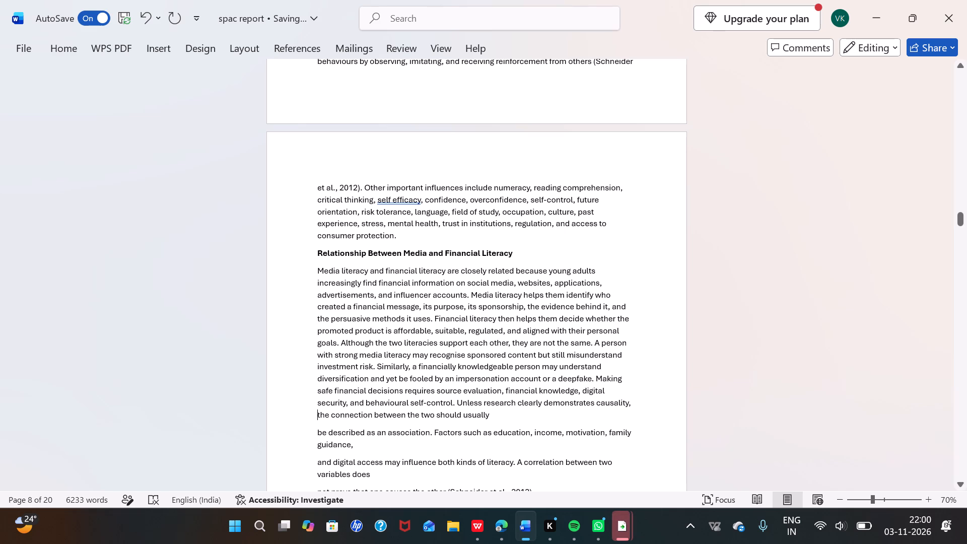
{"action": "key", "text": "BackSpace"}
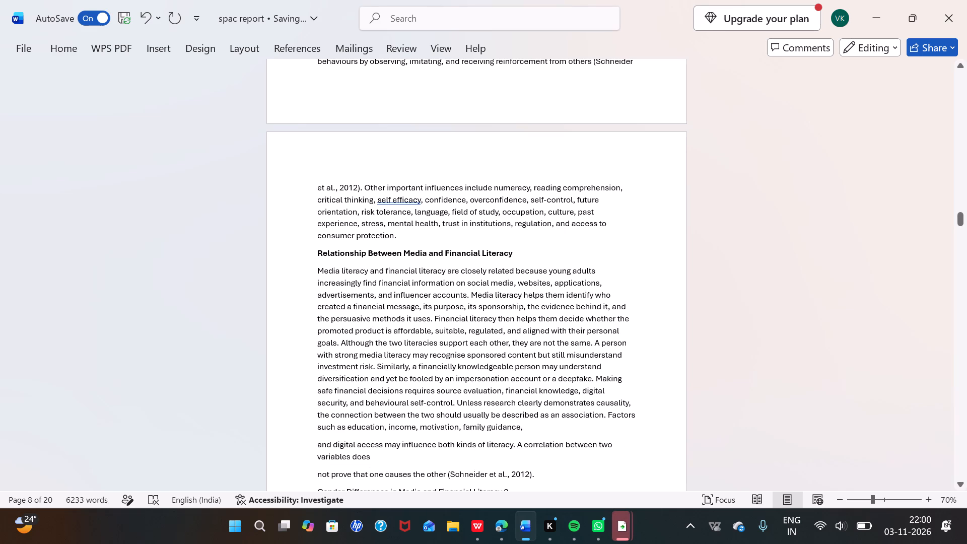
{"action": "left_click", "coordinate": [317, 446]}
{"action": "key", "text": "BackSpace"}
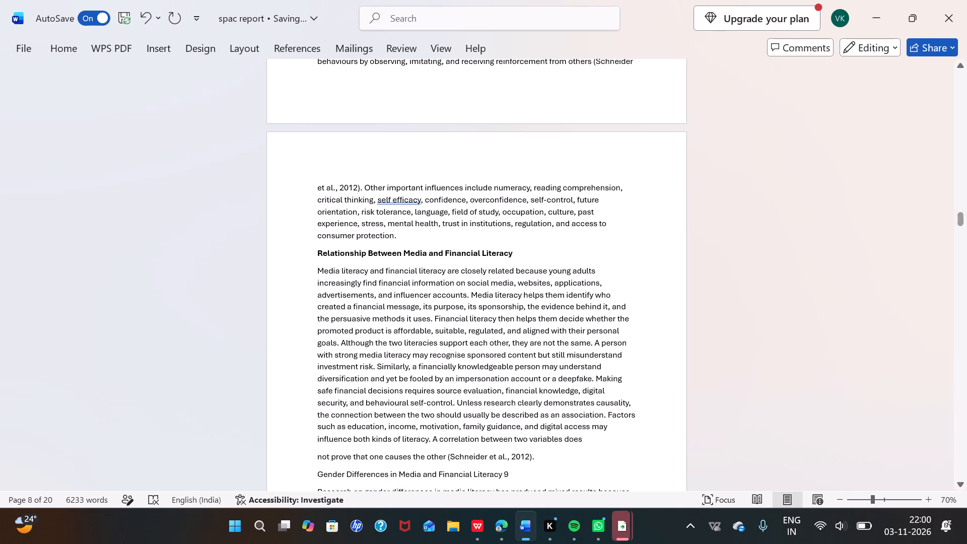
{"action": "key", "text": "BackSpace"}
{"action": "key", "text": "space"}
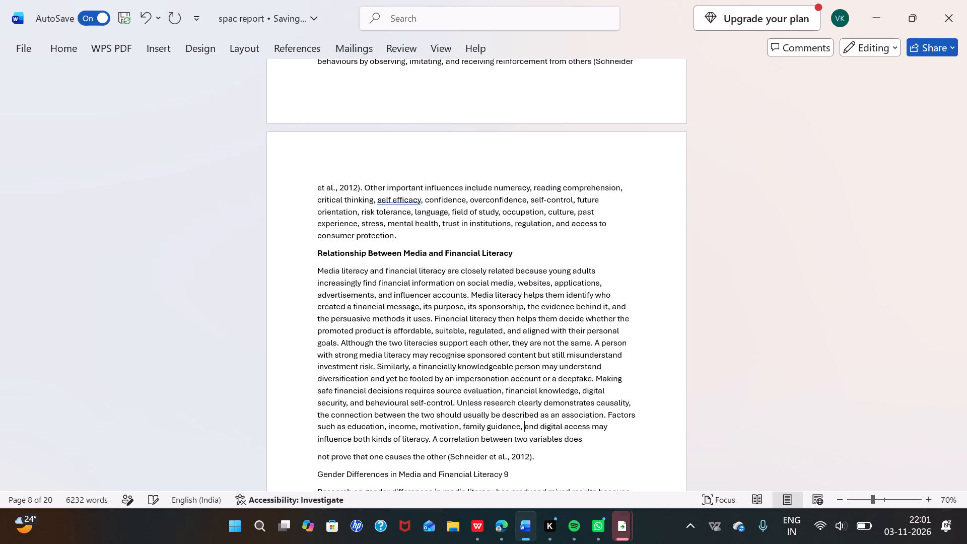
{"action": "left_click", "coordinate": [317, 457]}
{"action": "key", "text": "BackSpace"}
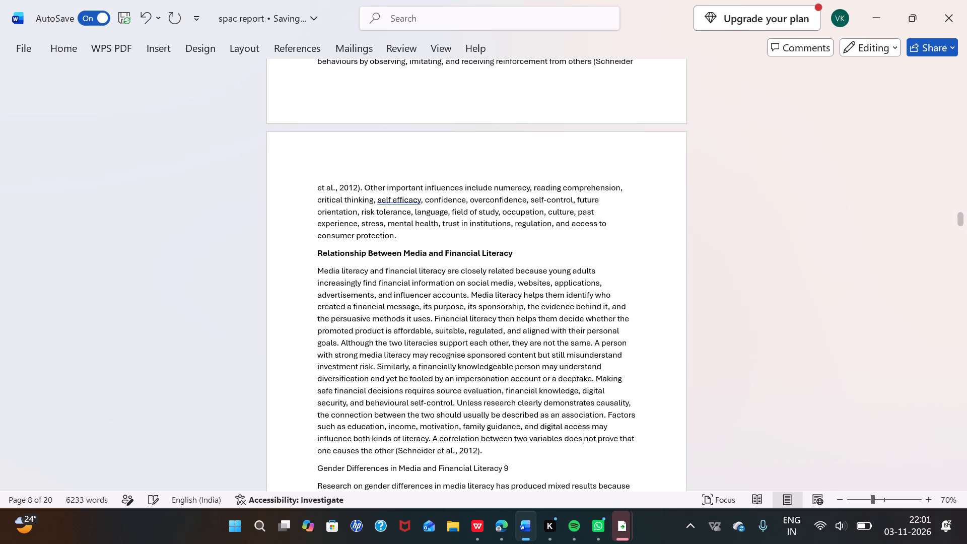
Remove the trailing 9 from the heading "Gender Differences in Media and Financial Literacy" and make the heading bold.
{"action": "scroll", "coordinate": [317, 457], "scroll_direction": "down", "scroll_amount": 3}
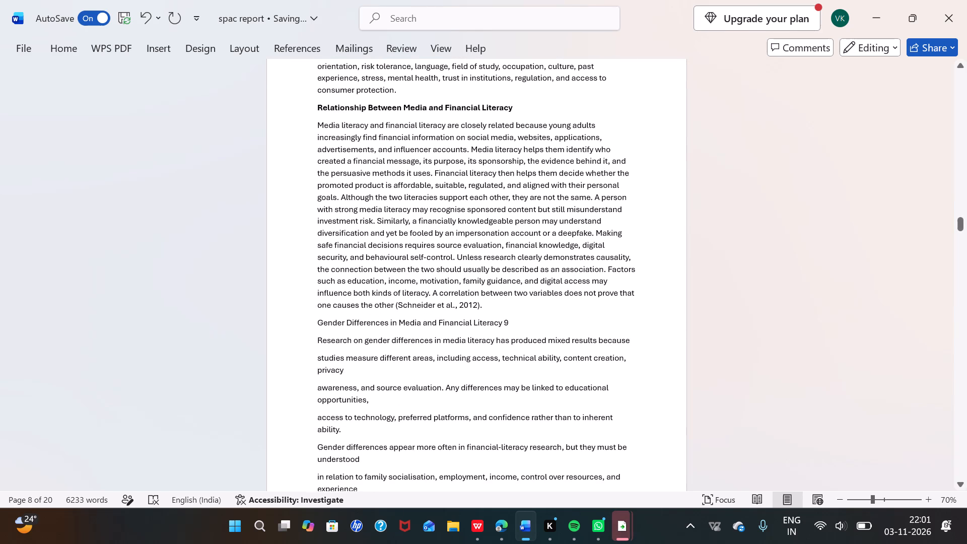
{"action": "left_click", "coordinate": [511, 319]}
{"action": "key", "text": "BackSpace"}
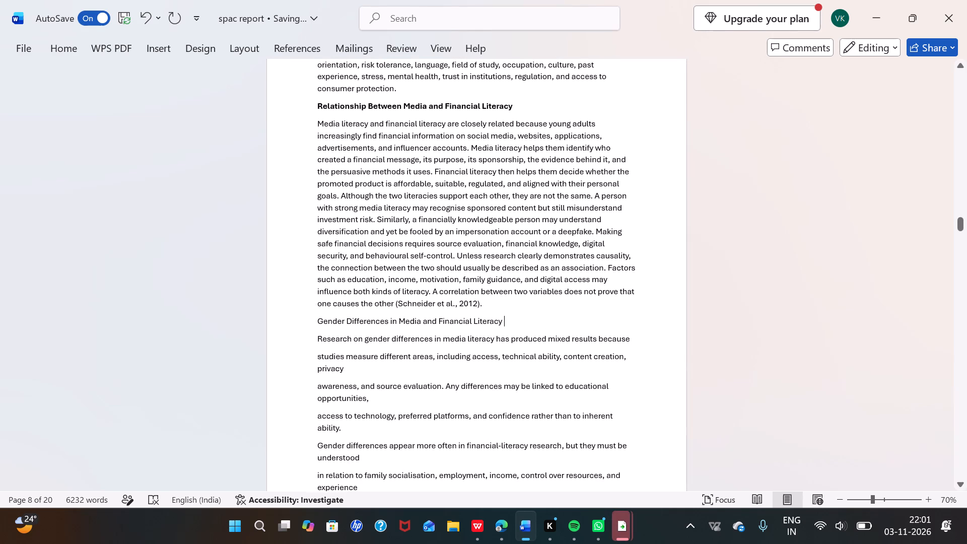
{"action": "left_click_drag", "start_coordinate": [314, 323], "coordinate": [510, 323]}
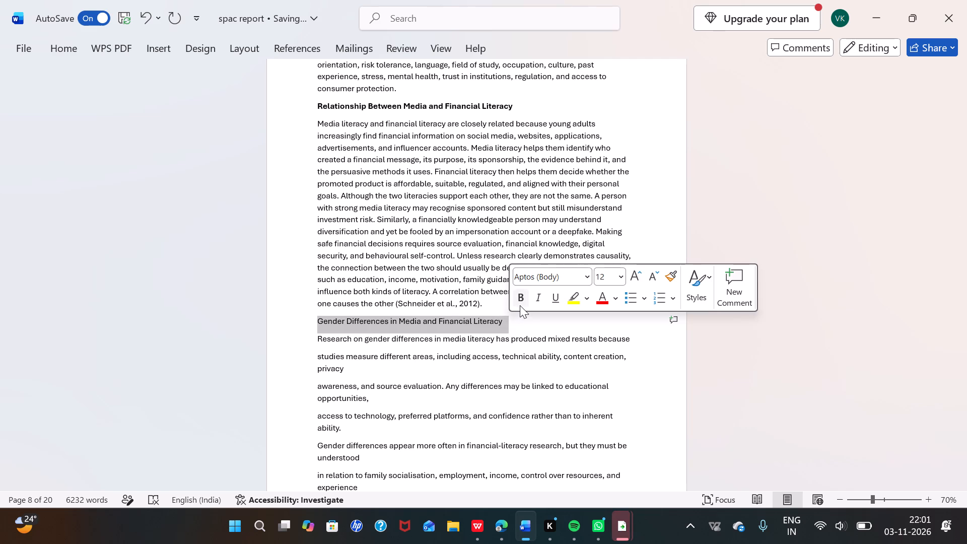
{"action": "left_click", "coordinate": [520, 305]}
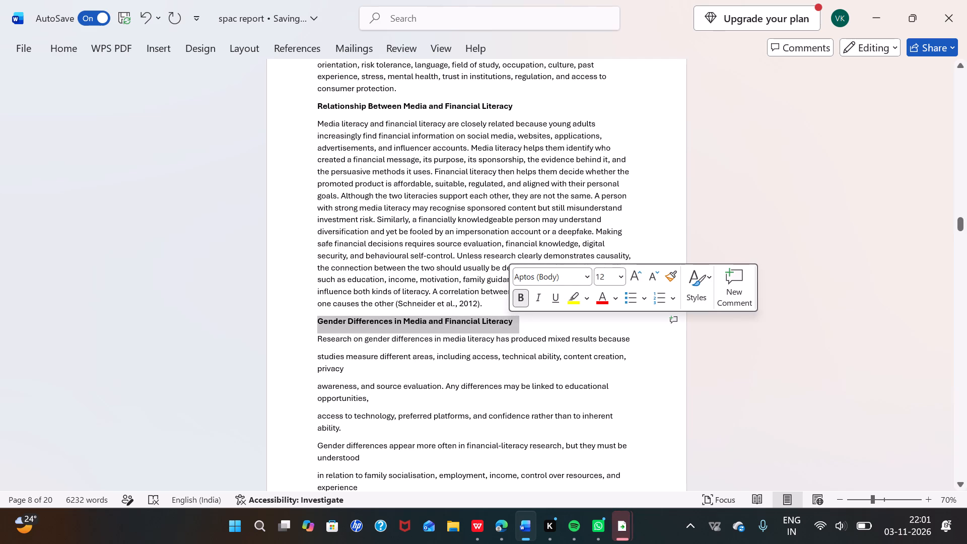
Under the gender differences heading, join the lines from "studies measure different areas" through "Gender differences appear more often", with a space after "inherent ability.".
{"action": "left_click", "coordinate": [312, 360]}
{"action": "key", "text": "BackSpace"}
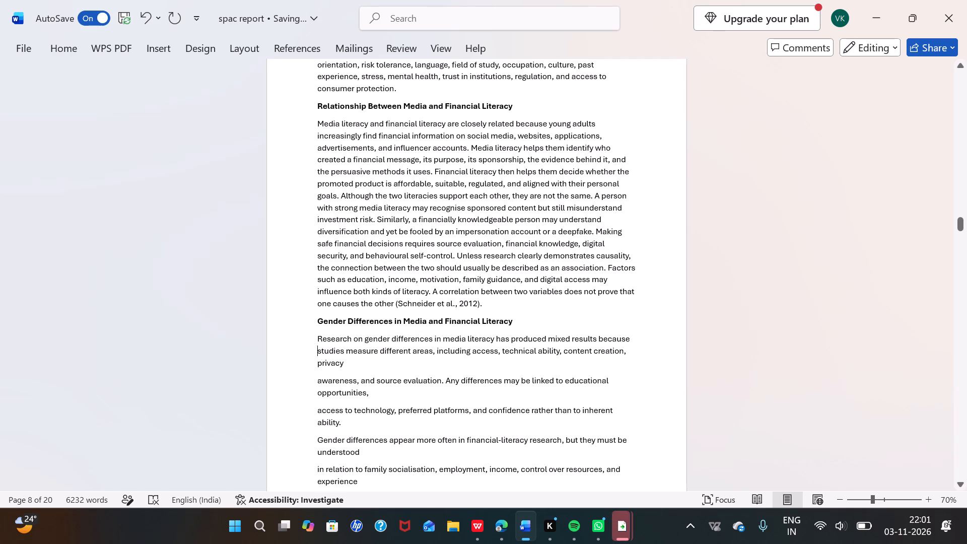
{"action": "left_click", "coordinate": [315, 378]}
{"action": "key", "text": "BackSpace"}
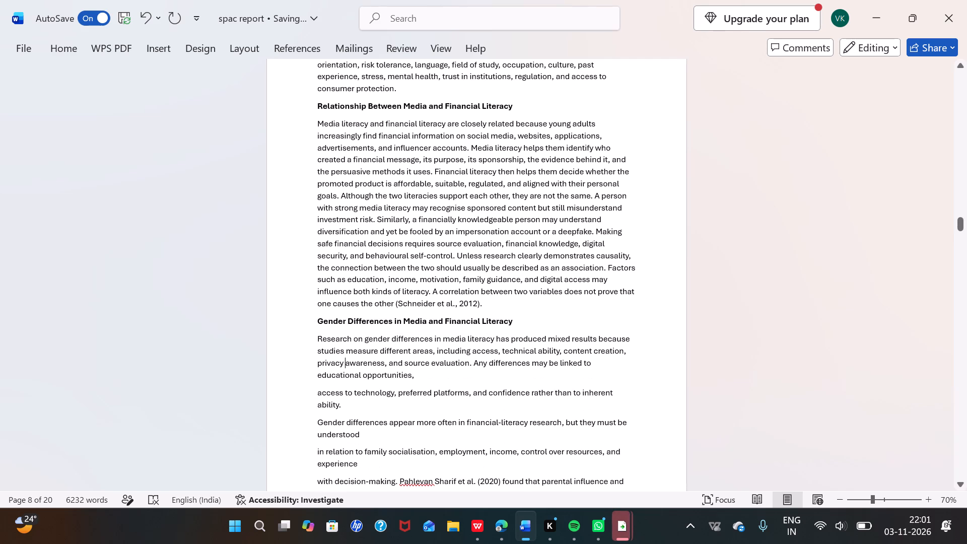
{"action": "left_click", "coordinate": [310, 394]}
{"action": "key", "text": "BackSpace"}
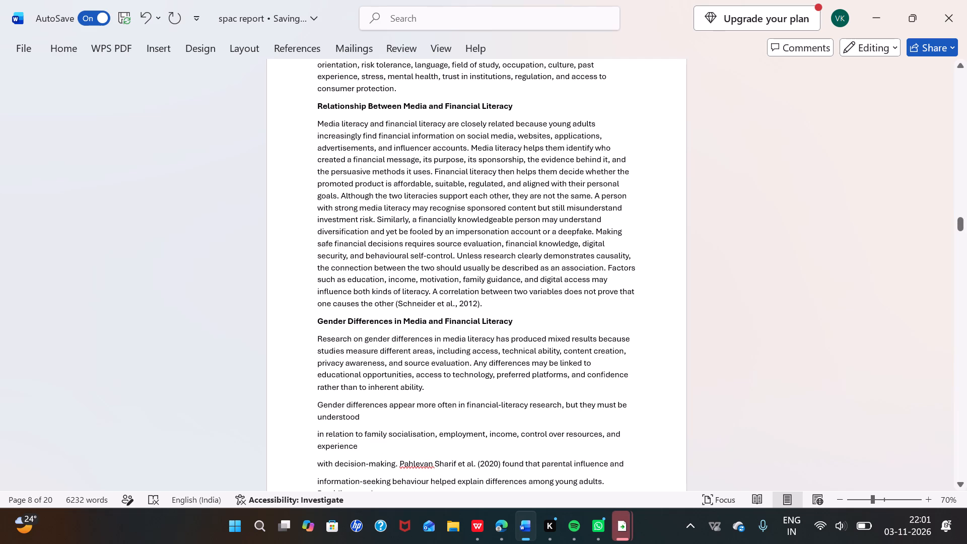
{"action": "left_click", "coordinate": [309, 406]}
{"action": "key", "text": "BackSpace"}
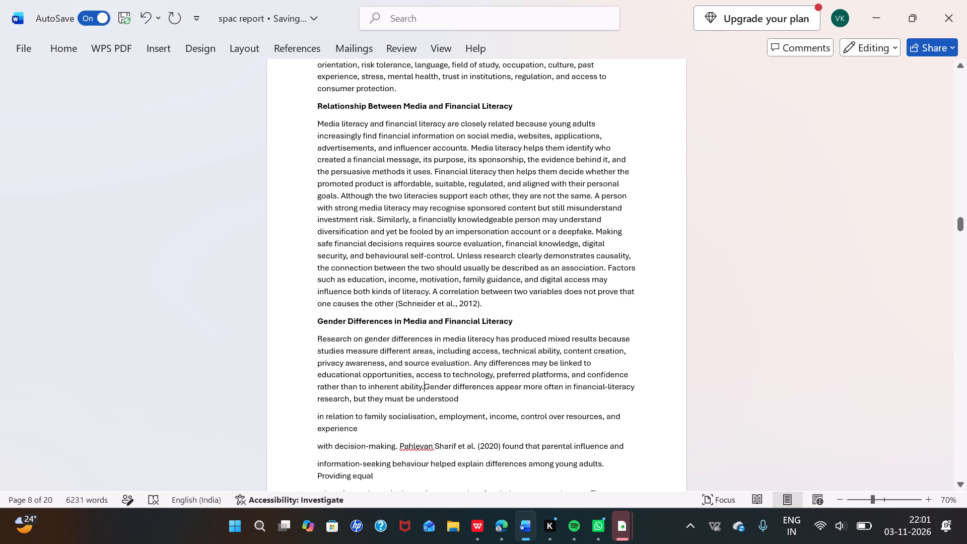
{"action": "key", "text": "space"}
Join the lines from "in relation to family socialisation" through "examines the relationship" into the paragraph, and insert a space between "gaps." and "The".
{"action": "left_click", "coordinate": [316, 418]}
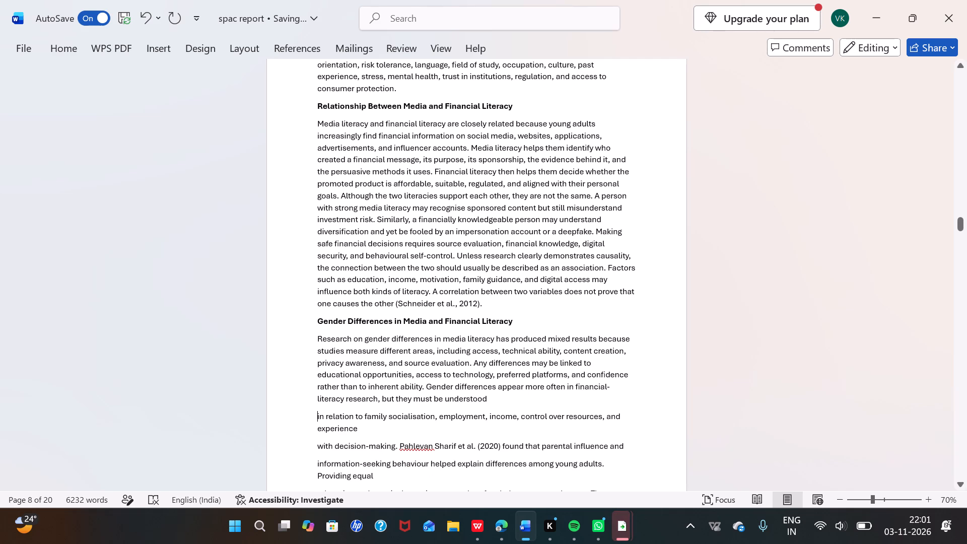
{"action": "key", "text": "BackSpace"}
{"action": "left_click", "coordinate": [316, 431]}
{"action": "key", "text": "BackSpace"}
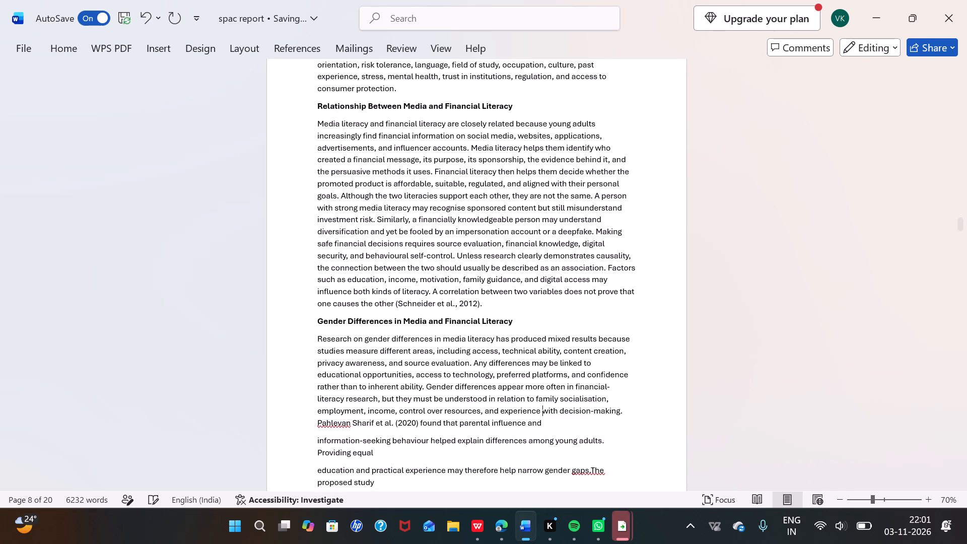
{"action": "left_click", "coordinate": [313, 440]}
{"action": "key", "text": "BackSpace"}
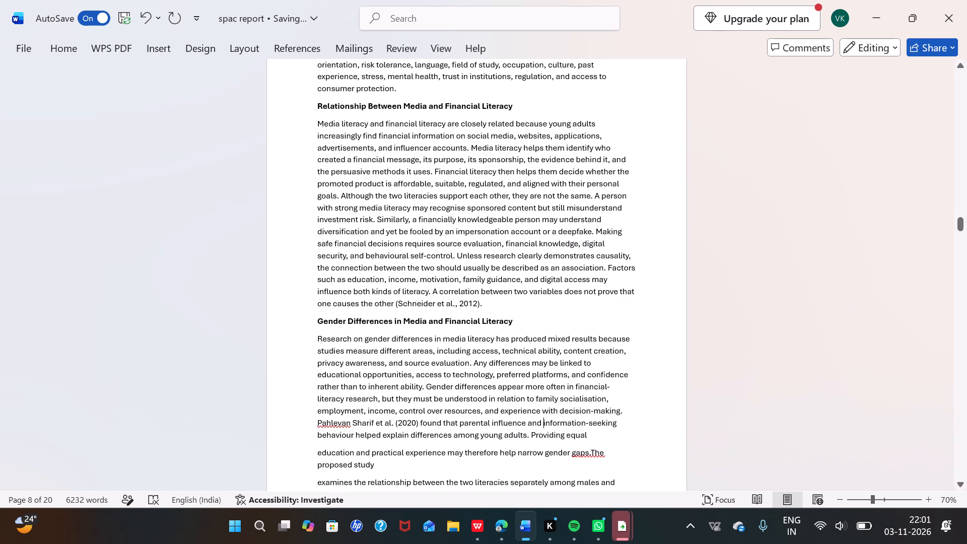
{"action": "left_click", "coordinate": [318, 450]}
{"action": "key", "text": "BackSpace"}
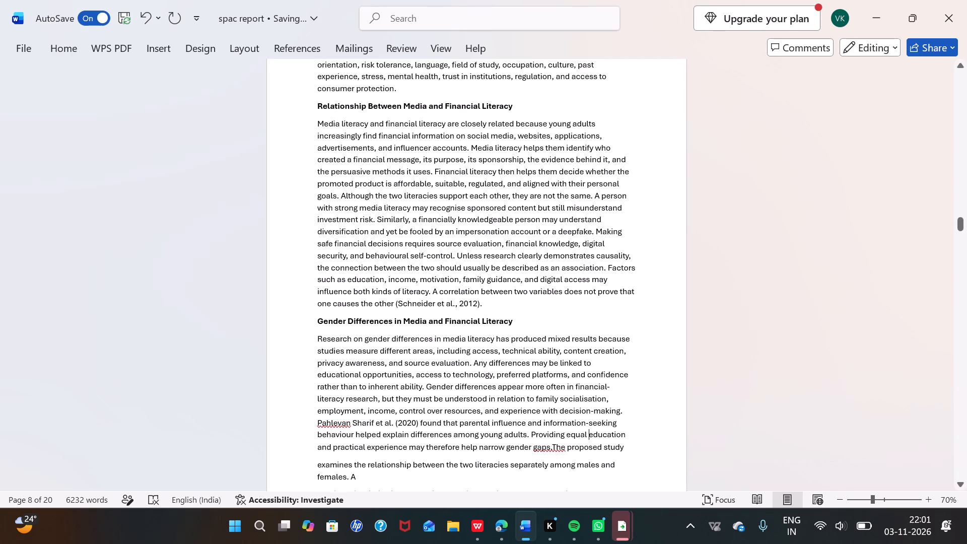
{"action": "left_click", "coordinate": [313, 462]}
{"action": "key", "text": "BackSpace"}
{"action": "scroll", "coordinate": [313, 462], "scroll_direction": "down", "scroll_amount": 2}
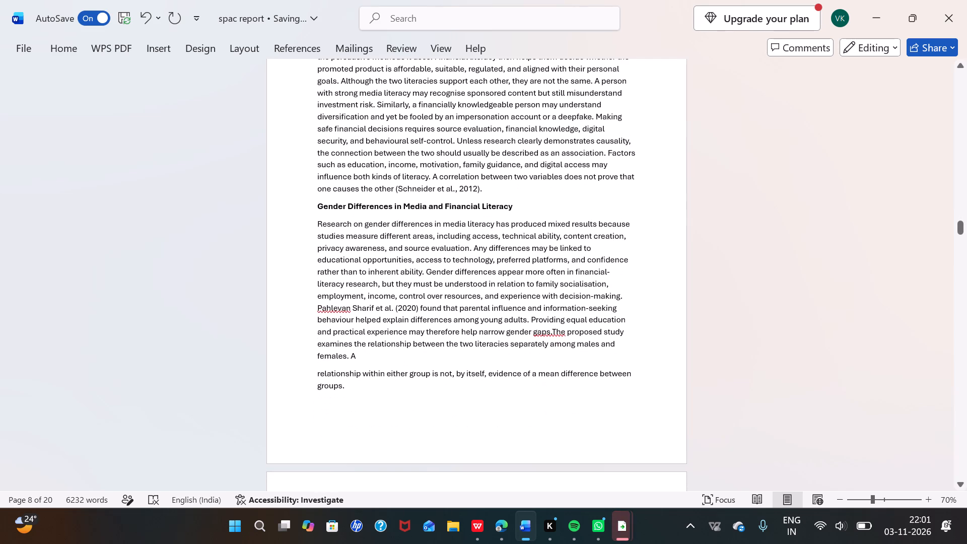
{"action": "left_click", "coordinate": [554, 331]}
{"action": "key", "text": "space"}
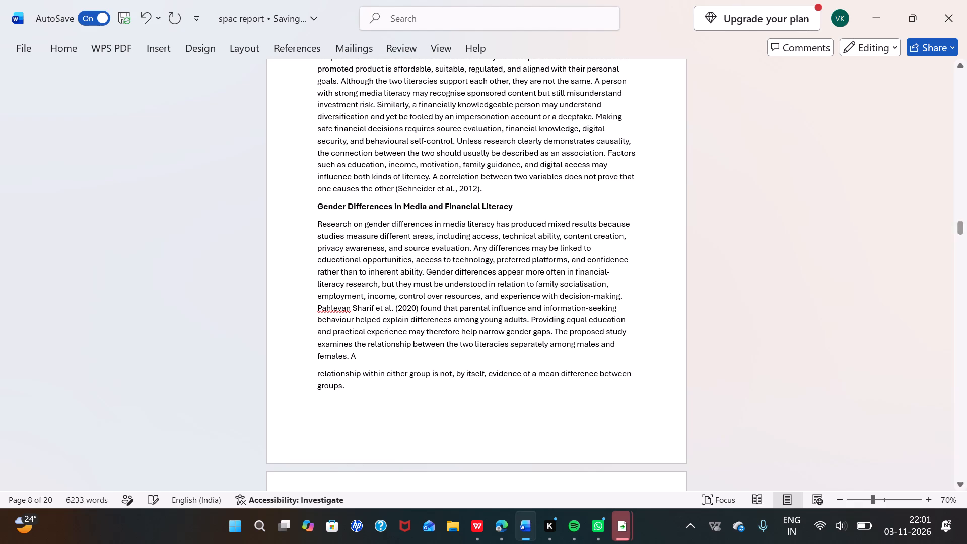
Join the line "relationship within either group" to "females. A", and the line "assuming a particular direction" to "rather than".
{"action": "left_click", "coordinate": [315, 373]}
{"action": "key", "text": "BackSpace"}
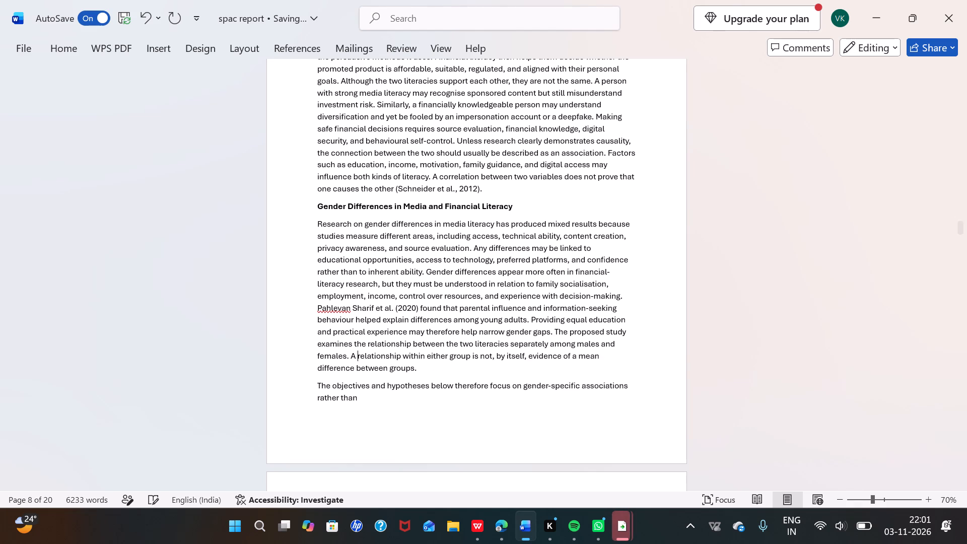
{"action": "scroll", "coordinate": [315, 373], "scroll_direction": "down", "scroll_amount": 2}
{"action": "left_click", "coordinate": [310, 409]}
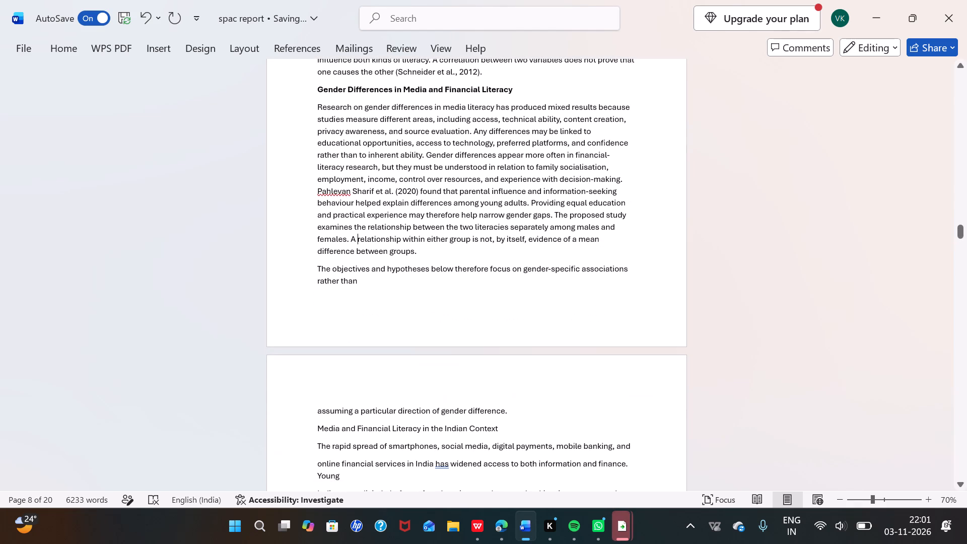
{"action": "key", "text": "BackSpace"}
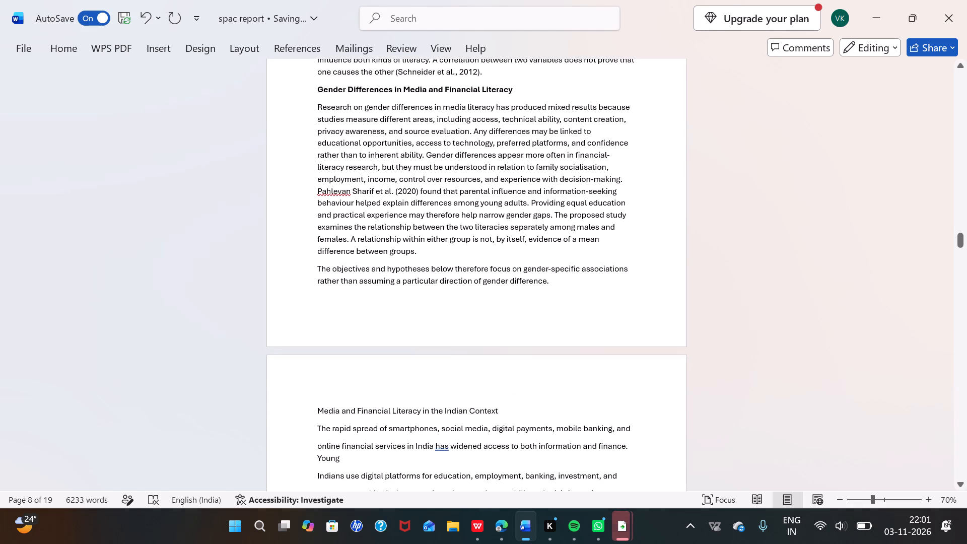
Make the heading "Media and Financial Literacy in the Indian Context" bold.
{"action": "left_click_drag", "start_coordinate": [315, 413], "coordinate": [437, 392]}
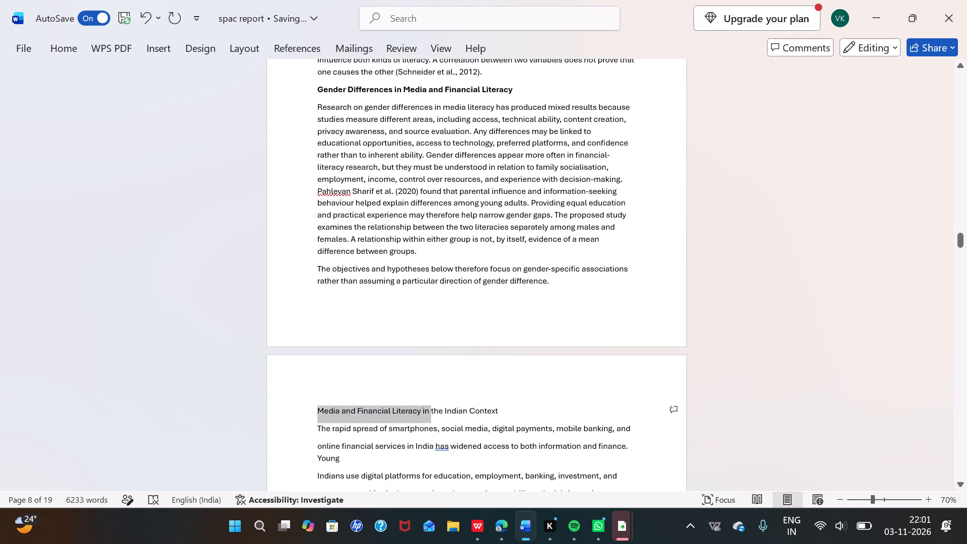
{"action": "left_click_drag", "start_coordinate": [437, 392], "coordinate": [495, 403]}
{"action": "left_click", "coordinate": [506, 378]}
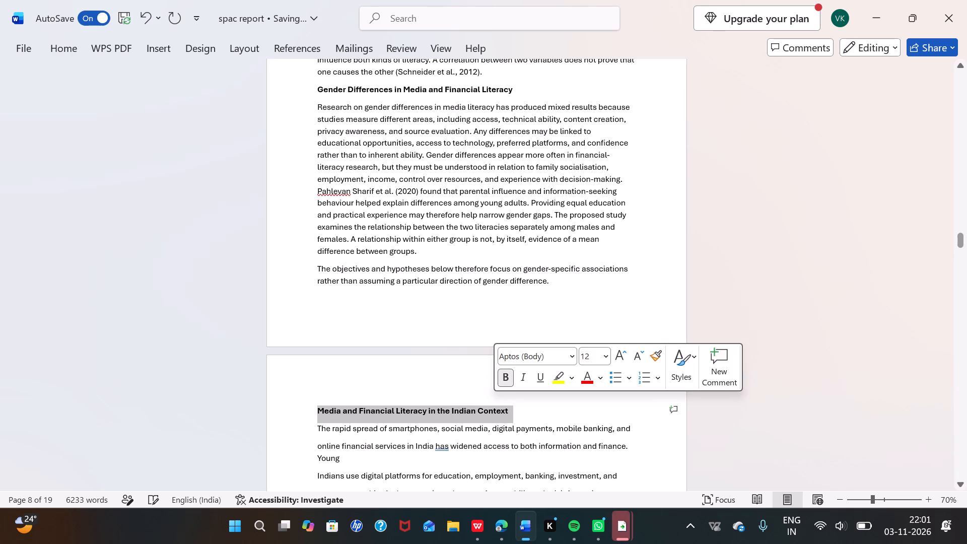
Merge the paragraph starting "The objectives and hypotheses below" into the end of the gender differences paragraph.
{"action": "left_click", "coordinate": [316, 267]}
{"action": "key", "text": "BackSpace"}
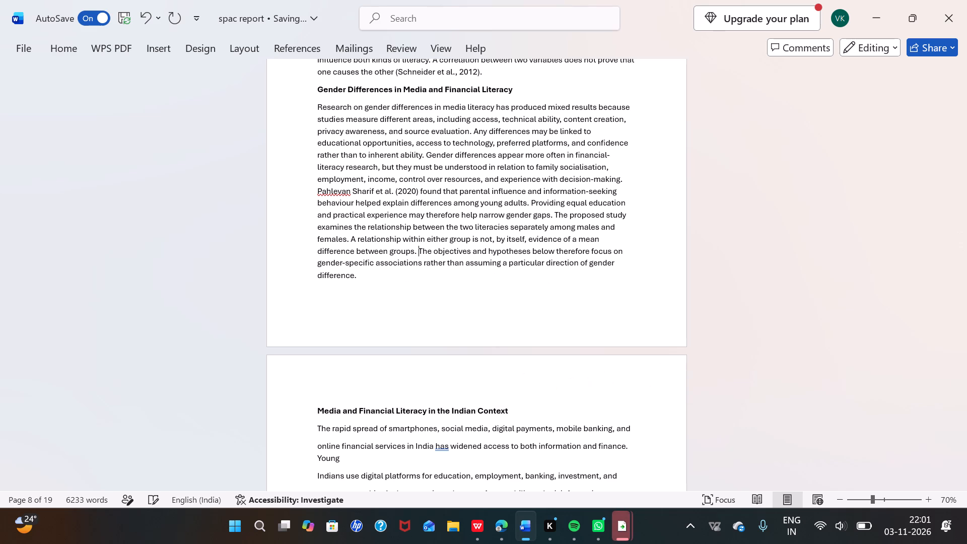
Under the Indian context heading, join the lines from "online financial services in India" through "advertising, phishing, impersonation" into one continuous paragraph.
{"action": "scroll", "coordinate": [316, 267], "scroll_direction": "down", "scroll_amount": 2}
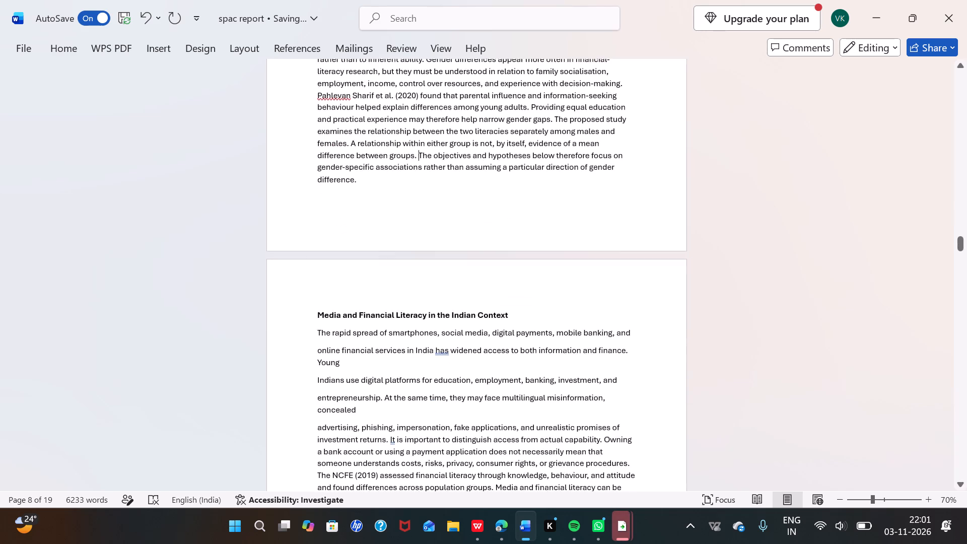
{"action": "left_click", "coordinate": [316, 346]}
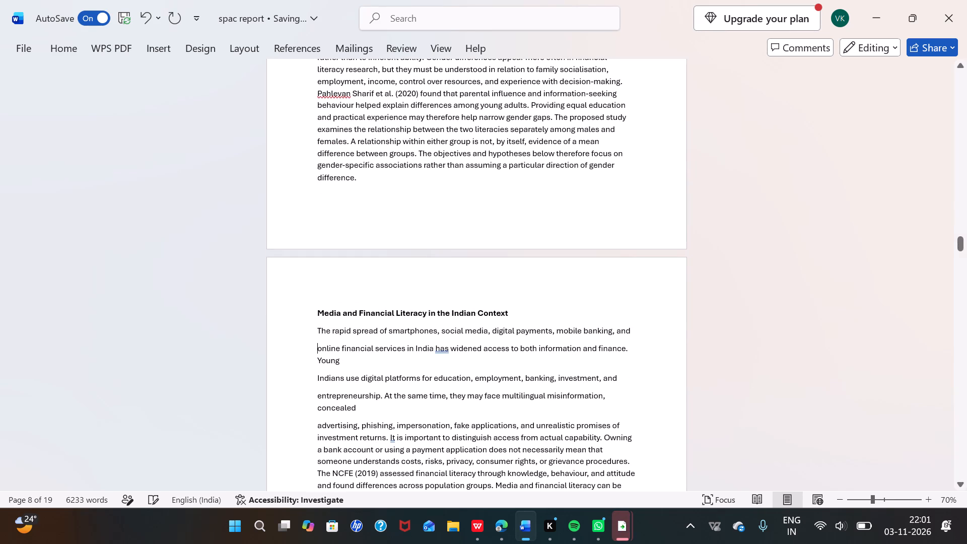
{"action": "key", "text": "BackSpace"}
{"action": "left_click", "coordinate": [317, 368]}
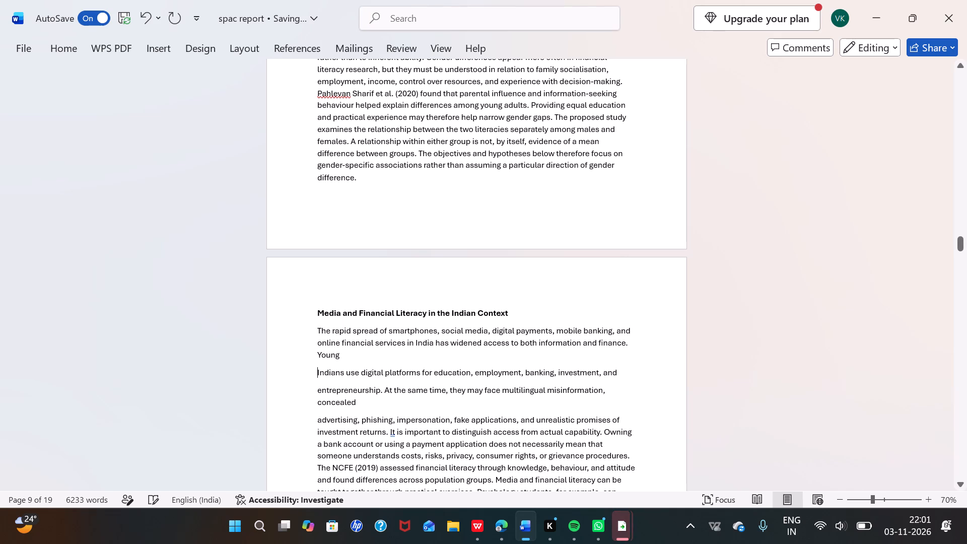
{"action": "key", "text": "BackSpace"}
{"action": "left_click", "coordinate": [308, 388]}
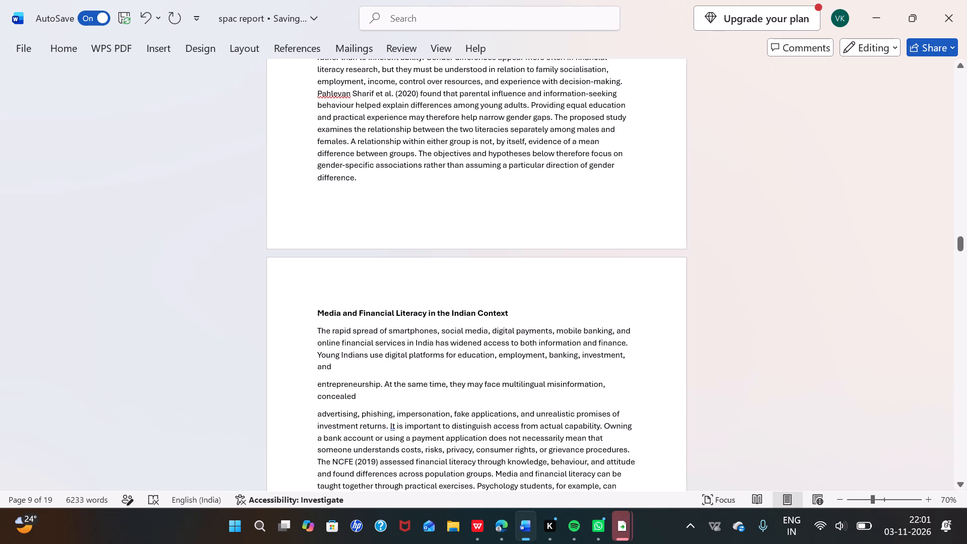
{"action": "key", "text": "BackSpace"}
{"action": "left_click", "coordinate": [309, 396]}
{"action": "key", "text": "BackSpace"}
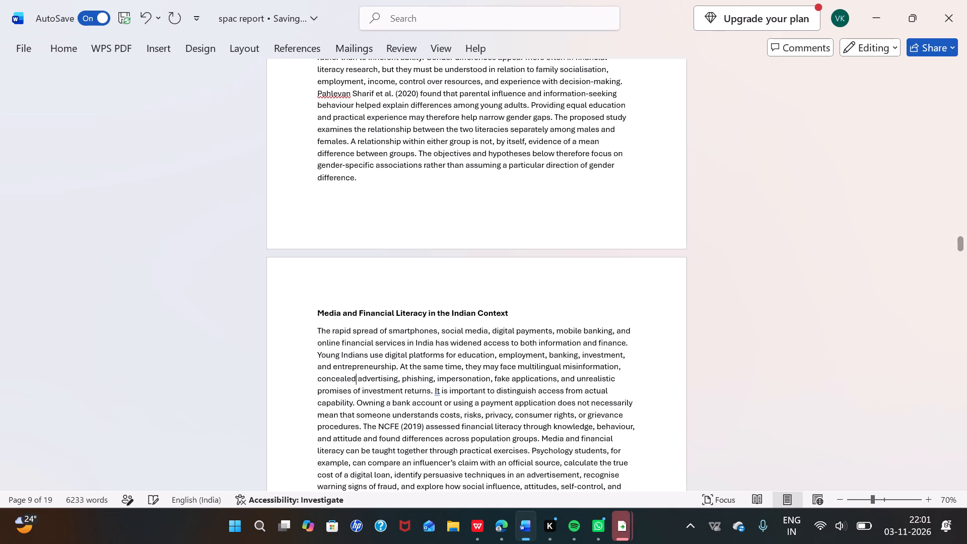
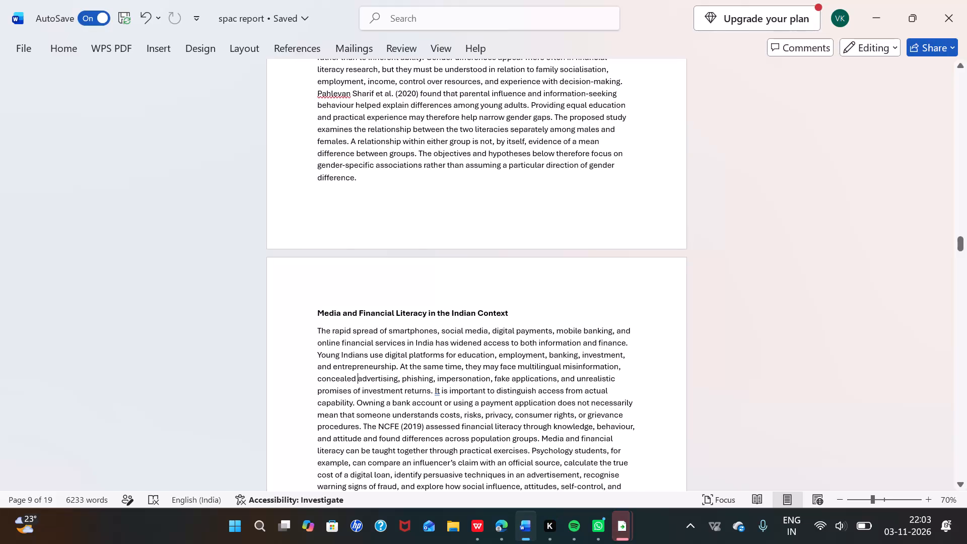
Remove the blank line above the heading "Gender gap in media literacy and financial literacy".
{"action": "scroll", "coordinate": [369, 156], "scroll_direction": "down", "scroll_amount": 1}
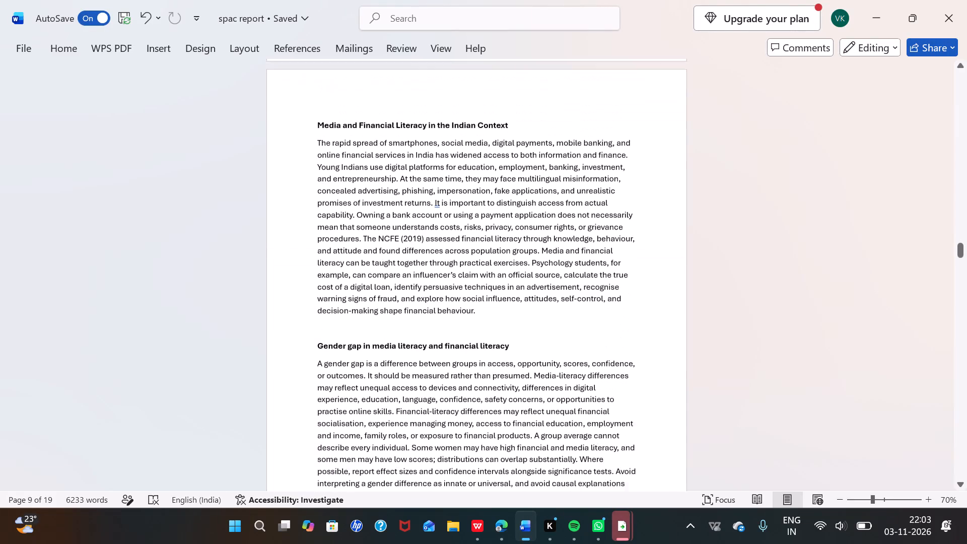
{"action": "scroll", "coordinate": [369, 156], "scroll_direction": "down", "scroll_amount": 1}
{"action": "left_click", "coordinate": [313, 338]}
{"action": "key", "text": "BackSpace"}
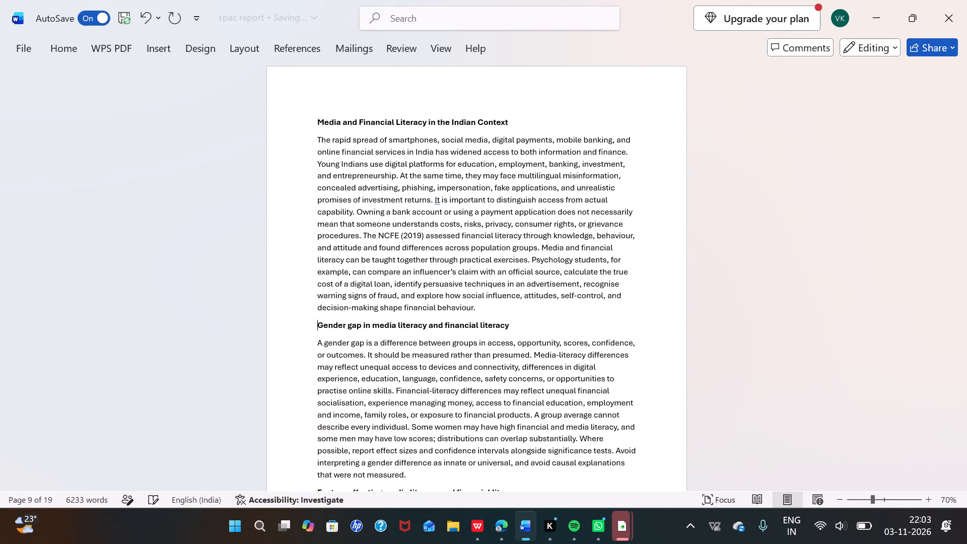
Under the factors heading, merge the education, socio-economic, digital access and family socialisation paragraphs into one, with a space after "calculations.".
{"action": "scroll", "coordinate": [313, 338], "scroll_direction": "down", "scroll_amount": 2}
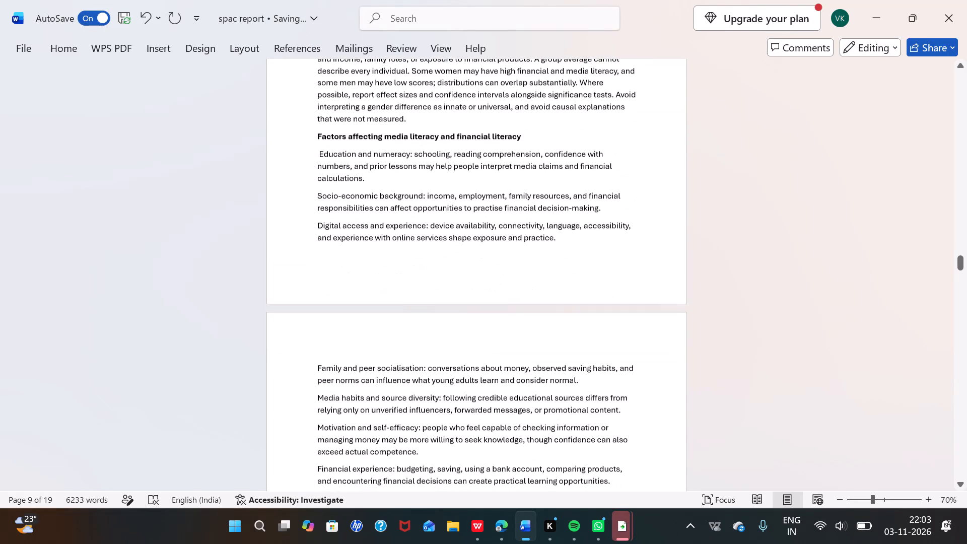
{"action": "left_click", "coordinate": [317, 202]}
{"action": "key", "text": "BackSpace"}
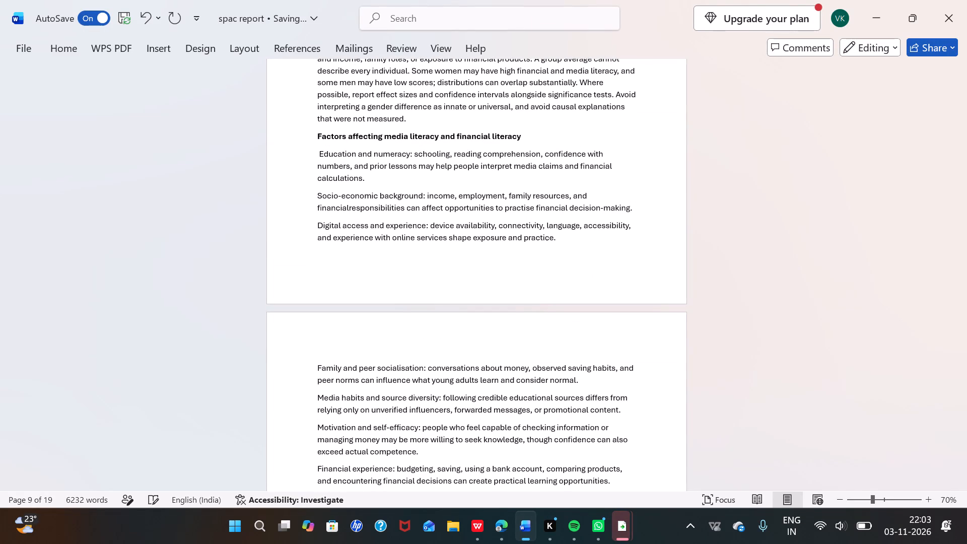
{"action": "key", "text": "space"}
{"action": "left_click", "coordinate": [316, 198]}
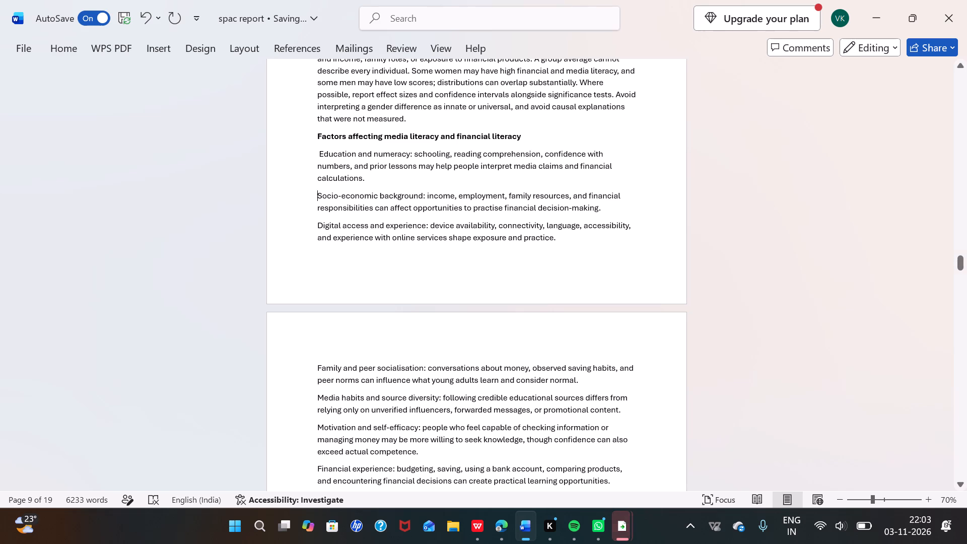
{"action": "key", "text": "BackSpace"}
{"action": "left_click", "coordinate": [317, 209]}
{"action": "key", "text": "BackSpace"}
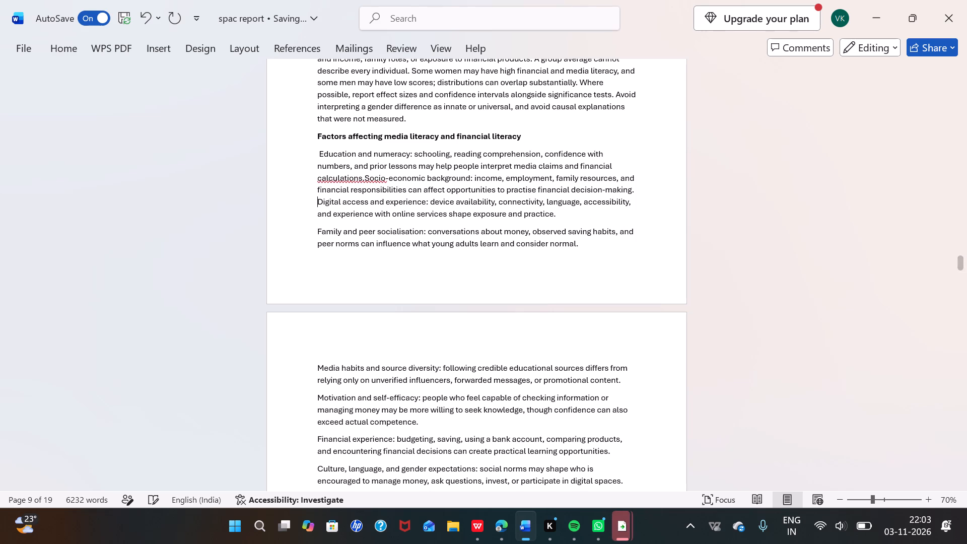
{"action": "left_click", "coordinate": [366, 177]}
{"action": "key", "text": "space"}
{"action": "left_click", "coordinate": [318, 233]}
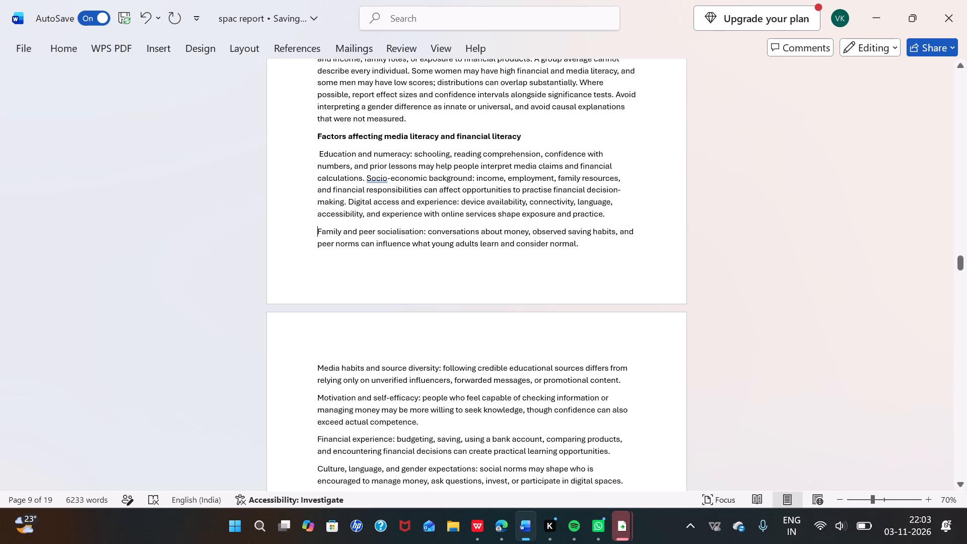
{"action": "key", "text": "BackSpace"}
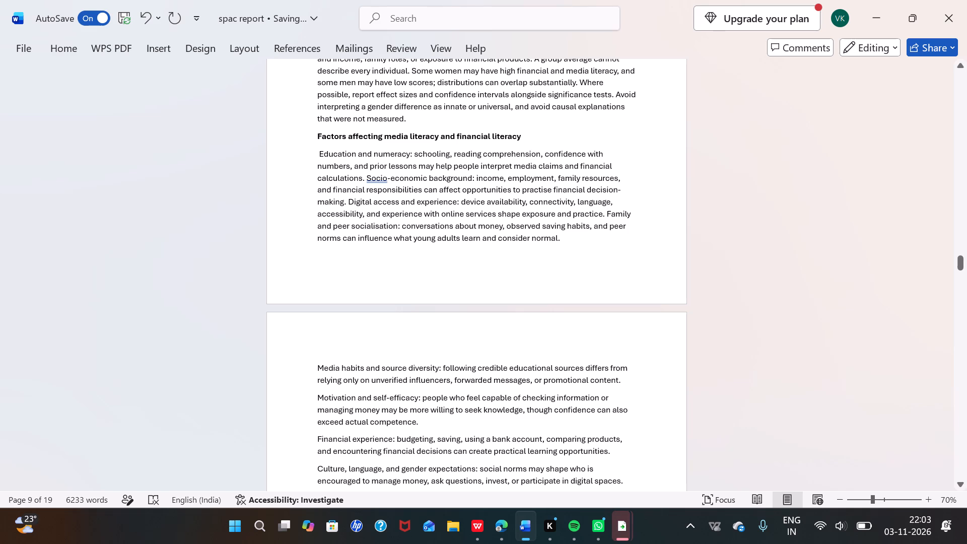
Merge the motivation, financial experience, culture and platform design paragraphs into the media habits paragraph, with a space after "competence.".
{"action": "left_click", "coordinate": [315, 395]}
{"action": "key", "text": "BackSpace"}
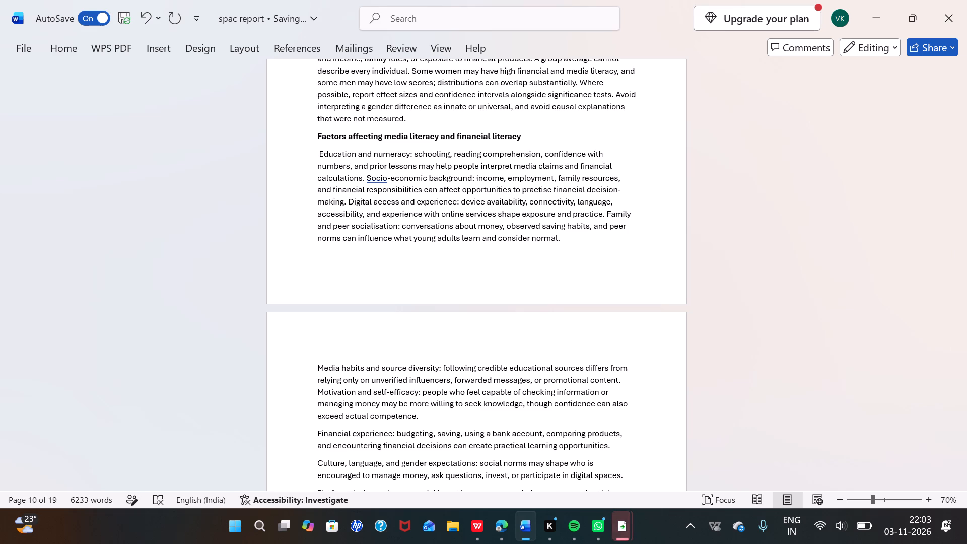
{"action": "left_click", "coordinate": [313, 431]}
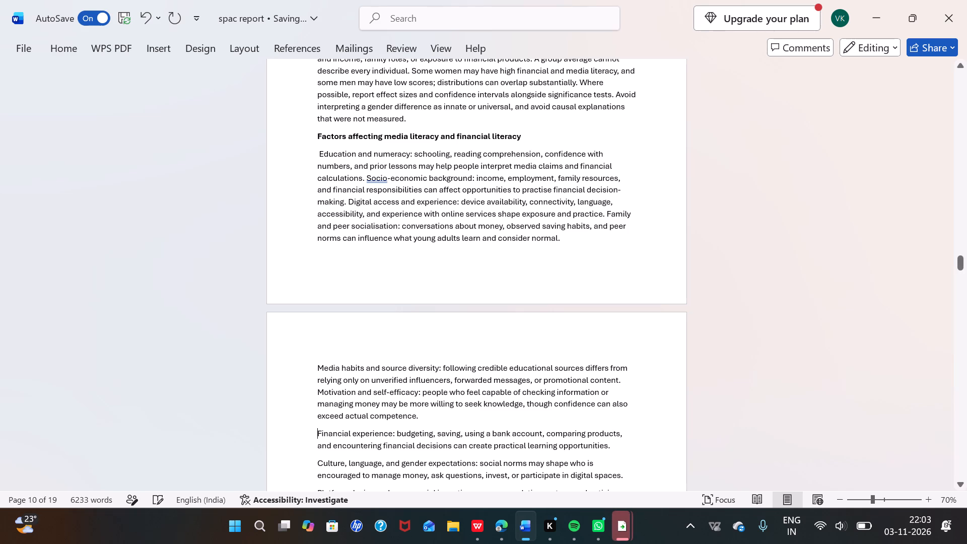
{"action": "key", "text": "BackSpace"}
{"action": "key", "text": "space"}
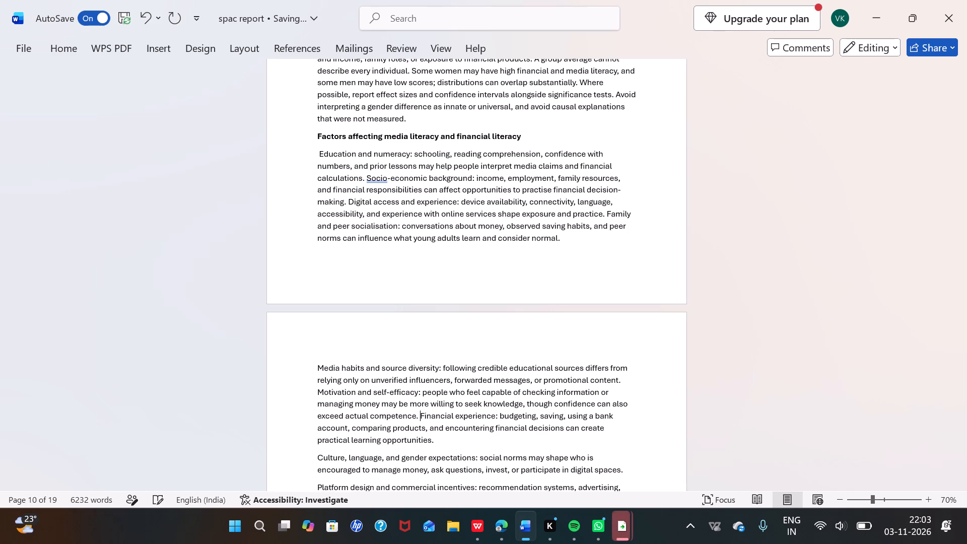
{"action": "left_click", "coordinate": [316, 460]}
{"action": "key", "text": "BackSpace"}
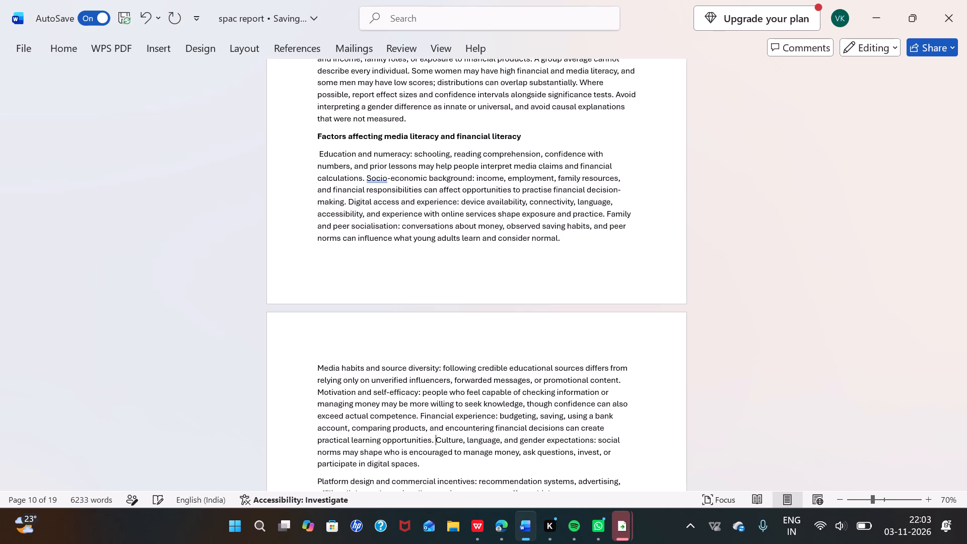
{"action": "scroll", "coordinate": [316, 460], "scroll_direction": "down", "scroll_amount": 3}
{"action": "left_click", "coordinate": [314, 311]}
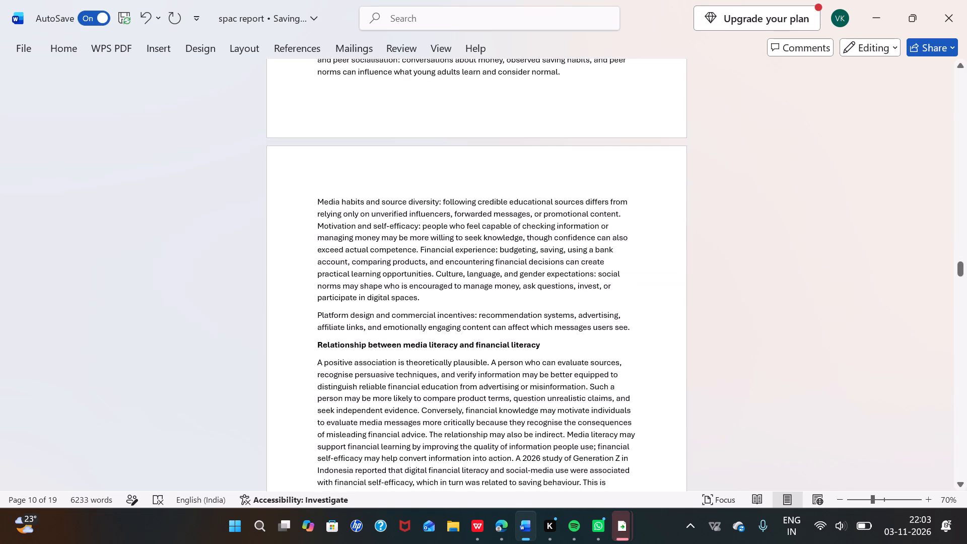
{"action": "key", "text": "BackSpace"}
Remove the stray leading space before "Education and numeracy" under the factors heading.
{"action": "scroll", "coordinate": [314, 311], "scroll_direction": "up", "scroll_amount": 1}
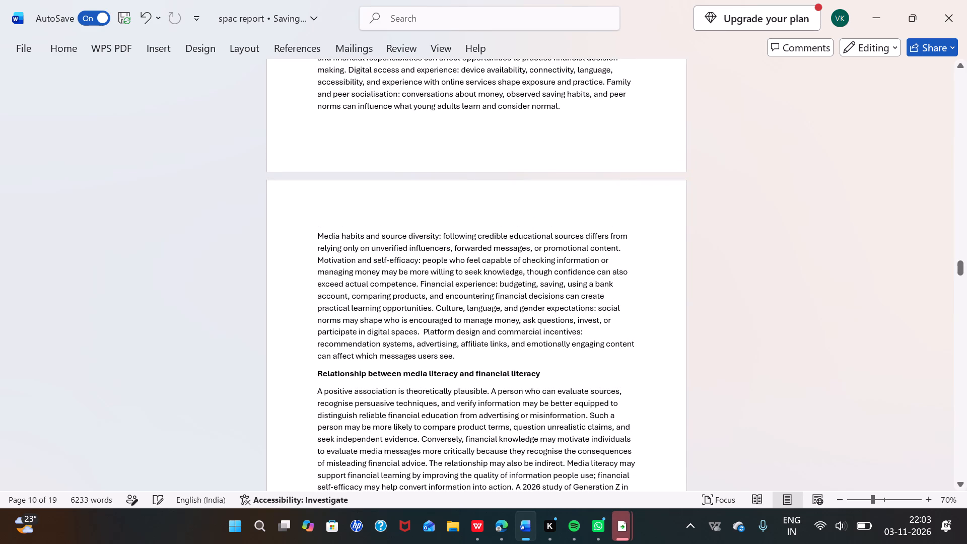
{"action": "scroll", "coordinate": [314, 311], "scroll_direction": "up", "scroll_amount": 1}
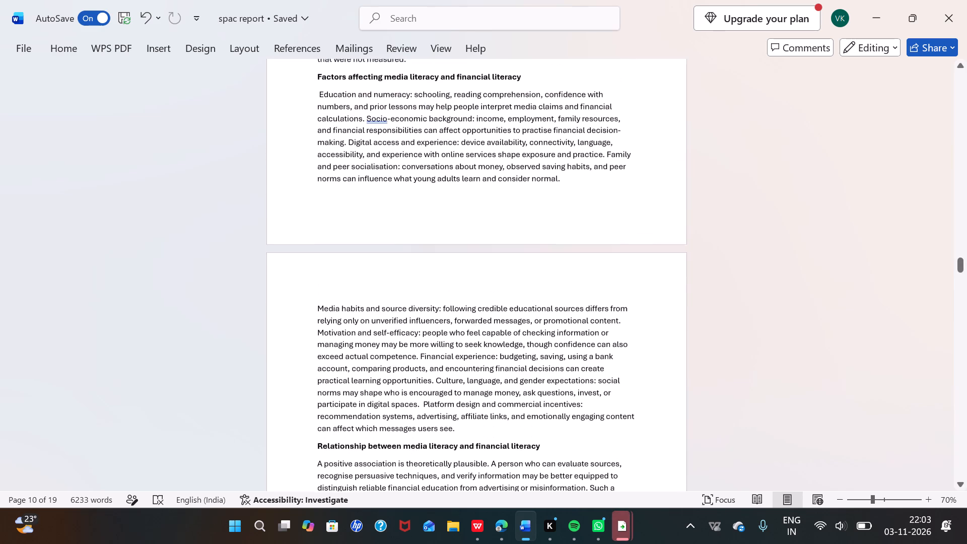
{"action": "scroll", "coordinate": [314, 311], "scroll_direction": "up", "scroll_amount": 8}
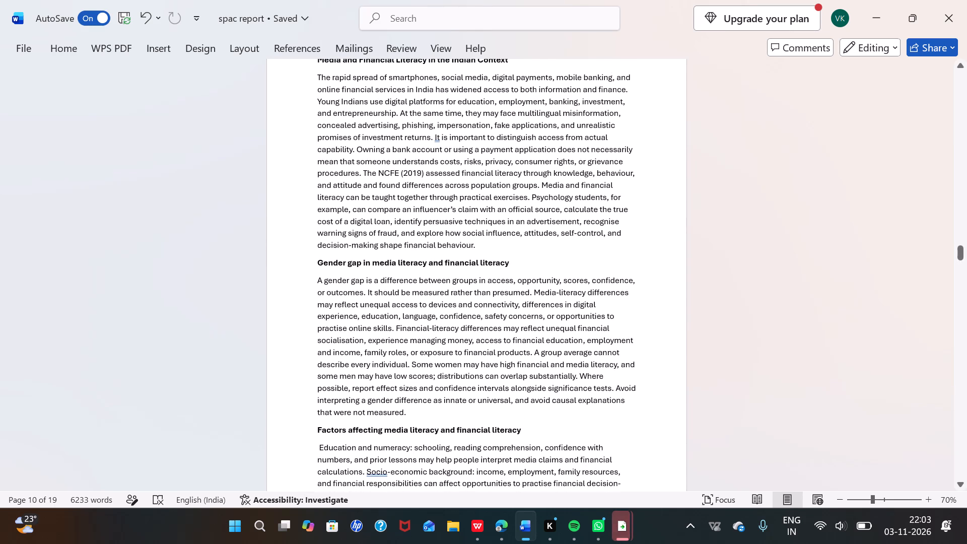
{"action": "left_click", "coordinate": [319, 449]}
{"action": "key", "text": "BackSpace"}
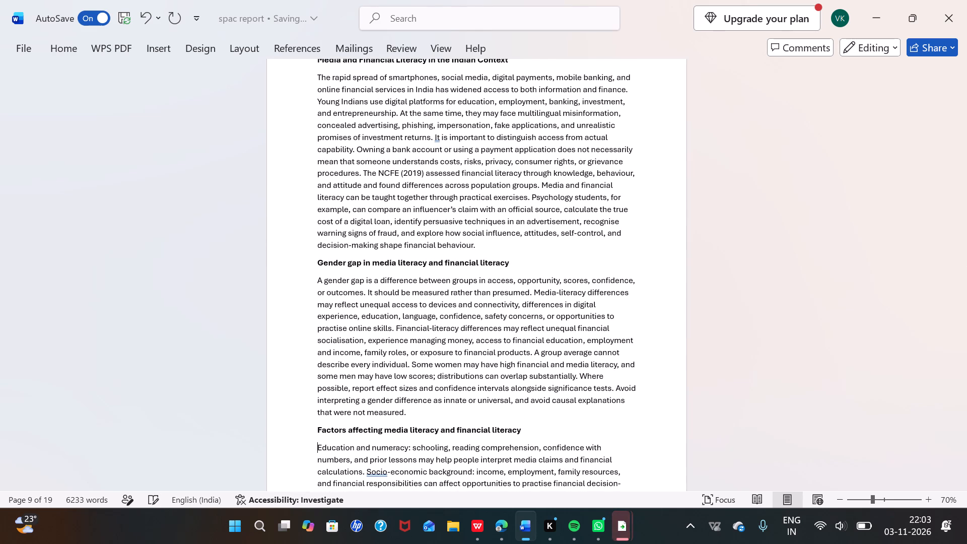
Review the paragraph layout and page breaks from "Relationship Between Media and Financial Literacy" through the factors section.
{"action": "scroll", "coordinate": [371, 384], "scroll_direction": "up", "scroll_amount": 3}
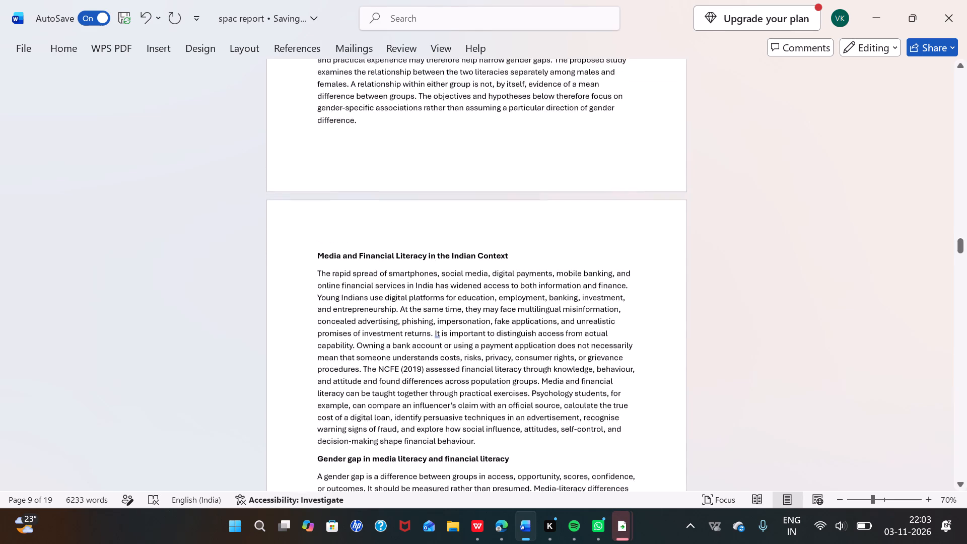
{"action": "scroll", "coordinate": [371, 384], "scroll_direction": "down", "scroll_amount": 3}
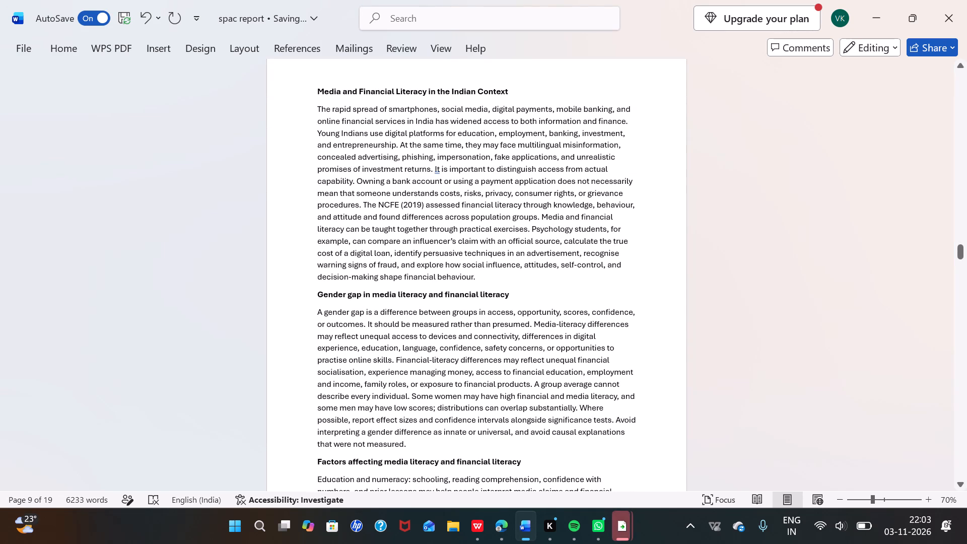
{"action": "scroll", "coordinate": [371, 384], "scroll_direction": "up", "scroll_amount": 3}
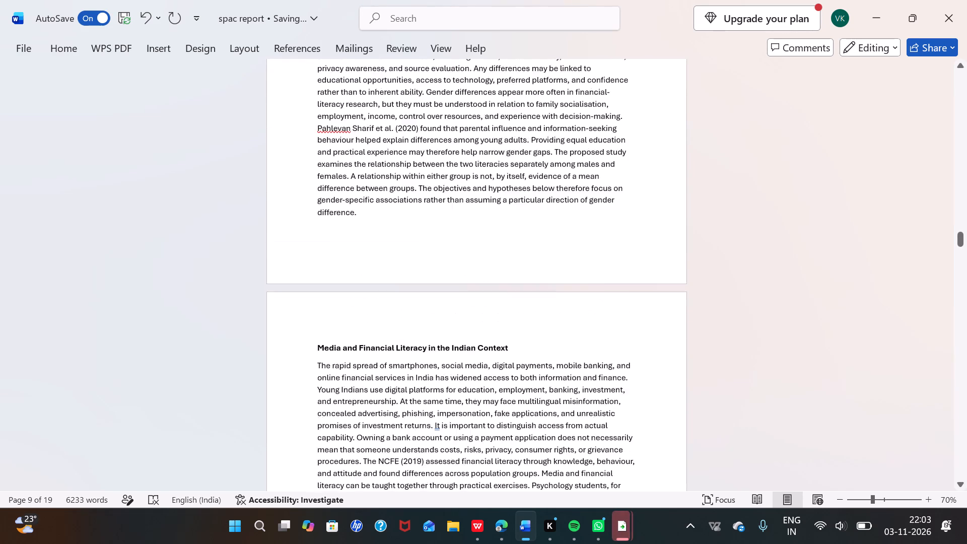
{"action": "scroll", "coordinate": [371, 384], "scroll_direction": "up", "scroll_amount": 4}
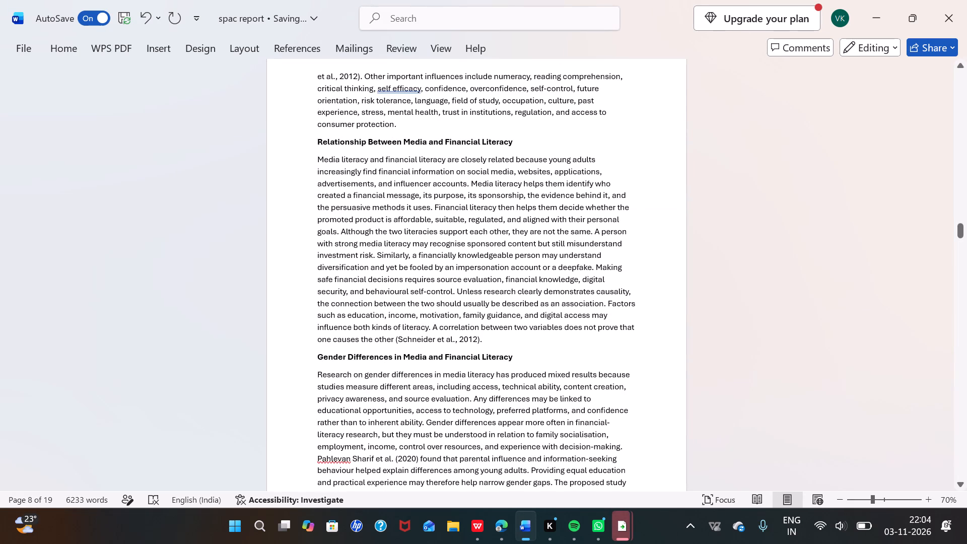
{"action": "scroll", "coordinate": [495, 186], "scroll_direction": "down", "scroll_amount": 1}
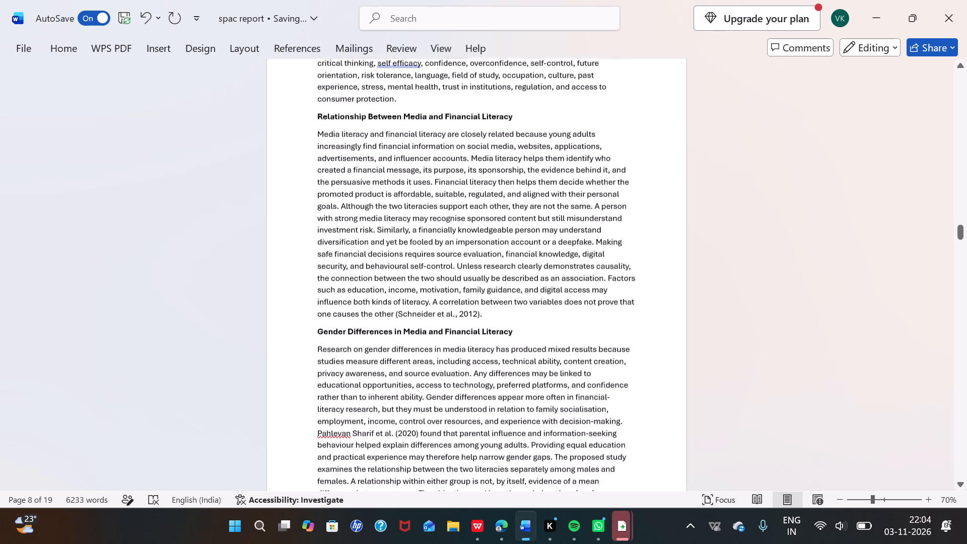
{"action": "scroll", "coordinate": [495, 186], "scroll_direction": "down", "scroll_amount": 4}
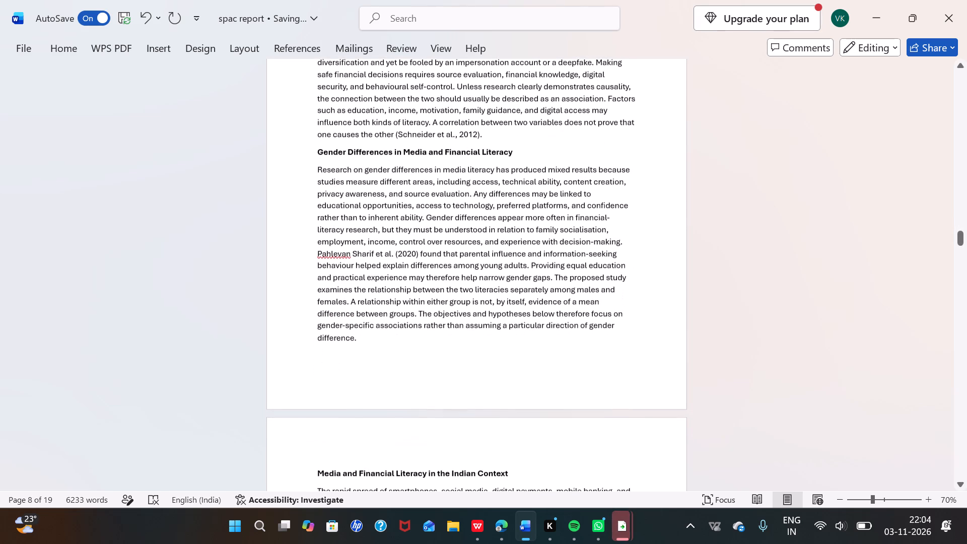
{"action": "scroll", "coordinate": [495, 186], "scroll_direction": "down", "scroll_amount": 4}
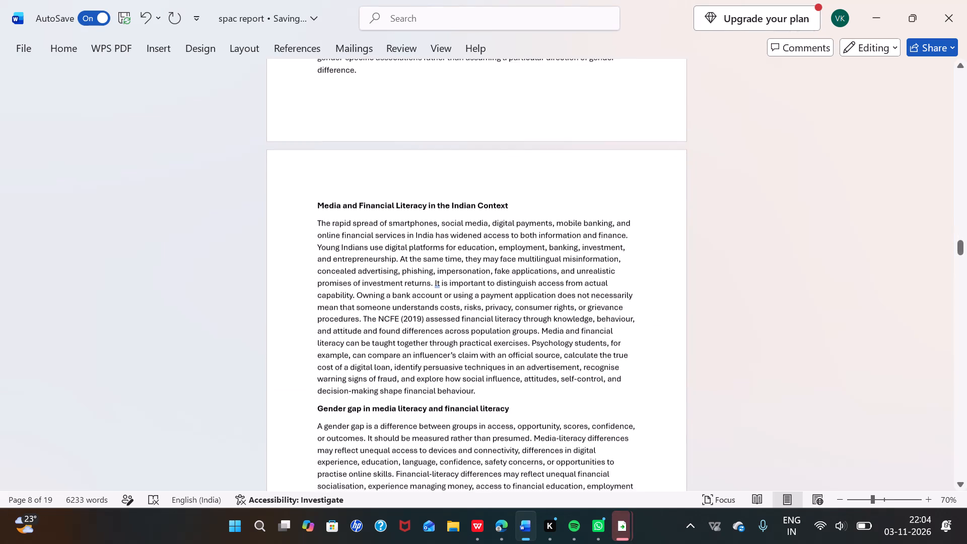
{"action": "scroll", "coordinate": [495, 186], "scroll_direction": "down", "scroll_amount": 2}
{"action": "scroll", "coordinate": [495, 186], "scroll_direction": "up", "scroll_amount": 1}
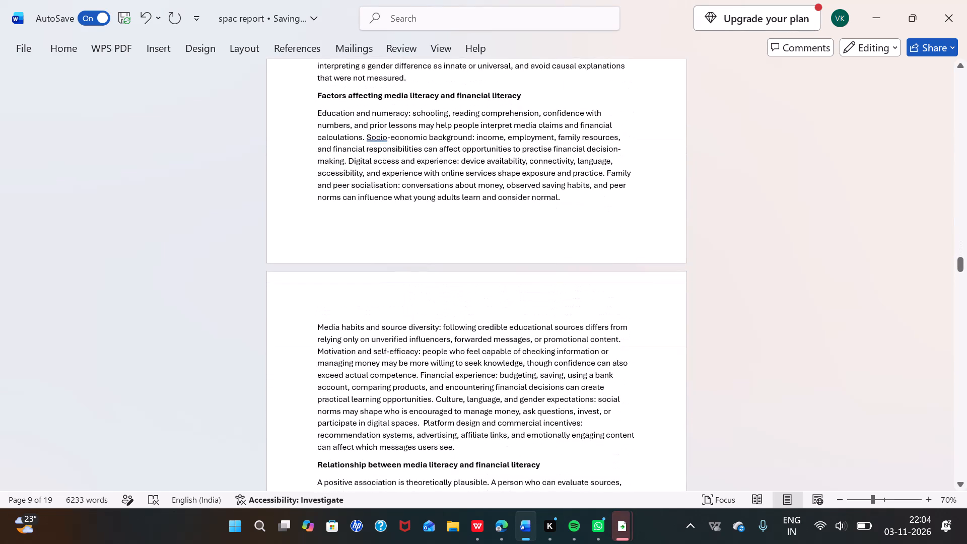
{"action": "scroll", "coordinate": [495, 186], "scroll_direction": "up", "scroll_amount": 1}
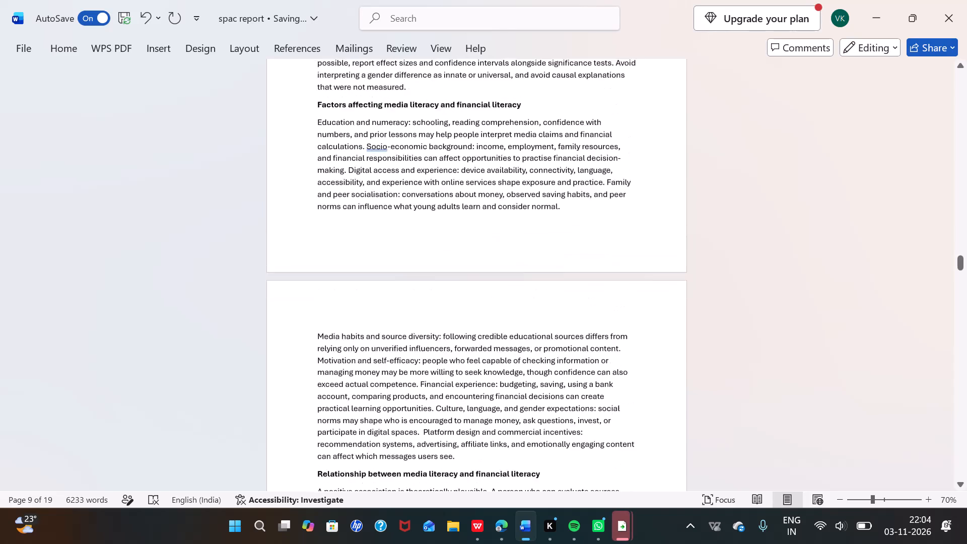
{"action": "scroll", "coordinate": [495, 186], "scroll_direction": "up", "scroll_amount": 3}
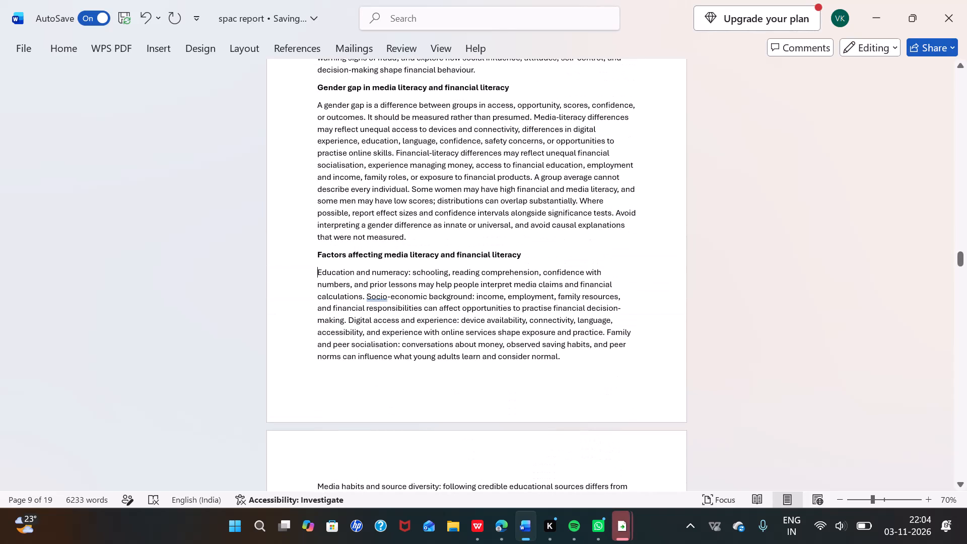
{"action": "scroll", "coordinate": [495, 186], "scroll_direction": "up", "scroll_amount": 3}
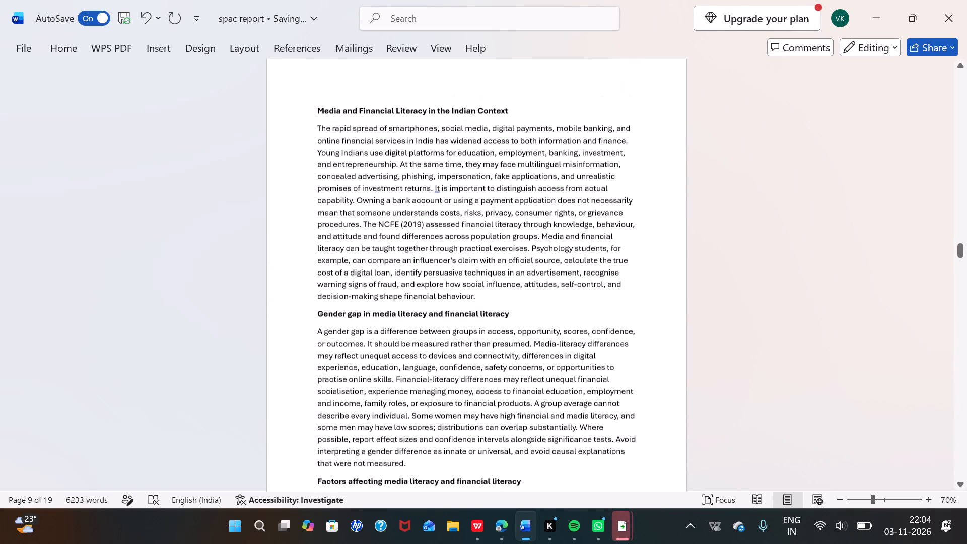
{"action": "scroll", "coordinate": [495, 186], "scroll_direction": "up", "scroll_amount": 1}
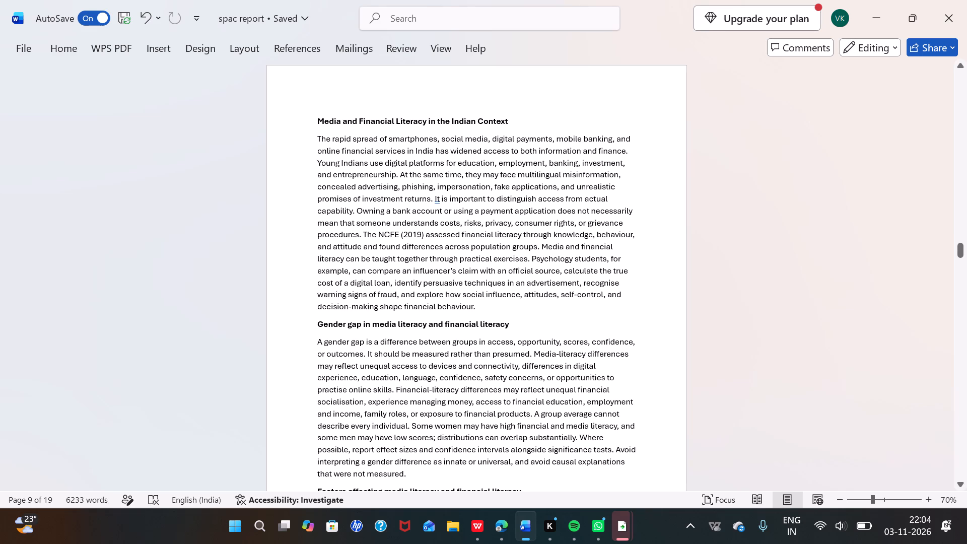
Insert eleven line breaks after "decision-making shape financial behaviour." to push the gender gap section down, and check the following pages.
{"action": "left_click", "coordinate": [480, 307]}
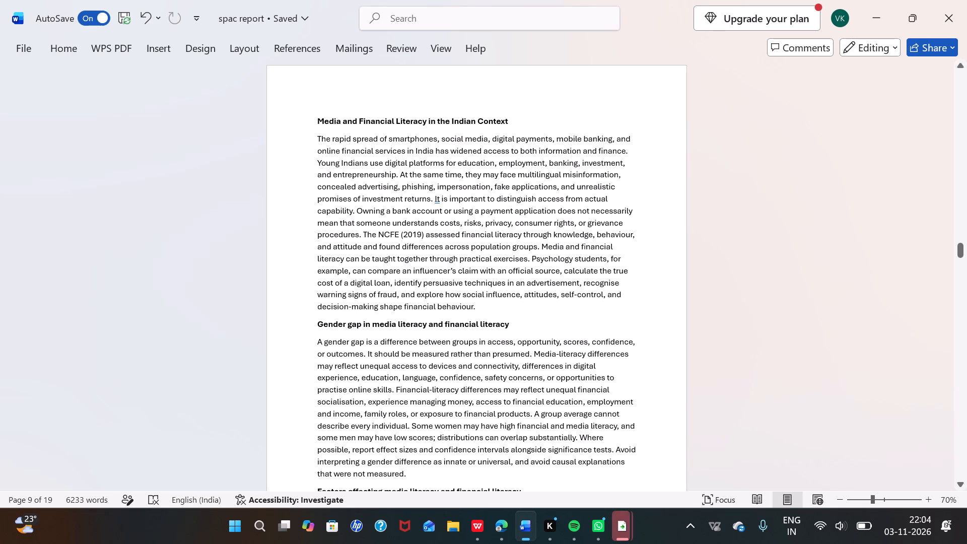
{"action": "key", "text": "Return"}
{"action": "key", "text": "Return"}
{"action": "key", "text": "Return"}
{"action": "key", "text": "Return"}
{"action": "key", "text": "Return"}
{"action": "key", "text": "Return"}
{"action": "key", "text": "Return"}
{"action": "key", "text": "Return"}
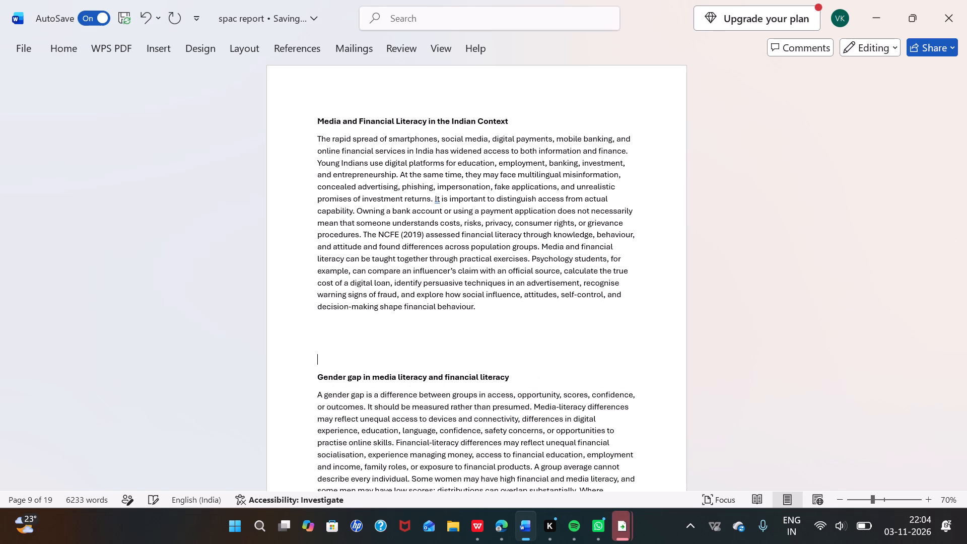
{"action": "key", "text": "Return"}
{"action": "key", "text": "Return"}
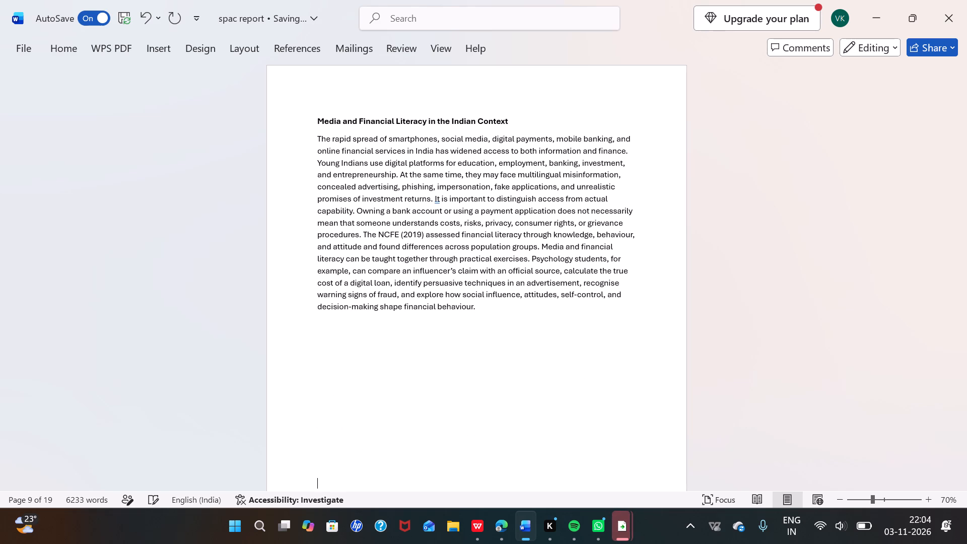
{"action": "key", "text": "Return"}
{"action": "scroll", "coordinate": [480, 307], "scroll_direction": "down", "scroll_amount": 4}
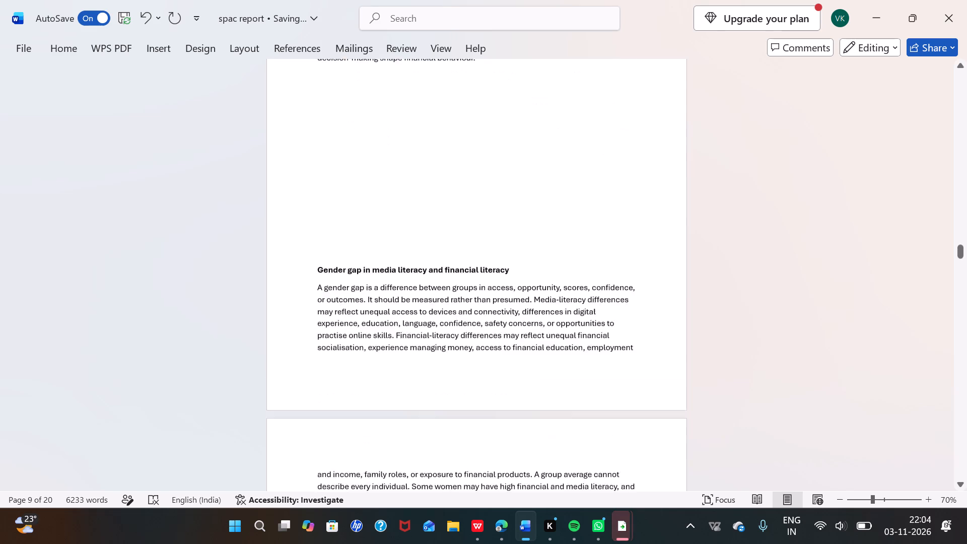
{"action": "scroll", "coordinate": [480, 307], "scroll_direction": "down", "scroll_amount": 7}
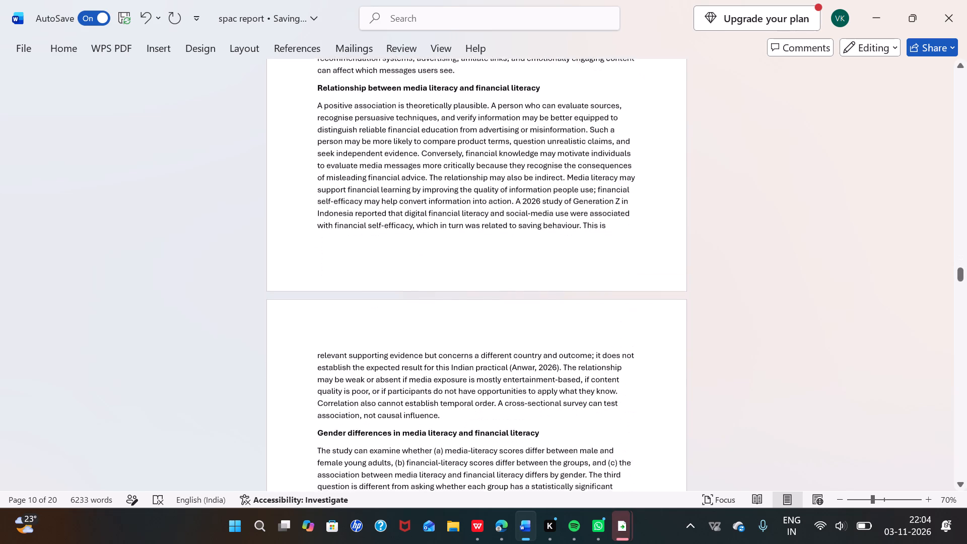
Review the page layout from the media and financial literacy relationship section through the opening of "Review of Major Studies".
{"action": "scroll", "coordinate": [480, 307], "scroll_direction": "down", "scroll_amount": 3}
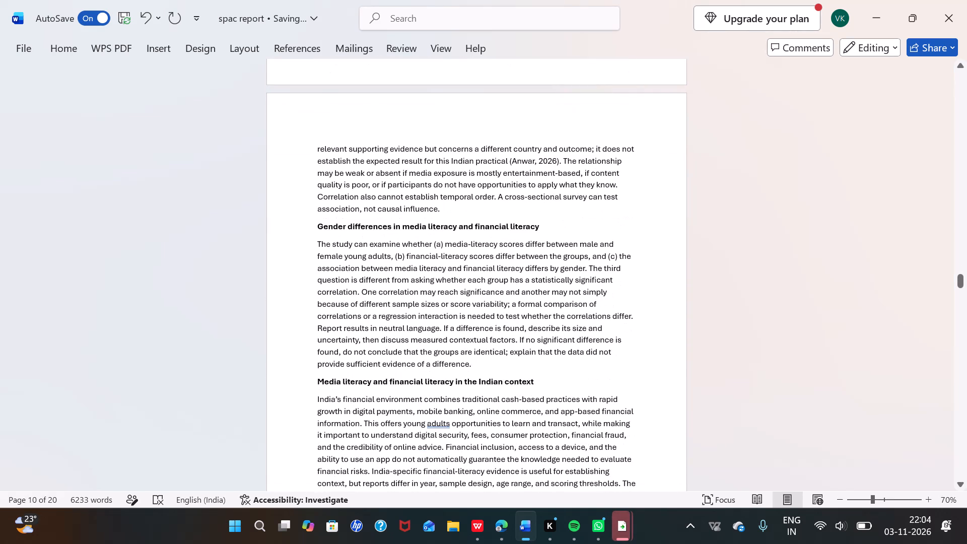
{"action": "scroll", "coordinate": [480, 307], "scroll_direction": "down", "scroll_amount": 2}
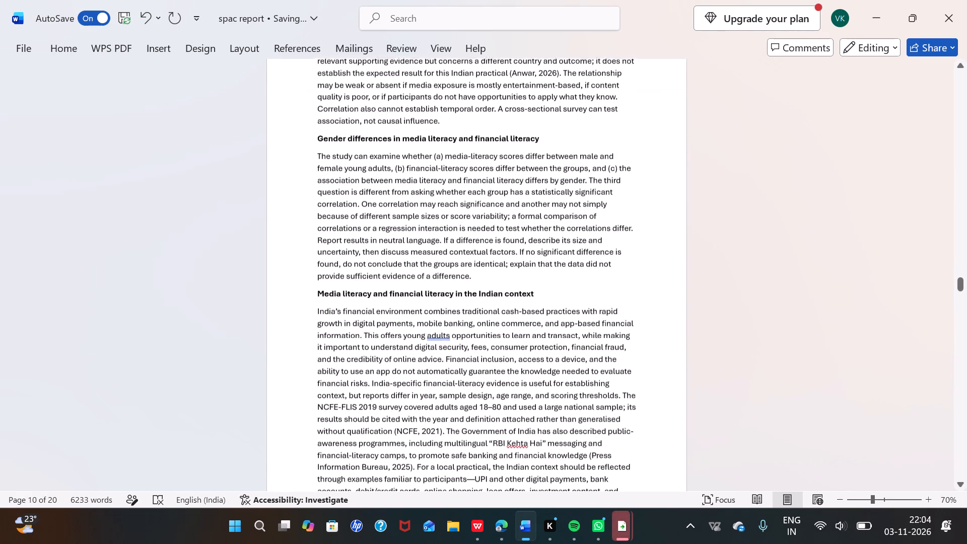
{"action": "scroll", "coordinate": [480, 307], "scroll_direction": "down", "scroll_amount": 1}
{"action": "scroll", "coordinate": [480, 307], "scroll_direction": "right", "scroll_amount": 1}
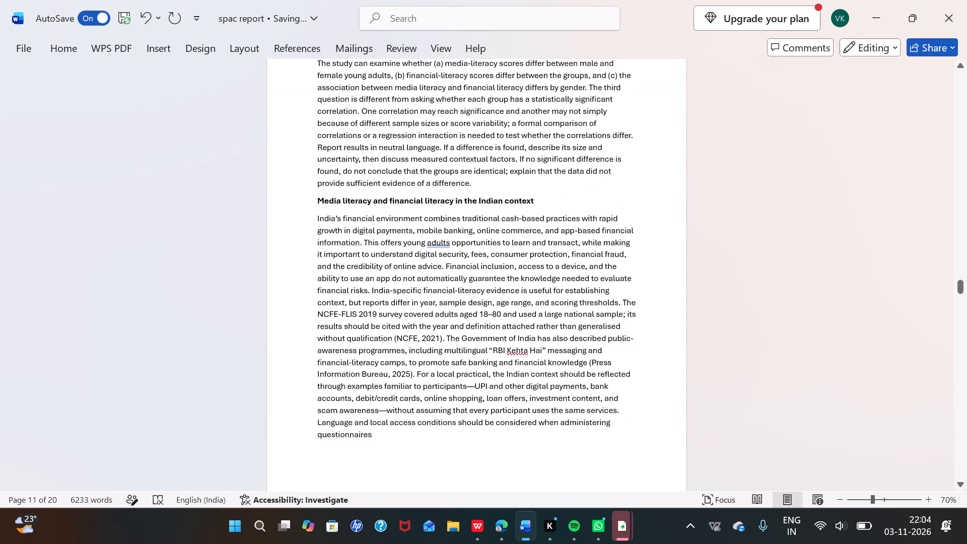
{"action": "scroll", "coordinate": [480, 307], "scroll_direction": "right", "scroll_amount": 1}
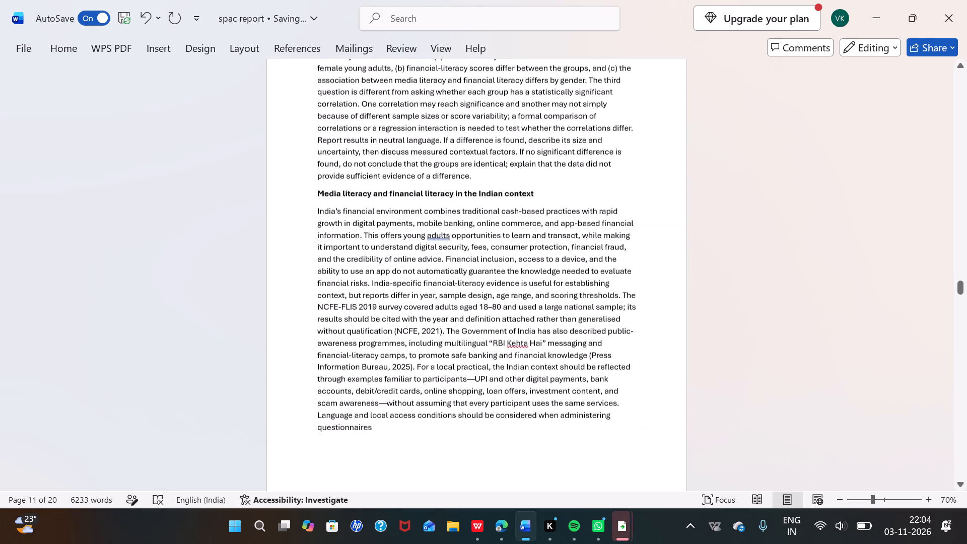
{"action": "scroll", "coordinate": [480, 307], "scroll_direction": "up", "scroll_amount": 3}
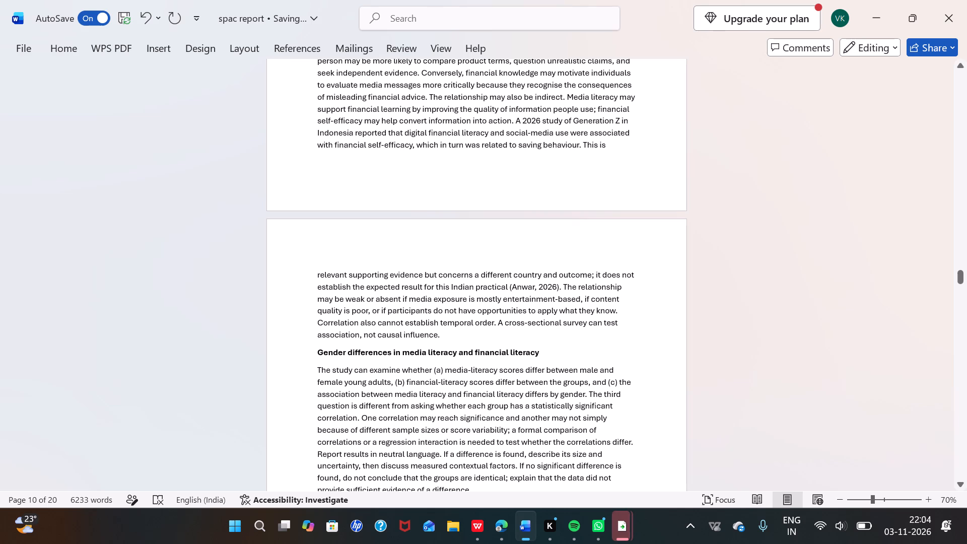
{"action": "scroll", "coordinate": [475, 352], "scroll_direction": "down", "scroll_amount": 1}
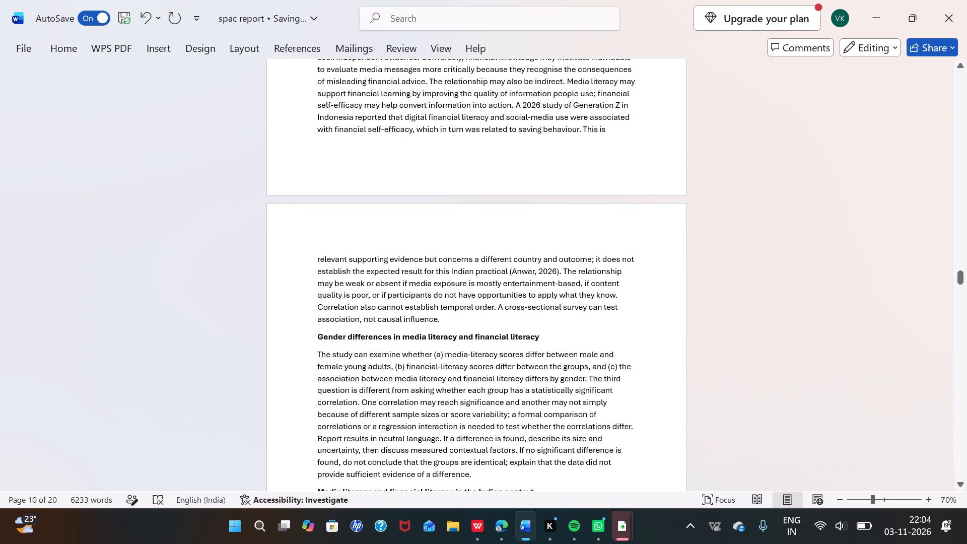
{"action": "scroll", "coordinate": [475, 352], "scroll_direction": "down", "scroll_amount": 1}
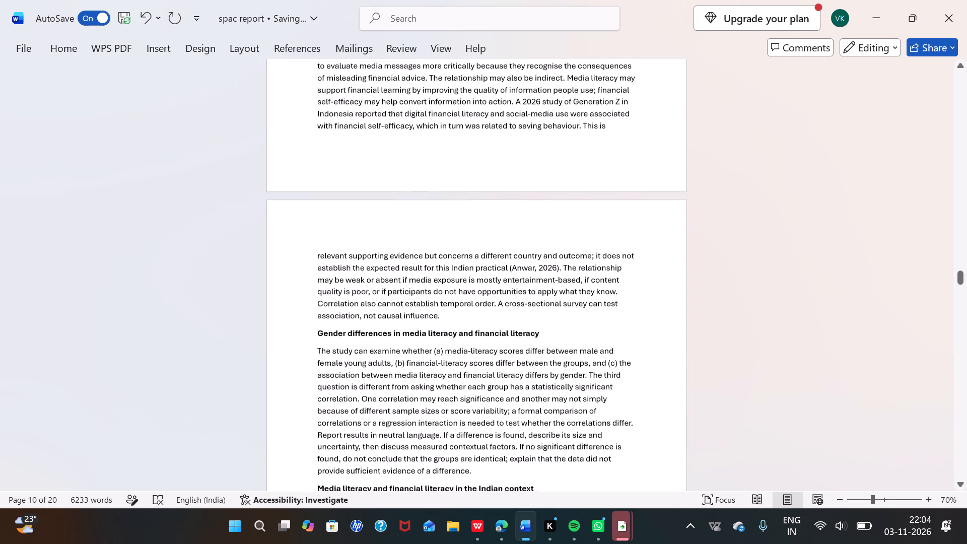
{"action": "scroll", "coordinate": [475, 352], "scroll_direction": "down", "scroll_amount": 1}
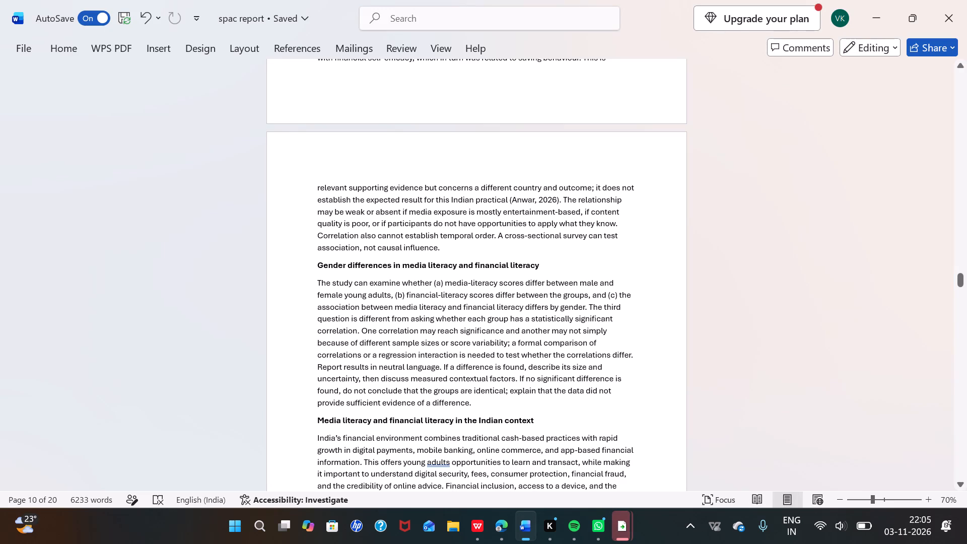
{"action": "scroll", "coordinate": [537, 418], "scroll_direction": "down", "scroll_amount": 1}
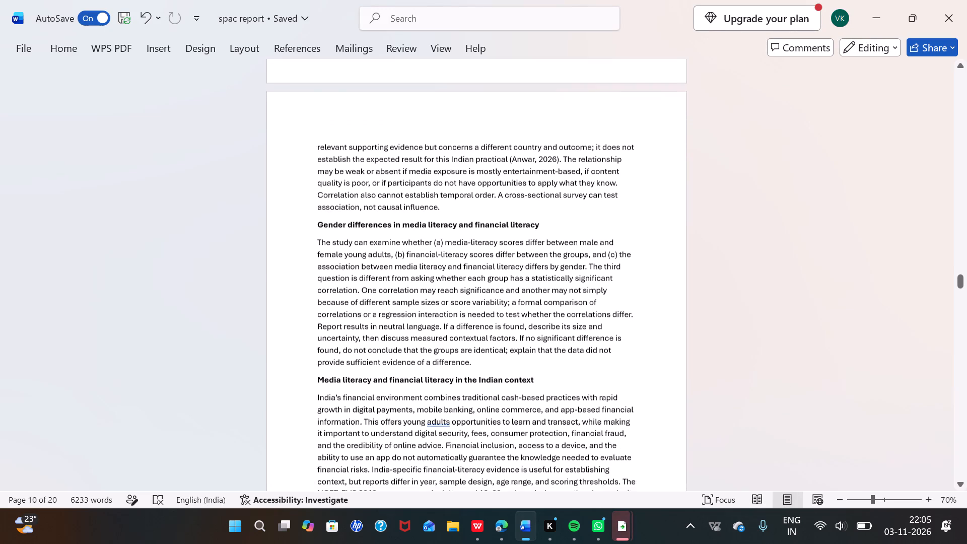
{"action": "scroll", "coordinate": [537, 418], "scroll_direction": "down", "scroll_amount": 1}
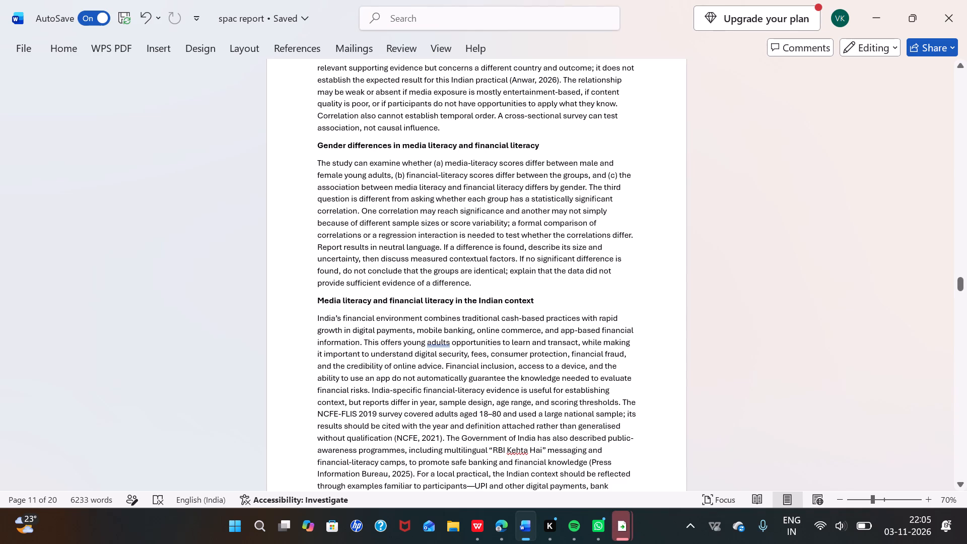
{"action": "scroll", "coordinate": [537, 418], "scroll_direction": "down", "scroll_amount": 6}
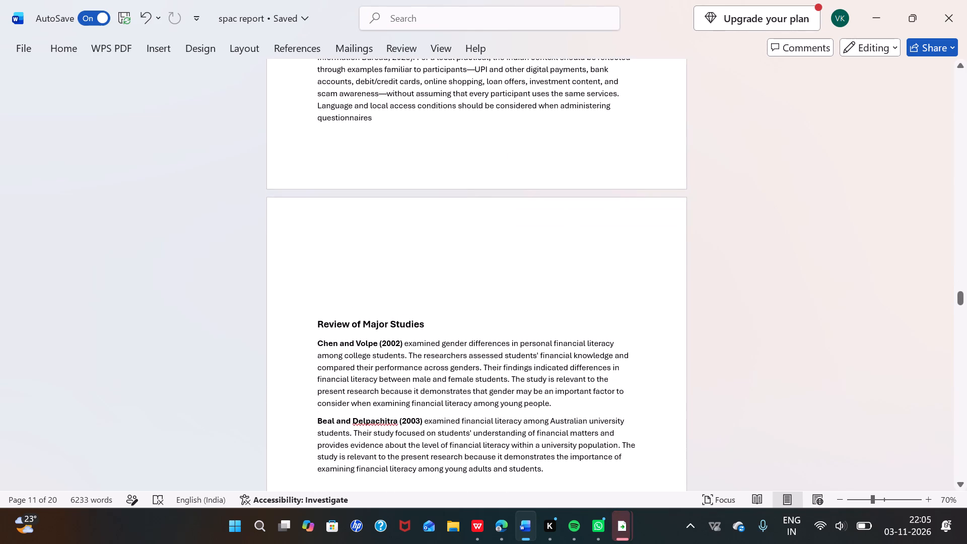
{"action": "scroll", "coordinate": [347, 357], "scroll_direction": "down", "scroll_amount": 1}
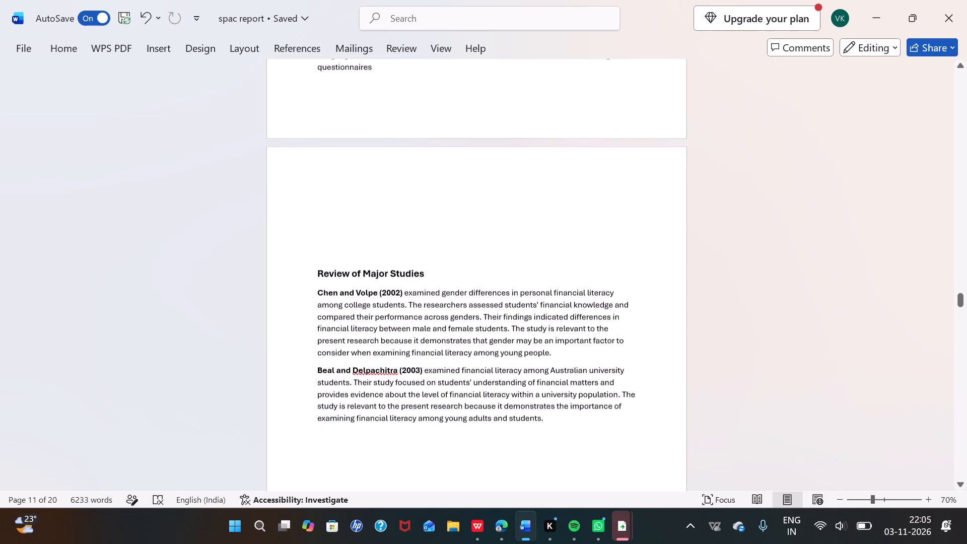
{"action": "scroll", "coordinate": [347, 357], "scroll_direction": "down", "scroll_amount": 1}
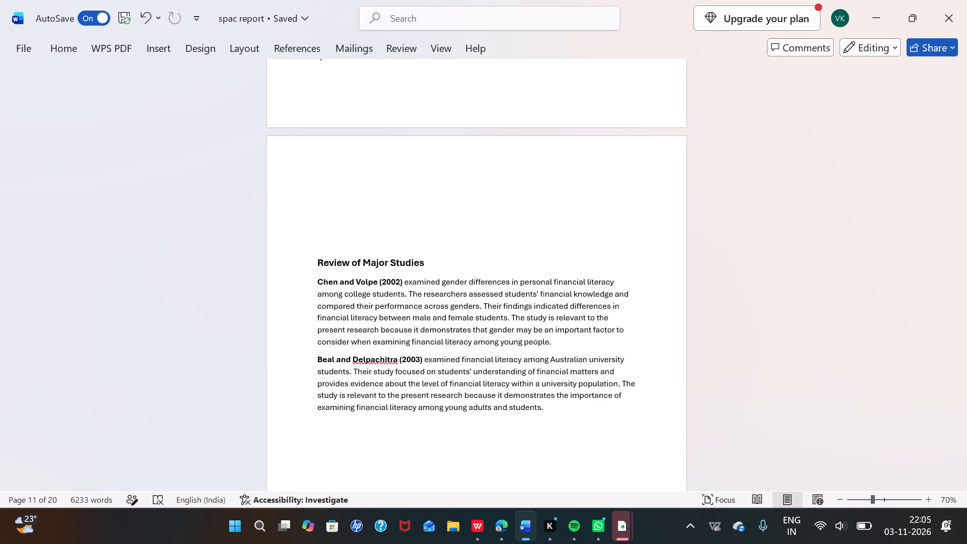
Begin a new heading with "Gender and M" in the blank space between the Beal and Delpachitra (2003) and Bergsma & Carney (2008) paragraphs.
{"action": "scroll", "coordinate": [448, 352], "scroll_direction": "down", "scroll_amount": 2}
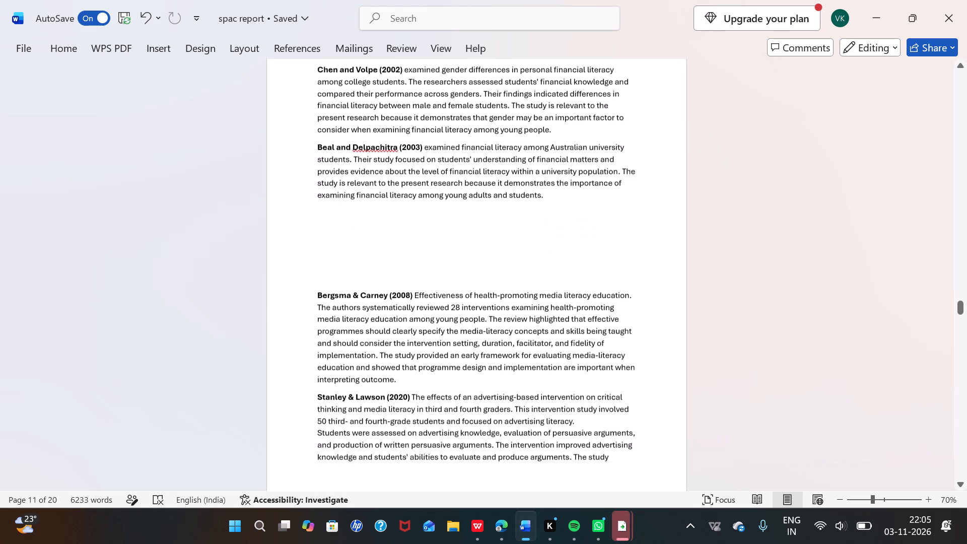
{"action": "scroll", "coordinate": [448, 352], "scroll_direction": "down", "scroll_amount": 1}
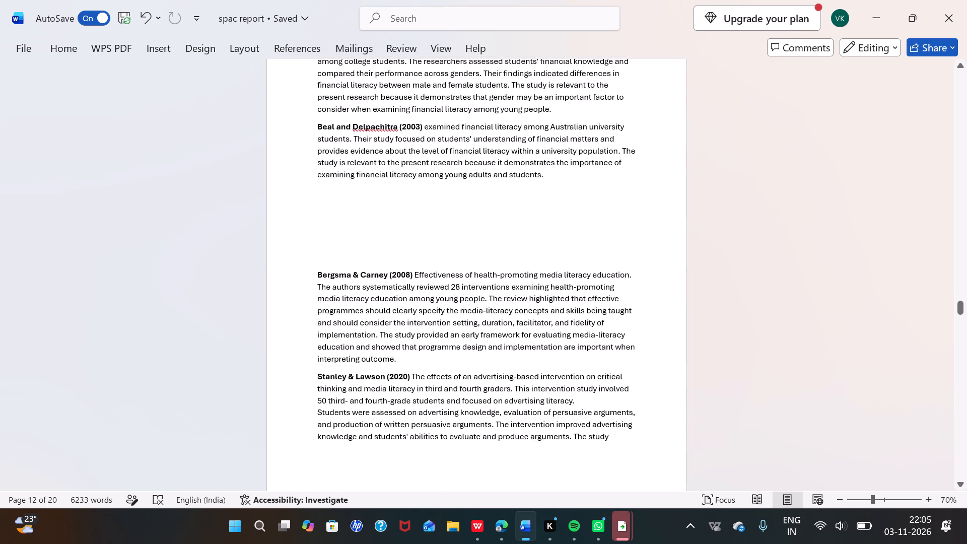
{"action": "left_click", "coordinate": [318, 237]}
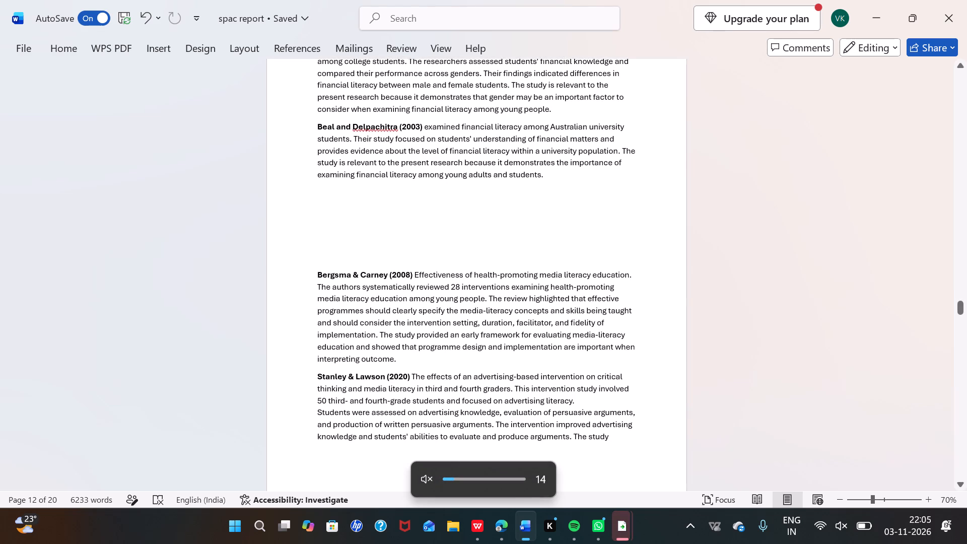
{"action": "key", "text": "g"}
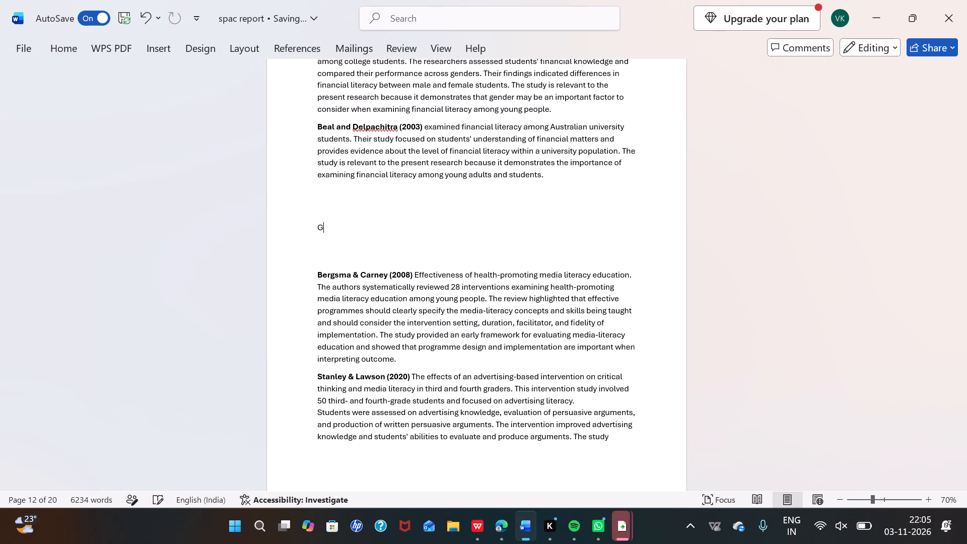
{"action": "type", "text": "ENDER"}
{"action": "key", "text": "BackSpace"}
{"action": "key", "text": "BackSpace"}
{"action": "key", "text": "BackSpace"}
{"action": "key", "text": "BackSpace"}
{"action": "key", "text": "BackSpace"}
{"action": "type", "text": "ender"}
{"action": "key", "text": "space"}
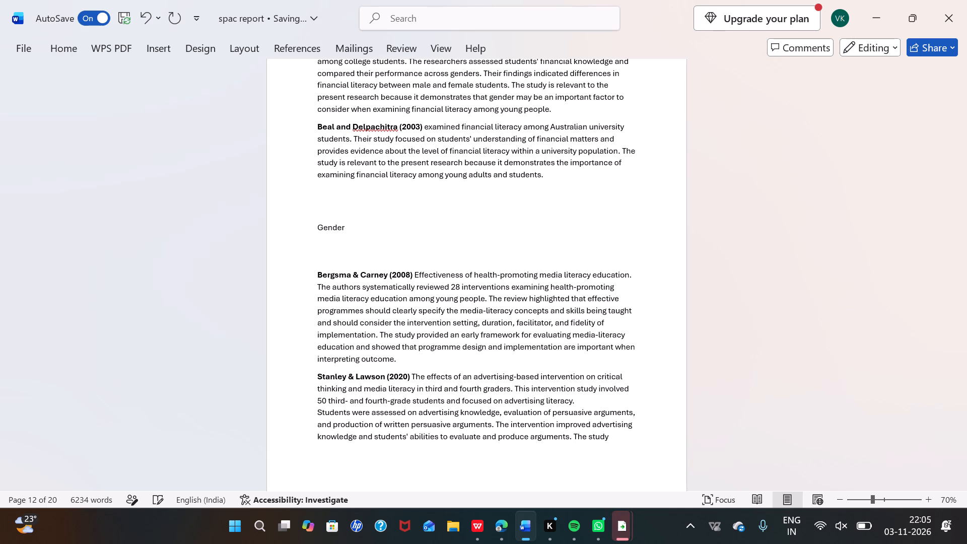
{"action": "type", "text": "and"}
{"action": "key", "text": "space"}
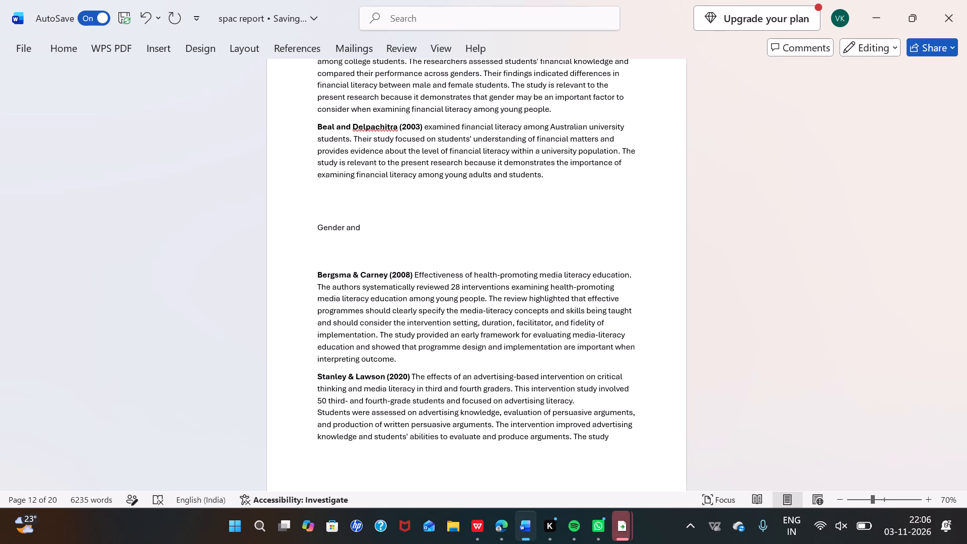
{"action": "type", "text": "ME"}
{"action": "key", "text": "BackSpace"}
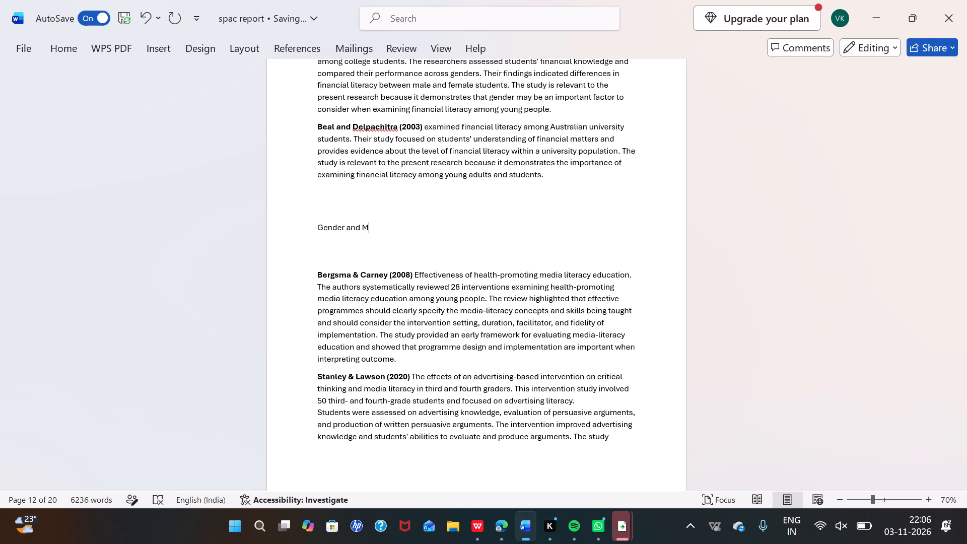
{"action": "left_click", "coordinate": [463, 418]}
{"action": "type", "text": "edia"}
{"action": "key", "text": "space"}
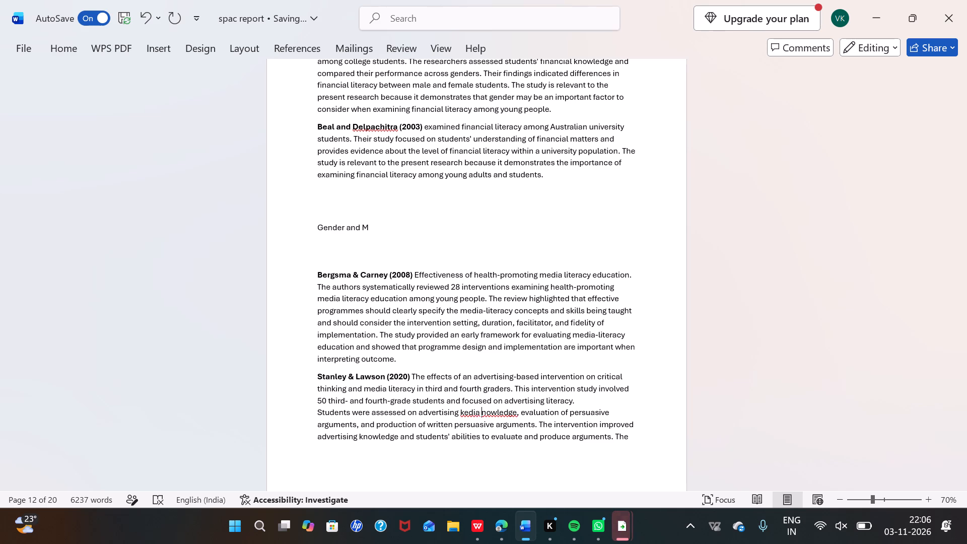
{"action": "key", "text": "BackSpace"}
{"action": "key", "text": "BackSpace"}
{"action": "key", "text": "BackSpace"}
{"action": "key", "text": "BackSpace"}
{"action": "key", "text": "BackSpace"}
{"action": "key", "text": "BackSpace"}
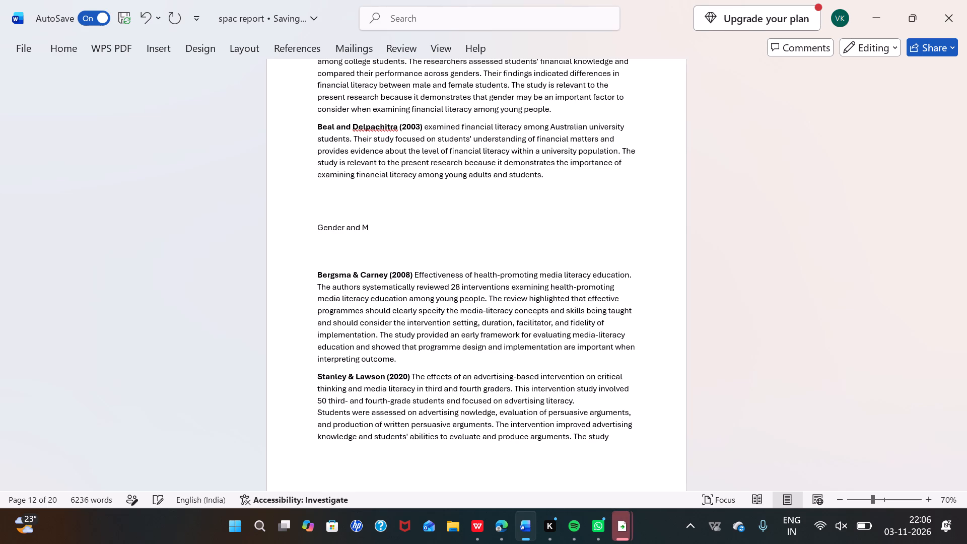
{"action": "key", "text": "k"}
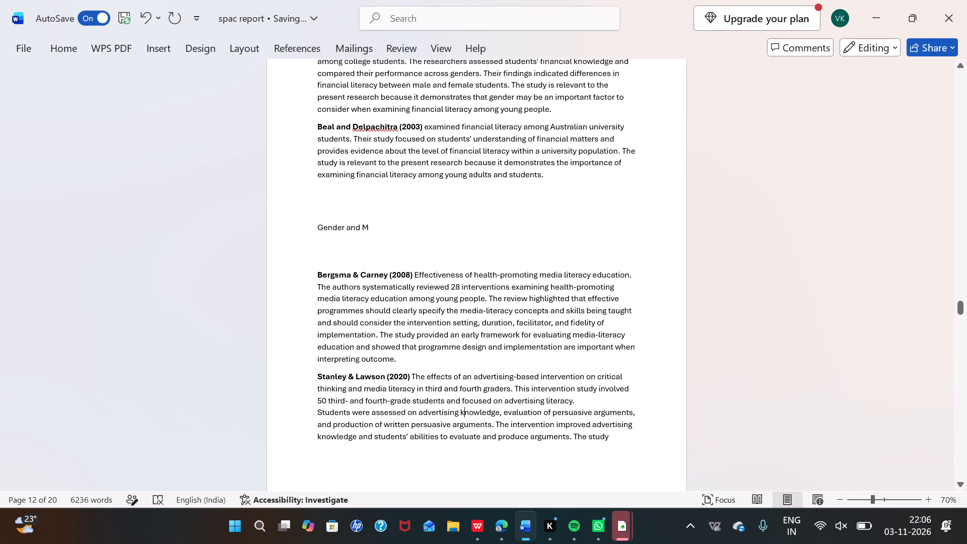
Complete the new heading above the Bergsma & Carney (2008) paragraph so it reads "Gender and Media Literacy".
{"action": "left_click", "coordinate": [372, 226]}
{"action": "type", "text": "edia"}
{"action": "key", "text": "space"}
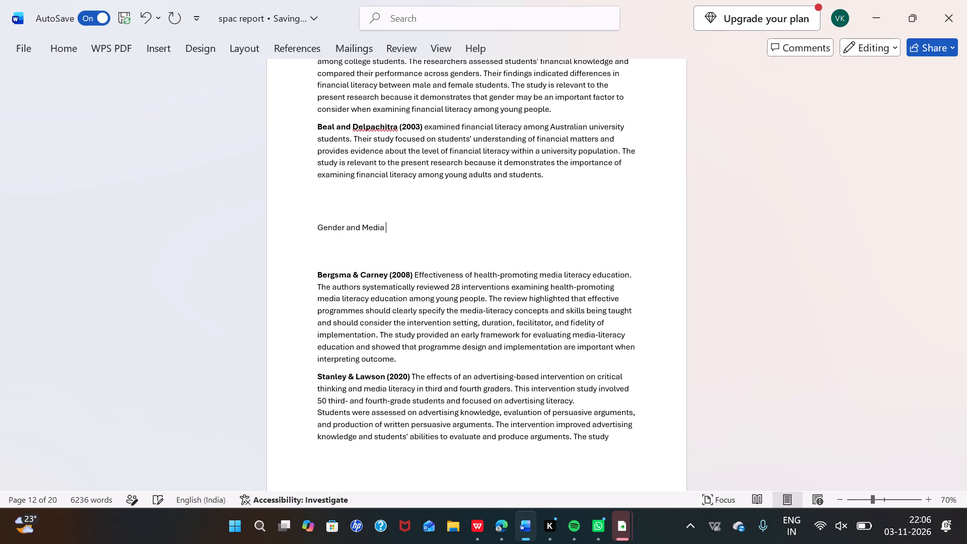
{"action": "key", "text": "l"}
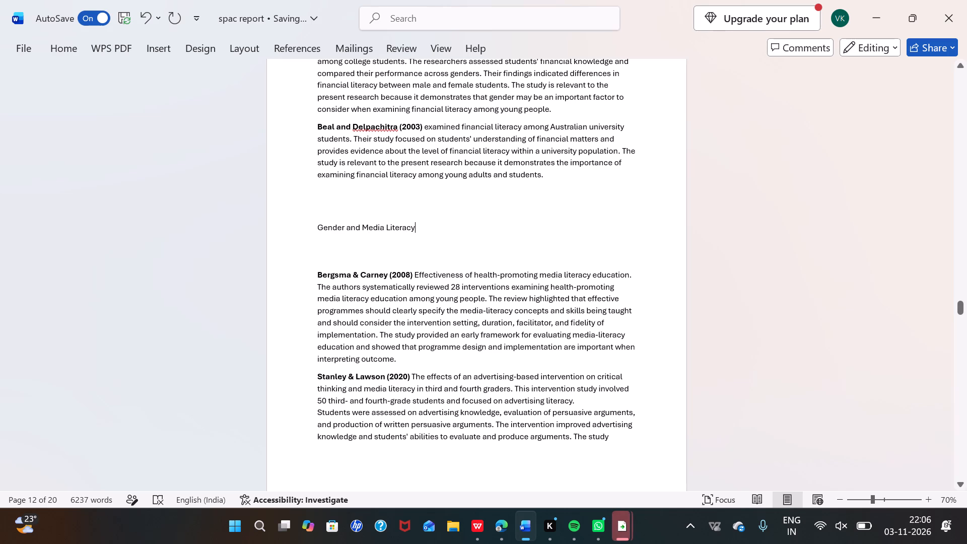
Make the "Gender and Media Literacy" heading bold.
{"action": "left_click_drag", "start_coordinate": [425, 229], "coordinate": [356, 239]}
{"action": "left_click_drag", "start_coordinate": [356, 239], "coordinate": [313, 232]}
{"action": "left_click", "coordinate": [320, 210]}
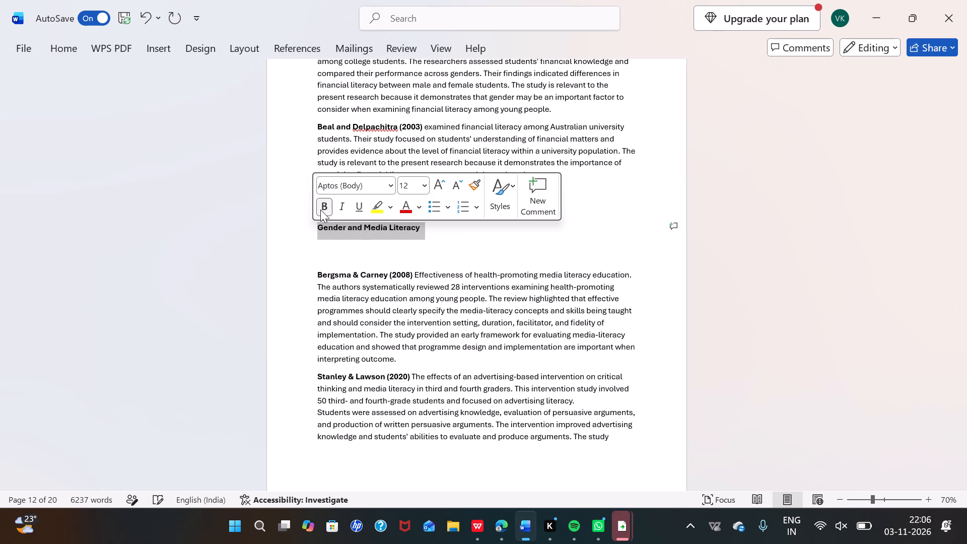
{"action": "left_click", "coordinate": [314, 245]}
Paste the copied "Relationship Between Media and Financial Literacy" section on a new line below the "Review of Major Studies" heading.
{"action": "scroll", "coordinate": [314, 245], "scroll_direction": "up", "scroll_amount": 2}
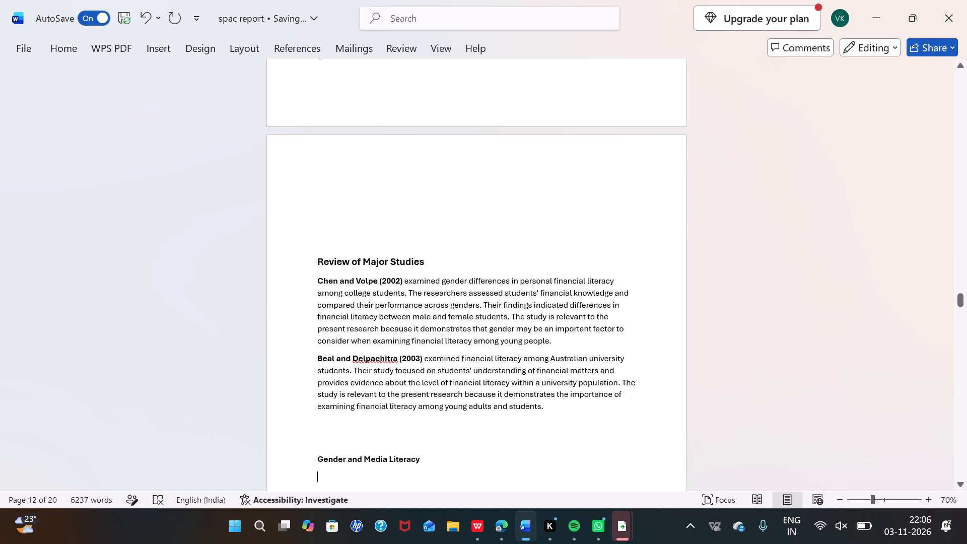
{"action": "left_click", "coordinate": [435, 260]}
{"action": "key", "text": "Return"}
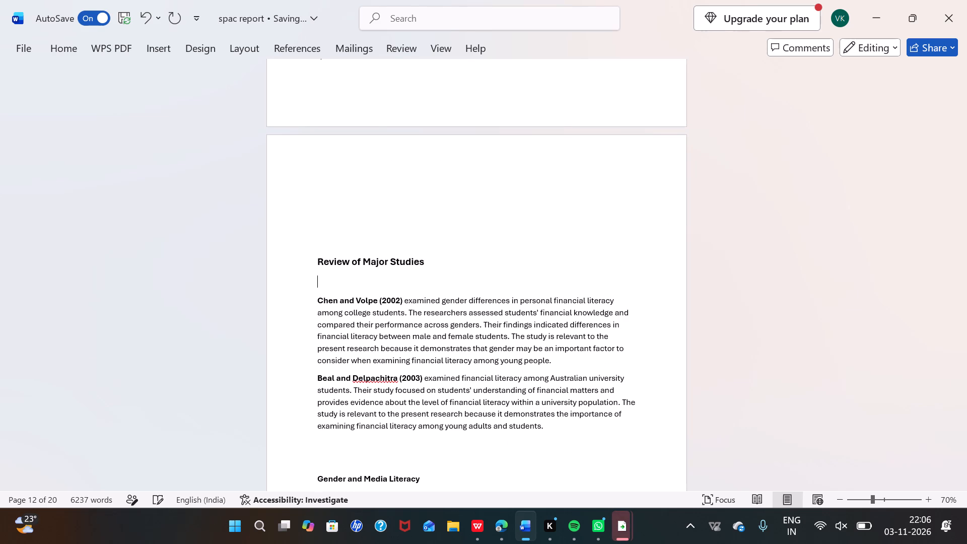
{"action": "key", "text": "ctrl+v"}
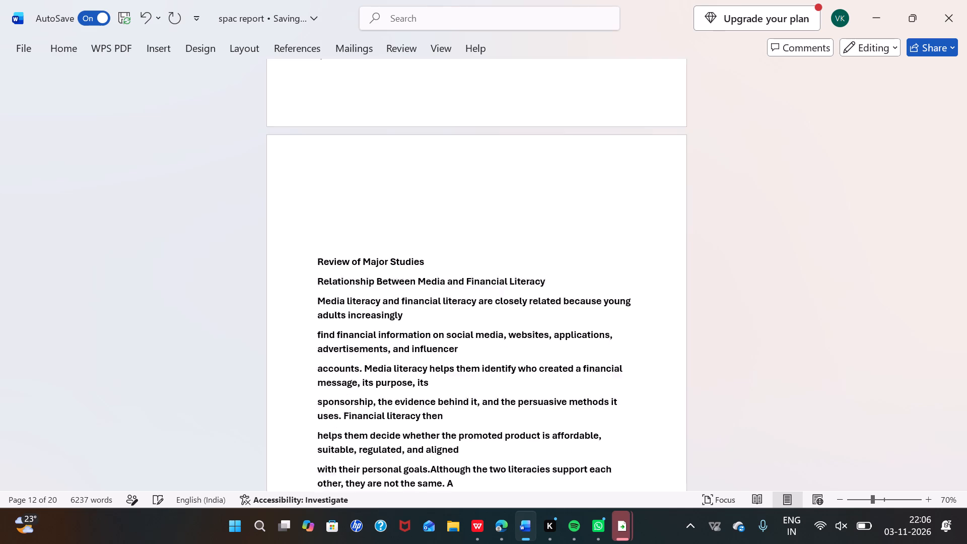
{"action": "scroll", "coordinate": [426, 354], "scroll_direction": "down", "scroll_amount": 1}
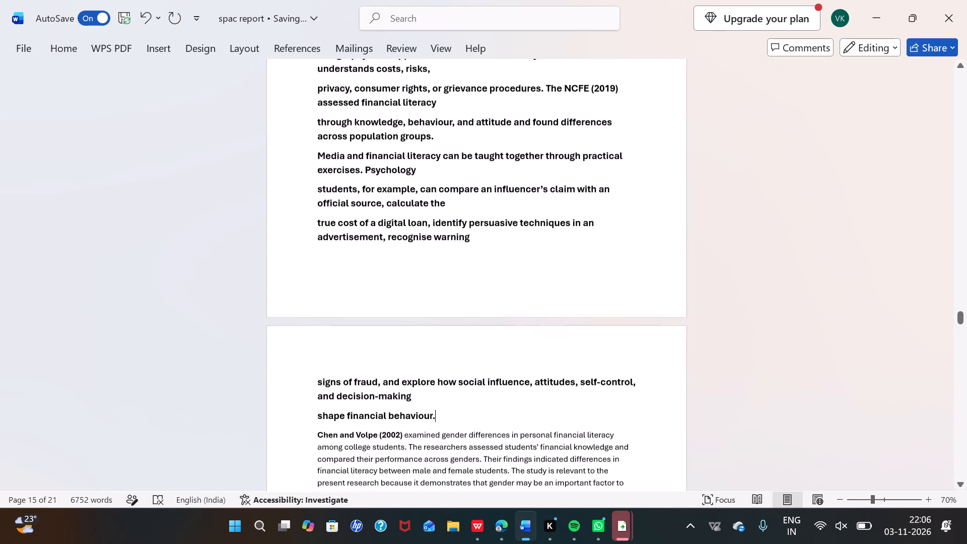
Delete the "Review of Major Studies" heading and all the bold text pasted below it, including the leftover full stop above Chen and Volpe (2002).
{"action": "scroll", "coordinate": [426, 354], "scroll_direction": "down", "scroll_amount": 1}
{"action": "left_click_drag", "start_coordinate": [431, 407], "coordinate": [406, 112]}
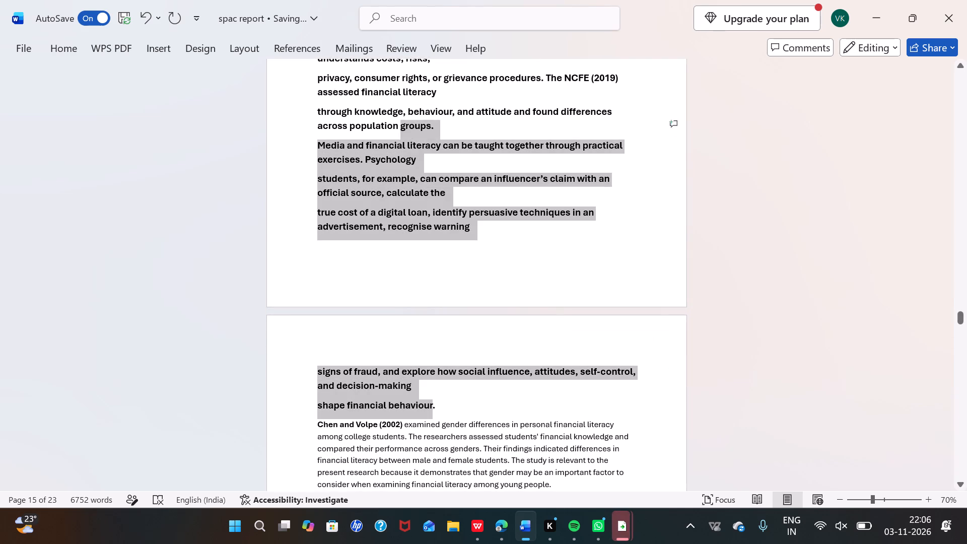
{"action": "left_click_drag", "start_coordinate": [406, 112], "coordinate": [355, 51]}
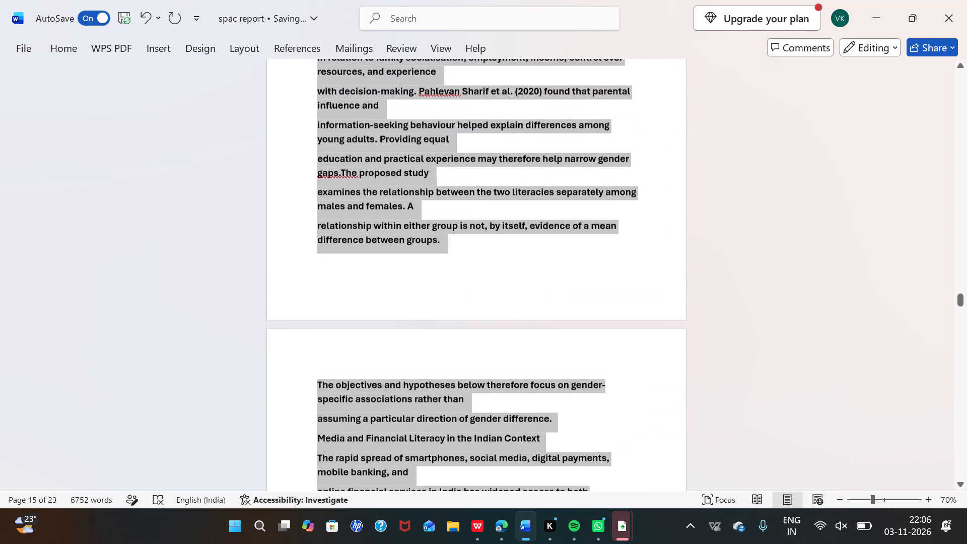
{"action": "left_click_drag", "start_coordinate": [355, 51], "coordinate": [353, 36]}
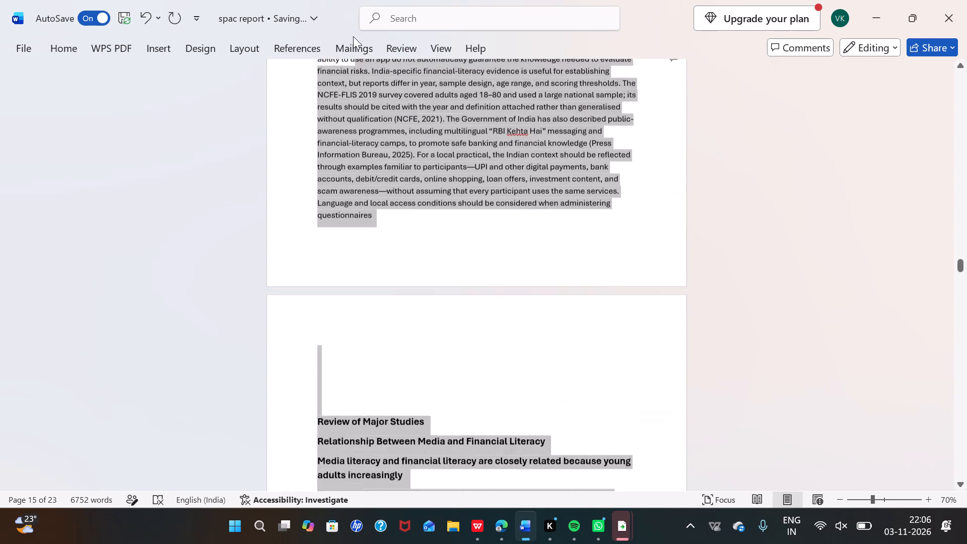
{"action": "left_click_drag", "start_coordinate": [353, 36], "coordinate": [311, 495]}
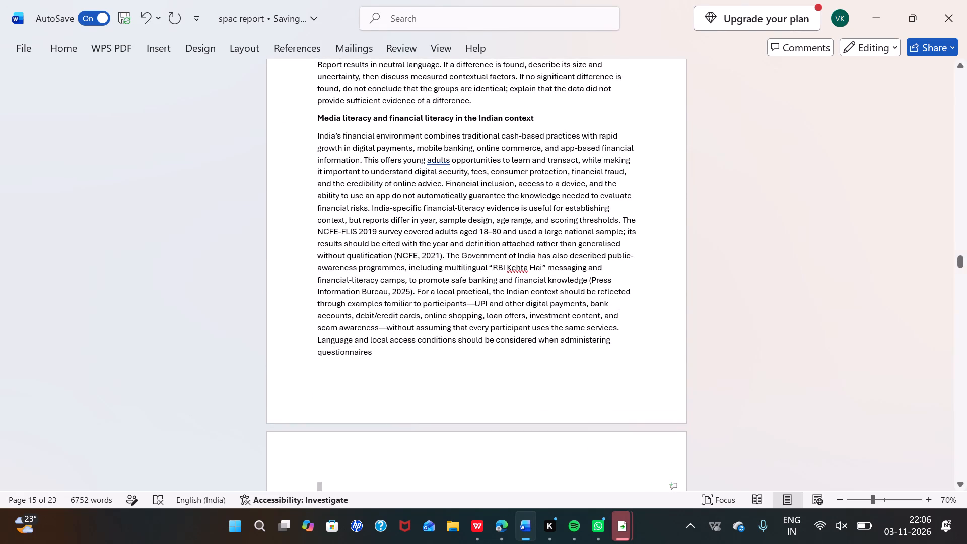
{"action": "key", "text": "BackSpace"}
{"action": "scroll", "coordinate": [311, 495], "scroll_direction": "down", "scroll_amount": 1}
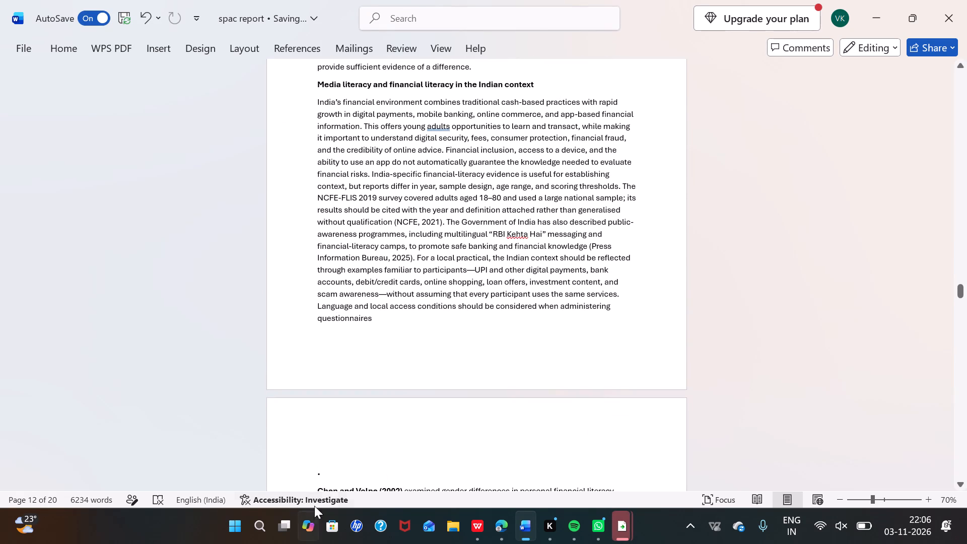
{"action": "left_click", "coordinate": [330, 470]}
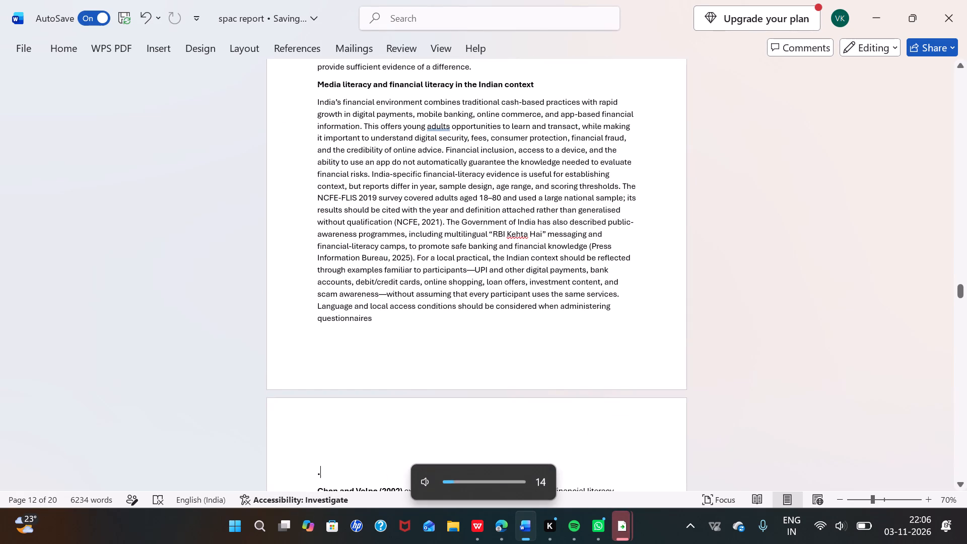
{"action": "key", "text": "BackSpace"}
{"action": "key", "text": "BackSpace"}
Copy the "Gender and Media Literacy" heading onto the blank line above the Chen and Volpe (2002) paragraph.
{"action": "scroll", "coordinate": [330, 470], "scroll_direction": "down", "scroll_amount": 1}
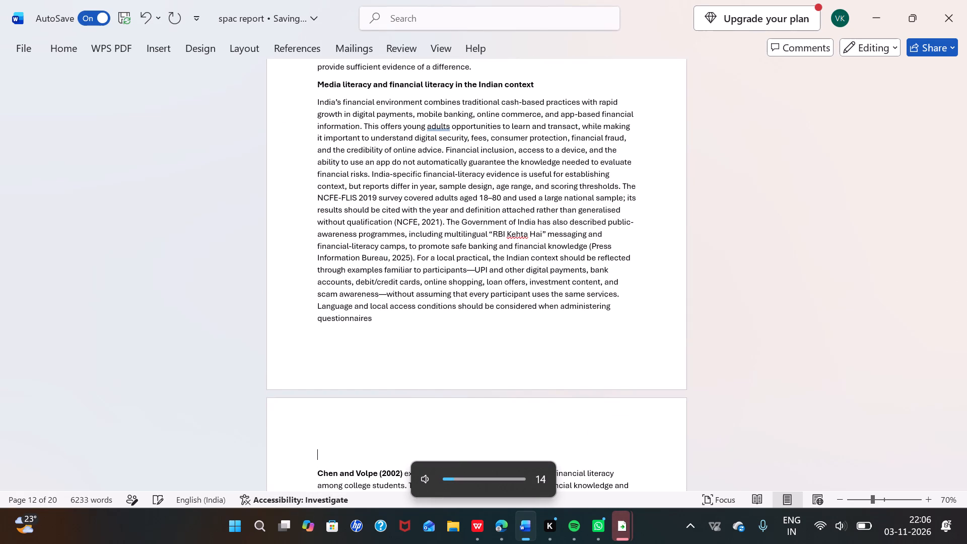
{"action": "scroll", "coordinate": [330, 470], "scroll_direction": "down", "scroll_amount": 1}
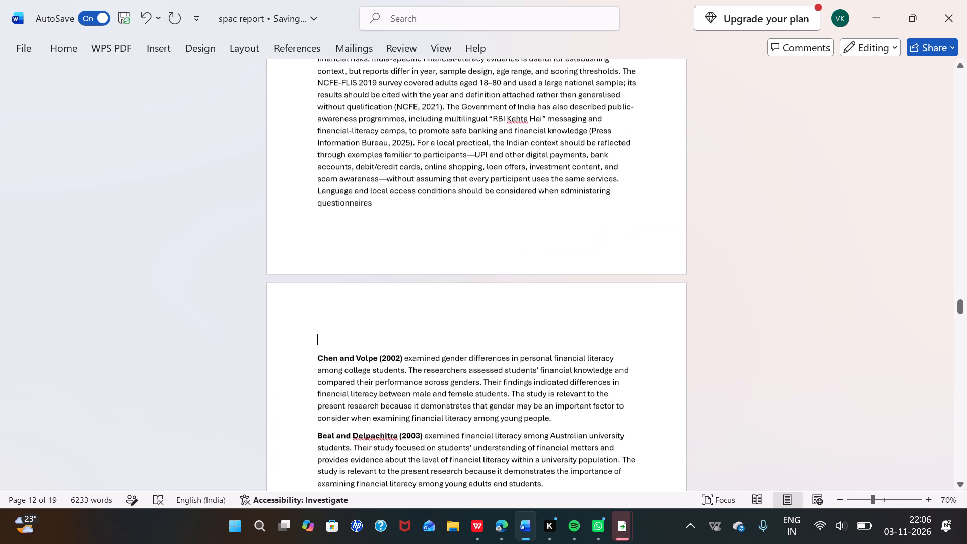
{"action": "scroll", "coordinate": [330, 470], "scroll_direction": "down", "scroll_amount": 1}
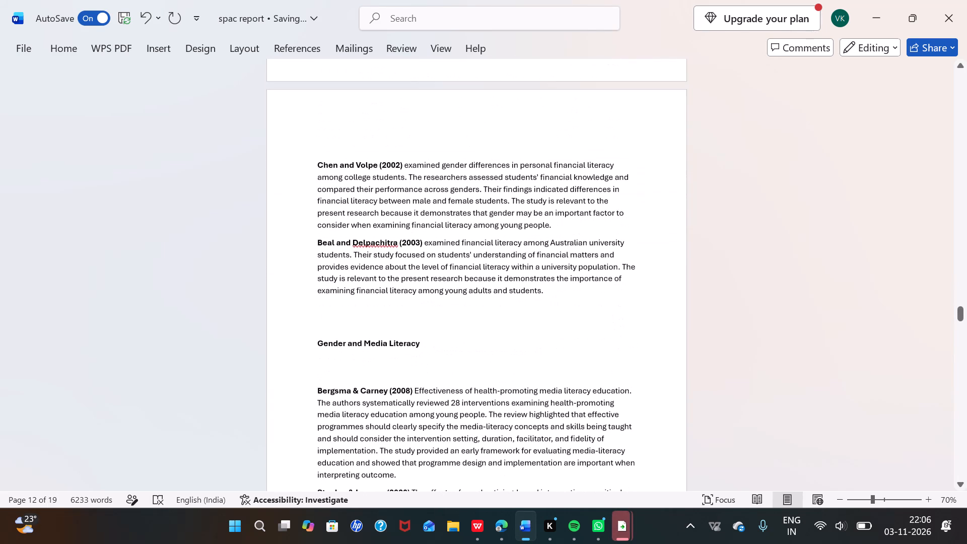
{"action": "left_click_drag", "start_coordinate": [421, 342], "coordinate": [310, 338]}
{"action": "key", "text": "ctrl+c"}
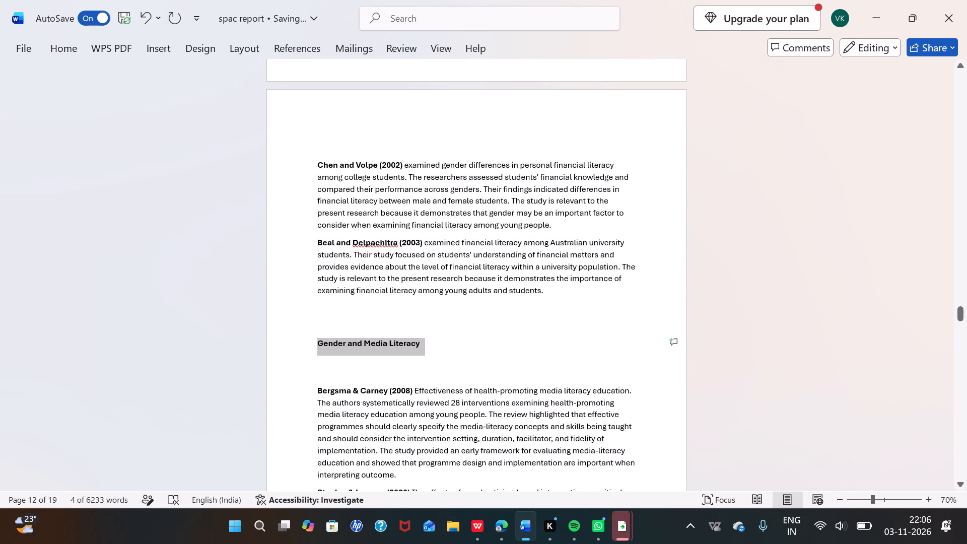
{"action": "left_click", "coordinate": [314, 143]}
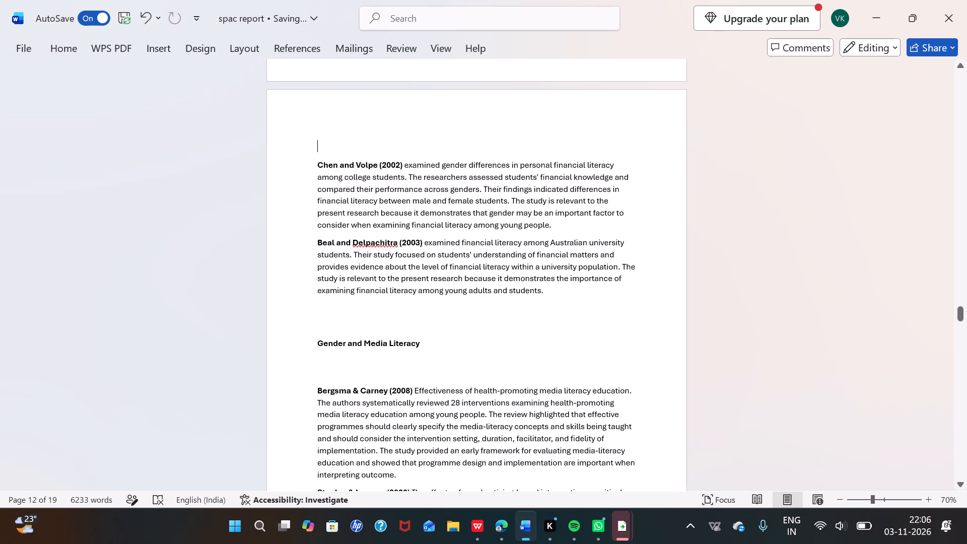
{"action": "key", "text": "ctrl+v"}
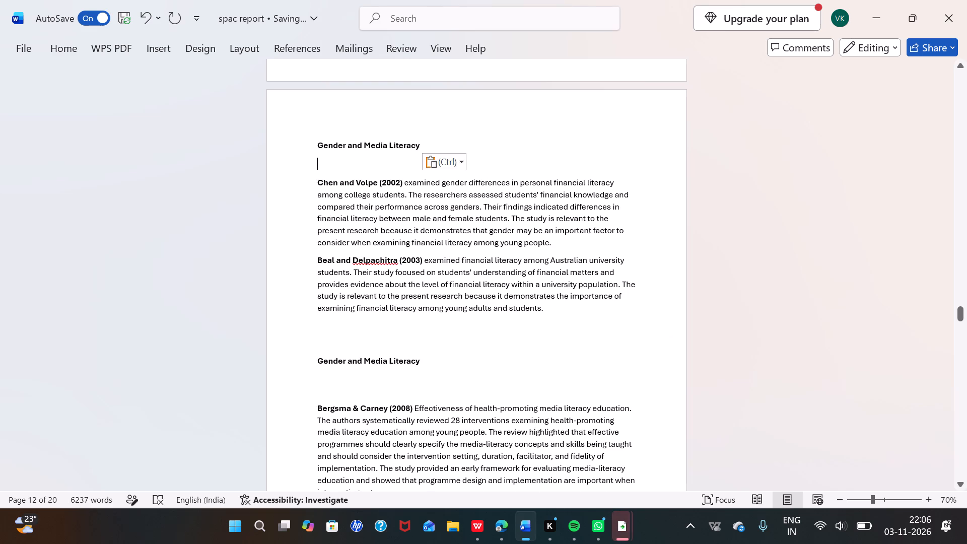
Change the copied heading above the Chen and Volpe (2002) paragraph to "Gender and Financial Literacy".
{"action": "left_click", "coordinate": [386, 147]}
{"action": "key", "text": "BackSpace"}
{"action": "key", "text": "BackSpace"}
{"action": "key", "text": "BackSpace"}
{"action": "key", "text": "BackSpace"}
{"action": "key", "text": "BackSpace"}
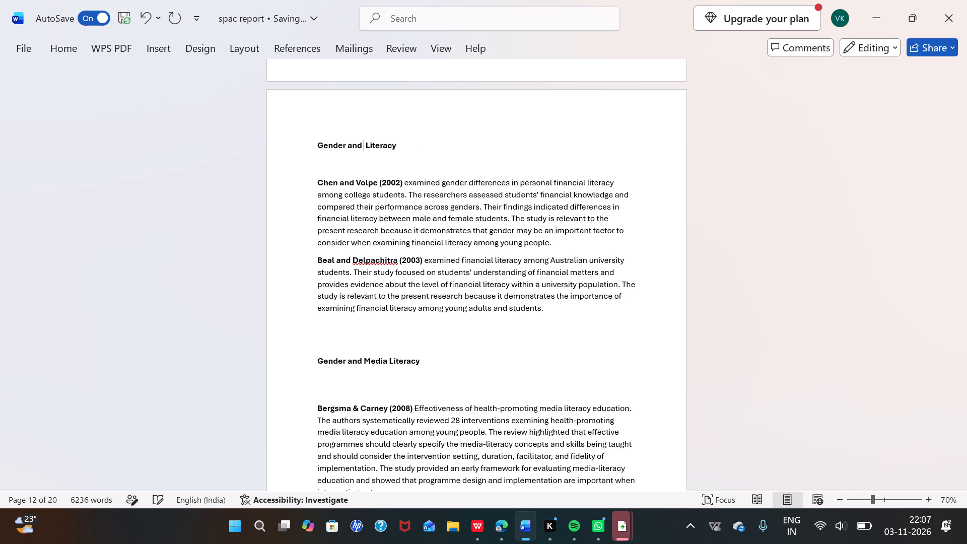
{"action": "key", "text": "f"}
{"action": "key", "text": "u"}
{"action": "key", "text": "BackSpace"}
{"action": "type", "text": "inancial"}
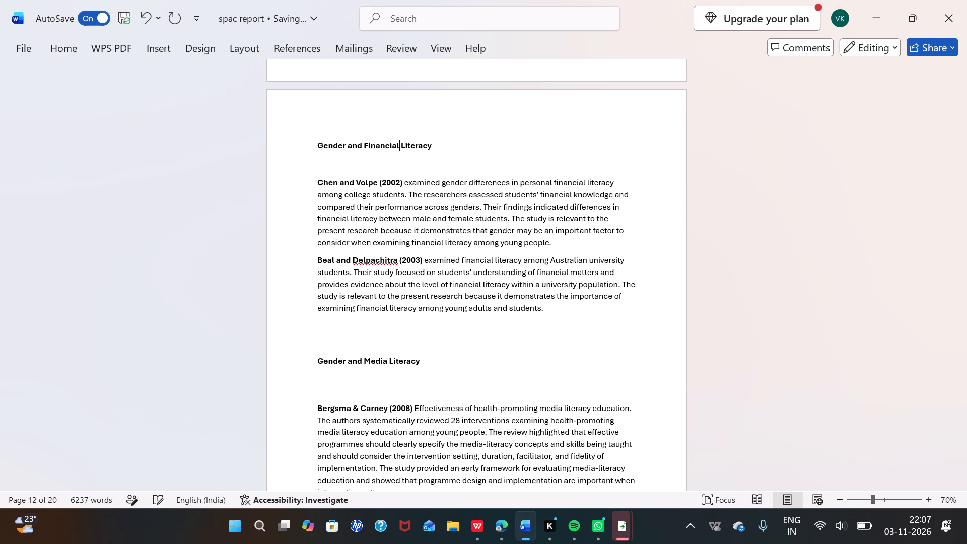
Remove the blank lines below the "Gender and Financial Literacy" heading and around the "Gender and Media Literacy" heading.
{"action": "left_click", "coordinate": [311, 179]}
{"action": "key", "text": "BackSpace"}
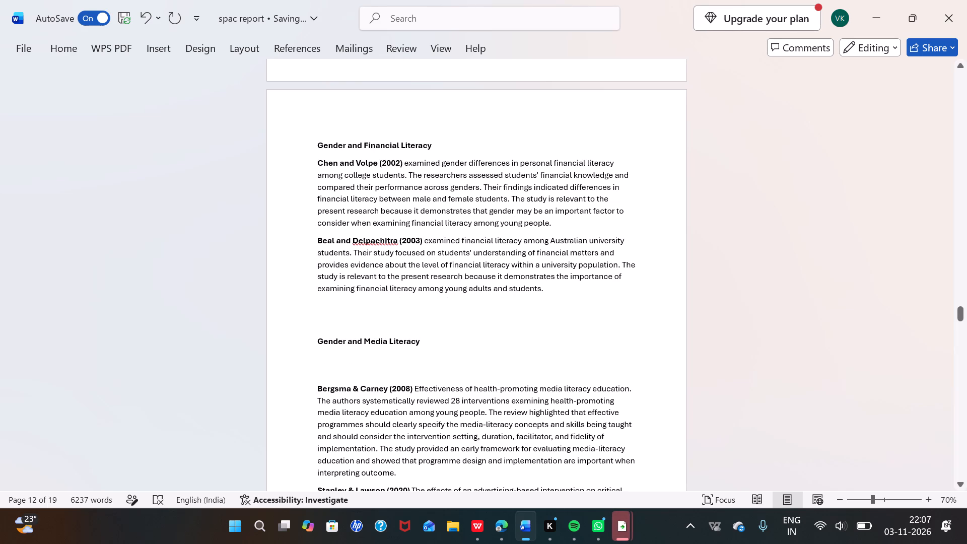
{"action": "left_click", "coordinate": [314, 338]}
{"action": "key", "text": "BackSpace"}
{"action": "key", "text": "BackSpace"}
{"action": "left_click", "coordinate": [316, 358]}
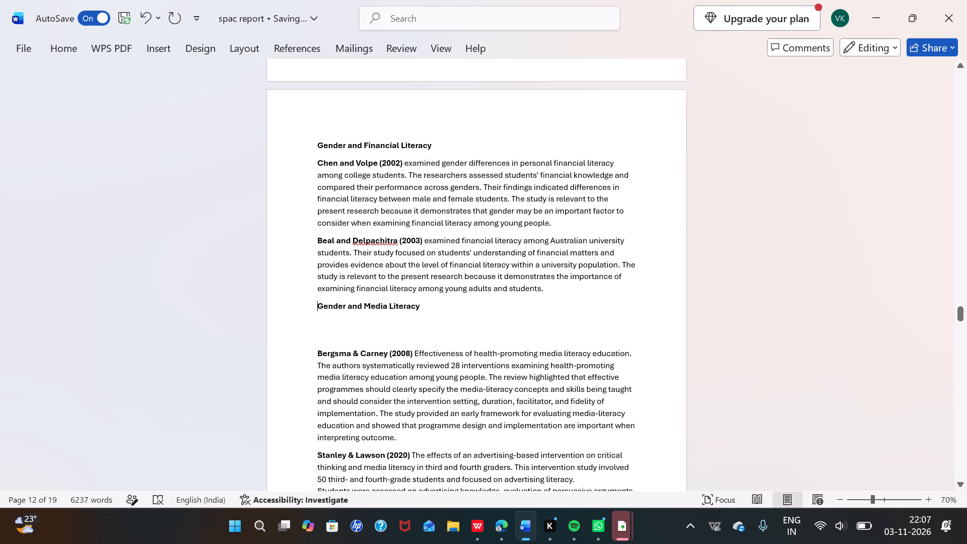
{"action": "key", "text": "BackSpace"}
{"action": "key", "text": "BackSpace"}
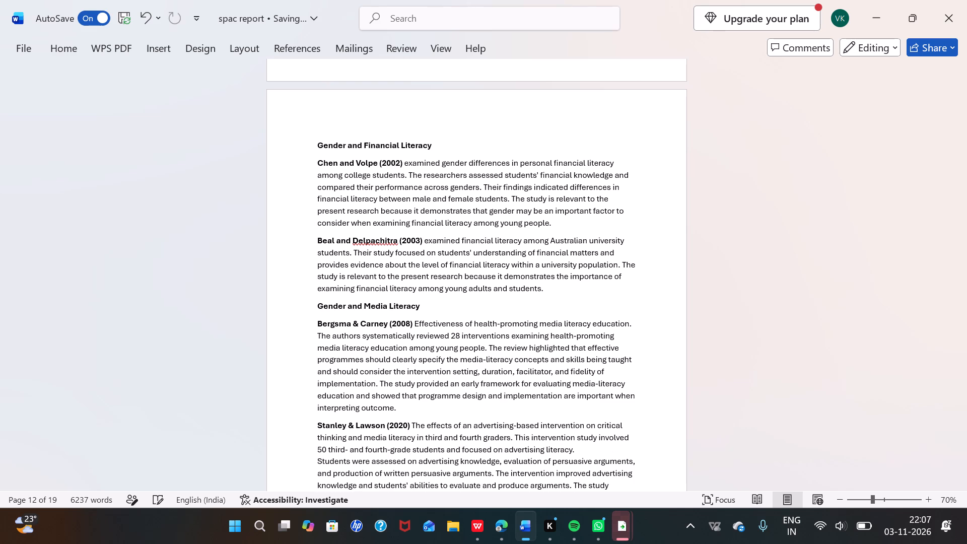
Remove bold from the Bergsma & Carney (2008), Chen and Volpe (2002), Stanley & Lawson (2020) and Beal and Delpachitra (2003) citations.
{"action": "left_click_drag", "start_coordinate": [319, 321], "coordinate": [378, 321]}
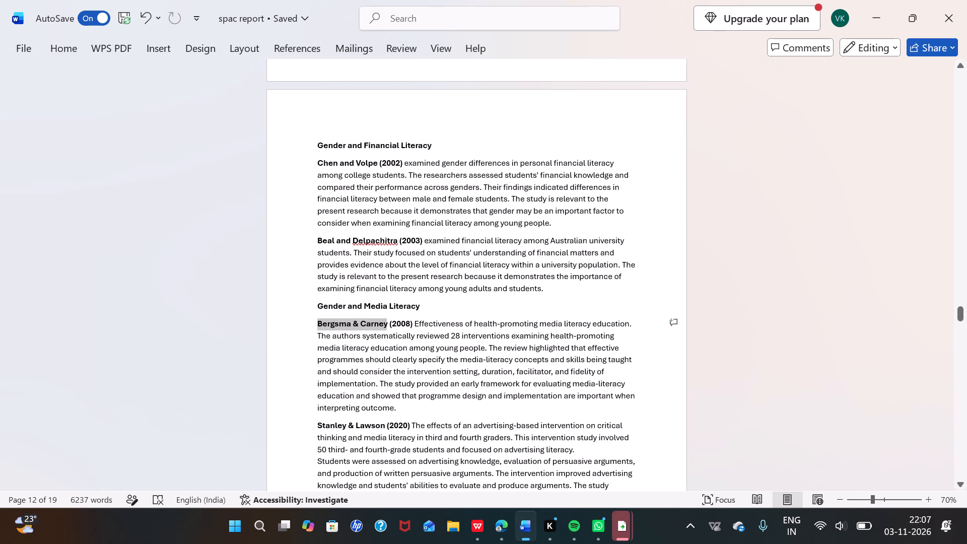
{"action": "left_click_drag", "start_coordinate": [378, 321], "coordinate": [412, 322]}
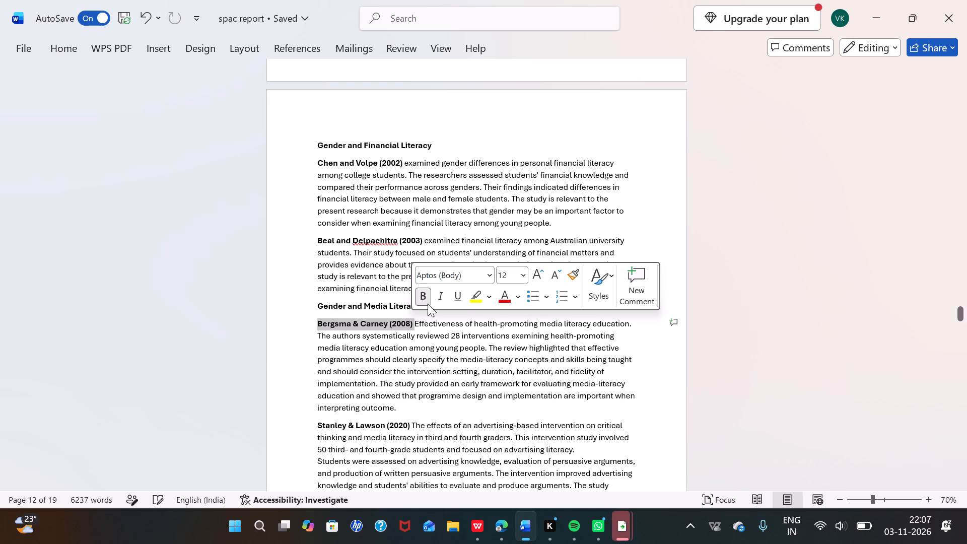
{"action": "left_click", "coordinate": [430, 292]}
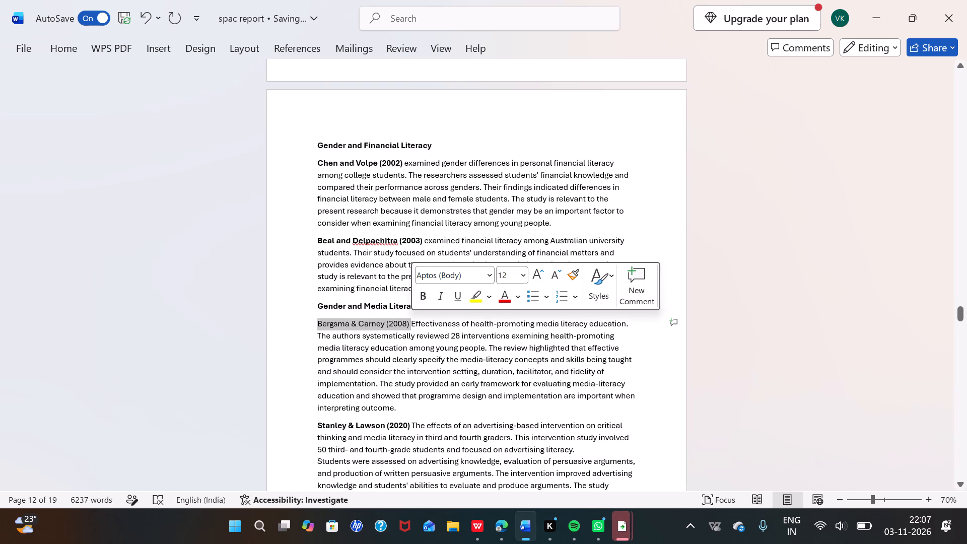
{"action": "left_click_drag", "start_coordinate": [403, 162], "coordinate": [334, 163]}
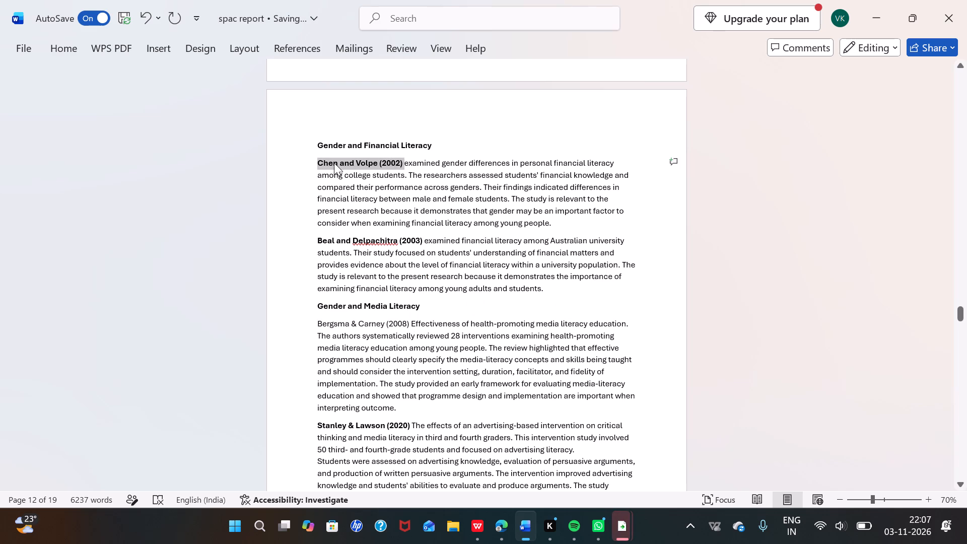
{"action": "left_click", "coordinate": [344, 138]}
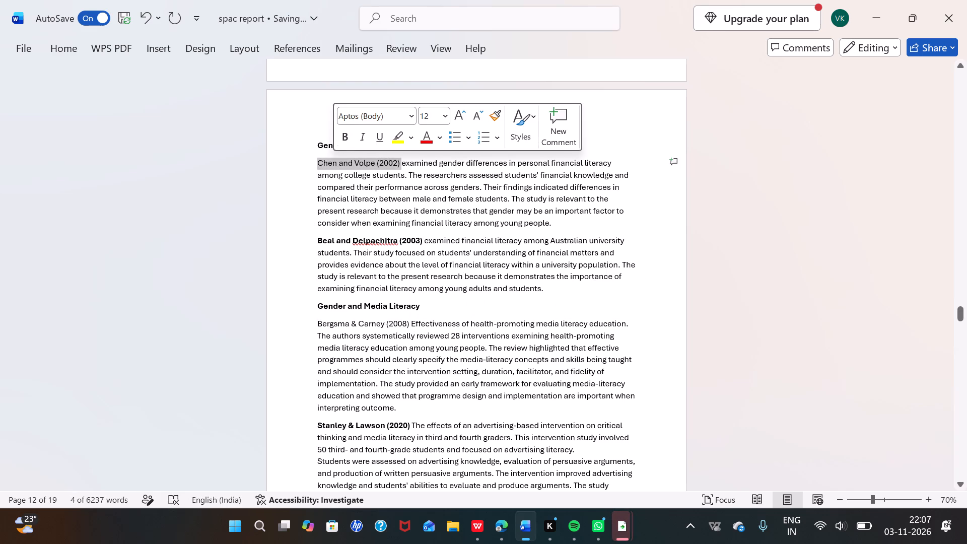
{"action": "left_click_drag", "start_coordinate": [410, 425], "coordinate": [326, 425]}
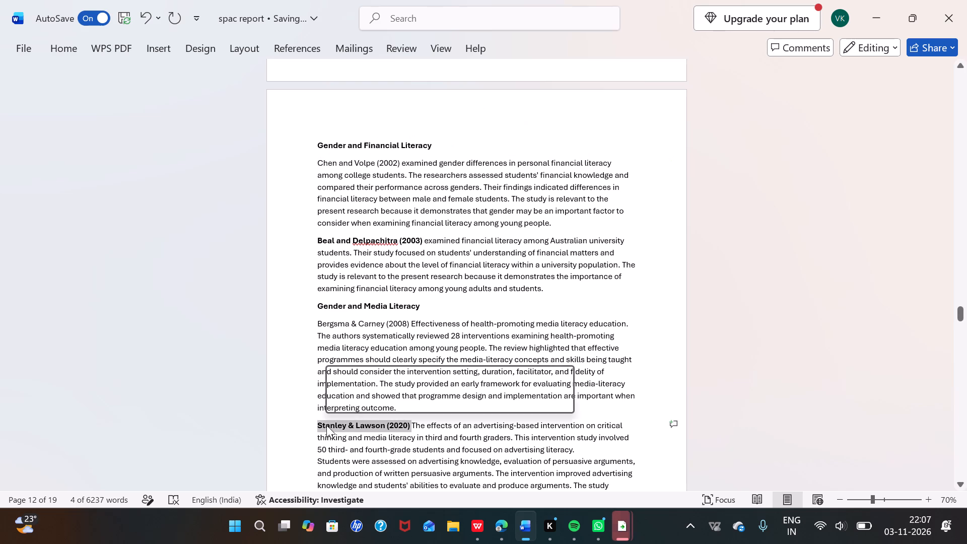
{"action": "left_click", "coordinate": [341, 396]}
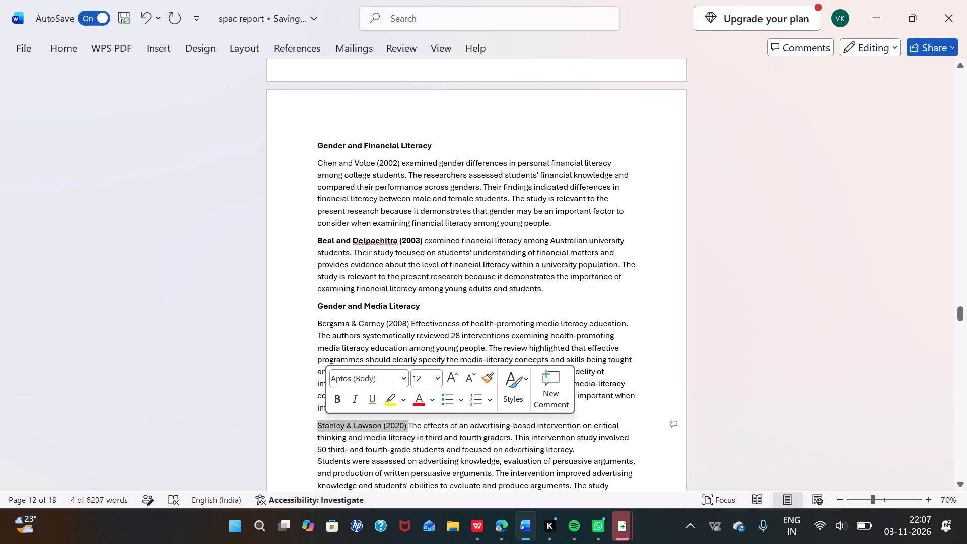
{"action": "left_click_drag", "start_coordinate": [423, 239], "coordinate": [324, 240]}
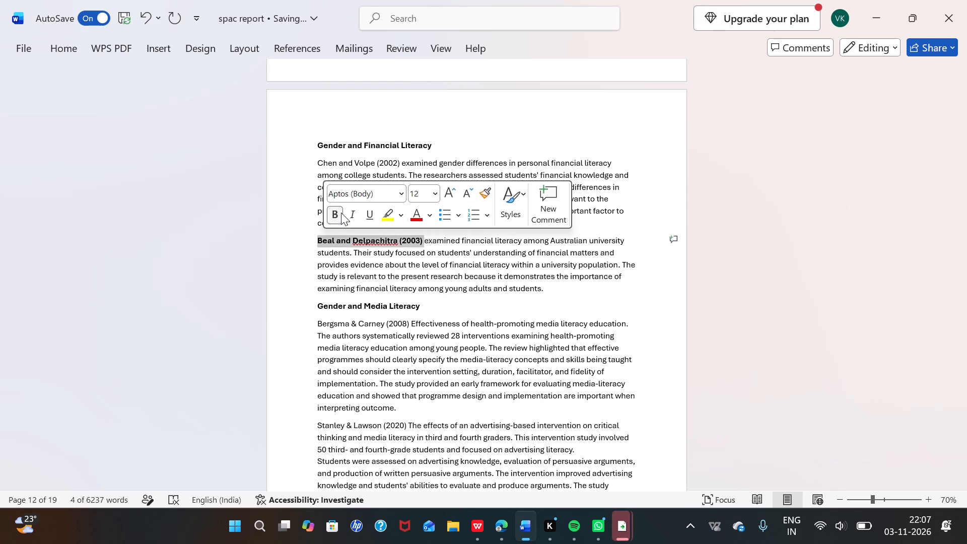
{"action": "left_click", "coordinate": [341, 213]}
{"action": "left_click", "coordinate": [435, 361]}
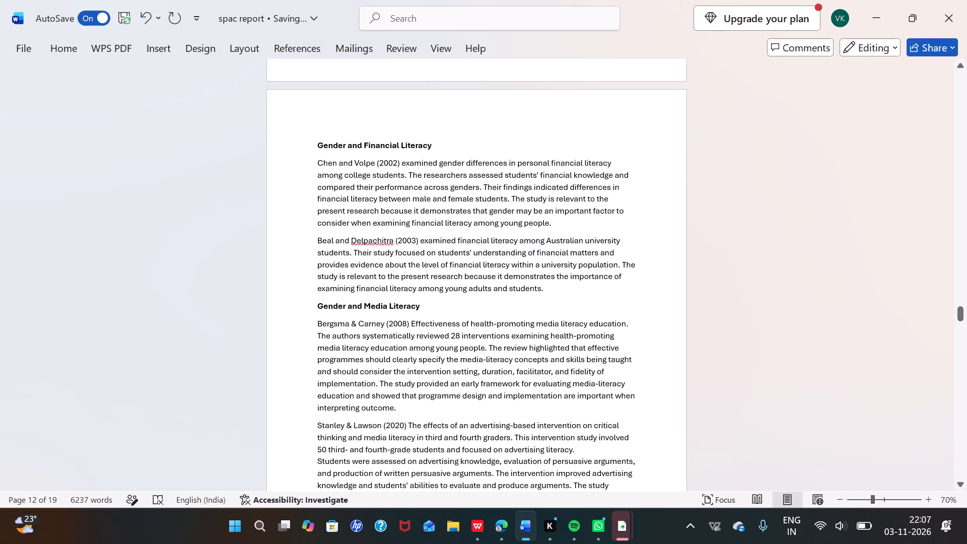
Split "medialiteracy" into "media literacy" in the Kafadar (2022) paragraph under "Relationship Between Media and Financial Literacy".
{"action": "scroll", "coordinate": [435, 361], "scroll_direction": "down", "scroll_amount": 2}
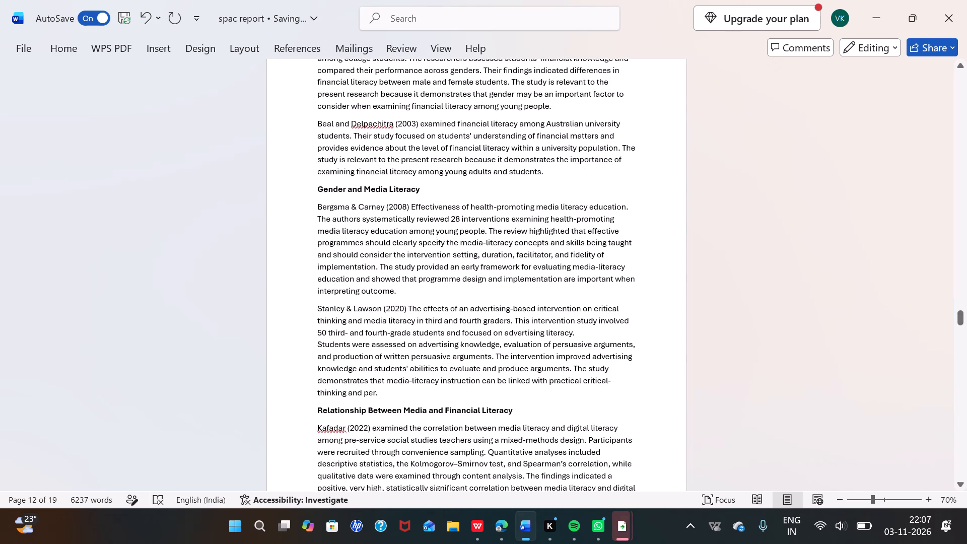
{"action": "scroll", "coordinate": [435, 361], "scroll_direction": "down", "scroll_amount": 2}
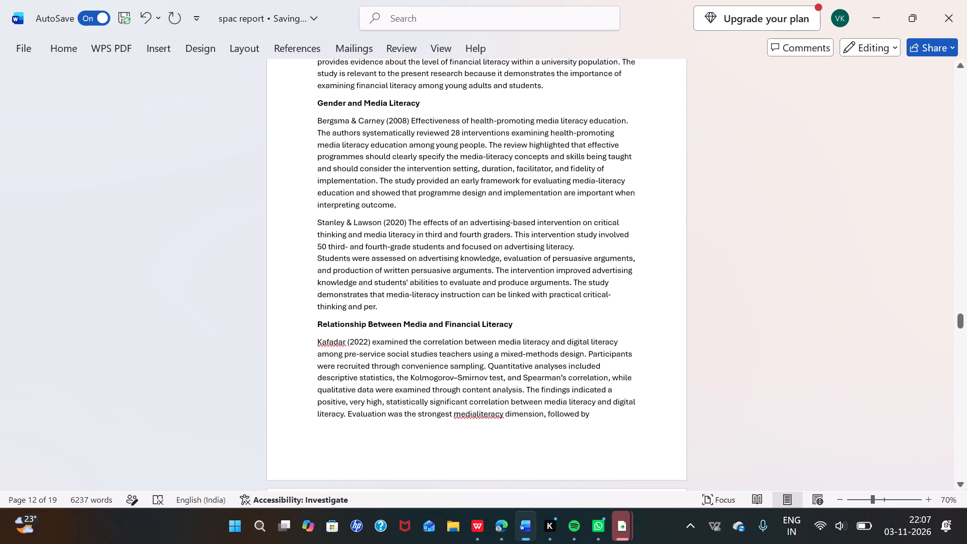
{"action": "scroll", "coordinate": [435, 361], "scroll_direction": "down", "scroll_amount": 4}
{"action": "scroll", "coordinate": [435, 361], "scroll_direction": "up", "scroll_amount": 1}
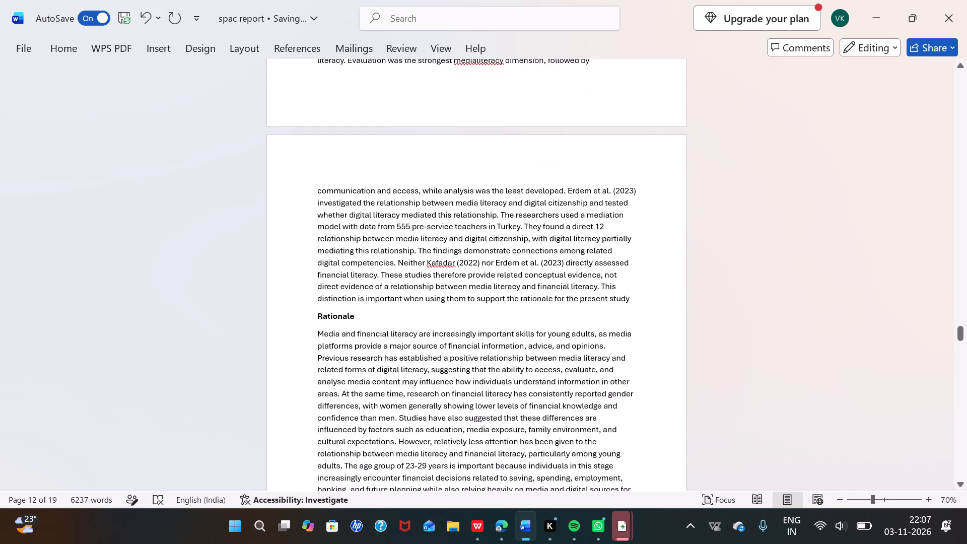
{"action": "scroll", "coordinate": [435, 361], "scroll_direction": "up", "scroll_amount": 1}
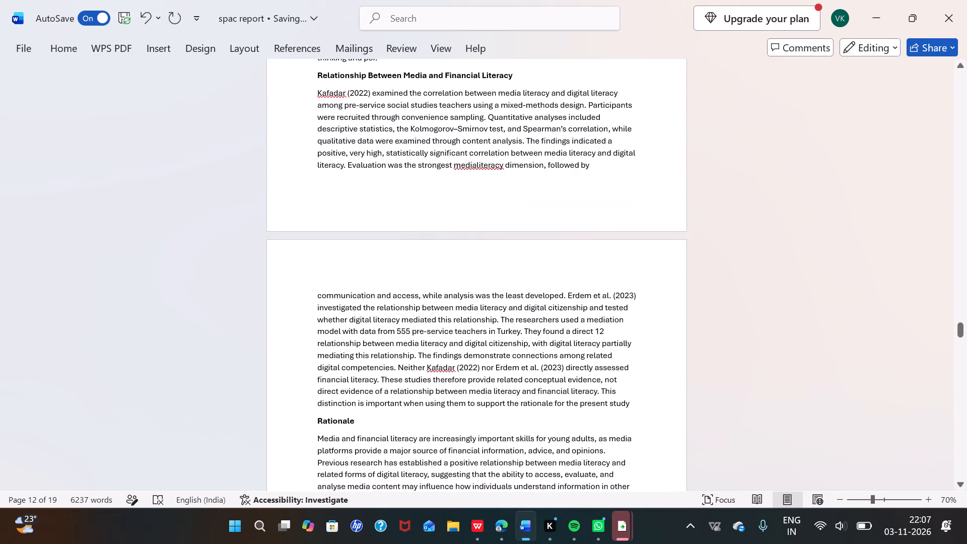
{"action": "left_click", "coordinate": [475, 166]}
{"action": "key", "text": "space"}
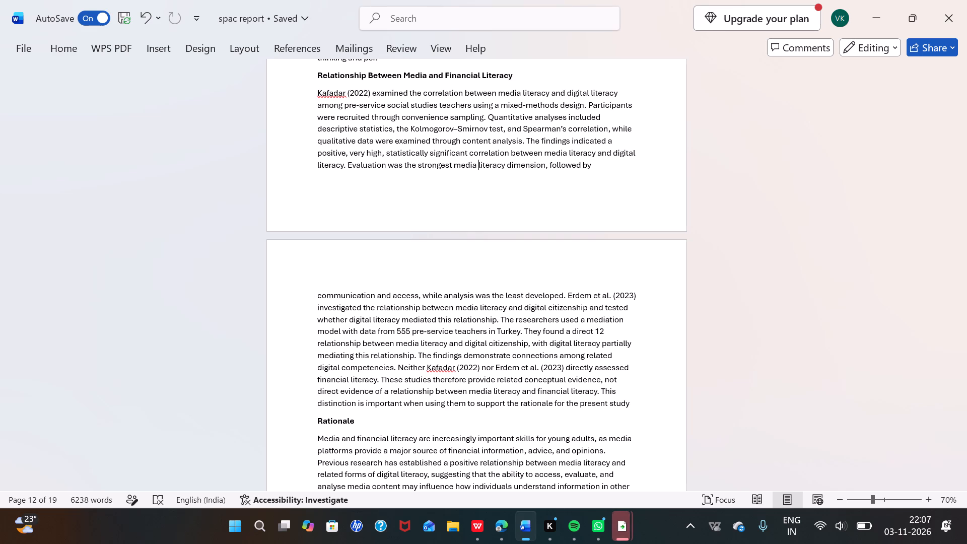
Insert a blank line between the end of the Rationale paragraph and the "Objectives" heading.
{"action": "scroll", "coordinate": [475, 166], "scroll_direction": "down", "scroll_amount": 4}
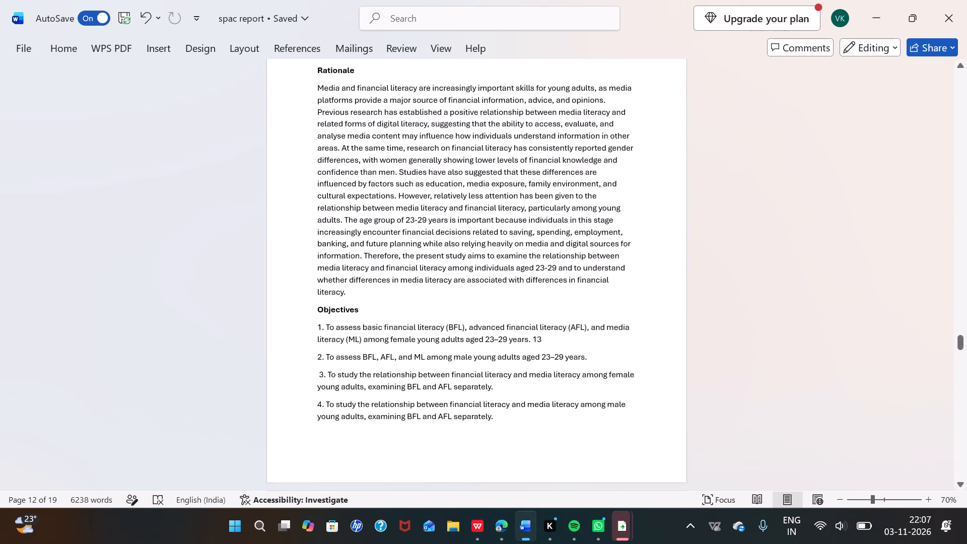
{"action": "scroll", "coordinate": [475, 166], "scroll_direction": "down", "scroll_amount": 1}
{"action": "left_click", "coordinate": [353, 238]}
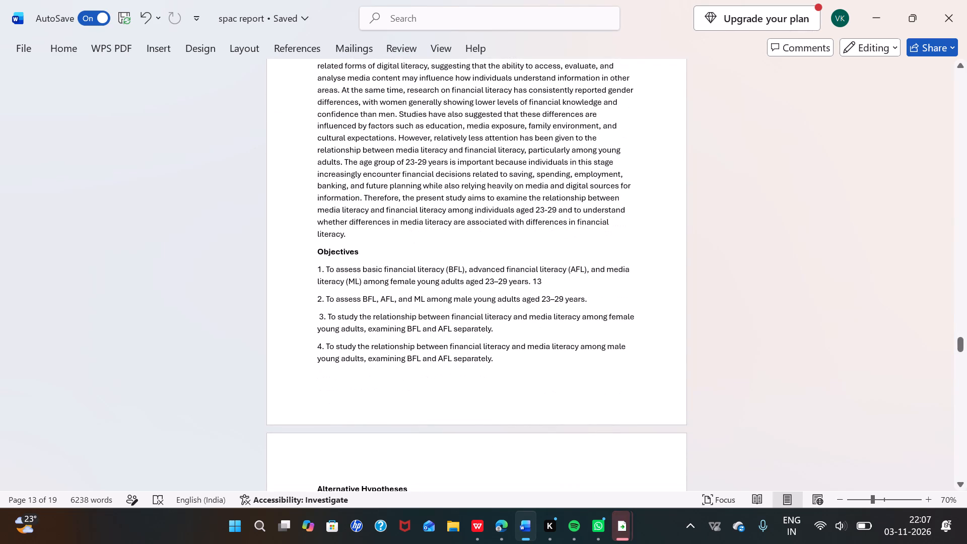
{"action": "key", "text": "Return"}
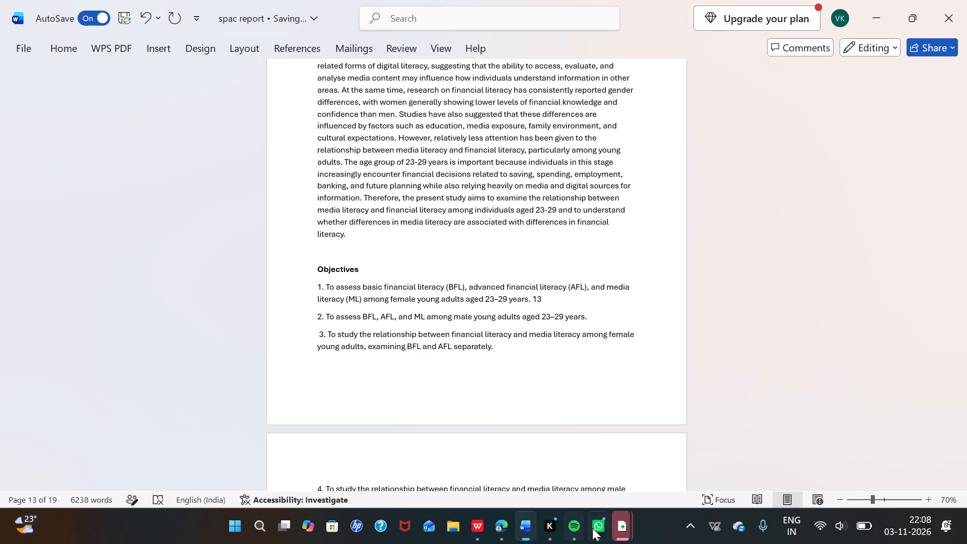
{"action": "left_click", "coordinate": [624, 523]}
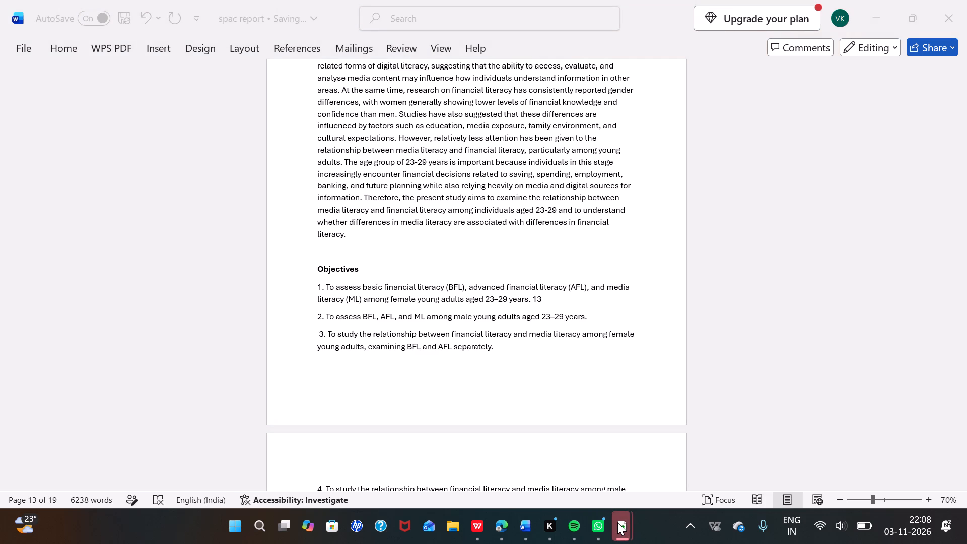
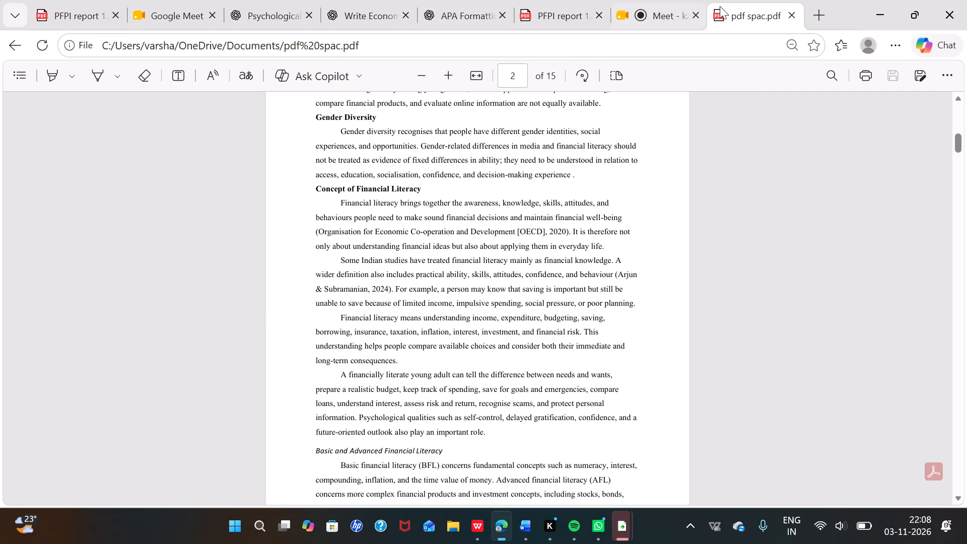
Copy the Aim heading and its sentence from pdf spac.pdf in Edge into the blank line above "Objectives" in the Word report.
{"action": "scroll", "coordinate": [499, 253], "scroll_direction": "down", "scroll_amount": 19}
{"action": "scroll", "coordinate": [499, 253], "scroll_direction": "down", "scroll_amount": 9}
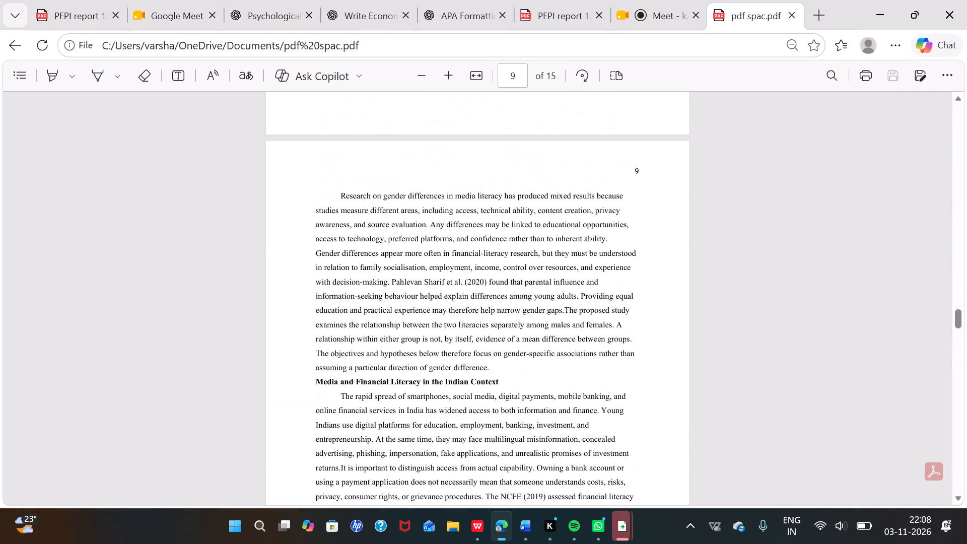
{"action": "scroll", "coordinate": [499, 253], "scroll_direction": "right", "scroll_amount": 3}
{"action": "scroll", "coordinate": [499, 253], "scroll_direction": "down", "scroll_amount": 2}
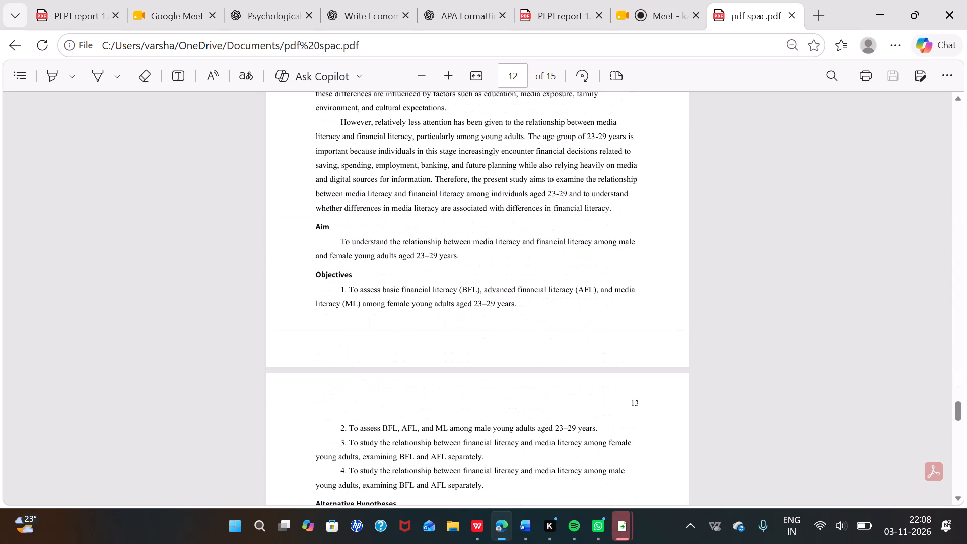
{"action": "scroll", "coordinate": [499, 253], "scroll_direction": "down", "scroll_amount": 2}
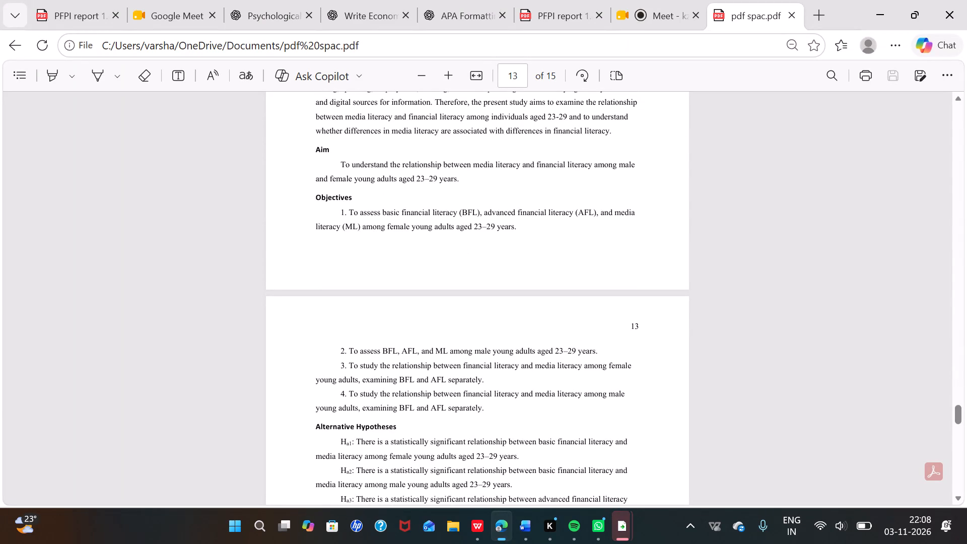
{"action": "left_click_drag", "start_coordinate": [316, 146], "coordinate": [460, 183]}
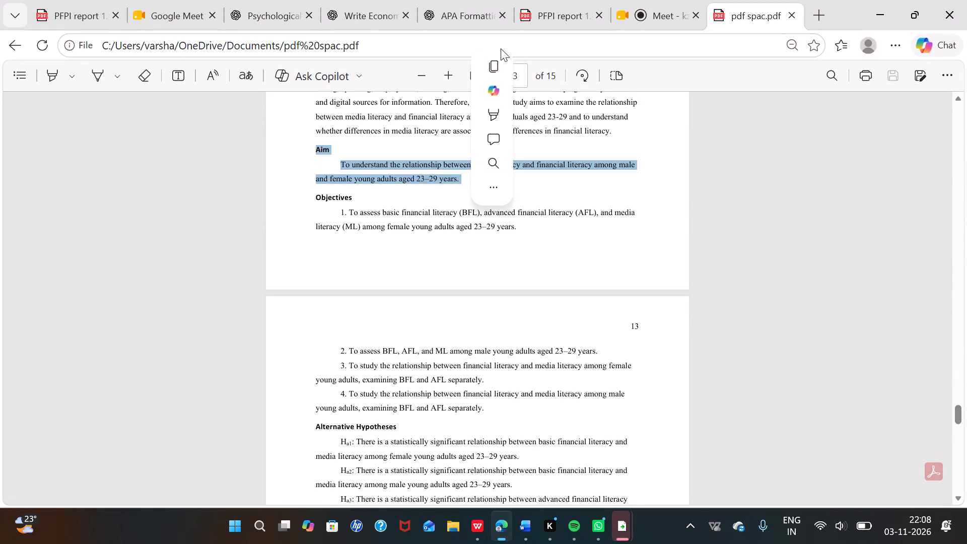
{"action": "left_click", "coordinate": [500, 61]}
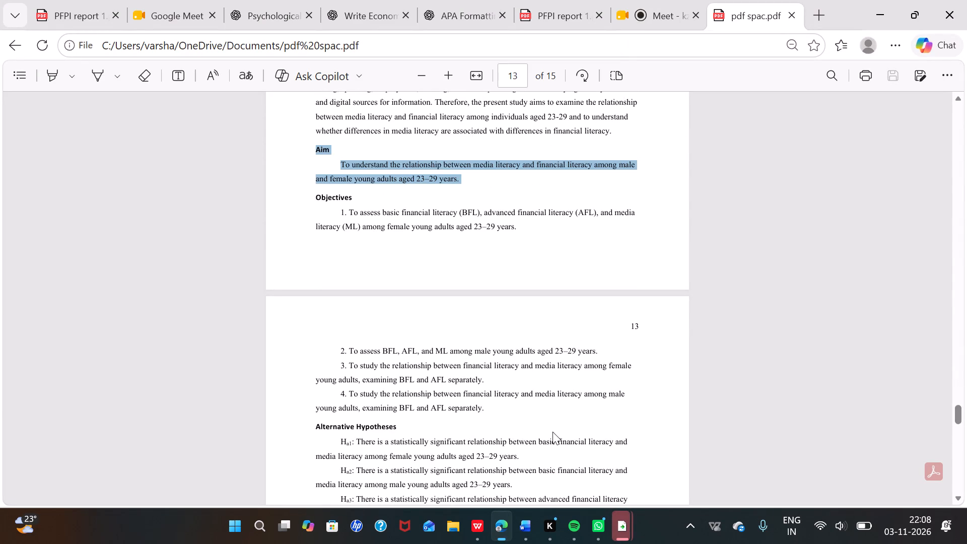
{"action": "left_click", "coordinate": [530, 521]}
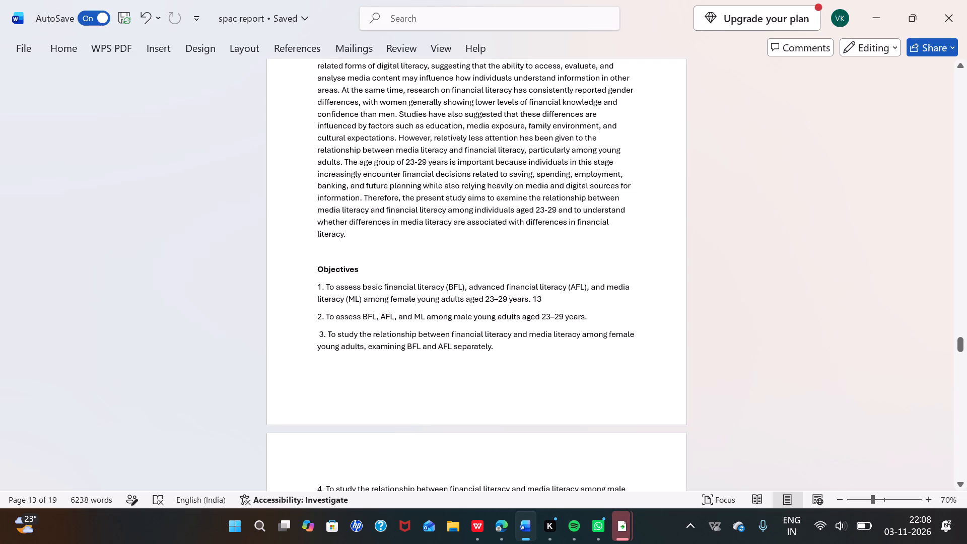
{"action": "key", "text": "ctrl+v"}
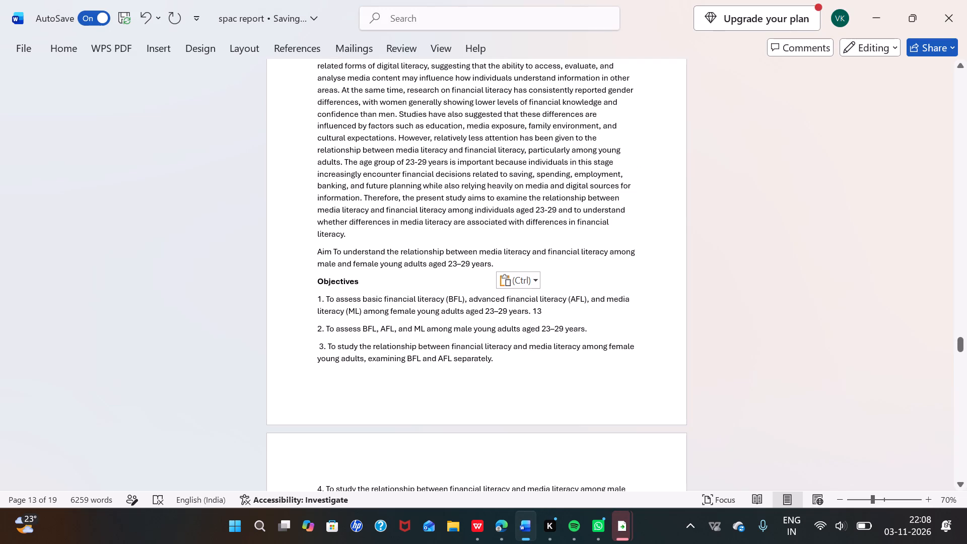
Separate the pasted "Aim" label from its sentence with a colon, so it reads "Aim: To understand".
{"action": "left_click", "coordinate": [333, 253]}
{"action": "key", "text": "semicolon"}
{"action": "key", "text": "semicolon"}
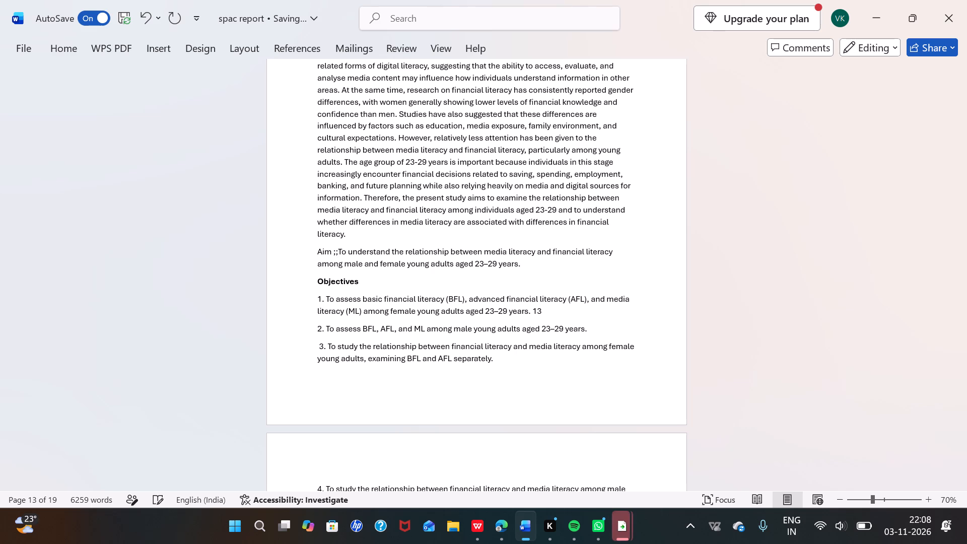
{"action": "key", "text": "BackSpace"}
{"action": "key", "text": "BackSpace"}
{"action": "key", "text": "shift+colon"}
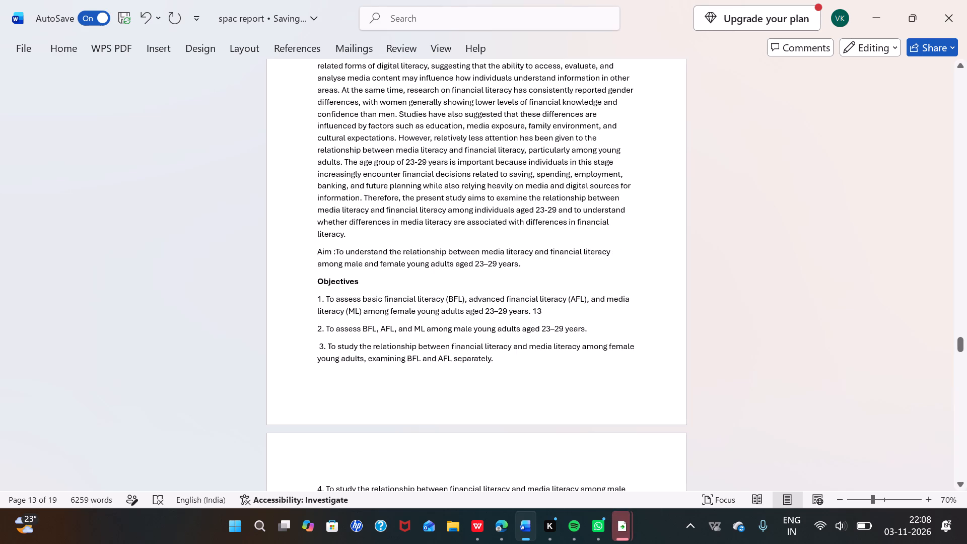
{"action": "key", "text": "space"}
{"action": "left_click", "coordinate": [334, 251]}
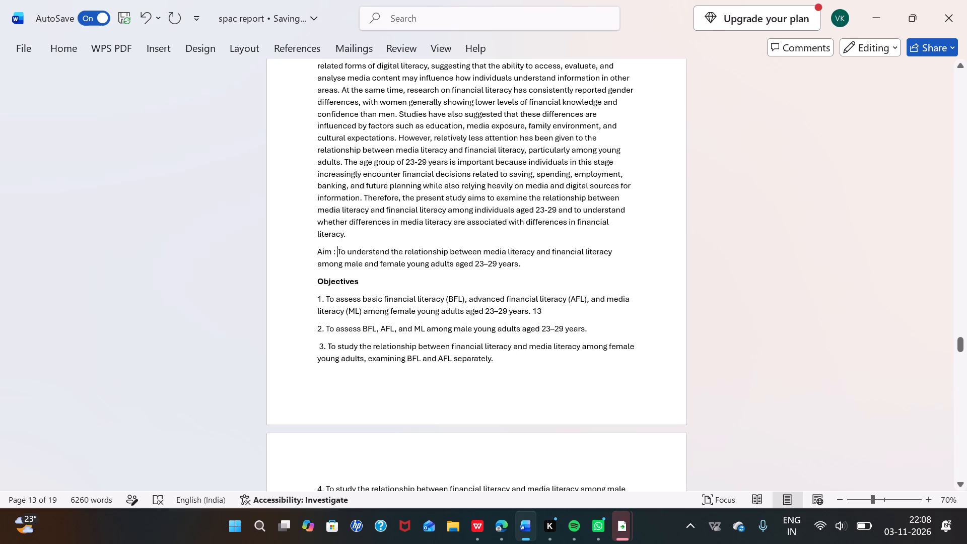
{"action": "key", "text": "BackSpace"}
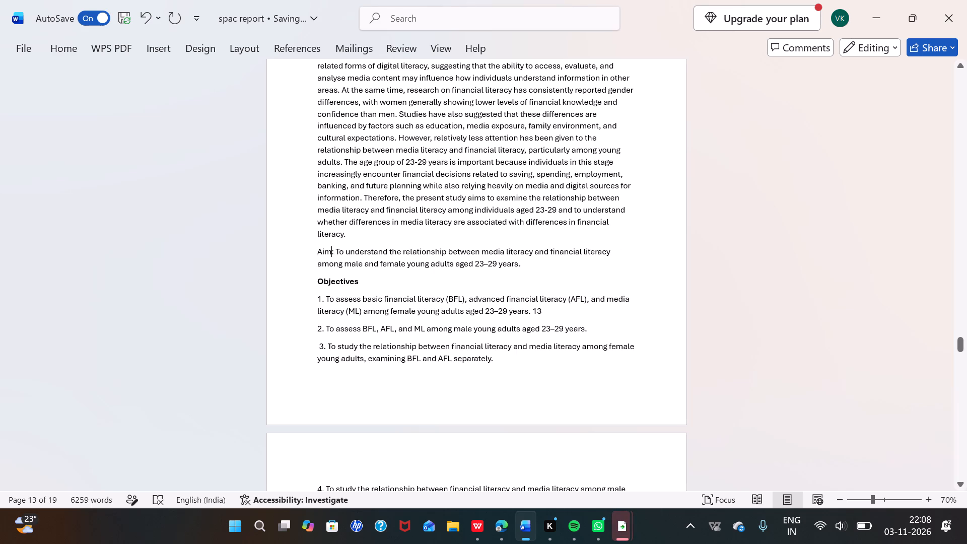
Make the "Aim:" label above the Objectives section bold.
{"action": "left_click_drag", "start_coordinate": [316, 251], "coordinate": [326, 251]}
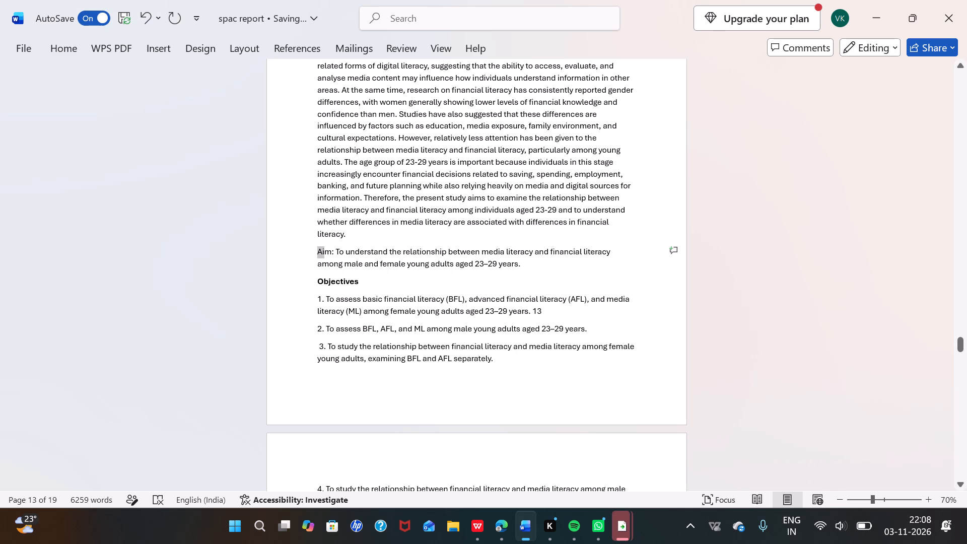
{"action": "left_click_drag", "start_coordinate": [326, 251], "coordinate": [334, 253]}
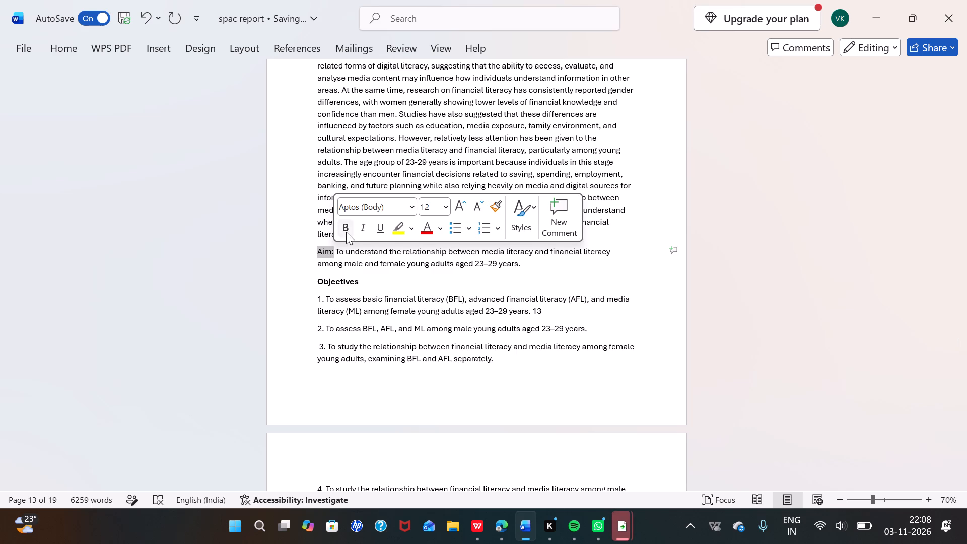
{"action": "left_click", "coordinate": [346, 232]}
{"action": "left_click", "coordinate": [351, 271]}
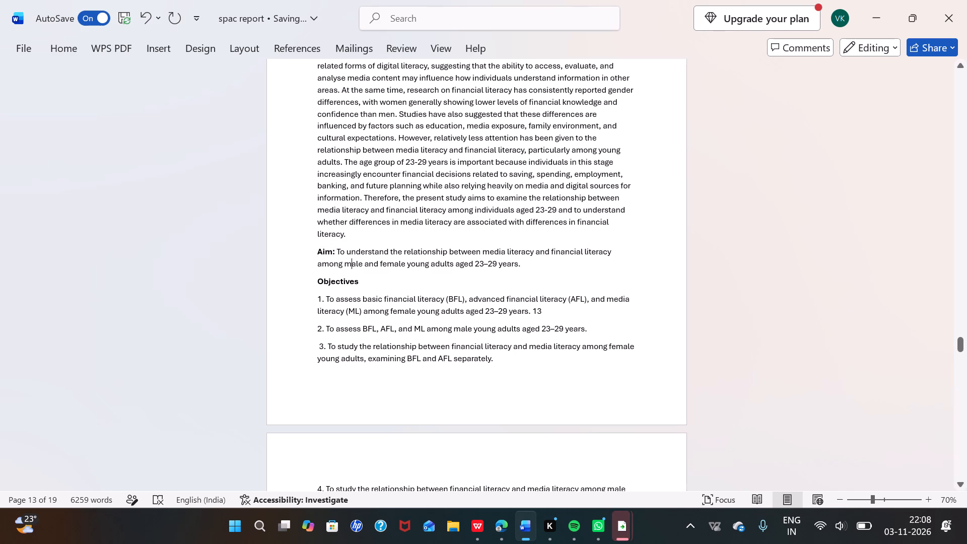
Remove the blank line above the "Procedure" heading.
{"action": "scroll", "coordinate": [387, 281], "scroll_direction": "down", "scroll_amount": 4}
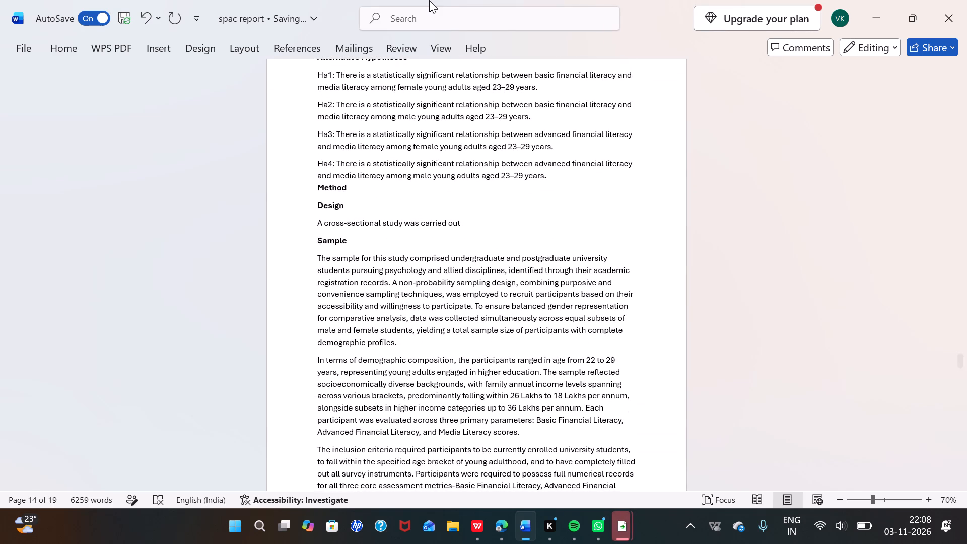
{"action": "scroll", "coordinate": [486, 244], "scroll_direction": "down", "scroll_amount": 12}
{"action": "scroll", "coordinate": [486, 244], "scroll_direction": "down", "scroll_amount": 20}
{"action": "scroll", "coordinate": [486, 244], "scroll_direction": "down", "scroll_amount": 3}
{"action": "scroll", "coordinate": [476, 297], "scroll_direction": "up", "scroll_amount": 4}
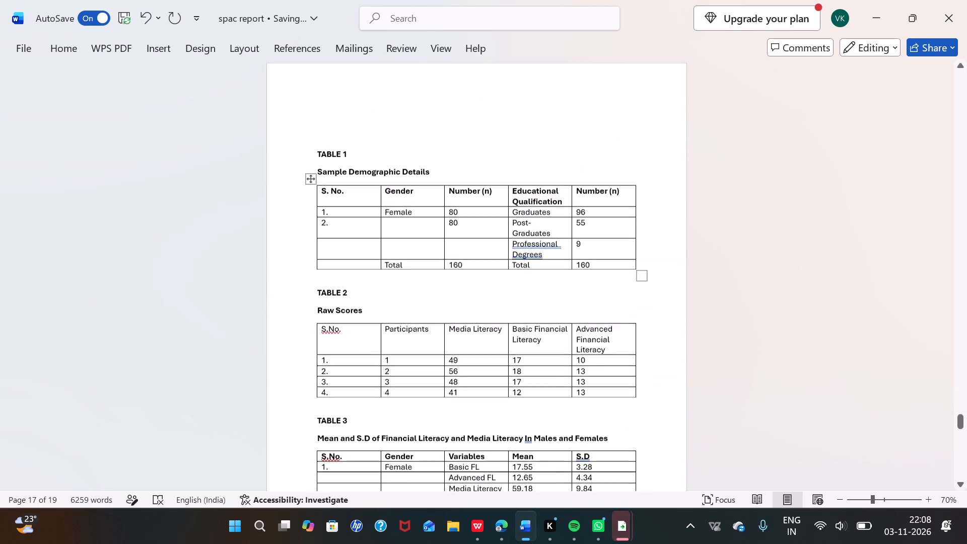
{"action": "scroll", "coordinate": [476, 297], "scroll_direction": "up", "scroll_amount": 1}
{"action": "scroll", "coordinate": [311, 352], "scroll_direction": "up", "scroll_amount": 2}
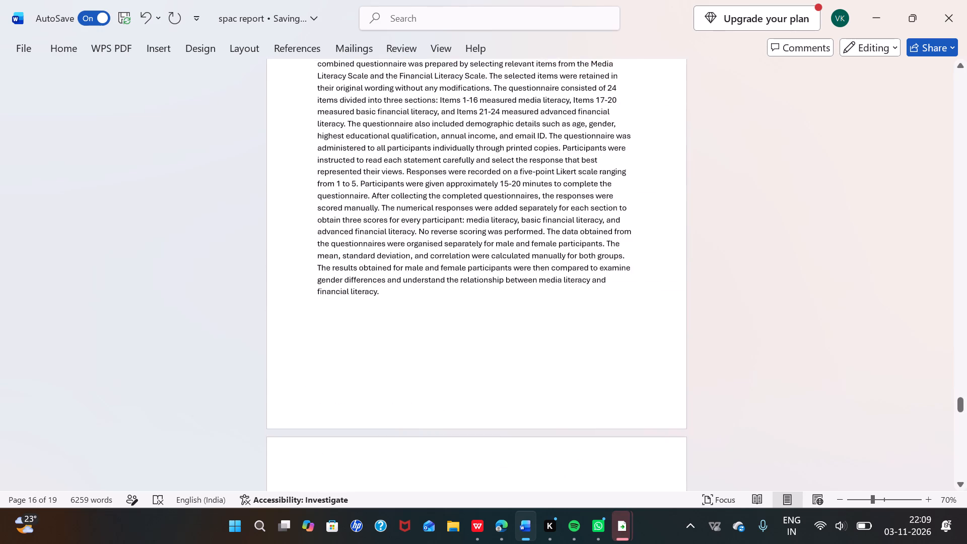
{"action": "scroll", "coordinate": [311, 352], "scroll_direction": "up", "scroll_amount": 1}
{"action": "scroll", "coordinate": [311, 352], "scroll_direction": "down", "scroll_amount": 1}
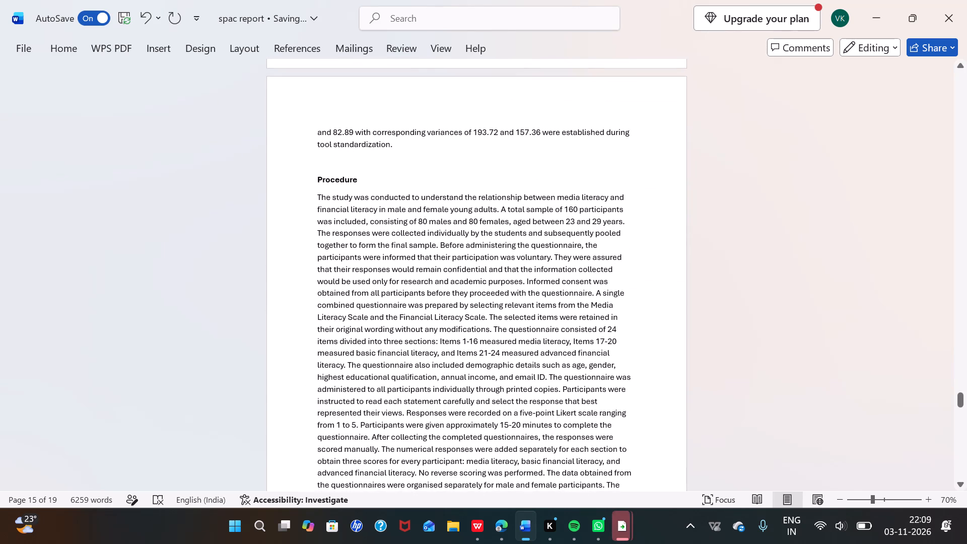
{"action": "left_click", "coordinate": [313, 175]}
{"action": "key", "text": "BackSpace"}
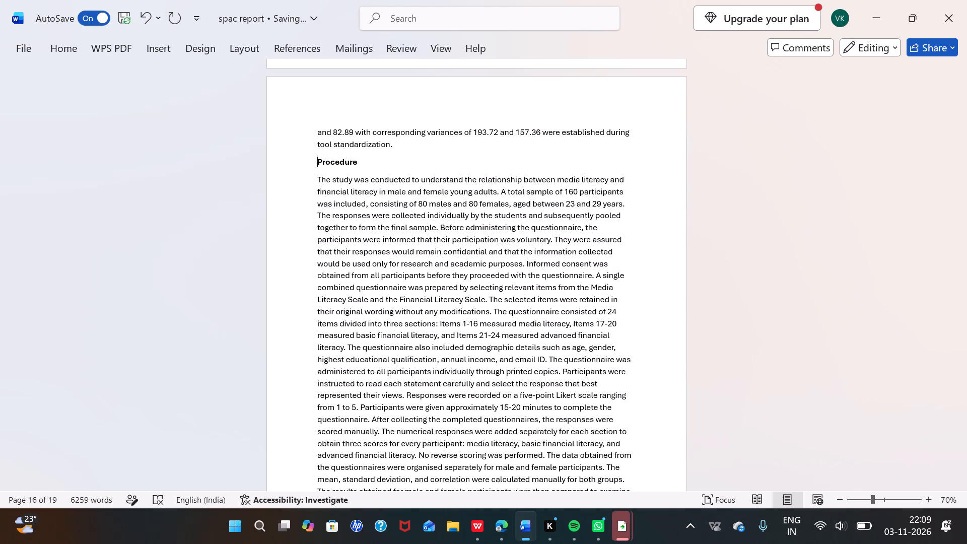
Check the layout of the Method, Tools and Procedure sections, the tables and references, and the report's opening page.
{"action": "scroll", "coordinate": [313, 175], "scroll_direction": "up", "scroll_amount": 1}
{"action": "scroll", "coordinate": [313, 175], "scroll_direction": "down", "scroll_amount": 8}
{"action": "scroll", "coordinate": [313, 175], "scroll_direction": "up", "scroll_amount": 3}
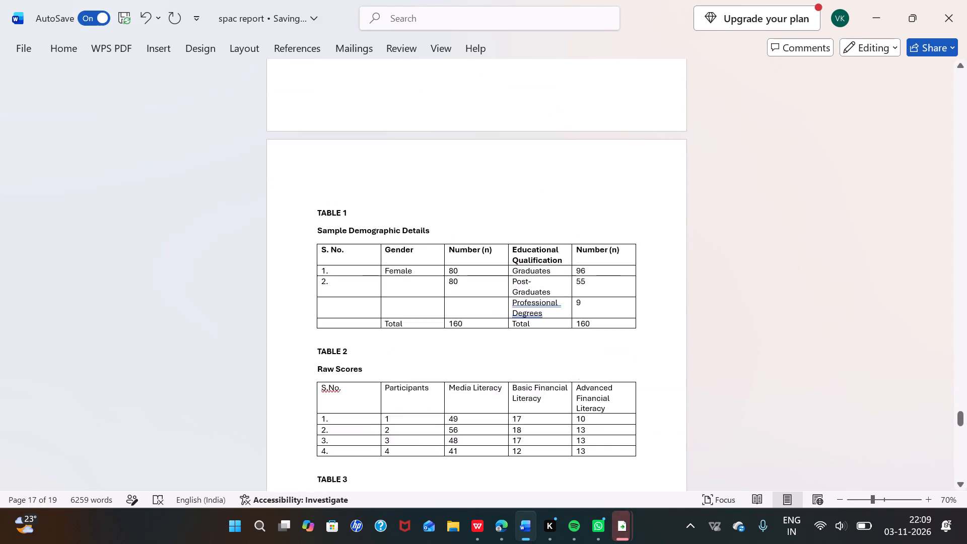
{"action": "scroll", "coordinate": [313, 175], "scroll_direction": "up", "scroll_amount": 9}
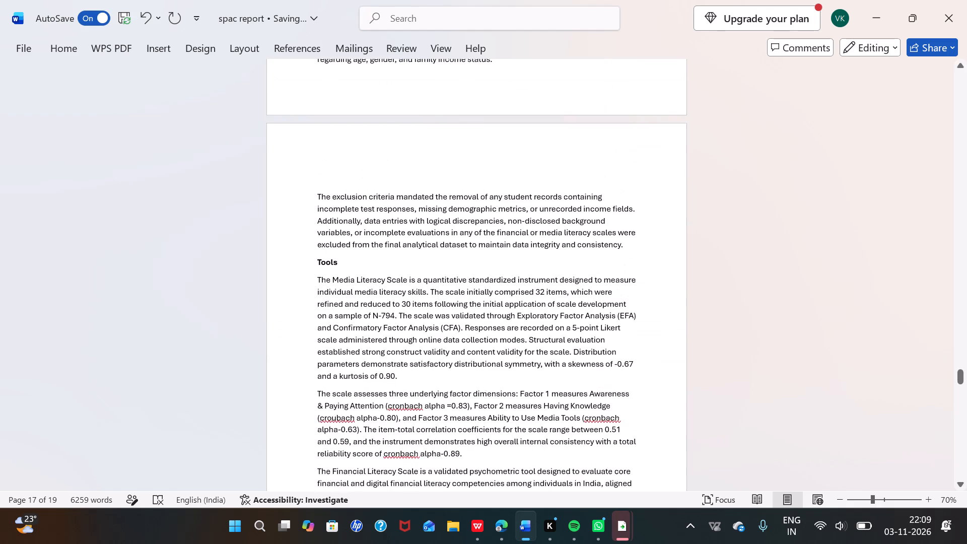
{"action": "scroll", "coordinate": [313, 175], "scroll_direction": "up", "scroll_amount": 3}
{"action": "scroll", "coordinate": [313, 175], "scroll_direction": "down", "scroll_amount": 1}
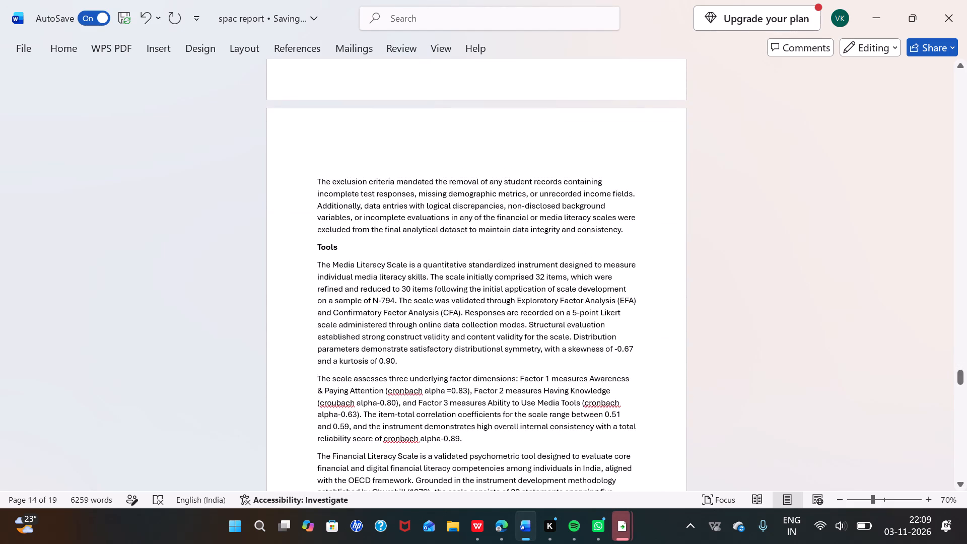
{"action": "scroll", "coordinate": [458, 201], "scroll_direction": "up", "scroll_amount": 5}
{"action": "scroll", "coordinate": [458, 201], "scroll_direction": "down", "scroll_amount": 4}
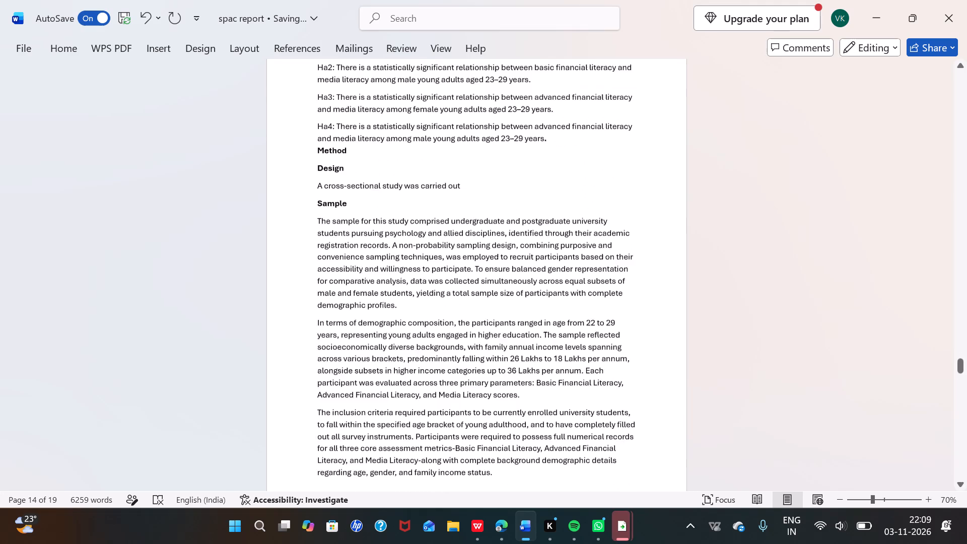
{"action": "scroll", "coordinate": [458, 201], "scroll_direction": "down", "scroll_amount": 9}
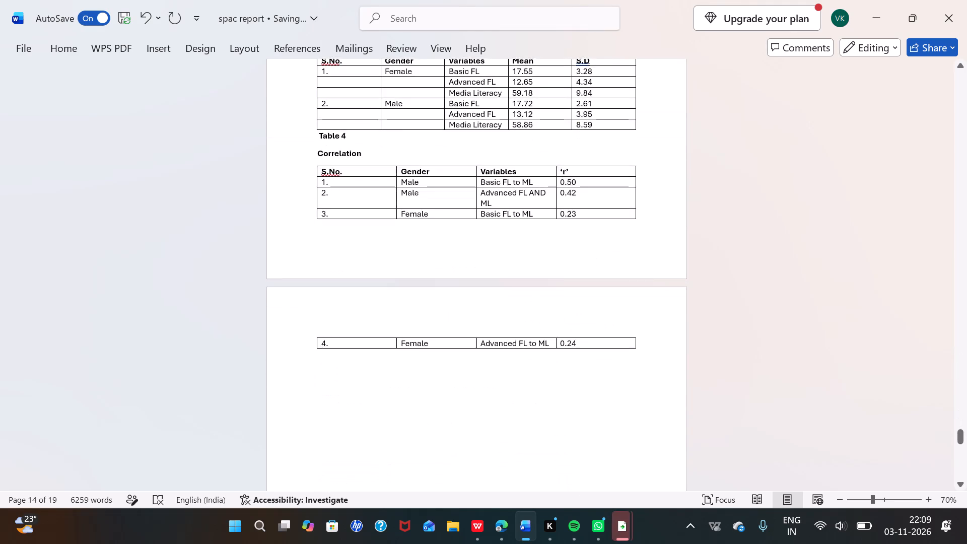
{"action": "scroll", "coordinate": [458, 201], "scroll_direction": "down", "scroll_amount": 2}
{"action": "scroll", "coordinate": [352, 218], "scroll_direction": "up", "scroll_amount": 1}
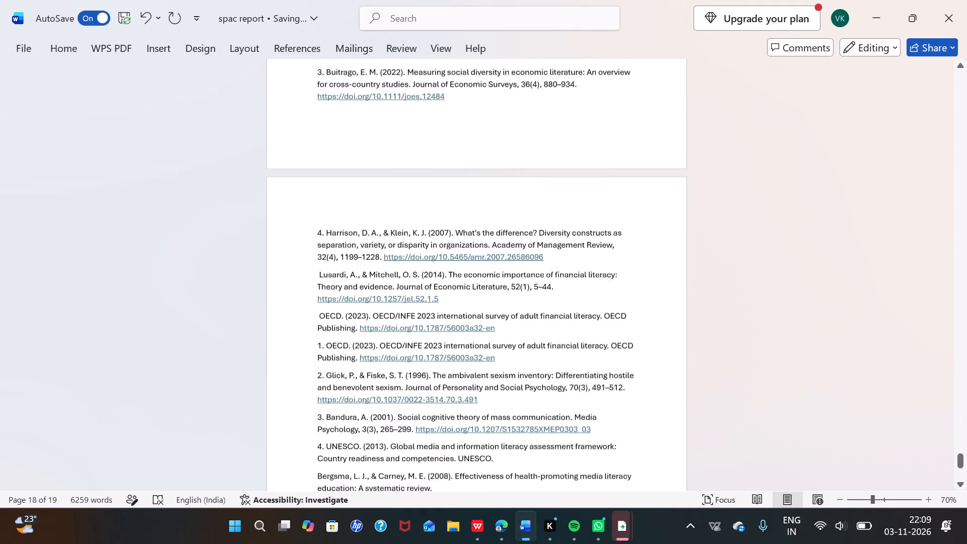
{"action": "scroll", "coordinate": [352, 218], "scroll_direction": "up", "scroll_amount": 7}
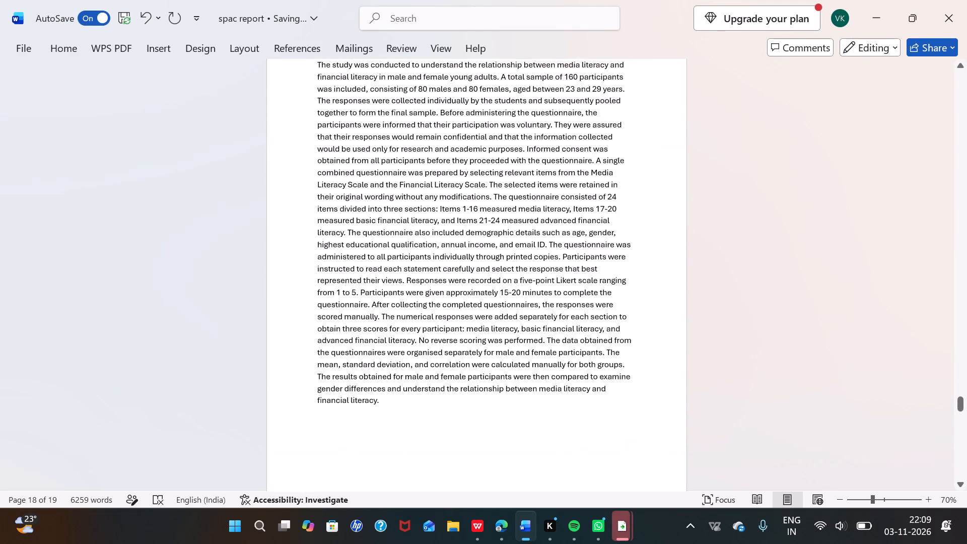
{"action": "scroll", "coordinate": [352, 218], "scroll_direction": "up", "scroll_amount": 12}
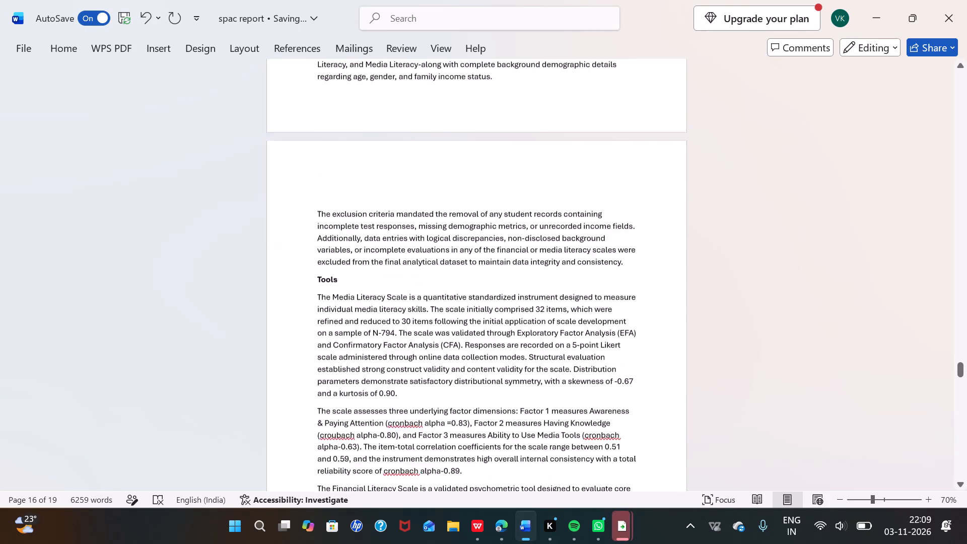
{"action": "scroll", "coordinate": [352, 218], "scroll_direction": "up", "scroll_amount": 16}
{"action": "scroll", "coordinate": [352, 218], "scroll_direction": "up", "scroll_amount": 9}
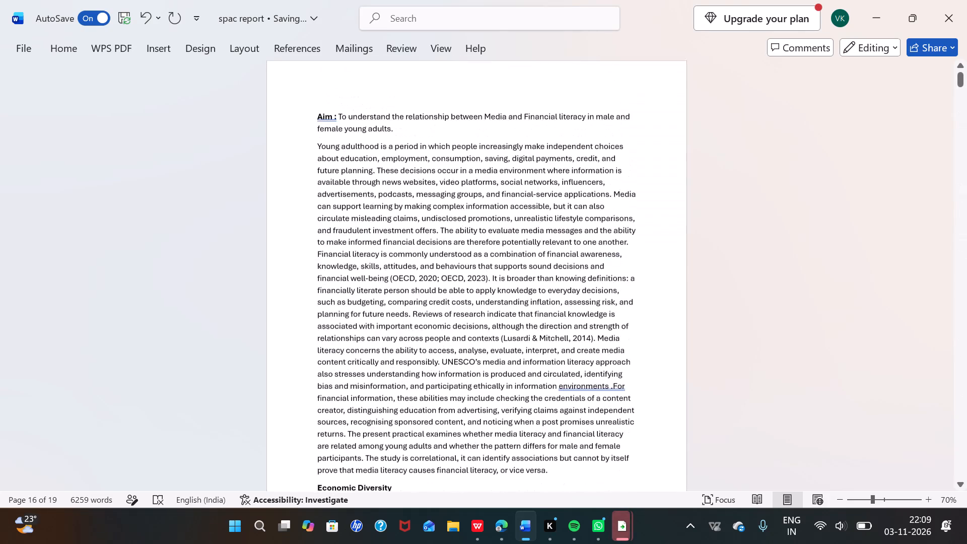
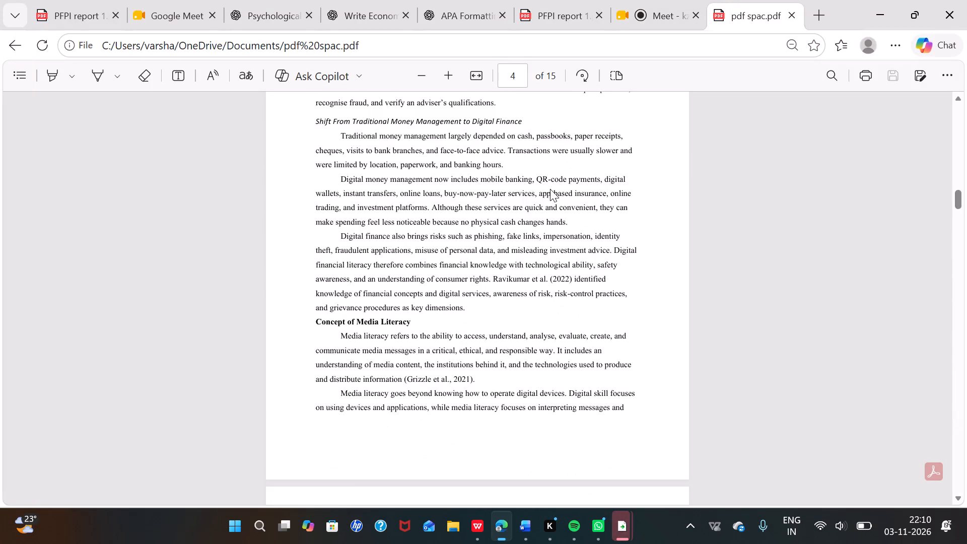
Compare the Word spac report with the reference PDF from the Aim through the Economic Diversity, Gender Diversity and Concept of Financial Literacy sections.
{"action": "scroll", "coordinate": [550, 189], "scroll_direction": "up", "scroll_amount": 12}
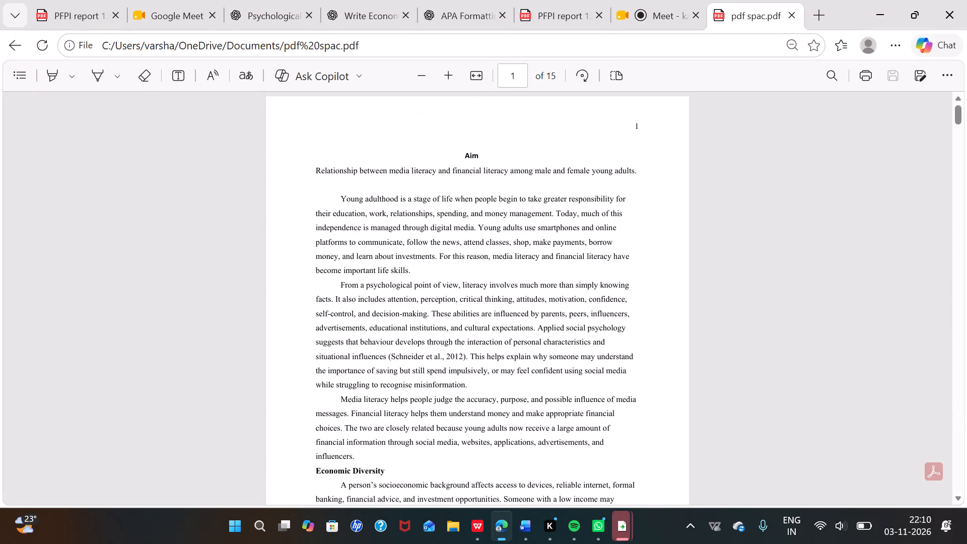
{"action": "left_click", "coordinate": [529, 520]}
{"action": "scroll", "coordinate": [465, 292], "scroll_direction": "down", "scroll_amount": 1}
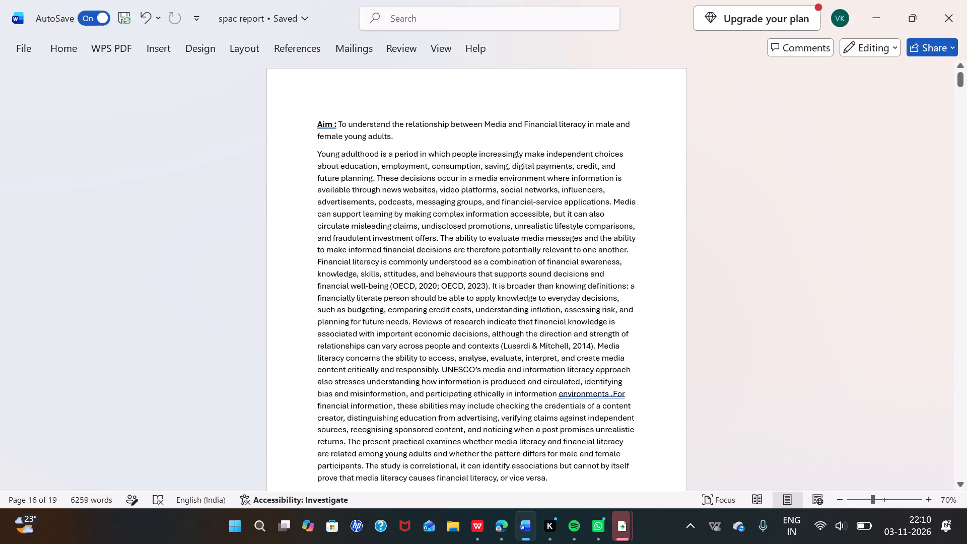
{"action": "scroll", "coordinate": [465, 292], "scroll_direction": "down", "scroll_amount": 3}
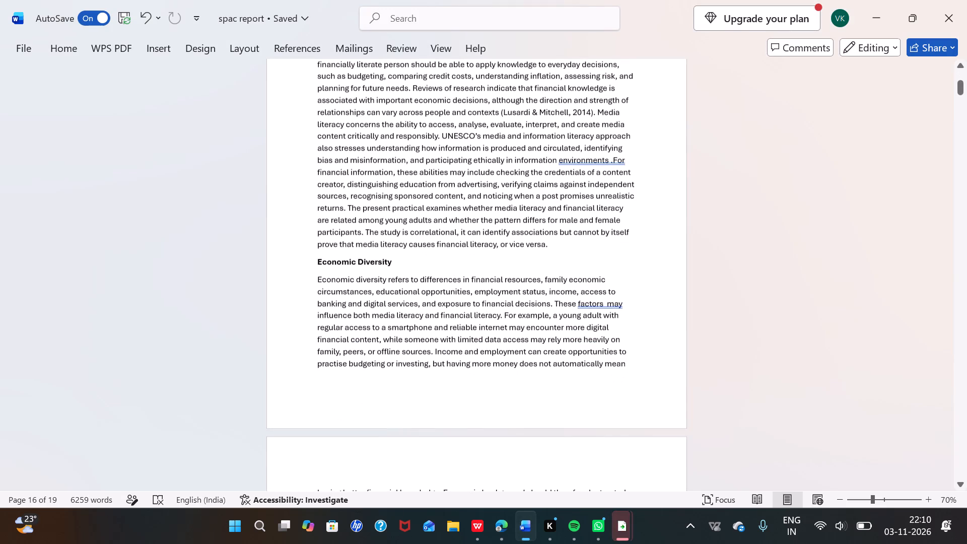
{"action": "left_click", "coordinate": [507, 519]}
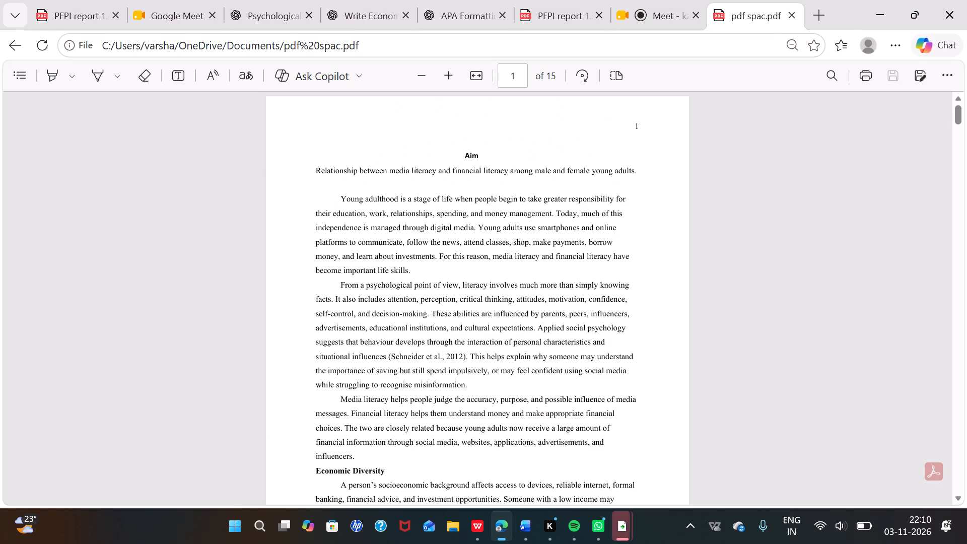
{"action": "scroll", "coordinate": [473, 323], "scroll_direction": "down", "scroll_amount": 5}
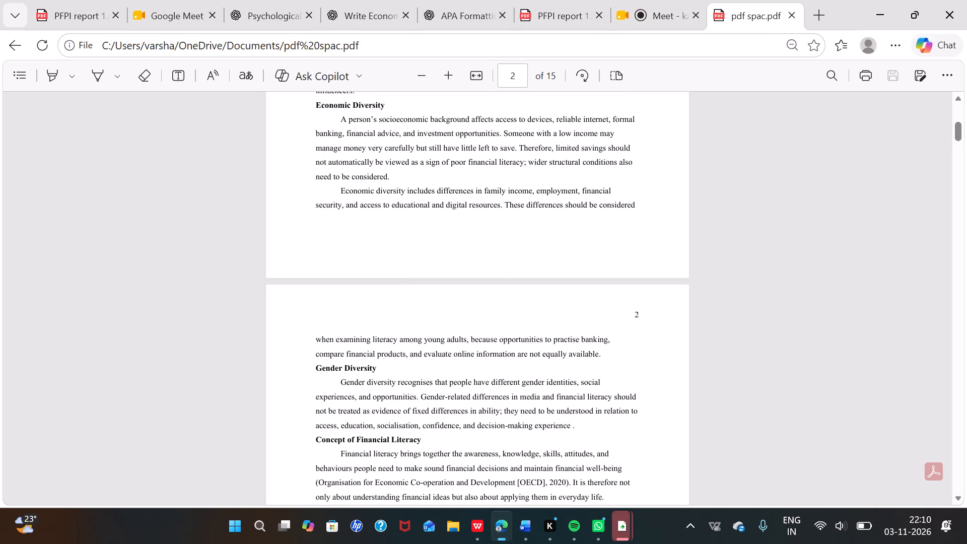
{"action": "scroll", "coordinate": [473, 323], "scroll_direction": "down", "scroll_amount": 1}
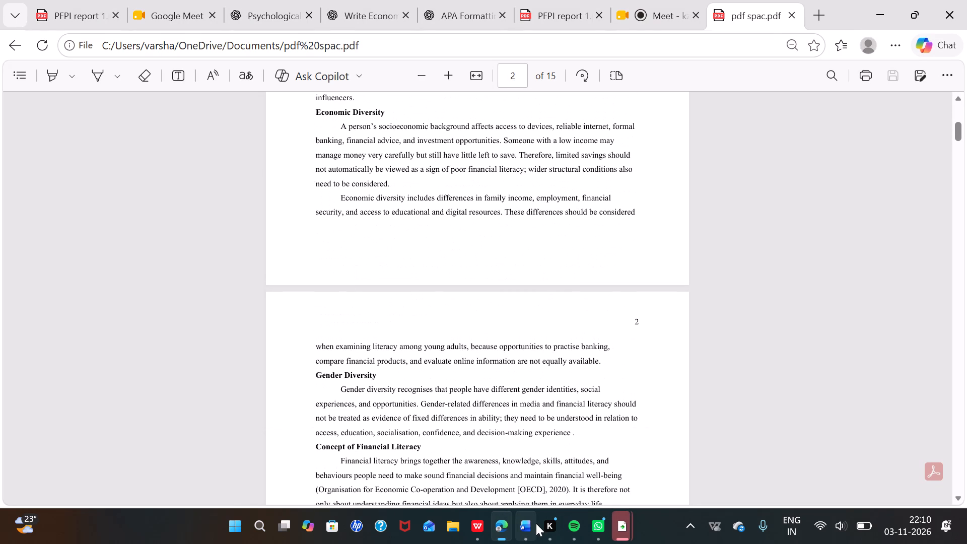
{"action": "left_click", "coordinate": [536, 523]}
{"action": "scroll", "coordinate": [473, 325], "scroll_direction": "down", "scroll_amount": 2}
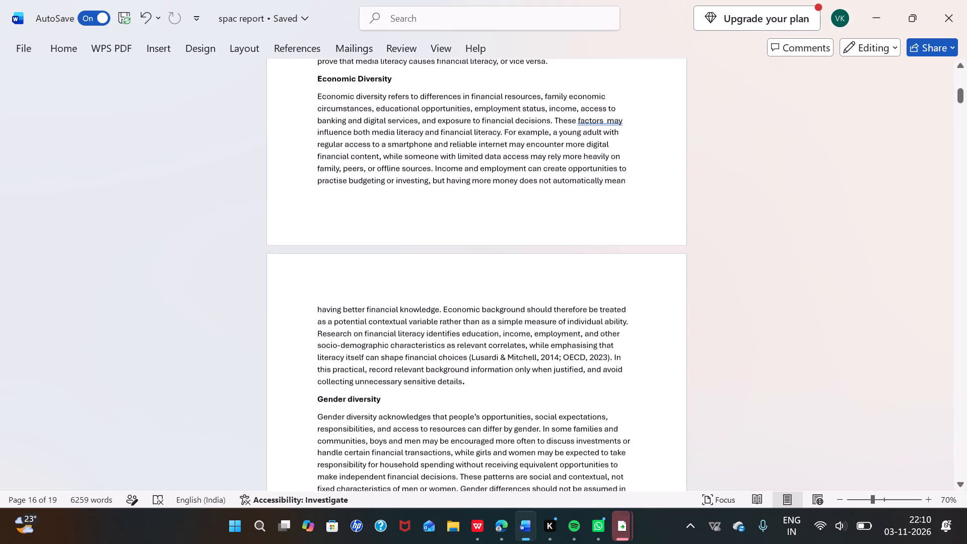
{"action": "scroll", "coordinate": [473, 325], "scroll_direction": "down", "scroll_amount": 2}
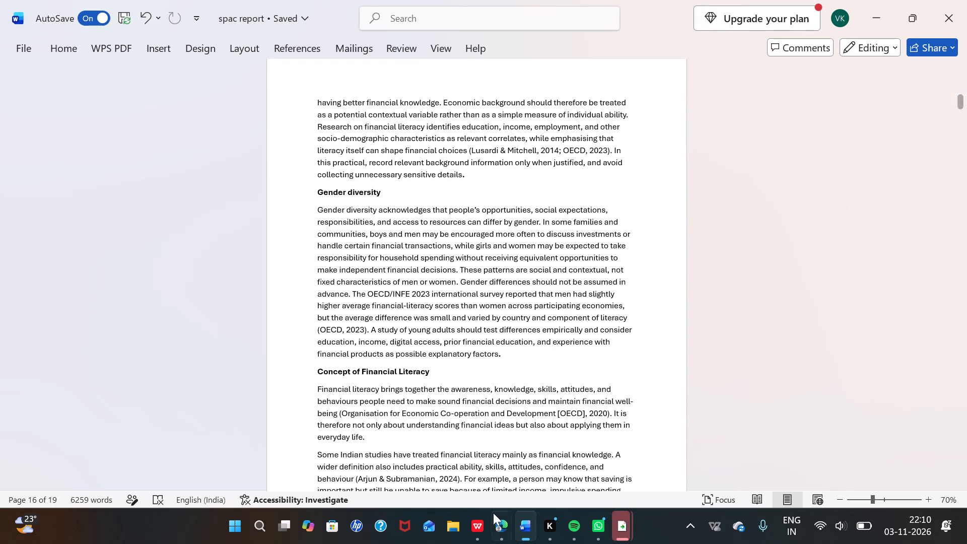
{"action": "left_click", "coordinate": [495, 520]}
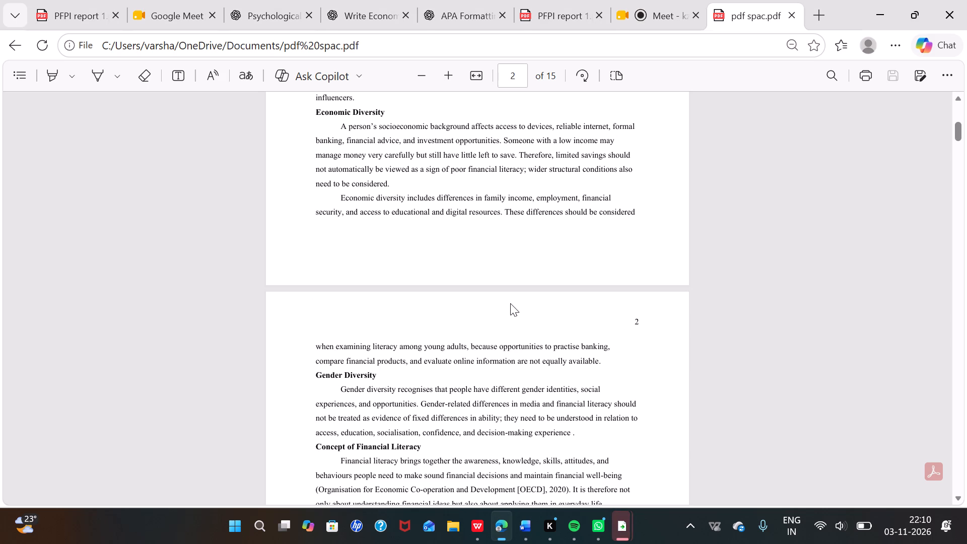
{"action": "left_click", "coordinate": [530, 523]}
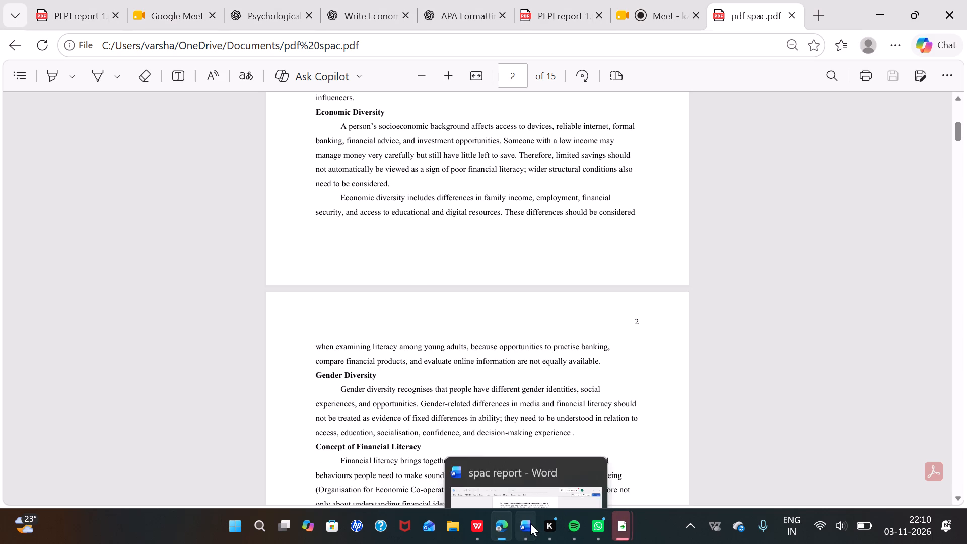
{"action": "scroll", "coordinate": [478, 303], "scroll_direction": "down", "scroll_amount": 4}
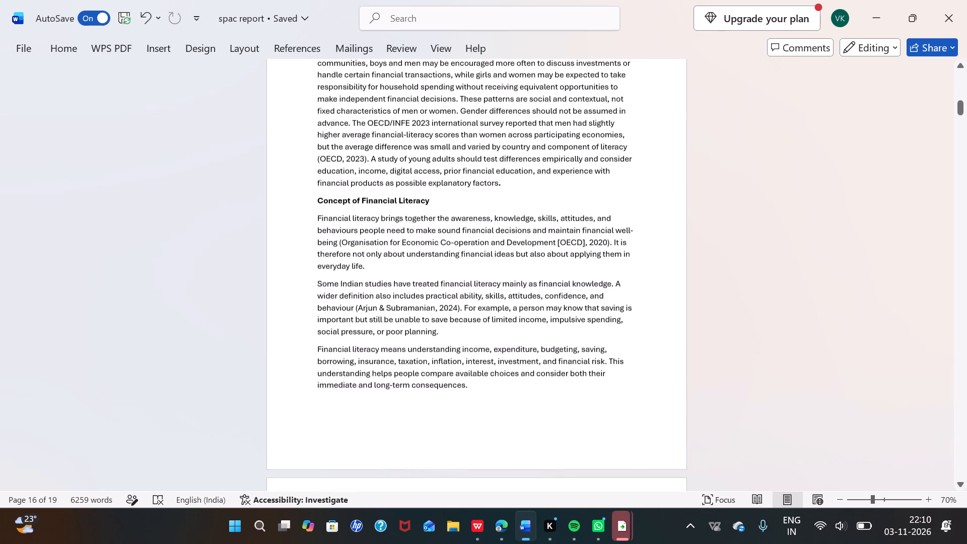
{"action": "scroll", "coordinate": [478, 303], "scroll_direction": "down", "scroll_amount": 3}
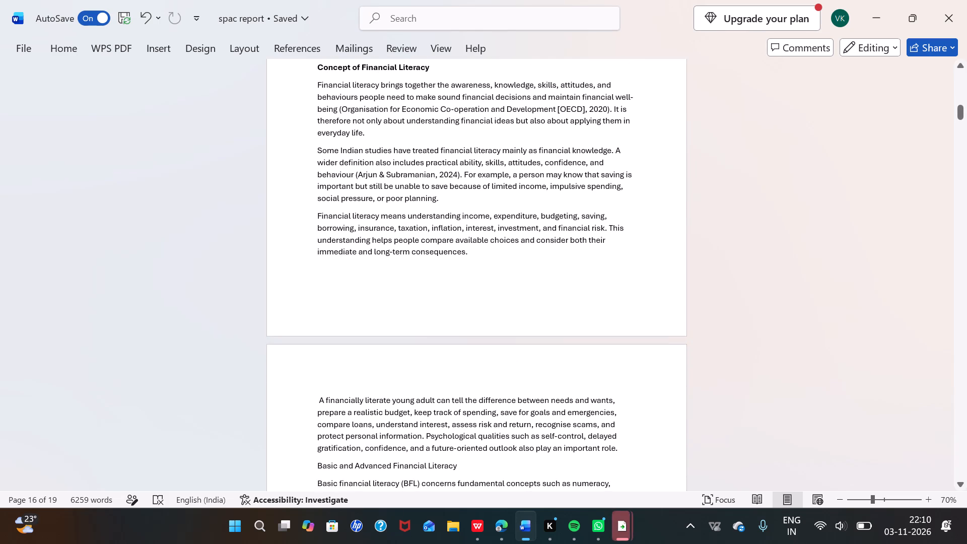
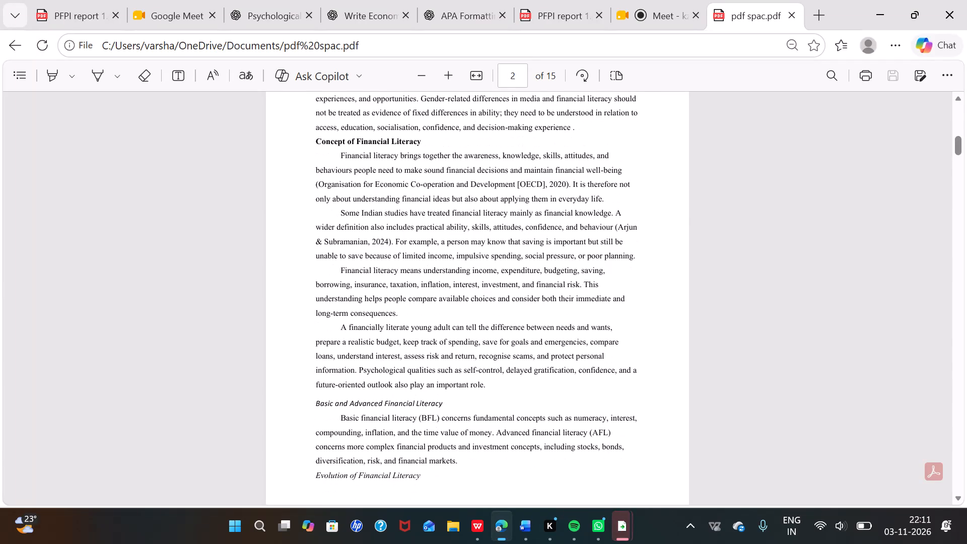
Review the reference PDF's headings and text from Concept of Financial Literacy through Importance of Media Literacy, and return to Concept of Financial Literacy.
{"action": "scroll", "coordinate": [471, 422], "scroll_direction": "down", "scroll_amount": 5}
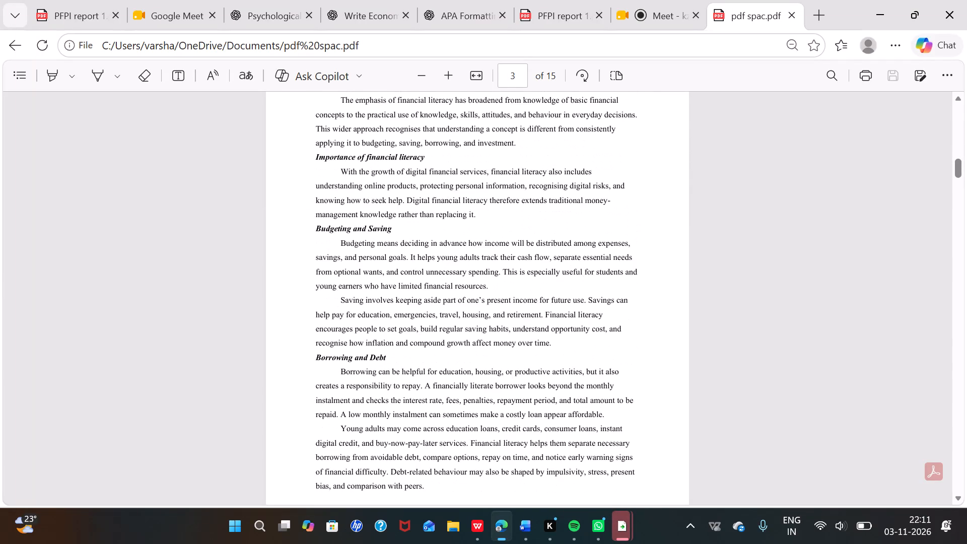
{"action": "scroll", "coordinate": [471, 422], "scroll_direction": "down", "scroll_amount": 8}
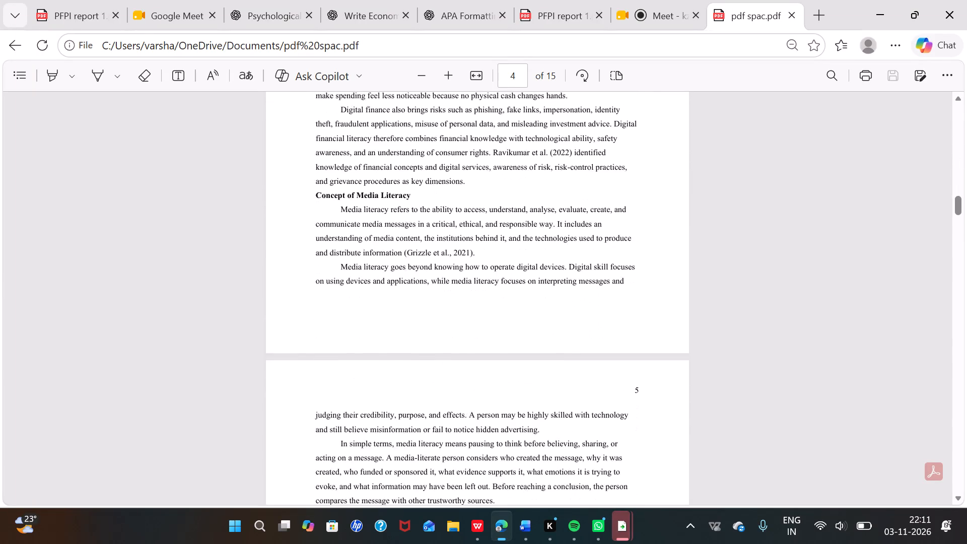
{"action": "scroll", "coordinate": [471, 422], "scroll_direction": "down", "scroll_amount": 7}
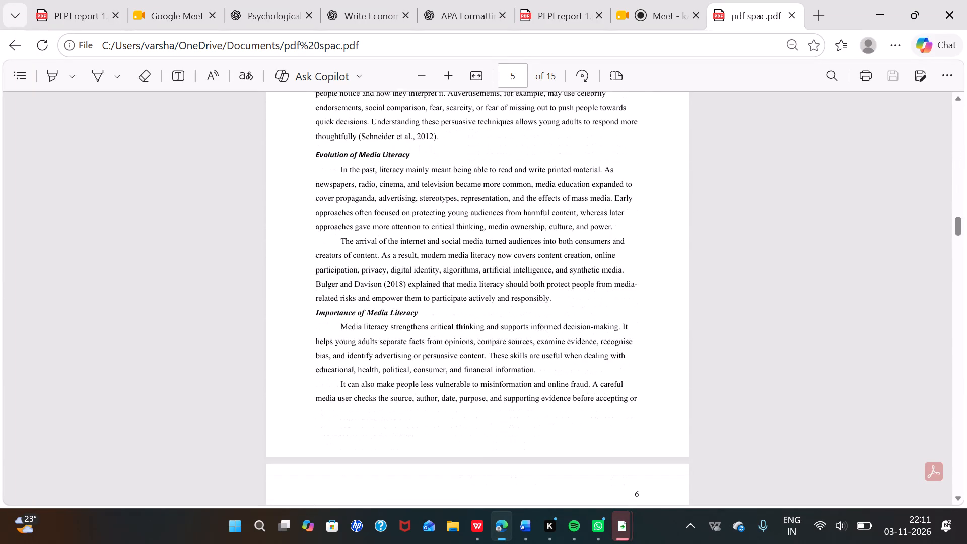
{"action": "scroll", "coordinate": [471, 422], "scroll_direction": "down", "scroll_amount": 1}
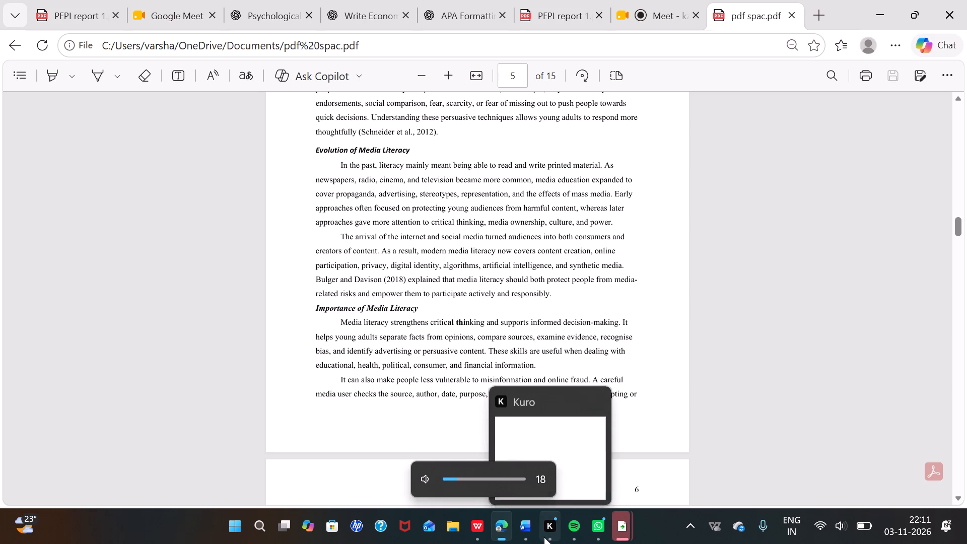
{"action": "scroll", "coordinate": [420, 314], "scroll_direction": "up", "scroll_amount": 10}
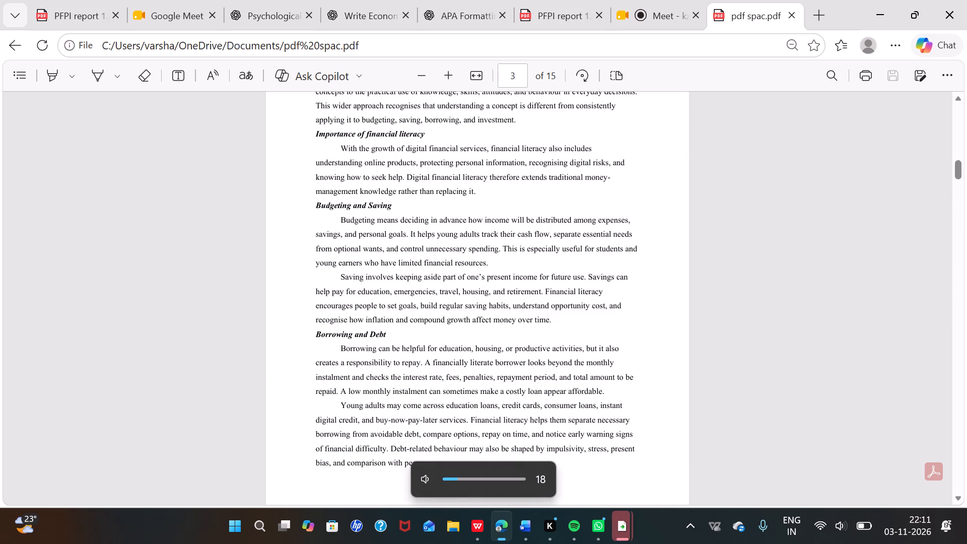
{"action": "scroll", "coordinate": [420, 314], "scroll_direction": "up", "scroll_amount": 5}
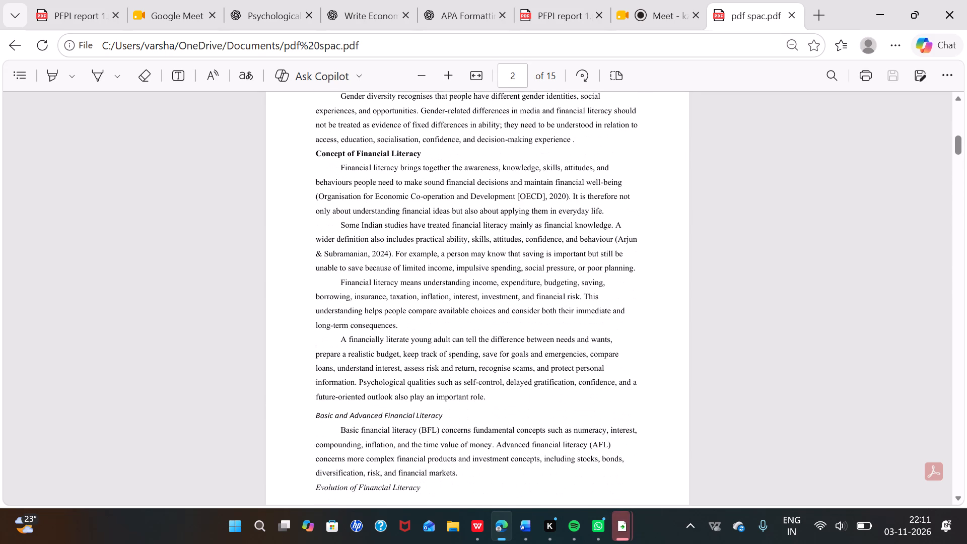
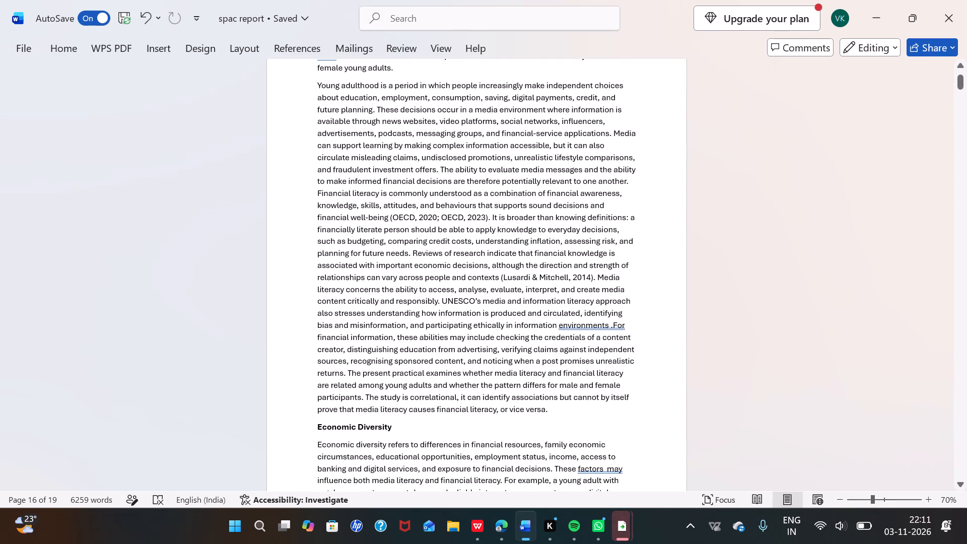
Switch to the reference PDF in Edge and look through its Review of Literature sections on gender, media literacy and financial literacy.
{"action": "left_click", "coordinate": [504, 529]}
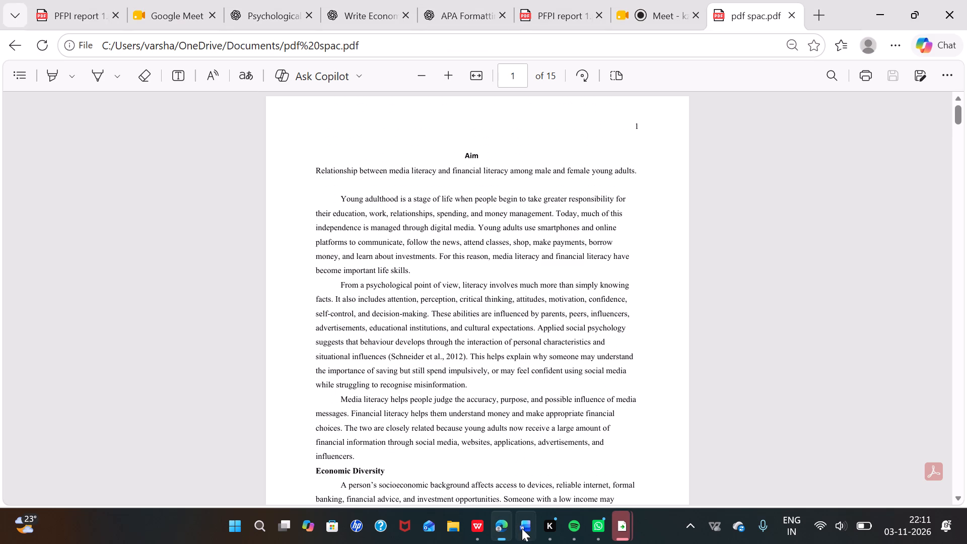
{"action": "left_click", "coordinate": [522, 528]}
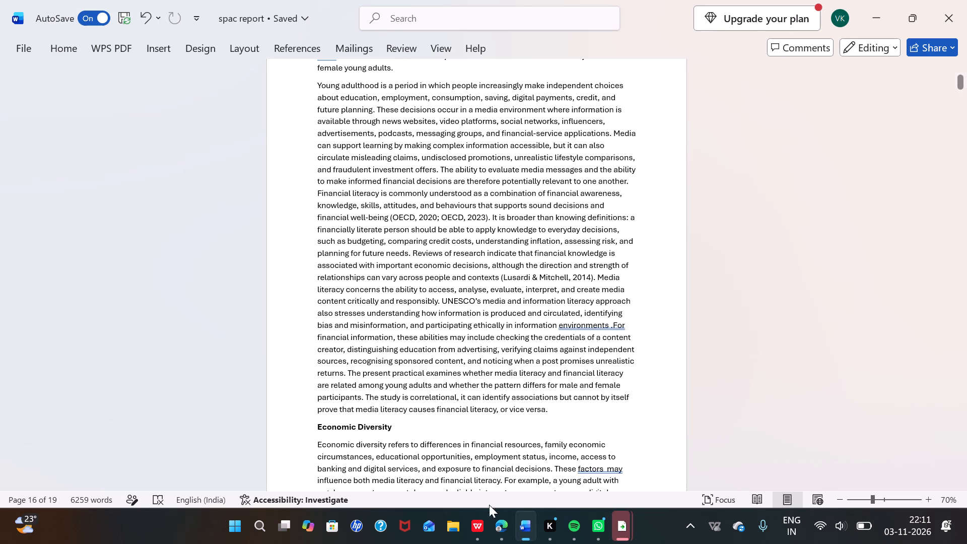
{"action": "left_click", "coordinate": [500, 530]}
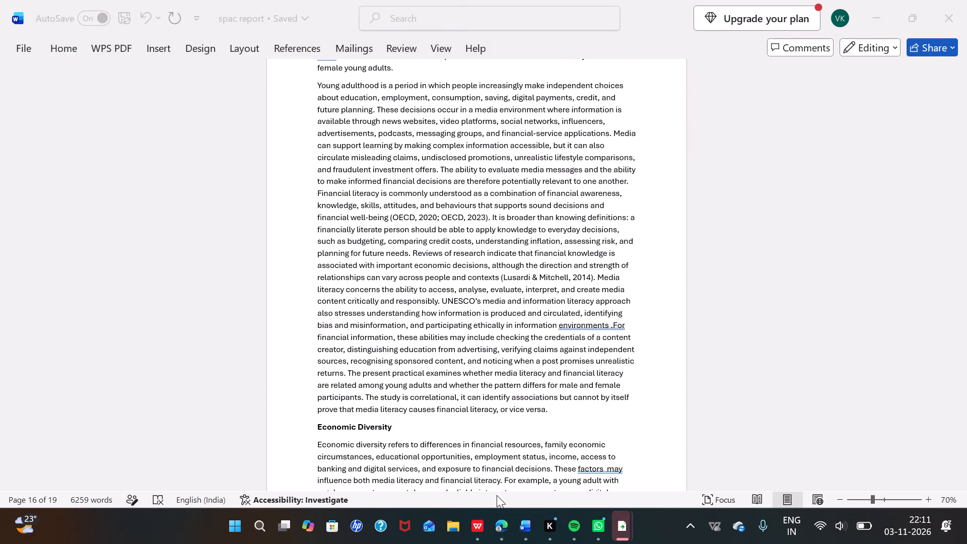
{"action": "left_click", "coordinate": [504, 474]}
{"action": "scroll", "coordinate": [392, 328], "scroll_direction": "down", "scroll_amount": 19}
{"action": "scroll", "coordinate": [392, 328], "scroll_direction": "down", "scroll_amount": 4}
{"action": "scroll", "coordinate": [392, 328], "scroll_direction": "up", "scroll_amount": 3}
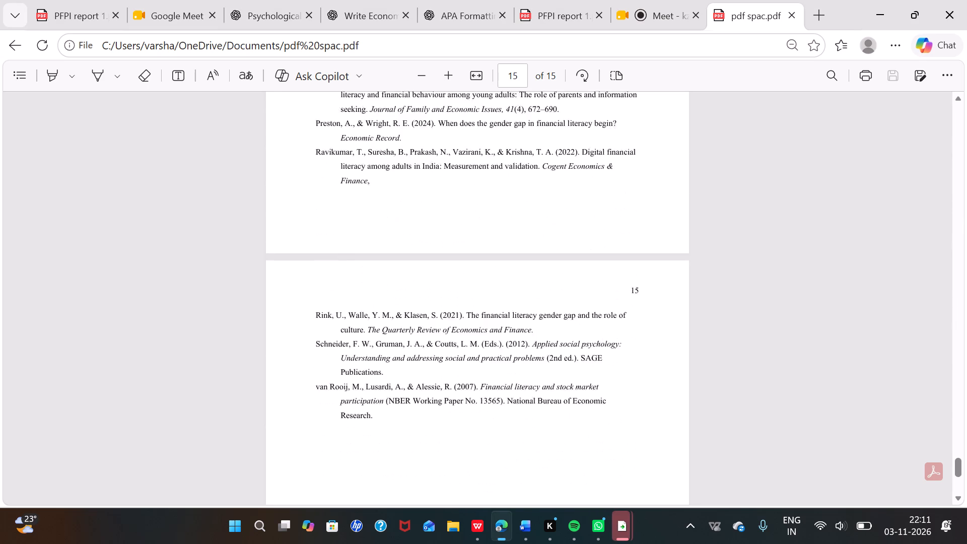
{"action": "scroll", "coordinate": [392, 328], "scroll_direction": "up", "scroll_amount": 11}
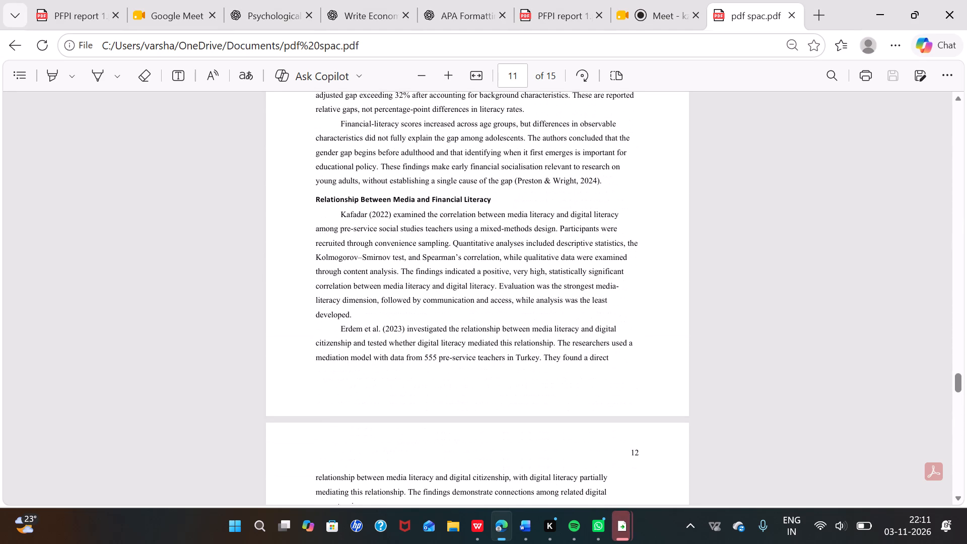
{"action": "scroll", "coordinate": [314, 196], "scroll_direction": "up", "scroll_amount": 11}
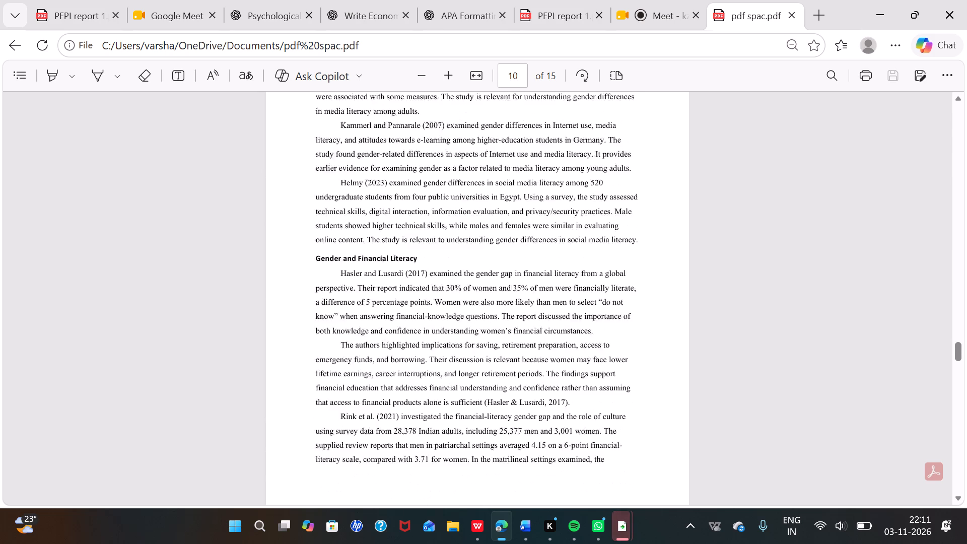
{"action": "scroll", "coordinate": [314, 196], "scroll_direction": "up", "scroll_amount": 3}
{"action": "scroll", "coordinate": [314, 196], "scroll_direction": "down", "scroll_amount": 8}
{"action": "scroll", "coordinate": [314, 196], "scroll_direction": "up", "scroll_amount": 4}
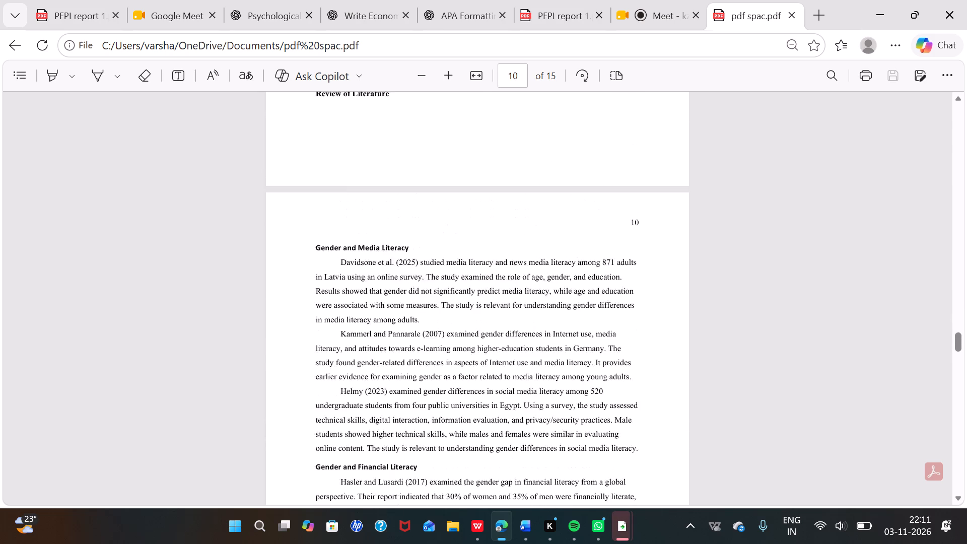
{"action": "scroll", "coordinate": [314, 196], "scroll_direction": "up", "scroll_amount": 1}
{"action": "scroll", "coordinate": [314, 196], "scroll_direction": "down", "scroll_amount": 1}
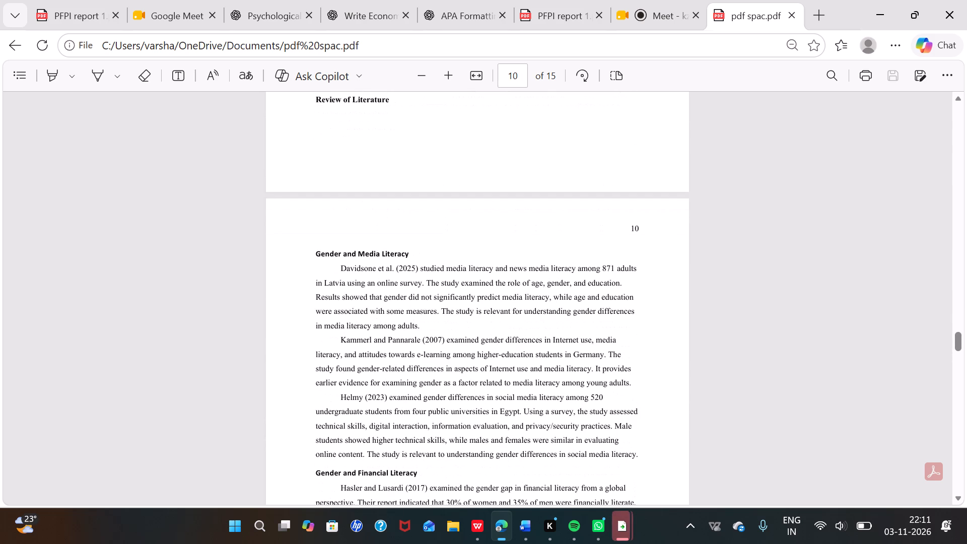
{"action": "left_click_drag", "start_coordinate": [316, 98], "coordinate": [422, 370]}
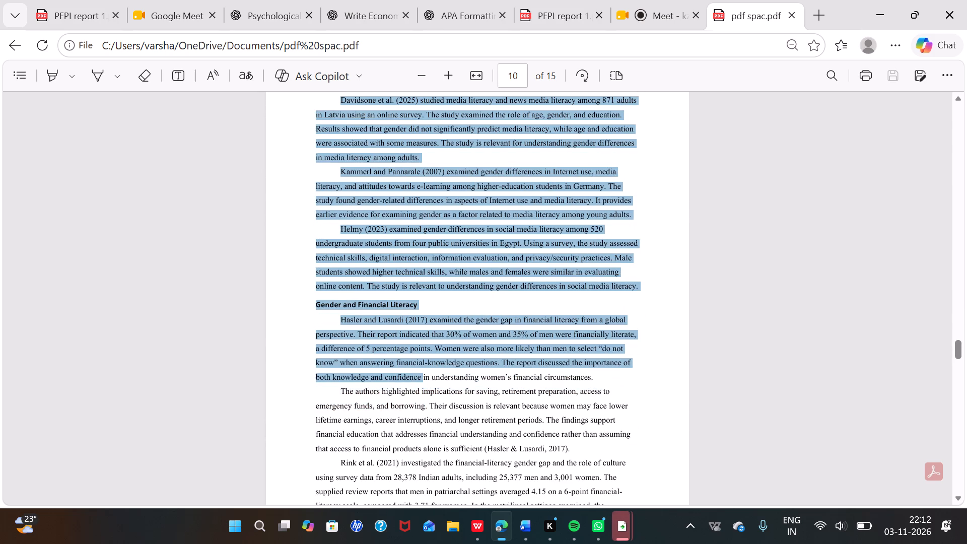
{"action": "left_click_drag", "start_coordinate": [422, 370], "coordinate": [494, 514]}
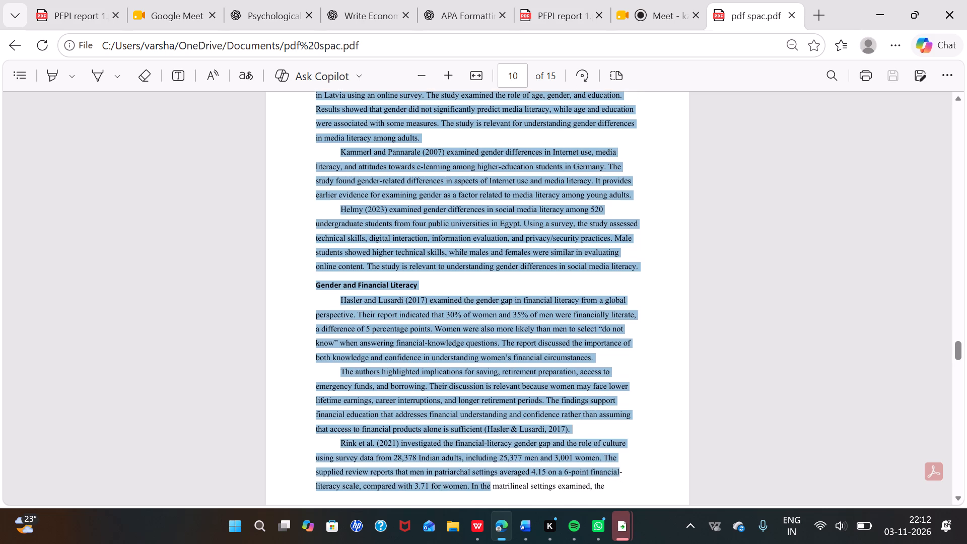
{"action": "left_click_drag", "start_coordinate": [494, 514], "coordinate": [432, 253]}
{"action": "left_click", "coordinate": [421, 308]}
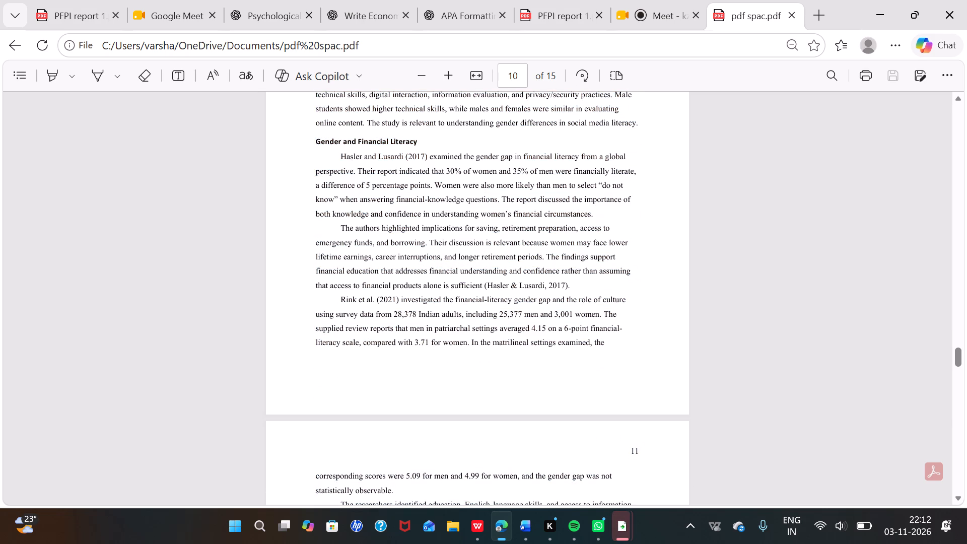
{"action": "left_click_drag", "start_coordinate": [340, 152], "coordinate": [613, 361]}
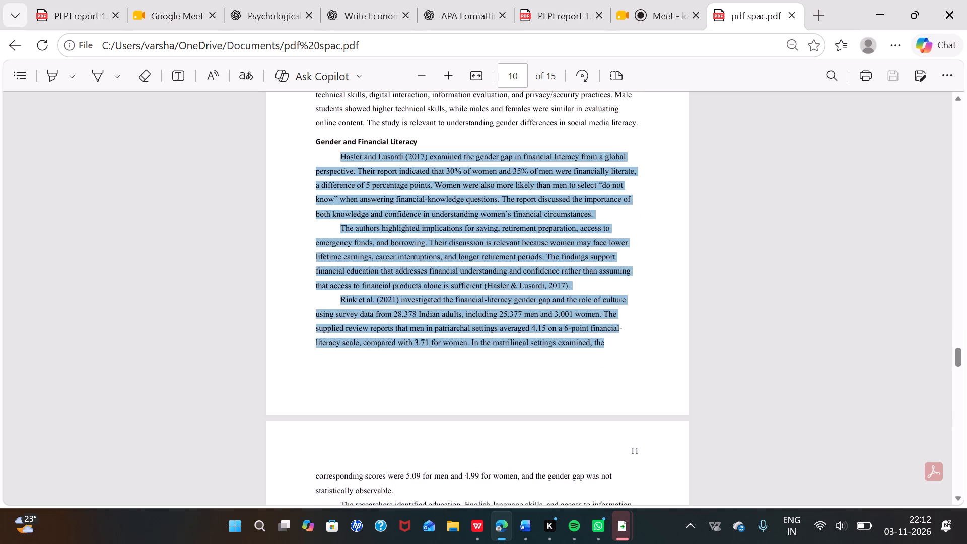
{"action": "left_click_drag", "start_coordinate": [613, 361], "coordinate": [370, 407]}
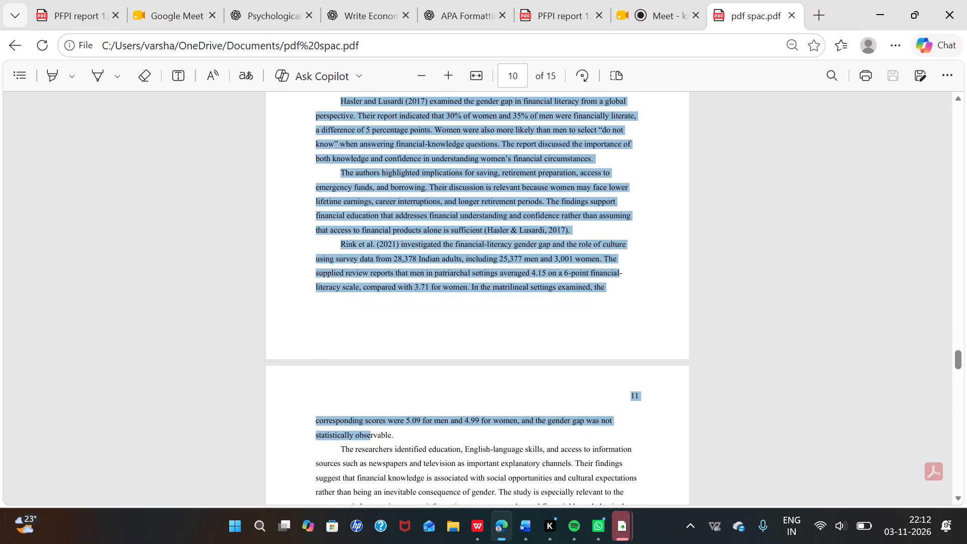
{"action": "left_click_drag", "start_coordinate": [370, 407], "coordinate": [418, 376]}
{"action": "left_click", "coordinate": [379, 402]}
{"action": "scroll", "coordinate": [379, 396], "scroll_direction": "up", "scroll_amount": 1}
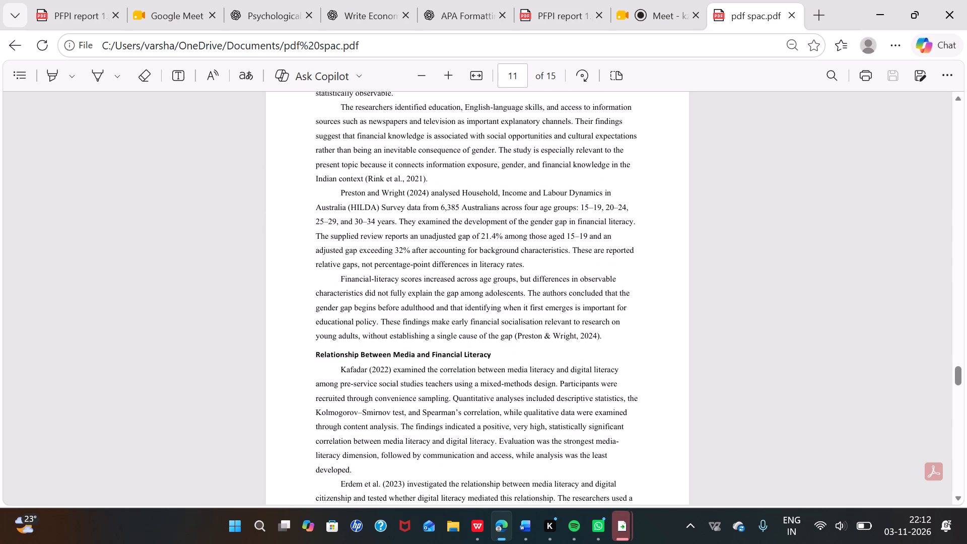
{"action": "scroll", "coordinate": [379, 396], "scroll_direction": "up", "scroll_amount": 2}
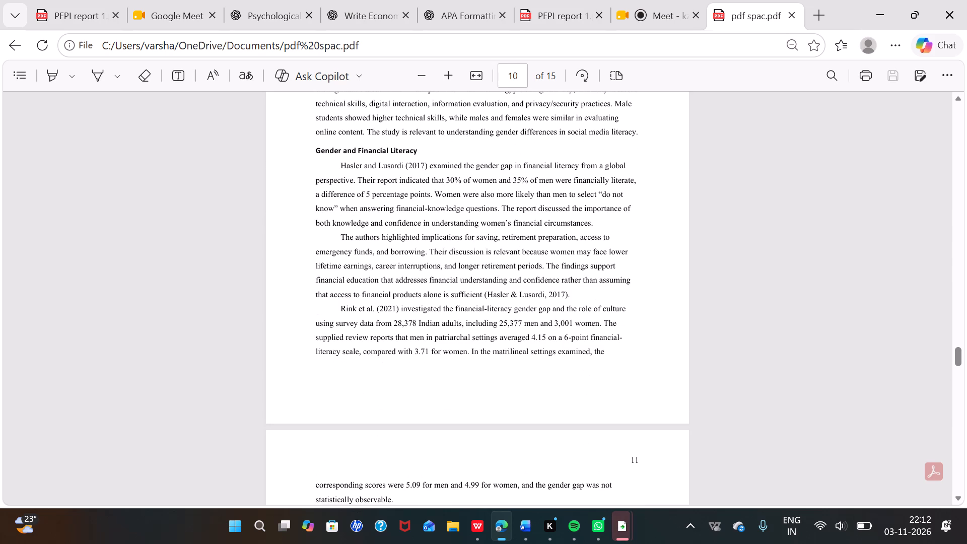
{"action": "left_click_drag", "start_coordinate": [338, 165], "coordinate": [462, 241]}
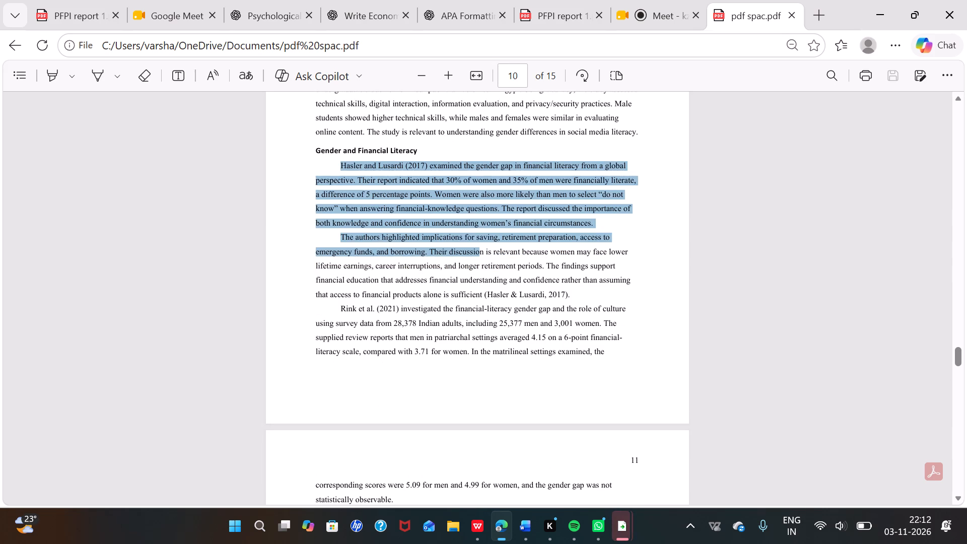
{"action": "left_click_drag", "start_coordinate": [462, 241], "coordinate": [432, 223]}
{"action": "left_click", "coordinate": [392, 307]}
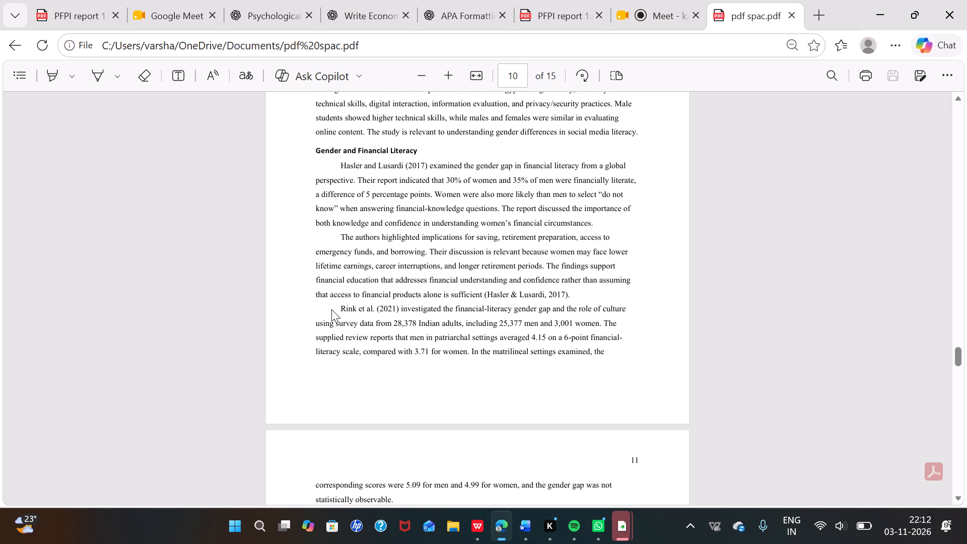
Examine the Rink et al. (2021) and Preston and Wright (2024) reviews under Gender and Financial Literacy in the reference PDF.
{"action": "scroll", "coordinate": [336, 306], "scroll_direction": "down", "scroll_amount": 1}
{"action": "scroll", "coordinate": [416, 417], "scroll_direction": "down", "scroll_amount": 1}
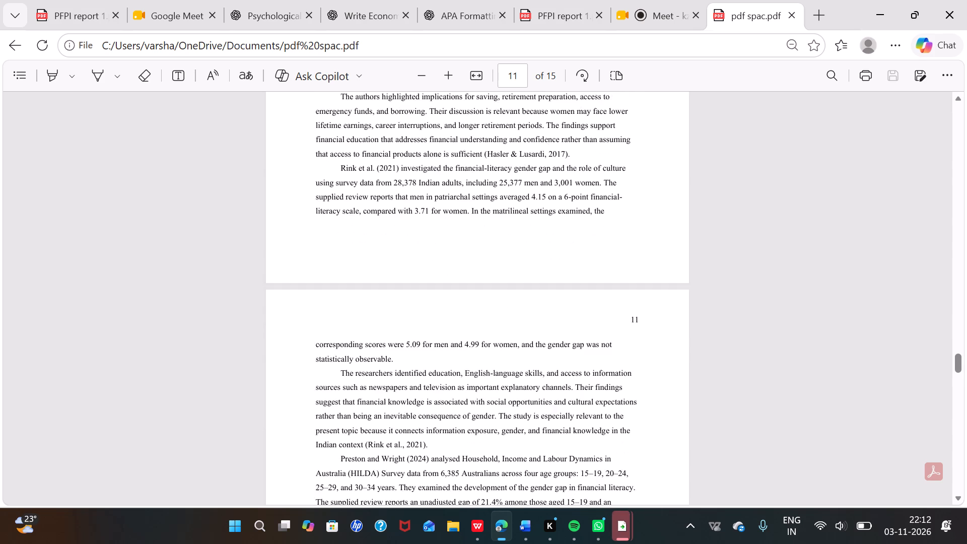
{"action": "scroll", "coordinate": [416, 417], "scroll_direction": "down", "scroll_amount": 2}
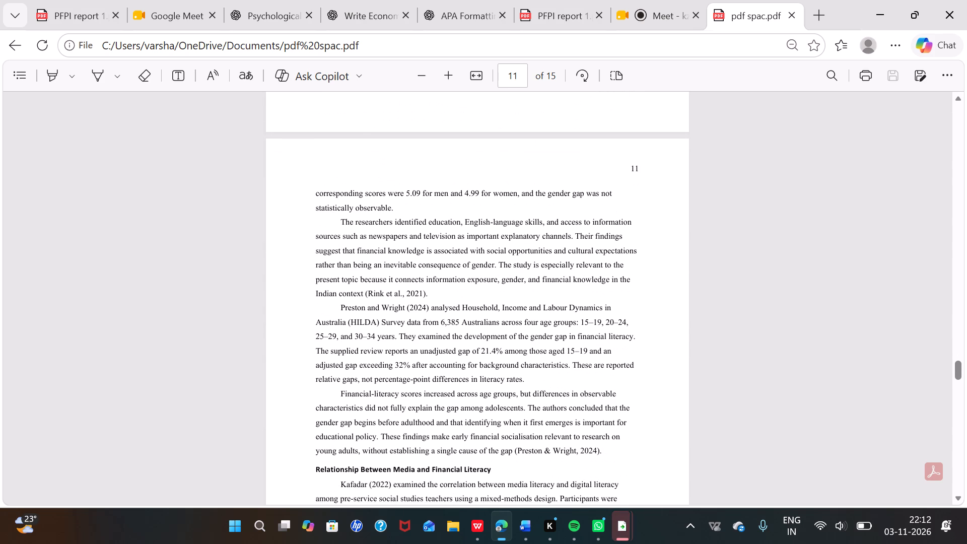
{"action": "left_click_drag", "start_coordinate": [601, 456], "coordinate": [348, 327]}
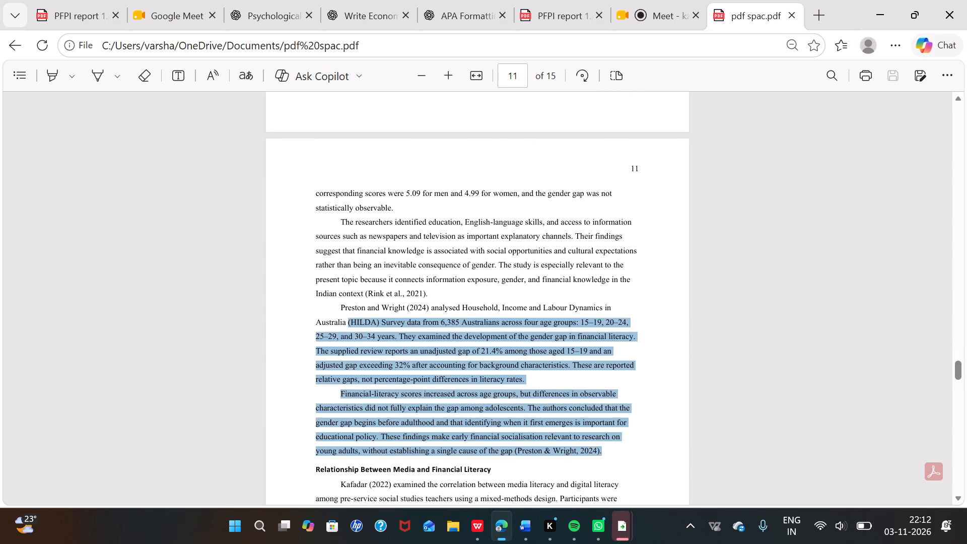
{"action": "left_click_drag", "start_coordinate": [348, 327], "coordinate": [355, 334]}
{"action": "left_click", "coordinate": [355, 334]}
{"action": "scroll", "coordinate": [355, 334], "scroll_direction": "up", "scroll_amount": 1}
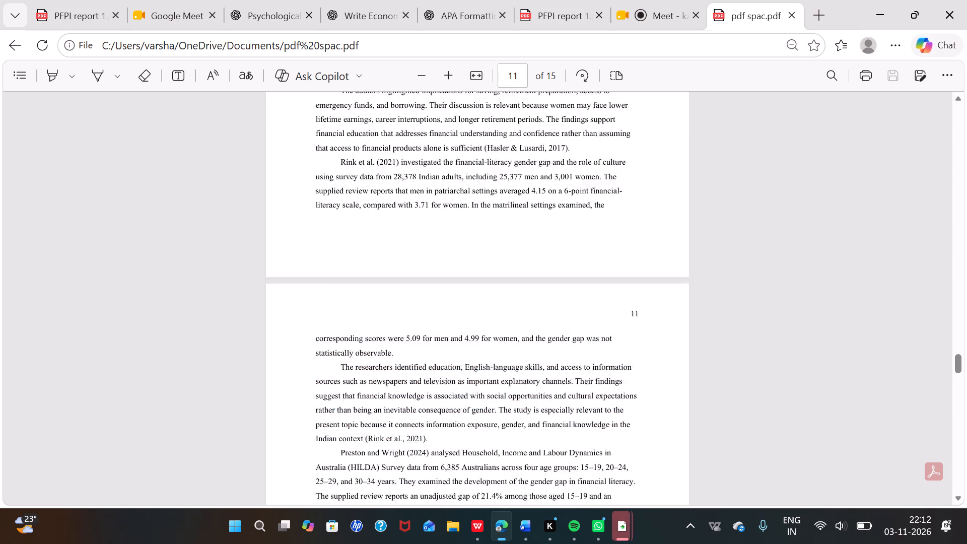
{"action": "scroll", "coordinate": [355, 334], "scroll_direction": "up", "scroll_amount": 1}
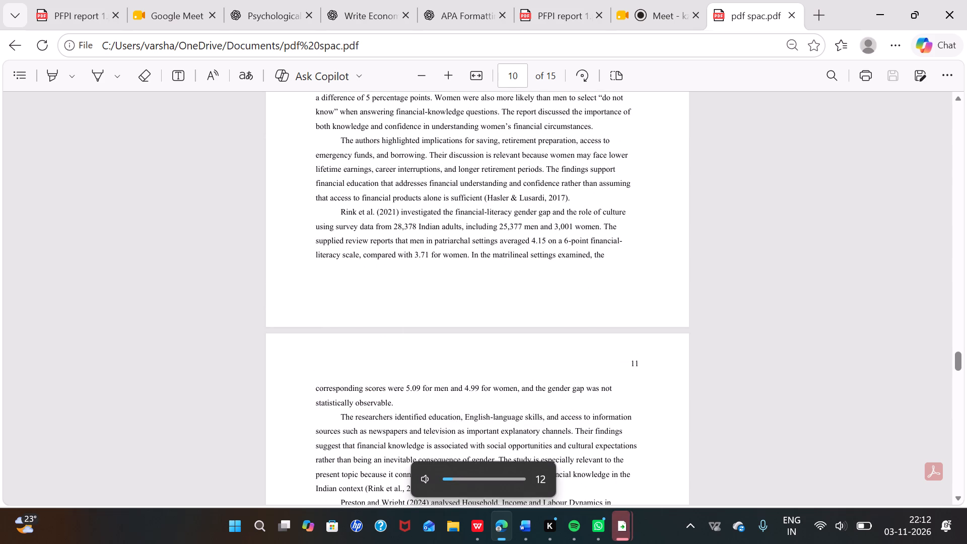
Copy the two Hasler and Lusardi (2017) paragraphs under Gender and Financial Literacy in the reference PDF.
{"action": "scroll", "coordinate": [504, 319], "scroll_direction": "up", "scroll_amount": 1}
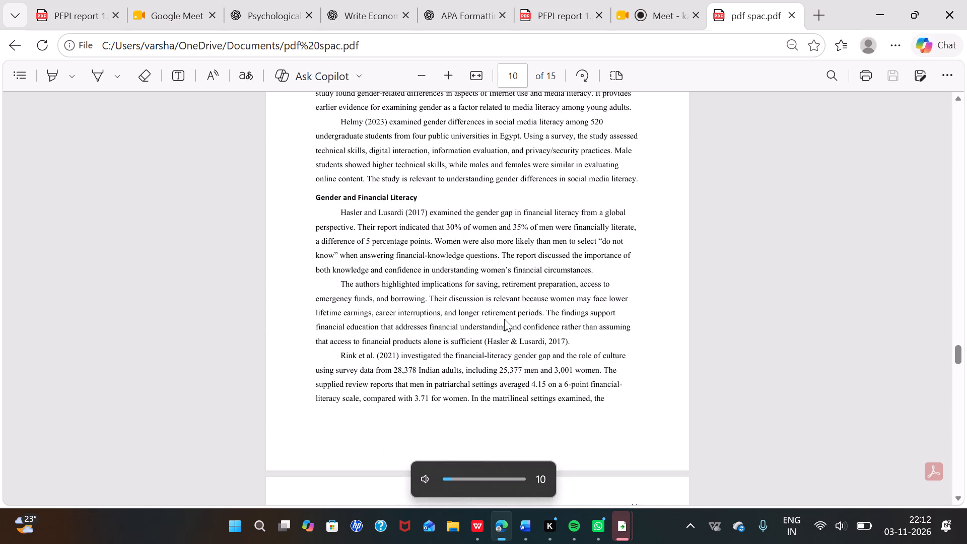
{"action": "scroll", "coordinate": [504, 319], "scroll_direction": "up", "scroll_amount": 1}
{"action": "left_click_drag", "start_coordinate": [339, 213], "coordinate": [547, 311]}
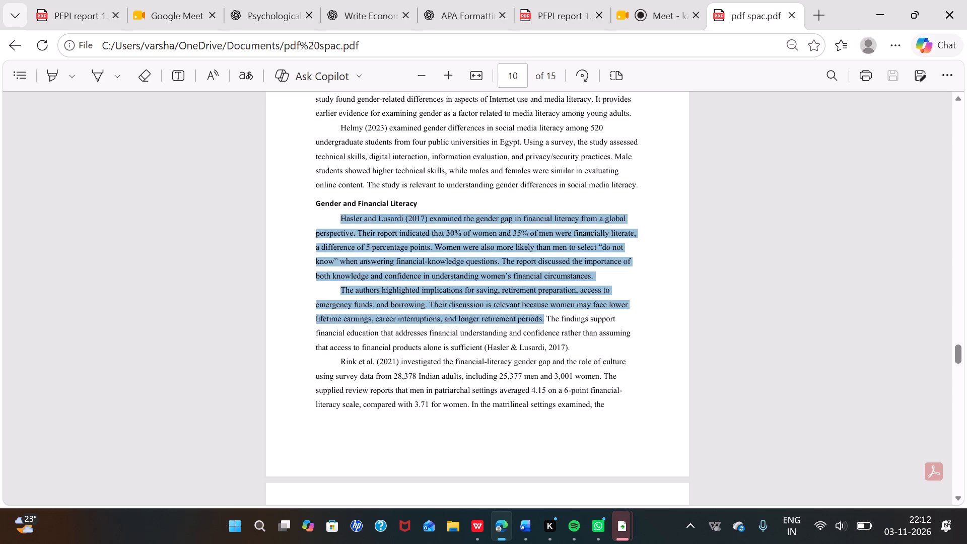
{"action": "left_click_drag", "start_coordinate": [547, 311], "coordinate": [568, 345]}
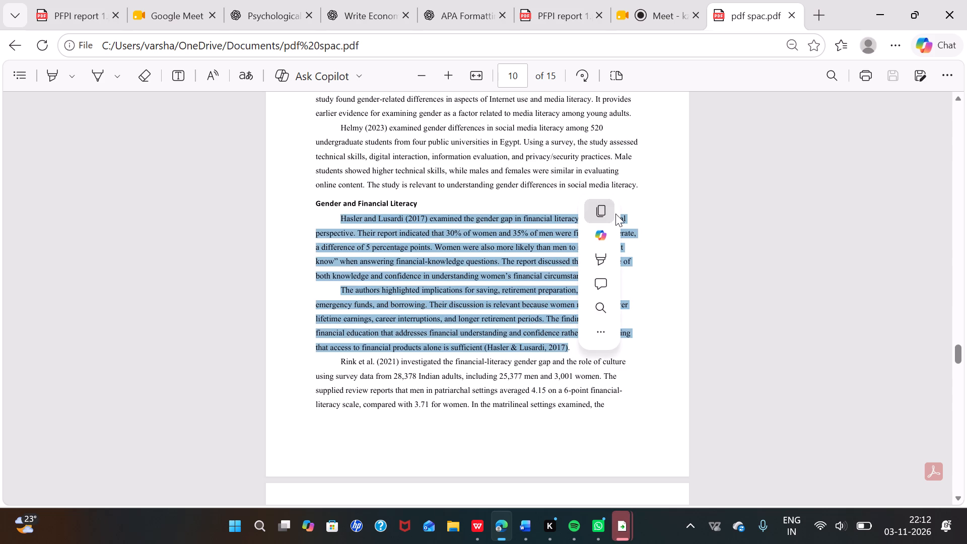
{"action": "left_click", "coordinate": [615, 214]}
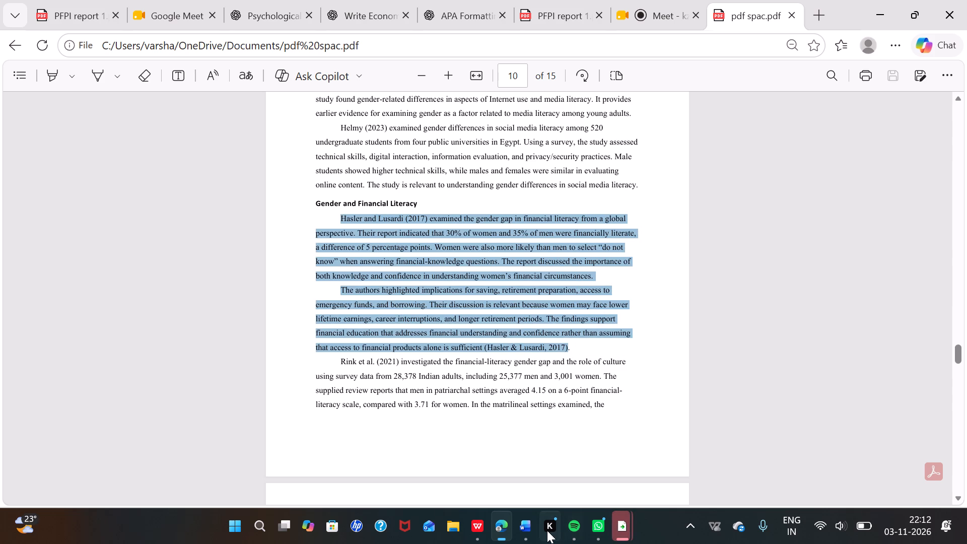
Switch to the spac report in Word and paste the copied Hasler and Lusardi (2017) text below the Beal and Delpachitra paragraph under Gender and Financial Literacy.
{"action": "left_click", "coordinate": [530, 528]}
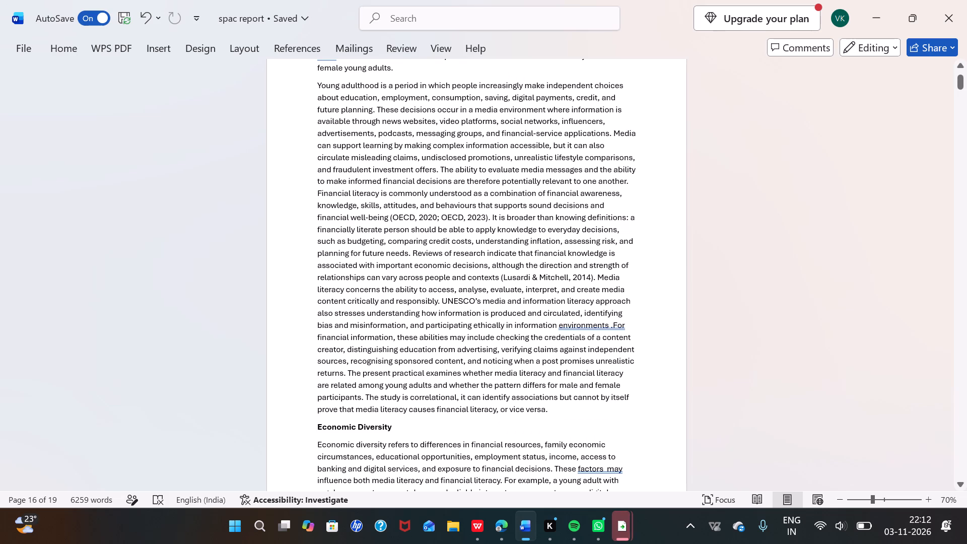
{"action": "left_click", "coordinate": [495, 518]}
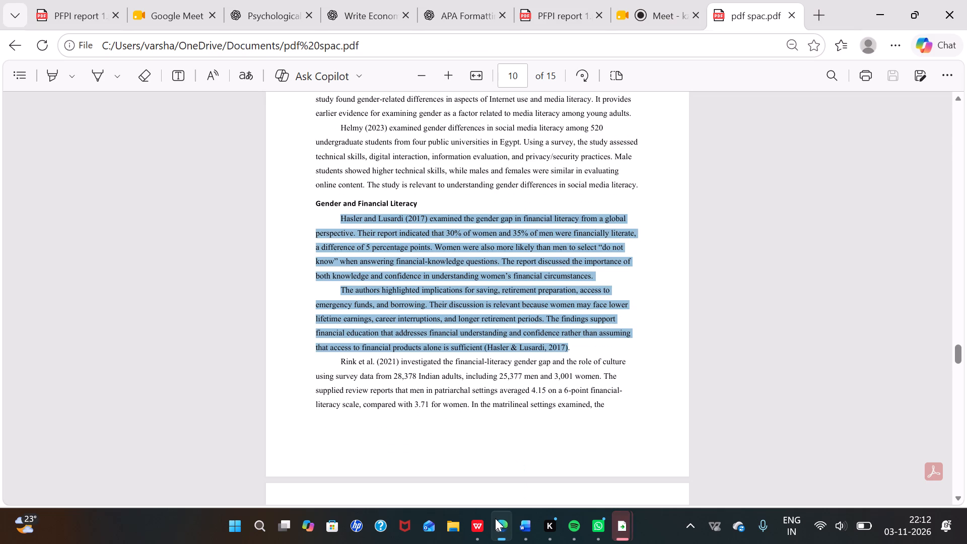
{"action": "left_click", "coordinate": [523, 524]}
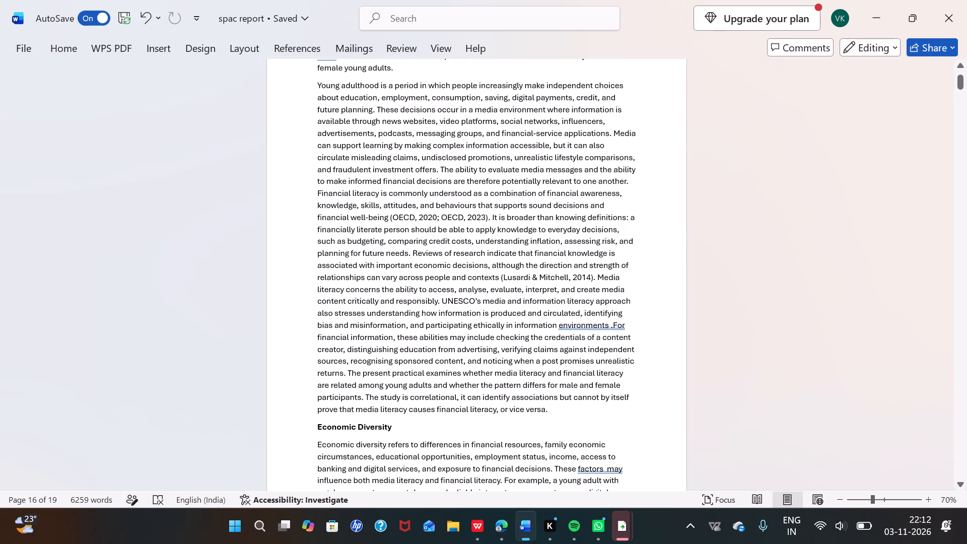
{"action": "scroll", "coordinate": [432, 256], "scroll_direction": "down", "scroll_amount": 9}
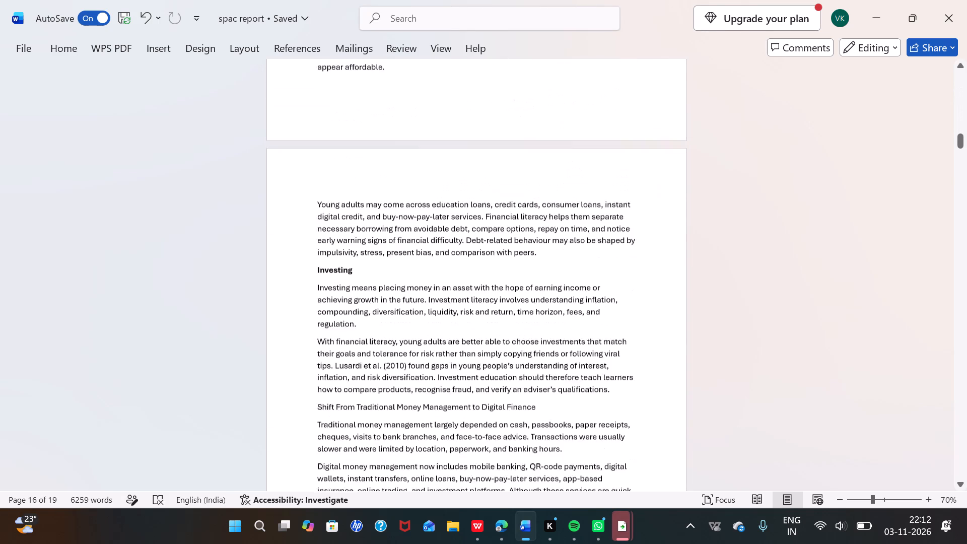
{"action": "scroll", "coordinate": [432, 256], "scroll_direction": "down", "scroll_amount": 8}
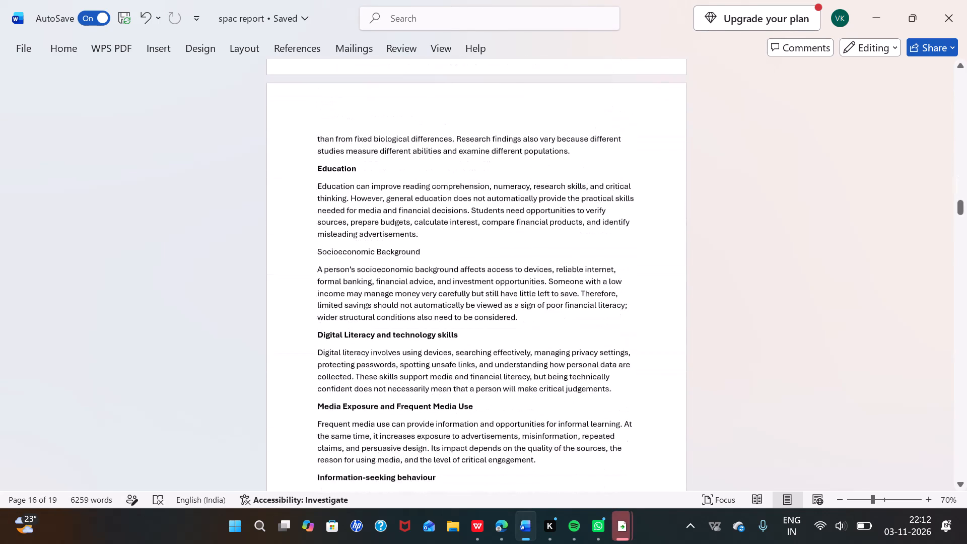
{"action": "scroll", "coordinate": [432, 256], "scroll_direction": "down", "scroll_amount": 6}
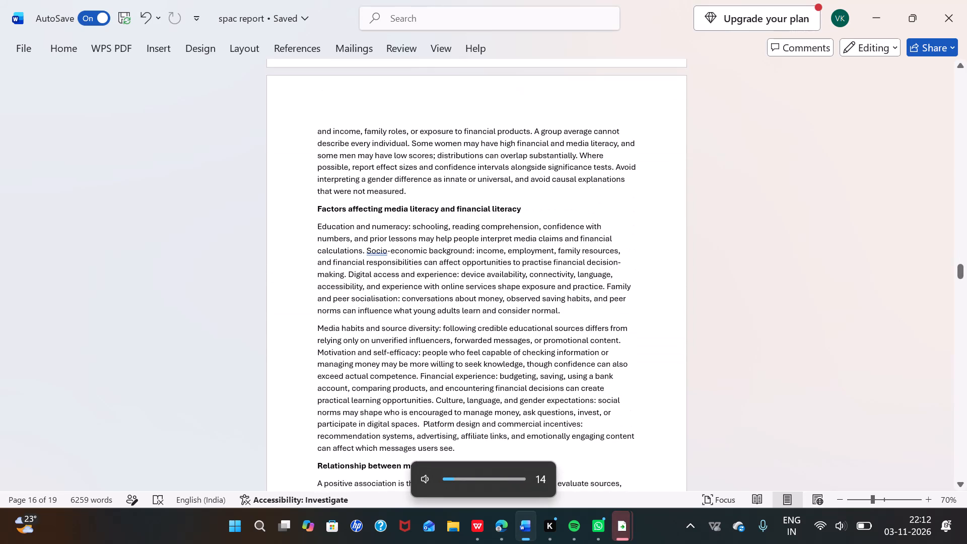
{"action": "scroll", "coordinate": [409, 159], "scroll_direction": "up", "scroll_amount": 6}
{"action": "scroll", "coordinate": [409, 159], "scroll_direction": "down", "scroll_amount": 2}
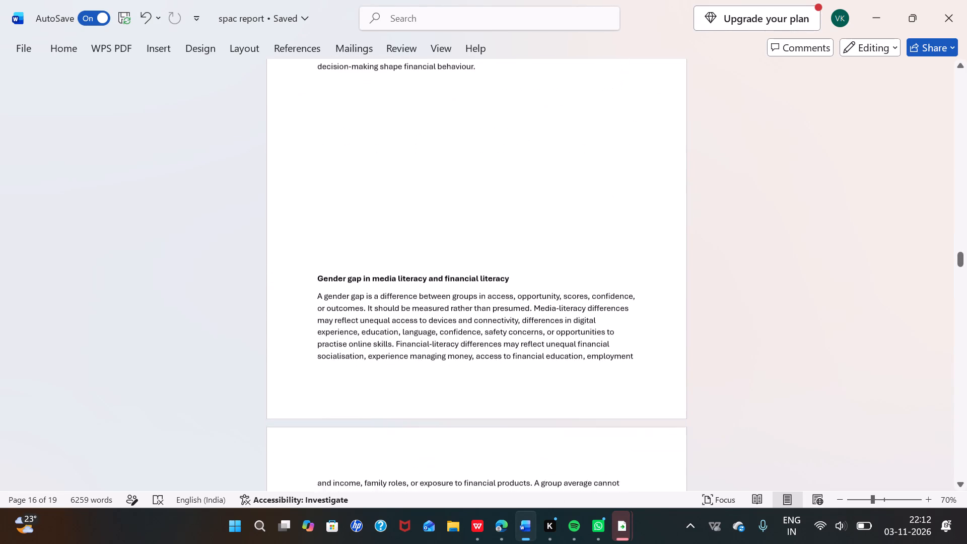
{"action": "scroll", "coordinate": [409, 159], "scroll_direction": "down", "scroll_amount": 8}
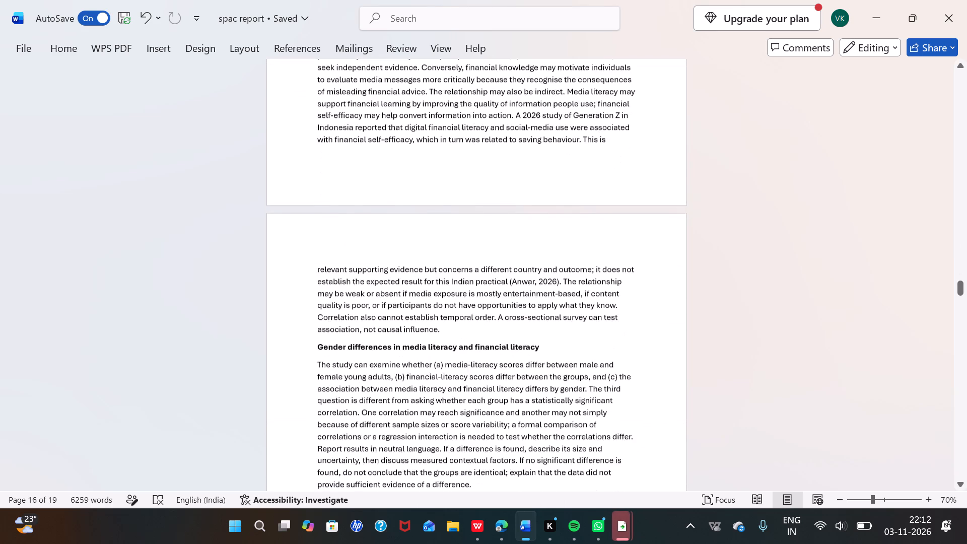
{"action": "scroll", "coordinate": [409, 159], "scroll_direction": "down", "scroll_amount": 6}
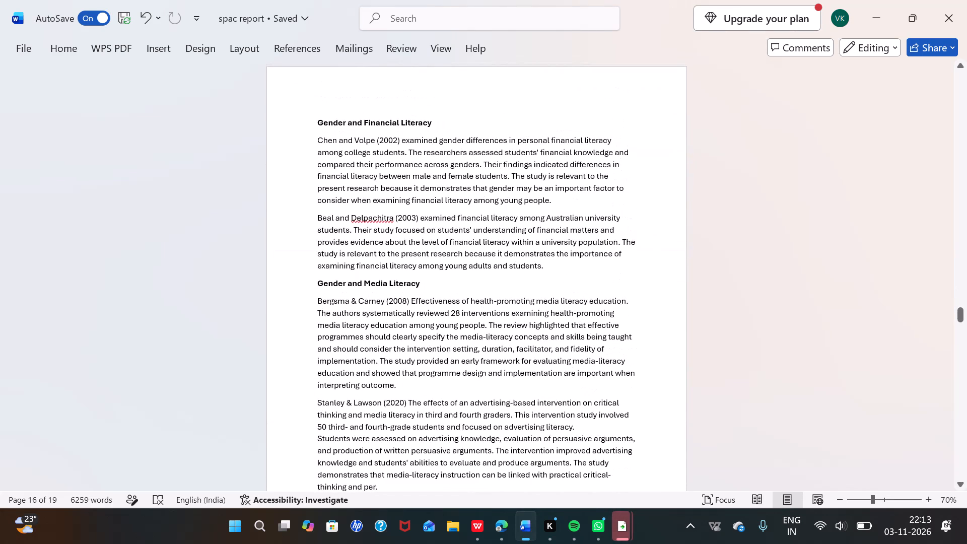
{"action": "left_click", "coordinate": [555, 270]}
{"action": "key", "text": "Return"}
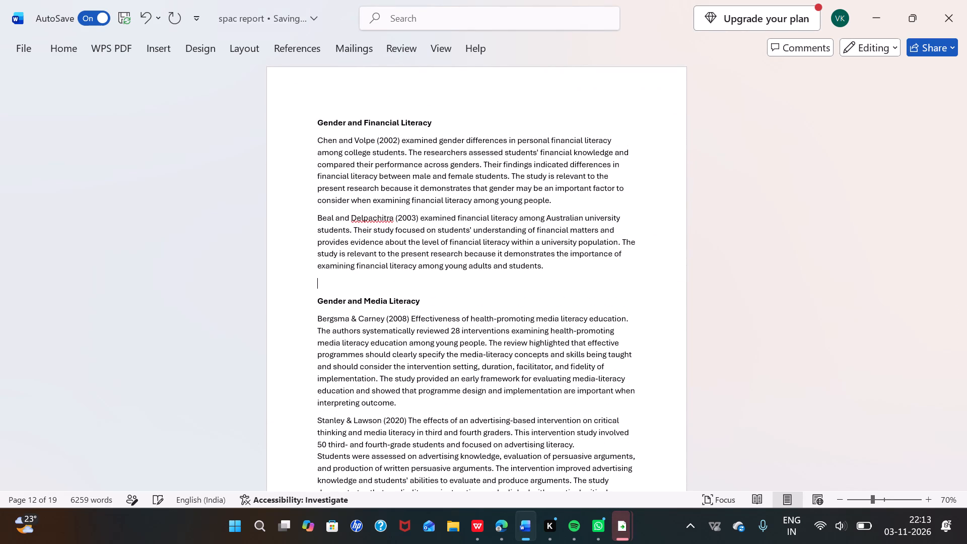
{"action": "key", "text": "ctrl+v"}
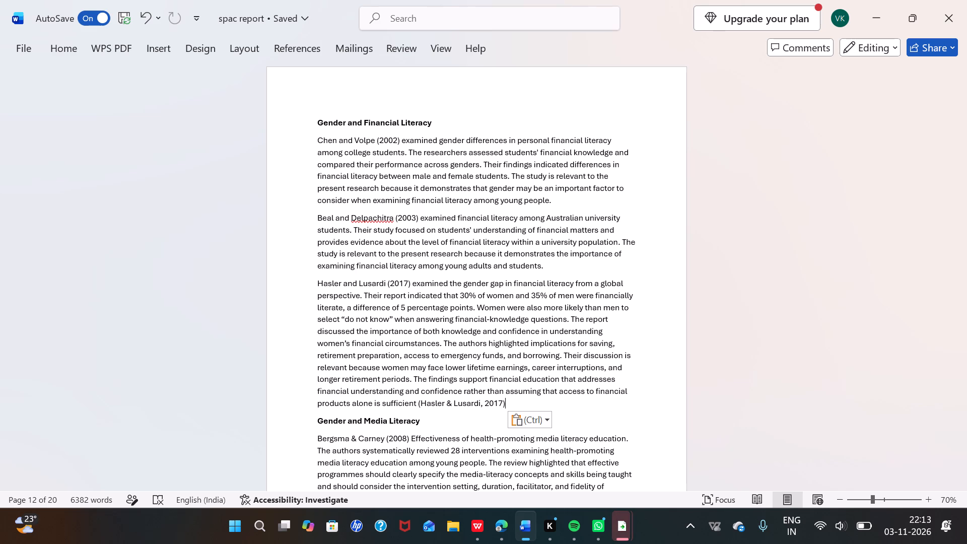
Delete the Beal and Delpachitra (2003) paragraph under Gender and Financial Literacy.
{"action": "left_click_drag", "start_coordinate": [551, 261], "coordinate": [529, 261]}
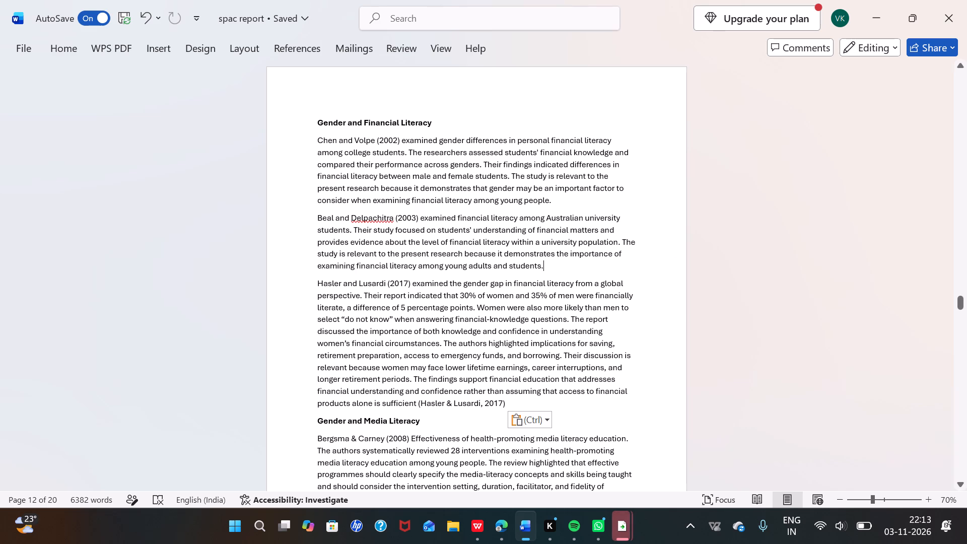
{"action": "left_click_drag", "start_coordinate": [529, 261], "coordinate": [321, 220]}
{"action": "key", "text": "BackSpace"}
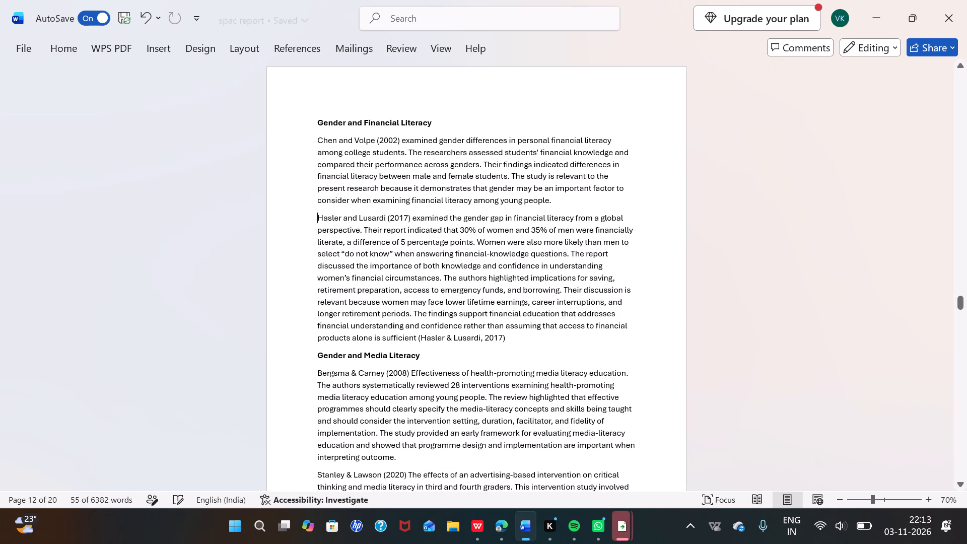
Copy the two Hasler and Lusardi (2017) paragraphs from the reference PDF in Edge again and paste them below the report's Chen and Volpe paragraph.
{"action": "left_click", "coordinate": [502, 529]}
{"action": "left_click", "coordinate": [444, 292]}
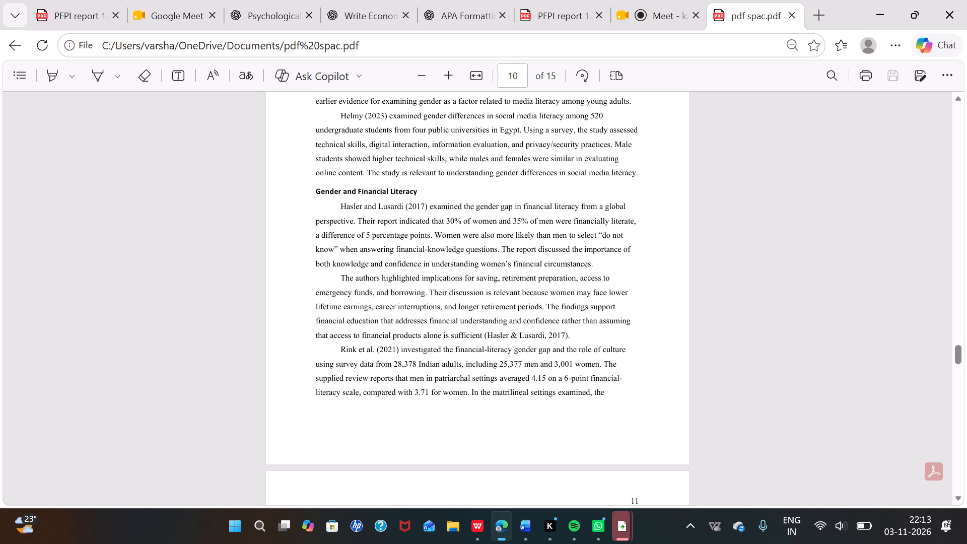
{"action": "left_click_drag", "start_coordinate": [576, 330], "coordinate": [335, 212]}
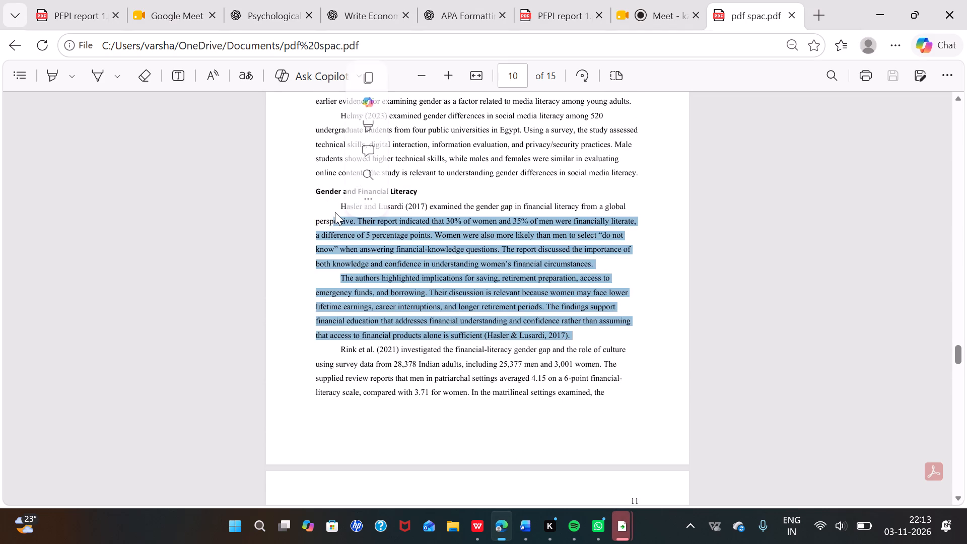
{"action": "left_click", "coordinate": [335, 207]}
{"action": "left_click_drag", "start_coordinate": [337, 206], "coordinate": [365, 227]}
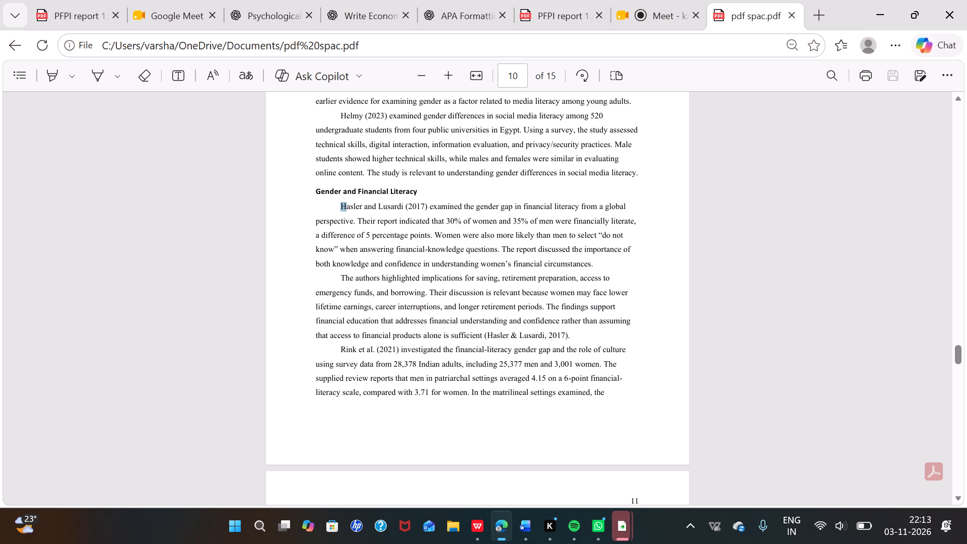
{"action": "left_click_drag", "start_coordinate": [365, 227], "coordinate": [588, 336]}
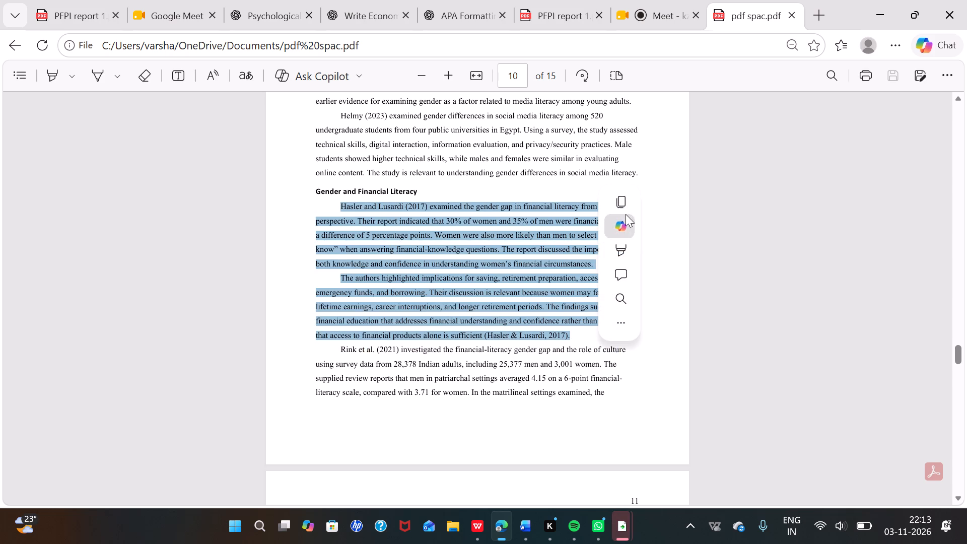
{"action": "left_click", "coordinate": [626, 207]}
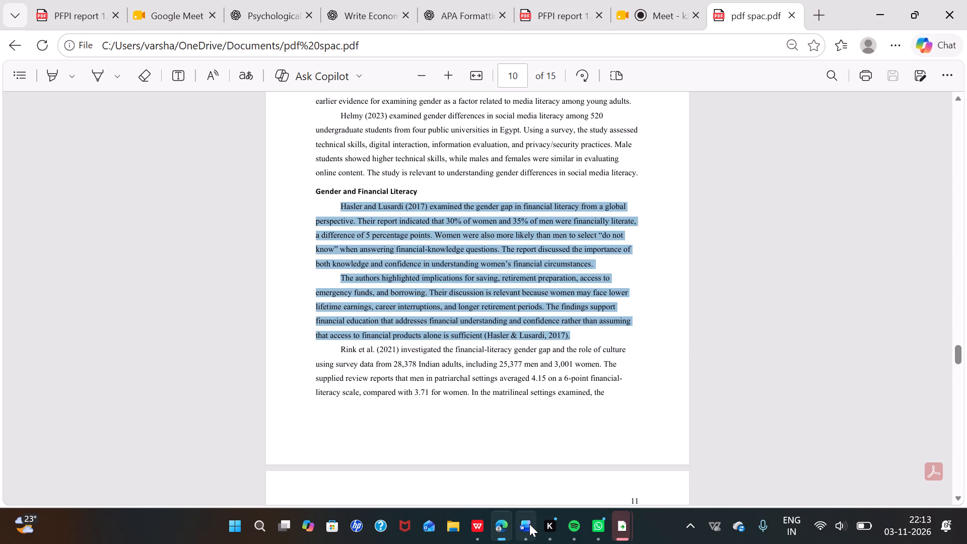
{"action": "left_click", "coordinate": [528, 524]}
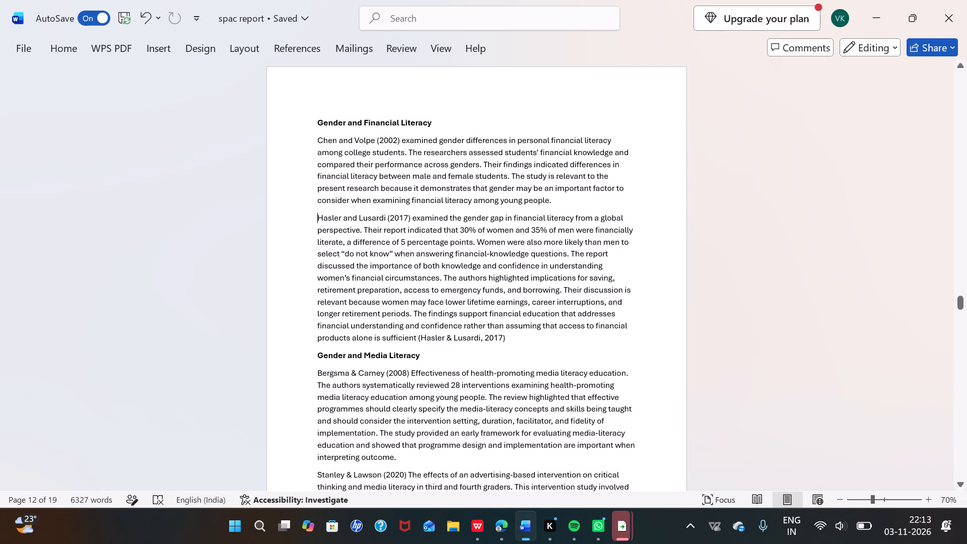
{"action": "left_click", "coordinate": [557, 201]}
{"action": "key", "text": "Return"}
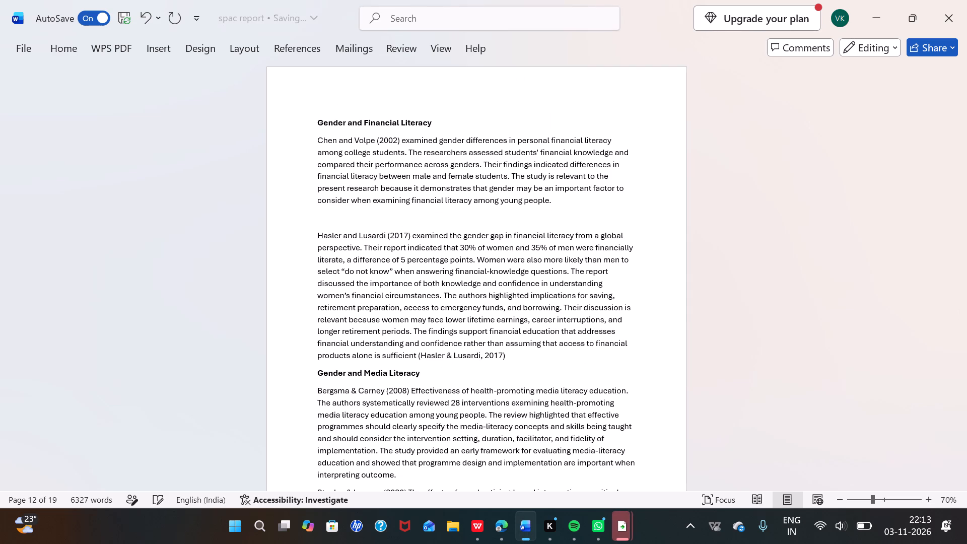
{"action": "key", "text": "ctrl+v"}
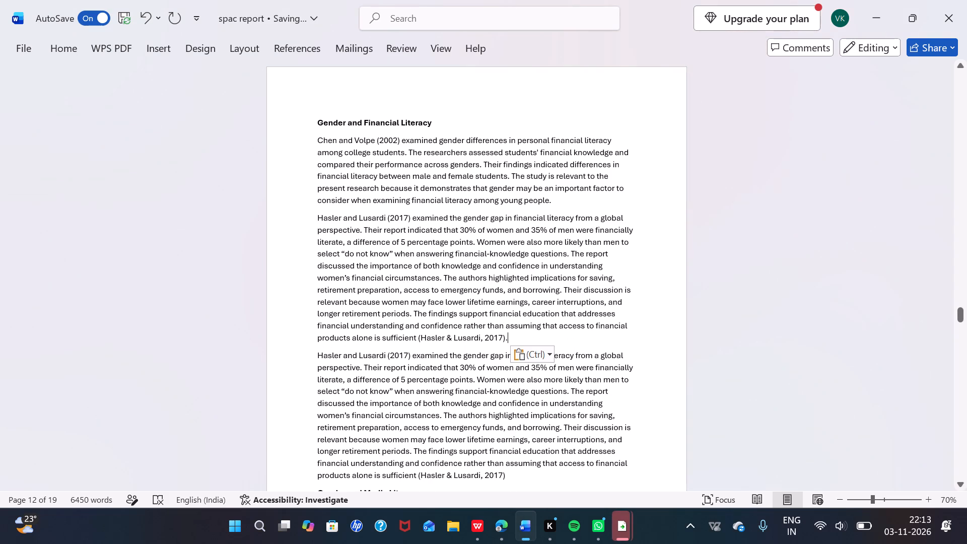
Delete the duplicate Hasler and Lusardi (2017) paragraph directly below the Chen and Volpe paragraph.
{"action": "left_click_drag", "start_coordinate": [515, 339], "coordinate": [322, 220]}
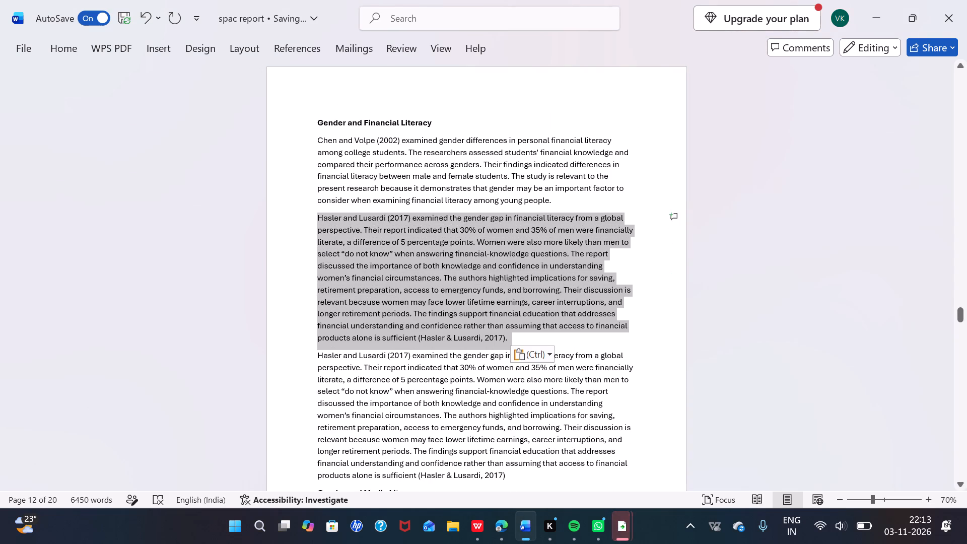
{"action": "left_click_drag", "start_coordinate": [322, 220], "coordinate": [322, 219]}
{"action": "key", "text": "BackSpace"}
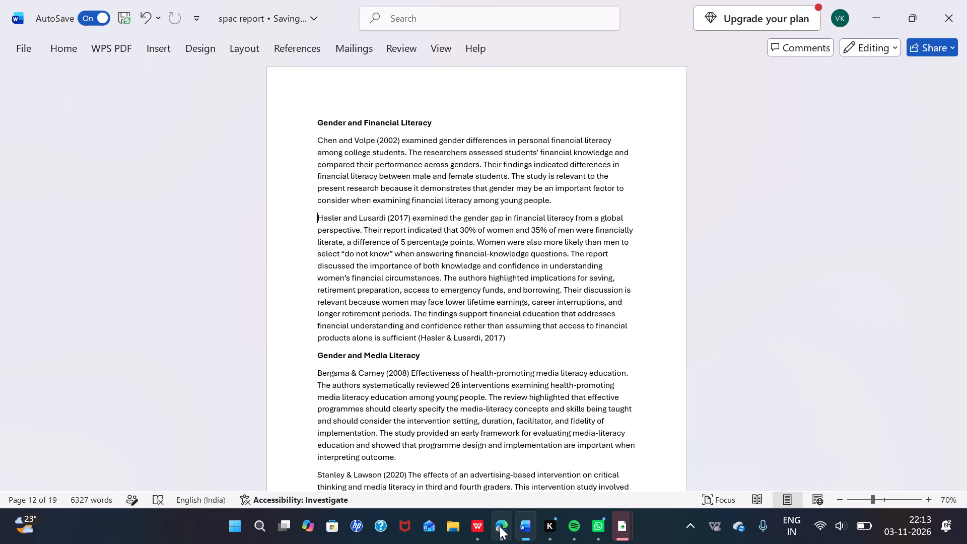
Copy the two Rink et al. (2021) paragraphs from the reference PDF in Edge and paste them below the report's Hasler and Lusardi paragraph in Word.
{"action": "left_click", "coordinate": [500, 526]}
{"action": "left_click", "coordinate": [467, 356]}
{"action": "scroll", "coordinate": [467, 356], "scroll_direction": "down", "scroll_amount": 1}
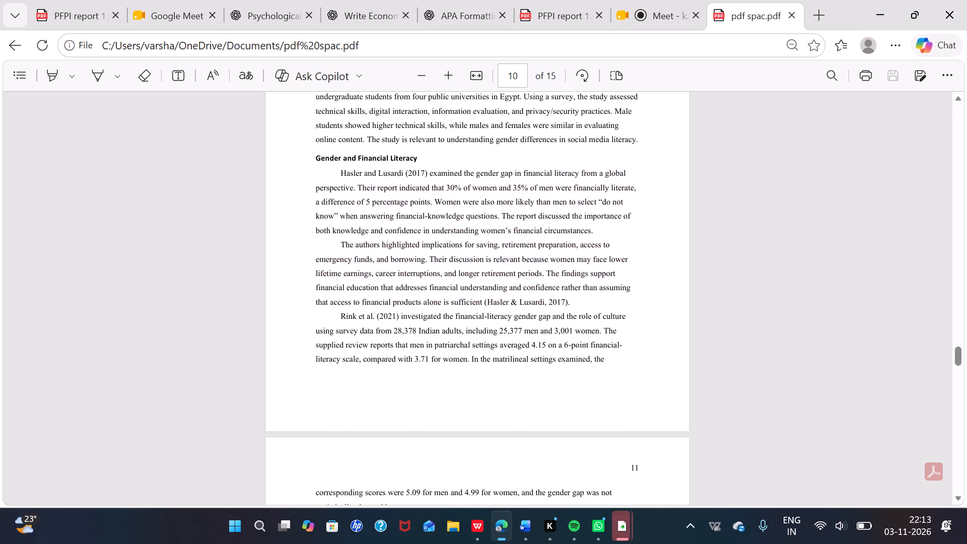
{"action": "scroll", "coordinate": [467, 356], "scroll_direction": "down", "scroll_amount": 2}
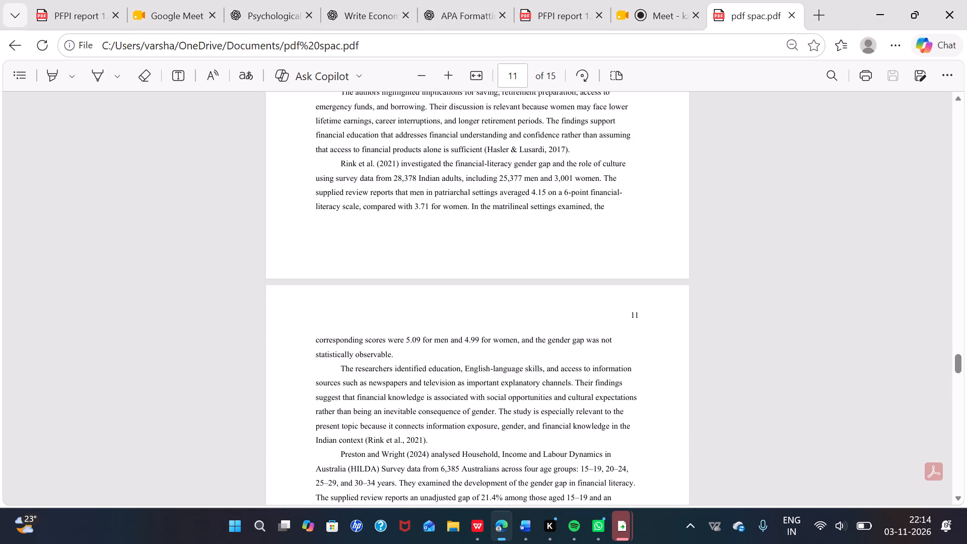
{"action": "left_click_drag", "start_coordinate": [337, 160], "coordinate": [430, 397]}
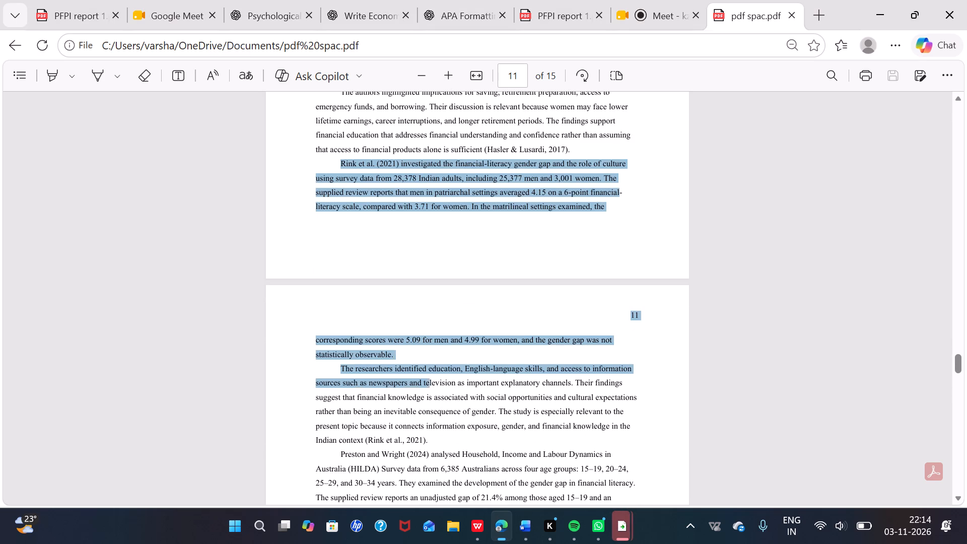
{"action": "left_click_drag", "start_coordinate": [430, 397], "coordinate": [431, 442]}
{"action": "left_click", "coordinate": [467, 311]}
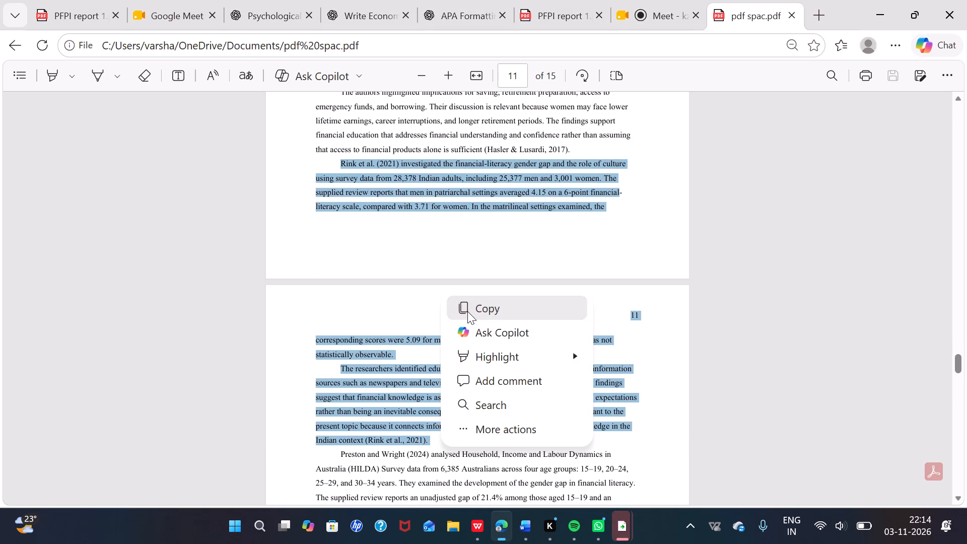
{"action": "left_click", "coordinate": [532, 525]}
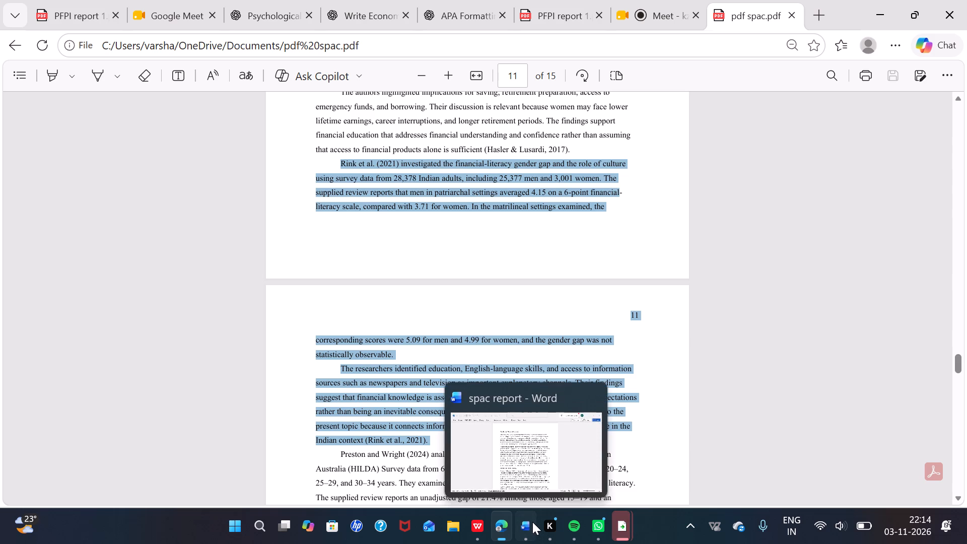
{"action": "left_click", "coordinate": [525, 336]}
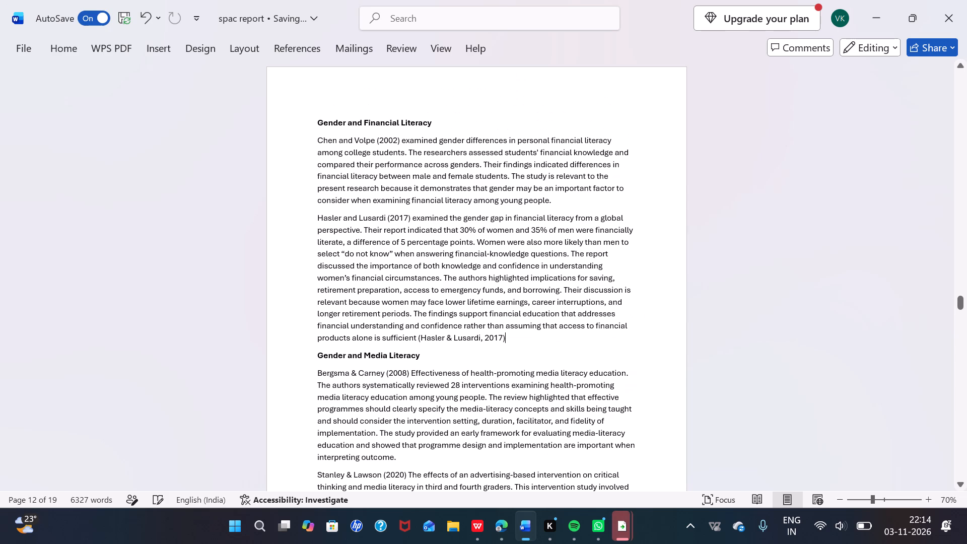
{"action": "key", "text": "Return"}
{"action": "key", "text": "ctrl+v"}
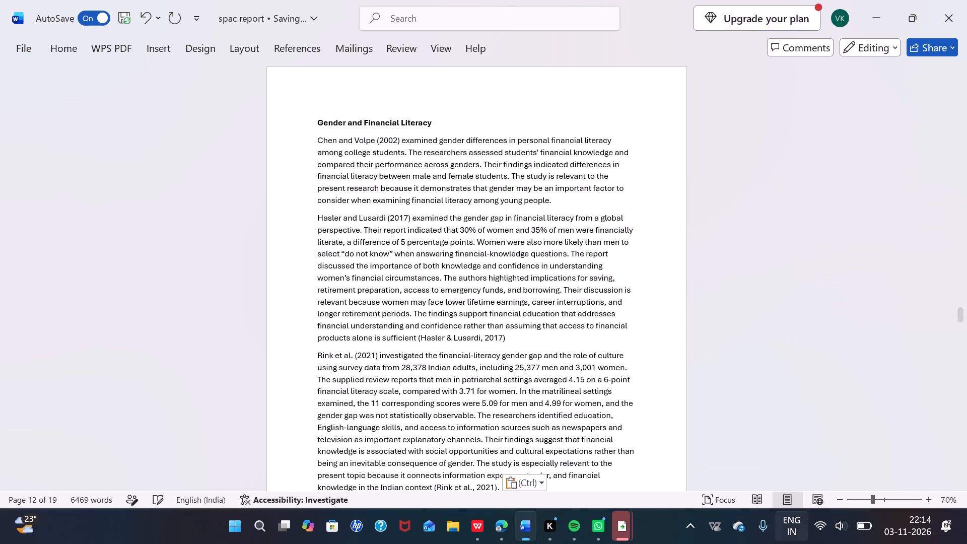
Switch back to the reference PDF in Edge.
{"action": "left_click", "coordinate": [500, 516]}
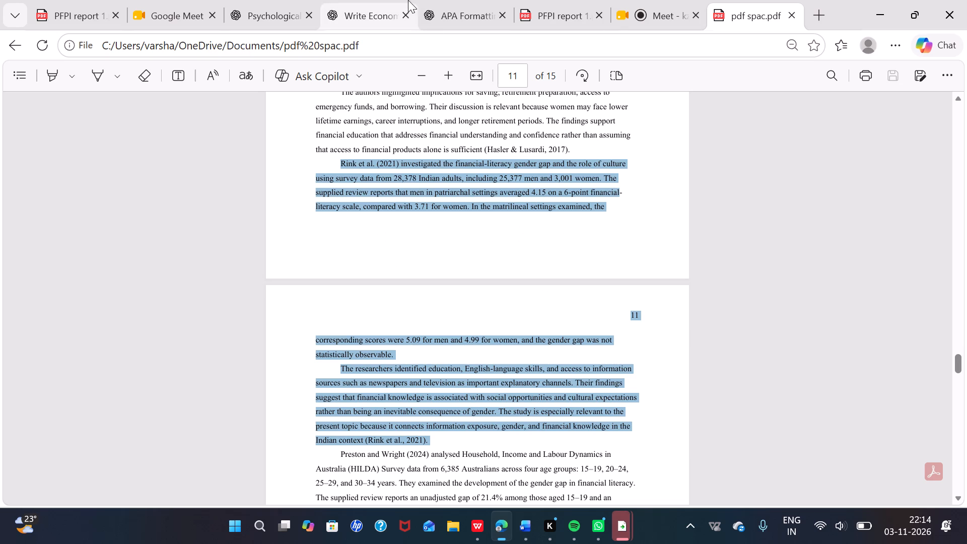
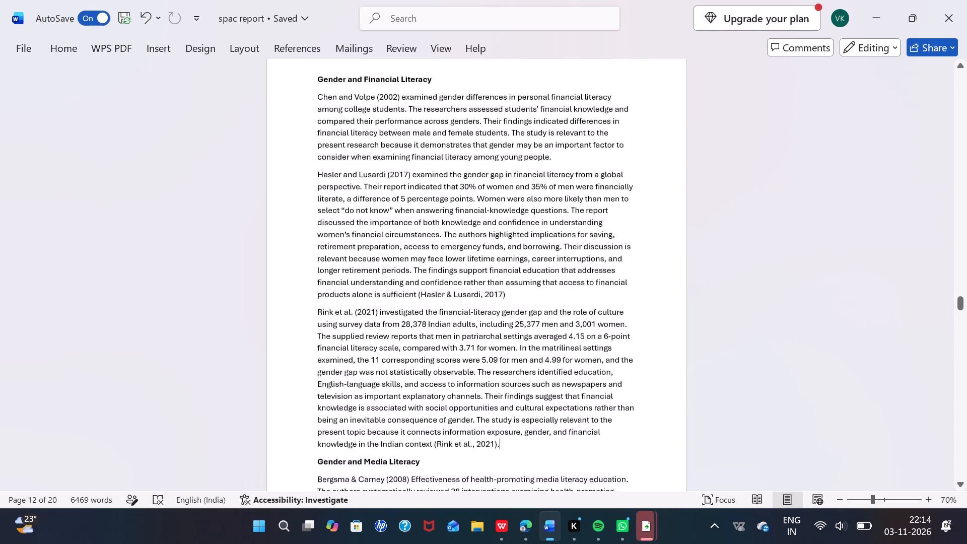
Delete the Bergsma & Carney (2008) and Stanley & Lawson (2020) paragraphs under the report's Gender and Media Literacy heading.
{"action": "scroll", "coordinate": [459, 265], "scroll_direction": "up", "scroll_amount": 1}
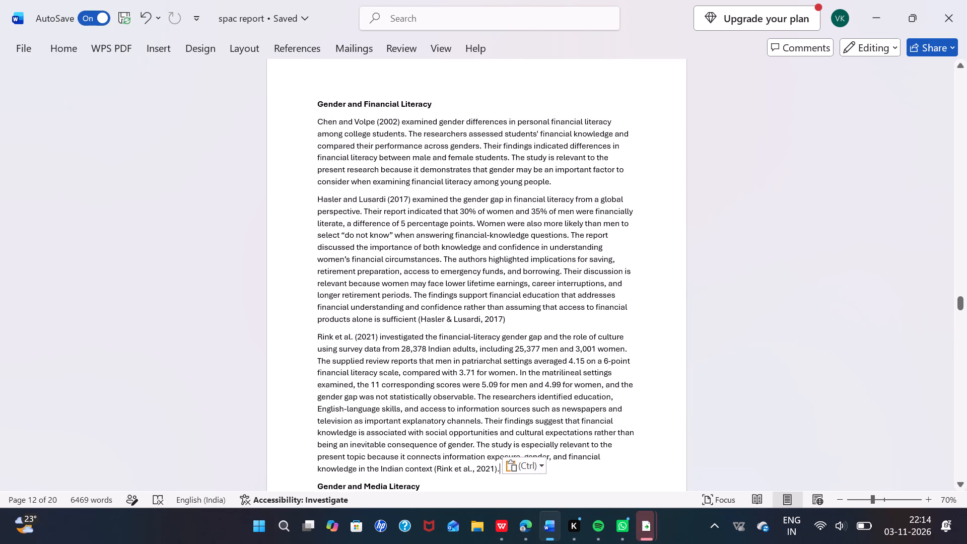
{"action": "scroll", "coordinate": [459, 265], "scroll_direction": "down", "scroll_amount": 3}
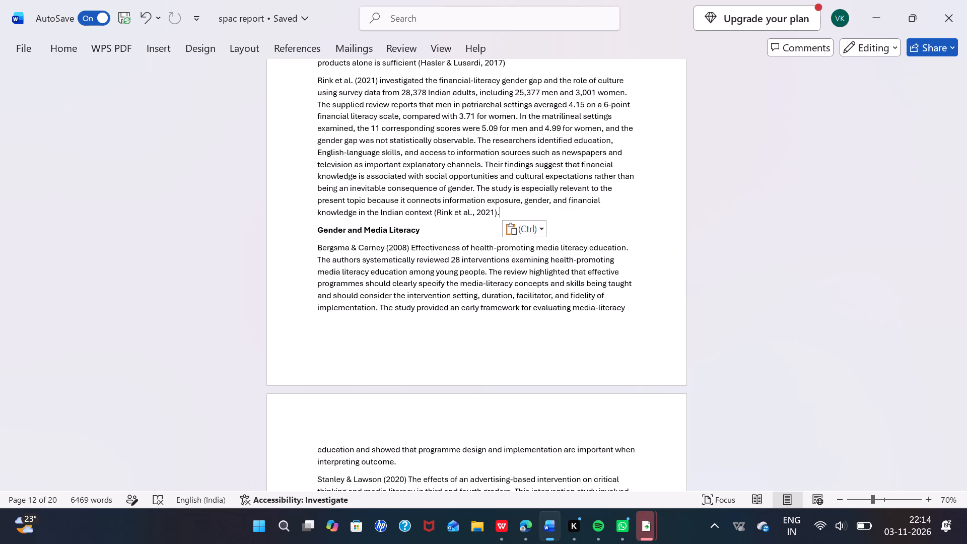
{"action": "scroll", "coordinate": [459, 265], "scroll_direction": "down", "scroll_amount": 1}
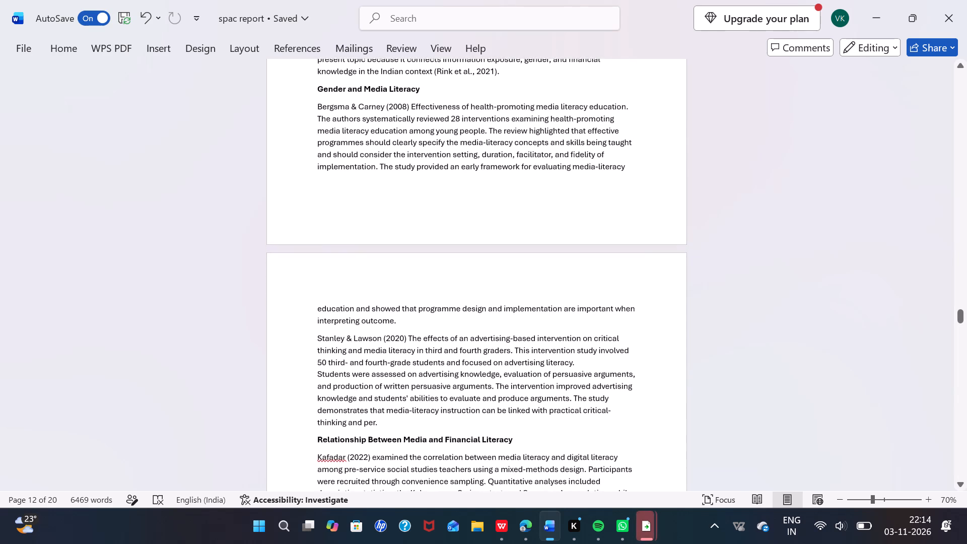
{"action": "scroll", "coordinate": [459, 265], "scroll_direction": "down", "scroll_amount": 1}
{"action": "scroll", "coordinate": [506, 378], "scroll_direction": "down", "scroll_amount": 1}
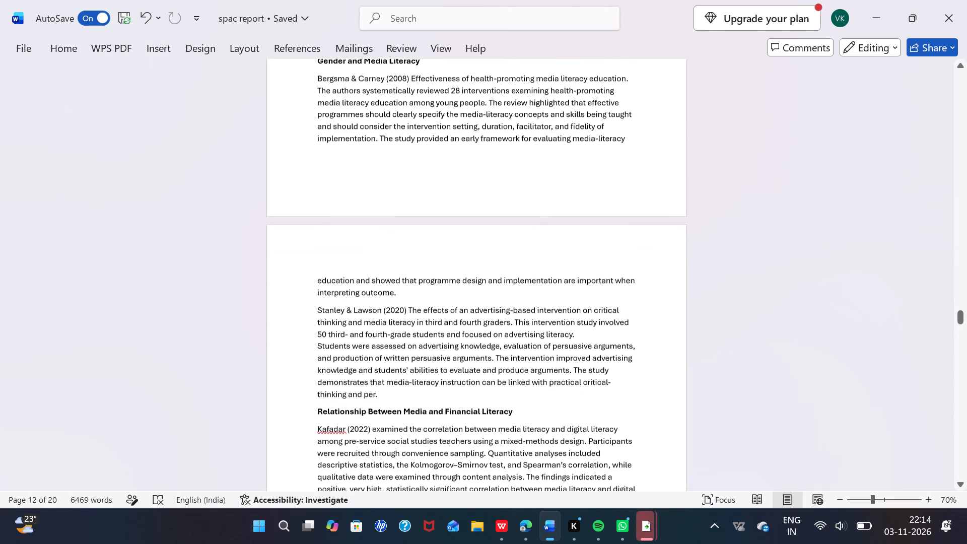
{"action": "scroll", "coordinate": [506, 378], "scroll_direction": "down", "scroll_amount": 1}
{"action": "scroll", "coordinate": [378, 385], "scroll_direction": "down", "scroll_amount": 1}
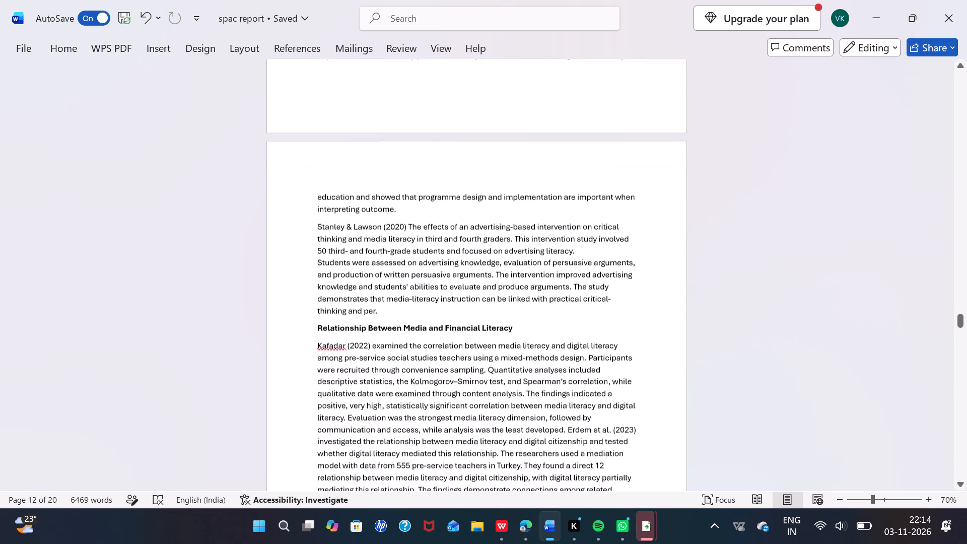
{"action": "scroll", "coordinate": [378, 385], "scroll_direction": "down", "scroll_amount": 1}
{"action": "scroll", "coordinate": [378, 385], "scroll_direction": "up", "scroll_amount": 1}
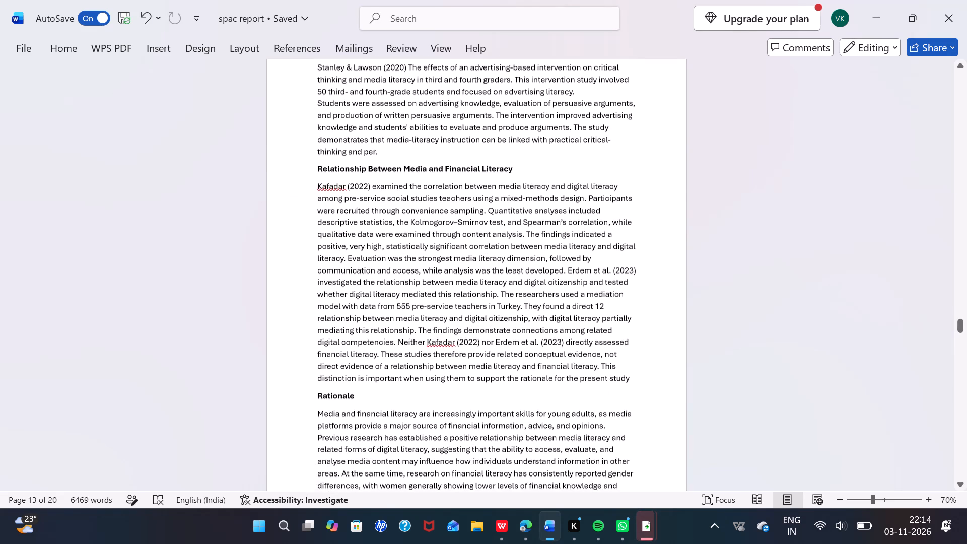
{"action": "scroll", "coordinate": [378, 385], "scroll_direction": "up", "scroll_amount": 1}
{"action": "left_click_drag", "start_coordinate": [381, 299], "coordinate": [356, 166]}
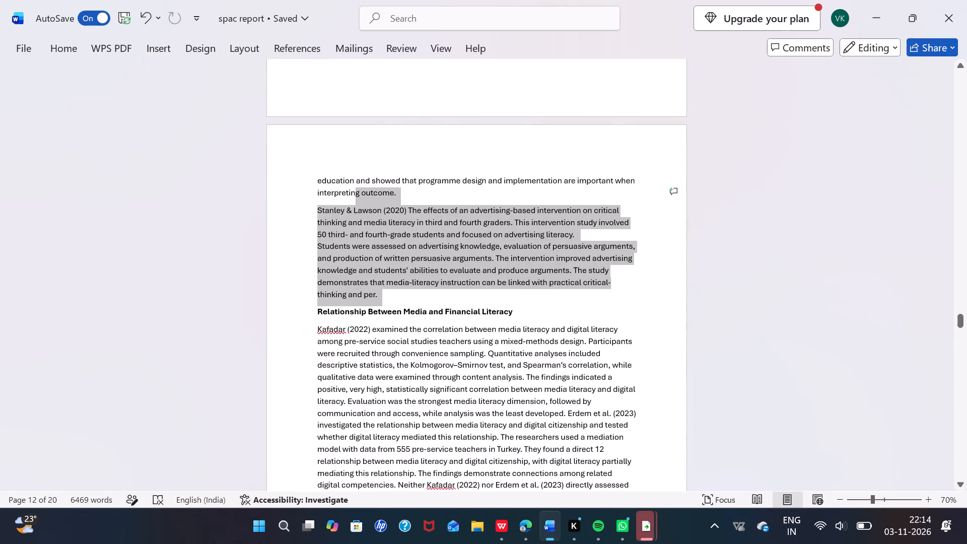
{"action": "left_click_drag", "start_coordinate": [356, 166], "coordinate": [373, 279]}
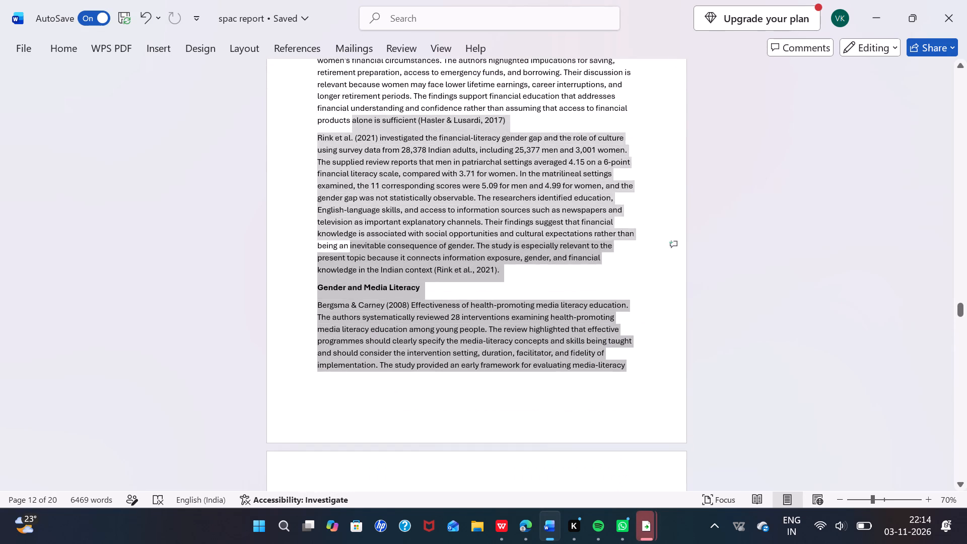
{"action": "left_click_drag", "start_coordinate": [373, 279], "coordinate": [319, 298]}
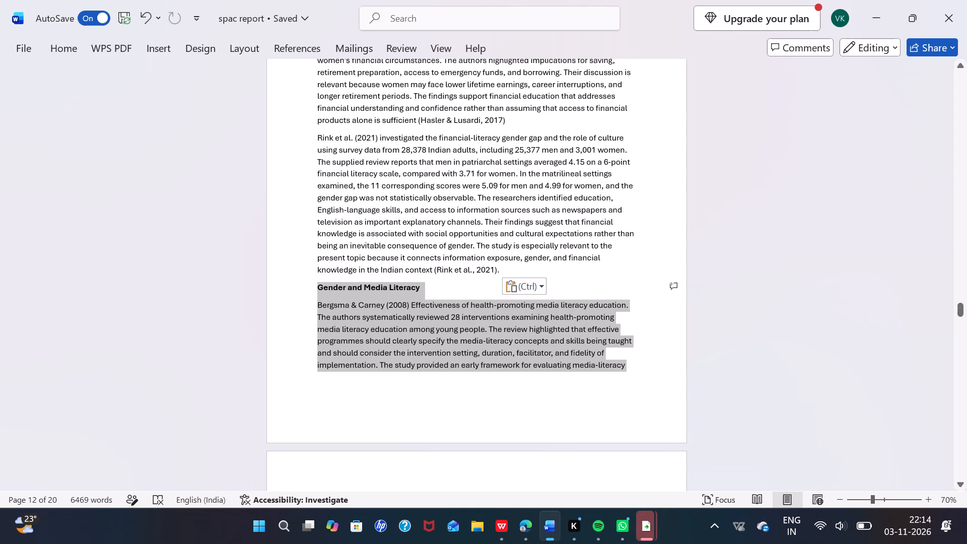
{"action": "left_click_drag", "start_coordinate": [319, 298], "coordinate": [314, 299]}
{"action": "left_click", "coordinate": [320, 303]}
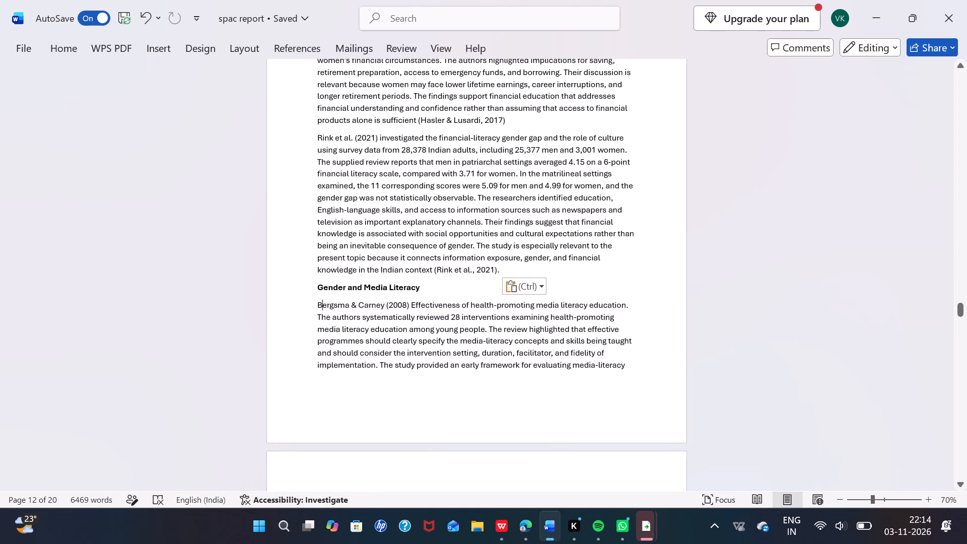
{"action": "left_click_drag", "start_coordinate": [314, 303], "coordinate": [407, 267]}
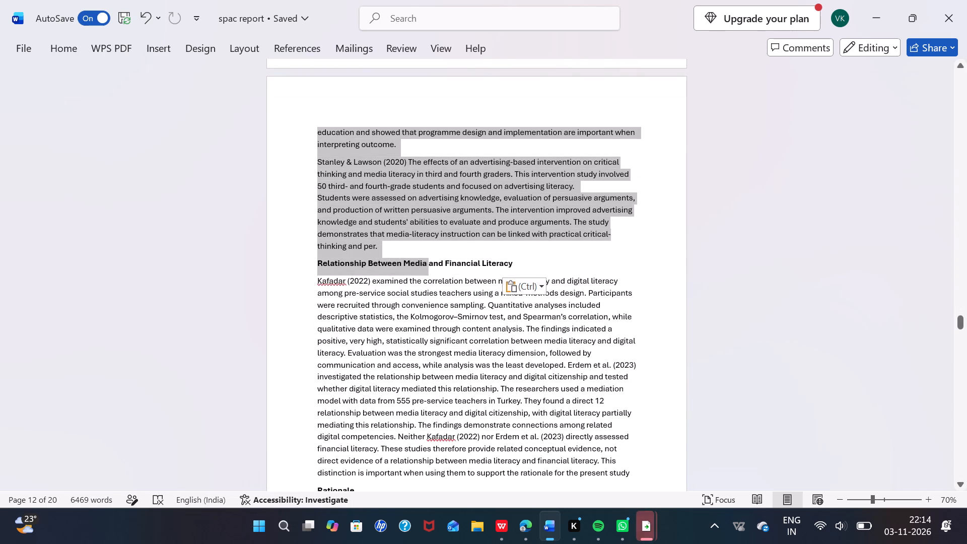
{"action": "left_click_drag", "start_coordinate": [407, 267], "coordinate": [385, 247]}
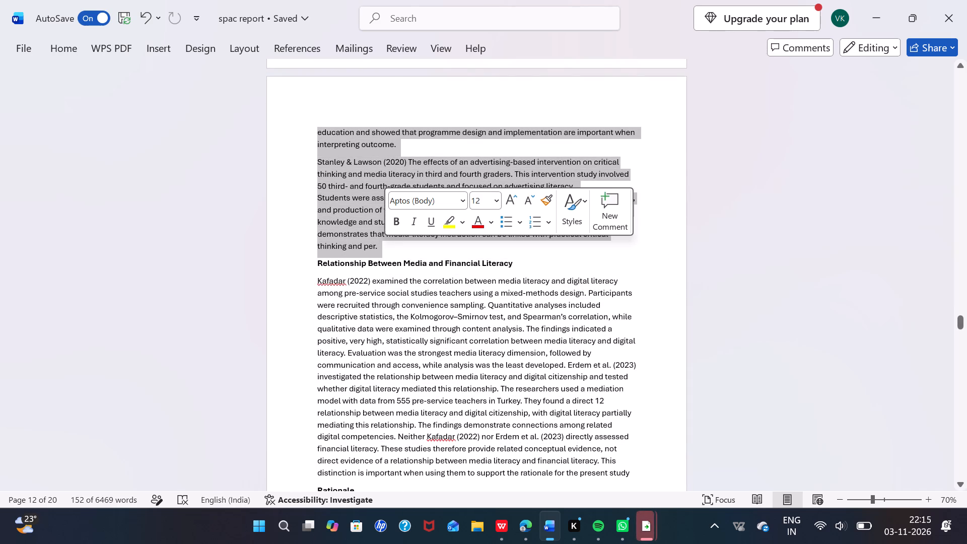
{"action": "key", "text": "BackSpace"}
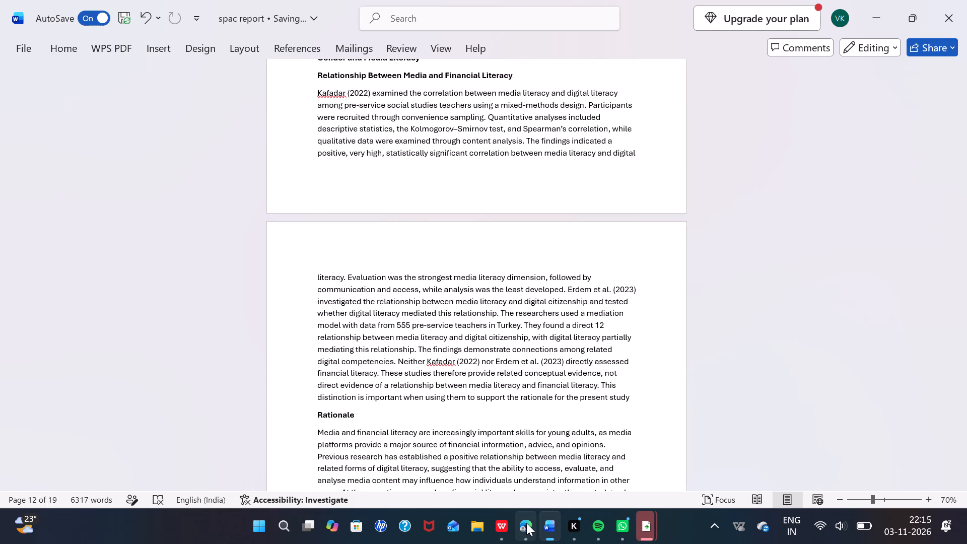
Copy the Kammerl and Pannarale (2007) paragraph from the Gender and Media Literacy section of the reference PDF in Edge.
{"action": "left_click", "coordinate": [526, 523]}
{"action": "left_click", "coordinate": [428, 302]}
{"action": "scroll", "coordinate": [428, 302], "scroll_direction": "down", "scroll_amount": 3}
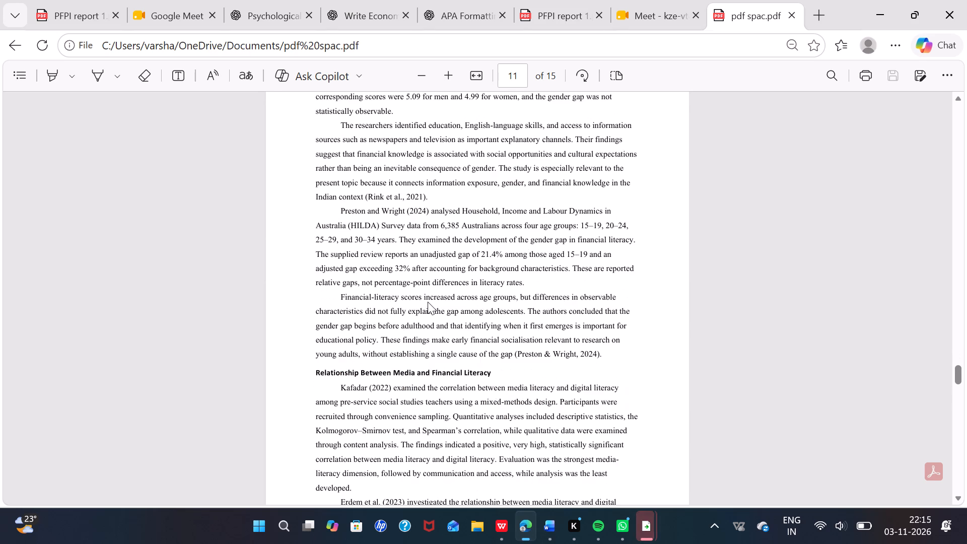
{"action": "scroll", "coordinate": [428, 302], "scroll_direction": "up", "scroll_amount": 5}
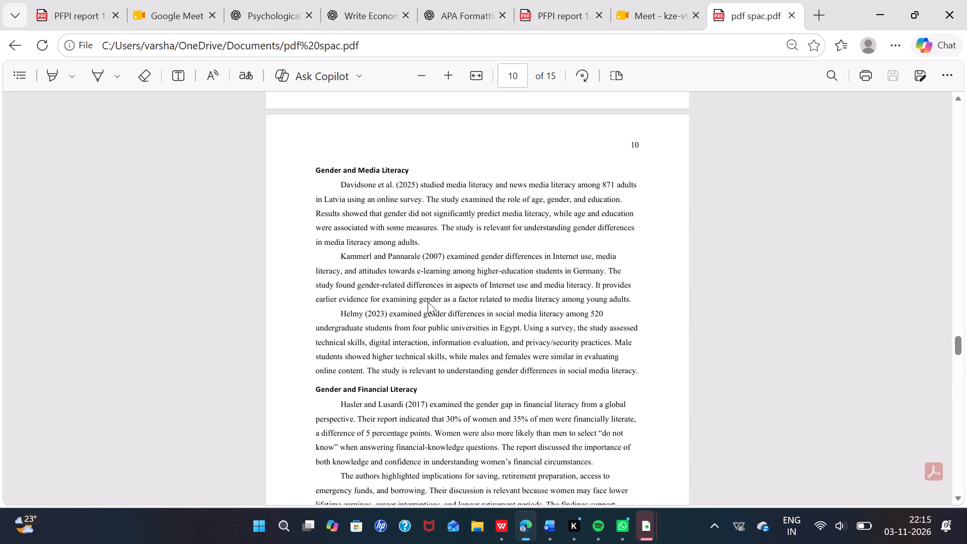
{"action": "scroll", "coordinate": [428, 302], "scroll_direction": "up", "scroll_amount": 2}
{"action": "left_click_drag", "start_coordinate": [339, 211], "coordinate": [663, 333]}
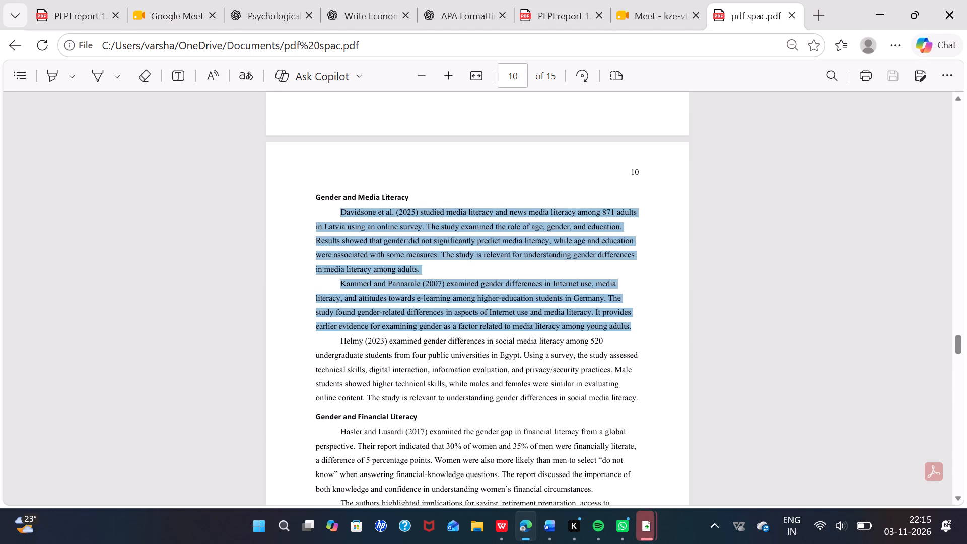
{"action": "left_click_drag", "start_coordinate": [663, 333], "coordinate": [644, 334]}
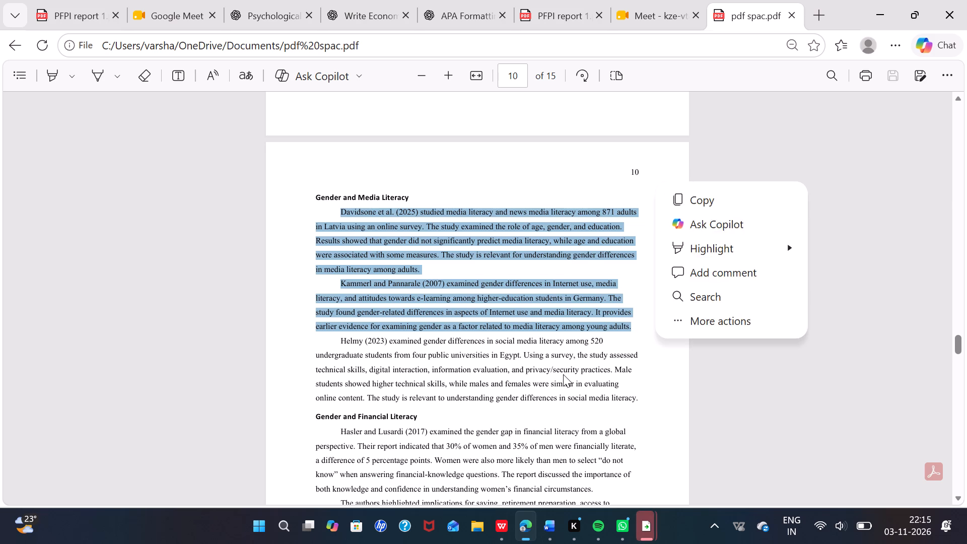
{"action": "left_click", "coordinate": [563, 374]}
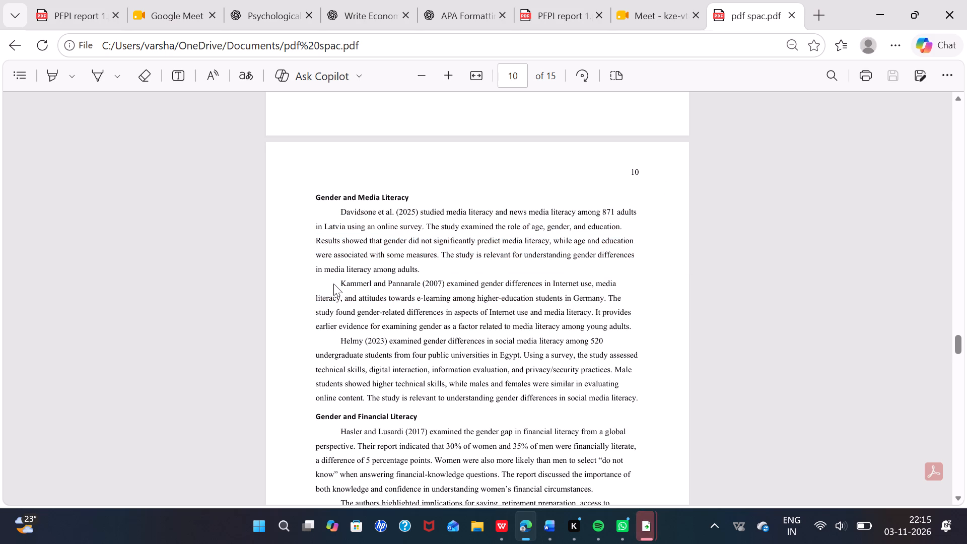
{"action": "left_click_drag", "start_coordinate": [338, 282], "coordinate": [552, 326]}
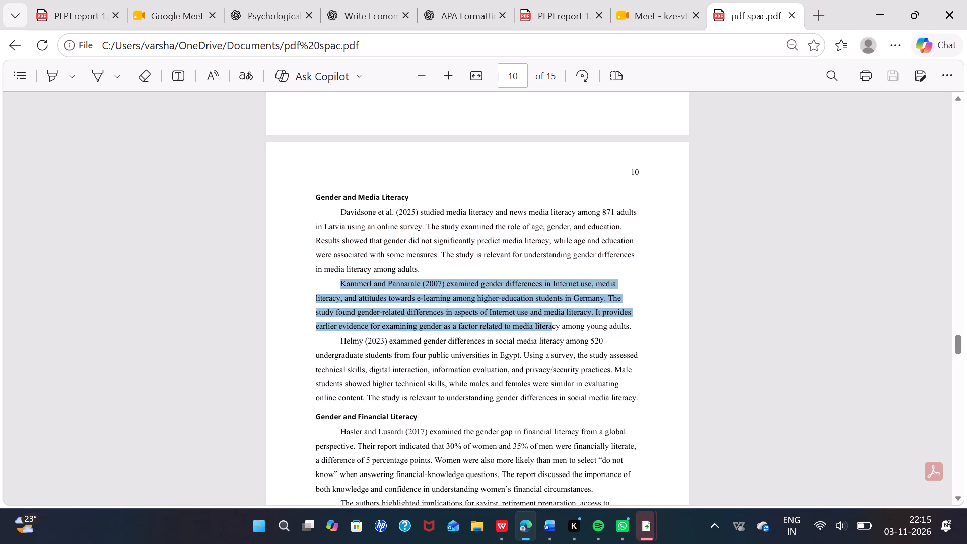
{"action": "left_click_drag", "start_coordinate": [552, 326], "coordinate": [647, 326]}
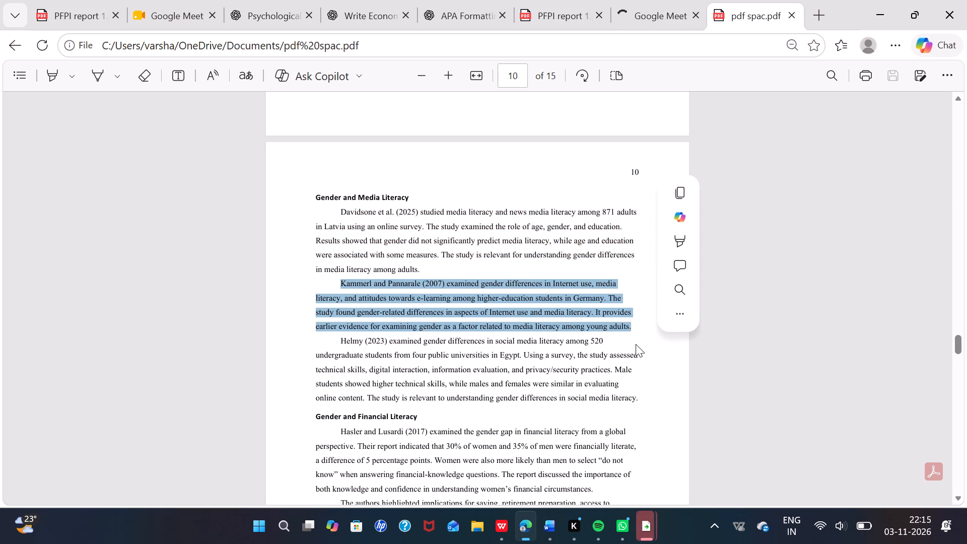
{"action": "left_click", "coordinate": [635, 347]}
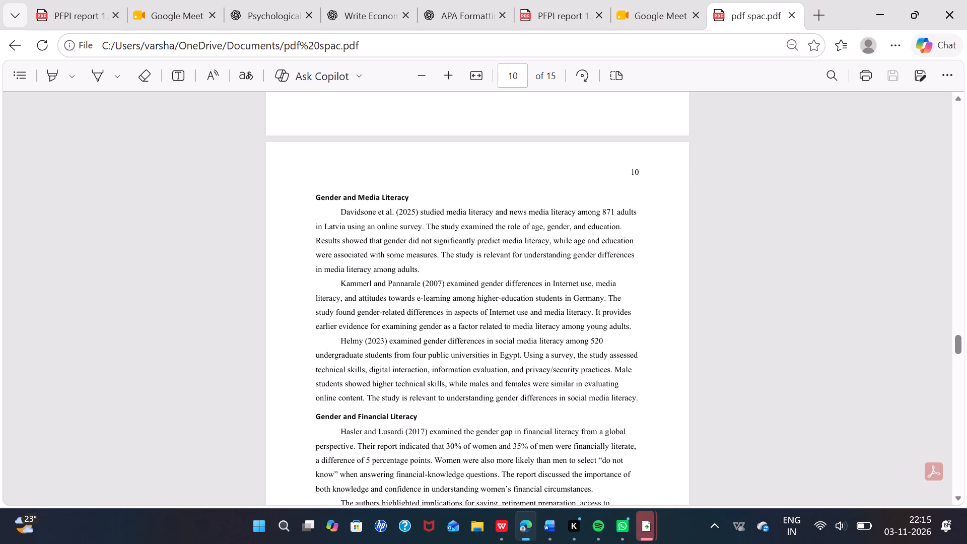
{"action": "left_click_drag", "start_coordinate": [338, 277], "coordinate": [617, 335]}
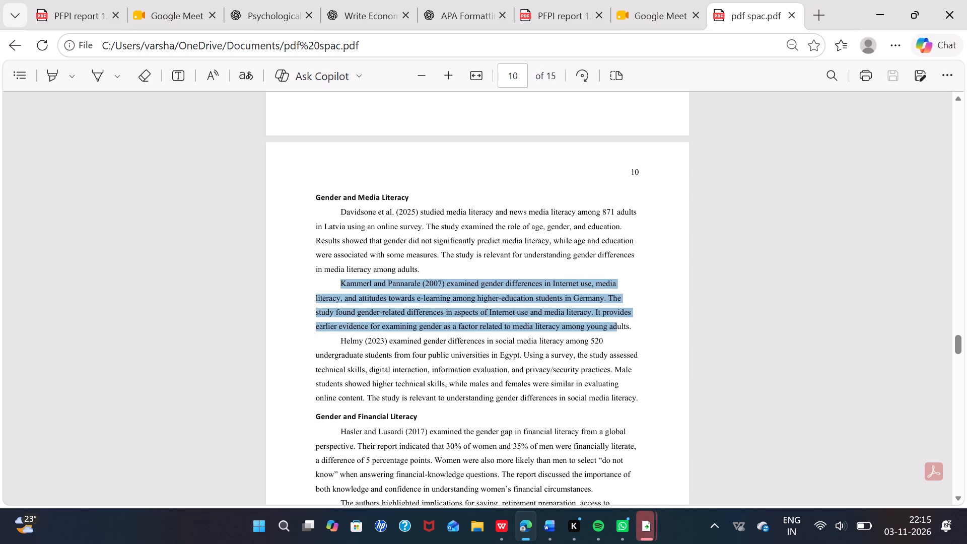
{"action": "left_click_drag", "start_coordinate": [617, 335], "coordinate": [689, 332]}
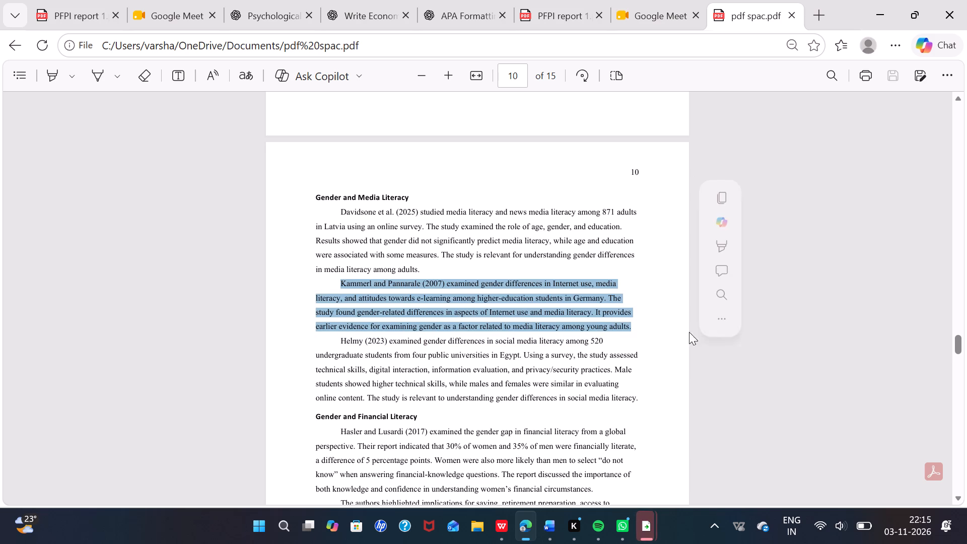
{"action": "left_click", "coordinate": [732, 202]}
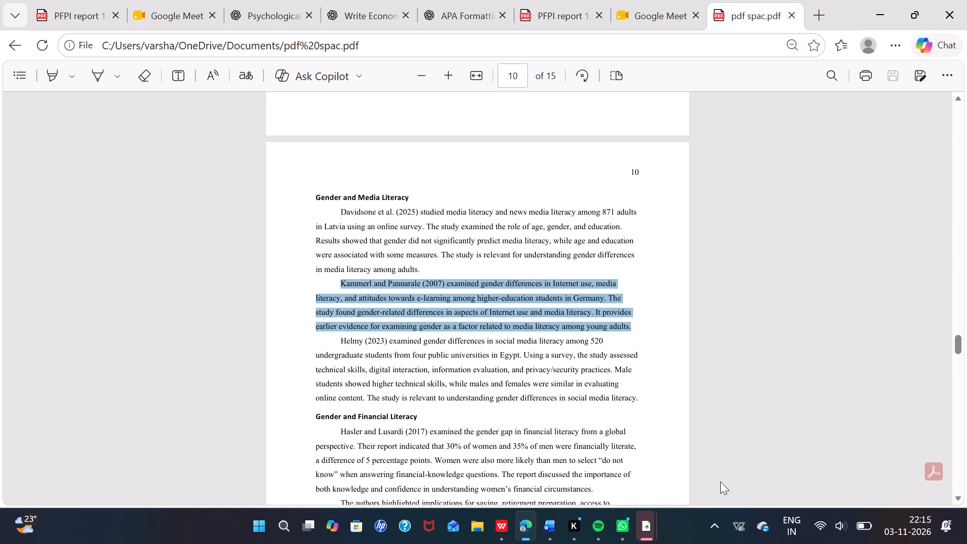
Paste the copied Kammerl and Pannarale paragraph on a new line below the Gender and Media Literacy heading in the Word report.
{"action": "left_click", "coordinate": [560, 527]}
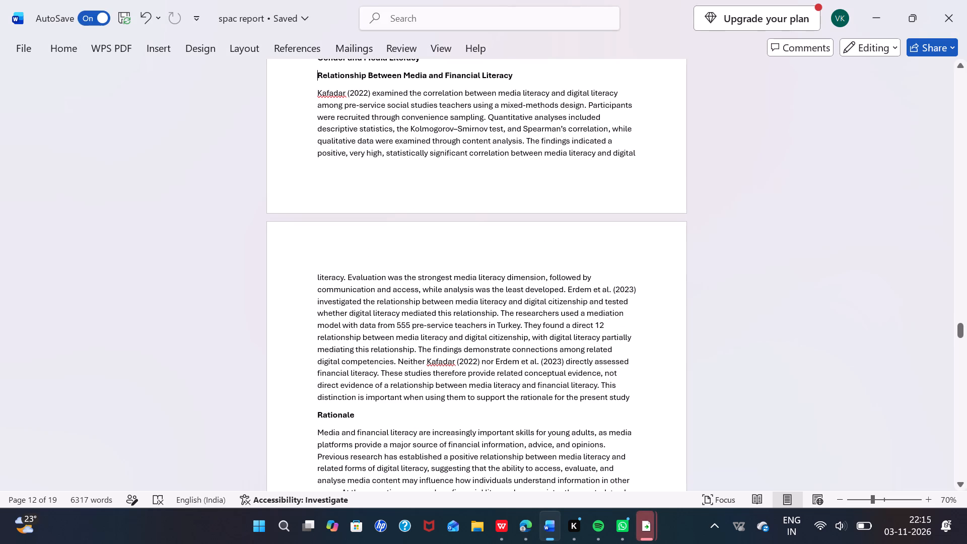
{"action": "scroll", "coordinate": [544, 326], "scroll_direction": "up", "scroll_amount": 1}
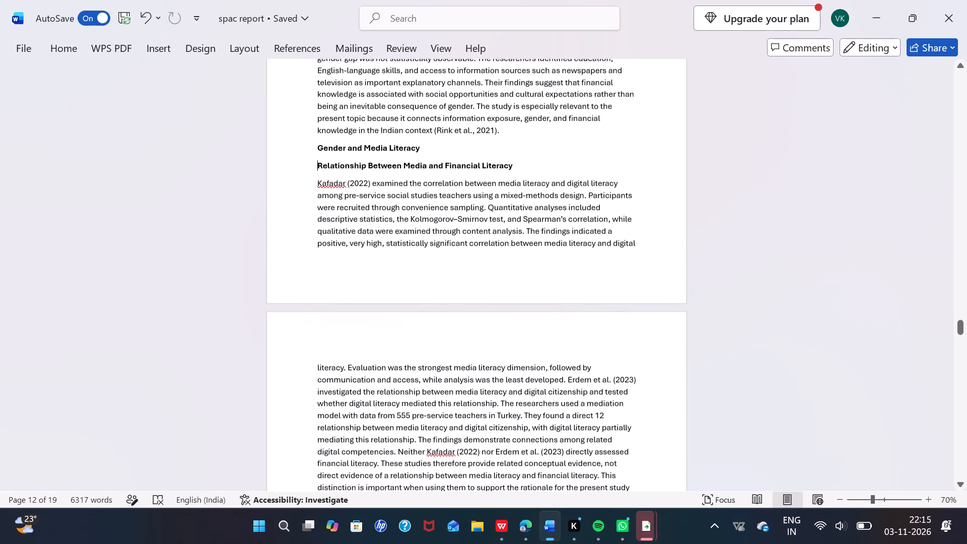
{"action": "scroll", "coordinate": [544, 326], "scroll_direction": "up", "scroll_amount": 1}
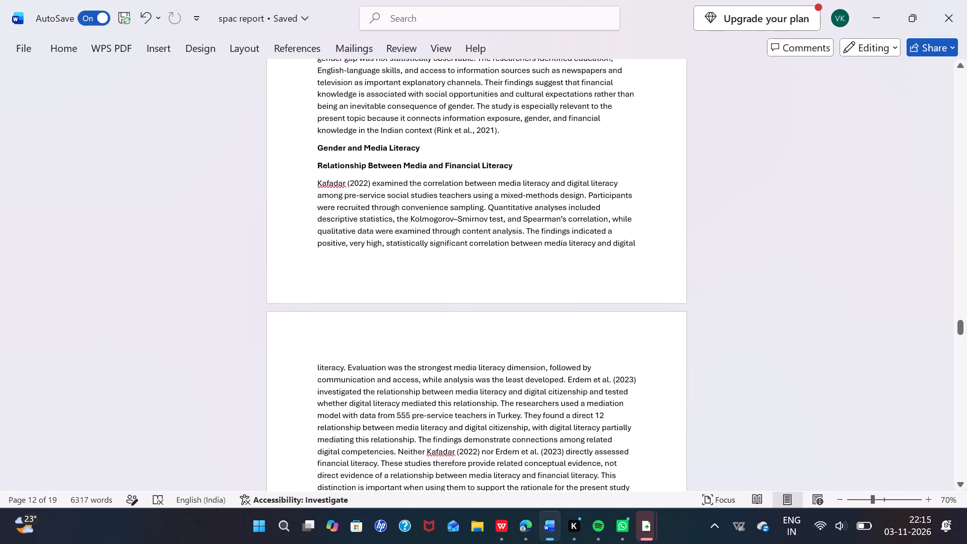
{"action": "scroll", "coordinate": [455, 190], "scroll_direction": "up", "scroll_amount": 1}
{"action": "scroll", "coordinate": [462, 260], "scroll_direction": "down", "scroll_amount": 1, "text": "ctrl"}
{"action": "scroll", "coordinate": [462, 260], "scroll_direction": "up", "scroll_amount": 1, "text": "ctrl"}
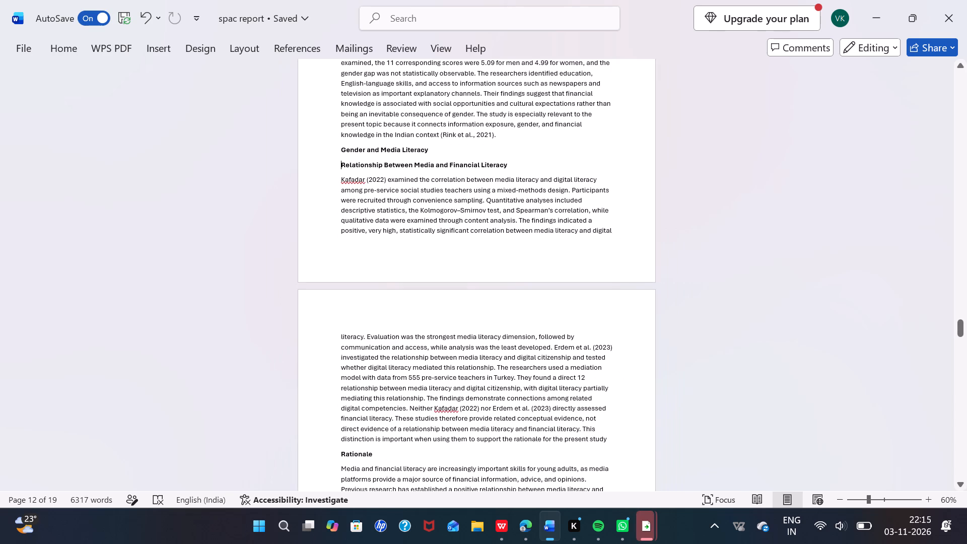
{"action": "scroll", "coordinate": [462, 260], "scroll_direction": "up", "scroll_amount": 2}
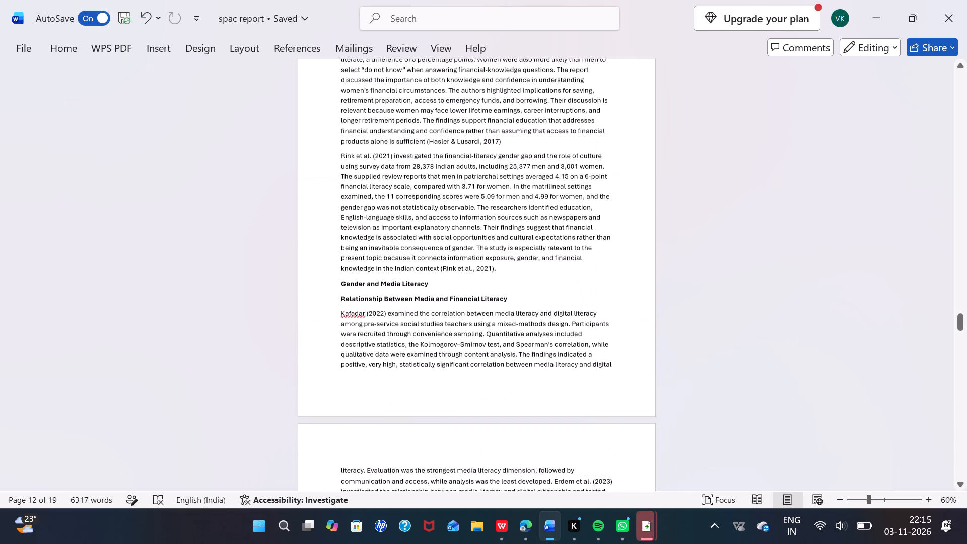
{"action": "scroll", "coordinate": [462, 260], "scroll_direction": "up", "scroll_amount": 1}
{"action": "left_click", "coordinate": [437, 288]}
{"action": "key", "text": "Return"}
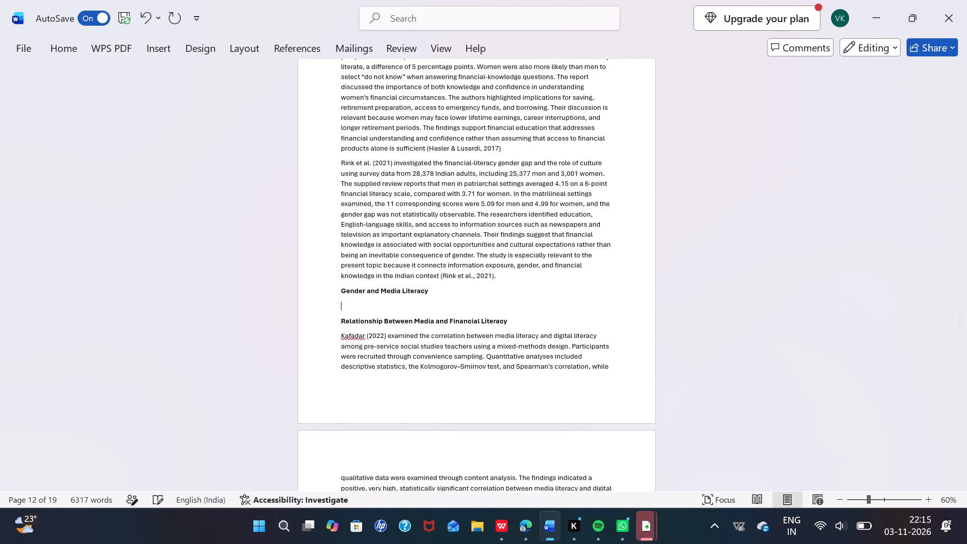
{"action": "key", "text": "ctrl+v"}
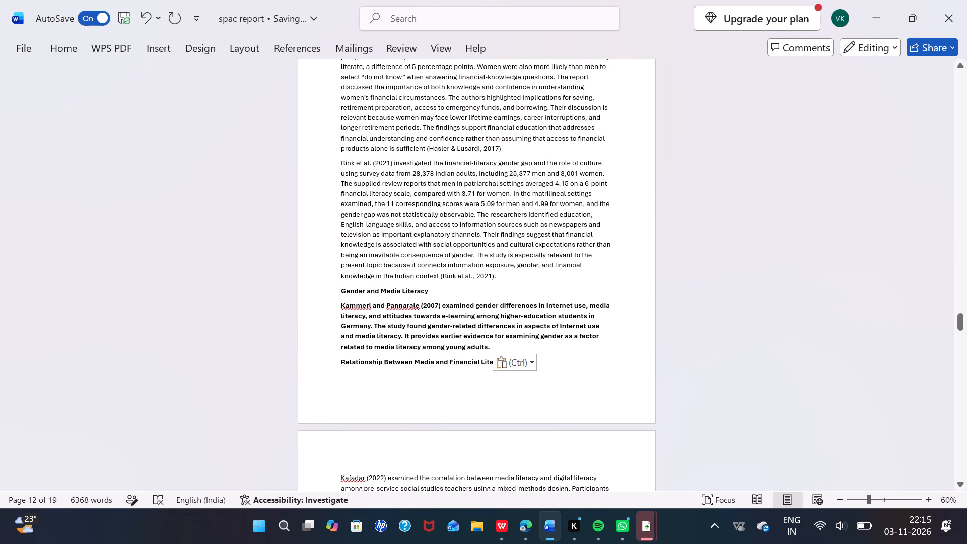
Remove the bold formatting from the pasted Kammerl and Pannarale (2007) paragraph.
{"action": "left_click_drag", "start_coordinate": [343, 305], "coordinate": [483, 348]}
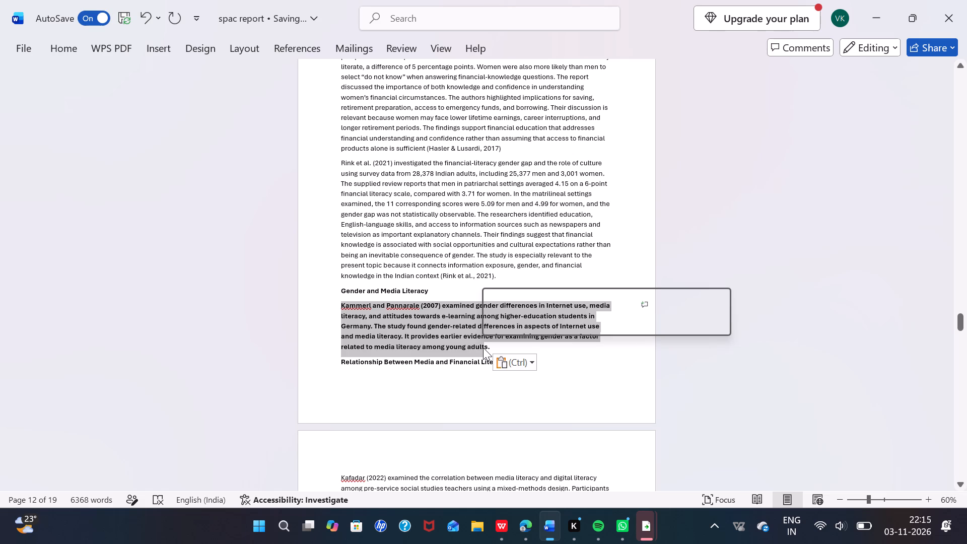
{"action": "left_click_drag", "start_coordinate": [491, 346], "coordinate": [337, 311]}
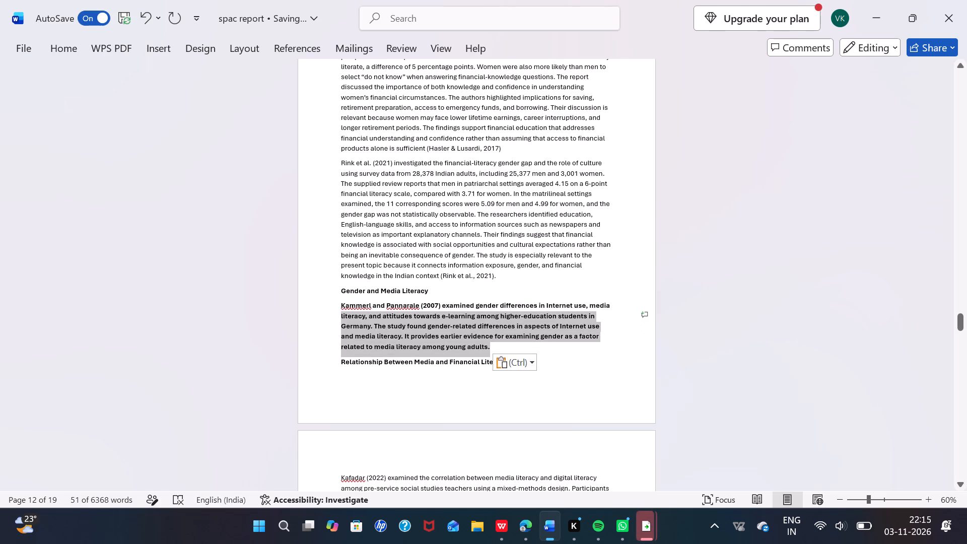
{"action": "left_click_drag", "start_coordinate": [337, 311], "coordinate": [339, 306]}
{"action": "left_click", "coordinate": [346, 278]}
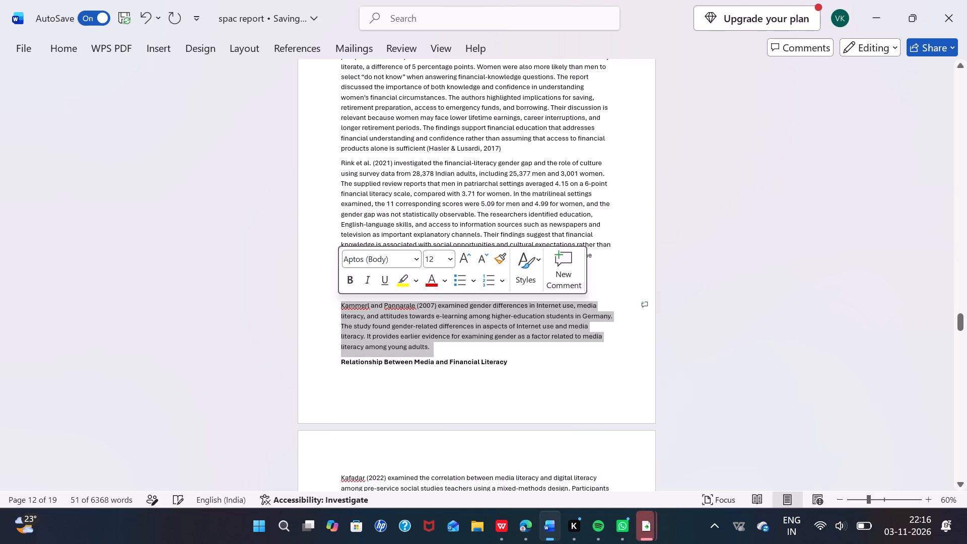
Copy the Davidsone et al. (2025) paragraph from the Gender and Media Literacy section of the reference PDF in Edge.
{"action": "left_click", "coordinate": [527, 529]}
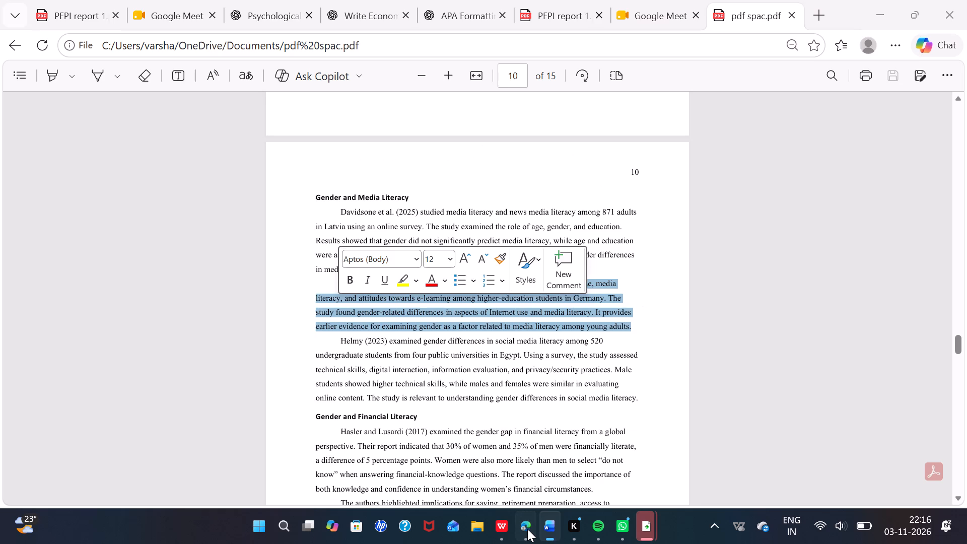
{"action": "left_click", "coordinate": [474, 355]}
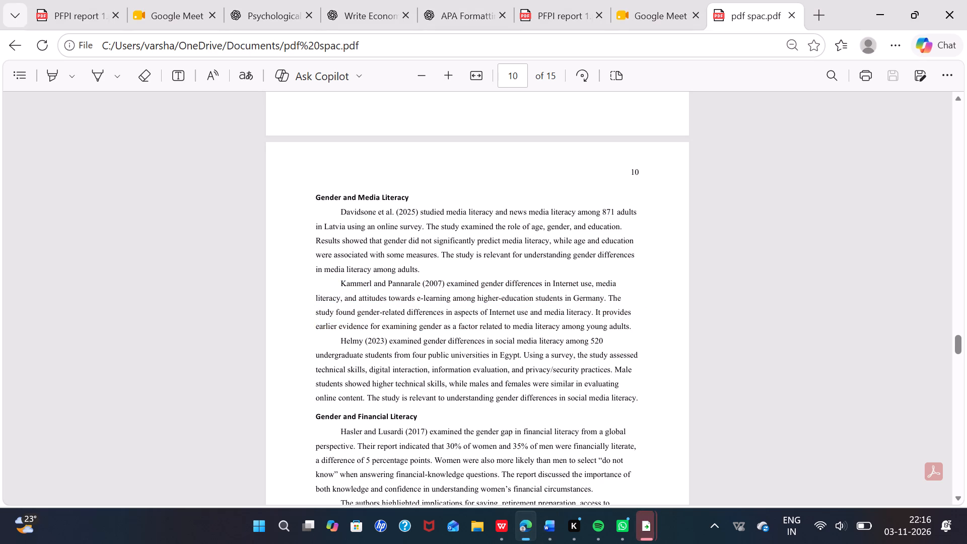
{"action": "left_click_drag", "start_coordinate": [423, 270], "coordinate": [344, 213]}
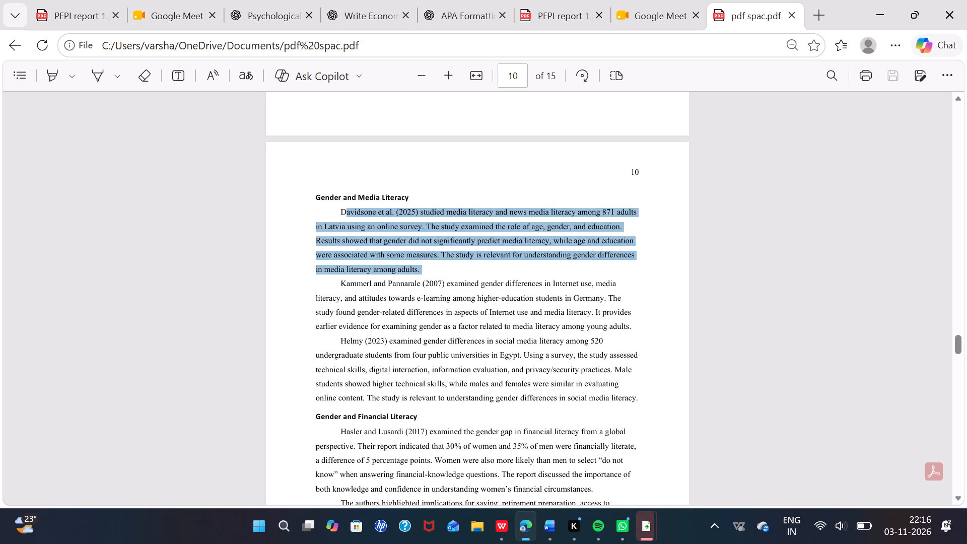
{"action": "left_click_drag", "start_coordinate": [344, 213], "coordinate": [338, 212]}
{"action": "left_click", "coordinate": [338, 212]}
{"action": "left_click_drag", "start_coordinate": [338, 212], "coordinate": [420, 261]}
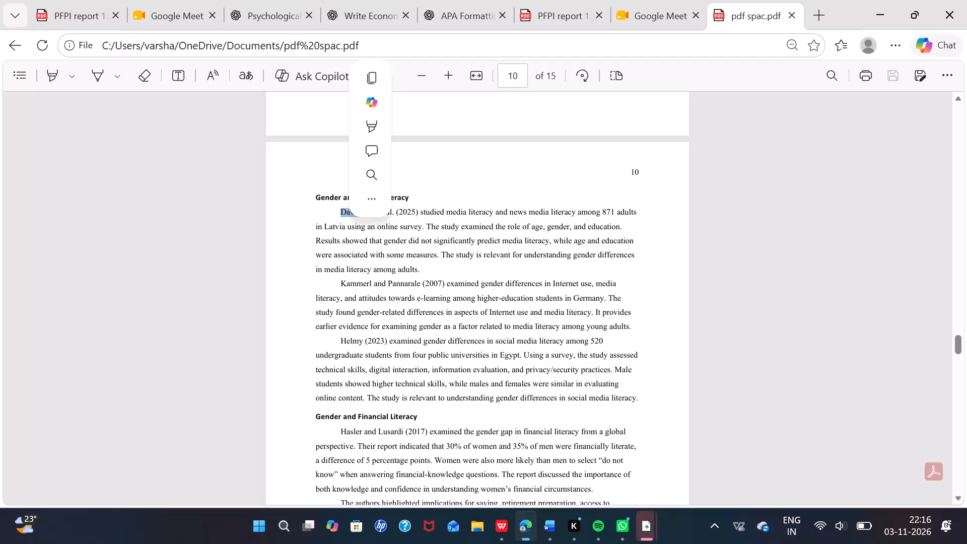
{"action": "left_click_drag", "start_coordinate": [420, 261], "coordinate": [421, 263]}
{"action": "left_click", "coordinate": [421, 263]}
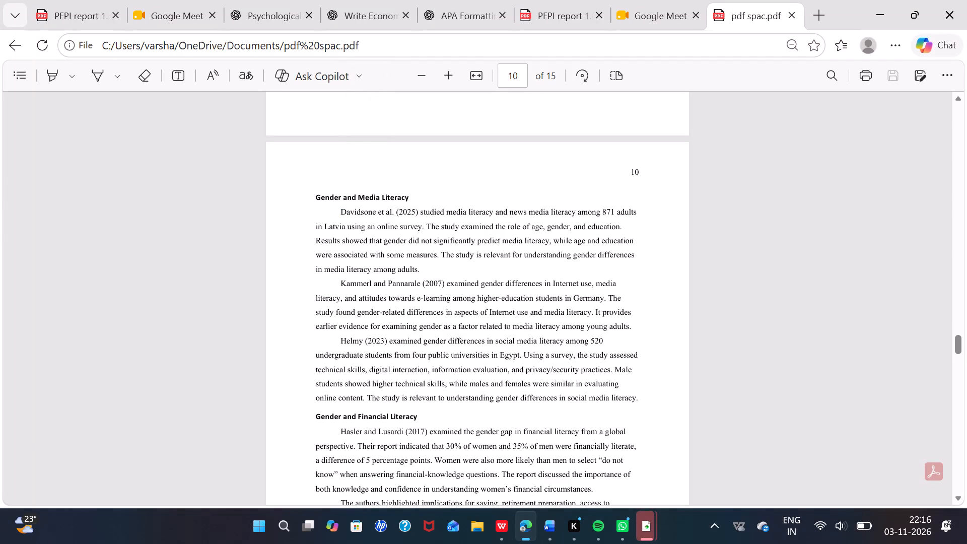
{"action": "left_click_drag", "start_coordinate": [341, 210], "coordinate": [420, 269]}
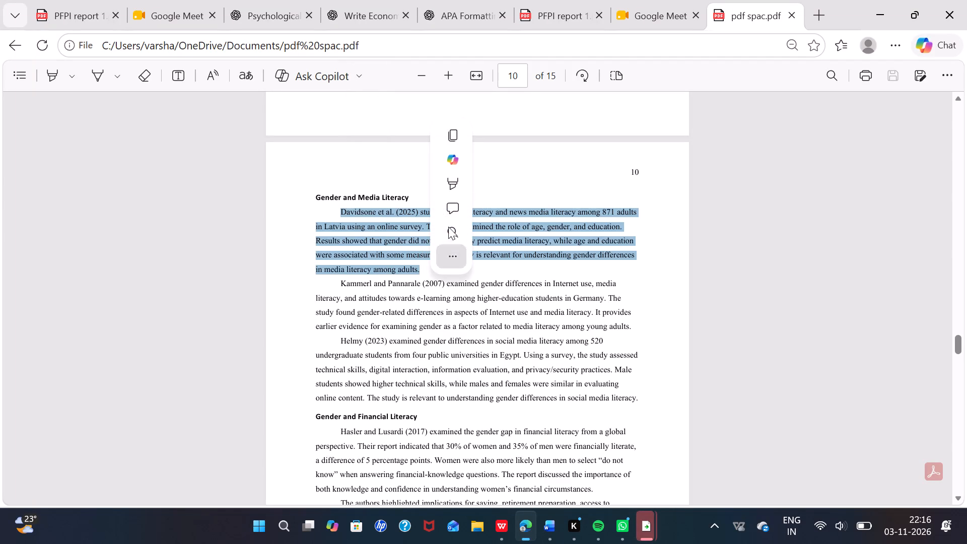
{"action": "left_click", "coordinate": [456, 139]}
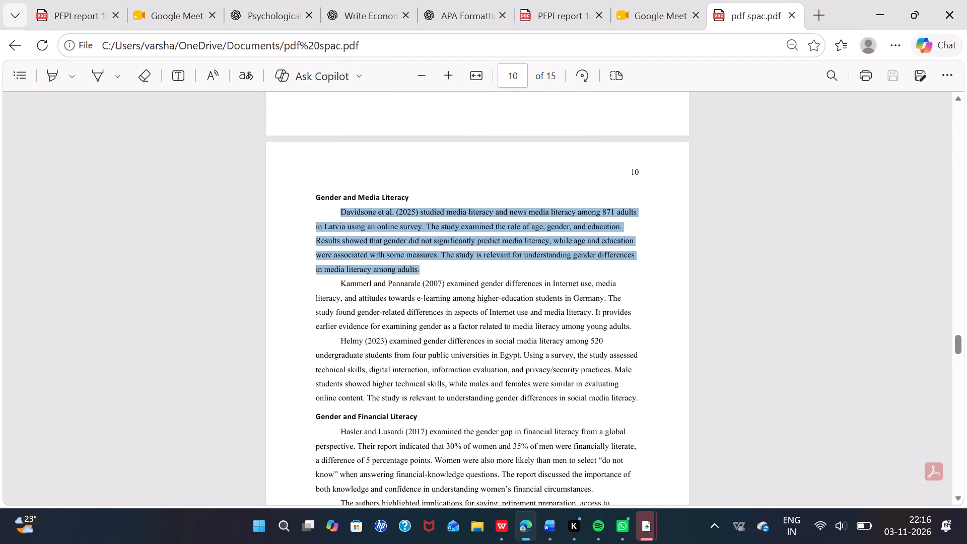
Paste the copied Davidsone et al. paragraph on a new line below the Kammerl and Pannarale (2007) paragraph in the Word report.
{"action": "left_click", "coordinate": [549, 525]}
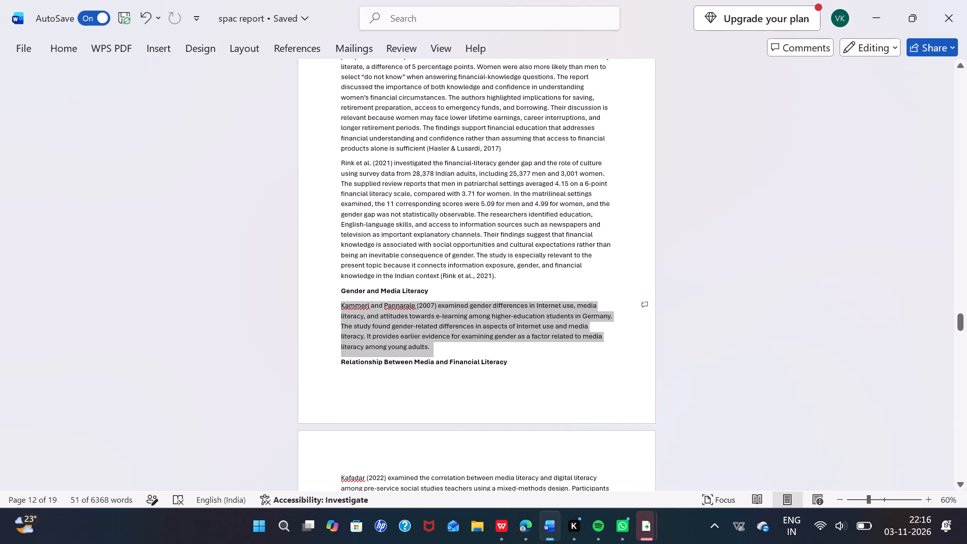
{"action": "left_click", "coordinate": [448, 343]}
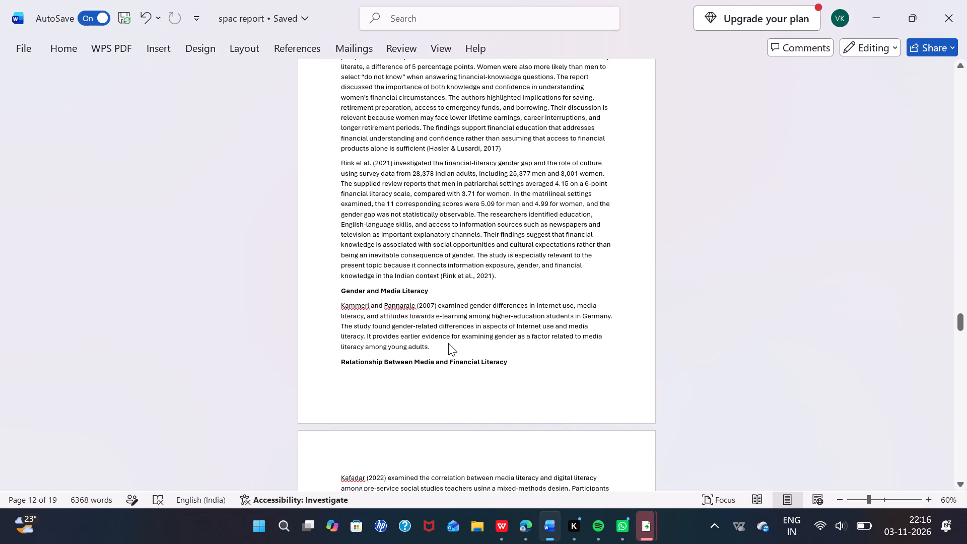
{"action": "key", "text": "Return"}
{"action": "key", "text": "ctrl+v"}
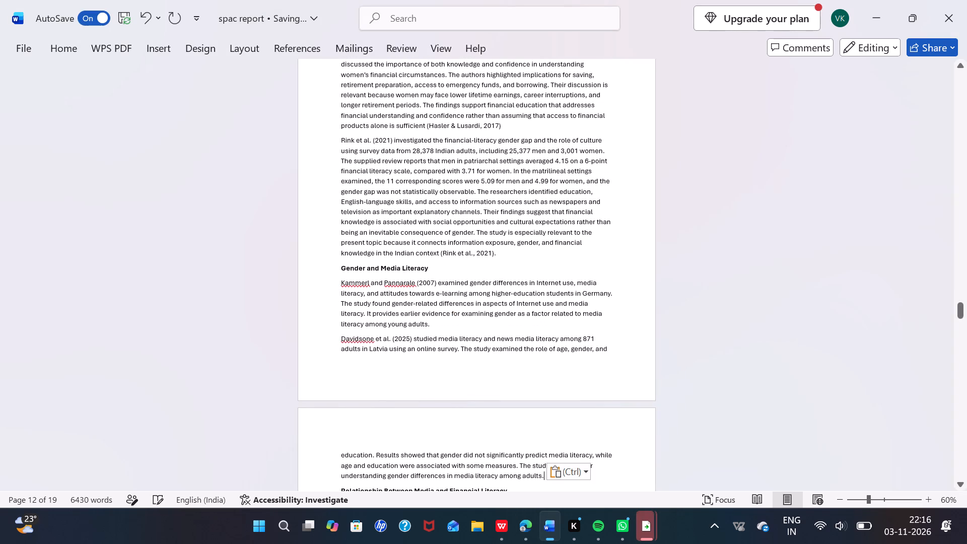
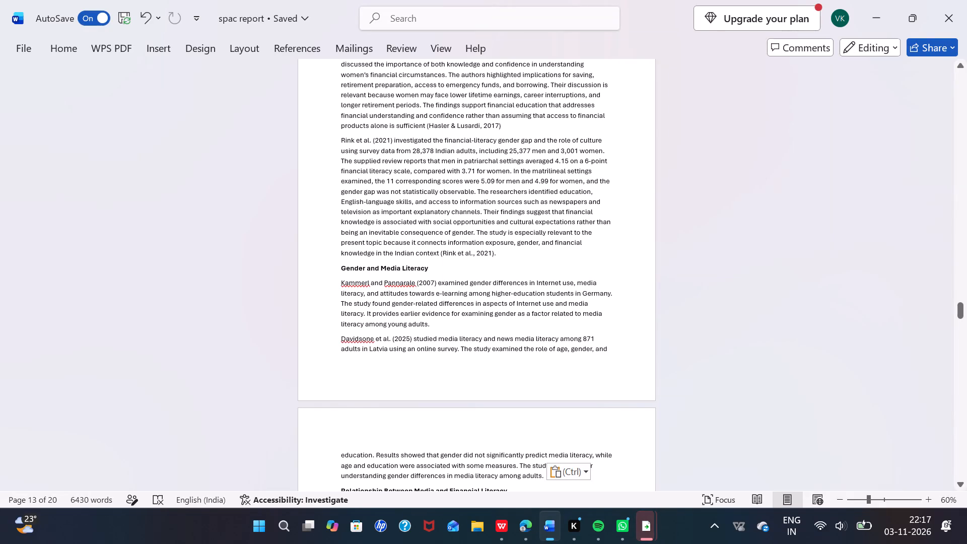
Retype the space after "Davidsone" at the start of the pasted Davidsone et al. (2025) paragraph.
{"action": "left_click", "coordinate": [376, 342]}
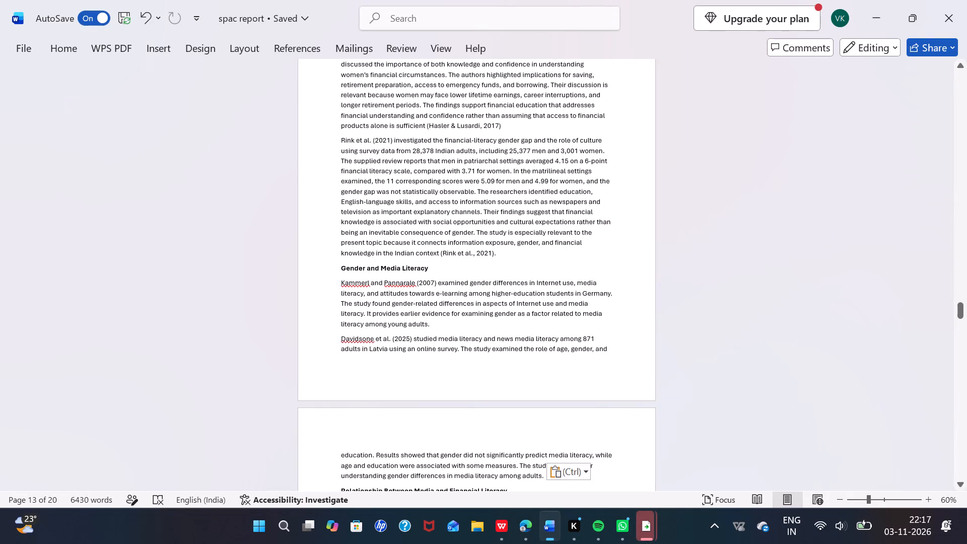
{"action": "key", "text": "BackSpace"}
{"action": "key", "text": "space"}
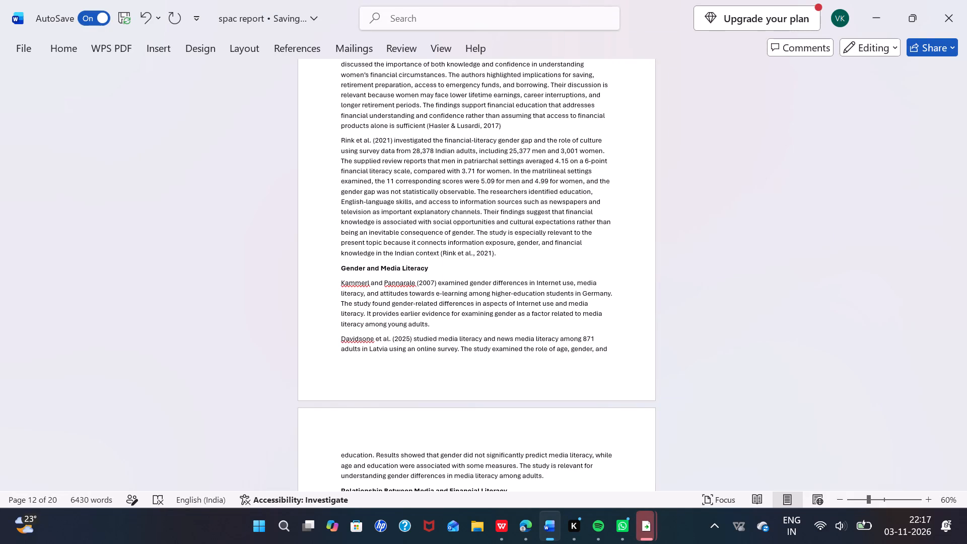
Delete the blank lines between the scoring paragraph ending in "financial literacy." and the TABLE 1 heading.
{"action": "scroll", "coordinate": [392, 360], "scroll_direction": "down", "scroll_amount": 2}
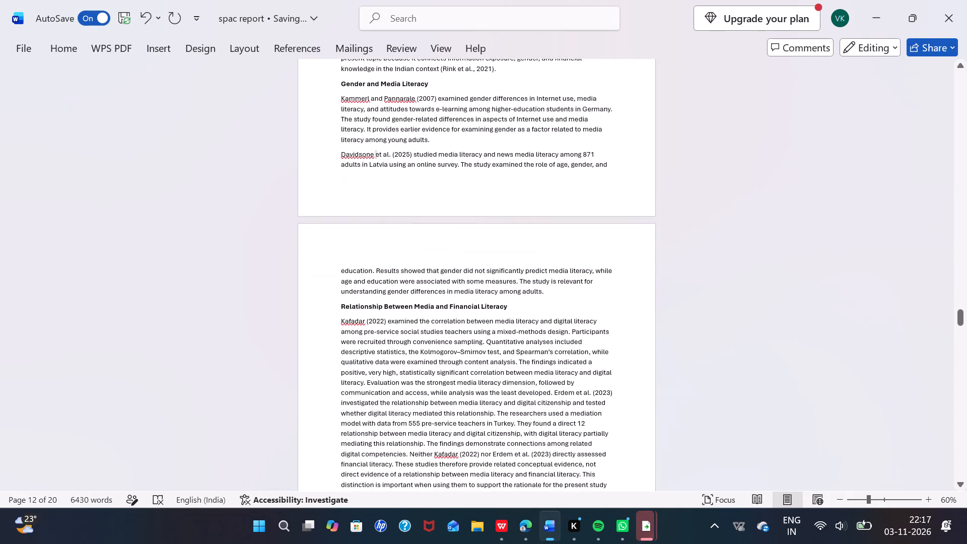
{"action": "scroll", "coordinate": [392, 360], "scroll_direction": "down", "scroll_amount": 2}
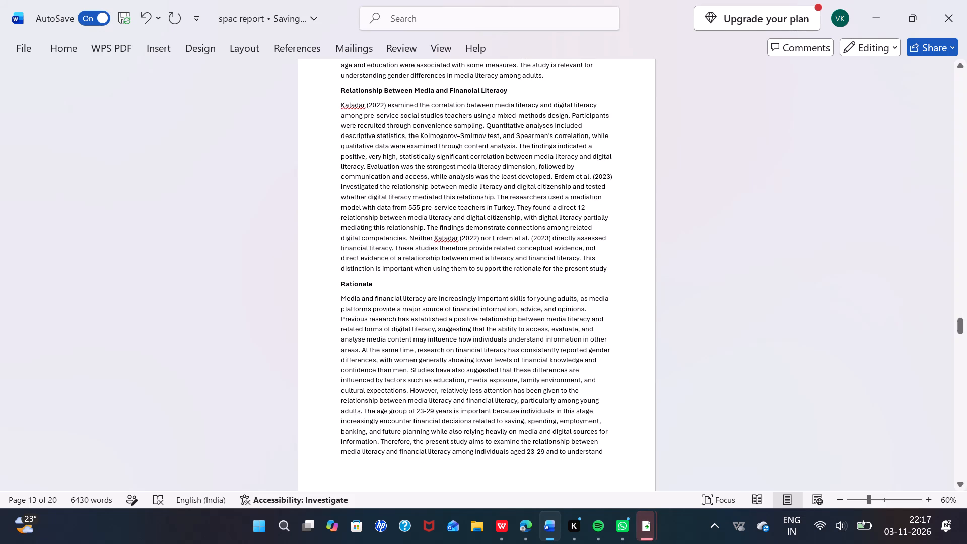
{"action": "scroll", "coordinate": [392, 360], "scroll_direction": "down", "scroll_amount": 6}
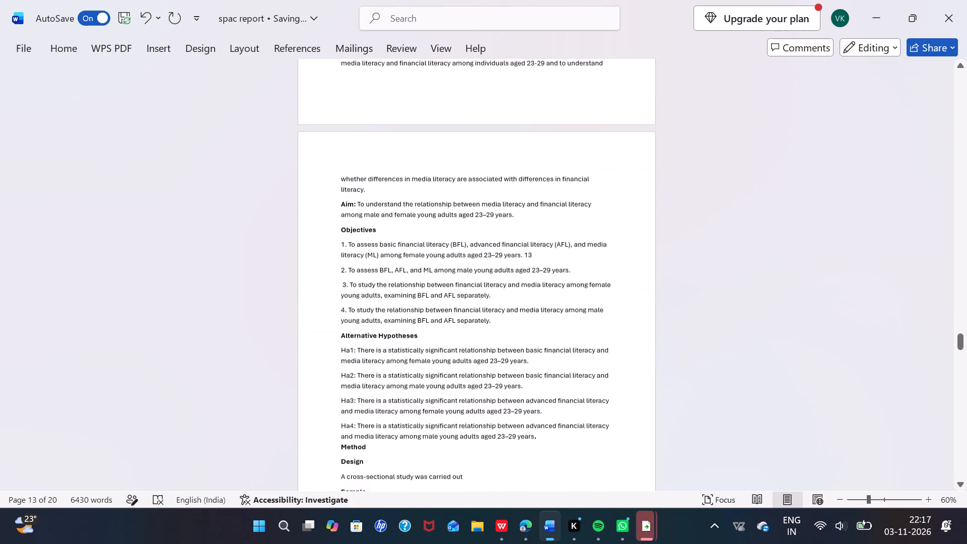
{"action": "scroll", "coordinate": [392, 360], "scroll_direction": "down", "scroll_amount": 2}
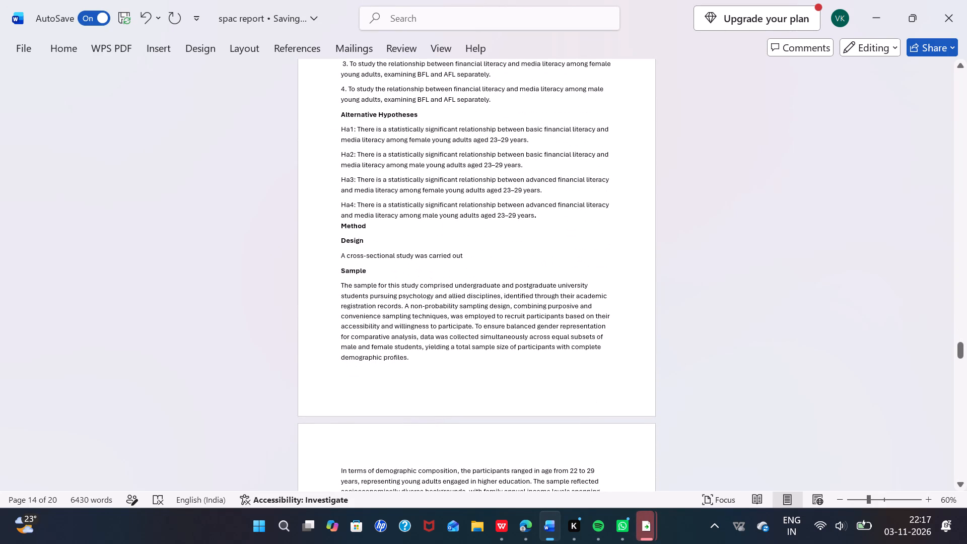
{"action": "scroll", "coordinate": [392, 360], "scroll_direction": "down", "scroll_amount": 1}
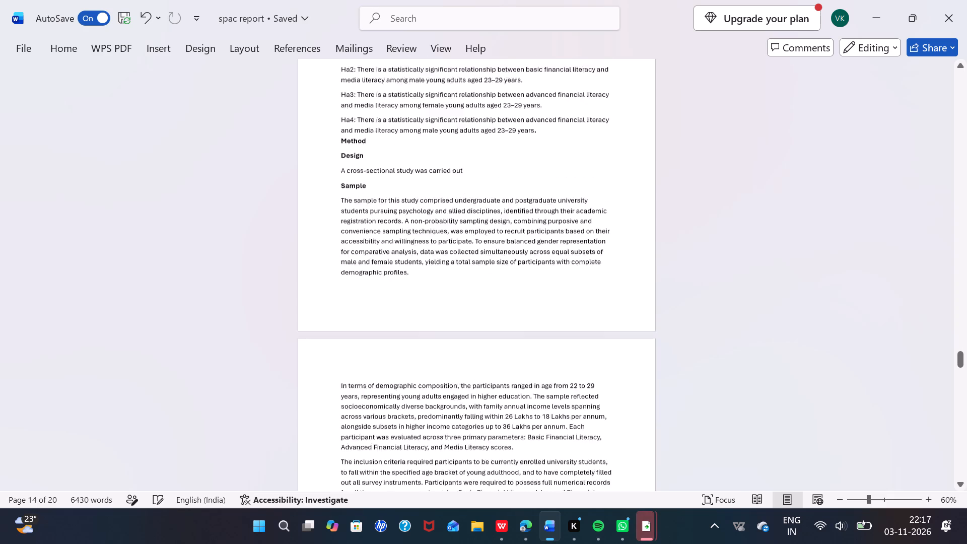
{"action": "scroll", "coordinate": [392, 360], "scroll_direction": "down", "scroll_amount": 10}
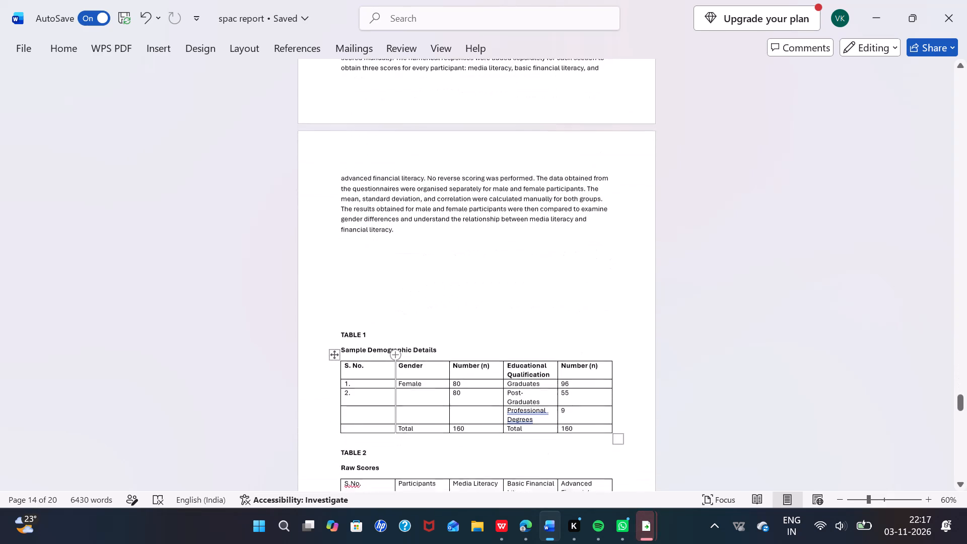
{"action": "scroll", "coordinate": [392, 360], "scroll_direction": "down", "scroll_amount": 1}
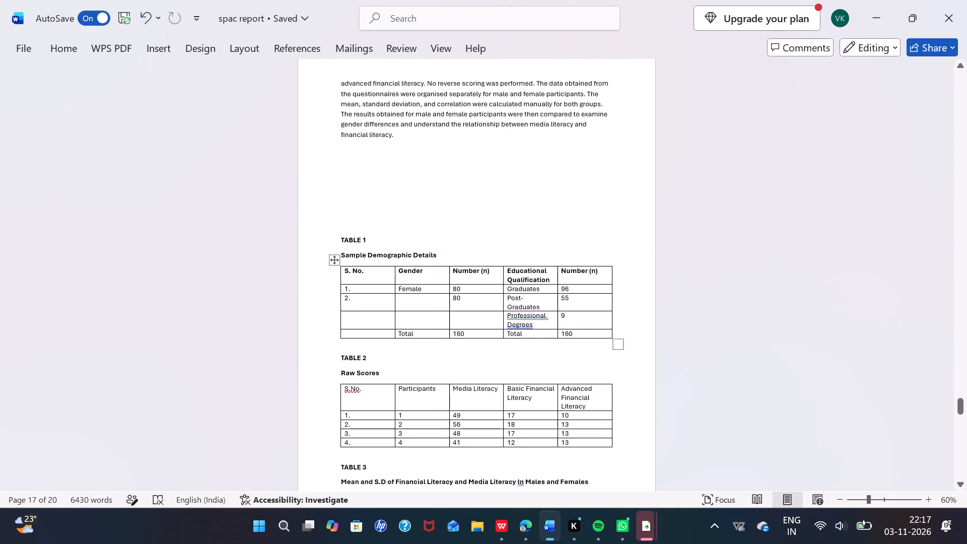
{"action": "left_click", "coordinate": [336, 236]}
{"action": "key", "text": "BackSpace"}
{"action": "key", "text": "BackSpace"}
{"action": "key", "text": "BackSpace"}
{"action": "key", "text": "BackSpace"}
{"action": "key", "text": "BackSpace"}
{"action": "key", "text": "BackSpace"}
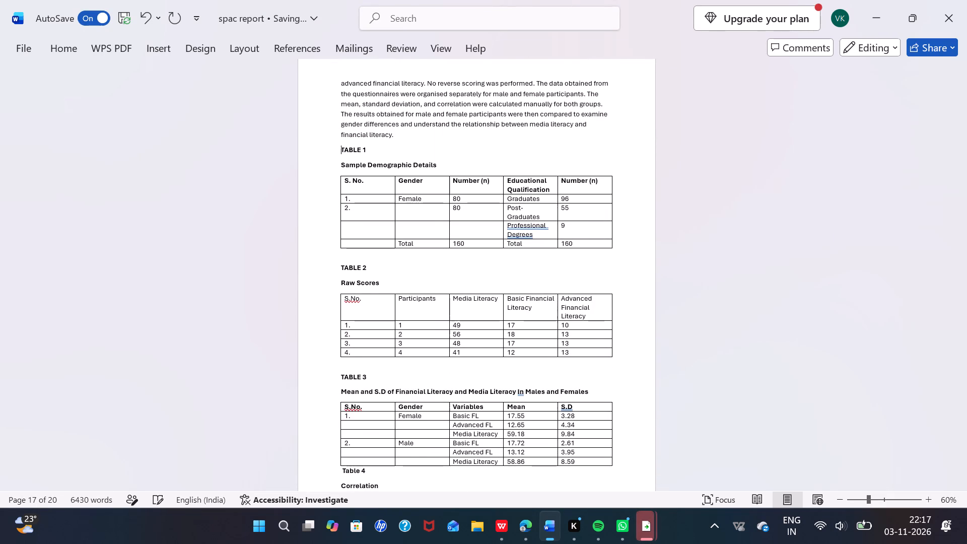
Switch to the reference PDF in Edge and examine it from the Gender and Media Literacy section through to the reference list.
{"action": "scroll", "coordinate": [336, 236], "scroll_direction": "down", "scroll_amount": 1}
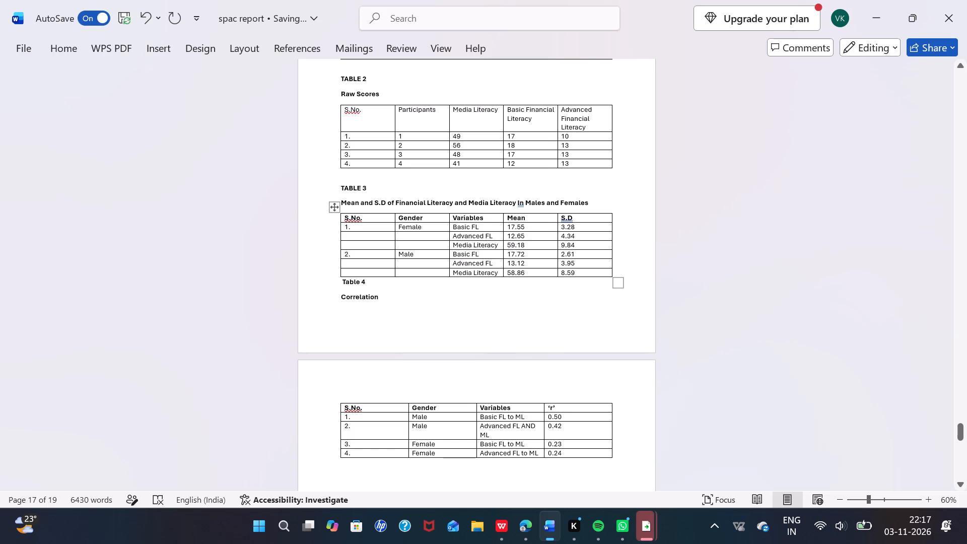
{"action": "scroll", "coordinate": [358, 343], "scroll_direction": "up", "scroll_amount": 2}
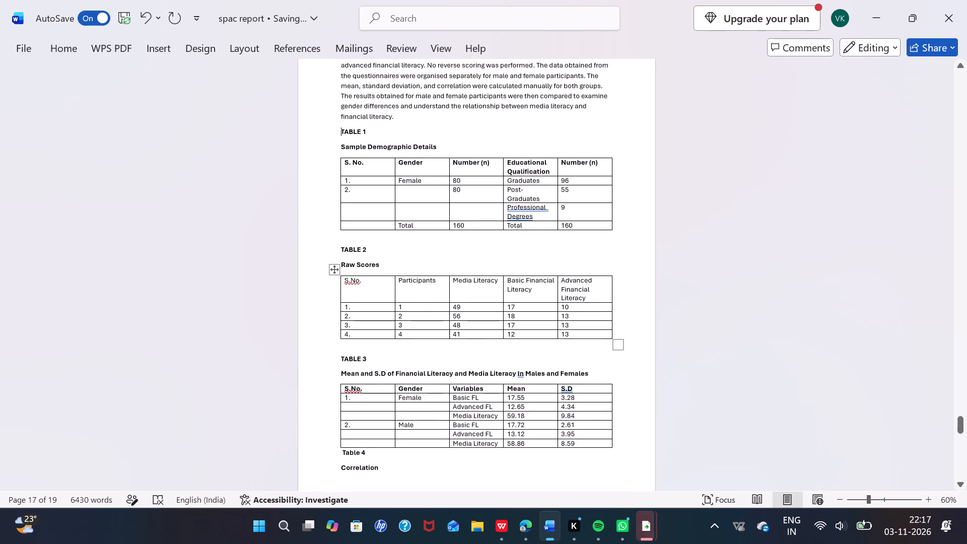
{"action": "scroll", "coordinate": [510, 328], "scroll_direction": "up", "scroll_amount": 11}
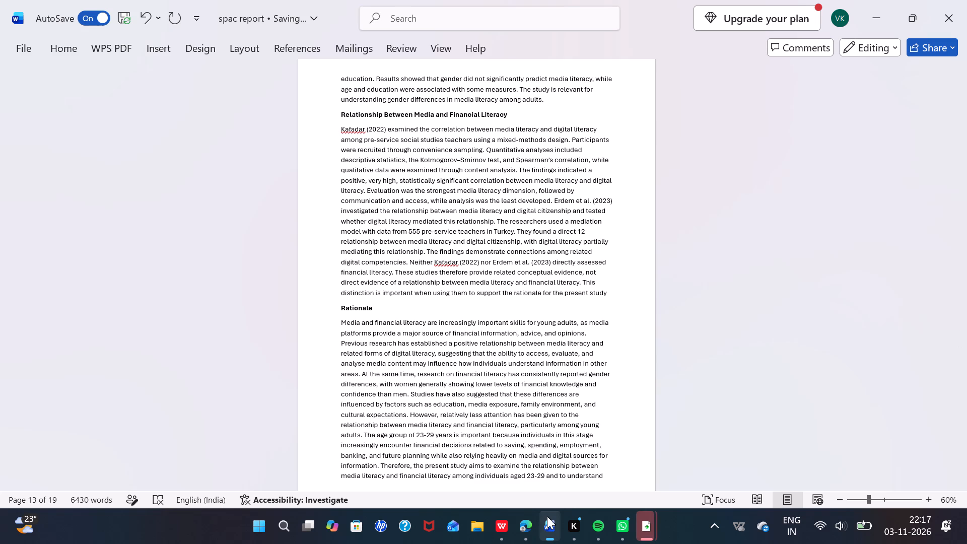
{"action": "left_click", "coordinate": [533, 516]}
{"action": "left_click", "coordinate": [548, 275]}
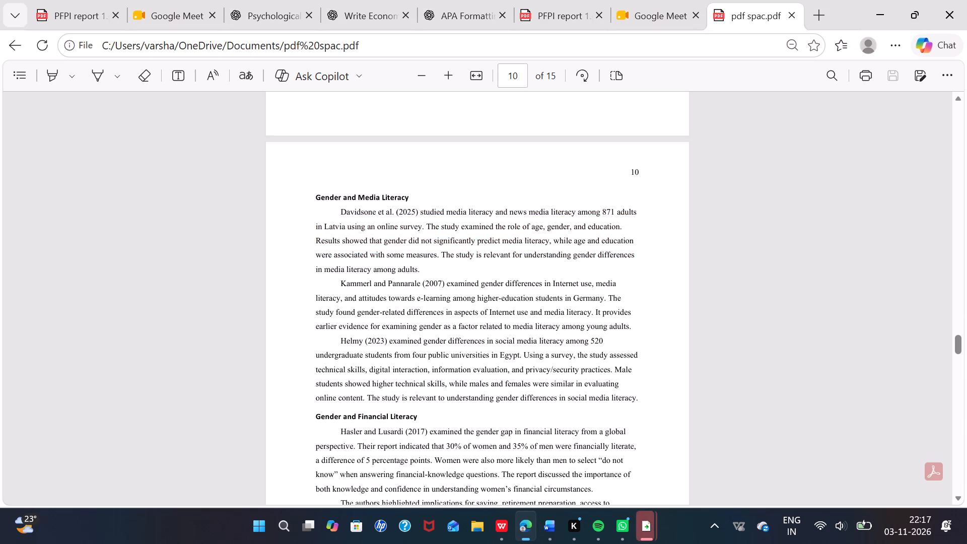
{"action": "scroll", "coordinate": [548, 275], "scroll_direction": "down", "scroll_amount": 4}
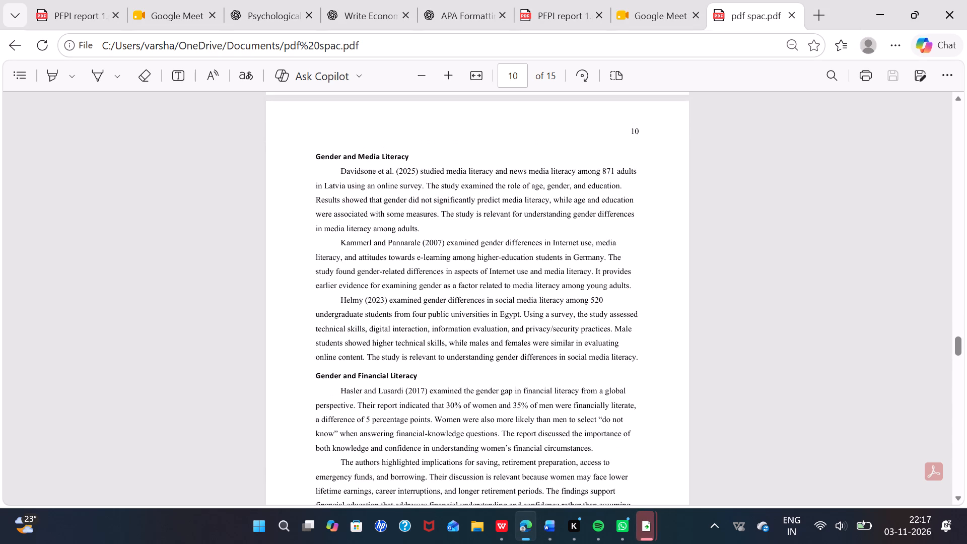
{"action": "scroll", "coordinate": [548, 275], "scroll_direction": "down", "scroll_amount": 6}
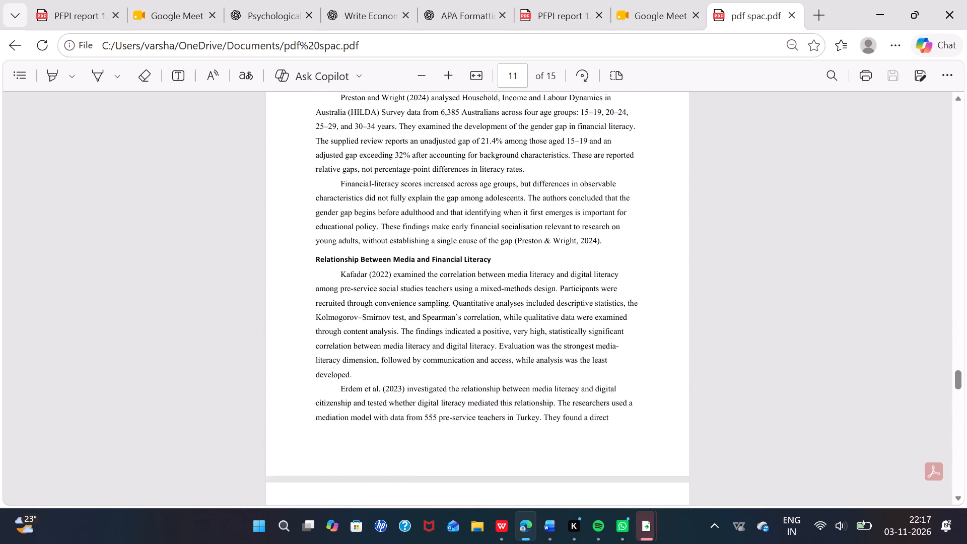
{"action": "scroll", "coordinate": [548, 275], "scroll_direction": "down", "scroll_amount": 4}
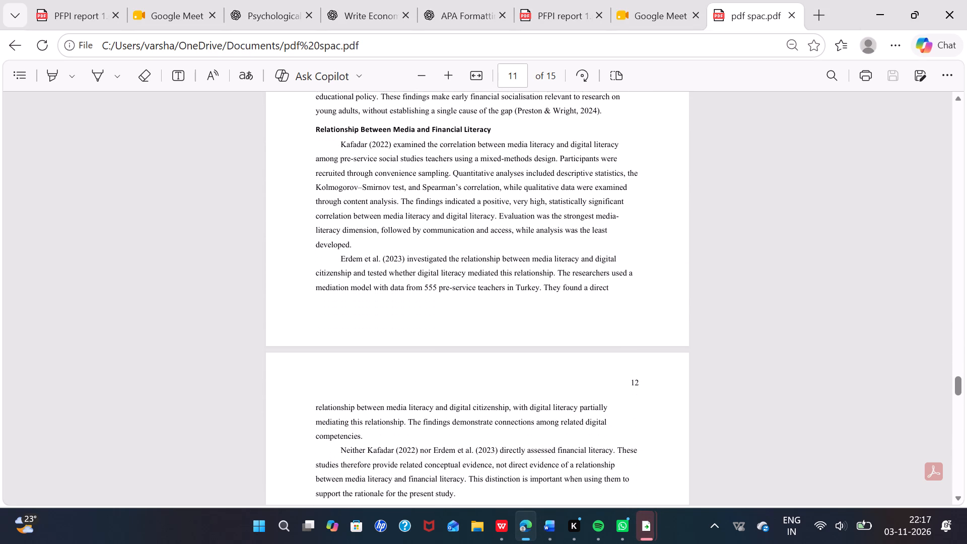
{"action": "scroll", "coordinate": [456, 321], "scroll_direction": "down", "scroll_amount": 4}
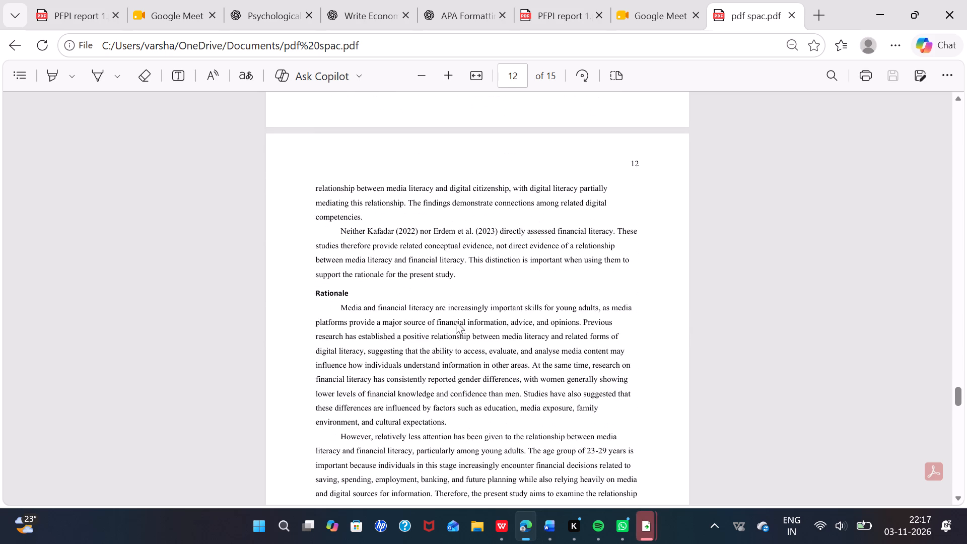
{"action": "scroll", "coordinate": [456, 321], "scroll_direction": "down", "scroll_amount": 7}
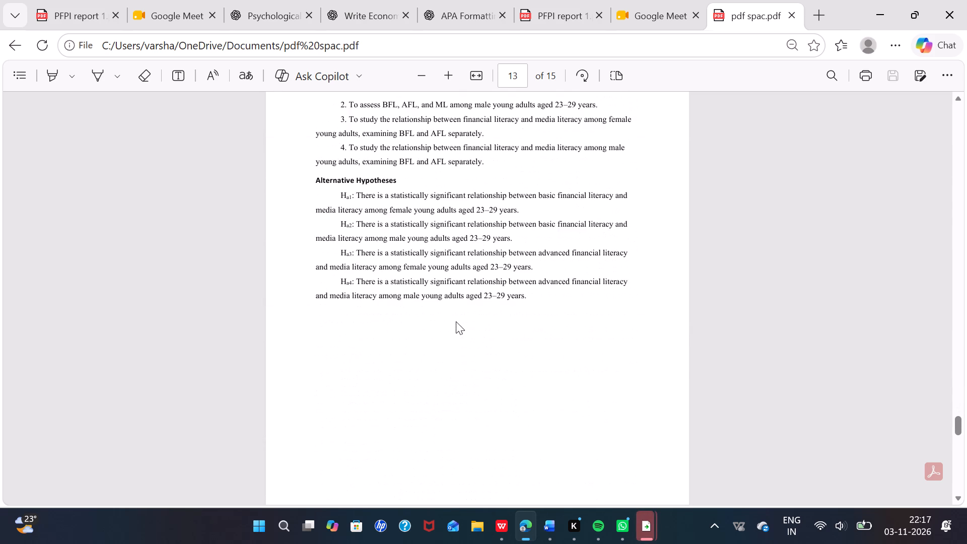
{"action": "scroll", "coordinate": [456, 321], "scroll_direction": "down", "scroll_amount": 6}
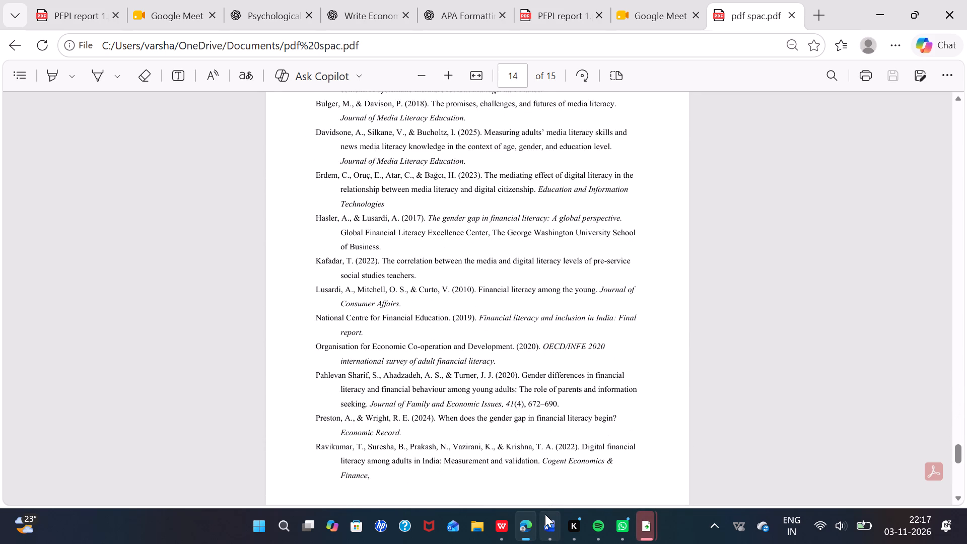
In the Word report, delete the blank lines above the "Gender gap in media literacy and financial literacy" heading.
{"action": "left_click", "coordinate": [545, 514]}
{"action": "scroll", "coordinate": [384, 201], "scroll_direction": "up", "scroll_amount": 7}
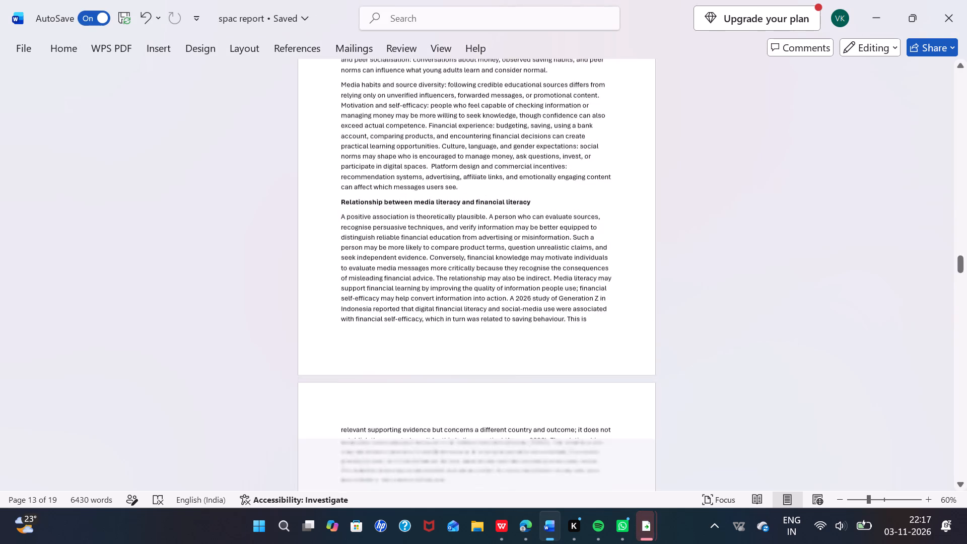
{"action": "scroll", "coordinate": [384, 201], "scroll_direction": "up", "scroll_amount": 6}
{"action": "scroll", "coordinate": [384, 201], "scroll_direction": "up", "scroll_amount": 18}
{"action": "scroll", "coordinate": [384, 201], "scroll_direction": "down", "scroll_amount": 14}
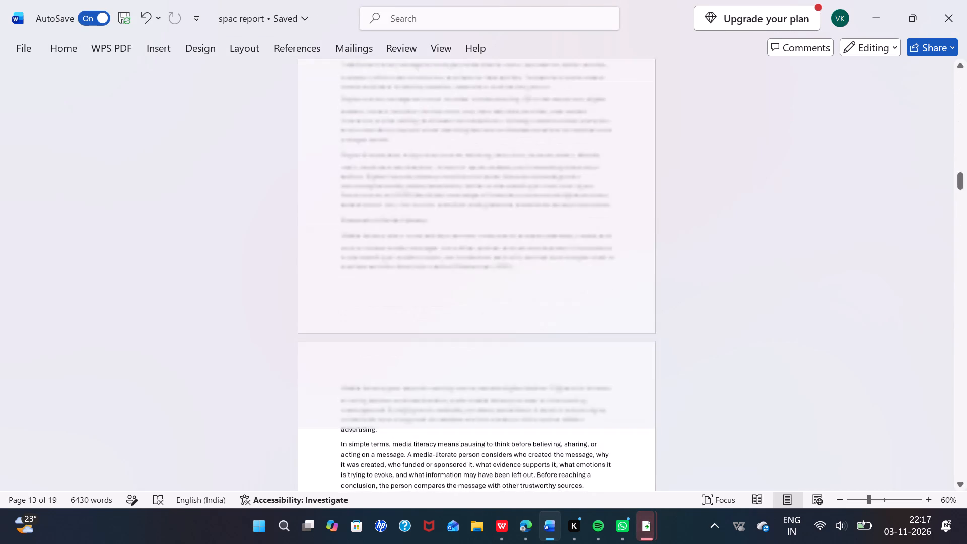
{"action": "scroll", "coordinate": [384, 201], "scroll_direction": "down", "scroll_amount": 6}
{"action": "scroll", "coordinate": [384, 201], "scroll_direction": "up", "scroll_amount": 6}
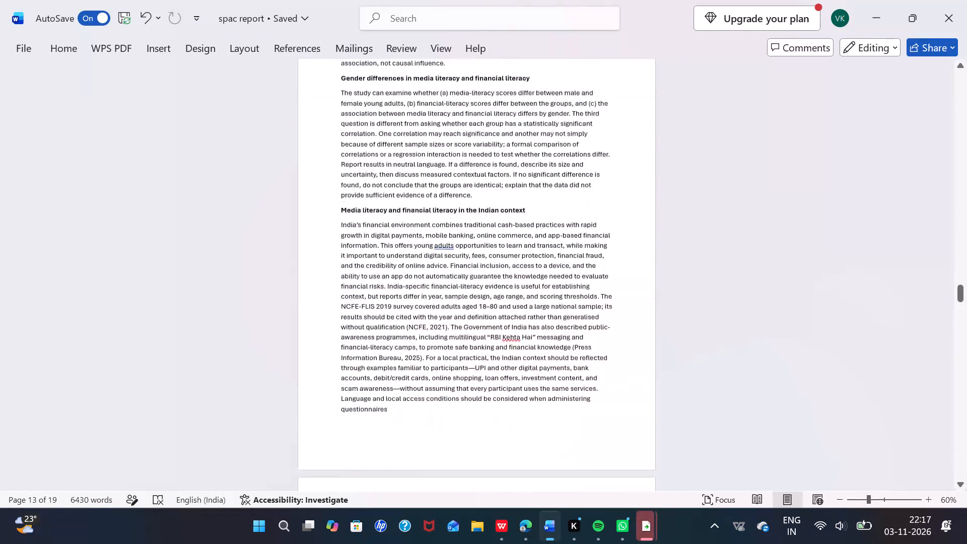
{"action": "scroll", "coordinate": [384, 201], "scroll_direction": "up", "scroll_amount": 6}
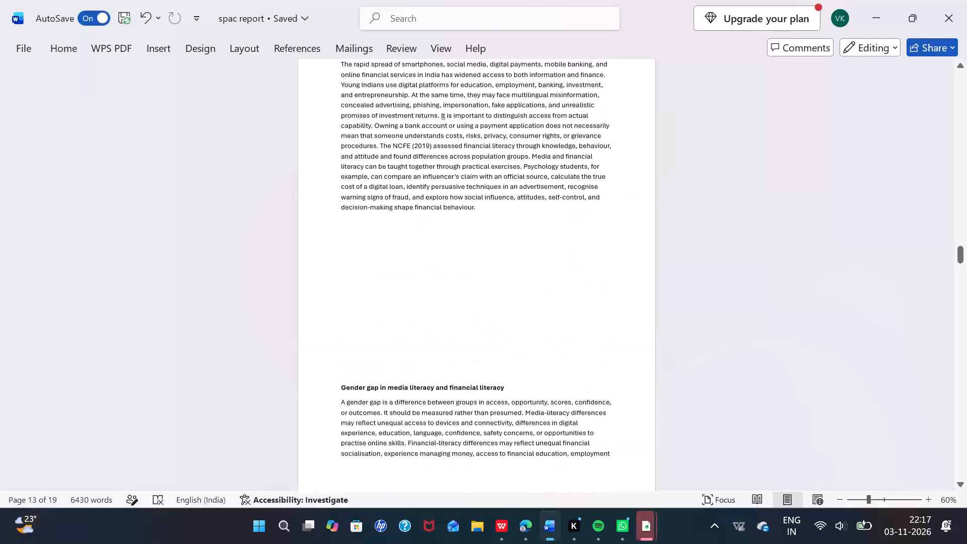
{"action": "left_click", "coordinate": [338, 387]}
{"action": "key", "text": "BackSpace"}
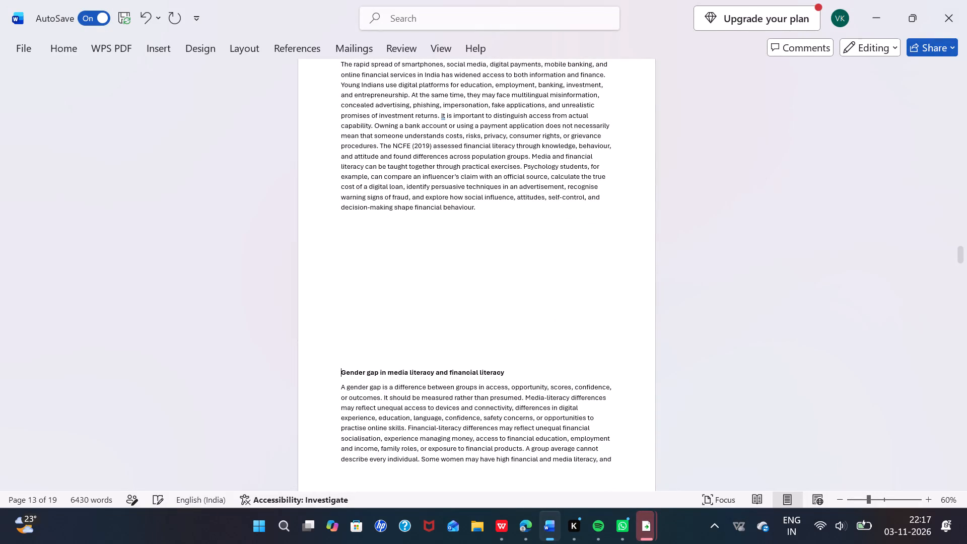
{"action": "key", "text": "BackSpace"}
{"action": "key", "text": "BackSpace"}
{"action": "key", "text": "BackSpace"}
{"action": "key", "text": "BackSpace"}
{"action": "key", "text": "BackSpace"}
{"action": "key", "text": "BackSpace"}
{"action": "key", "text": "BackSpace"}
{"action": "key", "text": "BackSpace"}
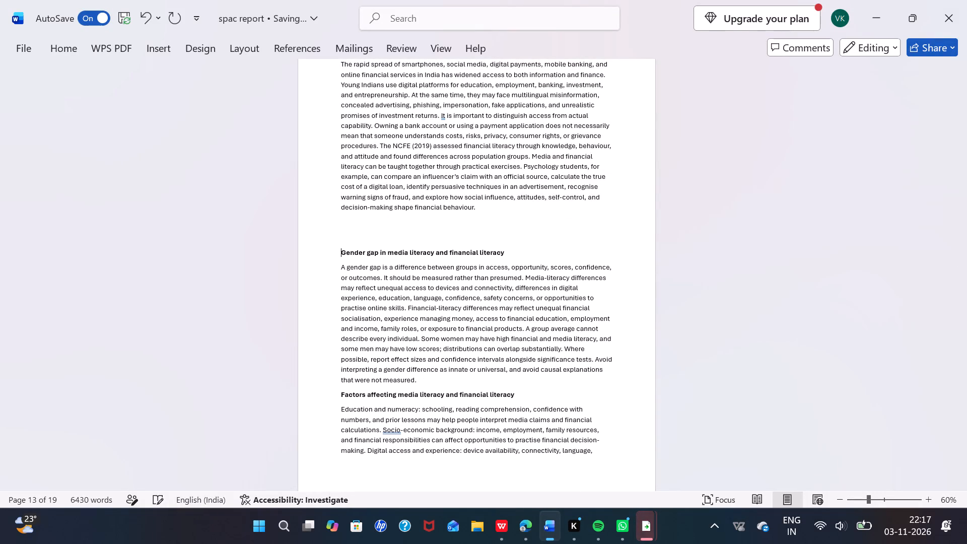
{"action": "key", "text": "BackSpace"}
Delete the "Aim :" label in front of the opening statement on the report's first page.
{"action": "scroll", "coordinate": [338, 387], "scroll_direction": "up", "scroll_amount": 6}
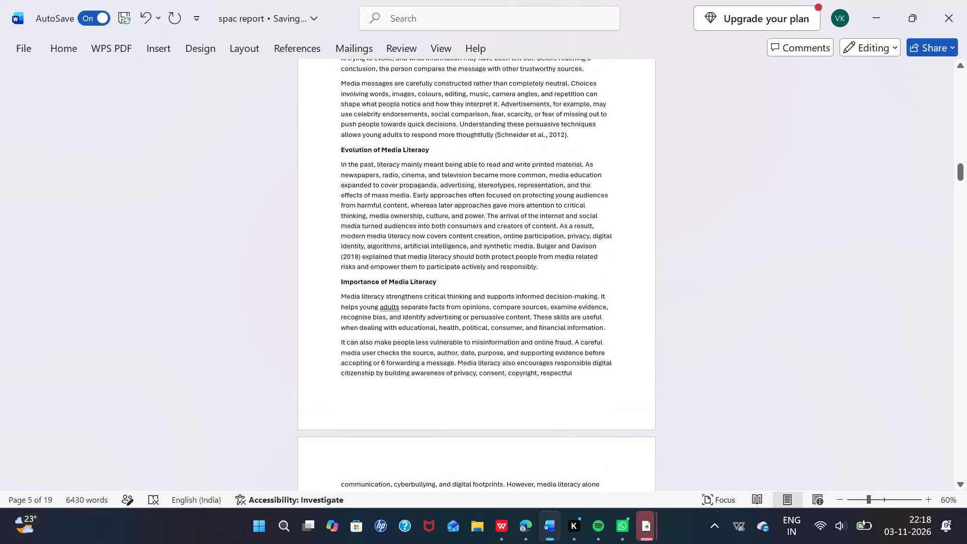
{"action": "scroll", "coordinate": [406, 350], "scroll_direction": "up", "scroll_amount": 12}
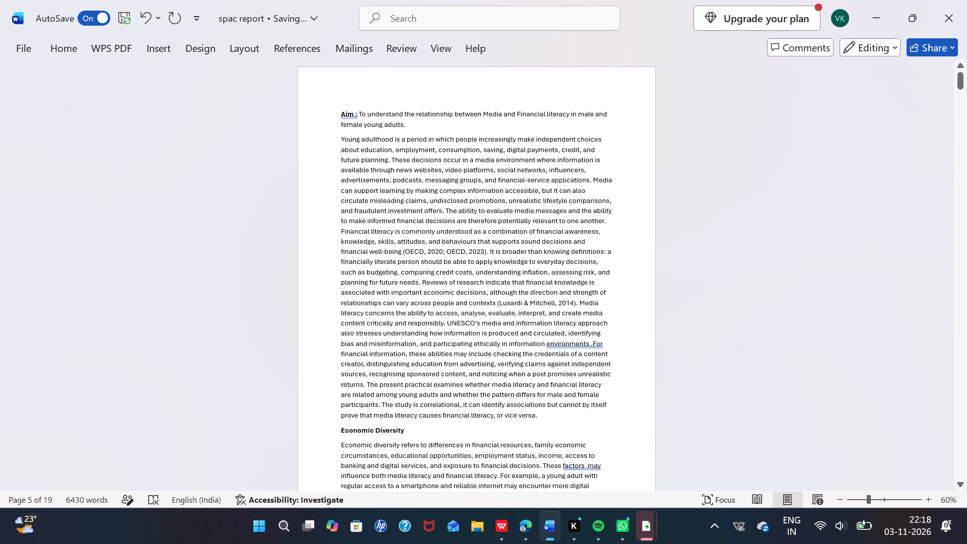
{"action": "scroll", "coordinate": [406, 350], "scroll_direction": "up", "scroll_amount": 9}
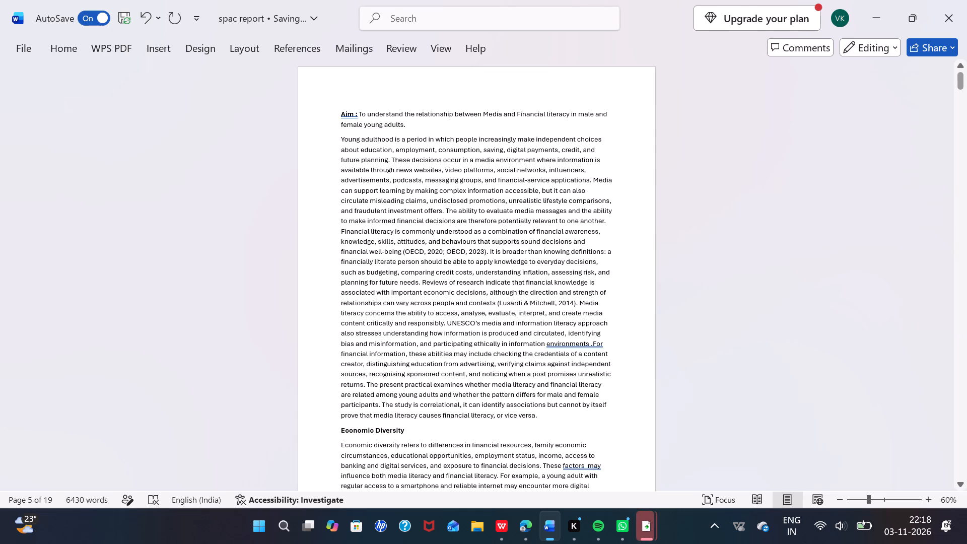
{"action": "left_click", "coordinate": [359, 114]}
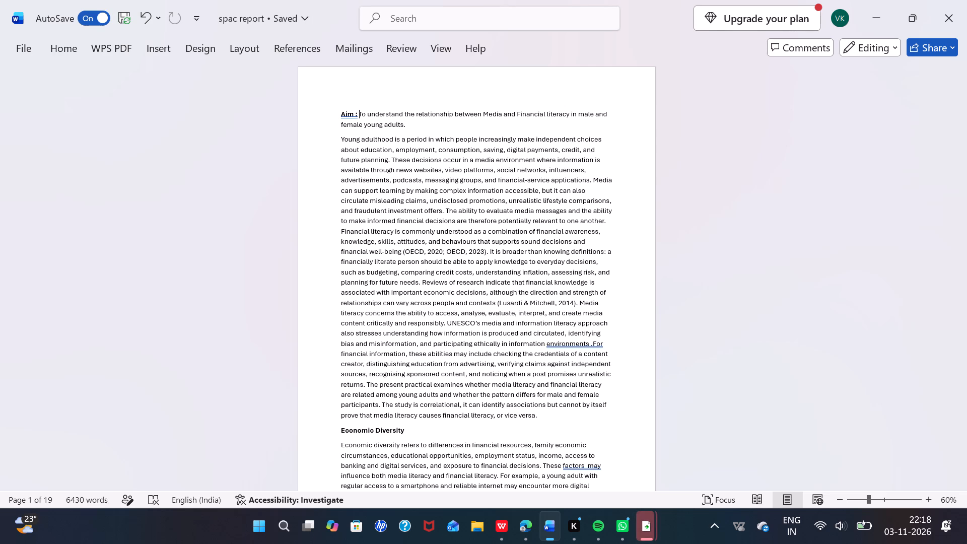
{"action": "key", "text": "BackSpace"}
{"action": "key", "text": "BackSpace"}
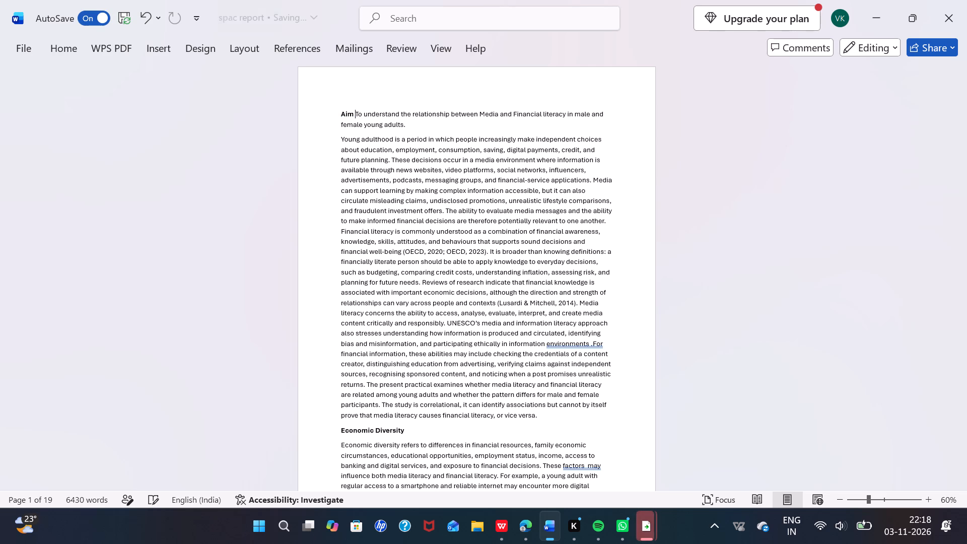
{"action": "key", "text": "BackSpace"}
{"action": "key", "text": "BackSpace"}
{"action": "key", "text": "BackSpace"}
{"action": "key", "text": "BackSpace"}
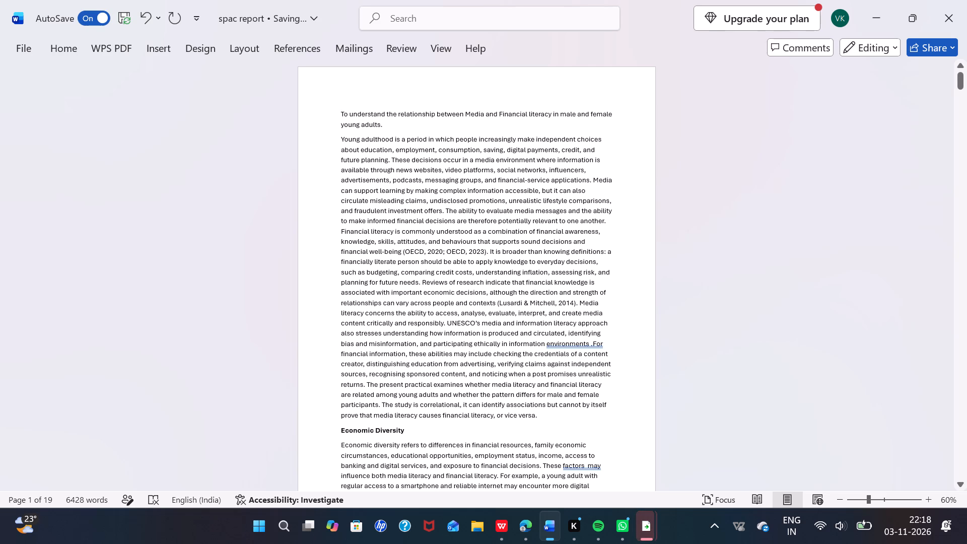
Insert 20 blank lines before the opening "To understand the relationship" statement, moving it onto the following page.
{"action": "key", "text": "Return"}
{"action": "key", "text": "Return"}
{"action": "key", "text": "Return"}
{"action": "key", "text": "Return"}
{"action": "key", "text": "Return"}
{"action": "key", "text": "Return"}
{"action": "key", "text": "Return"}
{"action": "key", "text": "Return"}
{"action": "key", "text": "Return"}
{"action": "key", "text": "Return"}
{"action": "key", "text": "Return"}
{"action": "key", "text": "Return"}
{"action": "key", "text": "Return"}
{"action": "key", "text": "Return"}
{"action": "key", "text": "Return"}
{"action": "key", "text": "Return"}
{"action": "key", "text": "Return"}
{"action": "key", "text": "Return"}
{"action": "key", "text": "Return"}
{"action": "key", "text": "Return"}
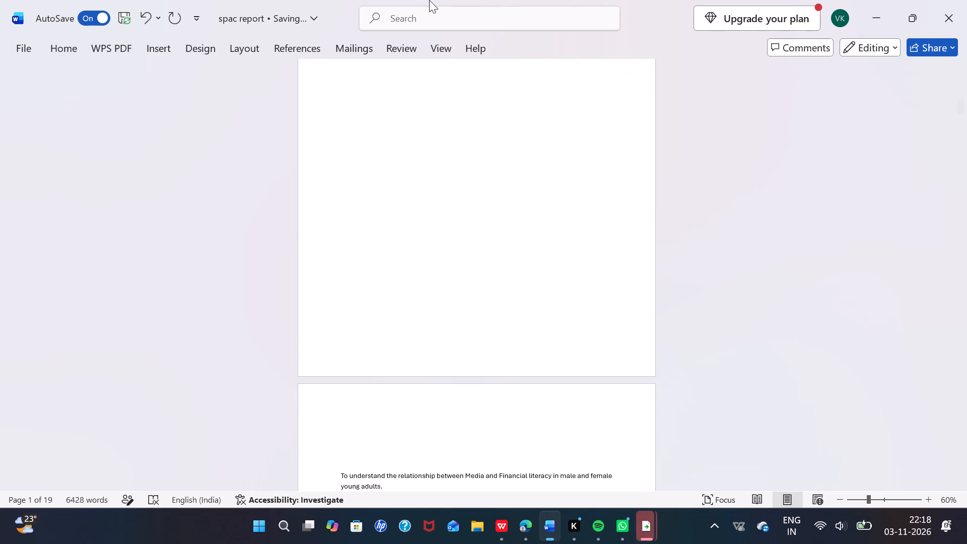
Enter the label "NAME" in capitals on a blank line near the top of the empty first page.
{"action": "scroll", "coordinate": [410, 120], "scroll_direction": "up", "scroll_amount": 8}
{"action": "left_click", "coordinate": [368, 194]}
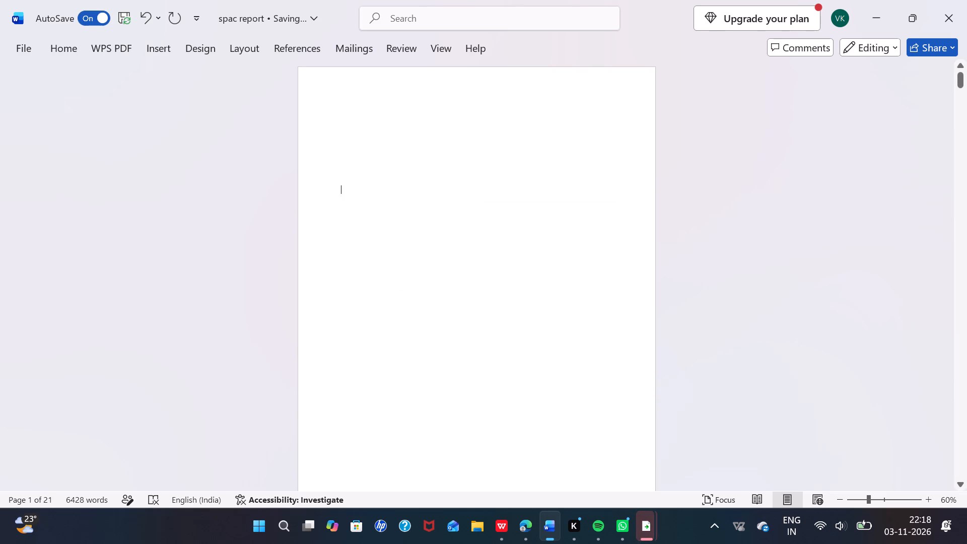
{"action": "key", "text": "n"}
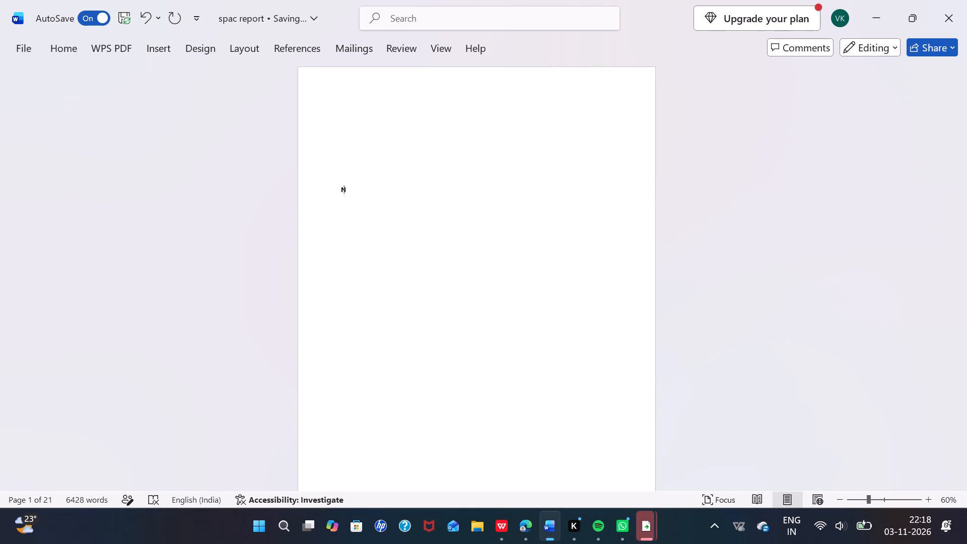
{"action": "type", "text": "AME"}
{"action": "key", "text": "space"}
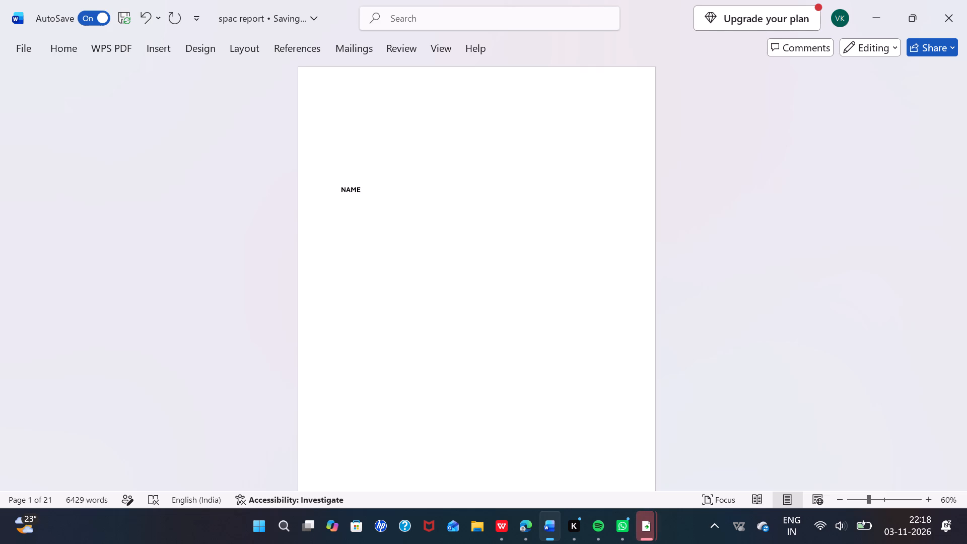
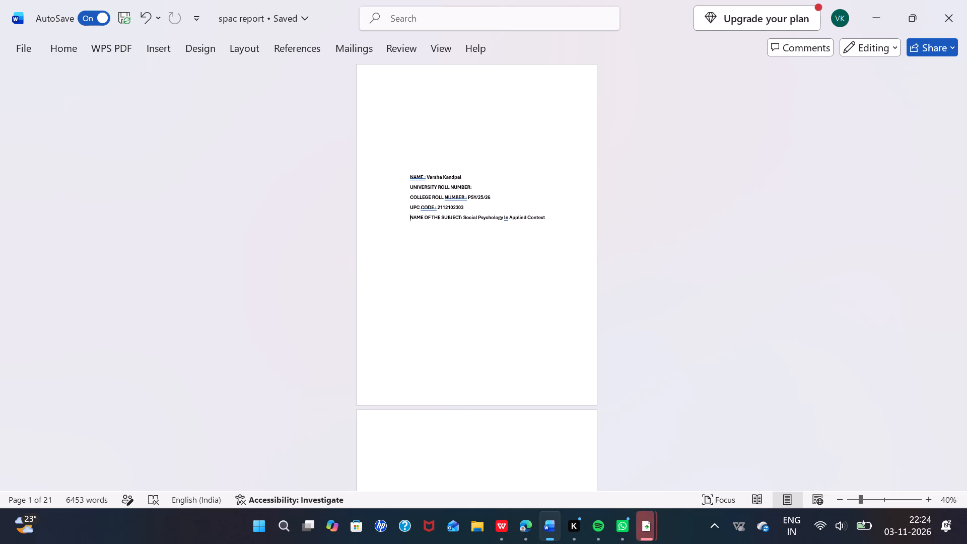
Enter the title "SOCIAL PSYCHOLOGY IN APPLIED CONTEXT" on a blank line in the middle of the empty second page.
{"action": "left_click", "coordinate": [428, 453]}
{"action": "scroll", "coordinate": [425, 457], "scroll_direction": "down", "scroll_amount": 1}
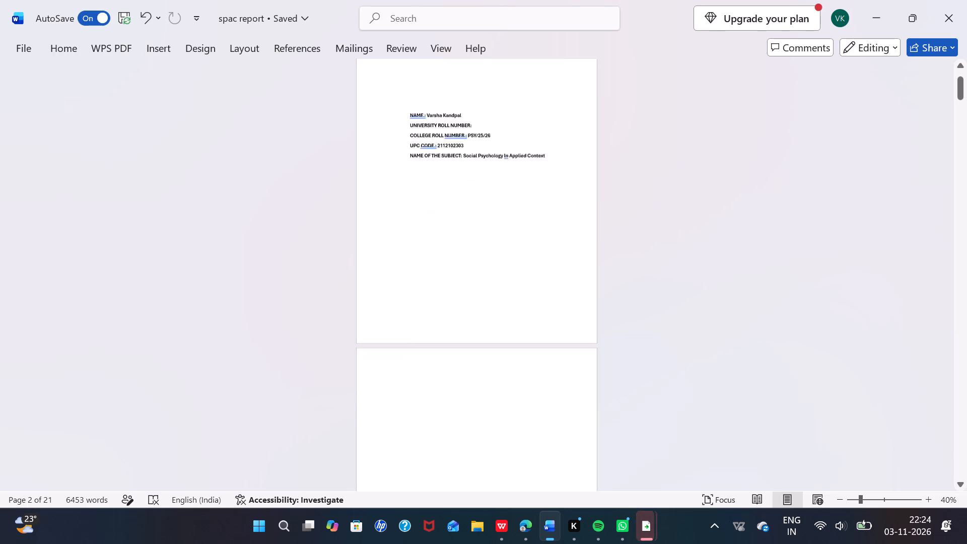
{"action": "scroll", "coordinate": [425, 457], "scroll_direction": "down", "scroll_amount": 1}
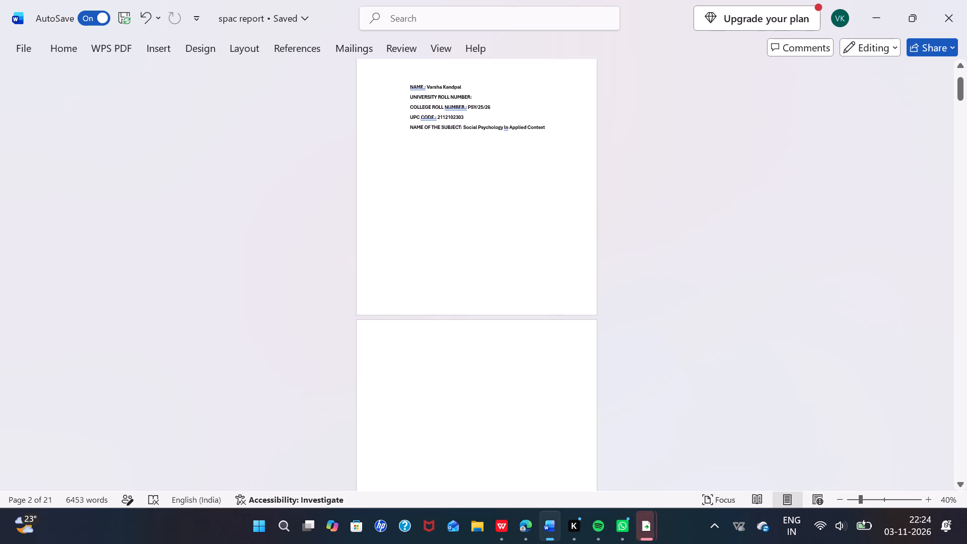
{"action": "scroll", "coordinate": [422, 420], "scroll_direction": "down", "scroll_amount": 1}
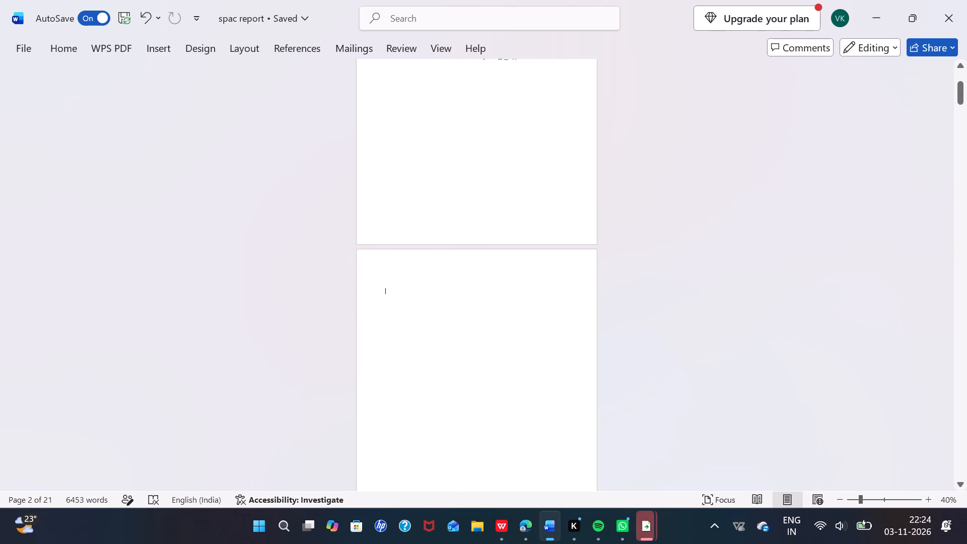
{"action": "left_click", "coordinate": [405, 391]}
{"action": "key", "text": "s"}
{"action": "key", "text": "BackSpace"}
{"action": "key", "text": "s"}
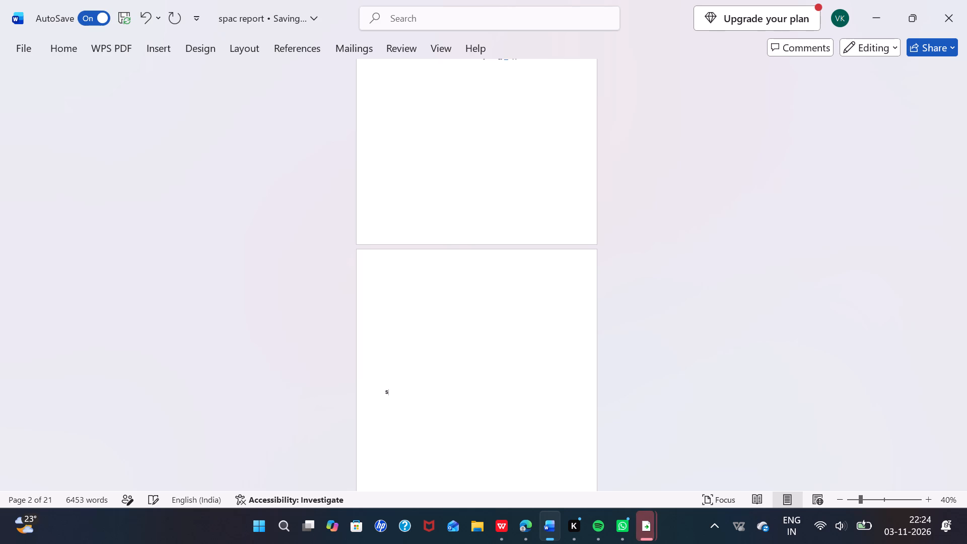
{"action": "type", "text": "OCIAL PSYCHOLOGY IN"}
{"action": "key", "text": "space"}
{"action": "type", "text": "APPLIED CONTEXT"}
Indent the "SOCIAL PSYCHOLOGY IN APPLIED CONTEXT" title with 20 leading spaces.
{"action": "scroll", "coordinate": [391, 392], "scroll_direction": "down", "scroll_amount": 1}
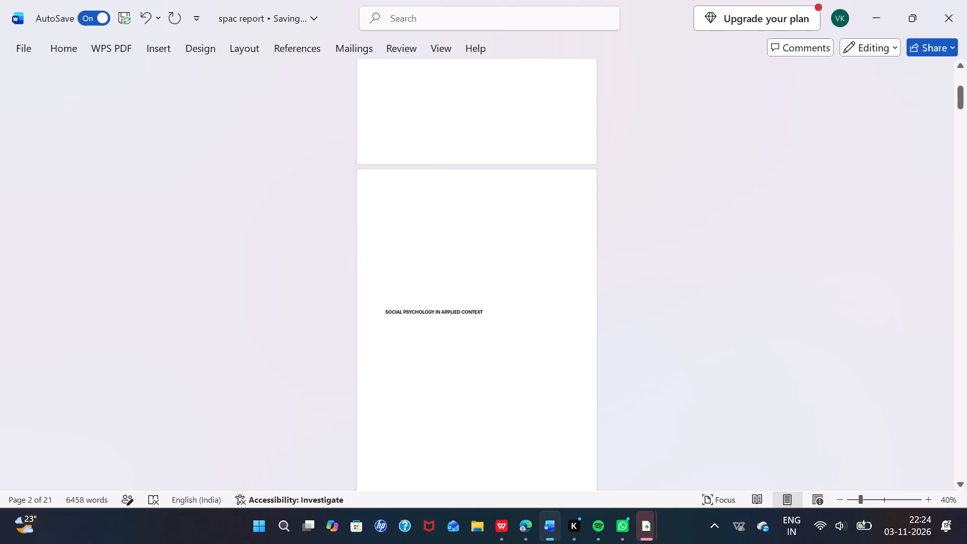
{"action": "left_click", "coordinate": [381, 317]}
{"action": "key", "text": "space"}
{"action": "key", "text": "space"}
{"action": "key", "text": "space"}
{"action": "key", "text": "space"}
{"action": "key", "text": "space"}
{"action": "key", "text": "space"}
{"action": "key", "text": "space"}
{"action": "key", "text": "space"}
{"action": "key", "text": "space"}
{"action": "key", "text": "space"}
{"action": "key", "text": "space"}
{"action": "key", "text": "space"}
{"action": "key", "text": "space"}
{"action": "key", "text": "space"}
{"action": "key", "text": "space"}
{"action": "key", "text": "space"}
{"action": "key", "text": "space"}
{"action": "key", "text": "space"}
{"action": "key", "text": "space"}
{"action": "key", "text": "space"}
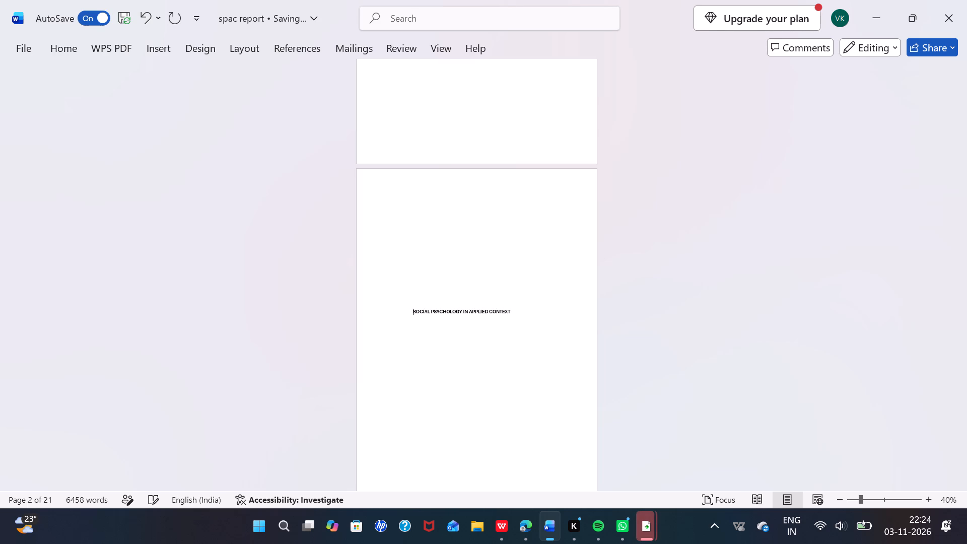
Move the second-page title down one line and indent it with 23 spaces toward the page's centre.
{"action": "scroll", "coordinate": [381, 317], "scroll_direction": "down", "scroll_amount": 2}
{"action": "key", "text": "Return"}
{"action": "key", "text": "space"}
{"action": "key", "text": "space"}
{"action": "key", "text": "space"}
{"action": "key", "text": "space"}
{"action": "key", "text": "space"}
{"action": "key", "text": "space"}
{"action": "key", "text": "space"}
{"action": "key", "text": "space"}
{"action": "key", "text": "space"}
{"action": "key", "text": "space"}
{"action": "key", "text": "space"}
{"action": "key", "text": "space"}
{"action": "key", "text": "space"}
{"action": "key", "text": "space"}
{"action": "key", "text": "space"}
{"action": "key", "text": "space"}
{"action": "key", "text": "space"}
{"action": "key", "text": "space"}
{"action": "key", "text": "space"}
{"action": "key", "text": "space"}
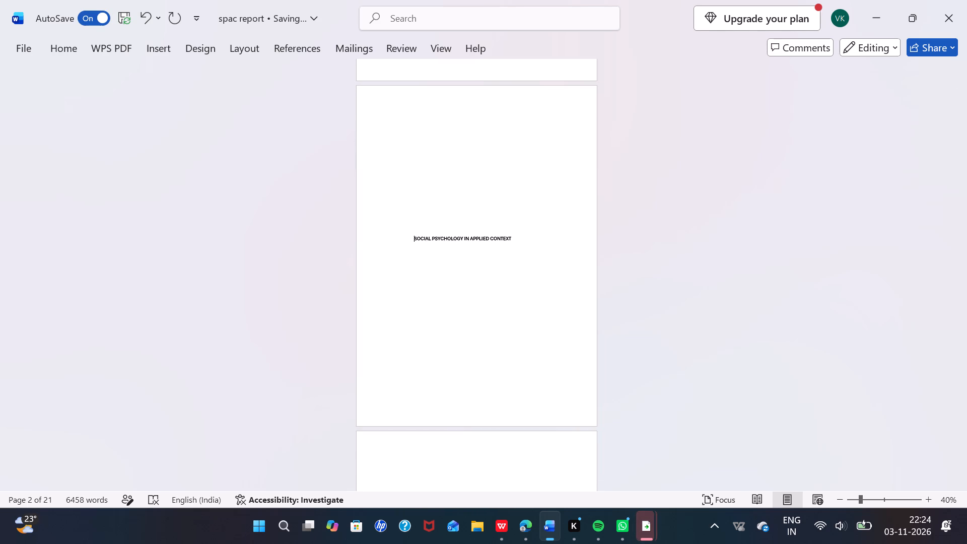
{"action": "scroll", "coordinate": [381, 317], "scroll_direction": "up", "scroll_amount": 2}
{"action": "key", "text": "space"}
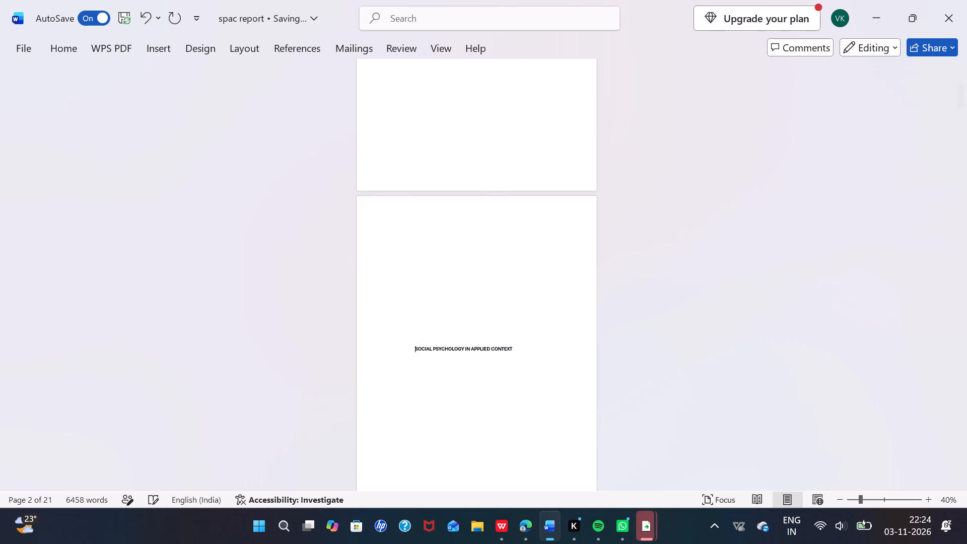
{"action": "key", "text": "space"}
{"action": "key", "text": "space"}
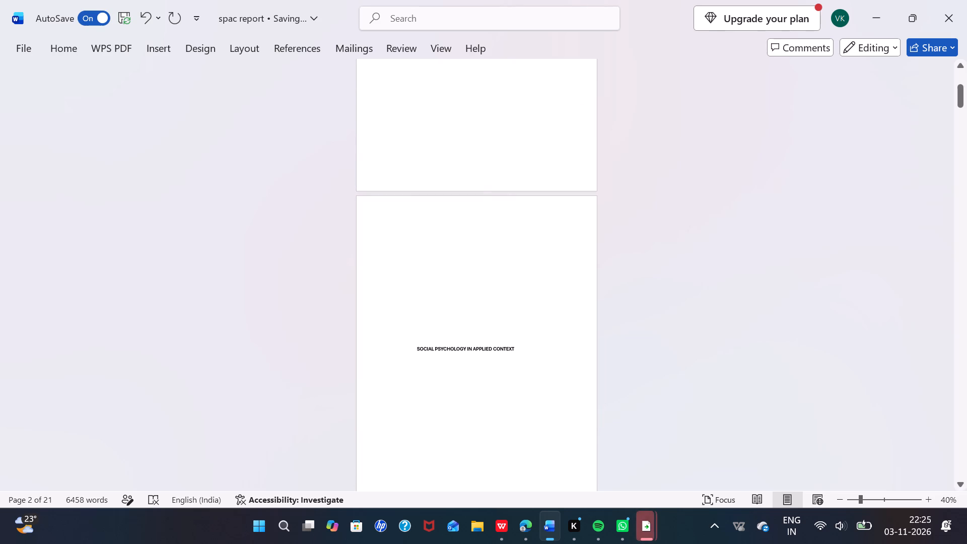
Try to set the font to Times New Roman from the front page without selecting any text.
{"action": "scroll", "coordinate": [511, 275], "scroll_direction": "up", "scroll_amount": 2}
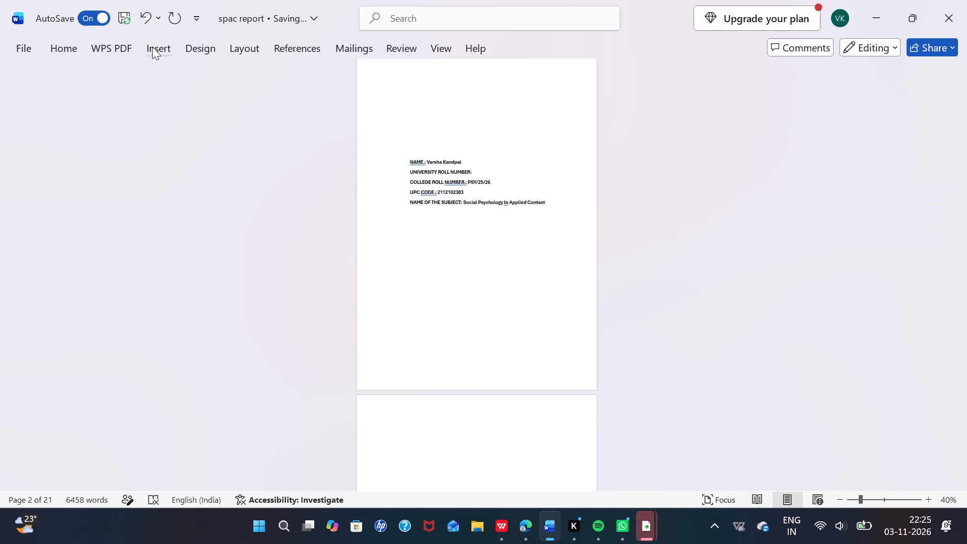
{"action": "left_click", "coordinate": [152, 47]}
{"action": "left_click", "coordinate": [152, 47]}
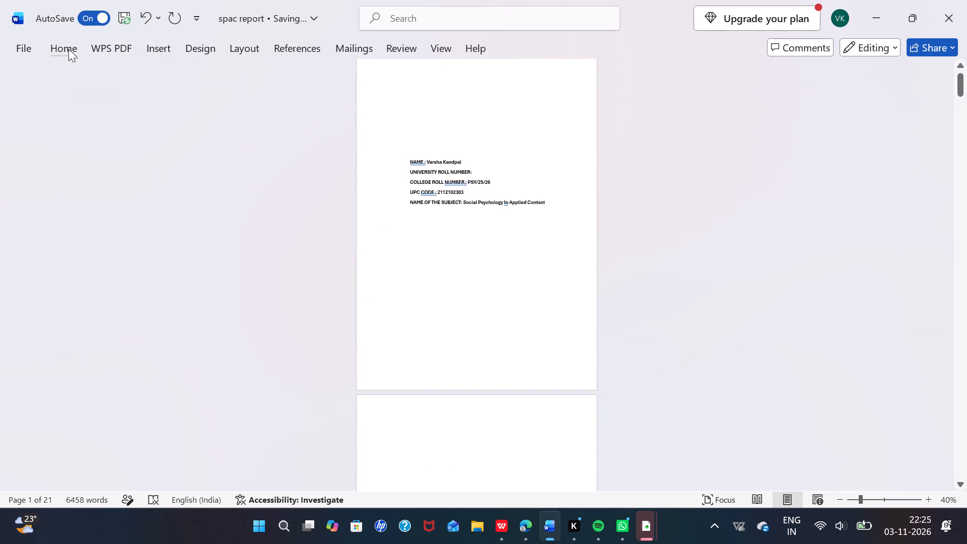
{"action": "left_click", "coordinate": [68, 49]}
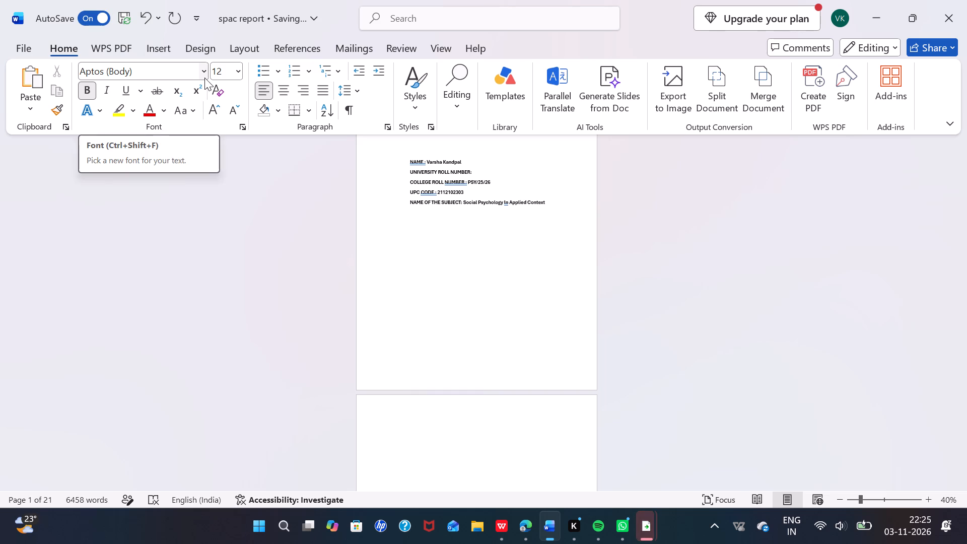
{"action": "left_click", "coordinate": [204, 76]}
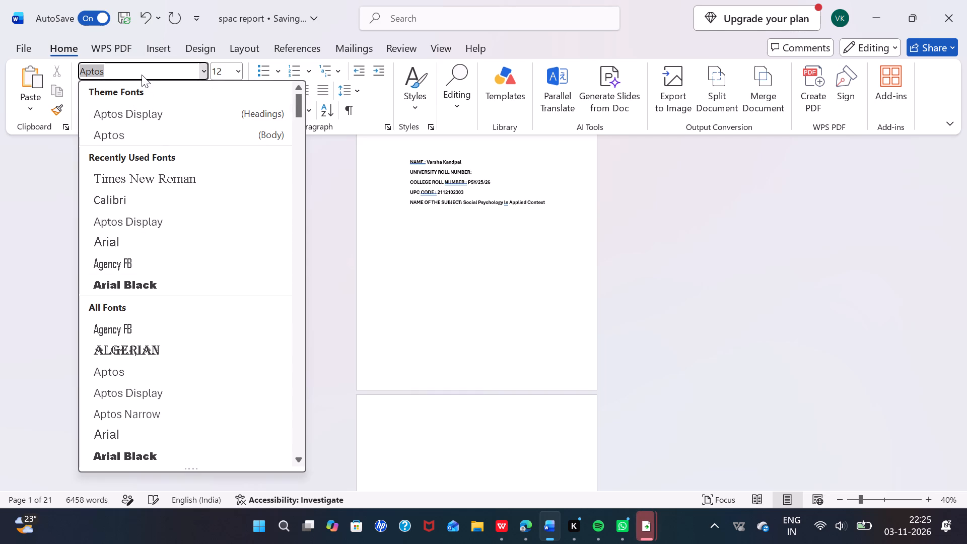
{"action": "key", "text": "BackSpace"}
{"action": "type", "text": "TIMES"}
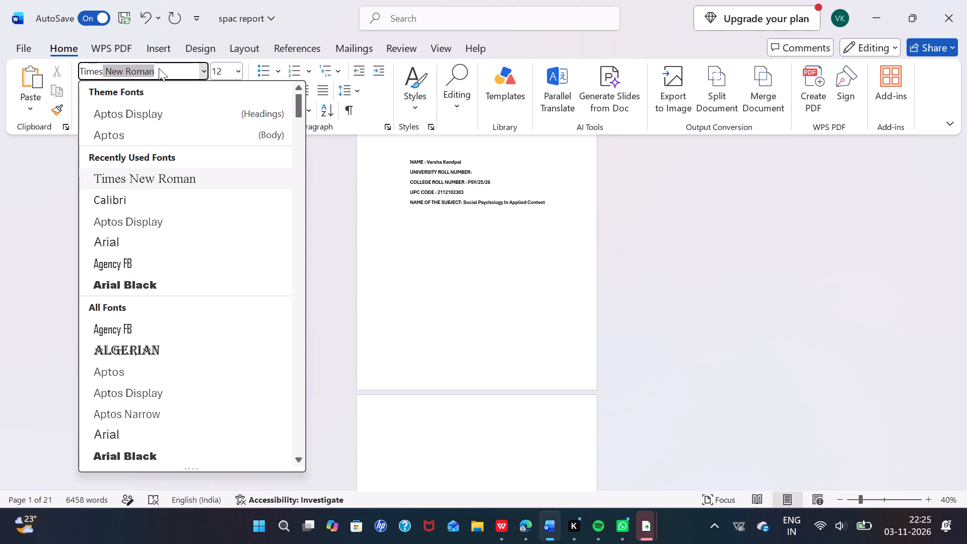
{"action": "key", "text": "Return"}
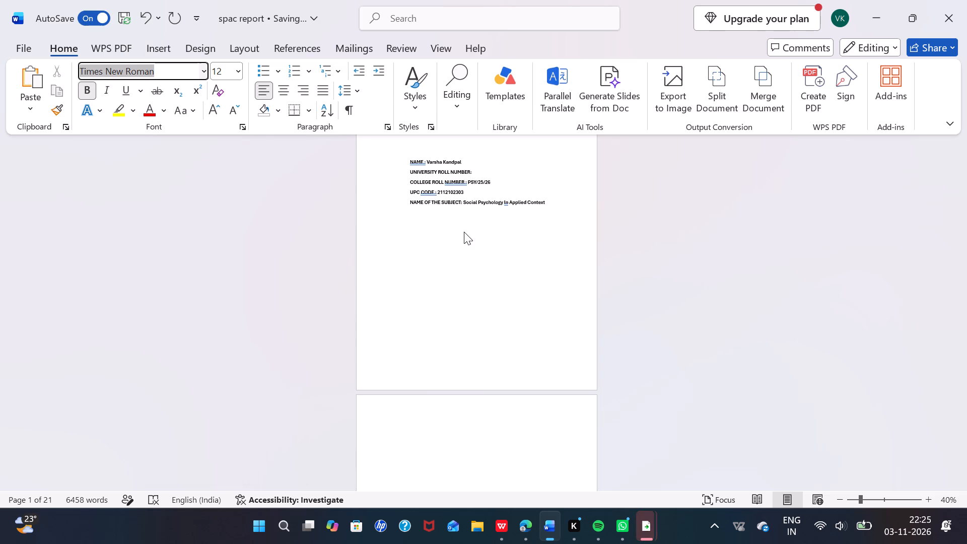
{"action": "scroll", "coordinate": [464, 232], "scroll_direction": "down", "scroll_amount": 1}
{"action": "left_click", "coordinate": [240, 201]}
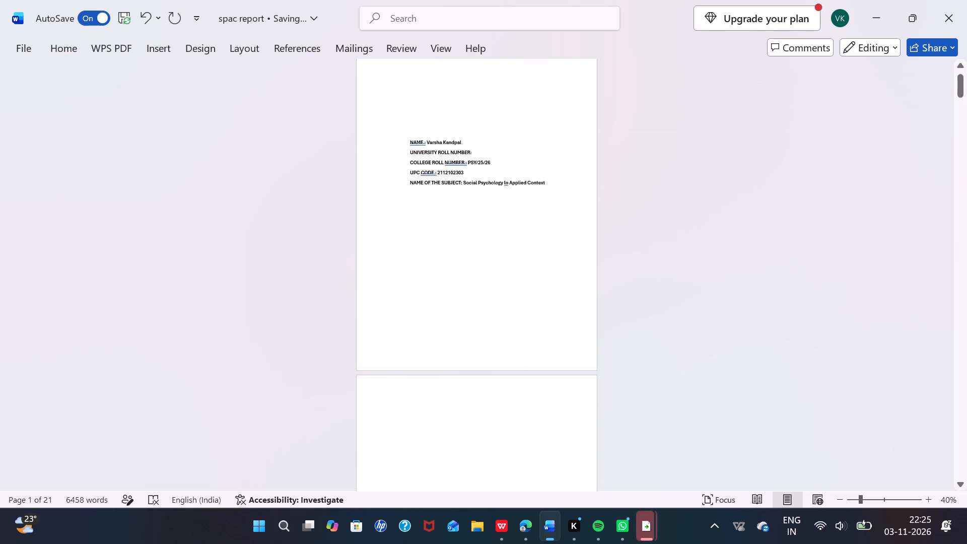
Change the font of the entire report to Times New Roman and apply a single font size throughout.
{"action": "scroll", "coordinate": [533, 237], "scroll_direction": "down", "scroll_amount": 7}
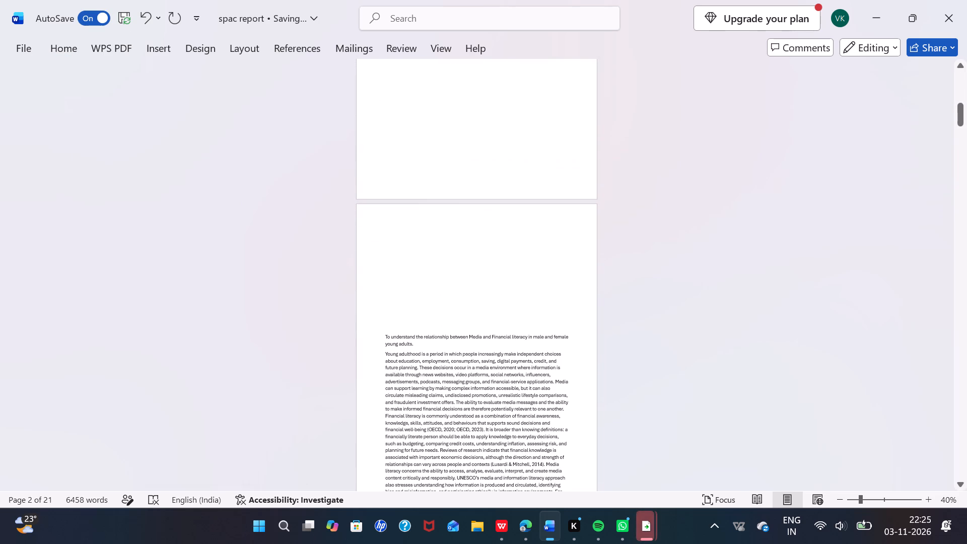
{"action": "scroll", "coordinate": [533, 237], "scroll_direction": "down", "scroll_amount": 3}
{"action": "scroll", "coordinate": [533, 237], "scroll_direction": "up", "scroll_amount": 1}
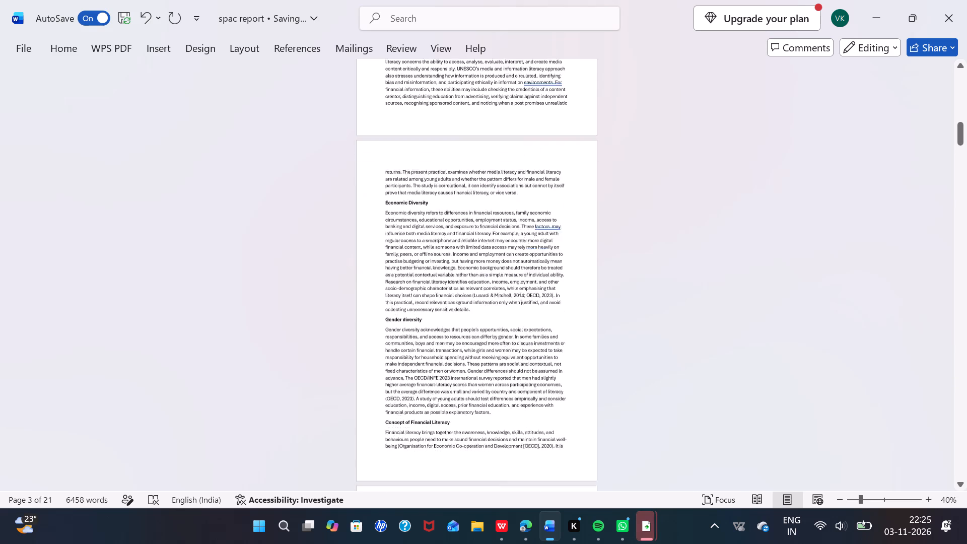
{"action": "scroll", "coordinate": [533, 237], "scroll_direction": "up", "scroll_amount": 8}
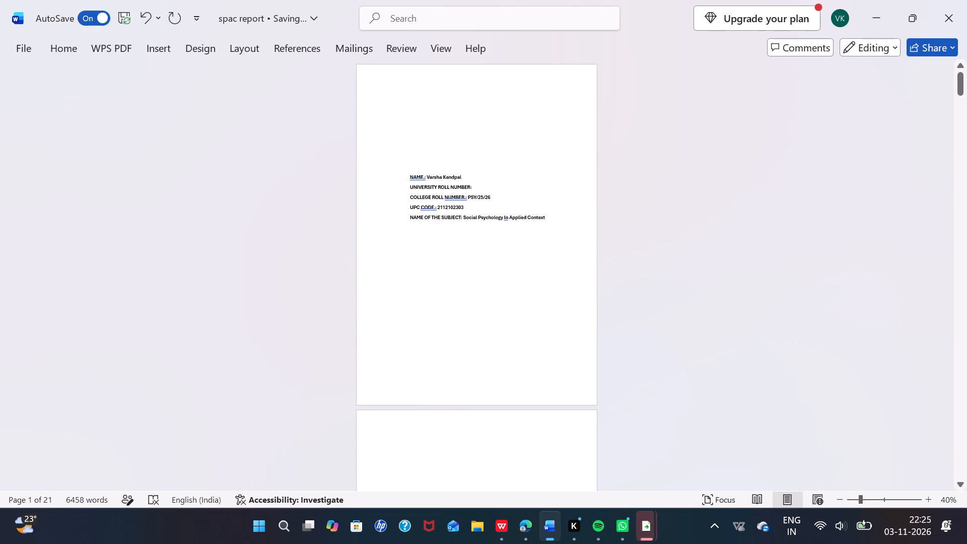
{"action": "key", "text": "ctrl+a"}
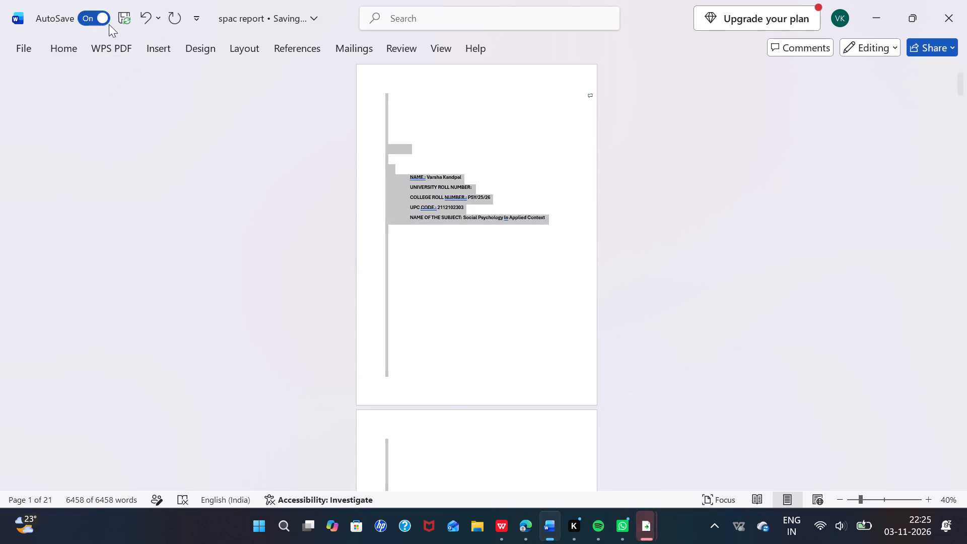
{"action": "left_click", "coordinate": [81, 50]}
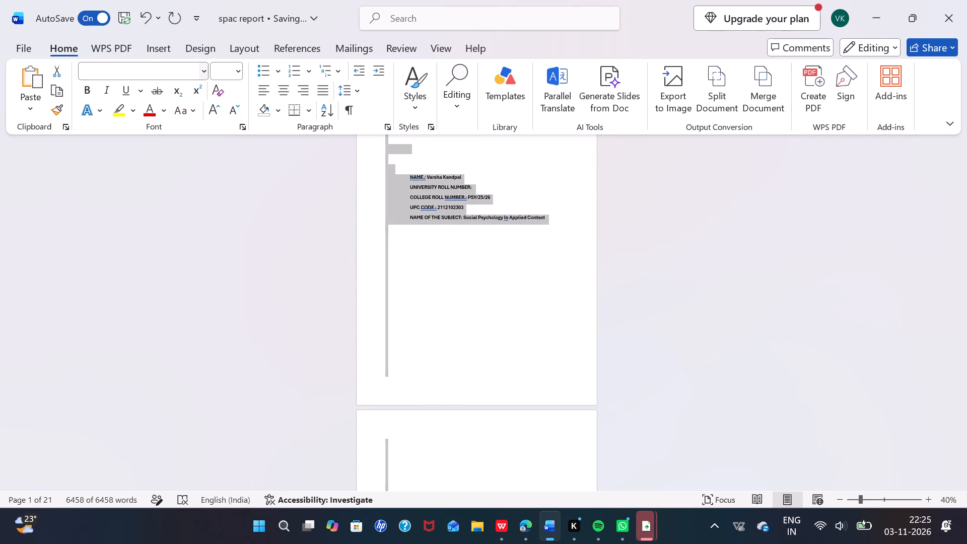
{"action": "left_click", "coordinate": [202, 70]}
{"action": "type", "text": "TIMES"}
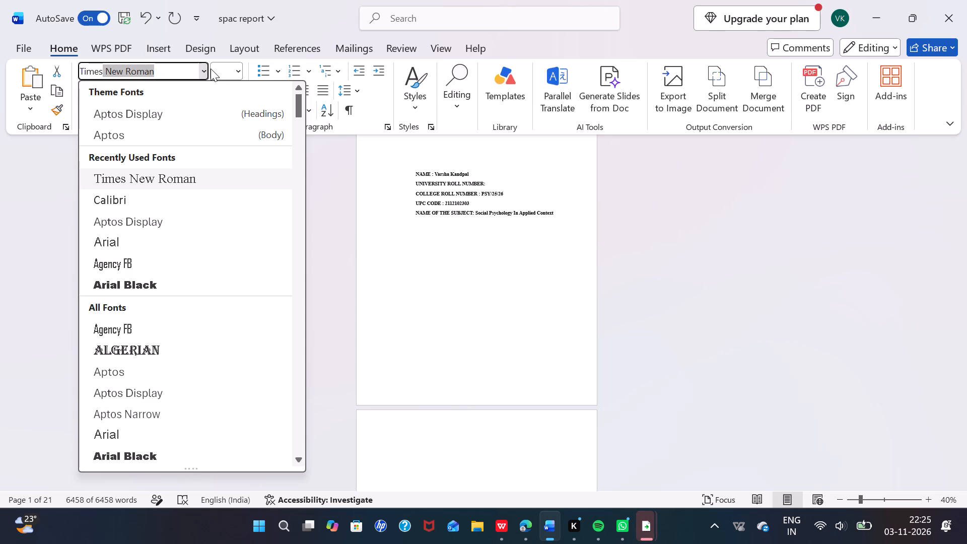
{"action": "key", "text": "Return"}
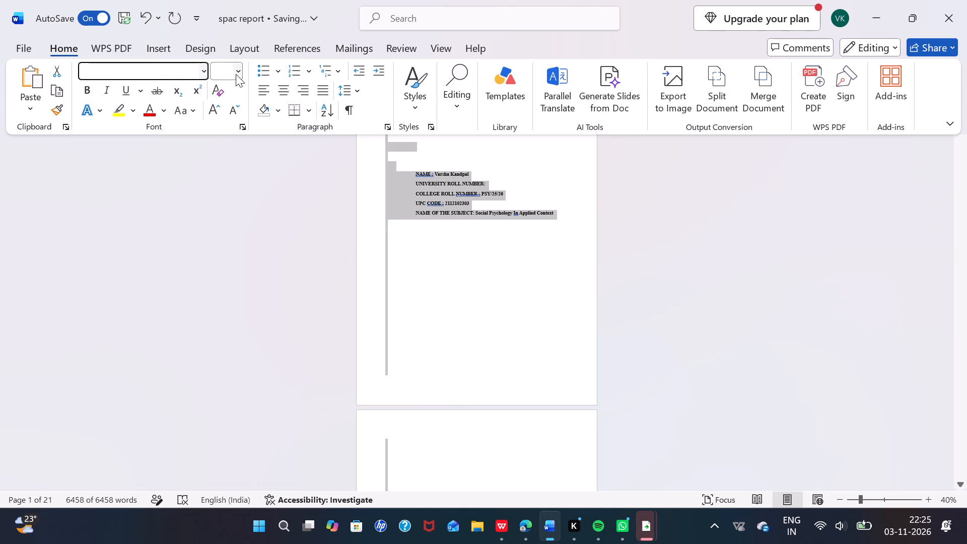
{"action": "left_click", "coordinate": [236, 74]}
{"action": "left_click", "coordinate": [234, 165]}
{"action": "key", "text": "Return"}
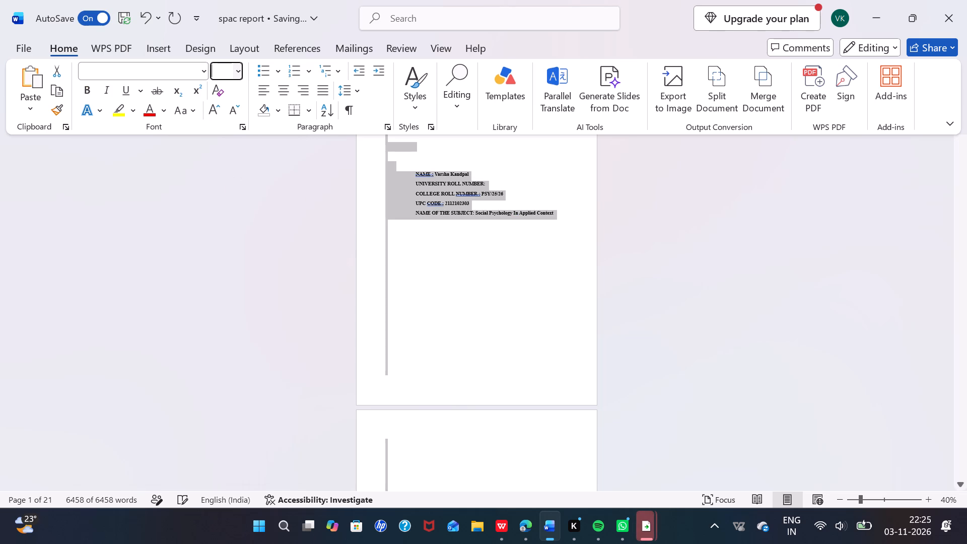
{"action": "left_click", "coordinate": [386, 260]}
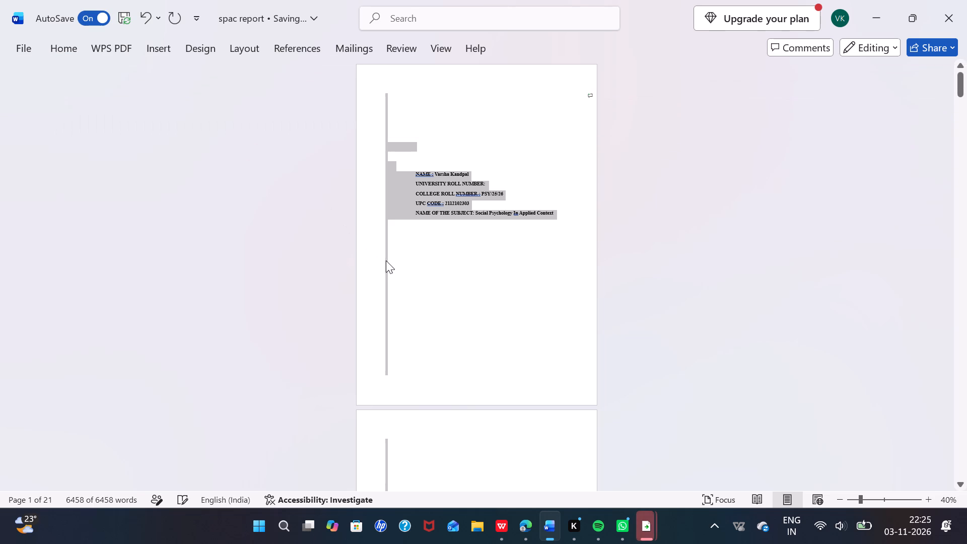
{"action": "left_click", "coordinate": [429, 261]}
Insert the label "AIM: " before "To understand the relationship between Media and Financial literacy" on the third page.
{"action": "scroll", "coordinate": [429, 261], "scroll_direction": "down", "scroll_amount": 8}
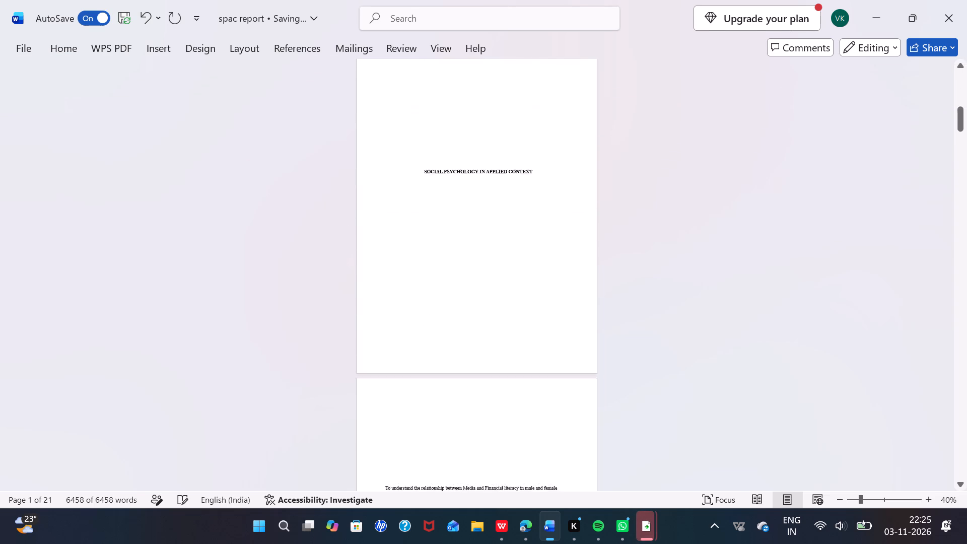
{"action": "scroll", "coordinate": [429, 261], "scroll_direction": "down", "scroll_amount": 1}
{"action": "scroll", "coordinate": [429, 261], "scroll_direction": "up", "scroll_amount": 4}
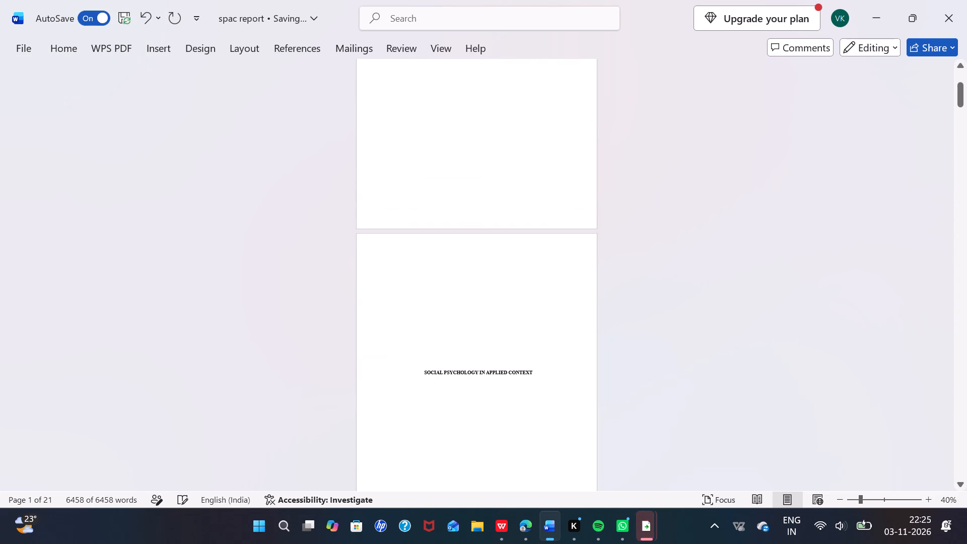
{"action": "scroll", "coordinate": [429, 261], "scroll_direction": "up", "scroll_amount": 1}
{"action": "scroll", "coordinate": [437, 303], "scroll_direction": "down", "scroll_amount": 4}
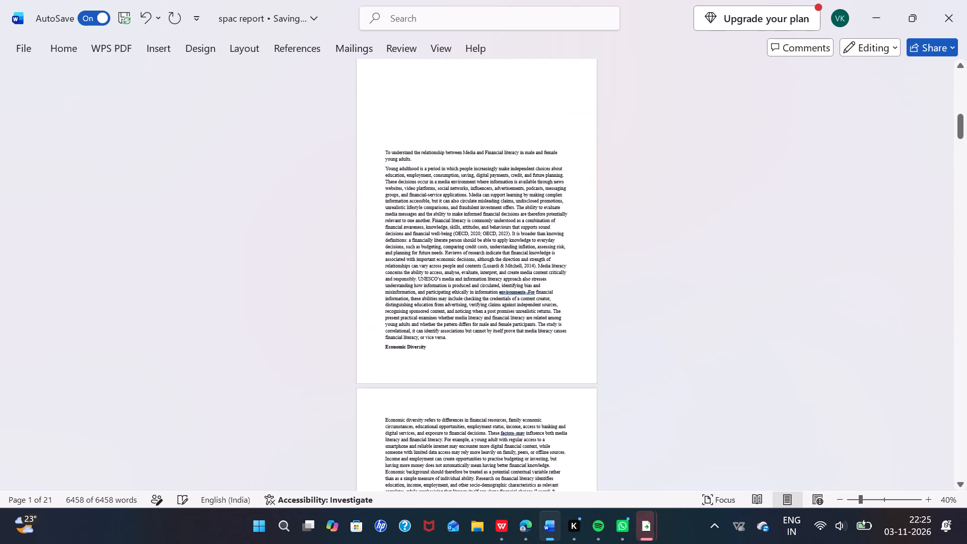
{"action": "scroll", "coordinate": [437, 303], "scroll_direction": "down", "scroll_amount": 1}
{"action": "left_click", "coordinate": [382, 228]}
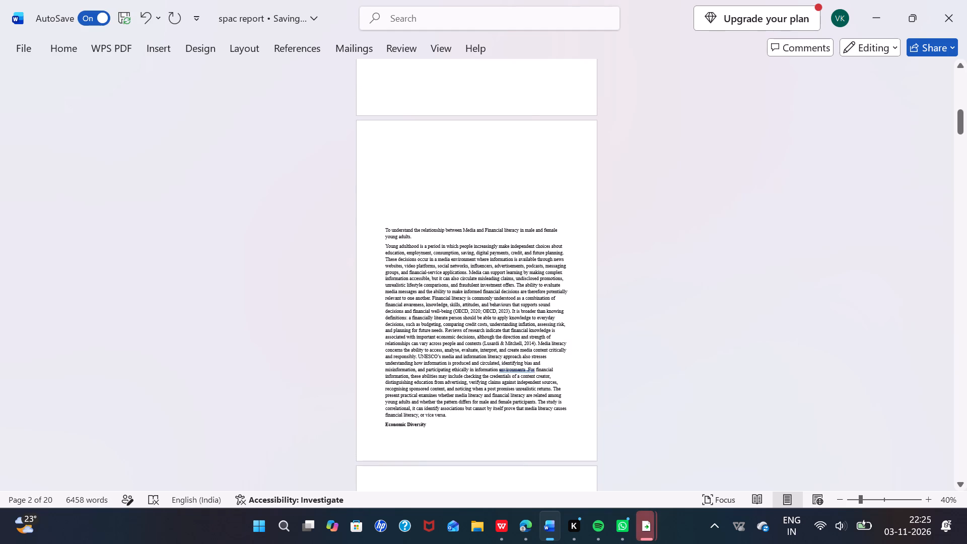
{"action": "scroll", "coordinate": [382, 228], "scroll_direction": "right", "scroll_amount": 1}
{"action": "scroll", "coordinate": [382, 228], "scroll_direction": "up", "scroll_amount": 1}
{"action": "scroll", "coordinate": [382, 228], "scroll_direction": "up", "scroll_amount": 4, "text": "ctrl"}
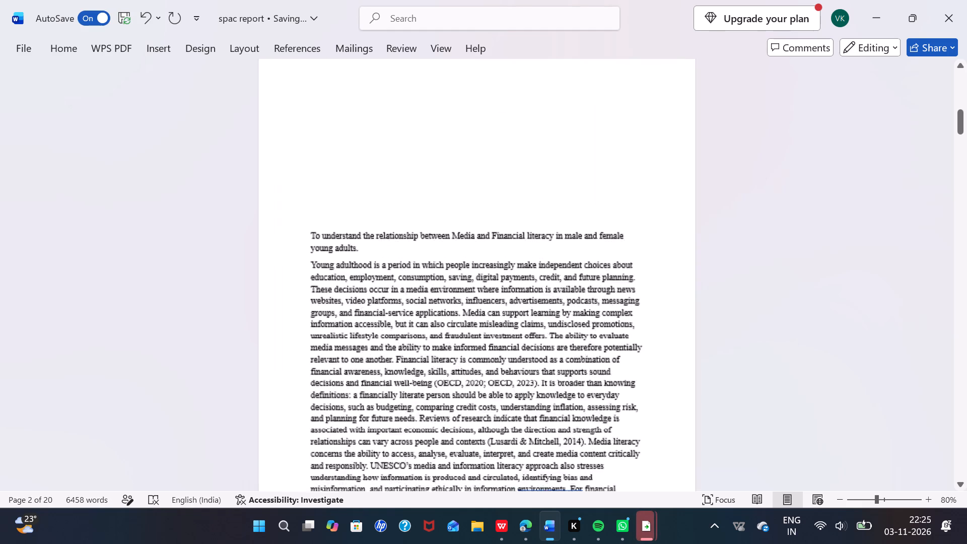
{"action": "scroll", "coordinate": [382, 228], "scroll_direction": "up", "scroll_amount": 1, "text": "ctrl"}
{"action": "scroll", "coordinate": [382, 228], "scroll_direction": "down", "scroll_amount": 2}
{"action": "scroll", "coordinate": [382, 228], "scroll_direction": "up", "scroll_amount": 2}
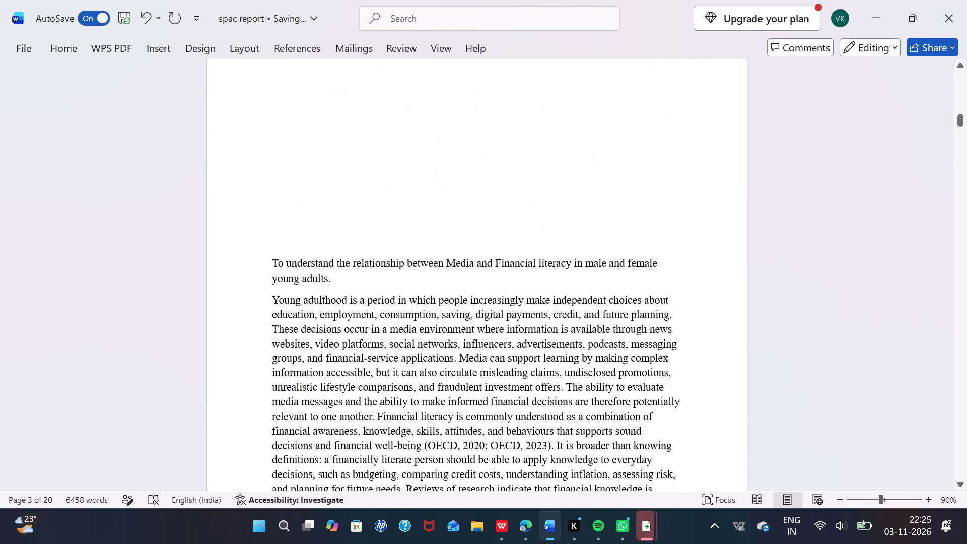
{"action": "key", "text": "a"}
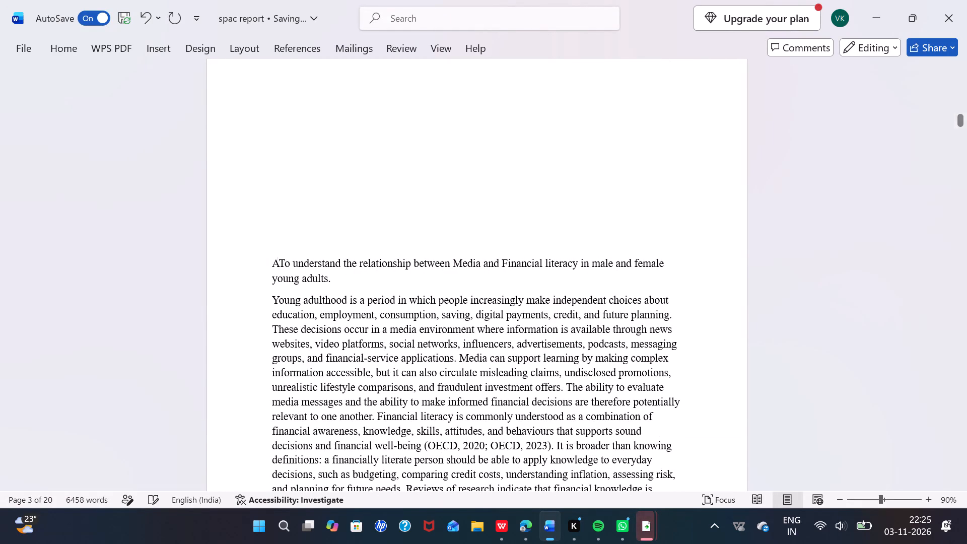
{"action": "type", "text": "IM"}
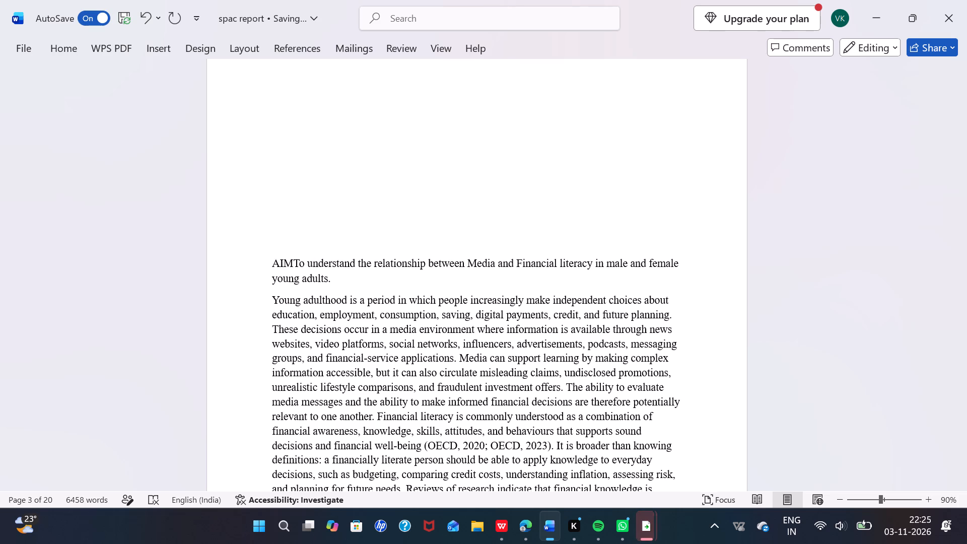
{"action": "key", "text": "shift+colon"}
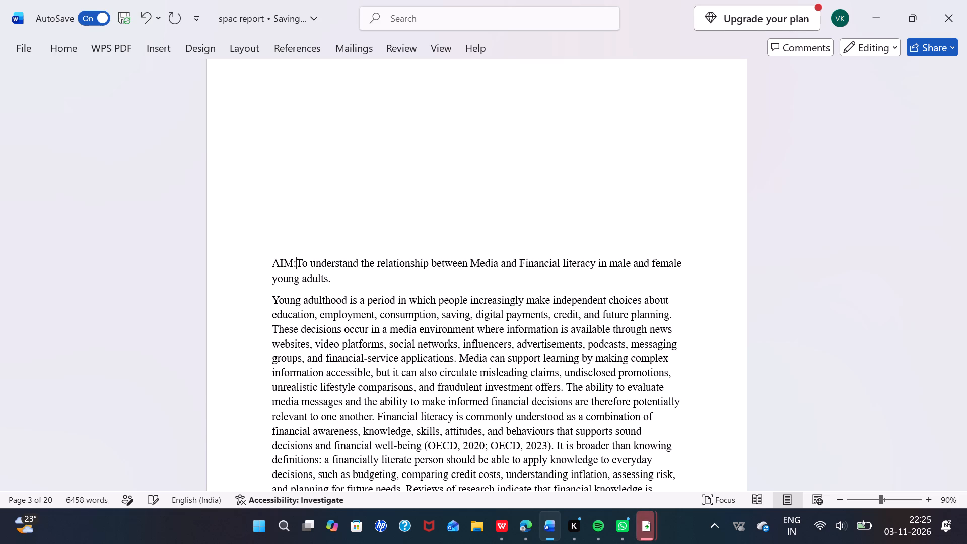
{"action": "key", "text": "space"}
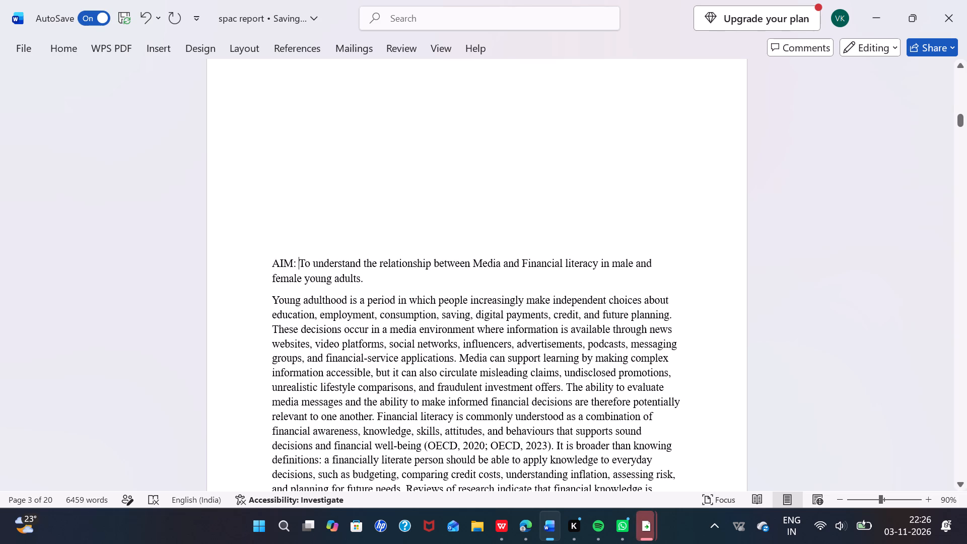
Make the "AIM:" label bold.
{"action": "left_click", "coordinate": [296, 264]}
{"action": "left_click_drag", "start_coordinate": [296, 264], "coordinate": [280, 266]}
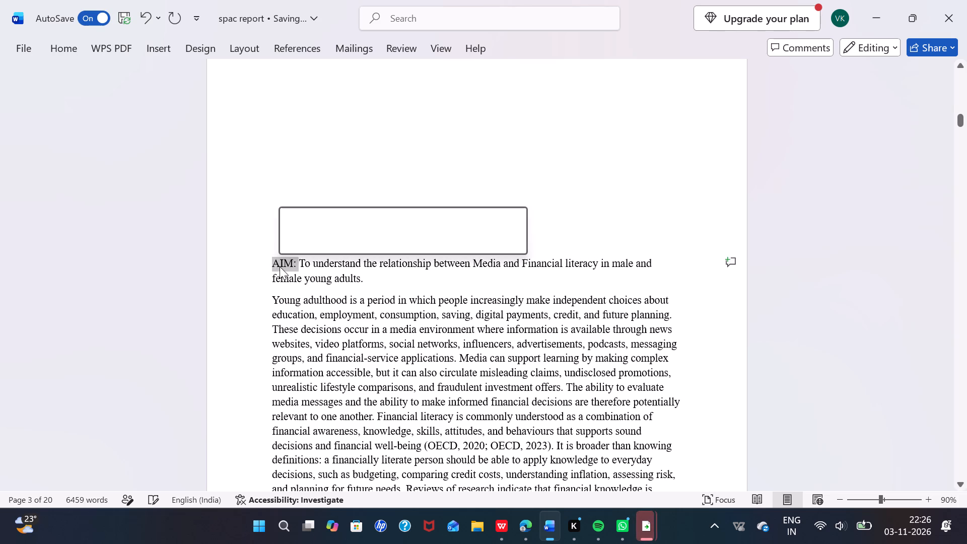
{"action": "left_click", "coordinate": [287, 246]}
{"action": "left_click", "coordinate": [350, 307]}
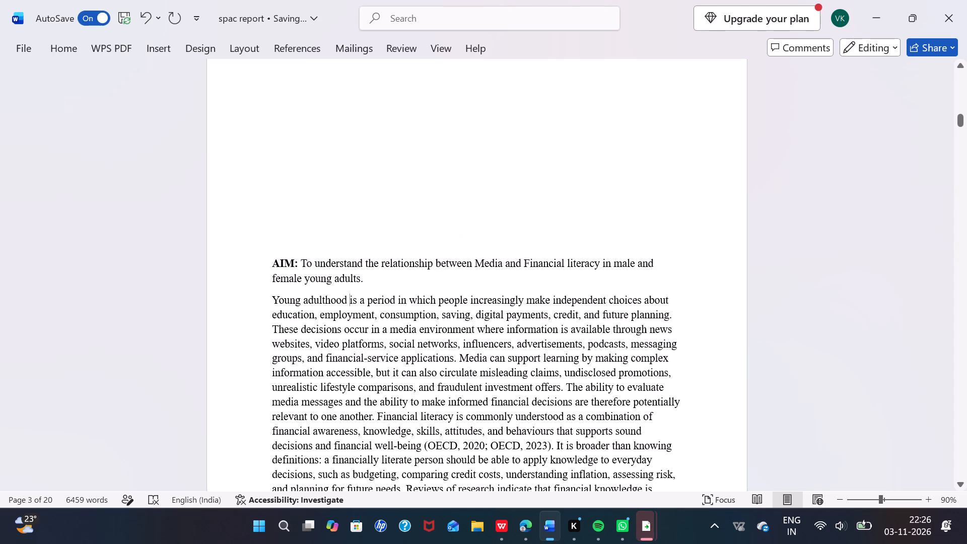
Delete the blank lines above the "AIM:" line so that it starts at the top margin of the third page.
{"action": "scroll", "coordinate": [350, 307], "scroll_direction": "down", "scroll_amount": 4}
{"action": "scroll", "coordinate": [350, 307], "scroll_direction": "up", "scroll_amount": 1}
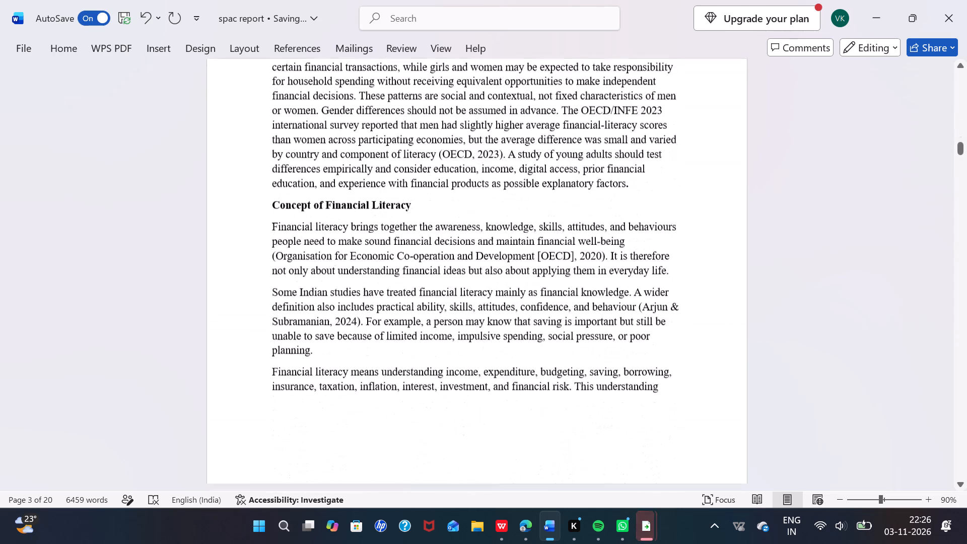
{"action": "scroll", "coordinate": [350, 307], "scroll_direction": "up", "scroll_amount": 2}
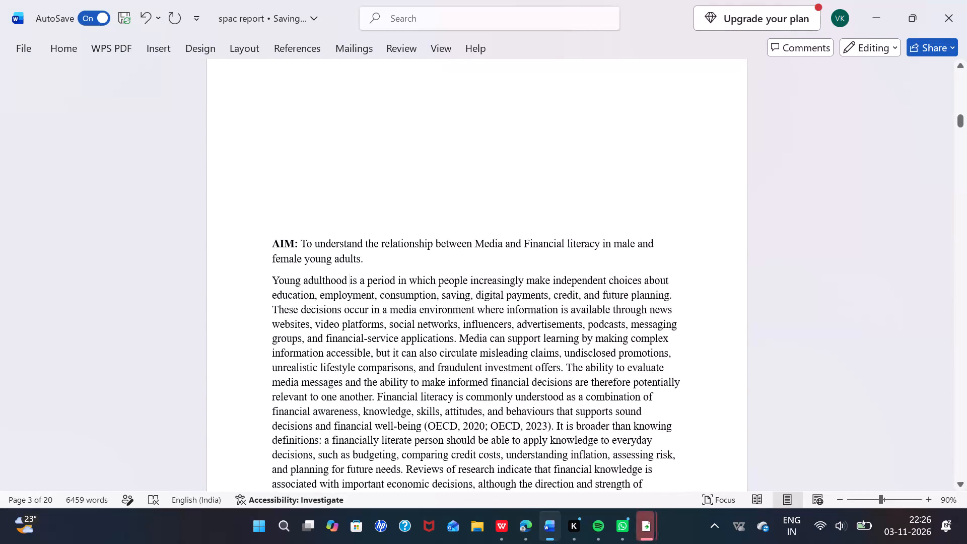
{"action": "left_click", "coordinate": [274, 246]}
{"action": "key", "text": "BackSpace"}
{"action": "key", "text": "BackSpace"}
{"action": "key", "text": "BackSpace"}
{"action": "key", "text": "BackSpace"}
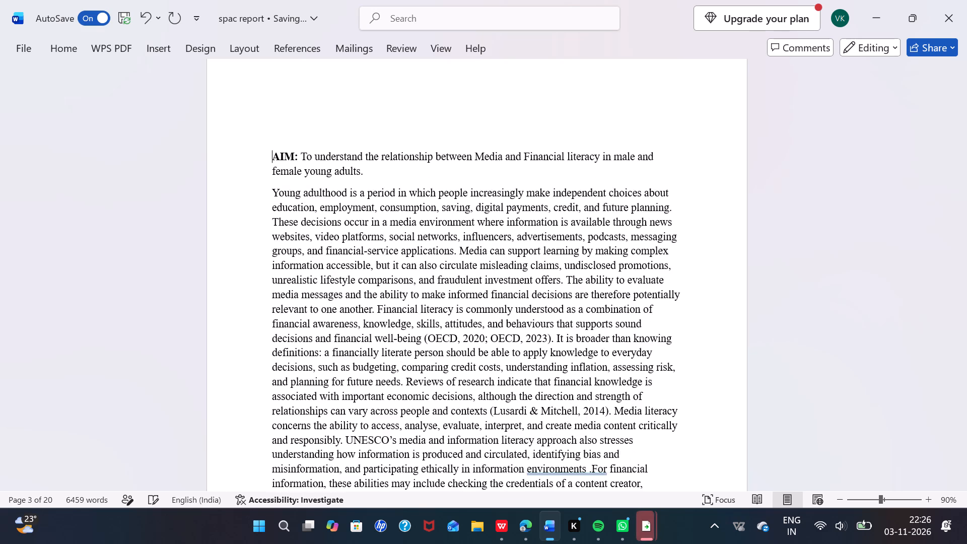
{"action": "key", "text": "BackSpace"}
{"action": "key", "text": "BackSpace"}
{"action": "key", "text": "BackSpace"}
{"action": "scroll", "coordinate": [274, 246], "scroll_direction": "up", "scroll_amount": 1}
{"action": "key", "text": "BackSpace"}
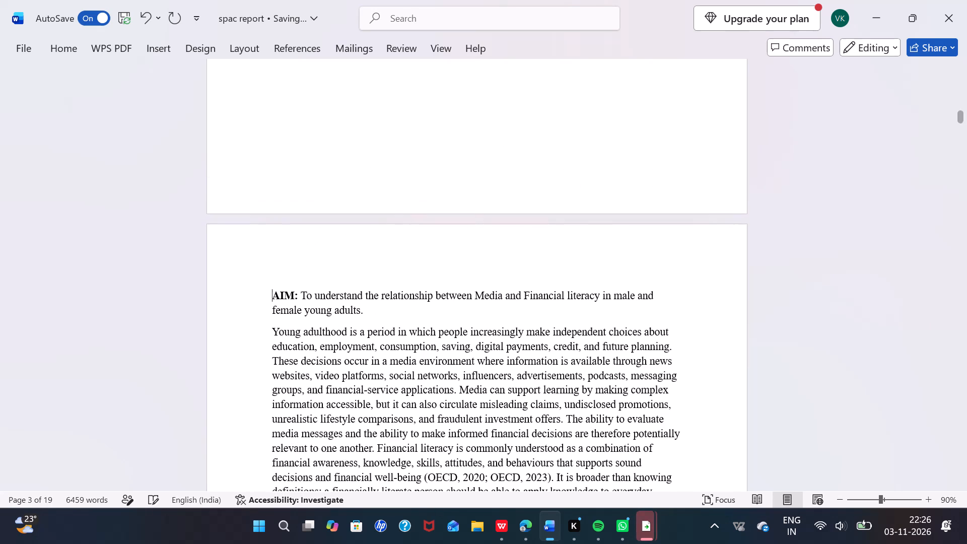
{"action": "key", "text": "BackSpace"}
Review the report's title and front pages, and examine the aim, objectives and references in pdf spac.pdf in Microsoft Edge.
{"action": "scroll", "coordinate": [274, 246], "scroll_direction": "up", "scroll_amount": 4}
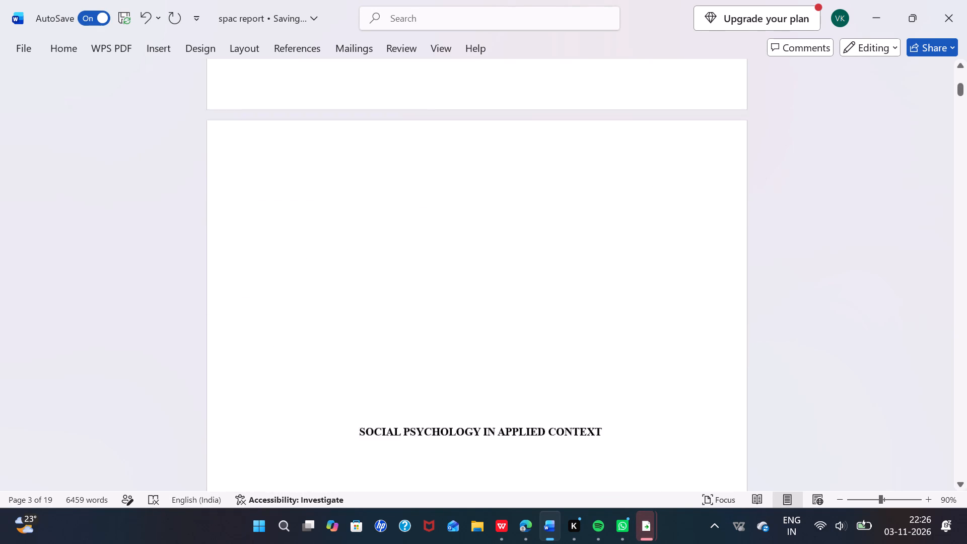
{"action": "scroll", "coordinate": [274, 246], "scroll_direction": "up", "scroll_amount": 6}
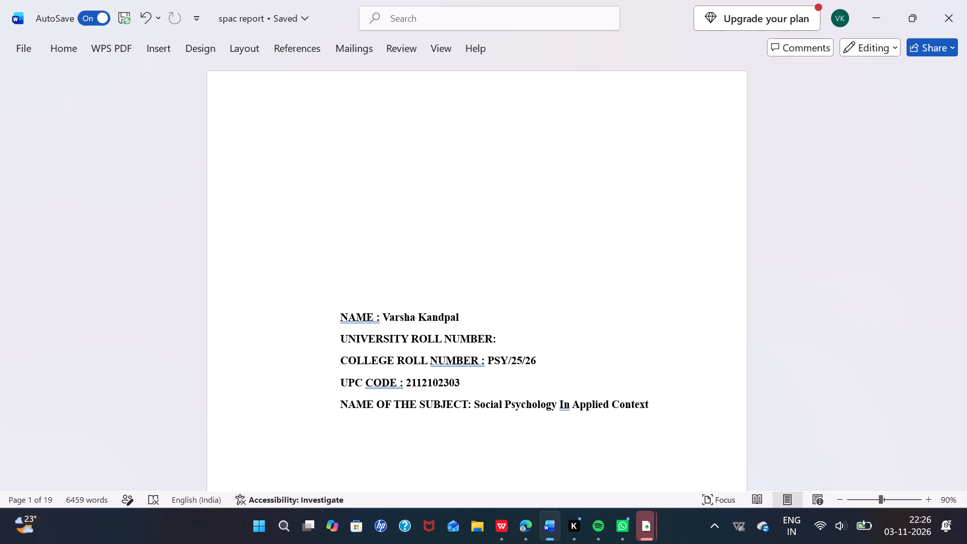
{"action": "scroll", "coordinate": [274, 246], "scroll_direction": "up", "scroll_amount": 2}
{"action": "left_click", "coordinate": [515, 522]}
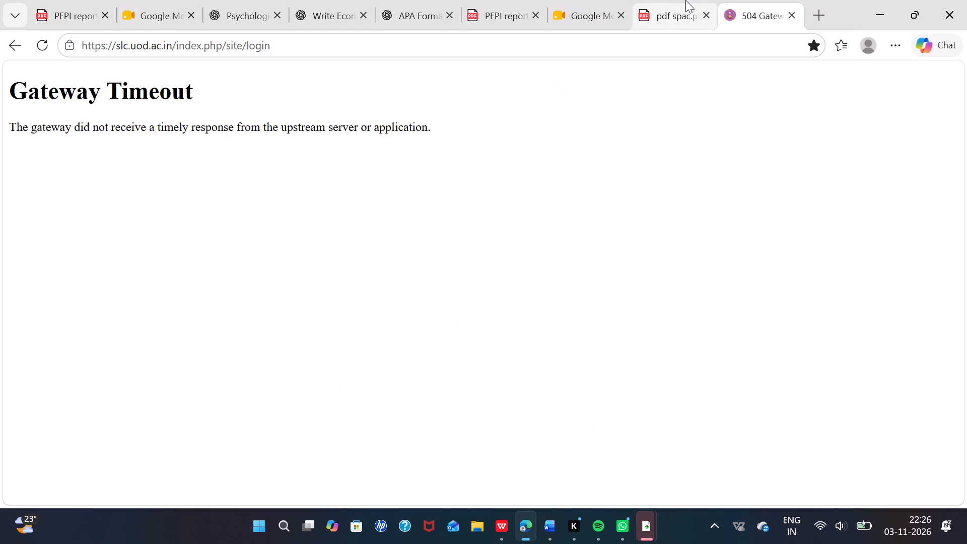
{"action": "left_click", "coordinate": [685, 0]}
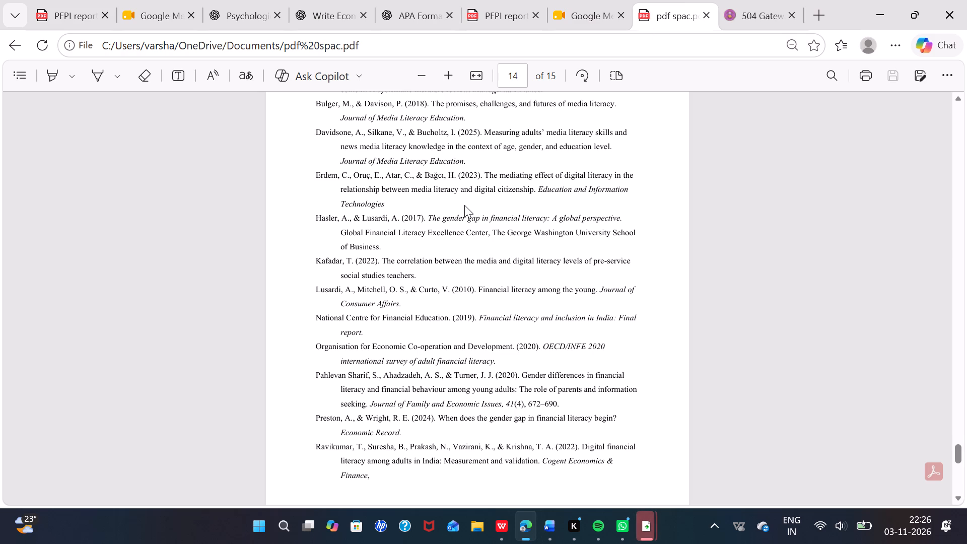
{"action": "scroll", "coordinate": [464, 205], "scroll_direction": "up", "scroll_amount": 3}
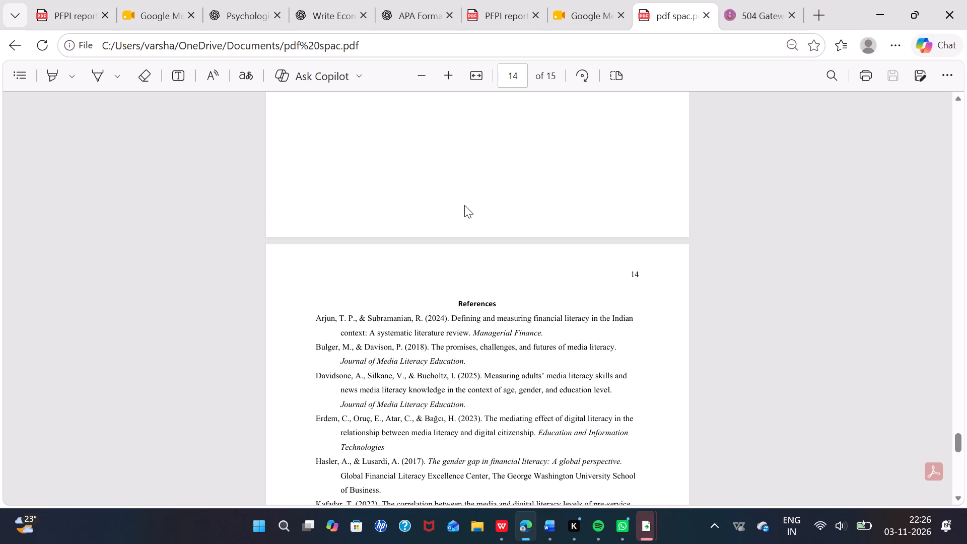
{"action": "scroll", "coordinate": [464, 205], "scroll_direction": "up", "scroll_amount": 8}
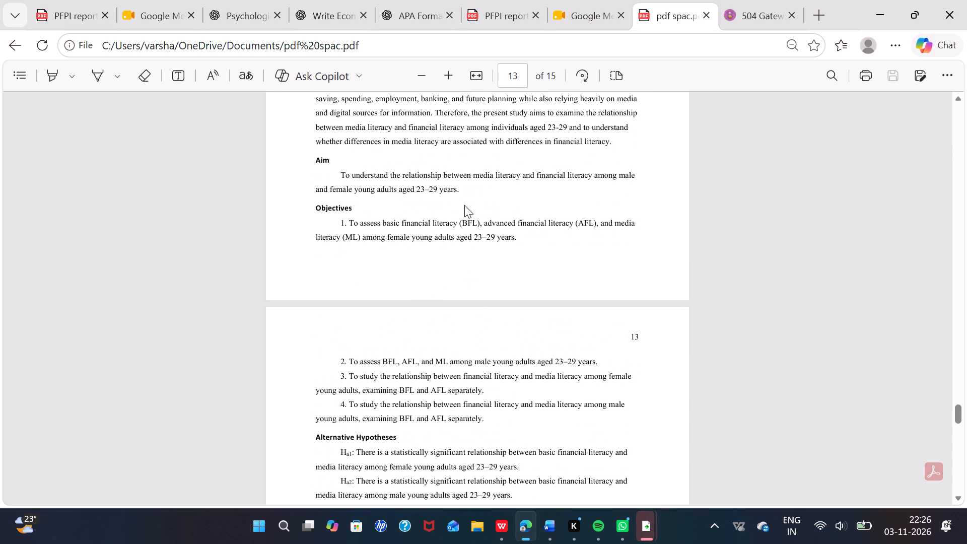
{"action": "scroll", "coordinate": [443, 179], "scroll_direction": "up", "scroll_amount": 1}
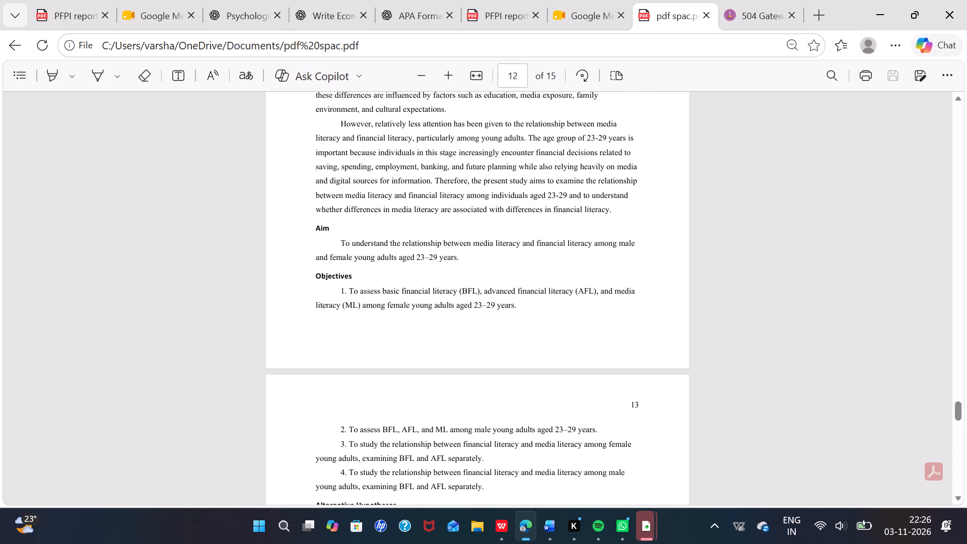
{"action": "scroll", "coordinate": [426, 244], "scroll_direction": "up", "scroll_amount": 1}
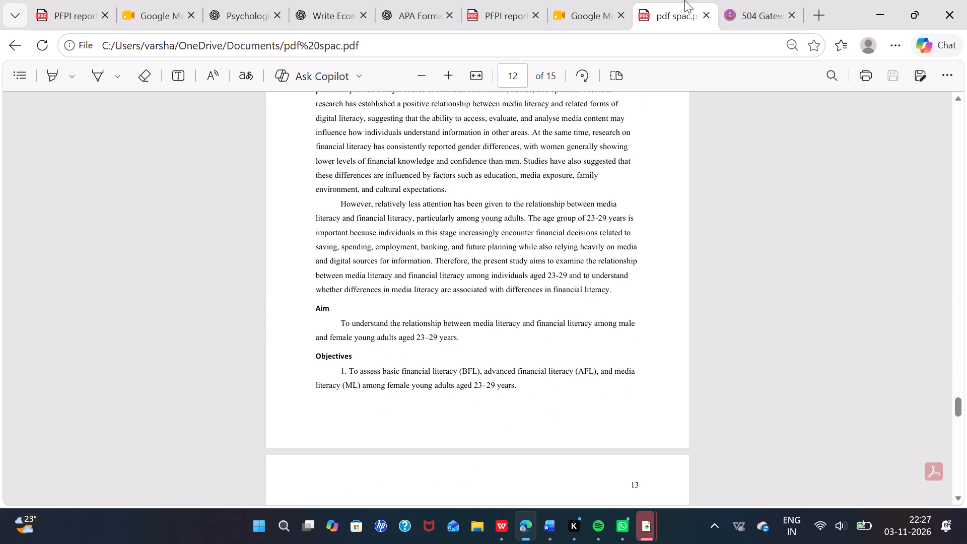
{"action": "scroll", "coordinate": [517, 238], "scroll_direction": "down", "scroll_amount": 8}
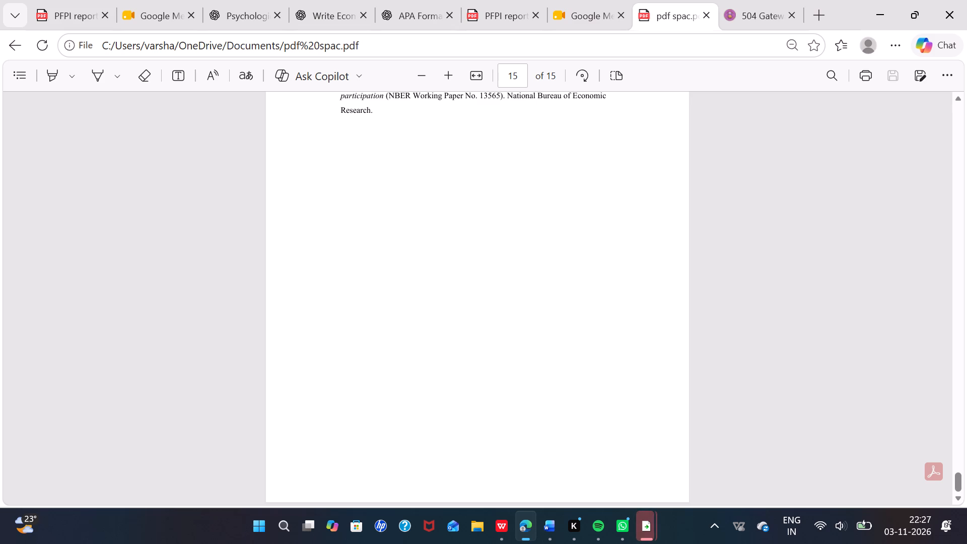
{"action": "scroll", "coordinate": [517, 238], "scroll_direction": "up", "scroll_amount": 1}
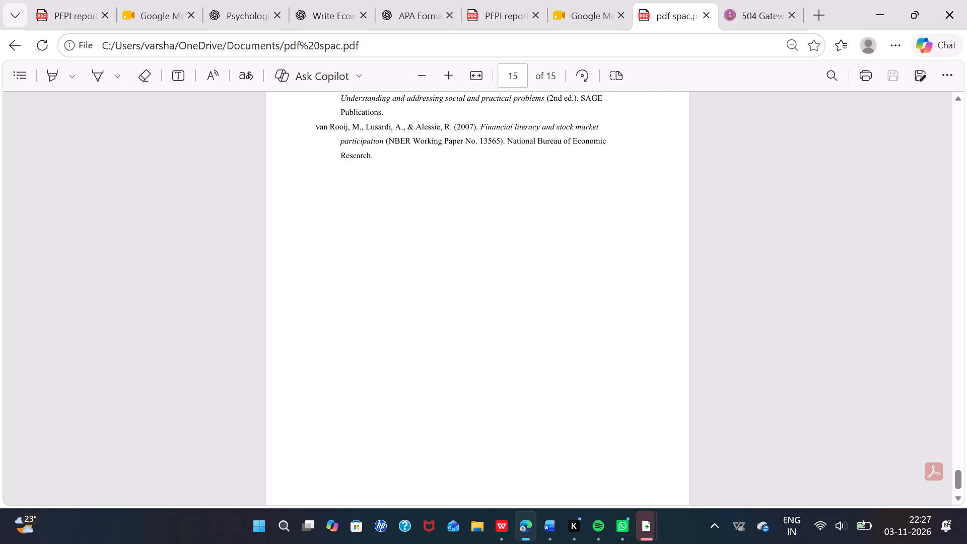
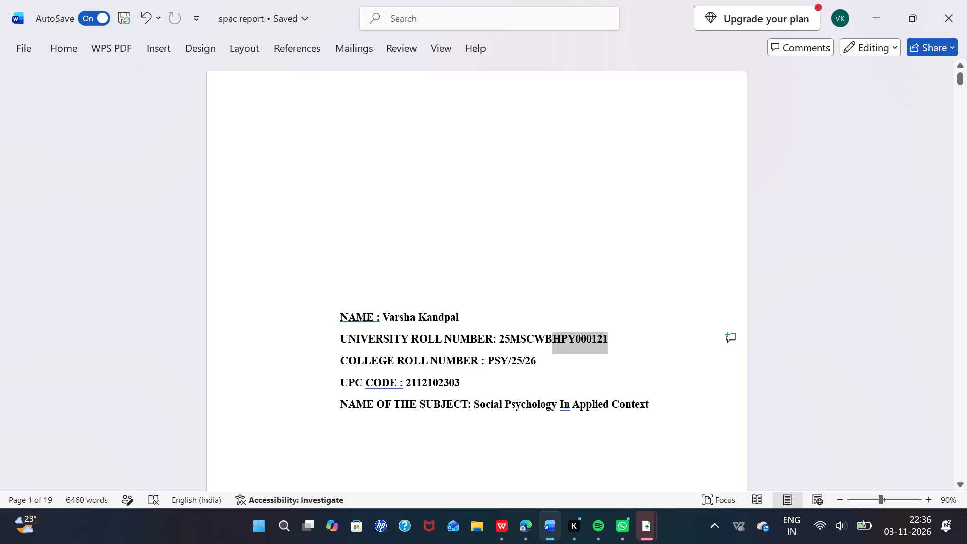
Replace the university roll number on the spac report's first page with the student's new all-digit roll number.
{"action": "left_click_drag", "start_coordinate": [551, 335], "coordinate": [502, 333]}
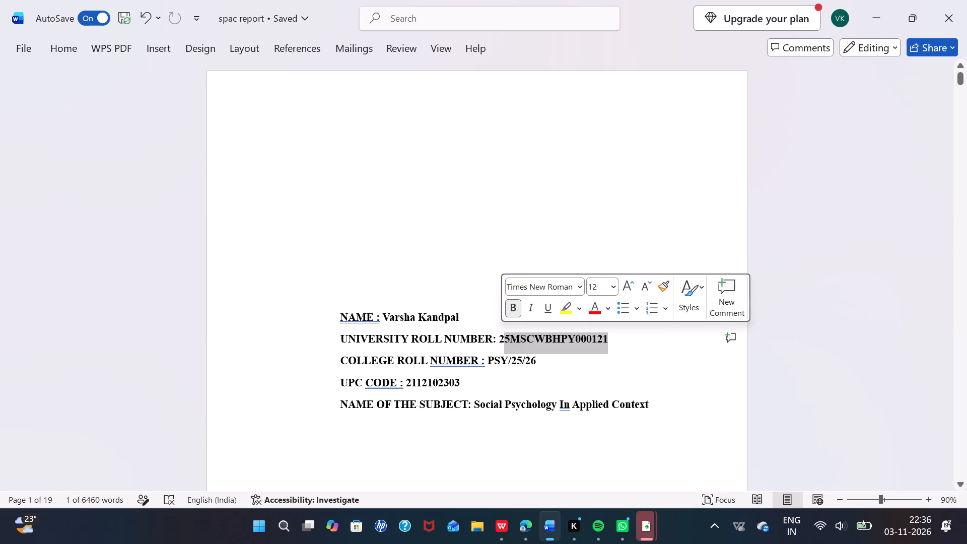
{"action": "left_click", "coordinate": [613, 338]}
{"action": "left_click_drag", "start_coordinate": [613, 338], "coordinate": [531, 334]}
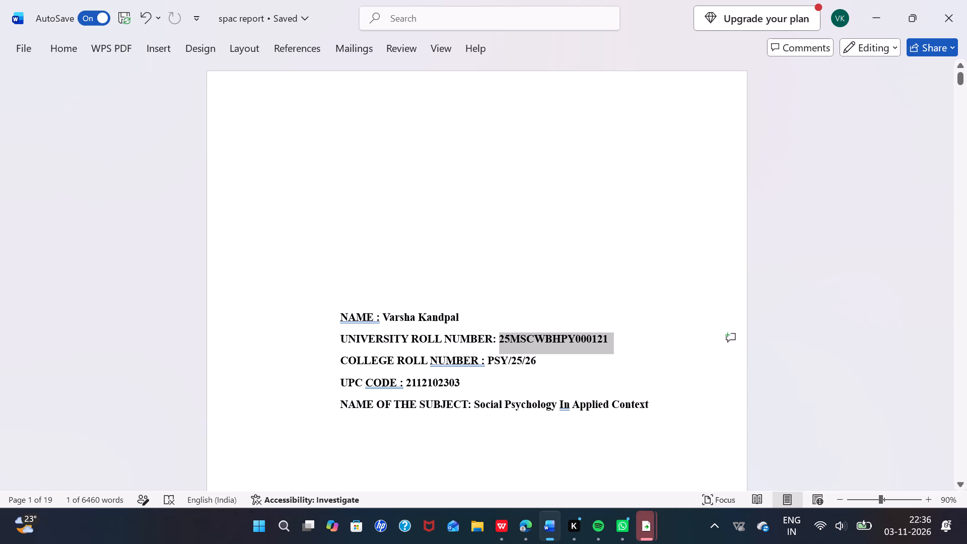
{"action": "left_click_drag", "start_coordinate": [531, 334], "coordinate": [563, 333]}
{"action": "left_click", "coordinate": [563, 333]}
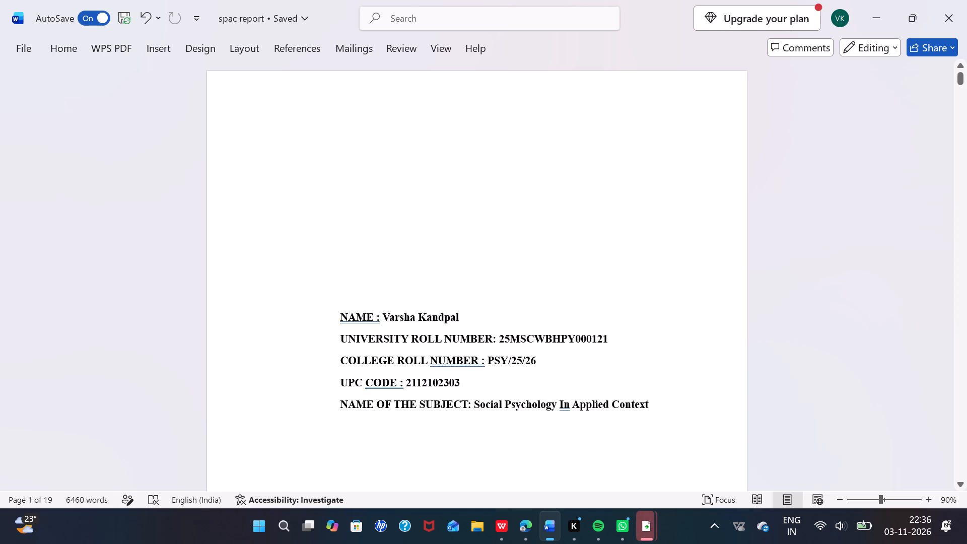
{"action": "left_click_drag", "start_coordinate": [604, 337], "coordinate": [521, 335]}
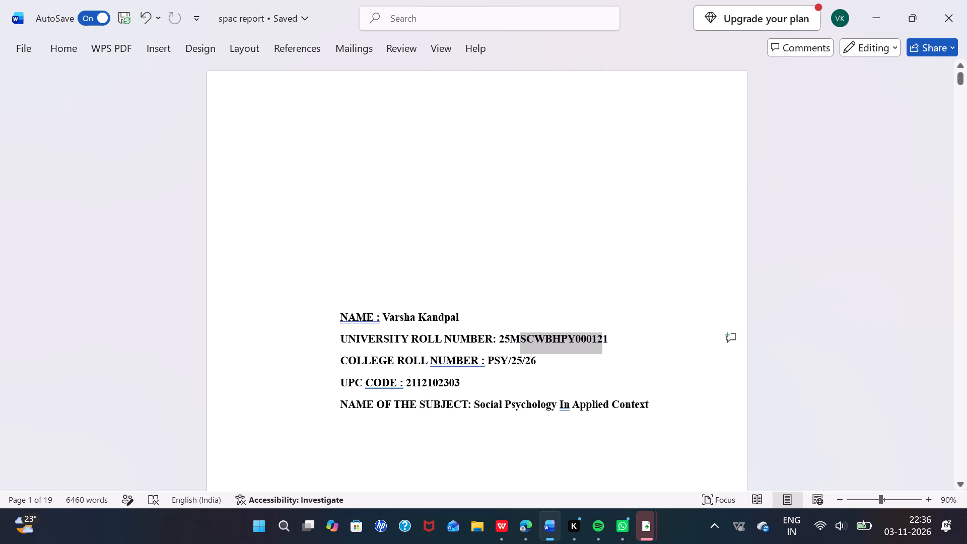
{"action": "left_click_drag", "start_coordinate": [521, 335], "coordinate": [522, 335]}
{"action": "key", "text": "BackSpace"}
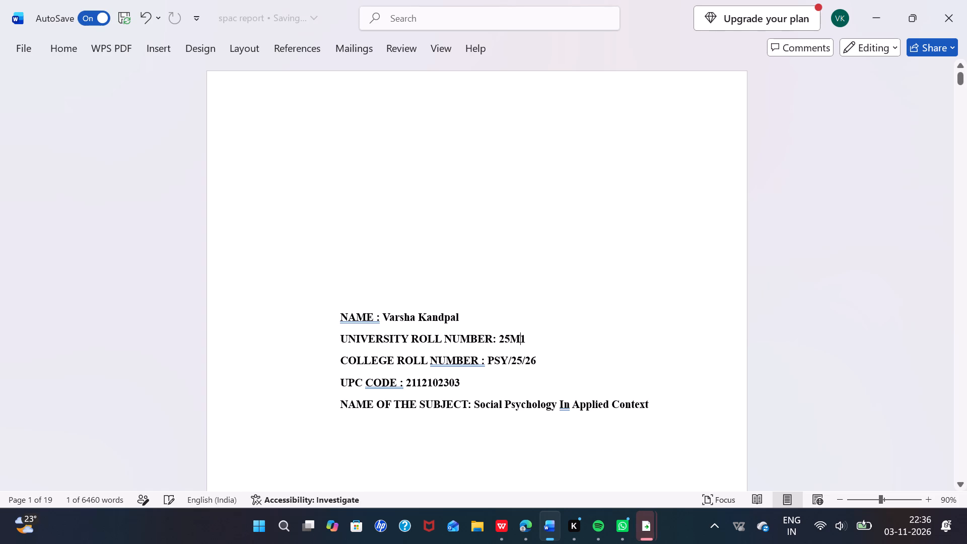
{"action": "left_click", "coordinate": [526, 337]}
{"action": "key", "text": "BackSpace"}
{"action": "key", "text": "BackSpace"}
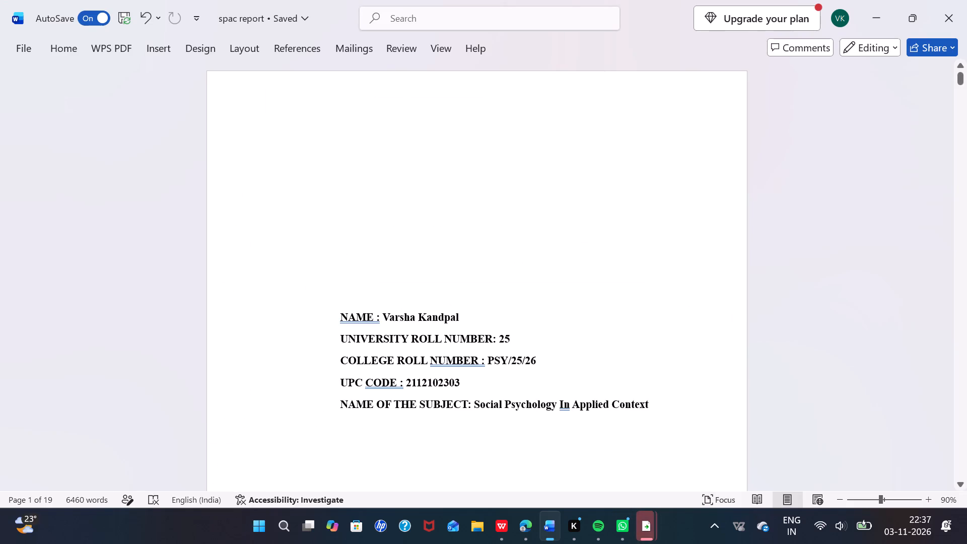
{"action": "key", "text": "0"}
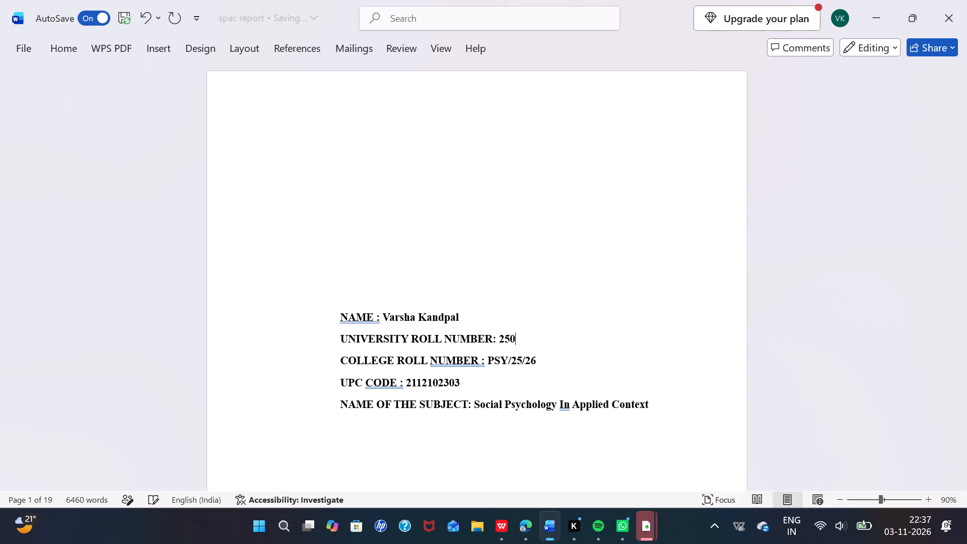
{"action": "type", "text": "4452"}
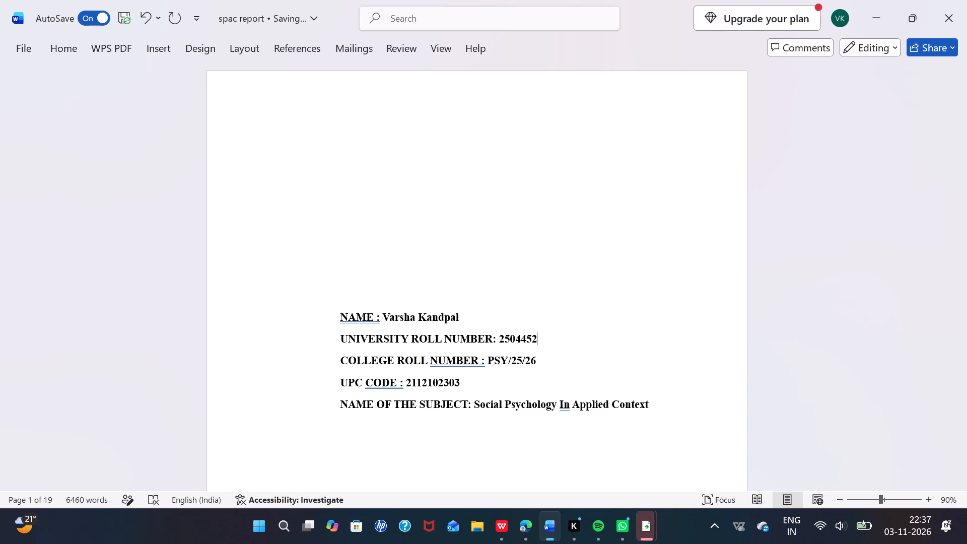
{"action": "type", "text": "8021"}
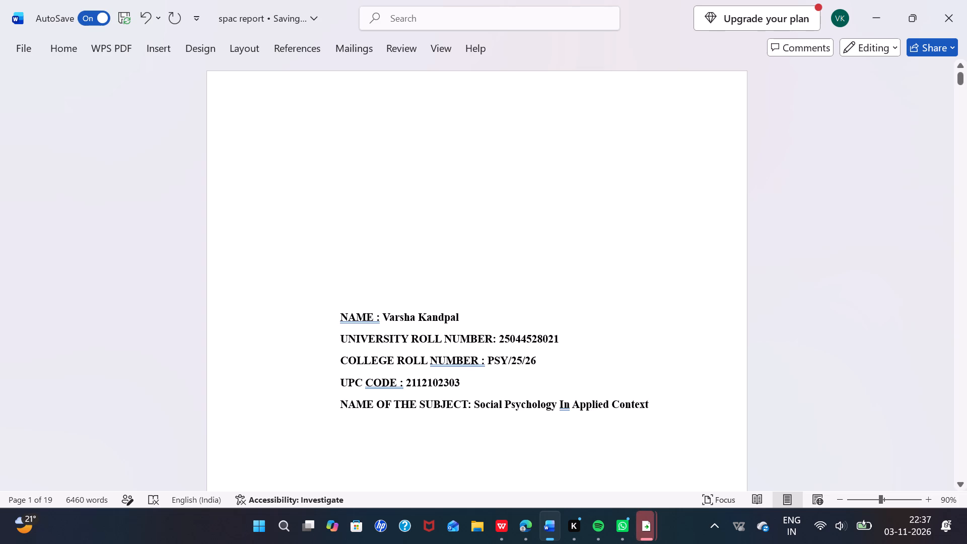
Copy the new university roll number from the first page.
{"action": "left_click_drag", "start_coordinate": [559, 338], "coordinate": [499, 336]}
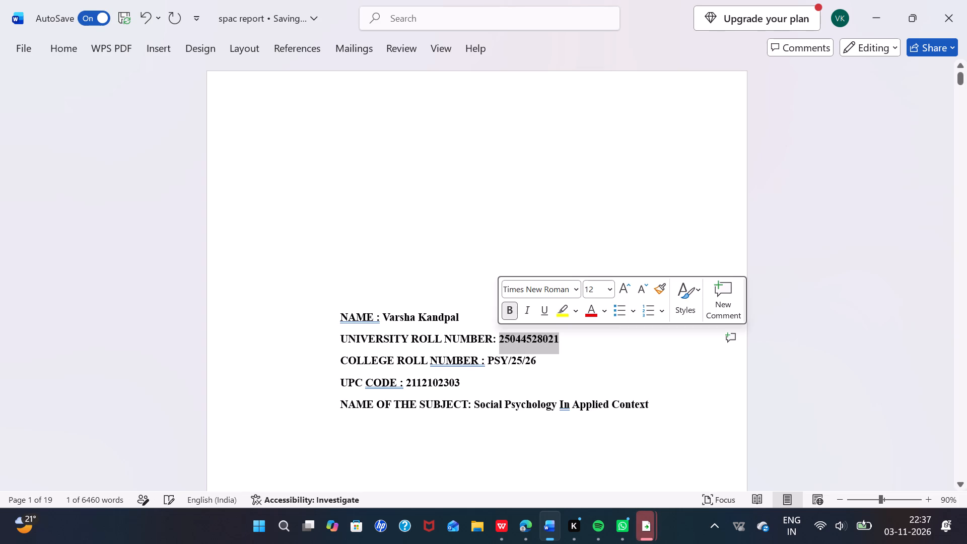
{"action": "key", "text": "ctrl+c"}
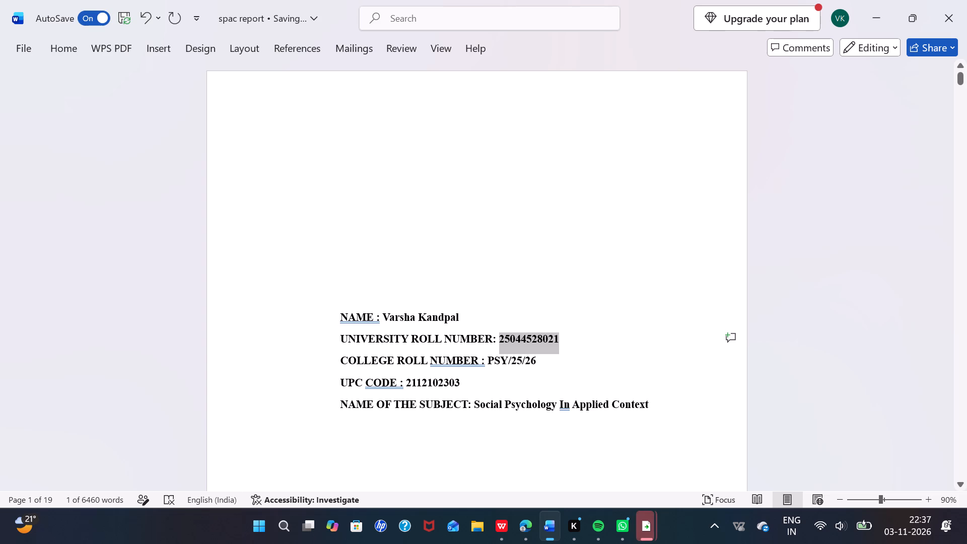
{"action": "left_click", "coordinate": [644, 337]}
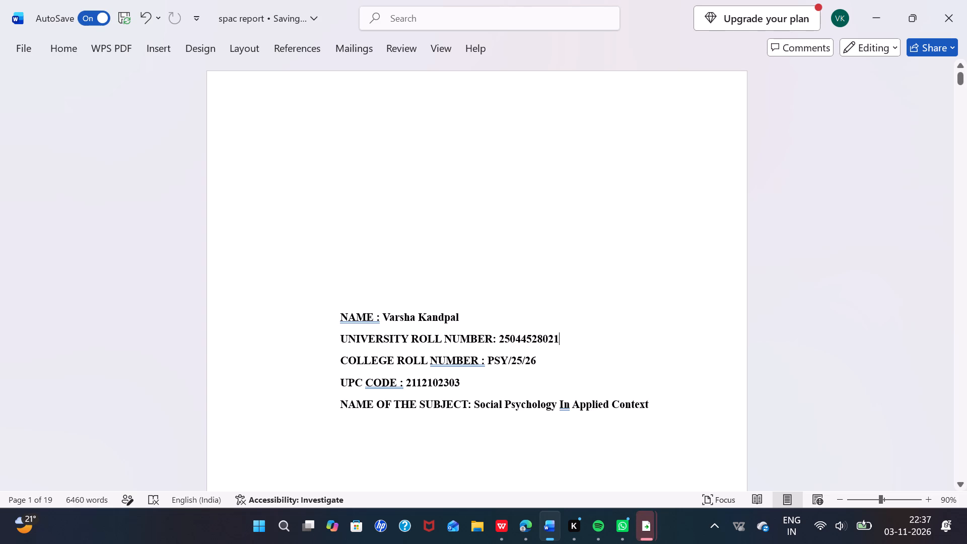
Delete the space before the colon in the "UPC CODE", "NAME" and "COLLEGE ROLL NUMBER" labels on the first page.
{"action": "left_click", "coordinate": [399, 383]}
{"action": "key", "text": "BackSpace"}
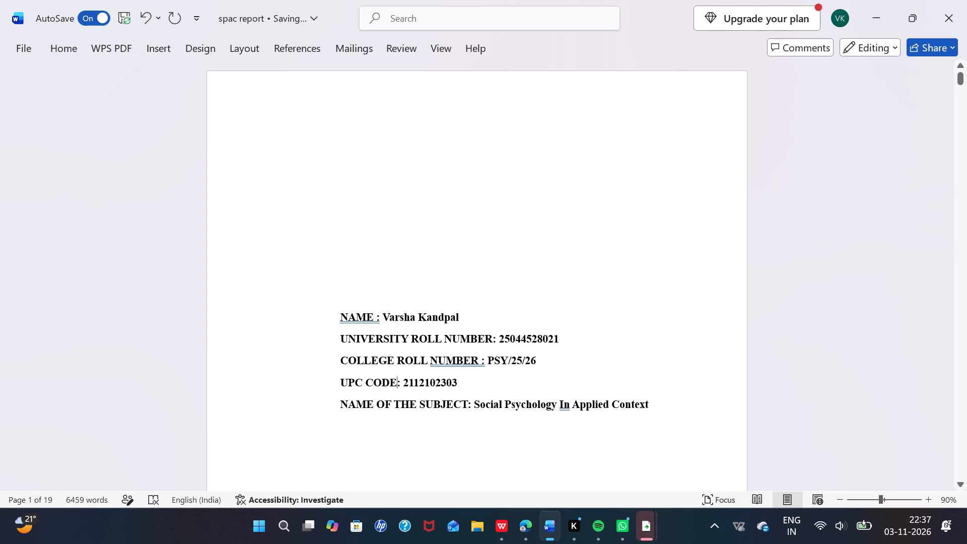
{"action": "left_click", "coordinate": [377, 319]}
{"action": "key", "text": "BackSpace"}
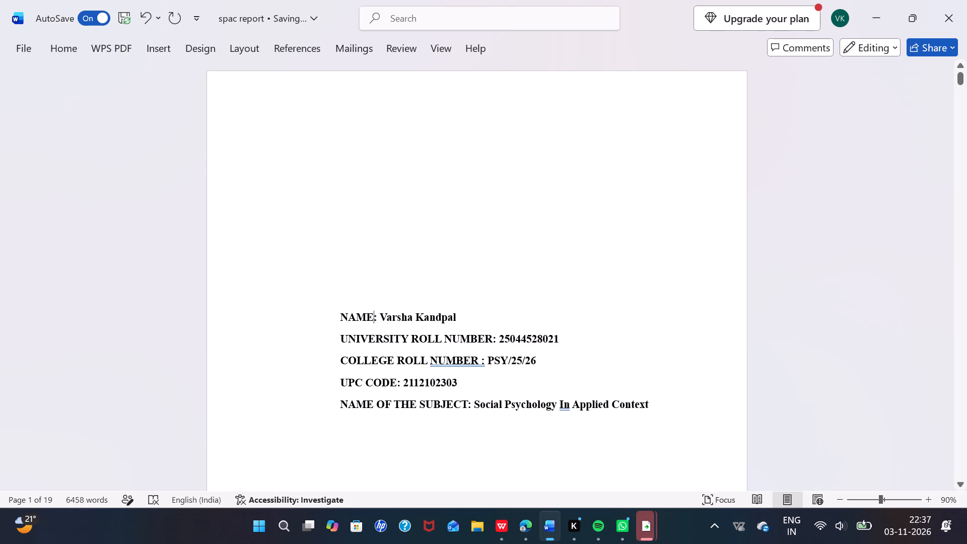
{"action": "left_click", "coordinate": [481, 364]}
{"action": "key", "text": "BackSpace"}
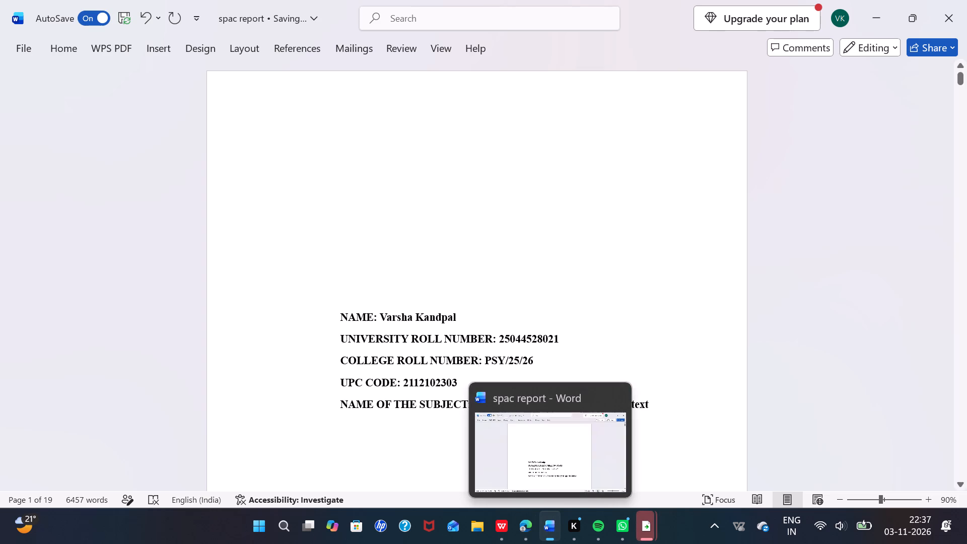
Open the recent document report 1 and paste the copied roll number after "UNIVERSITY ROLL NUMBER:" on its first page.
{"action": "left_click", "coordinate": [19, 49]}
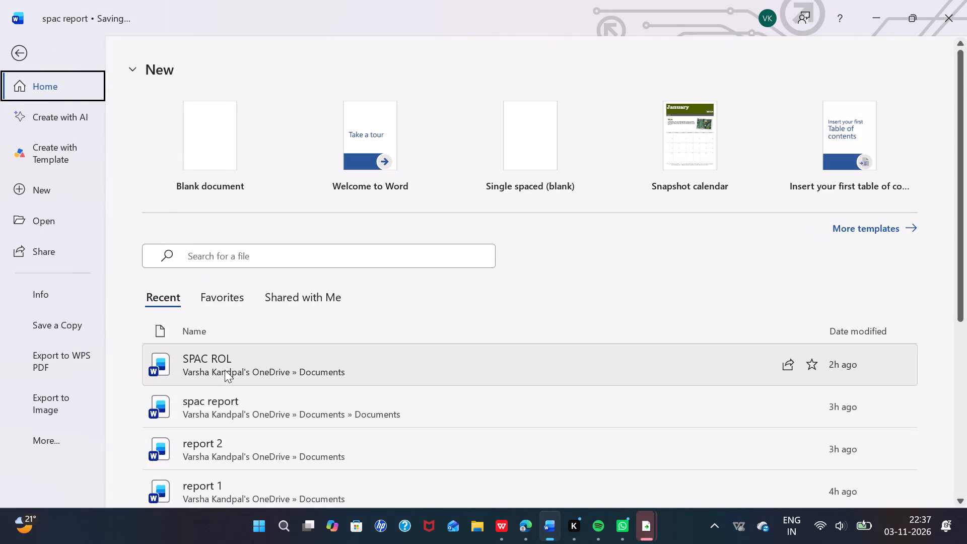
{"action": "left_click", "coordinate": [242, 479]}
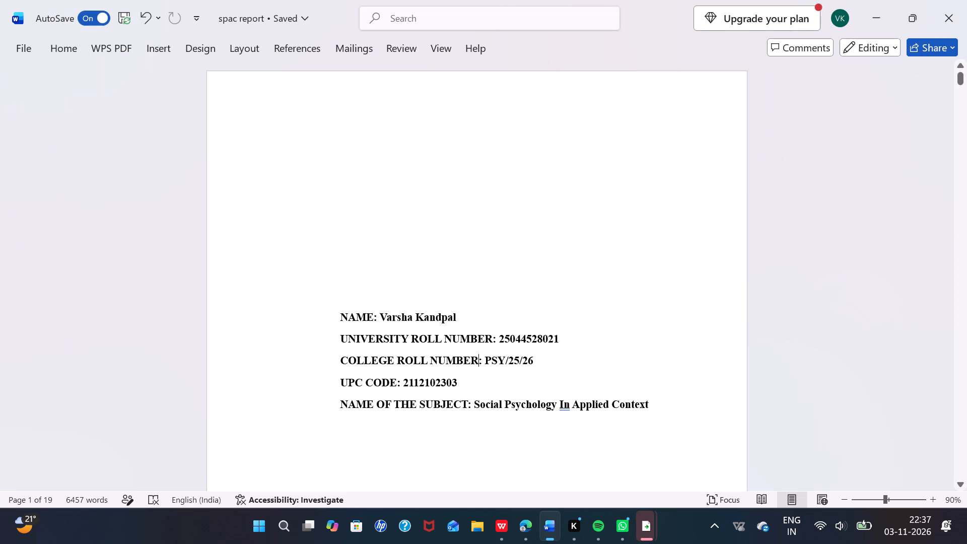
{"action": "scroll", "coordinate": [540, 409], "scroll_direction": "down", "scroll_amount": 1}
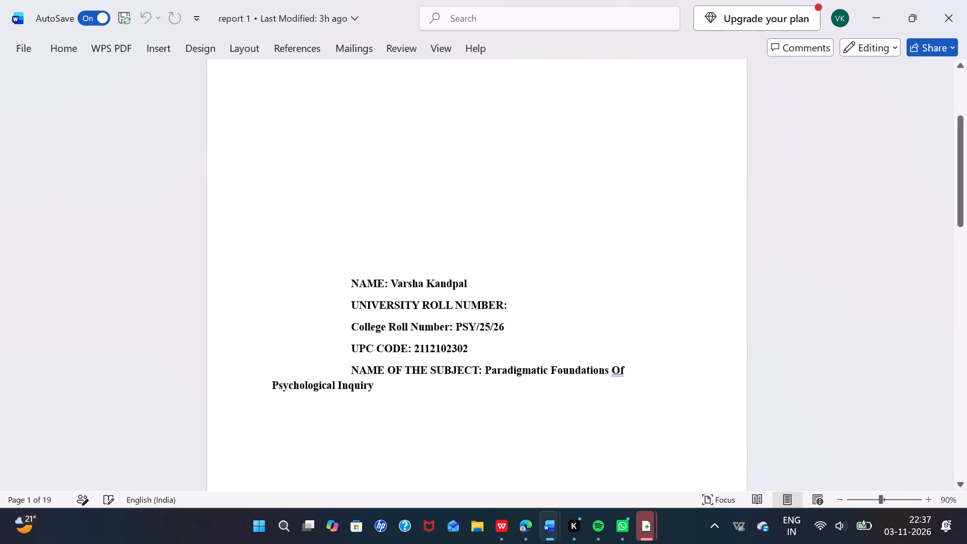
{"action": "left_click", "coordinate": [521, 299]}
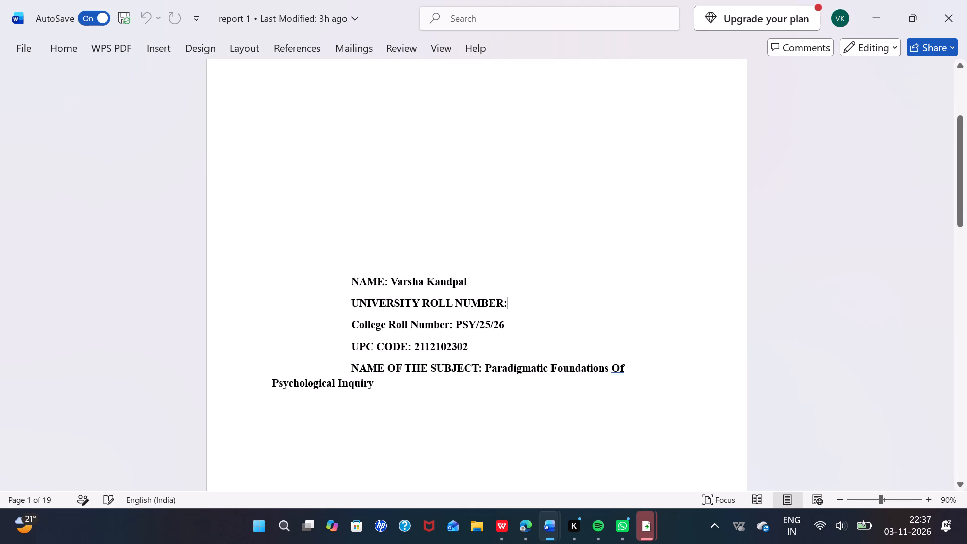
{"action": "key", "text": "ctrl+v"}
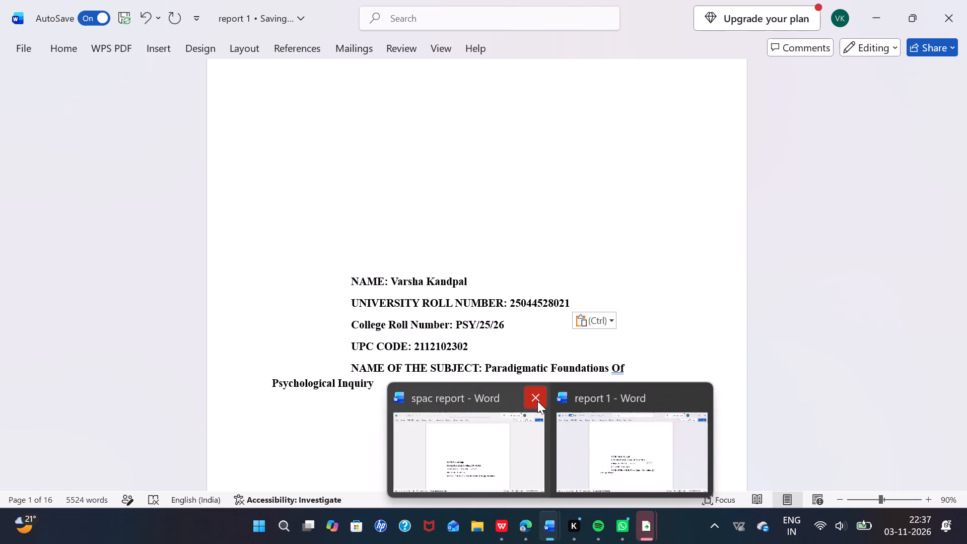
Close the report 1 document and return to the spac report.
{"action": "left_click", "coordinate": [698, 396]}
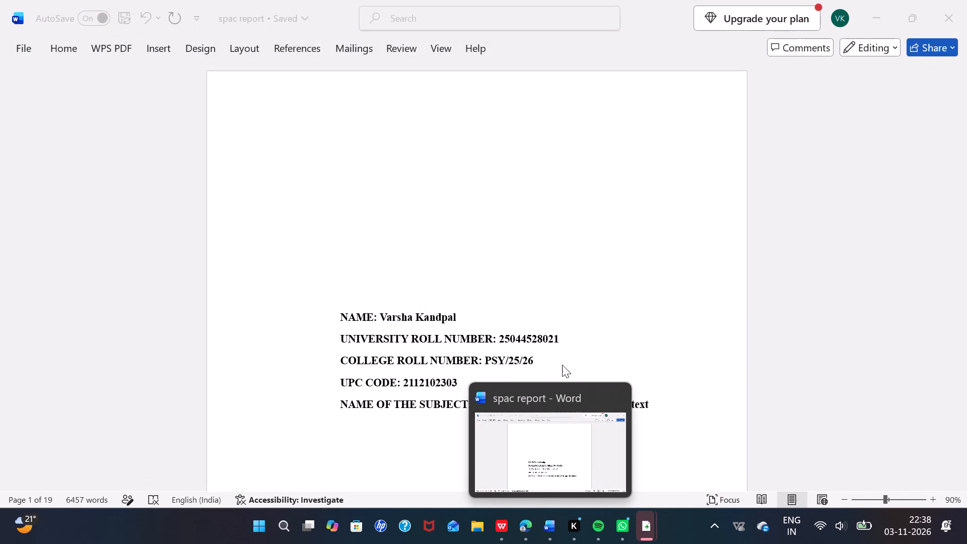
Review the spac report's text and subheading formatting from the first page through the media and financial literacy sections.
{"action": "scroll", "coordinate": [500, 286], "scroll_direction": "down", "scroll_amount": 7}
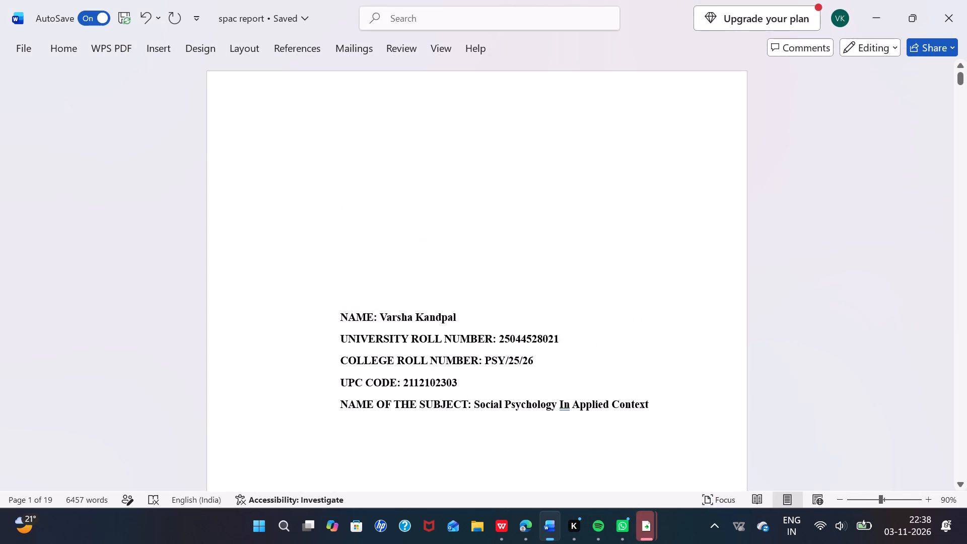
{"action": "scroll", "coordinate": [388, 302], "scroll_direction": "down", "scroll_amount": 11}
{"action": "scroll", "coordinate": [388, 302], "scroll_direction": "up", "scroll_amount": 3}
{"action": "scroll", "coordinate": [388, 302], "scroll_direction": "down", "scroll_amount": 2}
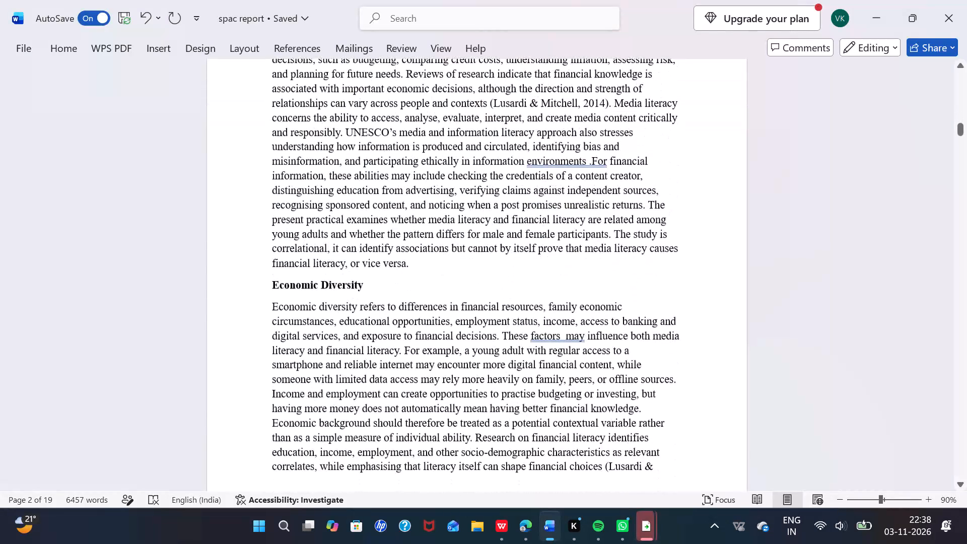
{"action": "scroll", "coordinate": [388, 302], "scroll_direction": "down", "scroll_amount": 5}
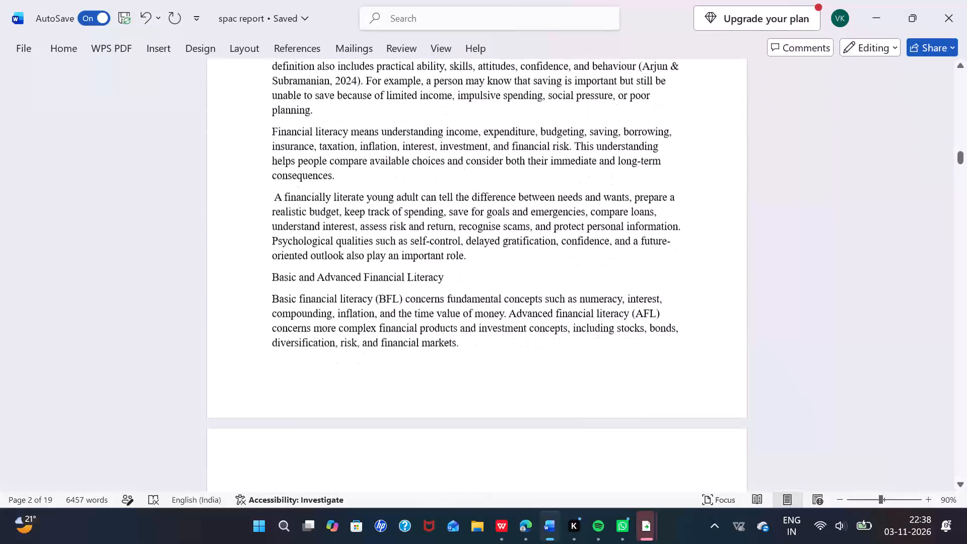
{"action": "scroll", "coordinate": [388, 302], "scroll_direction": "down", "scroll_amount": 6}
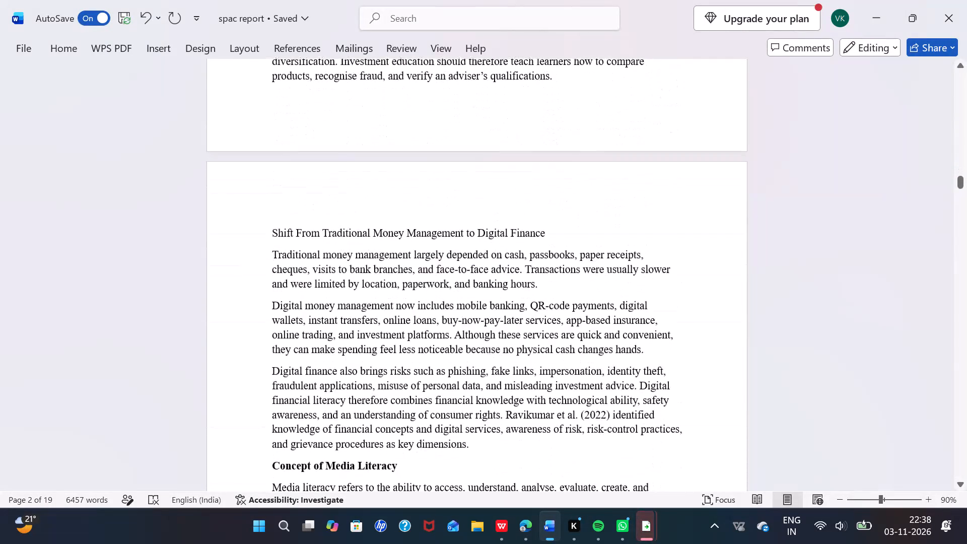
{"action": "scroll", "coordinate": [388, 302], "scroll_direction": "down", "scroll_amount": 5}
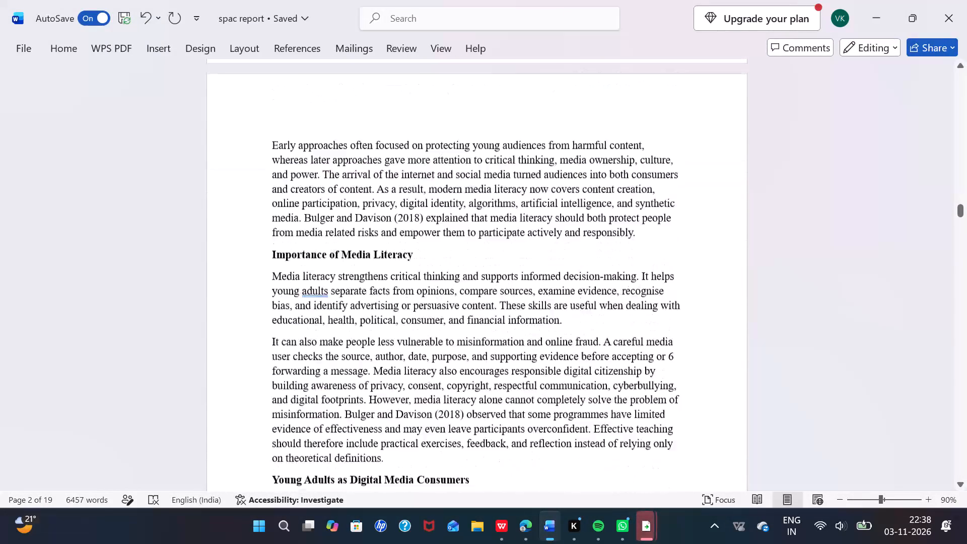
{"action": "scroll", "coordinate": [388, 302], "scroll_direction": "down", "scroll_amount": 4}
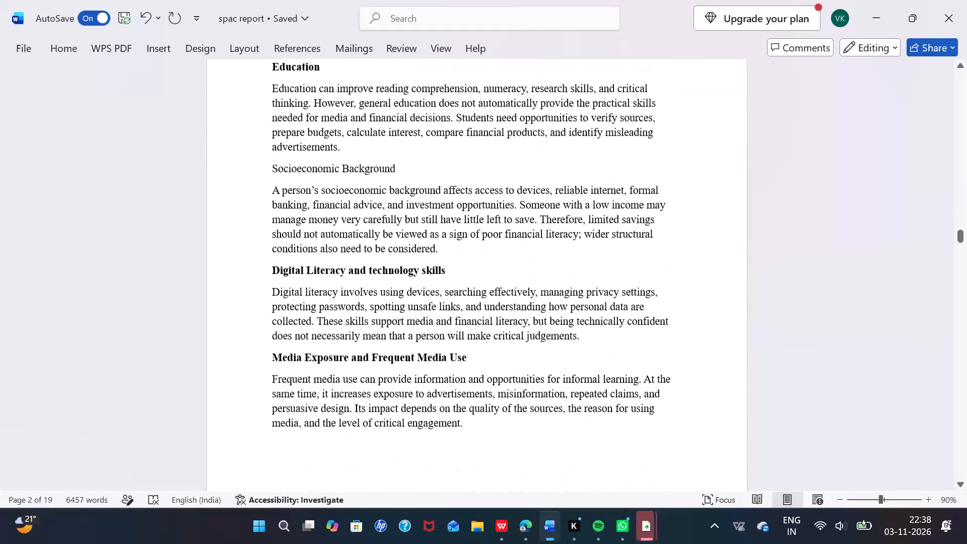
{"action": "scroll", "coordinate": [388, 302], "scroll_direction": "down", "scroll_amount": 7}
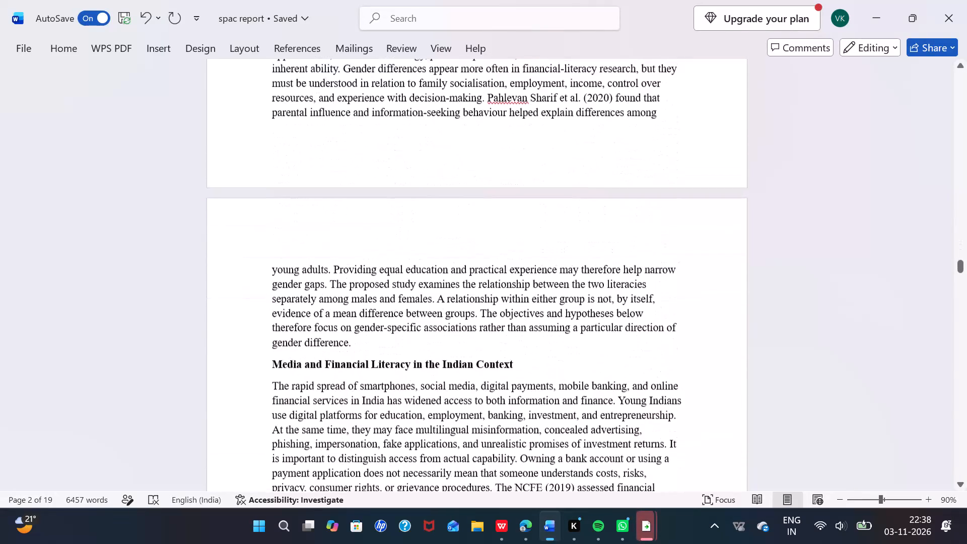
{"action": "scroll", "coordinate": [388, 302], "scroll_direction": "down", "scroll_amount": 1}
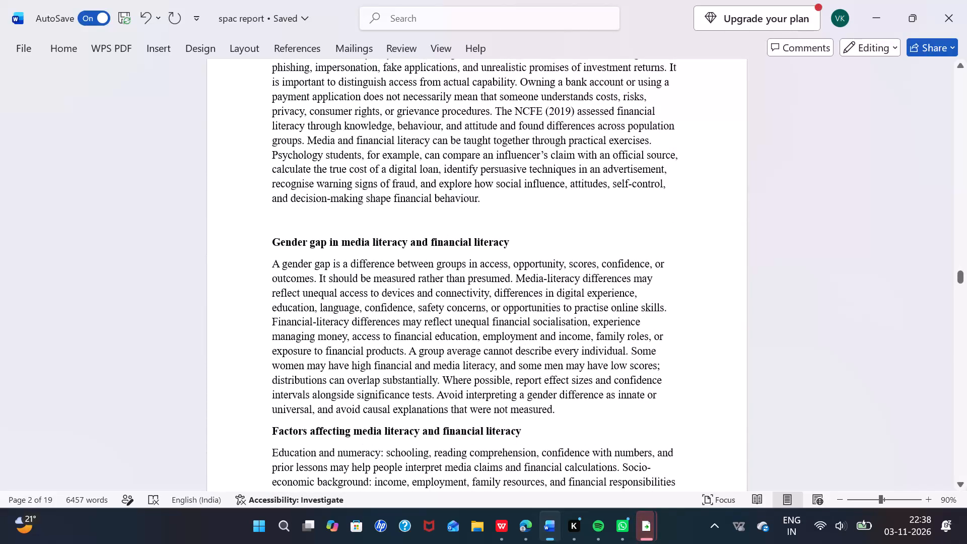
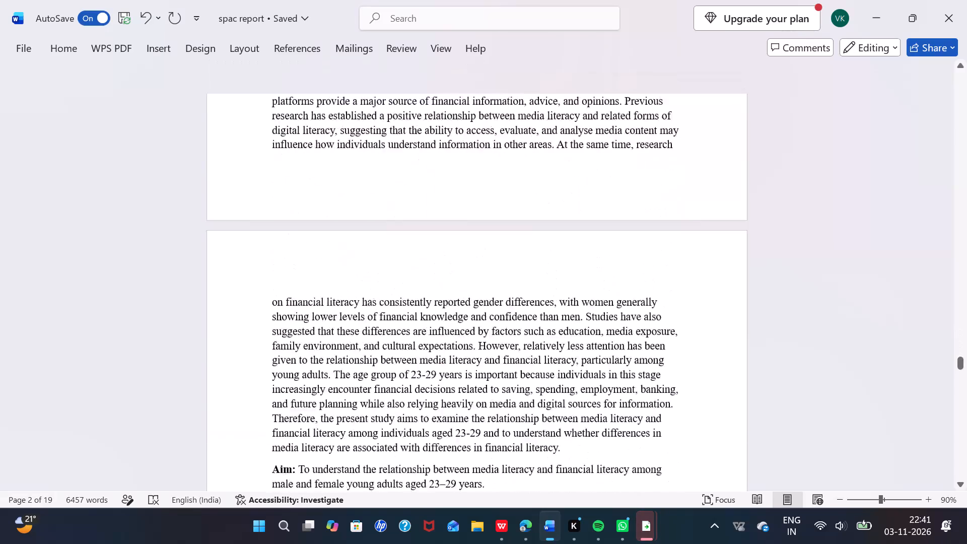
Review the final pages of the spac report, including the References section and the tables before it.
{"action": "scroll", "coordinate": [454, 319], "scroll_direction": "down", "scroll_amount": 14}
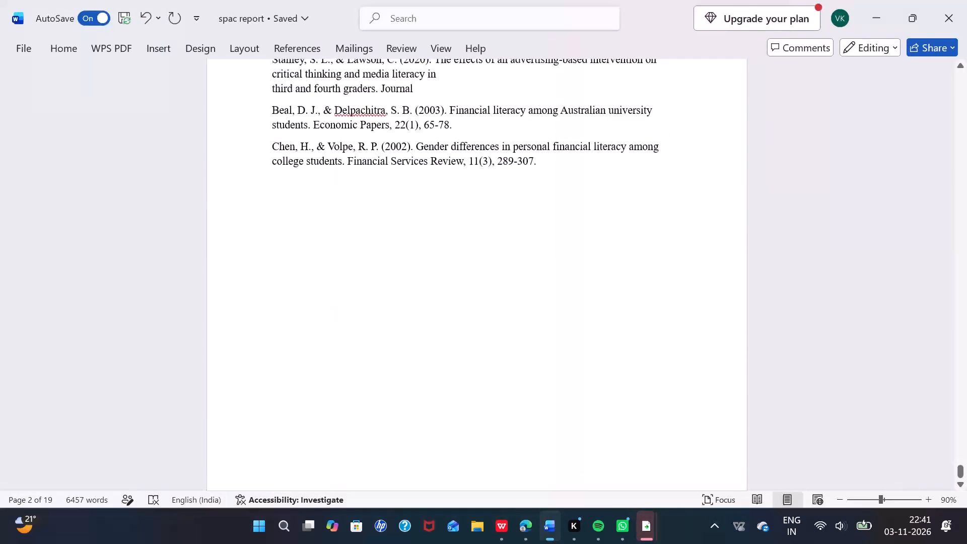
{"action": "scroll", "coordinate": [454, 319], "scroll_direction": "up", "scroll_amount": 4}
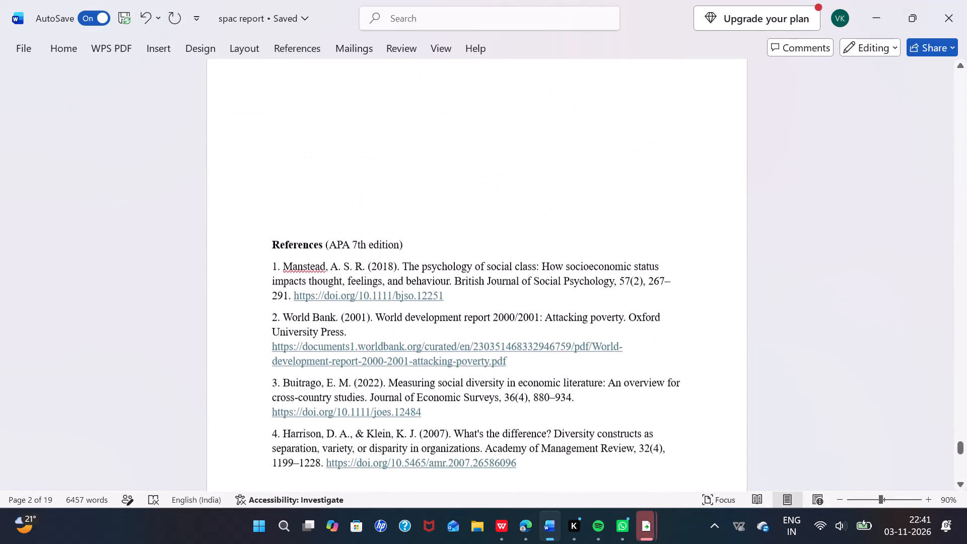
{"action": "scroll", "coordinate": [454, 319], "scroll_direction": "up", "scroll_amount": 3}
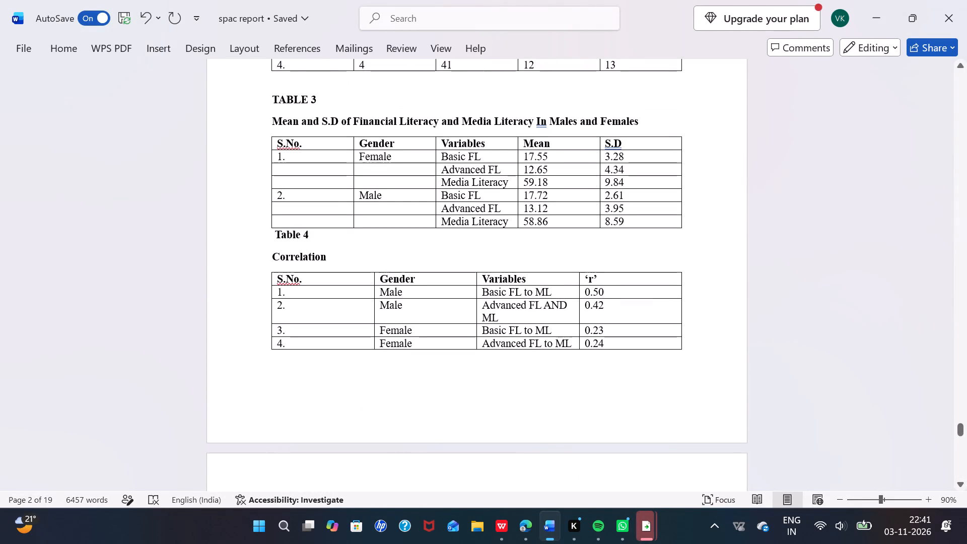
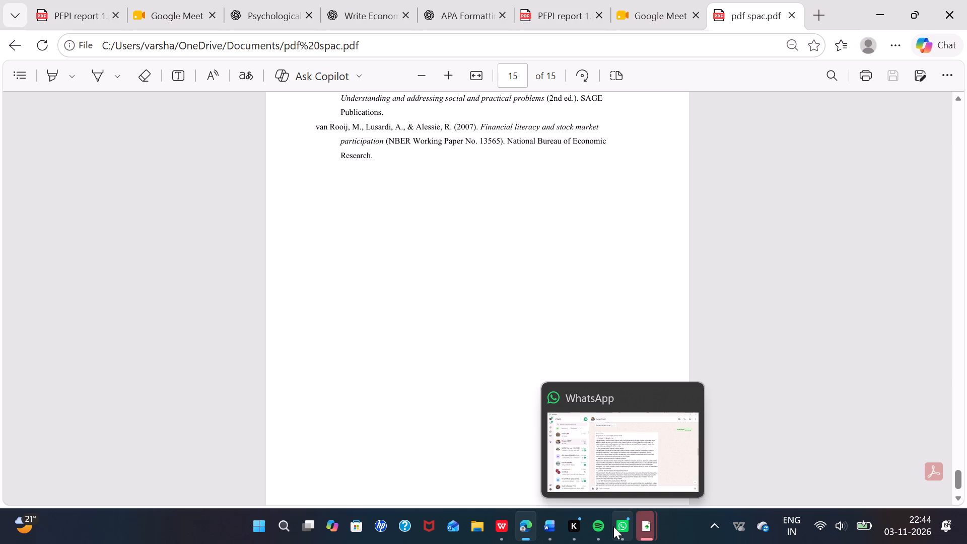
Switch from the exported spac PDF back to the spac report document in Word.
{"action": "left_click", "coordinate": [548, 522]}
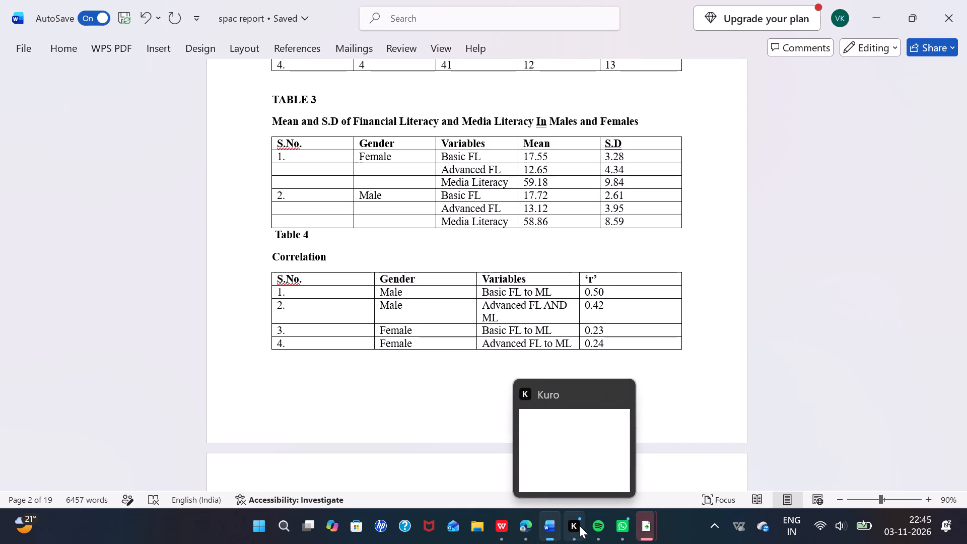
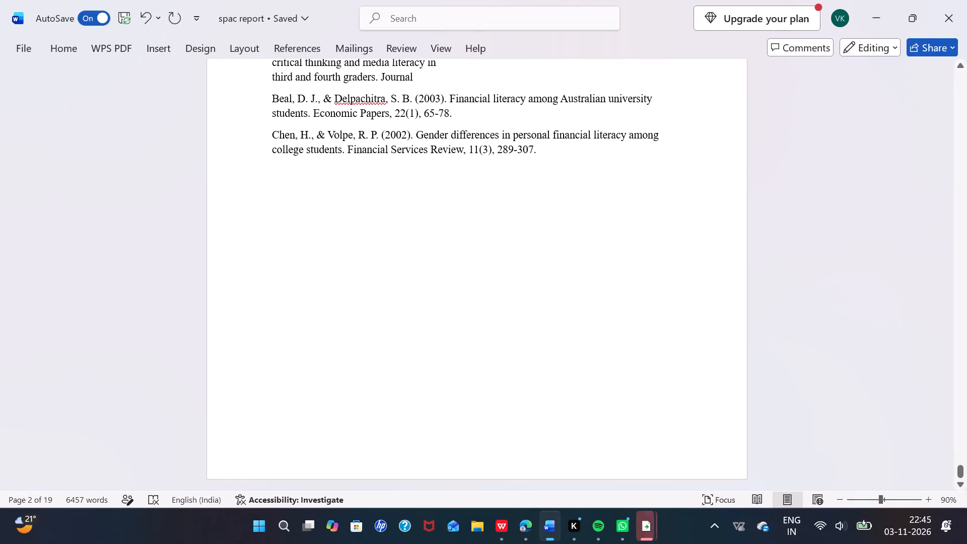
Paste the copied Suggestions for Improving Future Research section into the blank space above the References heading.
{"action": "scroll", "coordinate": [437, 384], "scroll_direction": "up", "scroll_amount": 2}
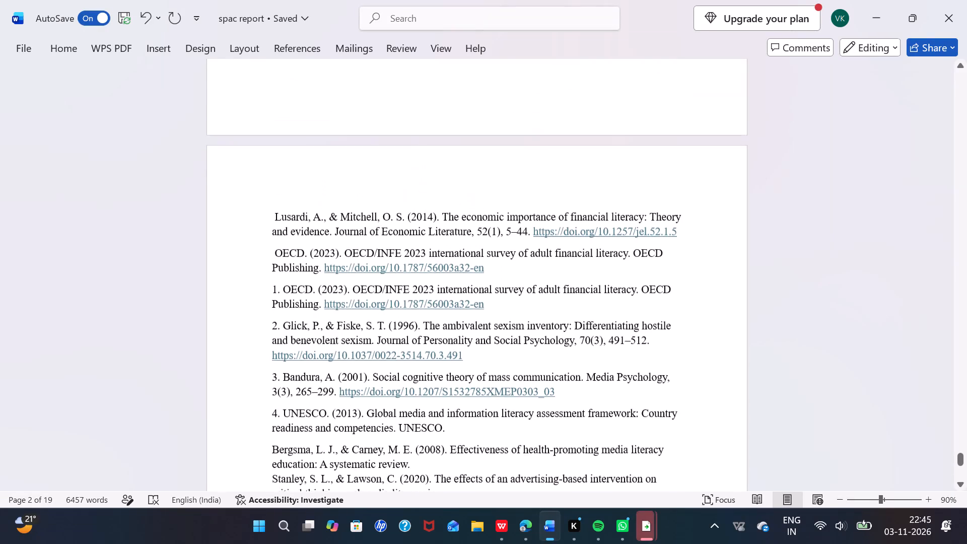
{"action": "scroll", "coordinate": [437, 384], "scroll_direction": "up", "scroll_amount": 3}
{"action": "left_click", "coordinate": [264, 226]}
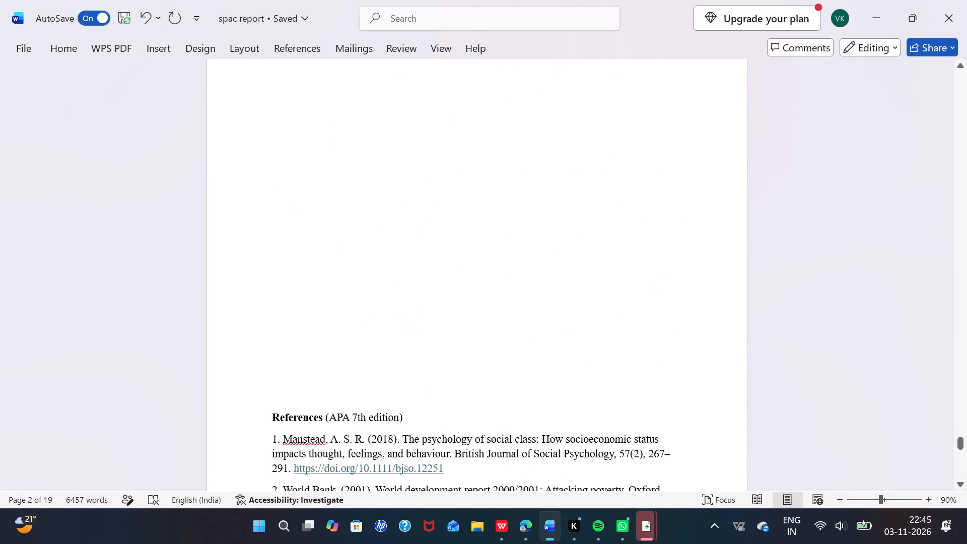
{"action": "key", "text": "ctrl+v"}
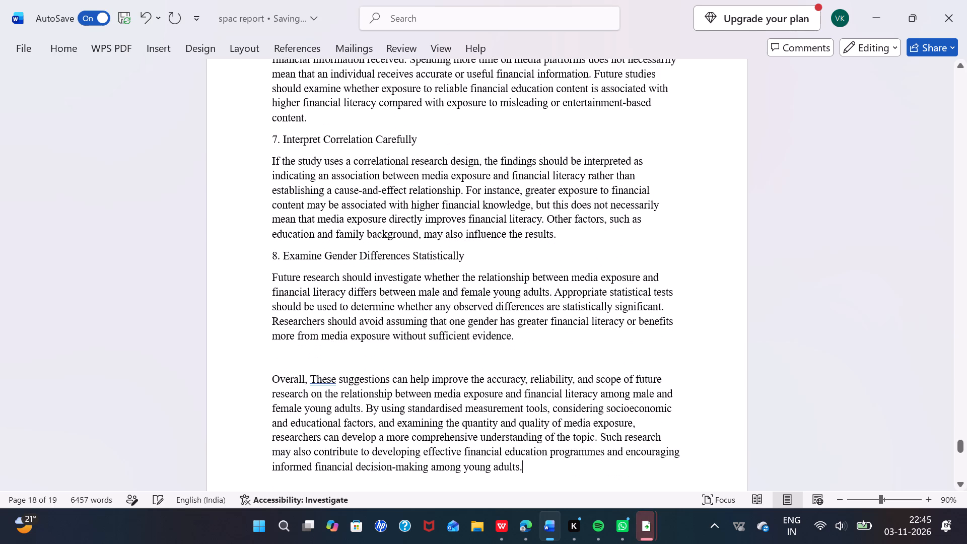
Make the heading "Suggestions for Improving Future Research" bold.
{"action": "scroll", "coordinate": [334, 201], "scroll_direction": "up", "scroll_amount": 5}
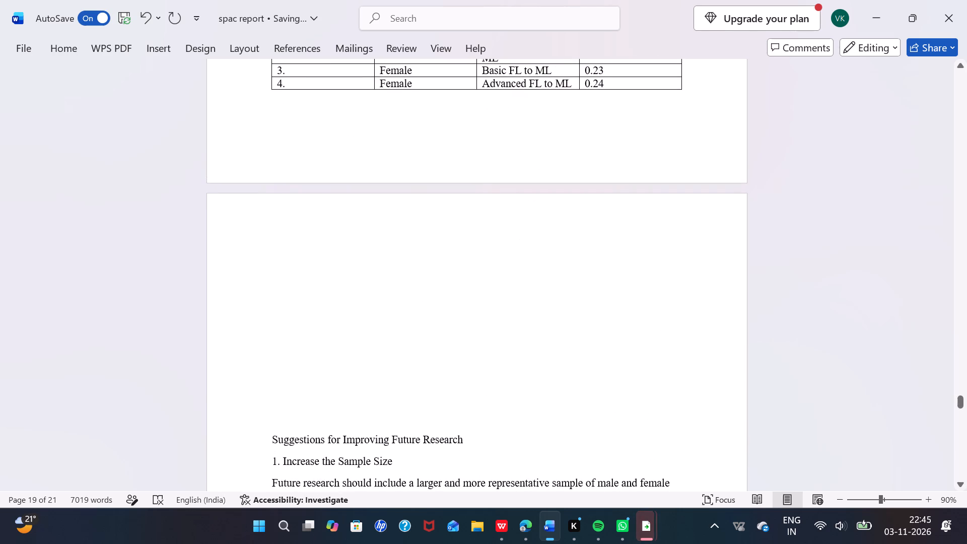
{"action": "left_click_drag", "start_coordinate": [460, 442], "coordinate": [283, 429]}
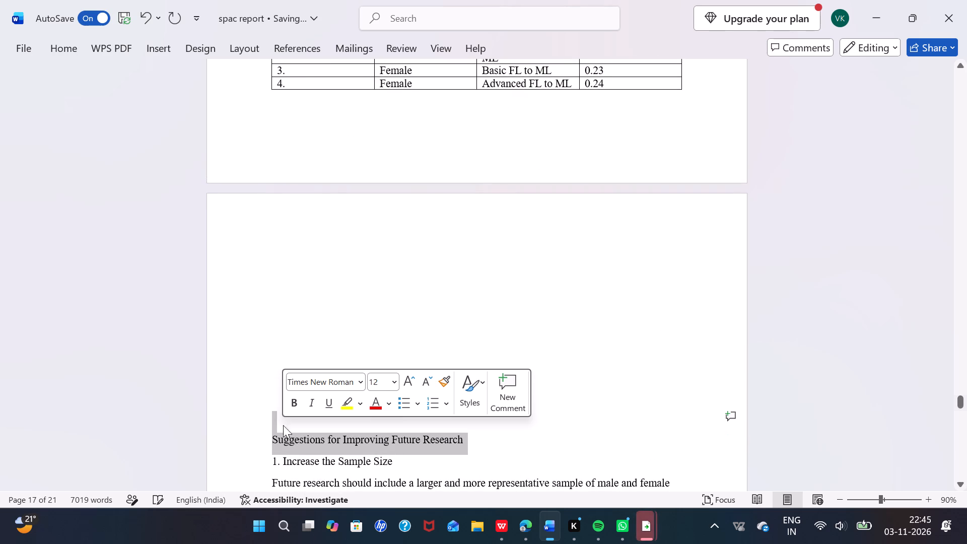
{"action": "left_click", "coordinate": [295, 397]}
{"action": "left_click", "coordinate": [332, 322]}
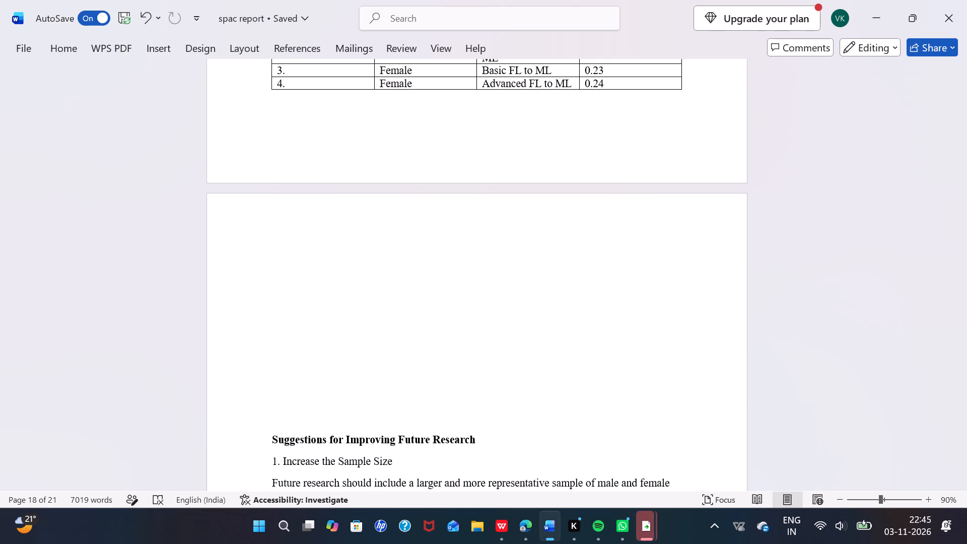
Switch from the spac report to Spotify.
{"action": "left_click", "coordinate": [593, 523]}
{"action": "left_click", "coordinate": [593, 523]}
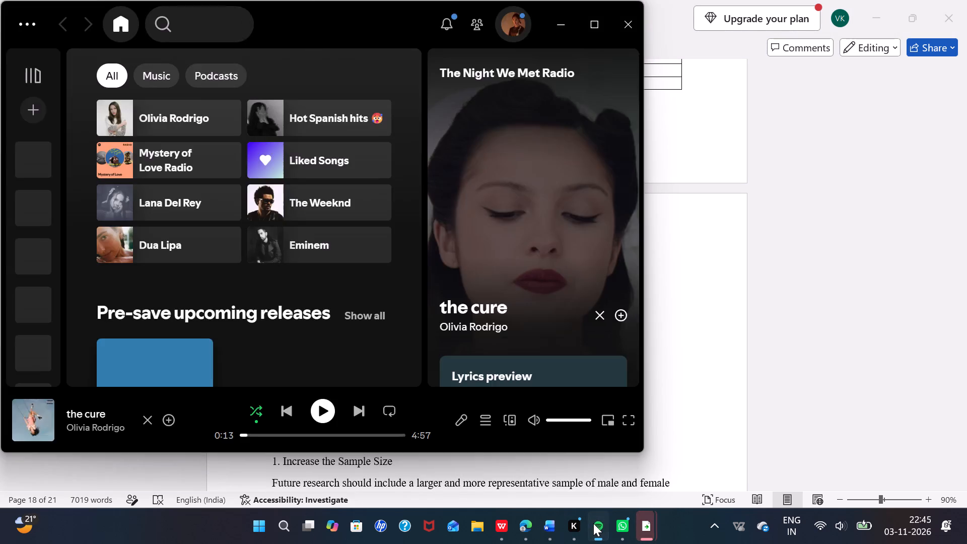
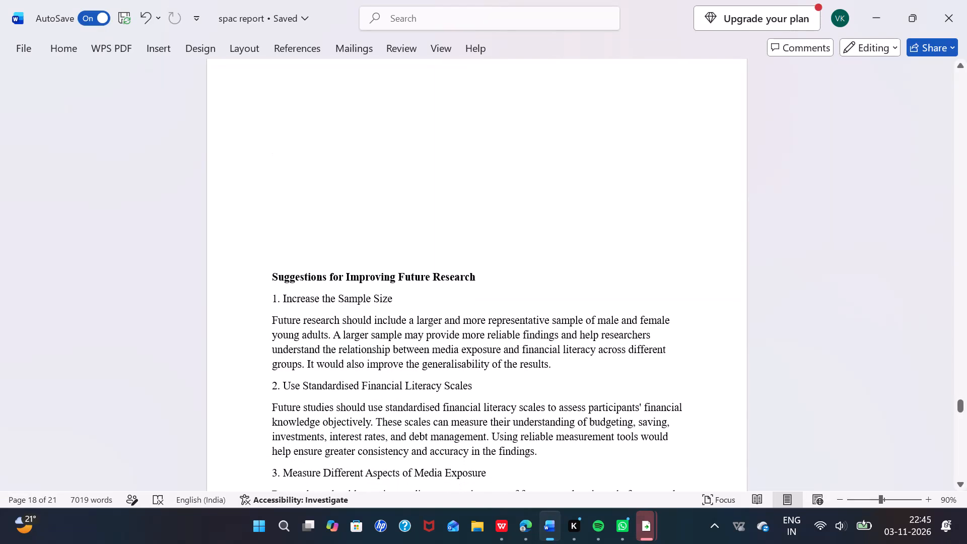
Delete the blank line above the closing paragraph that begins "Overall, These suggestions can help".
{"action": "scroll", "coordinate": [321, 345], "scroll_direction": "down", "scroll_amount": 1}
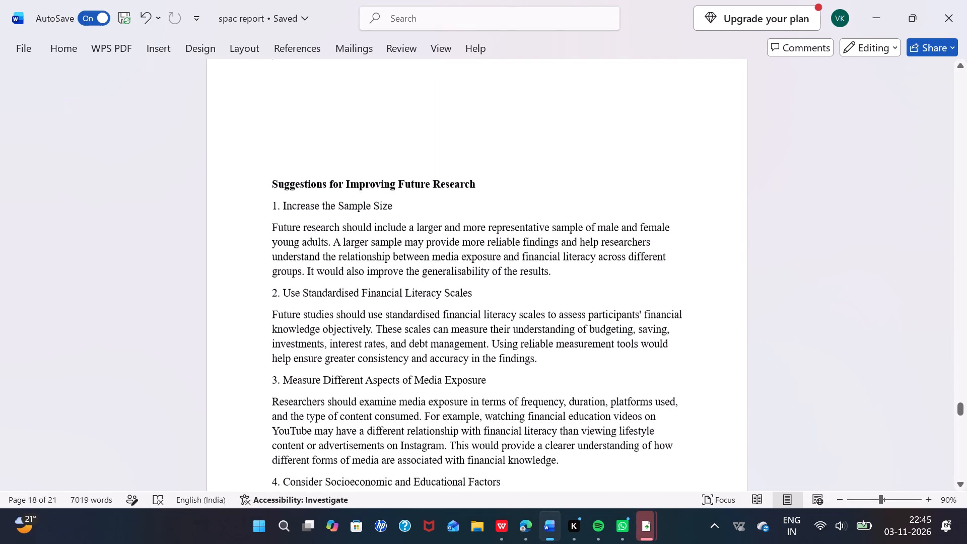
{"action": "scroll", "coordinate": [321, 345], "scroll_direction": "down", "scroll_amount": 3}
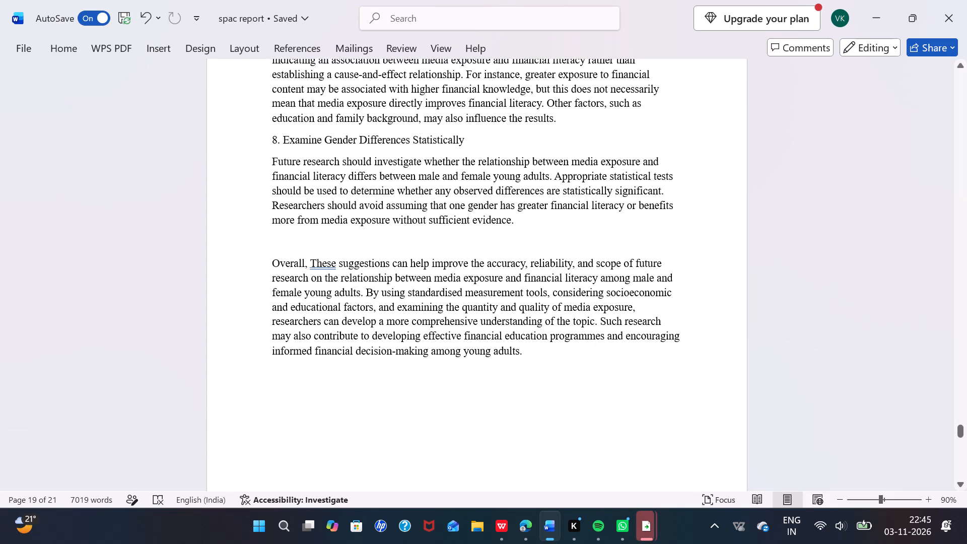
{"action": "left_click", "coordinate": [264, 255]}
{"action": "key", "text": "BackSpace"}
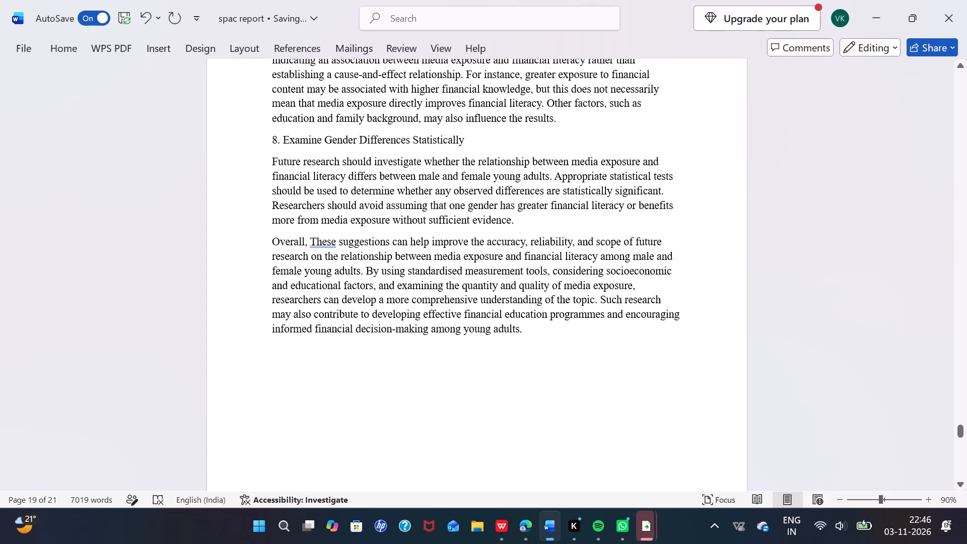
Paste the copied Limitations section on a new line after the closing "Overall" paragraph of the suggestions section.
{"action": "left_click", "coordinate": [536, 328]}
{"action": "key", "text": "Return"}
{"action": "key", "text": "ctrl+v"}
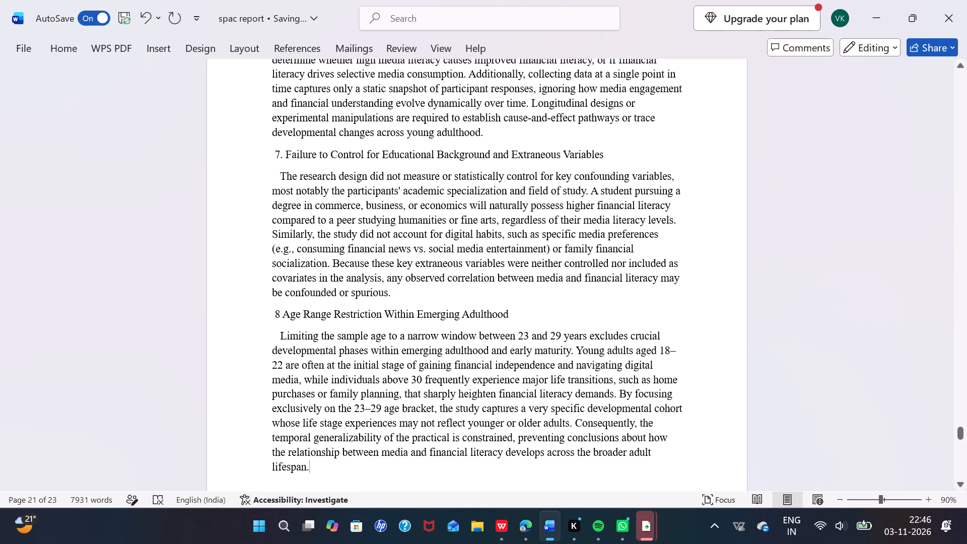
Correct the numbering of the limitation heading "Age Range Restriction Within Emerging Adulthood" to "8." with no space before the period.
{"action": "left_click", "coordinate": [281, 319]}
{"action": "key", "text": "period"}
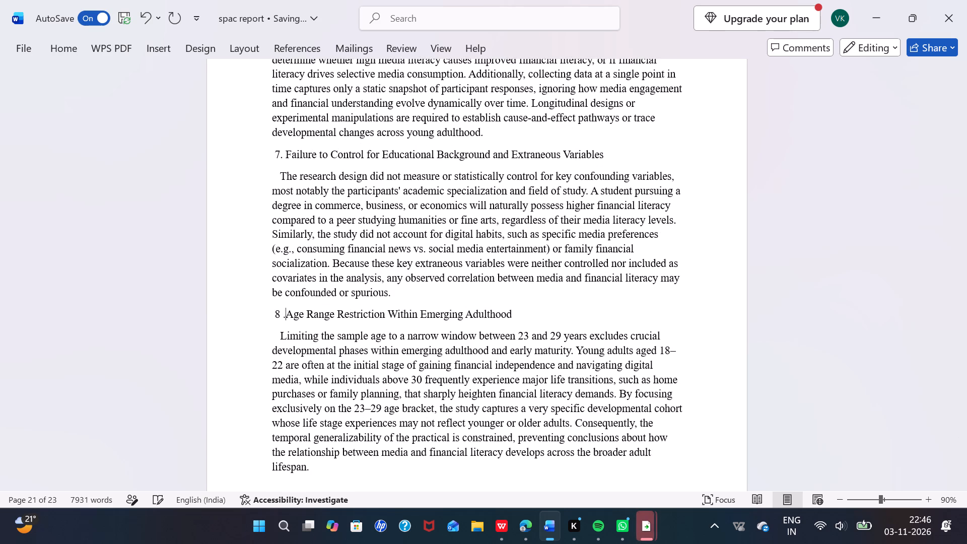
{"action": "key", "text": "BackSpace"}
{"action": "key", "text": "BackSpace"}
{"action": "key", "text": "period"}
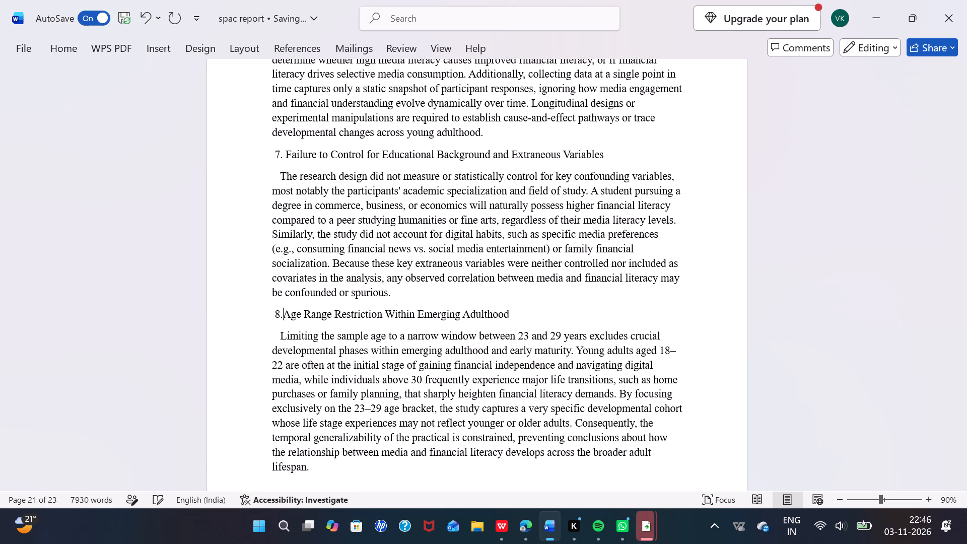
Make the heading "Limitations" bold.
{"action": "scroll", "coordinate": [281, 319], "scroll_direction": "up", "scroll_amount": 6}
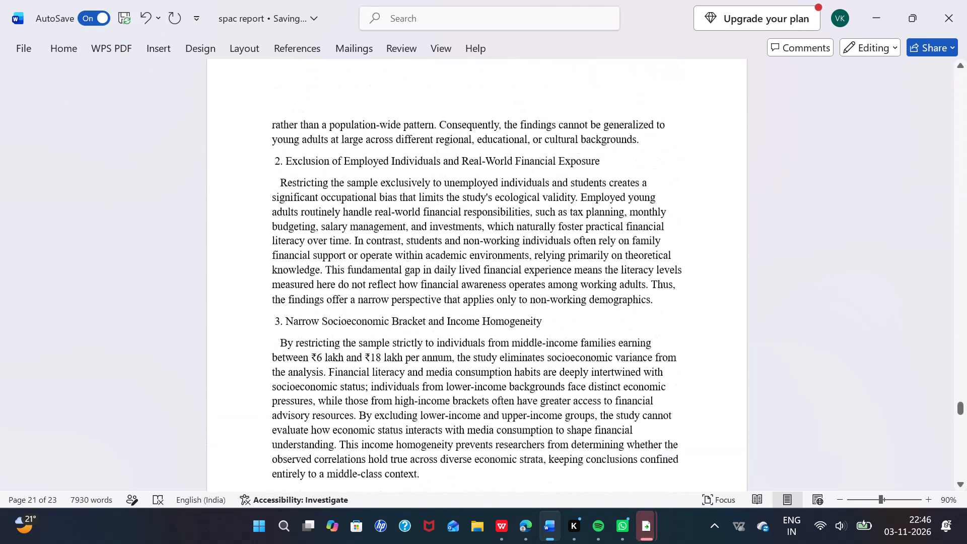
{"action": "scroll", "coordinate": [281, 319], "scroll_direction": "up", "scroll_amount": 3}
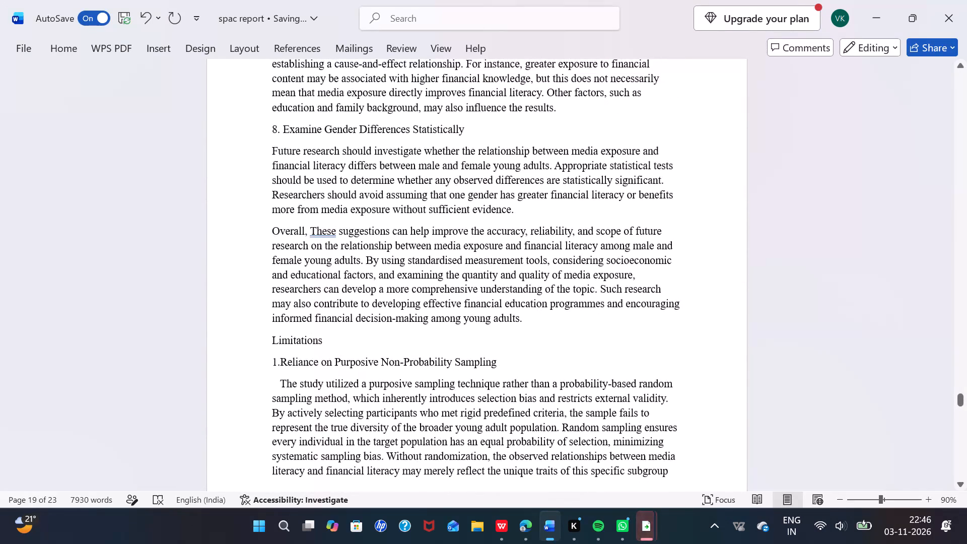
{"action": "left_click_drag", "start_coordinate": [320, 339], "coordinate": [270, 339]}
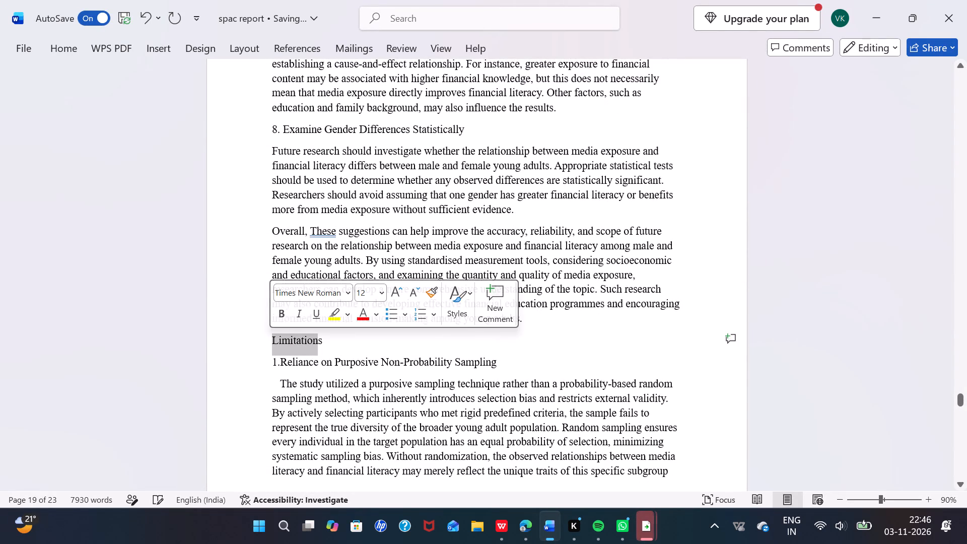
{"action": "left_click", "coordinate": [355, 344]}
{"action": "left_click_drag", "start_coordinate": [338, 344], "coordinate": [269, 342]}
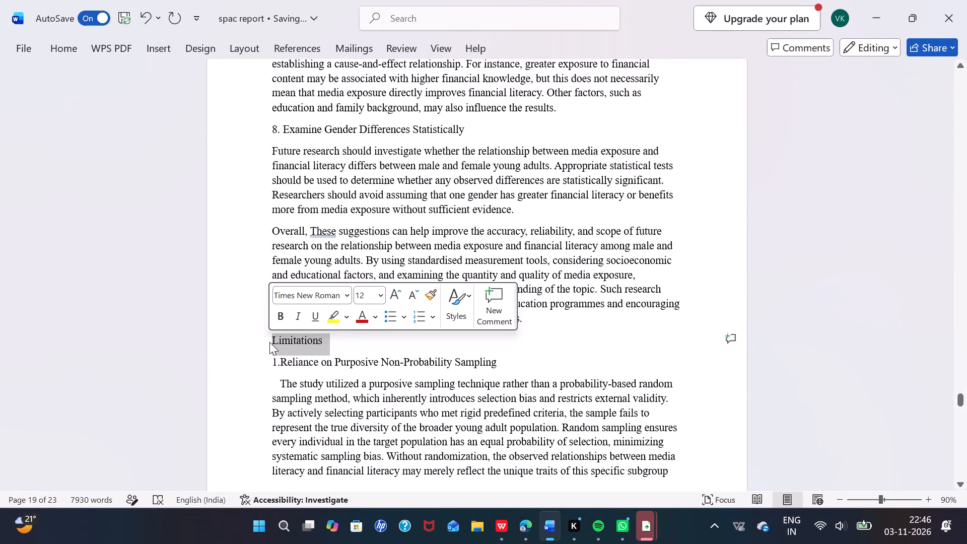
{"action": "left_click", "coordinate": [279, 315]}
{"action": "left_click", "coordinate": [350, 368]}
Look over the pasted Limitations section and the report's Tables 1 to 4.
{"action": "scroll", "coordinate": [350, 368], "scroll_direction": "down", "scroll_amount": 5}
{"action": "scroll", "coordinate": [350, 368], "scroll_direction": "up", "scroll_amount": 3}
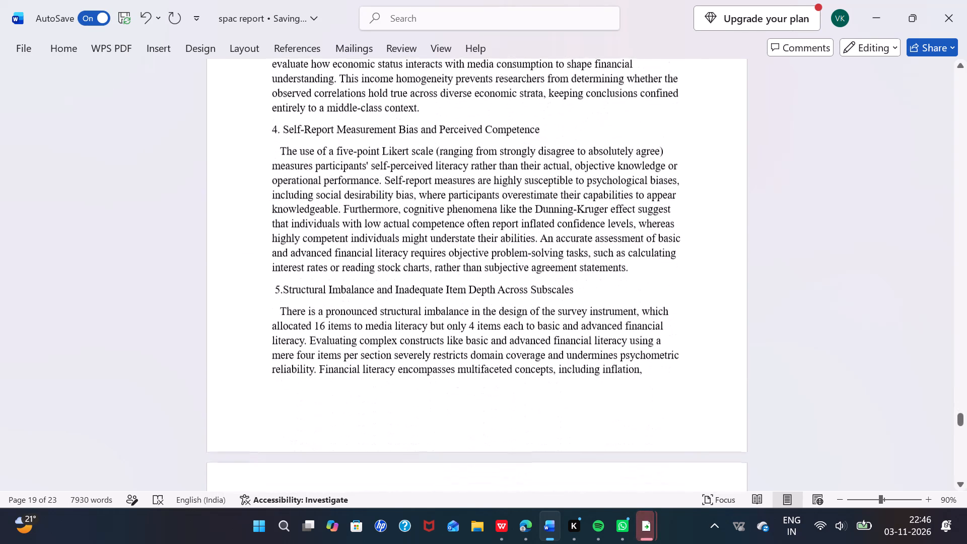
{"action": "scroll", "coordinate": [350, 368], "scroll_direction": "up", "scroll_amount": 5}
{"action": "scroll", "coordinate": [350, 368], "scroll_direction": "down", "scroll_amount": 1}
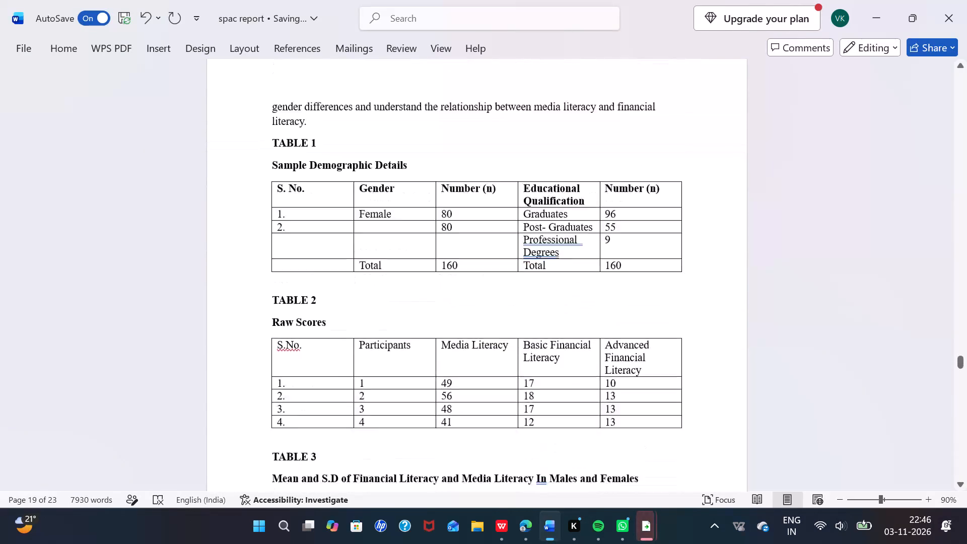
{"action": "scroll", "coordinate": [350, 368], "scroll_direction": "down", "scroll_amount": 2}
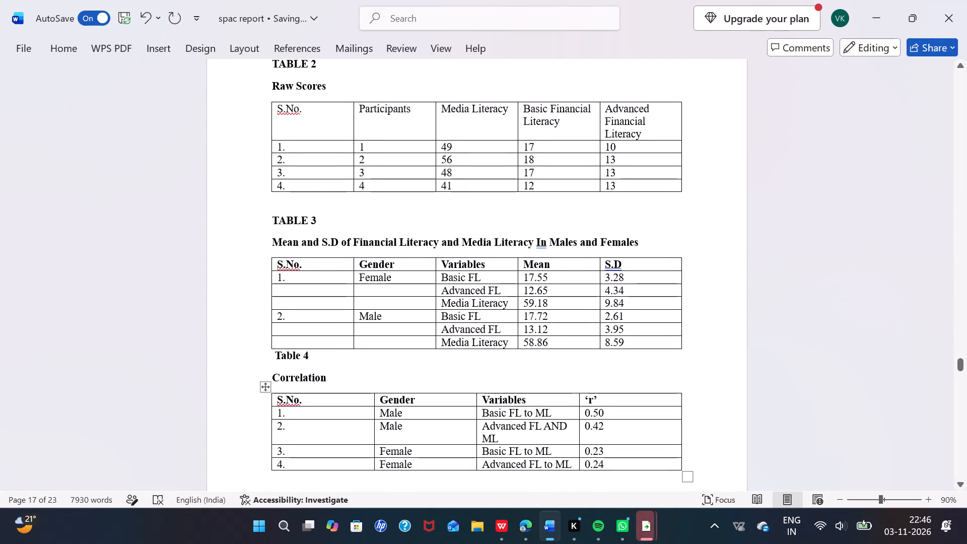
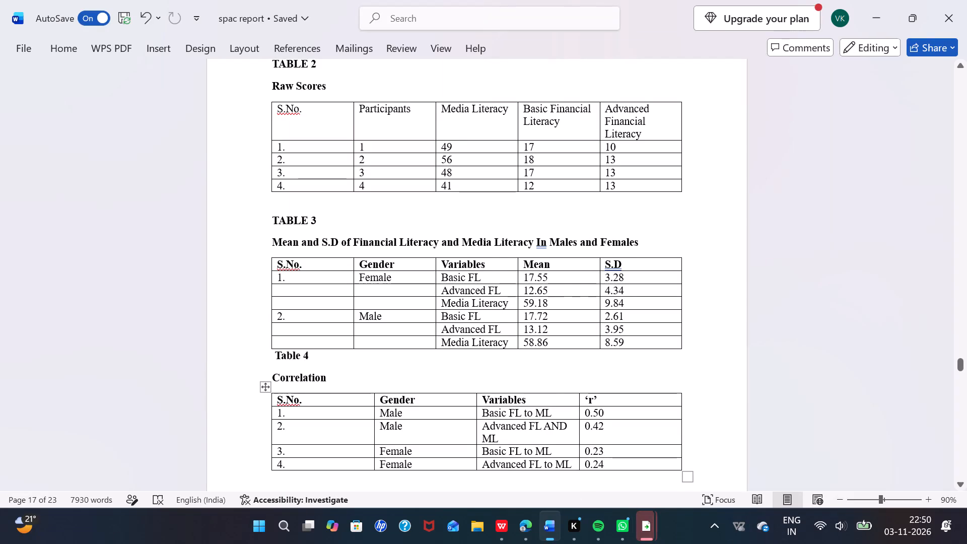
Look over the "Suggestions for Improving Future Research" and "Limitations" sections, checking their headings, paragraphs and page breaks.
{"action": "scroll", "coordinate": [605, 416], "scroll_direction": "down", "scroll_amount": 4}
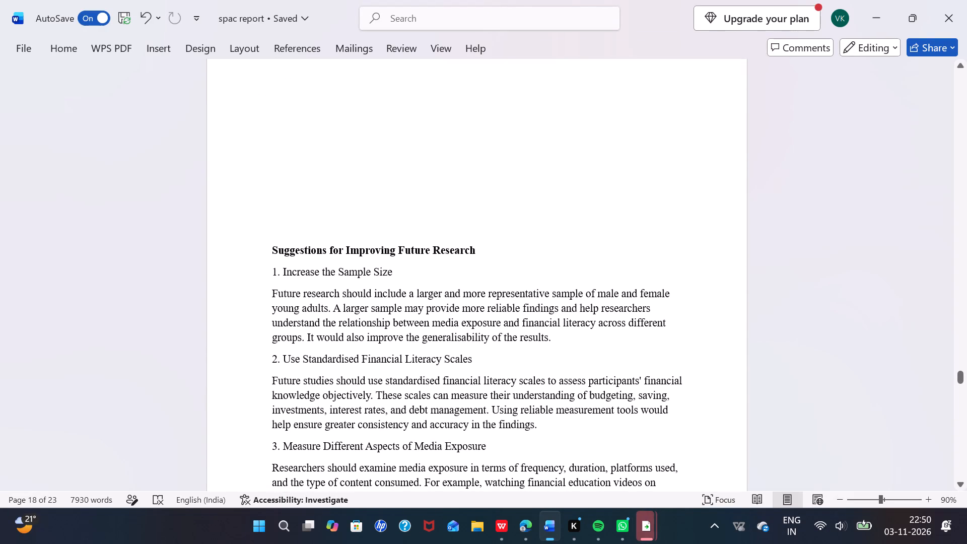
{"action": "scroll", "coordinate": [367, 342], "scroll_direction": "down", "scroll_amount": 4}
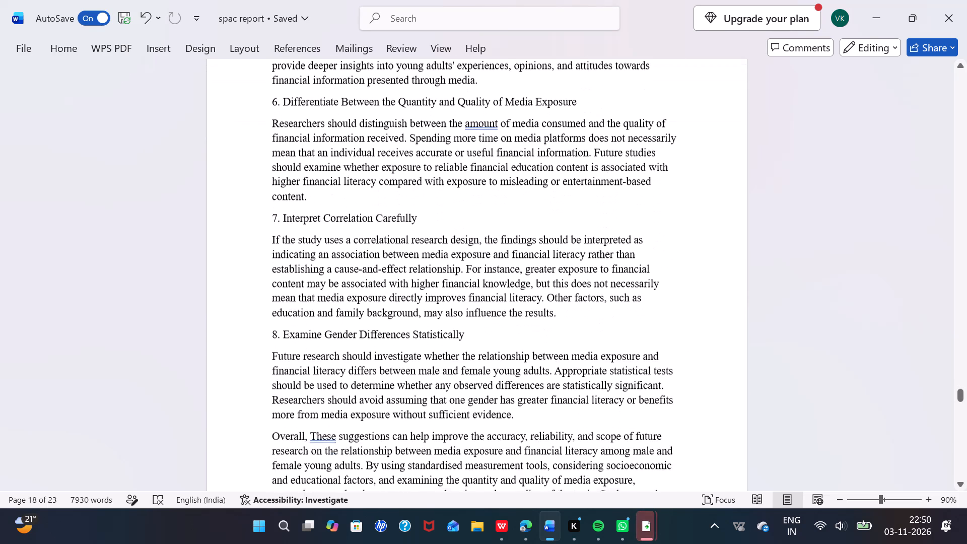
{"action": "scroll", "coordinate": [367, 342], "scroll_direction": "down", "scroll_amount": 4}
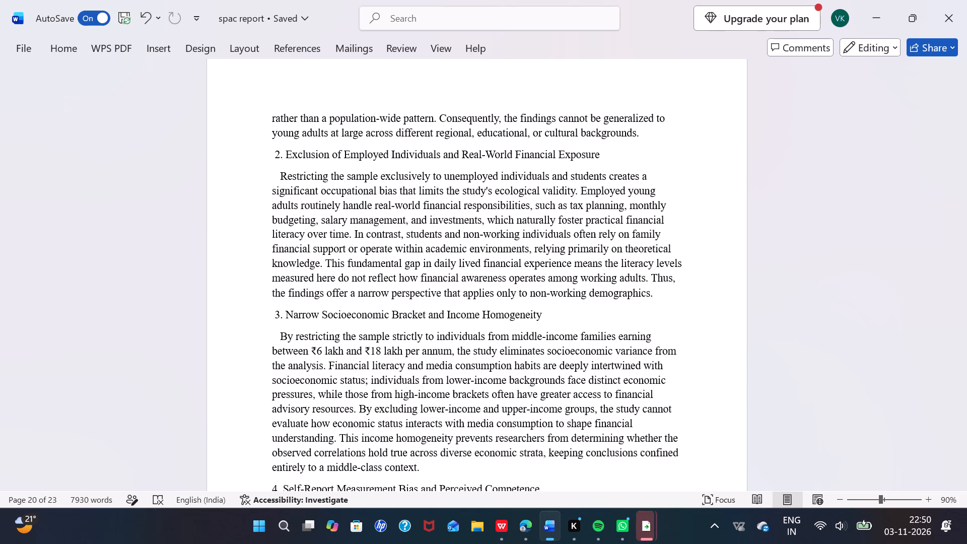
{"action": "scroll", "coordinate": [367, 342], "scroll_direction": "up", "scroll_amount": 4}
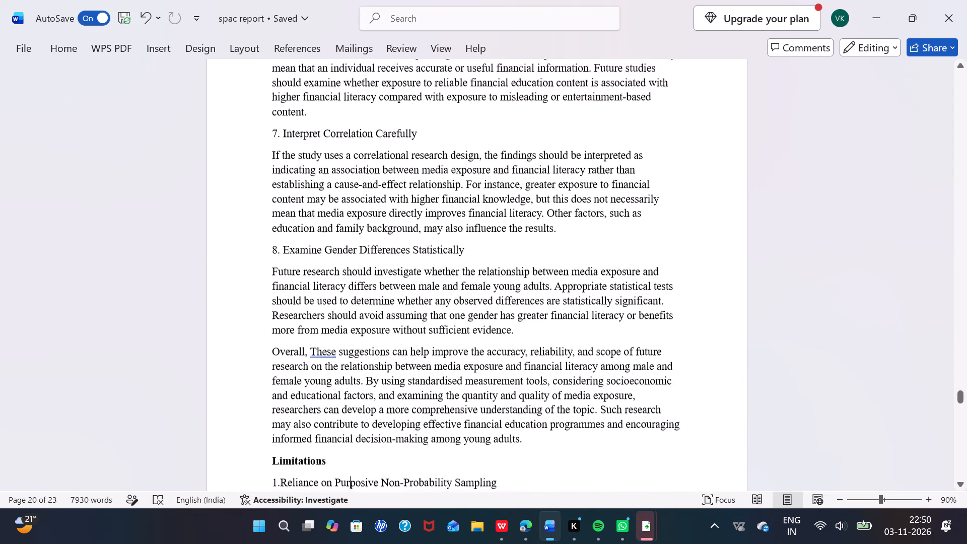
{"action": "scroll", "coordinate": [367, 342], "scroll_direction": "down", "scroll_amount": 3}
{"action": "scroll", "coordinate": [367, 342], "scroll_direction": "up", "scroll_amount": 1}
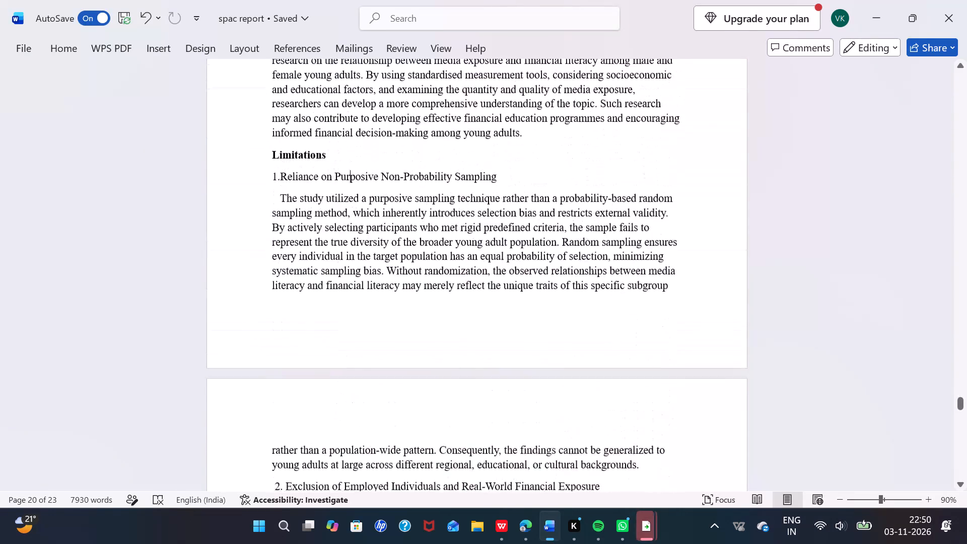
{"action": "scroll", "coordinate": [367, 342], "scroll_direction": "up", "scroll_amount": 2}
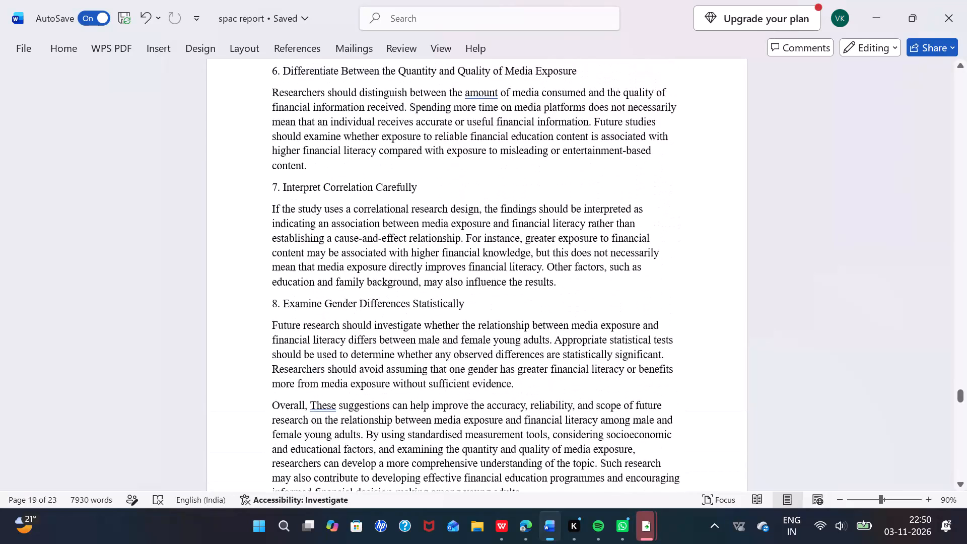
{"action": "scroll", "coordinate": [367, 342], "scroll_direction": "down", "scroll_amount": 1}
{"action": "scroll", "coordinate": [388, 319], "scroll_direction": "up", "scroll_amount": 2}
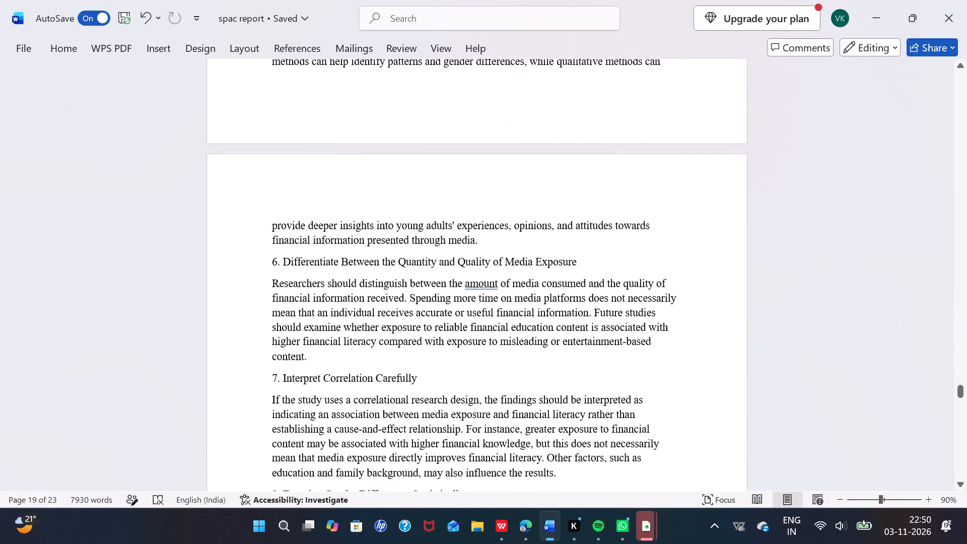
{"action": "scroll", "coordinate": [388, 319], "scroll_direction": "up", "scroll_amount": 4}
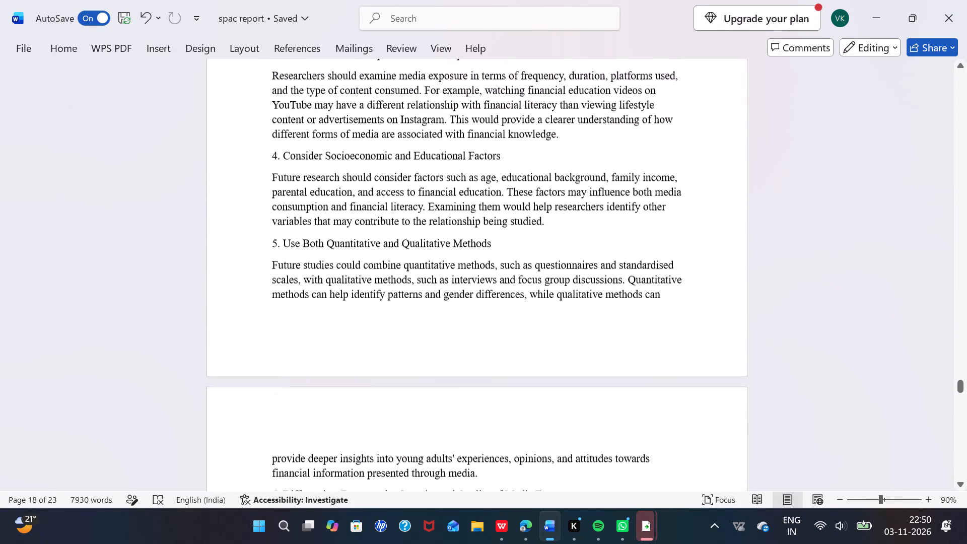
Place the insertion point in the blank space above the heading "Suggestions for Improving Future Research".
{"action": "scroll", "coordinate": [388, 319], "scroll_direction": "up", "scroll_amount": 2}
{"action": "left_click", "coordinate": [263, 316]}
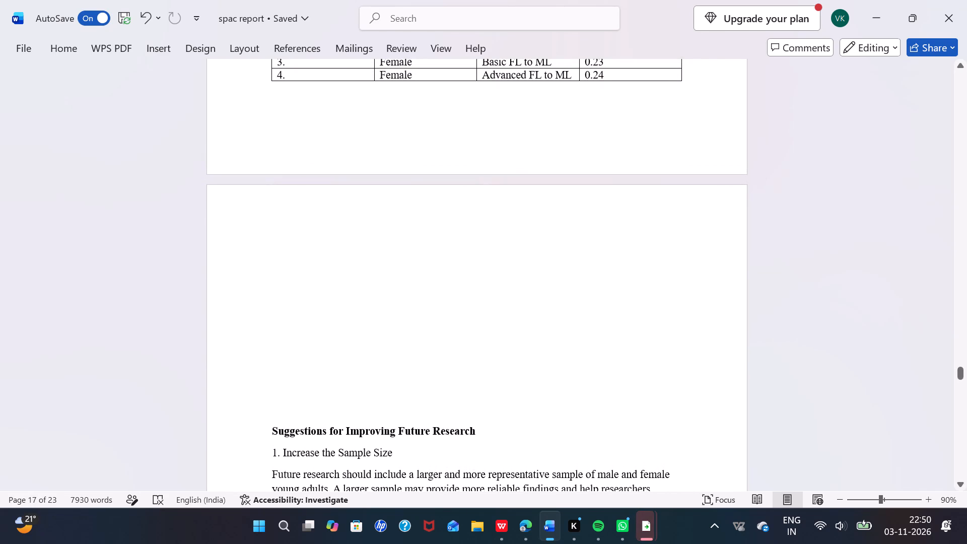
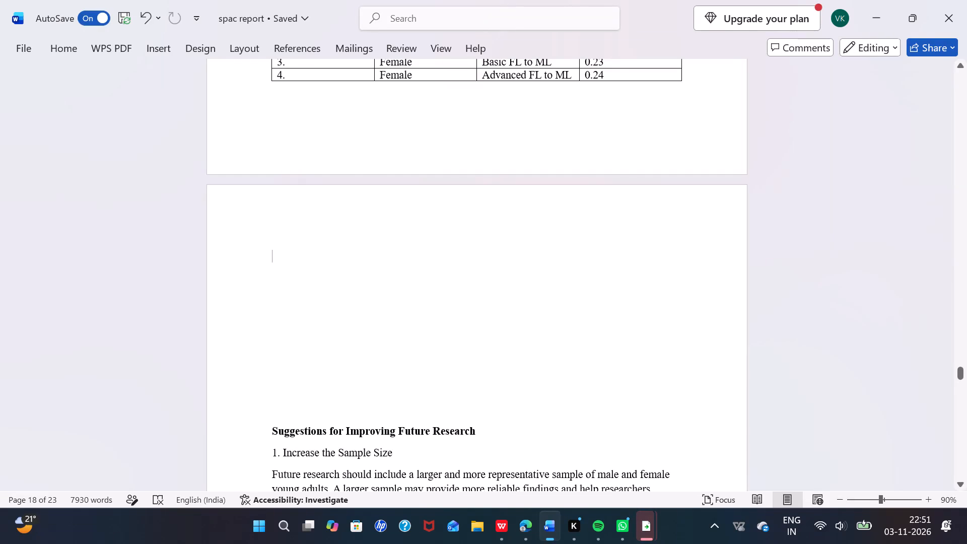
Paste the copied Results text into the blank space above the "Suggestions for Improving Future Research" heading.
{"action": "key", "text": "ctrl+v"}
Delete the blank line between the "Results" heading and the paragraph introducing Table 2.
{"action": "scroll", "coordinate": [371, 213], "scroll_direction": "up", "scroll_amount": 2}
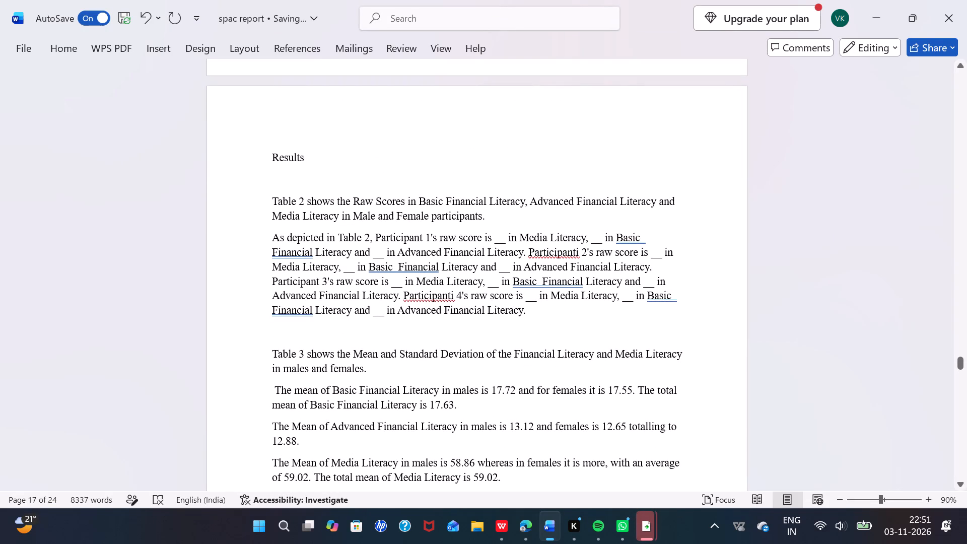
{"action": "left_click", "coordinate": [270, 190]}
{"action": "key", "text": "BackSpace"}
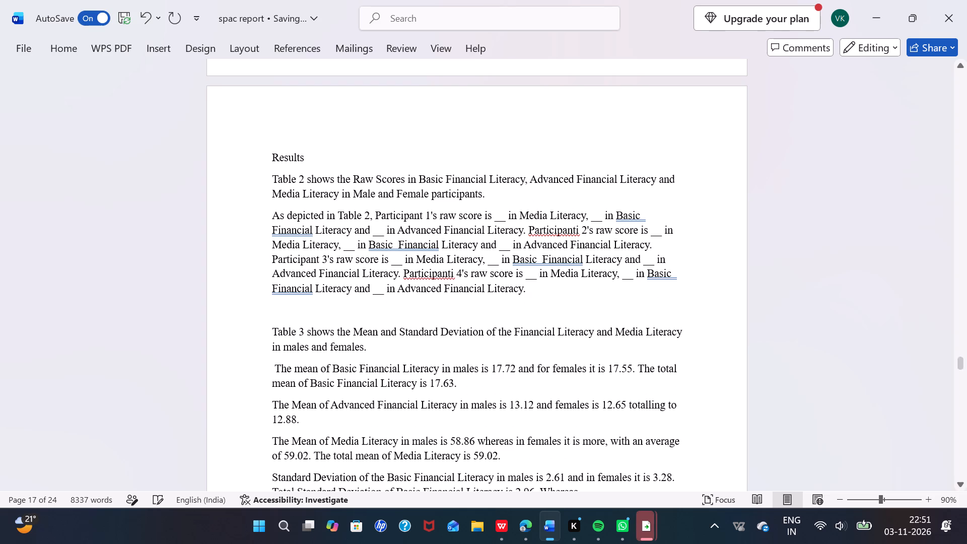
Make the "Results" heading above the Table 2 paragraph bold.
{"action": "left_click_drag", "start_coordinate": [306, 161], "coordinate": [270, 157]}
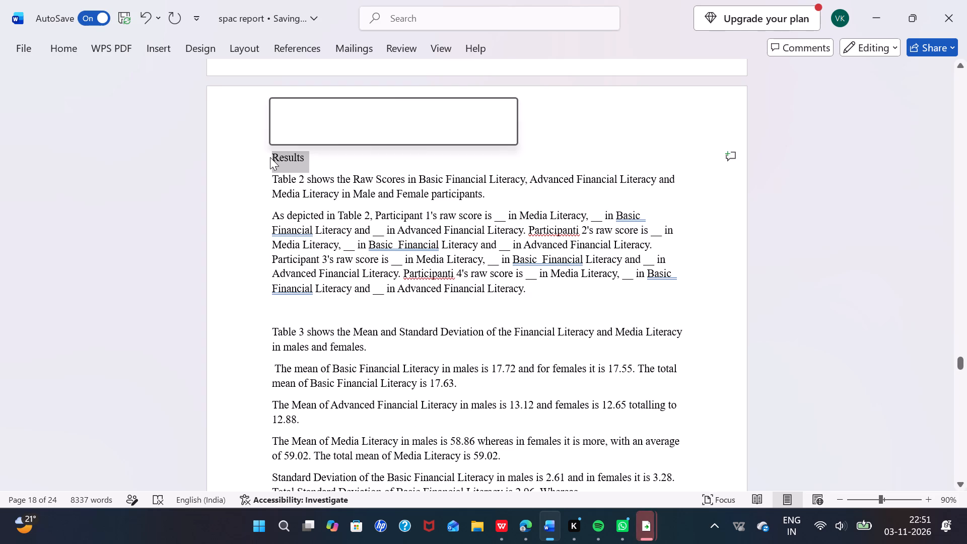
{"action": "left_click", "coordinate": [281, 132]}
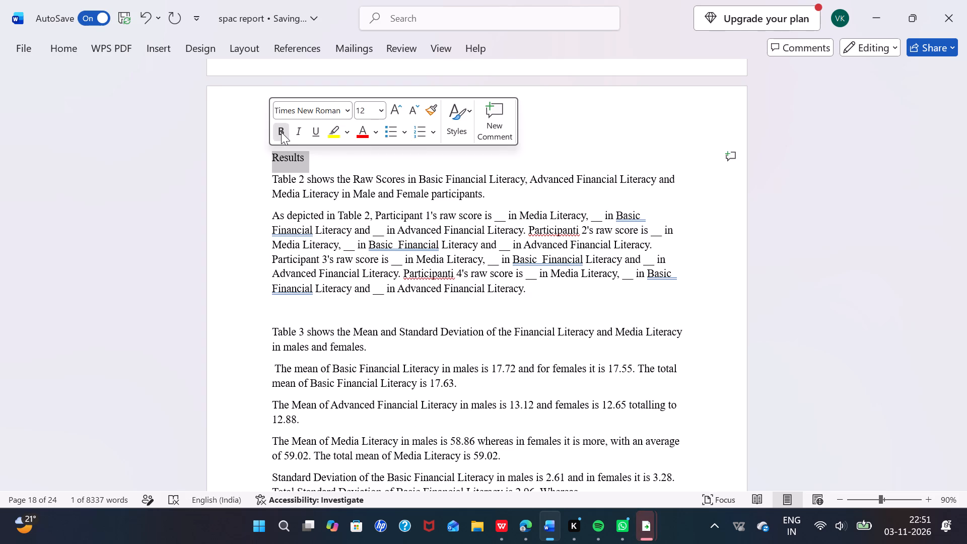
{"action": "left_click", "coordinate": [359, 169]}
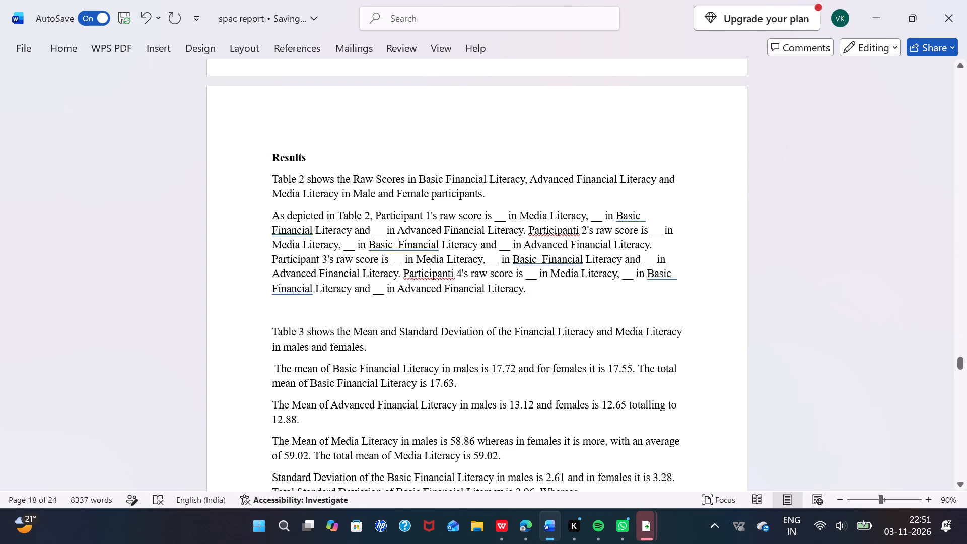
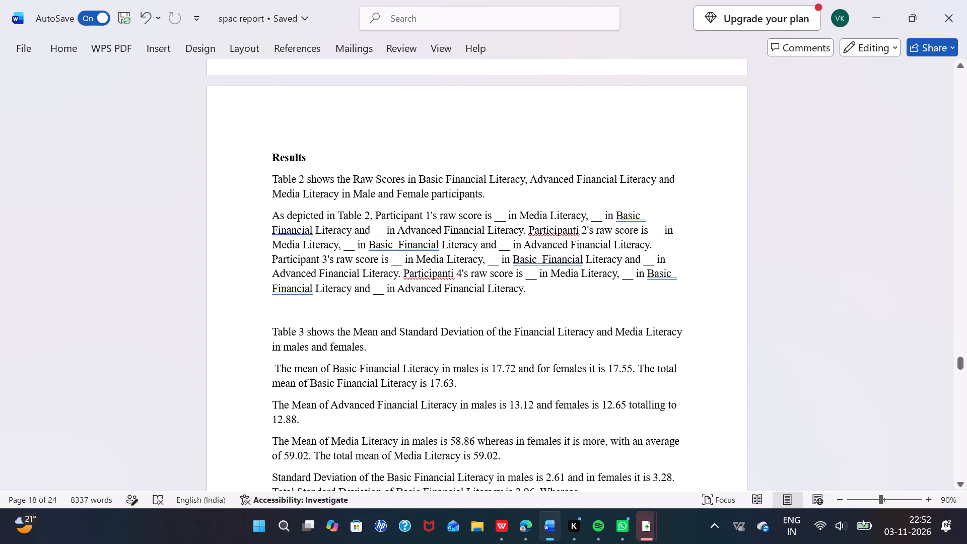
Review Tables 1 to 4 against the Results text that describes the raw scores, means and standard deviations.
{"action": "scroll", "coordinate": [568, 207], "scroll_direction": "up", "scroll_amount": 4}
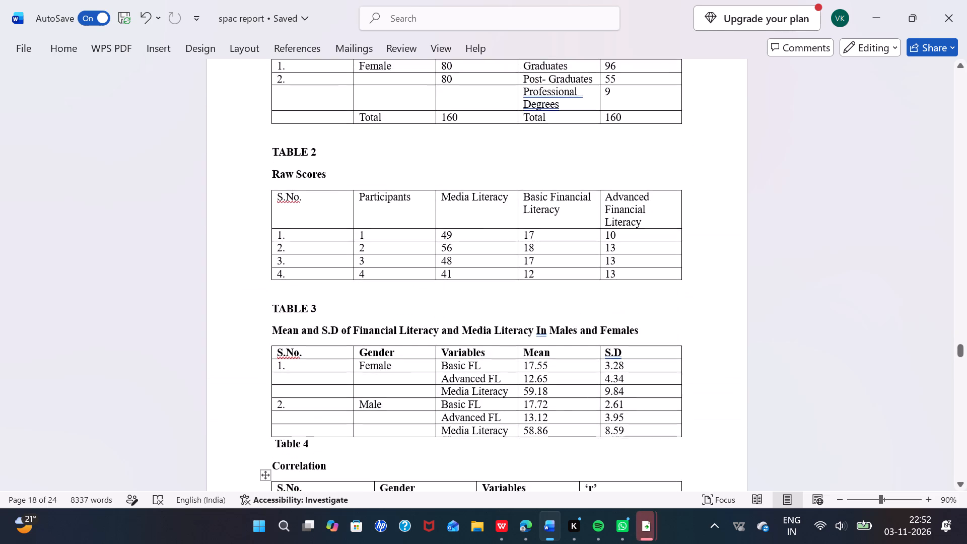
{"action": "scroll", "coordinate": [568, 207], "scroll_direction": "up", "scroll_amount": 2}
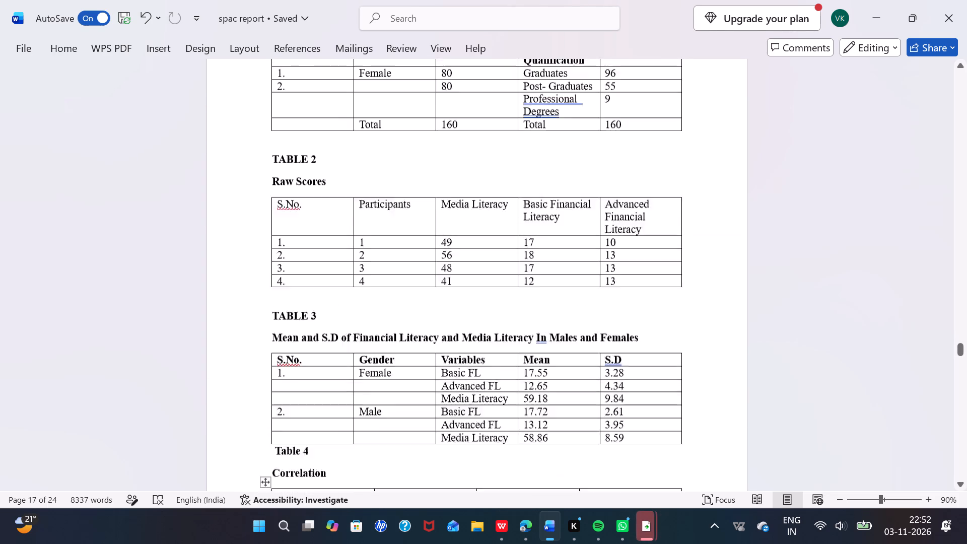
{"action": "scroll", "coordinate": [599, 213], "scroll_direction": "up", "scroll_amount": 1}
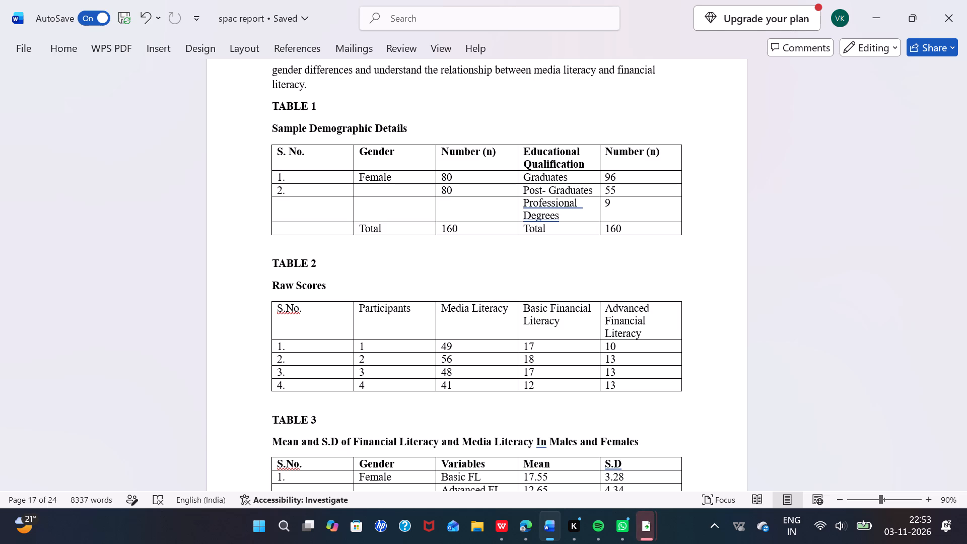
{"action": "scroll", "coordinate": [597, 259], "scroll_direction": "down", "scroll_amount": 1}
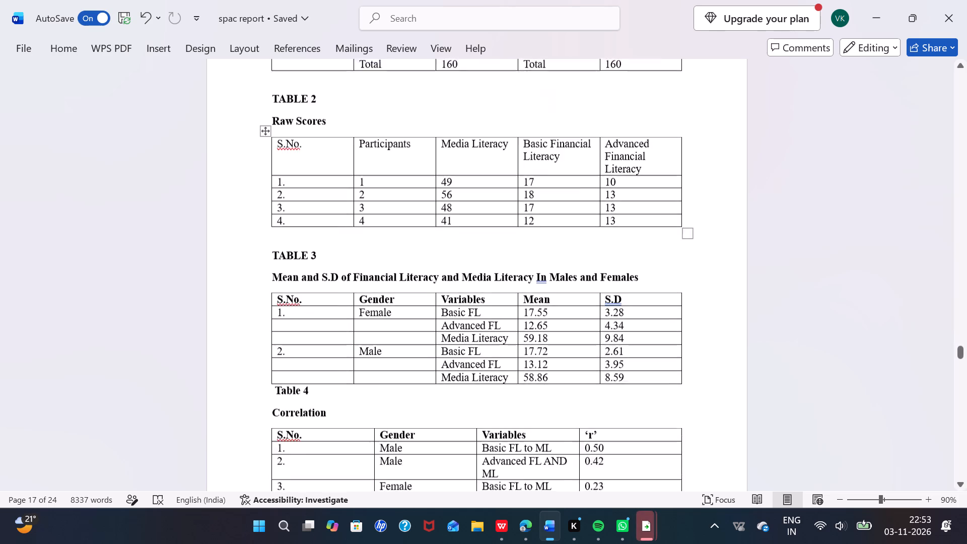
{"action": "scroll", "coordinate": [597, 259], "scroll_direction": "down", "scroll_amount": 6}
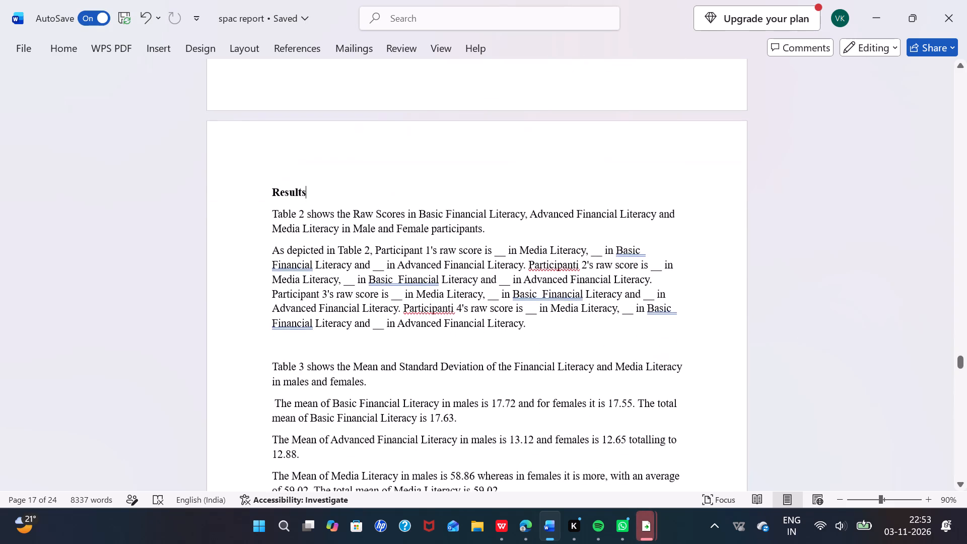
{"action": "scroll", "coordinate": [597, 259], "scroll_direction": "down", "scroll_amount": 1}
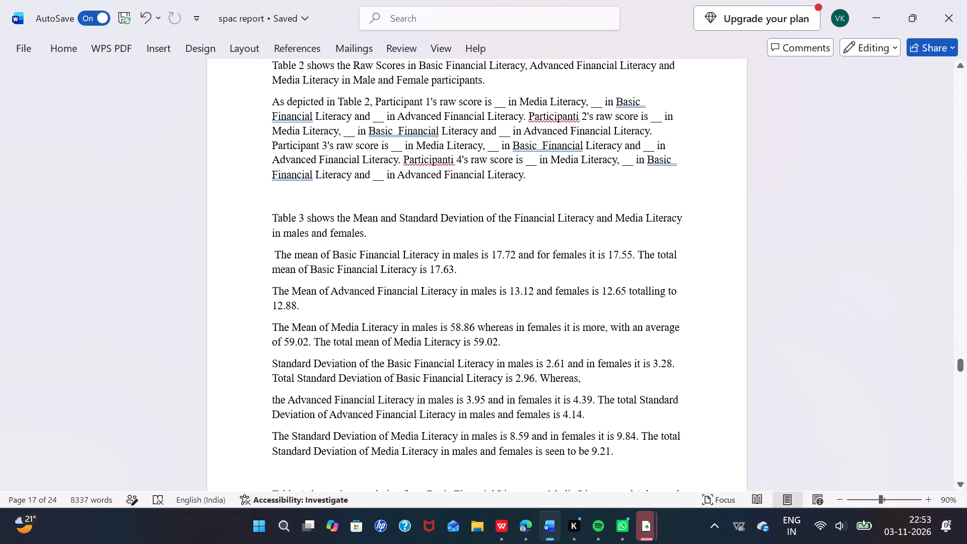
Delete the stray space before "The mean of Basic Financial Literacy in males" in the Results section.
{"action": "left_click", "coordinate": [275, 257]}
{"action": "key", "text": "BackSpace"}
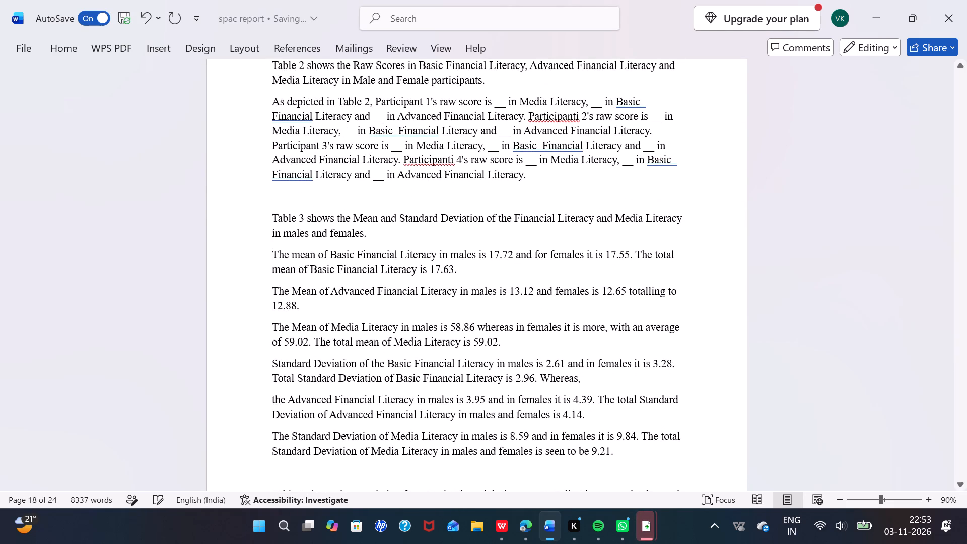
{"action": "left_click", "coordinate": [308, 222]}
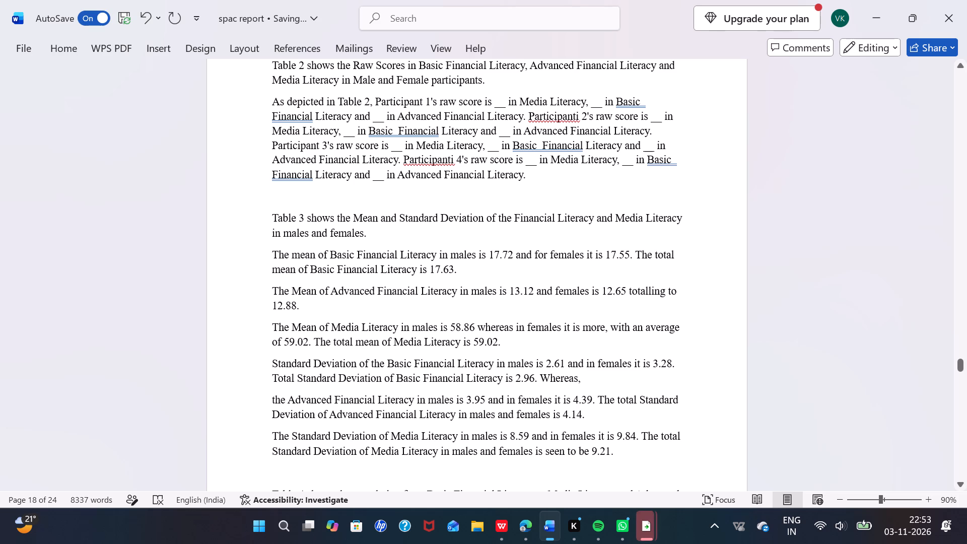
{"action": "left_click", "coordinate": [273, 254]}
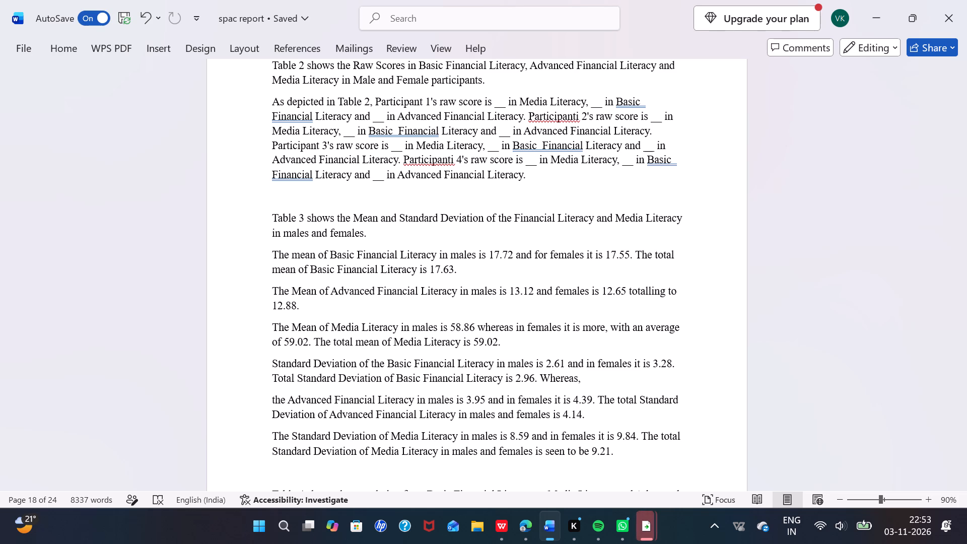
Compare the Results paragraphs for Tables 2, 3 and 4 with the values in the tables on the preceding page.
{"action": "scroll", "coordinate": [548, 263], "scroll_direction": "up", "scroll_amount": 1}
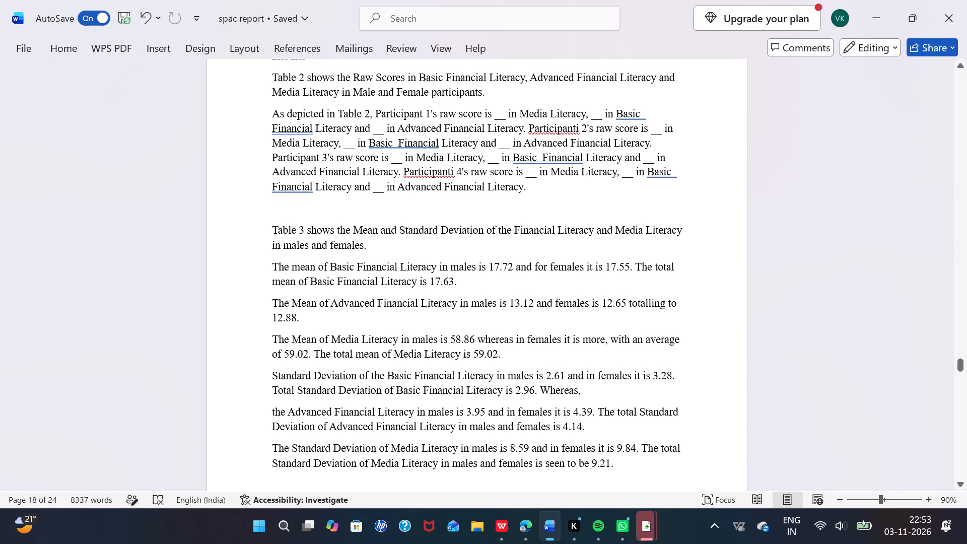
{"action": "scroll", "coordinate": [548, 263], "scroll_direction": "up", "scroll_amount": 3}
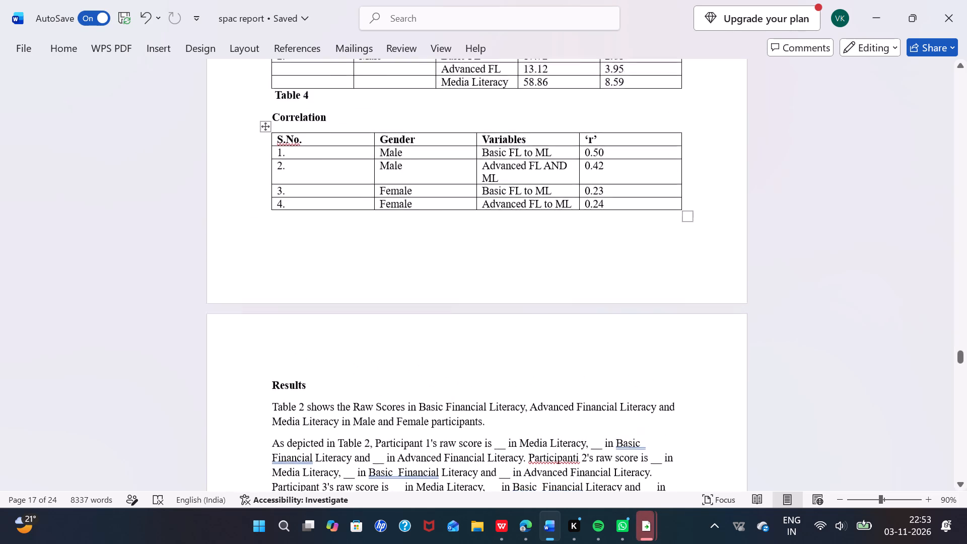
{"action": "scroll", "coordinate": [548, 263], "scroll_direction": "up", "scroll_amount": 1}
{"action": "scroll", "coordinate": [548, 263], "scroll_direction": "down", "scroll_amount": 2}
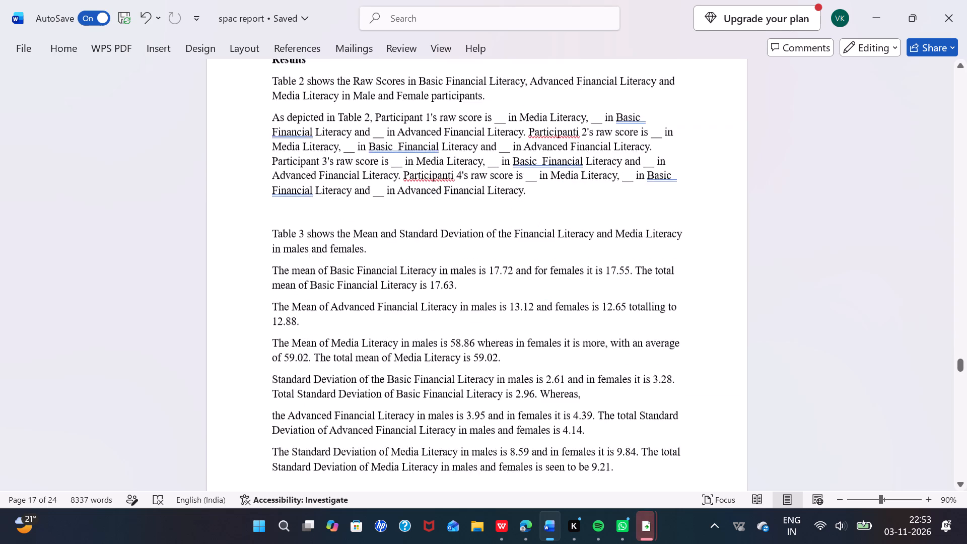
{"action": "scroll", "coordinate": [548, 263], "scroll_direction": "up", "scroll_amount": 2}
{"action": "scroll", "coordinate": [548, 263], "scroll_direction": "down", "scroll_amount": 1}
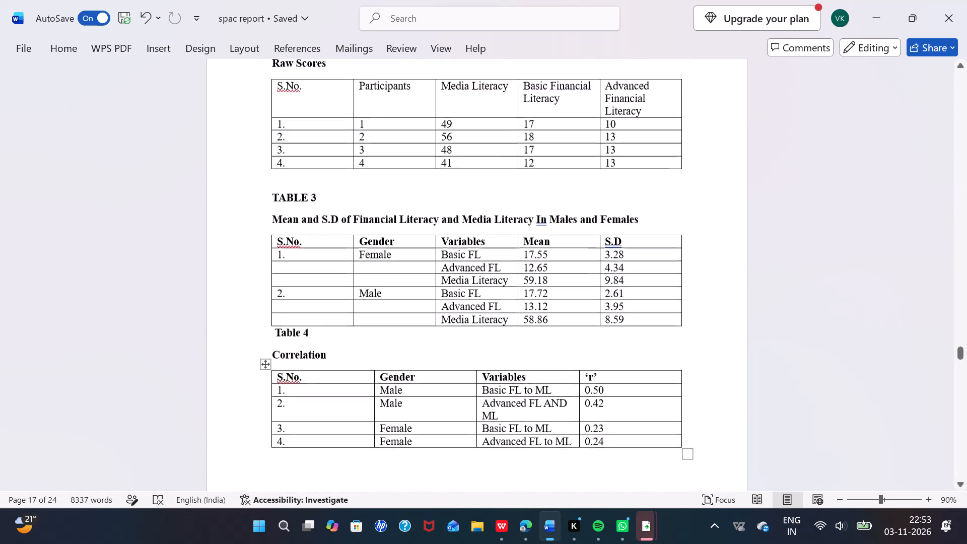
{"action": "scroll", "coordinate": [548, 263], "scroll_direction": "down", "scroll_amount": 1}
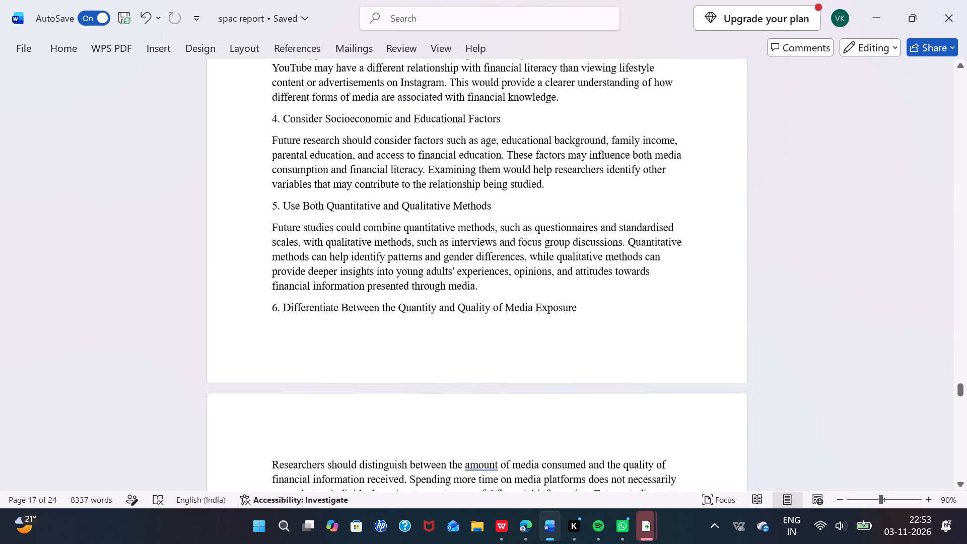
{"action": "scroll", "coordinate": [548, 263], "scroll_direction": "up", "scroll_amount": 7}
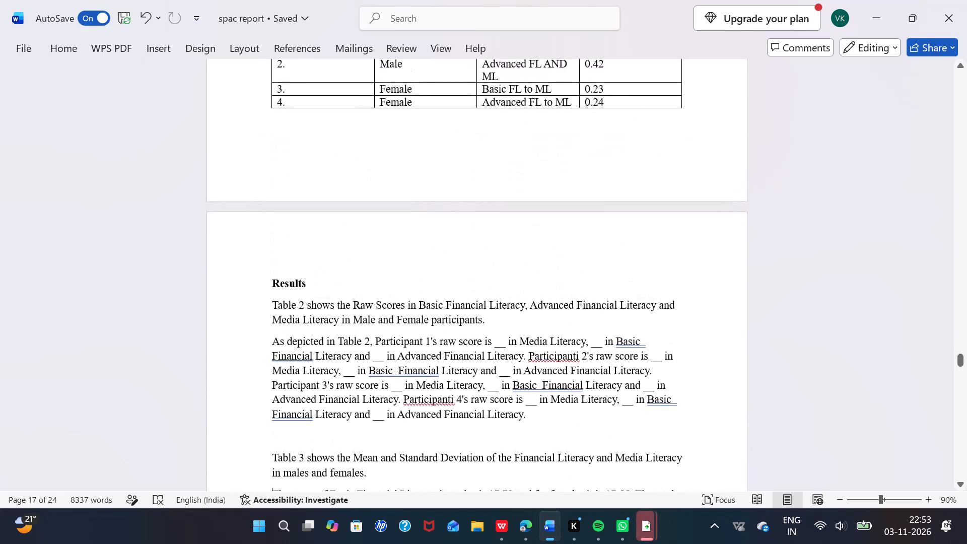
{"action": "scroll", "coordinate": [548, 263], "scroll_direction": "up", "scroll_amount": 6}
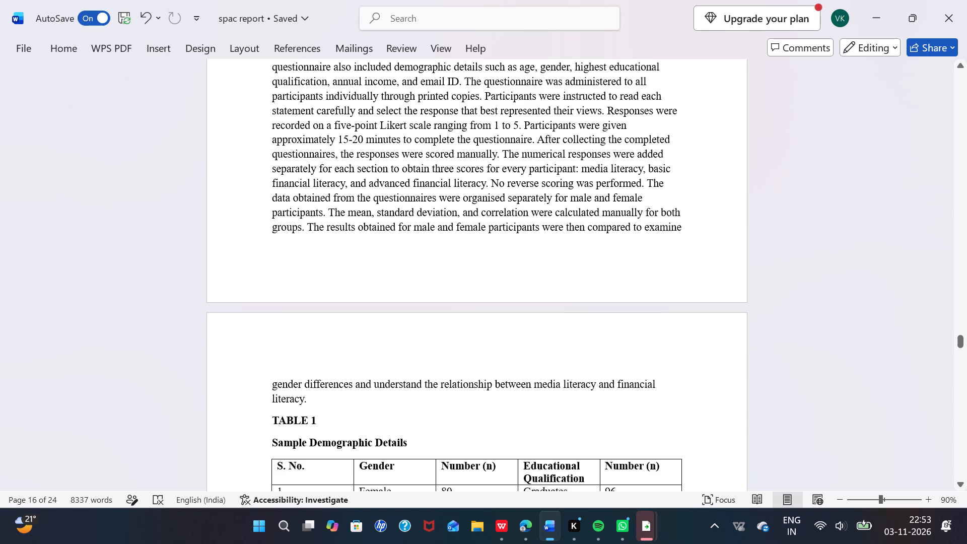
{"action": "scroll", "coordinate": [548, 263], "scroll_direction": "down", "scroll_amount": 1}
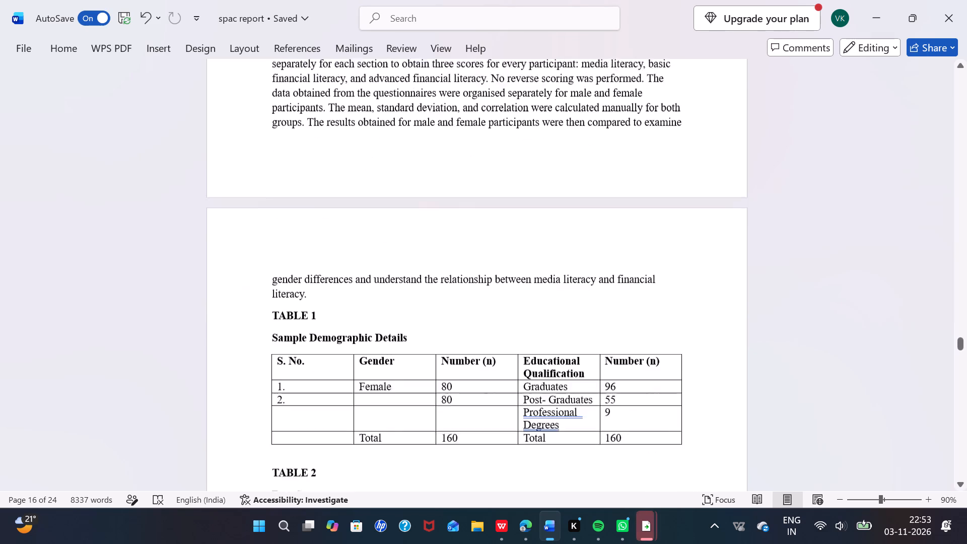
{"action": "scroll", "coordinate": [548, 263], "scroll_direction": "down", "scroll_amount": 5}
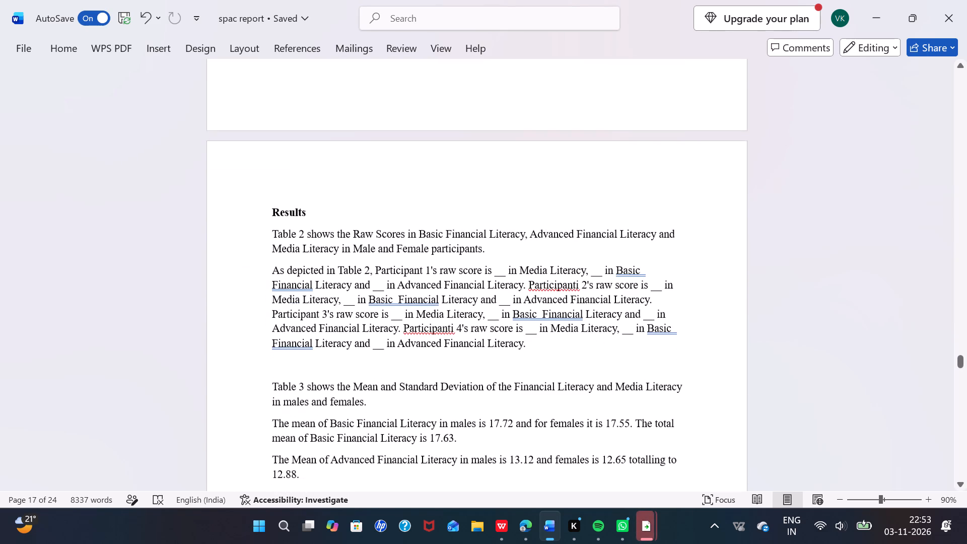
{"action": "scroll", "coordinate": [548, 263], "scroll_direction": "down", "scroll_amount": 5}
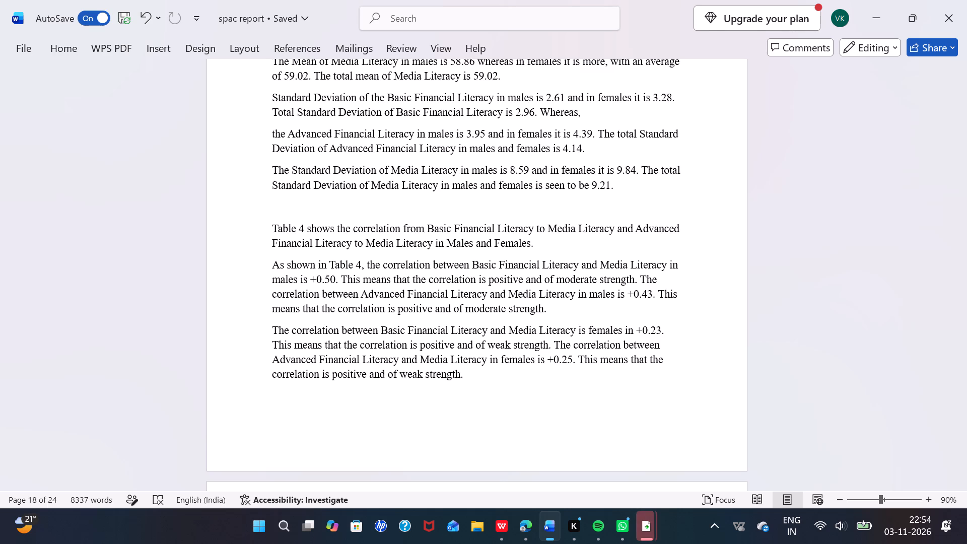
Switch to the Edge browser window showing the "pdf spac" PDF.
{"action": "left_click", "coordinate": [521, 523]}
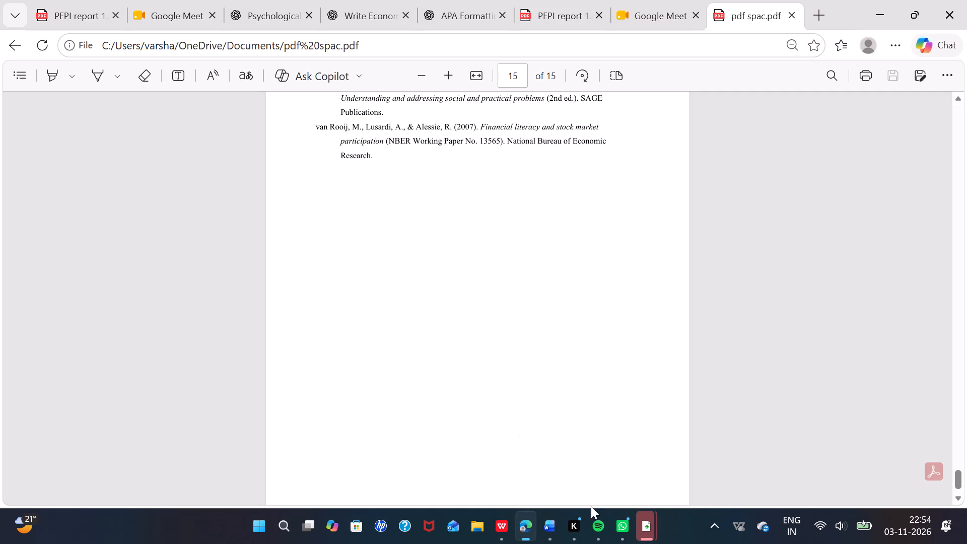
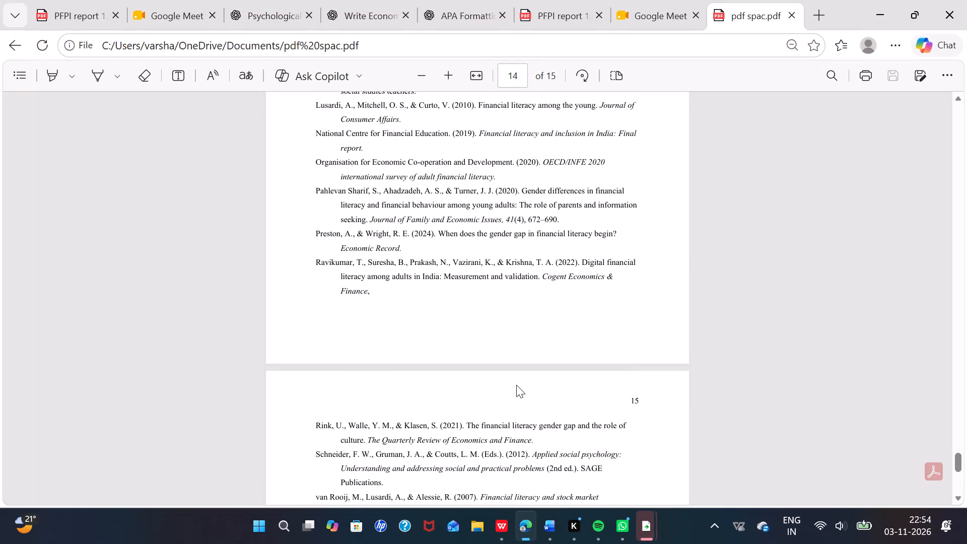
Switch to the open PFPI report 1 PDF and view its post-positivist Axiology and Methodology sections.
{"action": "left_click", "coordinate": [556, 0]}
{"action": "scroll", "coordinate": [476, 212], "scroll_direction": "down", "scroll_amount": 5}
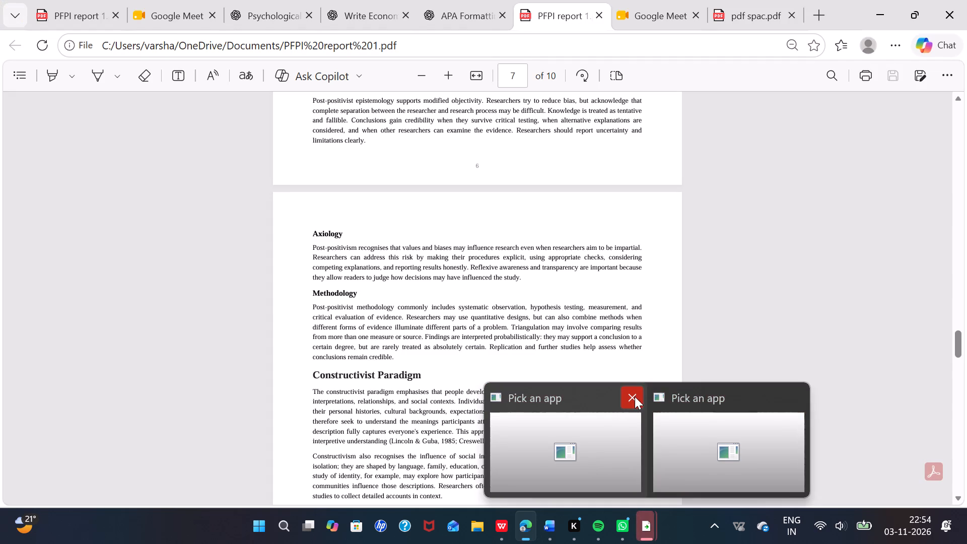
Close the two leftover "Pick an app" windows.
{"action": "left_click", "coordinate": [606, 412]}
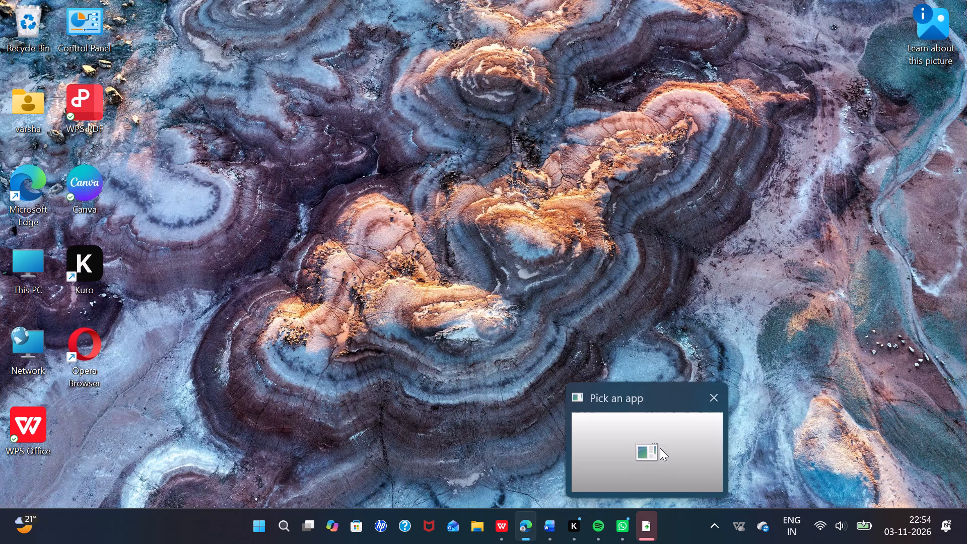
{"action": "left_click", "coordinate": [713, 401]}
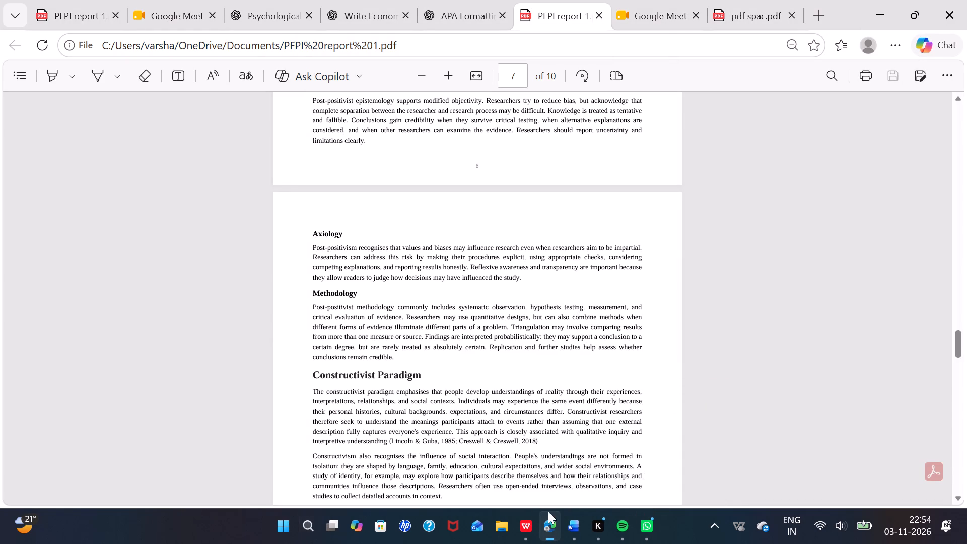
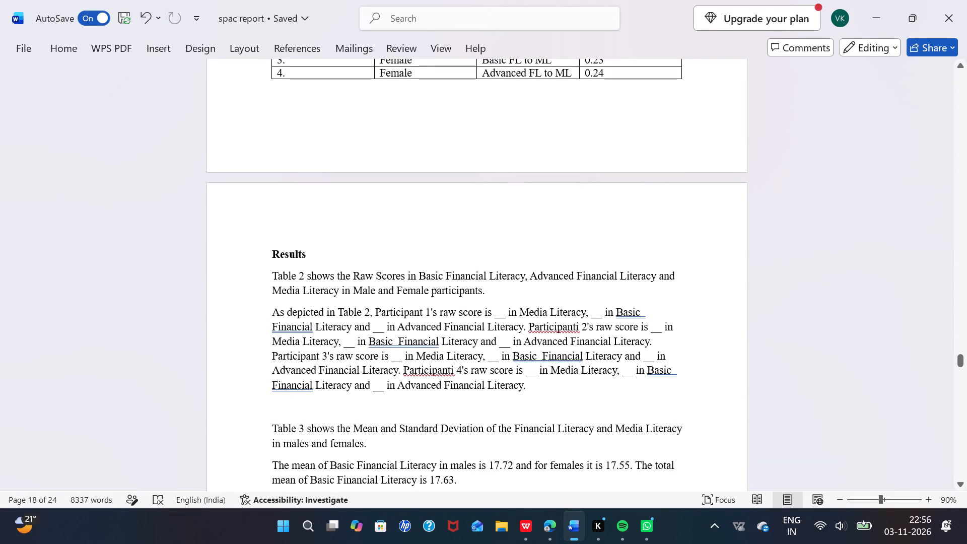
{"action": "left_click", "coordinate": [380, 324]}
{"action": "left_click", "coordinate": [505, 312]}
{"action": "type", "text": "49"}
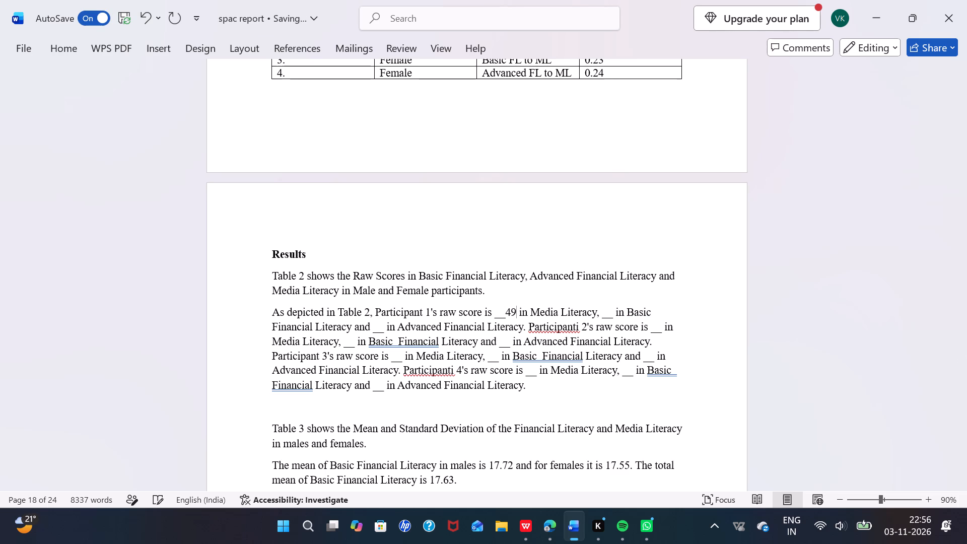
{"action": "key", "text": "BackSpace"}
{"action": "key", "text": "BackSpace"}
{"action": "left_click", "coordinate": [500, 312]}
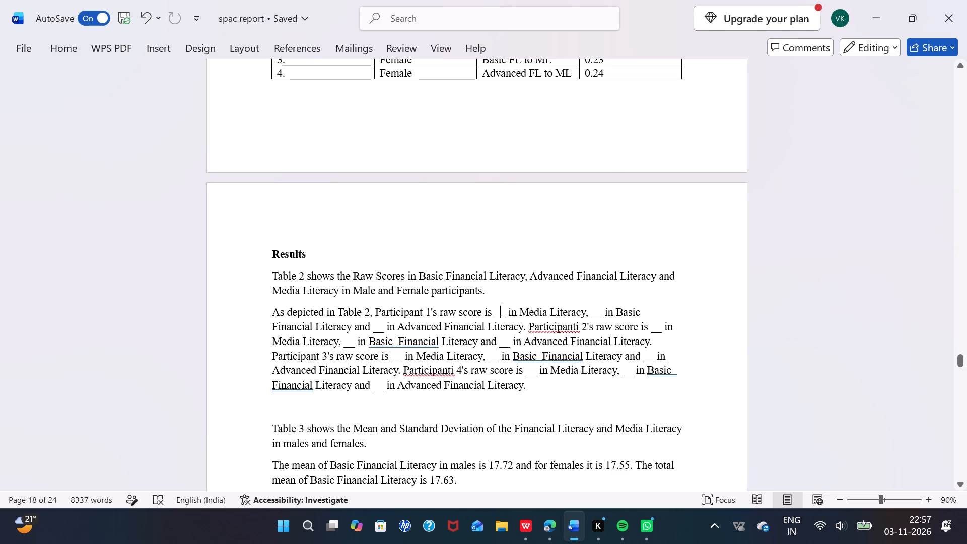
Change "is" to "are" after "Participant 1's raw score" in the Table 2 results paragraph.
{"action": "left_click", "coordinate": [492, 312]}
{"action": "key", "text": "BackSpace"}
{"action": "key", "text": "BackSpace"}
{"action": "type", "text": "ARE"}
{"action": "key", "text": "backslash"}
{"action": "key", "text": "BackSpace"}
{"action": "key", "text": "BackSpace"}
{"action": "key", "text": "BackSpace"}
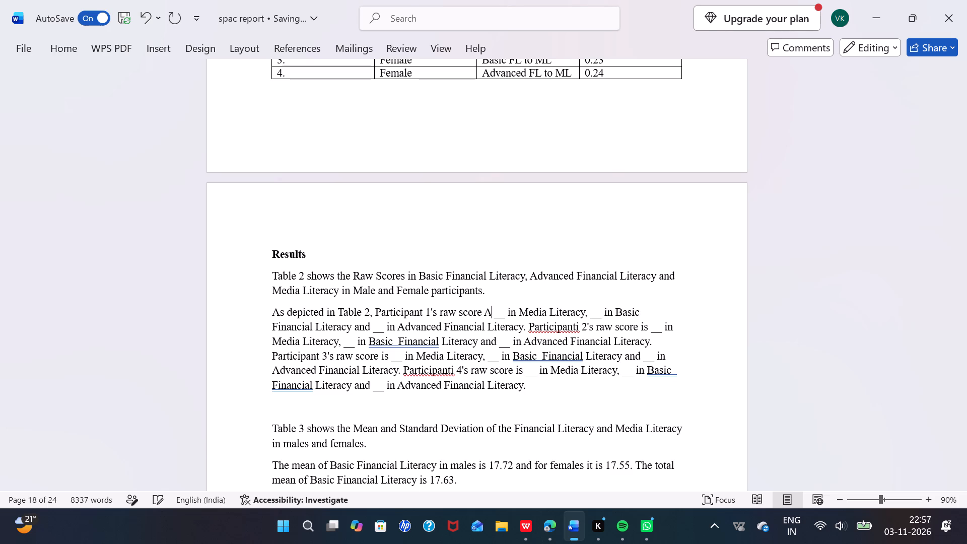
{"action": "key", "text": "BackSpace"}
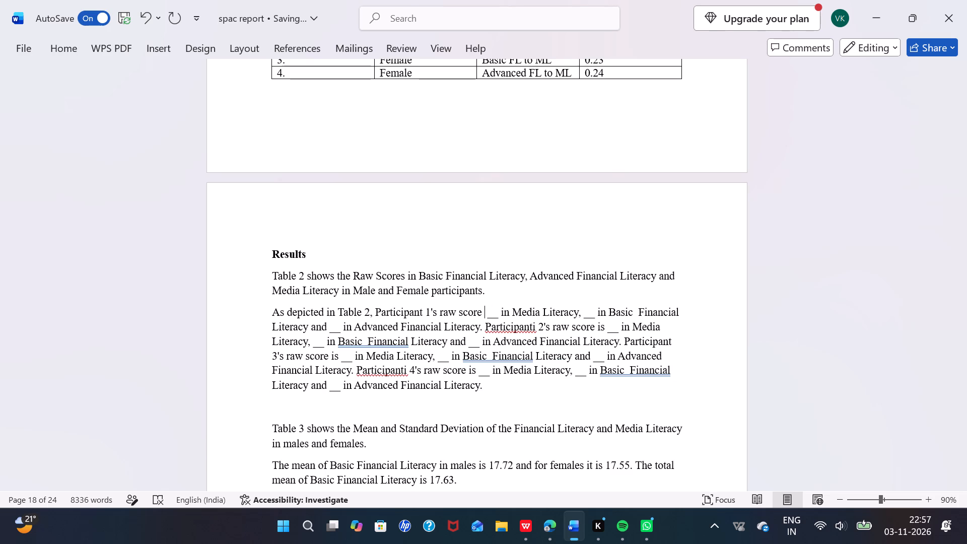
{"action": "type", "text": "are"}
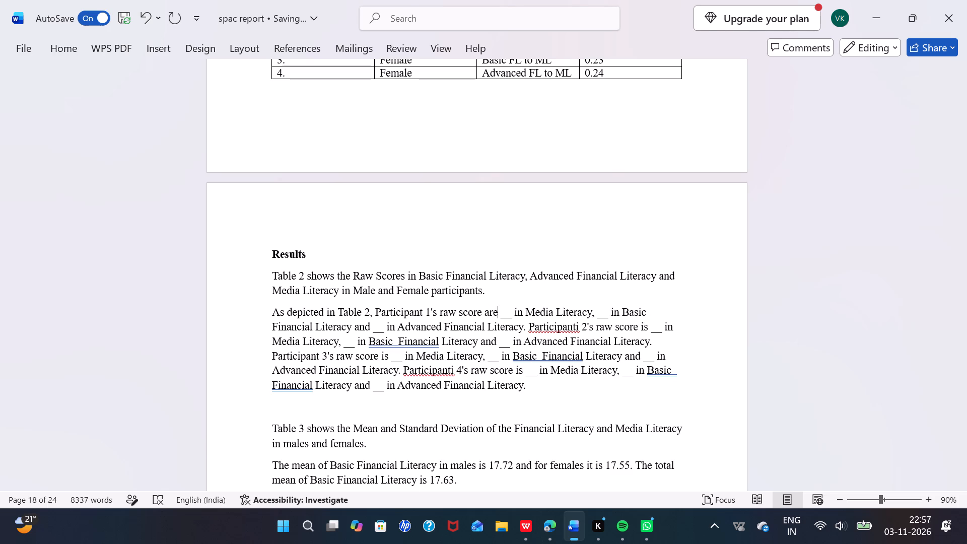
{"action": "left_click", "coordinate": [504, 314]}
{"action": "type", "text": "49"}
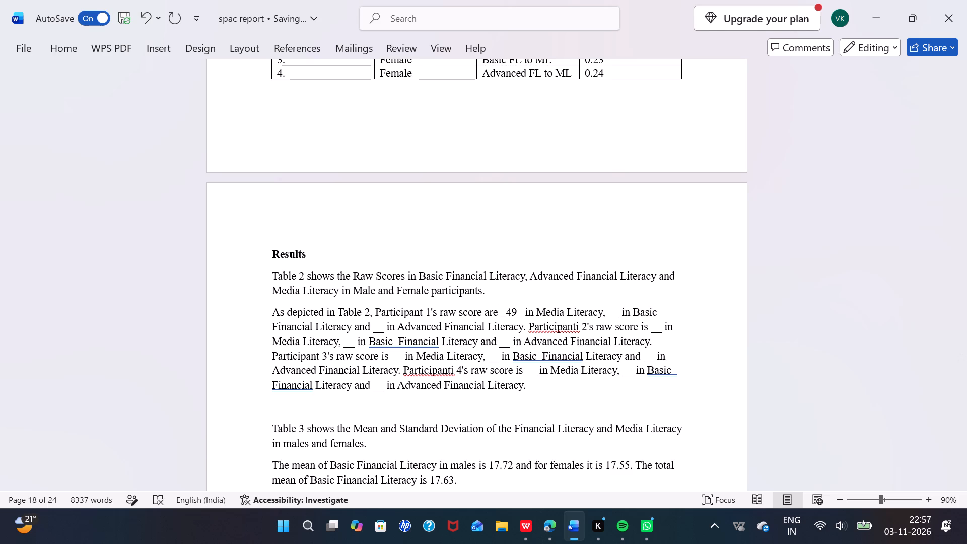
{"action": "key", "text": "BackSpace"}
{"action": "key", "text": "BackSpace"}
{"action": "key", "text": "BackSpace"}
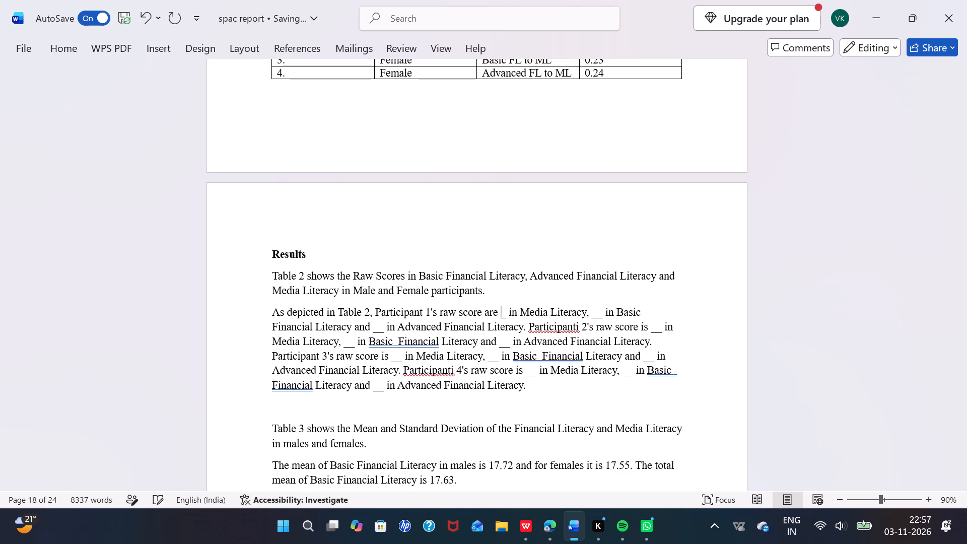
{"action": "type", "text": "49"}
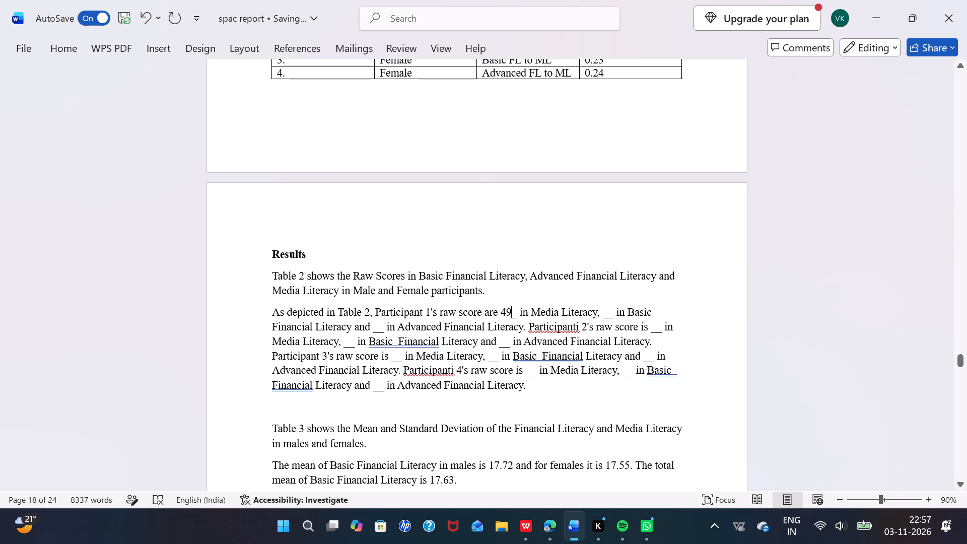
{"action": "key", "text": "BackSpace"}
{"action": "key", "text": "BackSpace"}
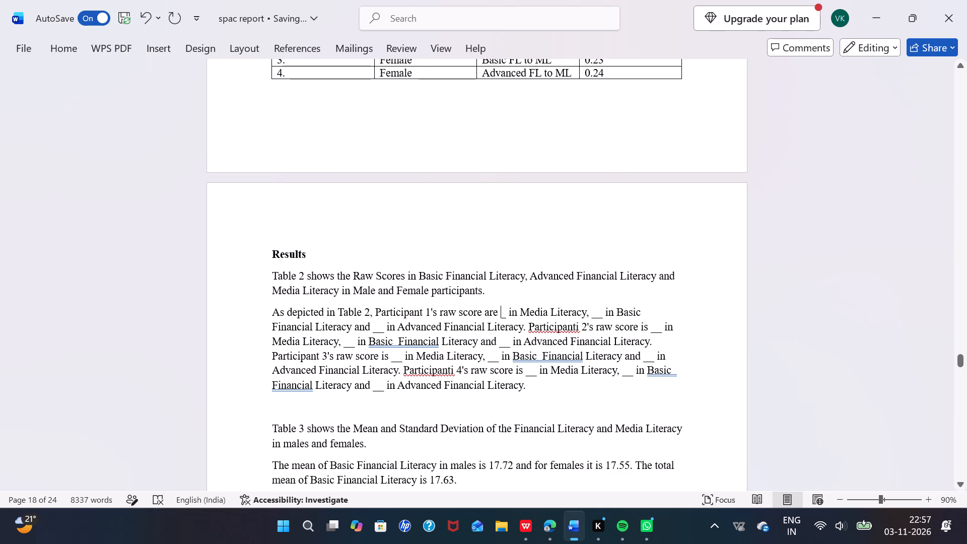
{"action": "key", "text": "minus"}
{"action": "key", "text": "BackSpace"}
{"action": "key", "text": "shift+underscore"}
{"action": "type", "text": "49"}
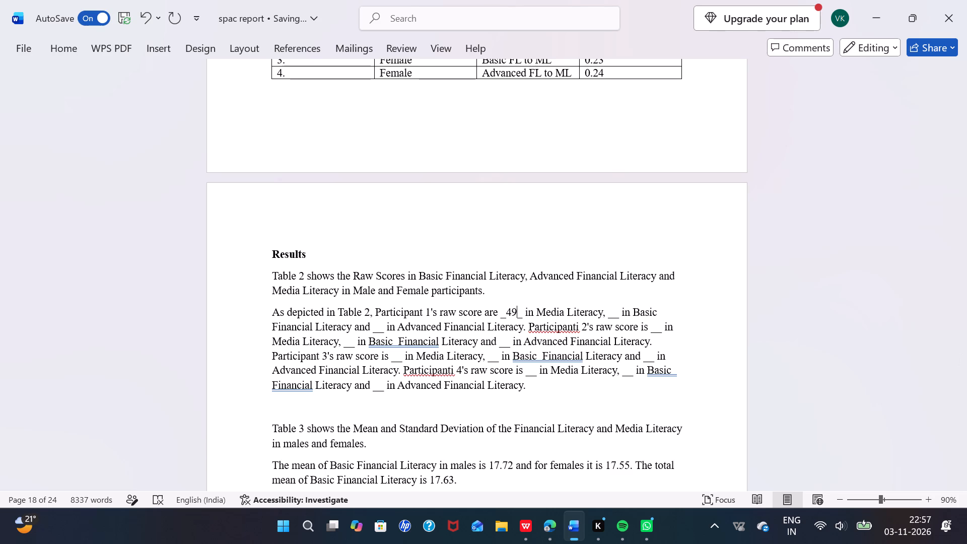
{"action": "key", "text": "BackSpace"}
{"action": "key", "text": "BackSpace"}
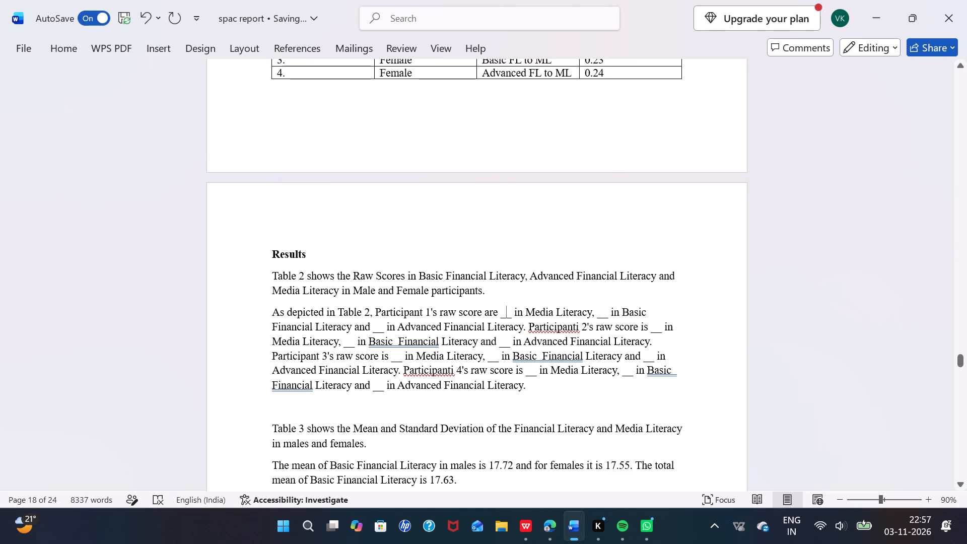
Replace the wording and blank before Participant 1's "Media Literacy" with "is 49 in" in the Table 2 results paragraph.
{"action": "left_click", "coordinate": [516, 313]}
{"action": "key", "text": "BackSpace"}
{"action": "key", "text": "BackSpace"}
{"action": "key", "text": "BackSpace"}
{"action": "key", "text": "BackSpace"}
{"action": "key", "text": "BackSpace"}
{"action": "key", "text": "BackSpace"}
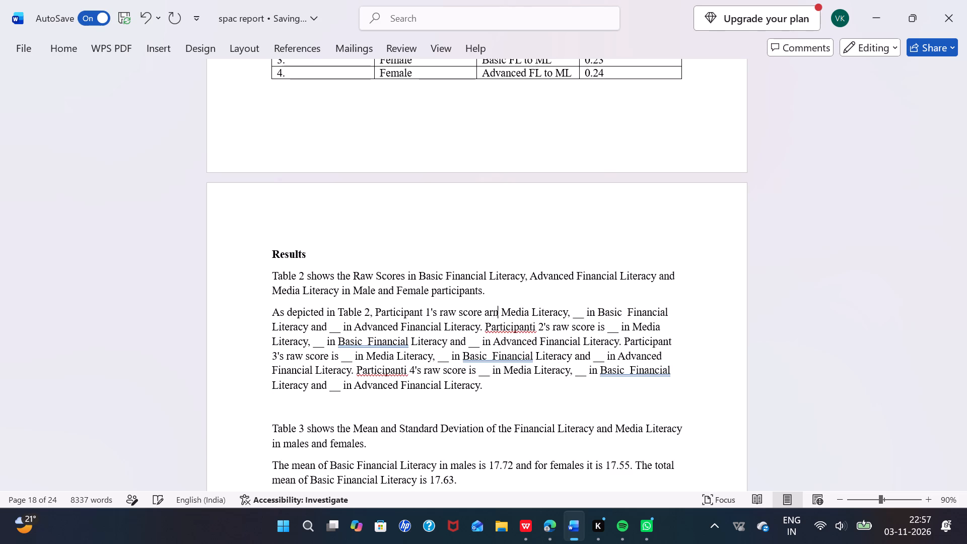
{"action": "key", "text": "BackSpace"}
{"action": "key", "text": "BackSpace"}
{"action": "type", "text": "is 49"}
{"action": "key", "text": "space"}
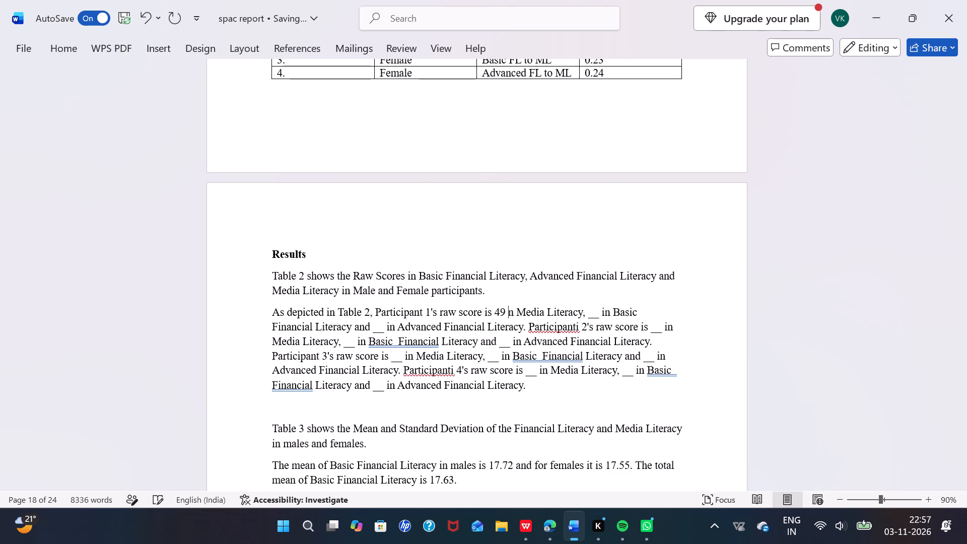
{"action": "left_click", "coordinate": [515, 313]}
{"action": "key", "text": "BackSpace"}
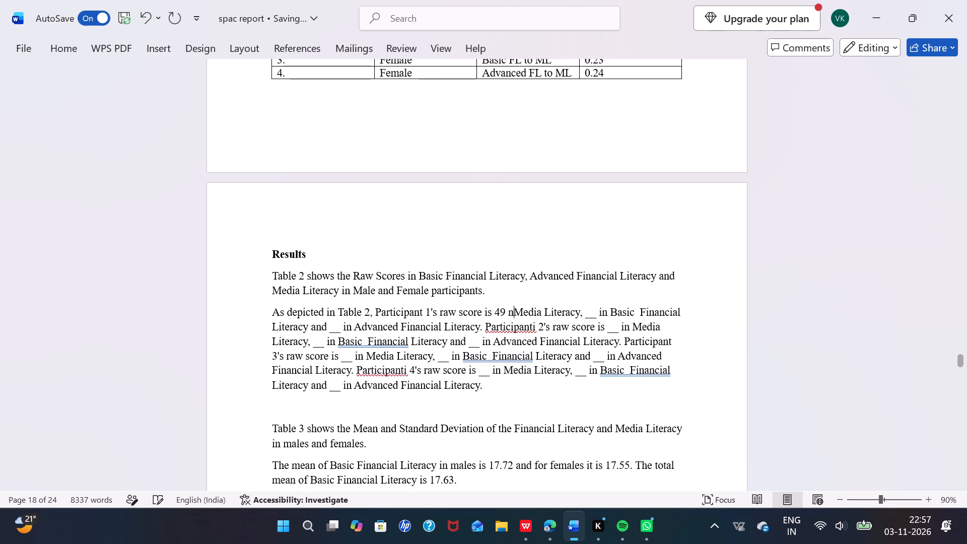
{"action": "key", "text": "BackSpace"}
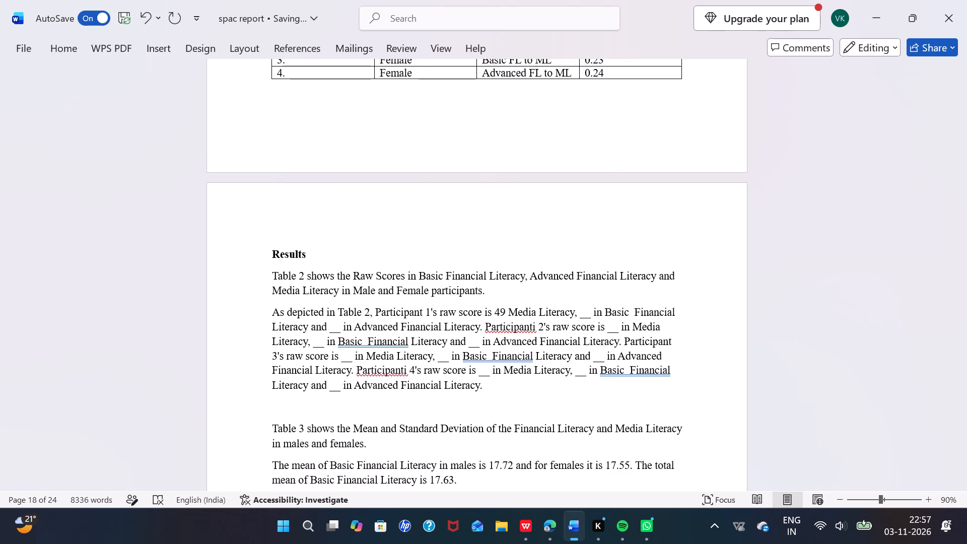
{"action": "key", "text": "space"}
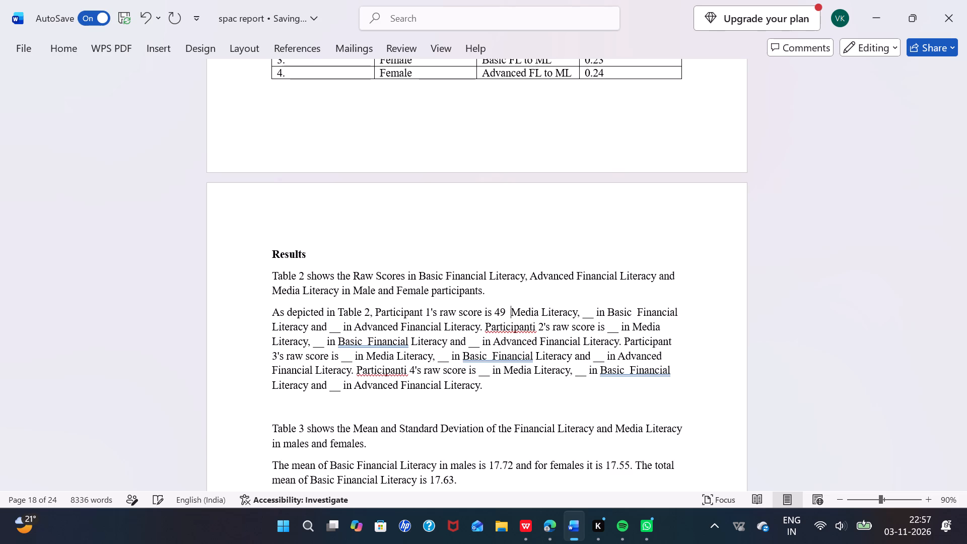
{"action": "type", "text": "in"}
{"action": "key", "text": "space"}
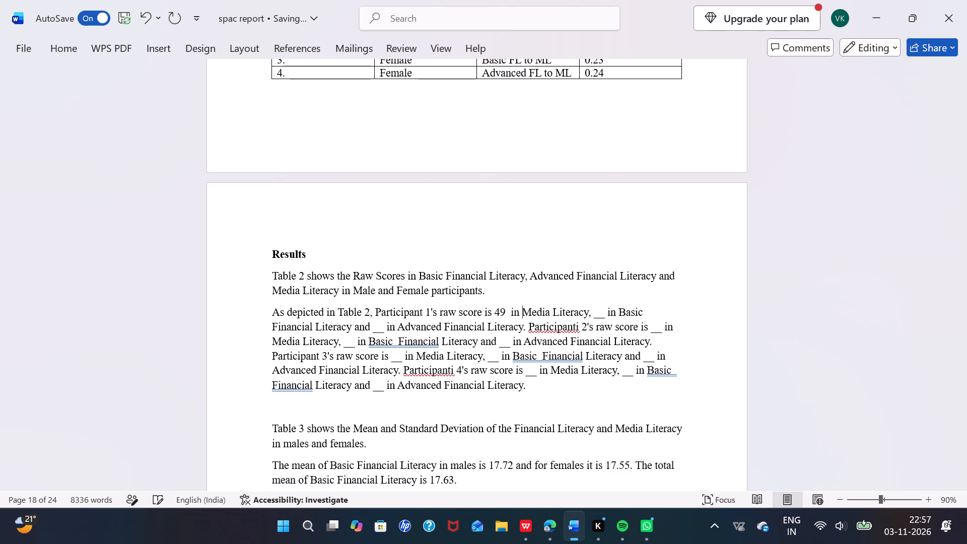
Fill Participant 1's Basic Financial Literacy blank with 17, removing its underscores and keeping the spacing.
{"action": "left_click", "coordinate": [597, 317]}
{"action": "type", "text": "18"}
{"action": "key", "text": "BackSpace"}
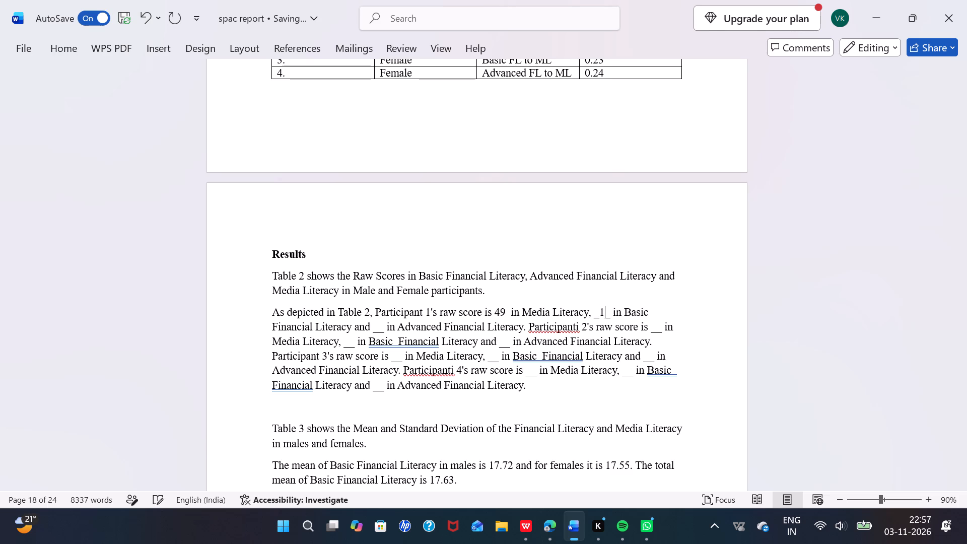
{"action": "key", "text": "7"}
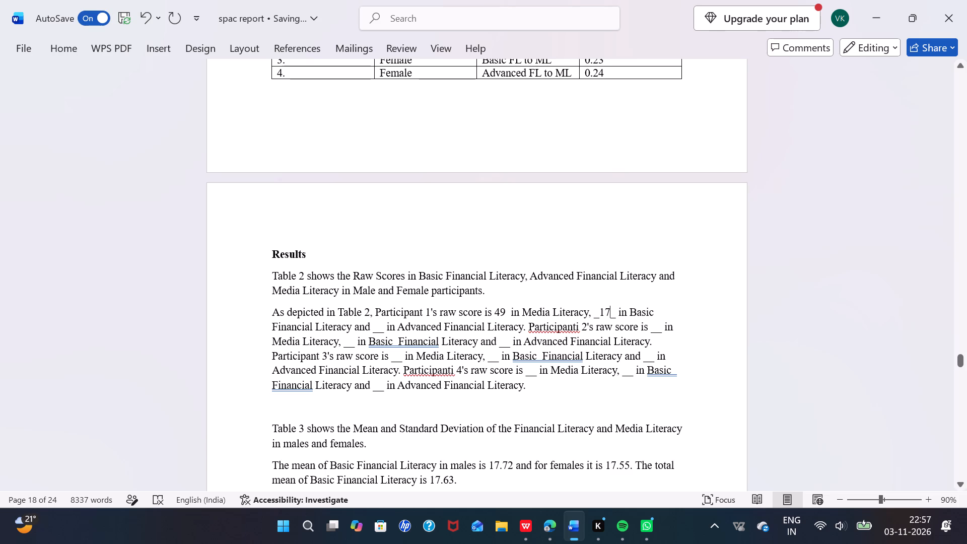
{"action": "left_click", "coordinate": [617, 318]}
{"action": "key", "text": "BackSpace"}
{"action": "key", "text": "BackSpace"}
{"action": "left_click", "coordinate": [602, 314]}
{"action": "key", "text": "BackSpace"}
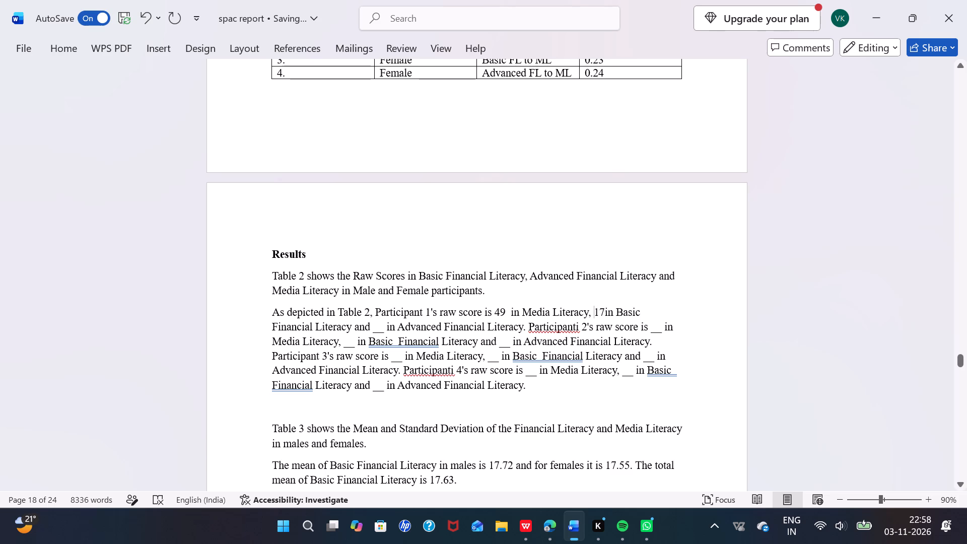
{"action": "left_click", "coordinate": [604, 312]}
{"action": "key", "text": "space"}
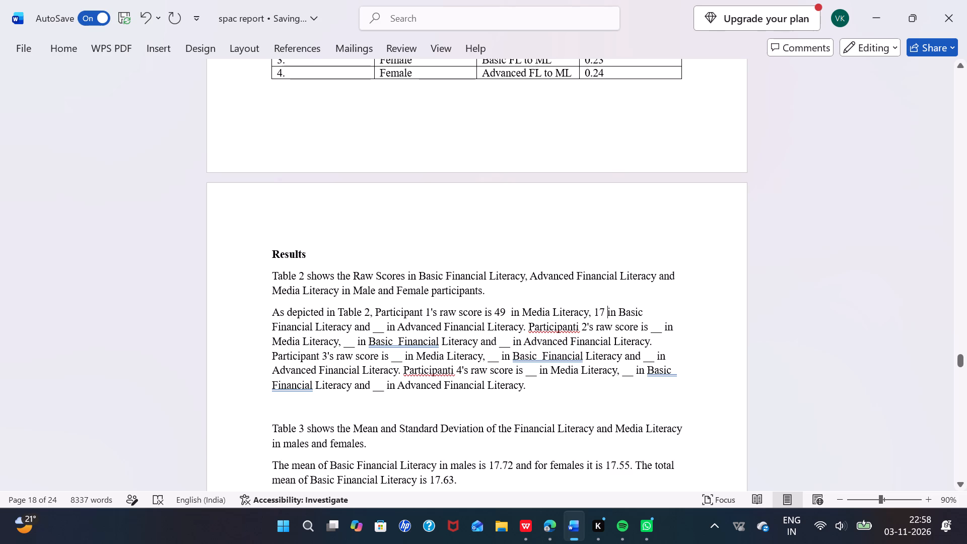
Fill Participant 1's Advanced Financial Literacy blank with 10 and remove the underscores around it.
{"action": "left_click", "coordinate": [378, 329]}
{"action": "type", "text": "10"}
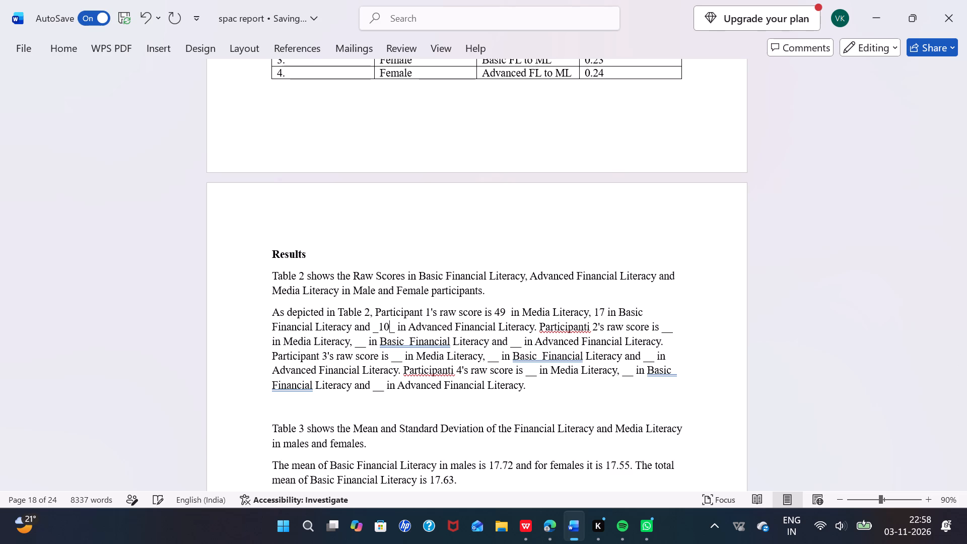
{"action": "left_click", "coordinate": [381, 329]}
{"action": "key", "text": "BackSpace"}
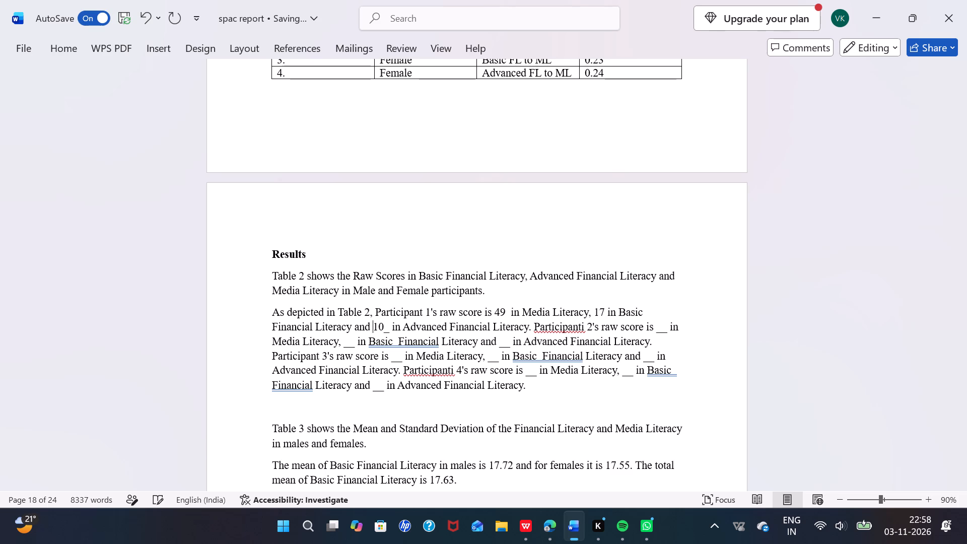
{"action": "left_click", "coordinate": [390, 329]}
{"action": "key", "text": "BackSpace"}
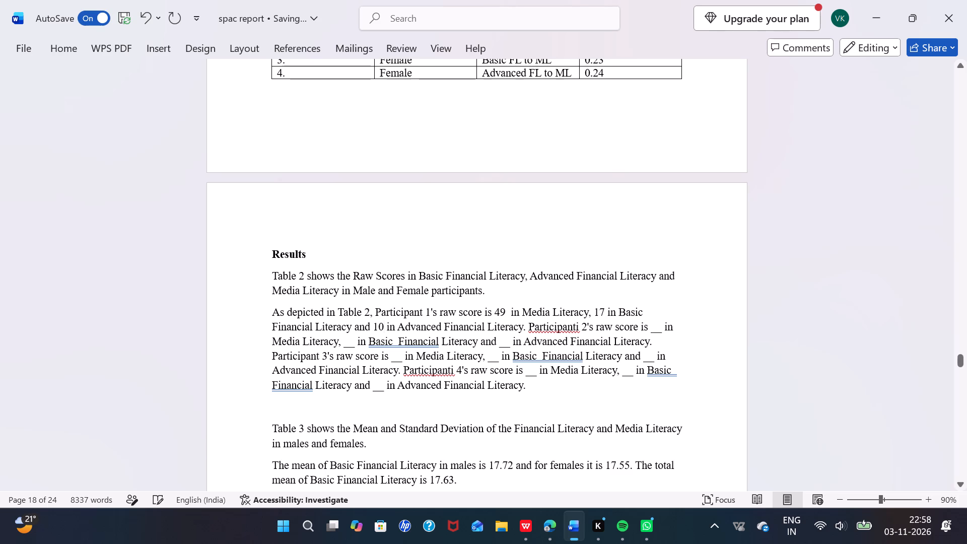
Start a new paragraph at the Participant 2 sentence, with no leading space.
{"action": "left_click", "coordinate": [526, 329]}
{"action": "key", "text": "Return"}
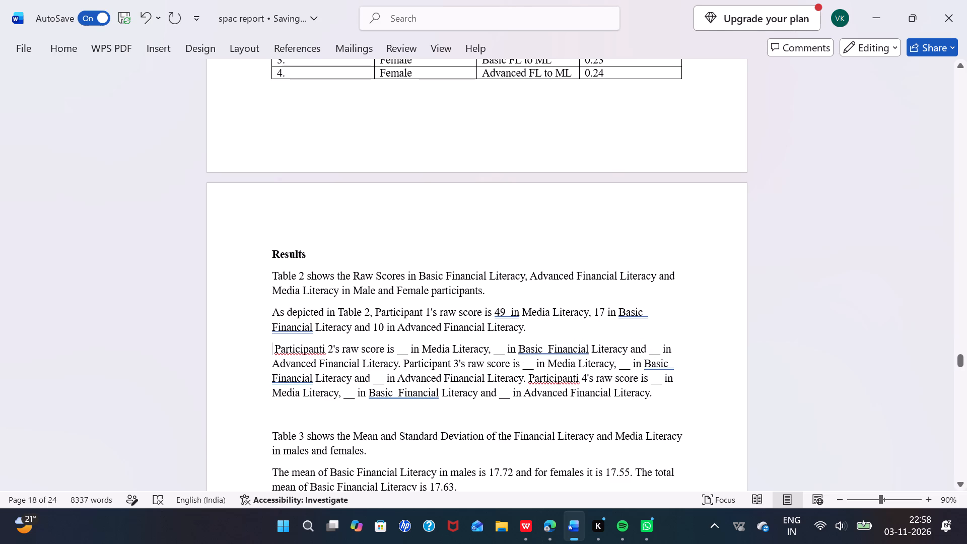
{"action": "left_click", "coordinate": [276, 350]}
{"action": "key", "text": "BackSpace"}
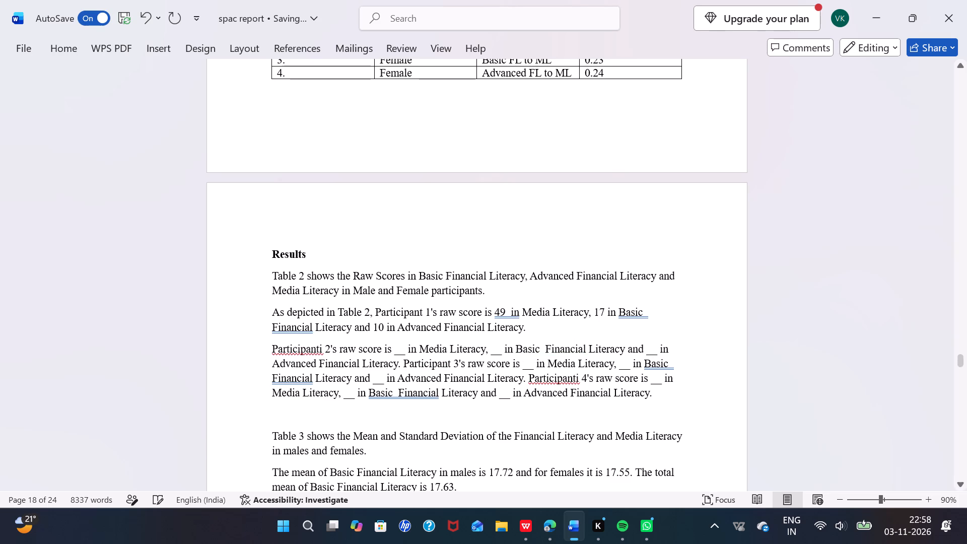
Remove the stray "i" from the end of "Participanti" in the Participant 2 sentence.
{"action": "left_click", "coordinate": [319, 350]}
{"action": "key", "text": "space"}
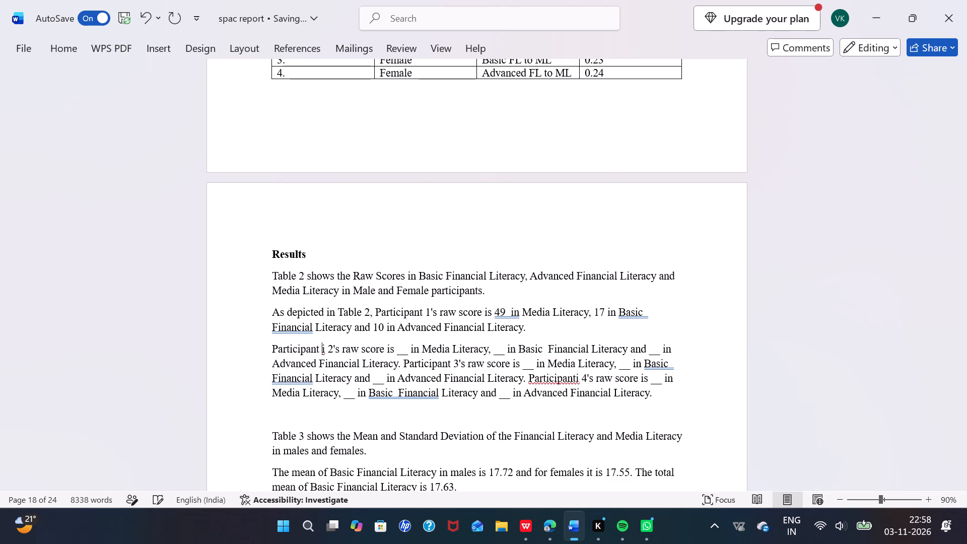
{"action": "left_click", "coordinate": [326, 348]}
{"action": "key", "text": "BackSpace"}
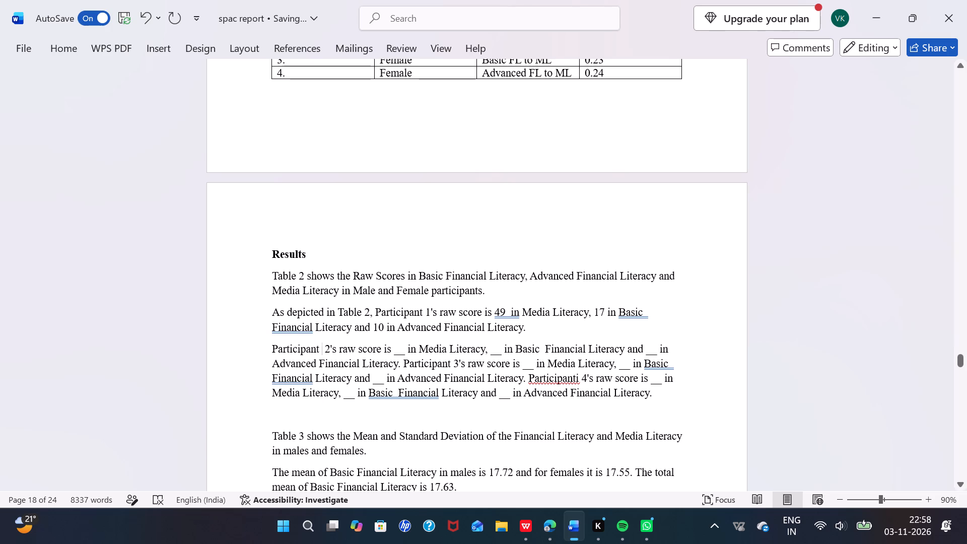
Fill Participant 2's Media Literacy blank with 56 and remove the underscores around it.
{"action": "left_click", "coordinate": [397, 346]}
{"action": "type", "text": "56"}
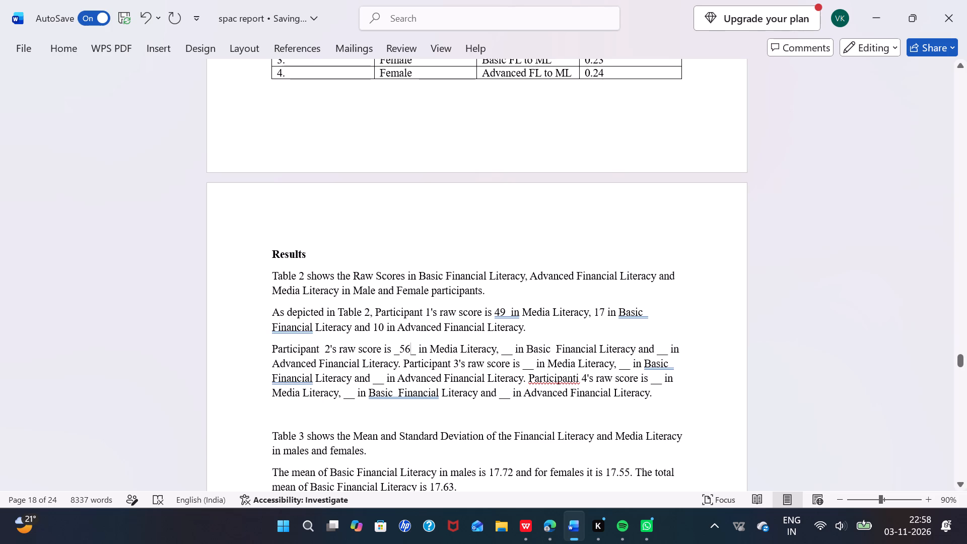
{"action": "left_click", "coordinate": [396, 352]}
{"action": "left_click", "coordinate": [399, 352]}
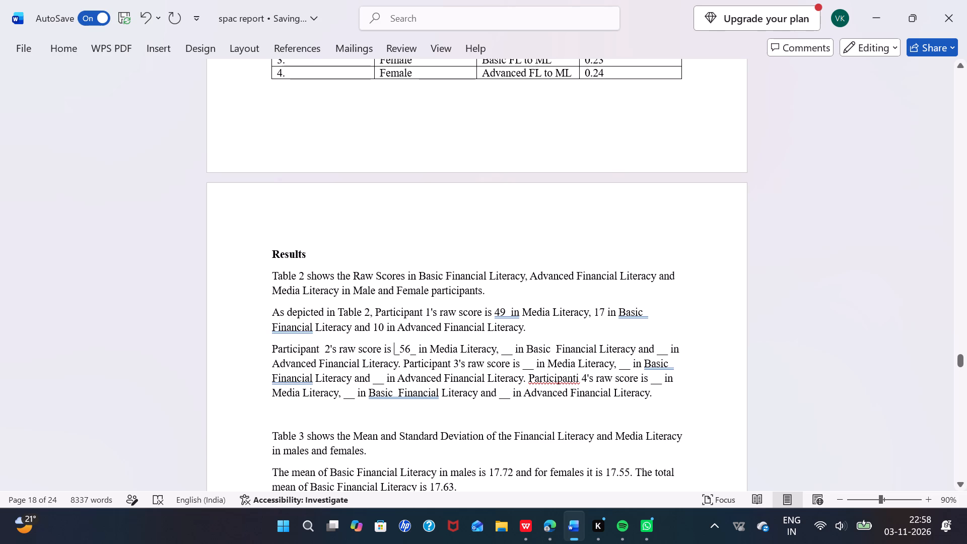
{"action": "key", "text": "BackSpace"}
{"action": "left_click", "coordinate": [409, 353]}
{"action": "key", "text": "BackSpace"}
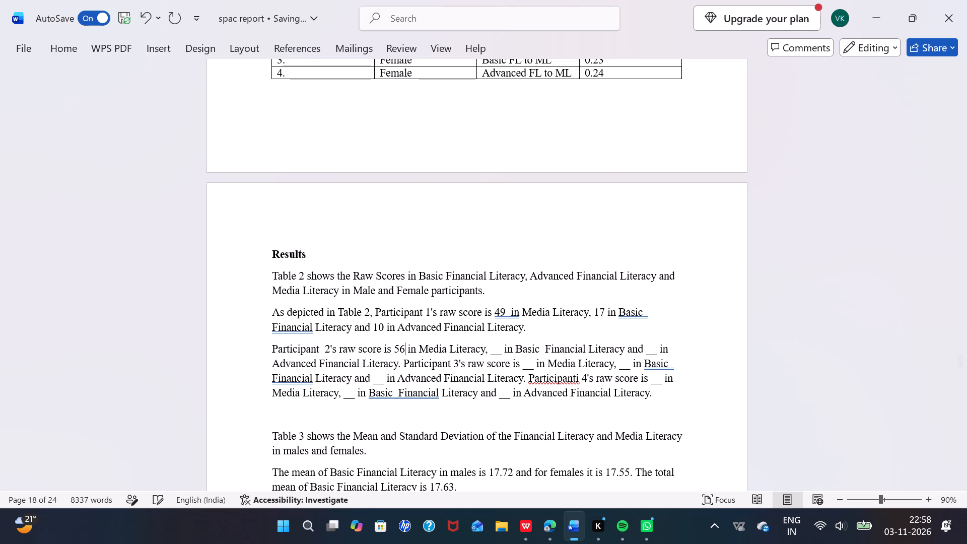
Delete the extra space after 49 in the Participant 1 sentence.
{"action": "left_click", "coordinate": [513, 314]}
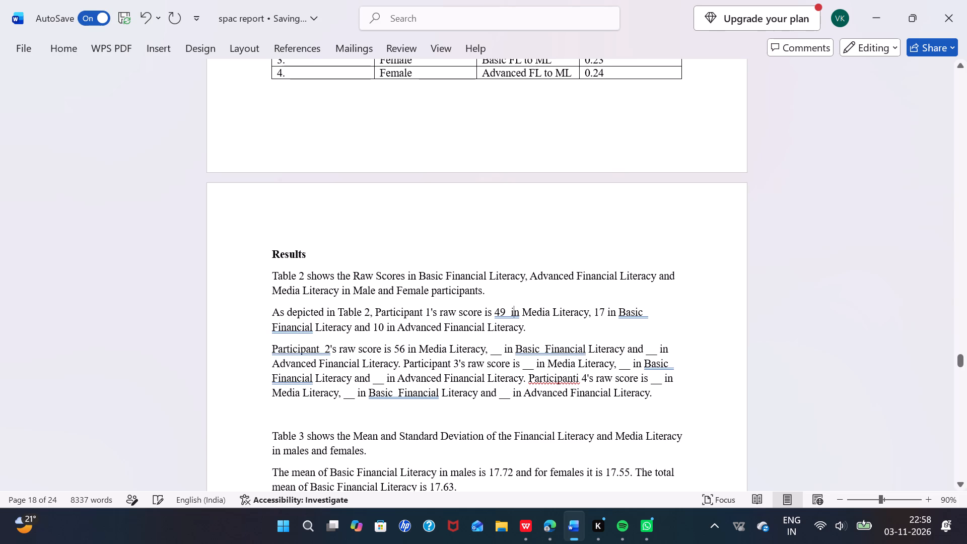
{"action": "left_click", "coordinate": [511, 314]}
{"action": "key", "text": "BackSpace"}
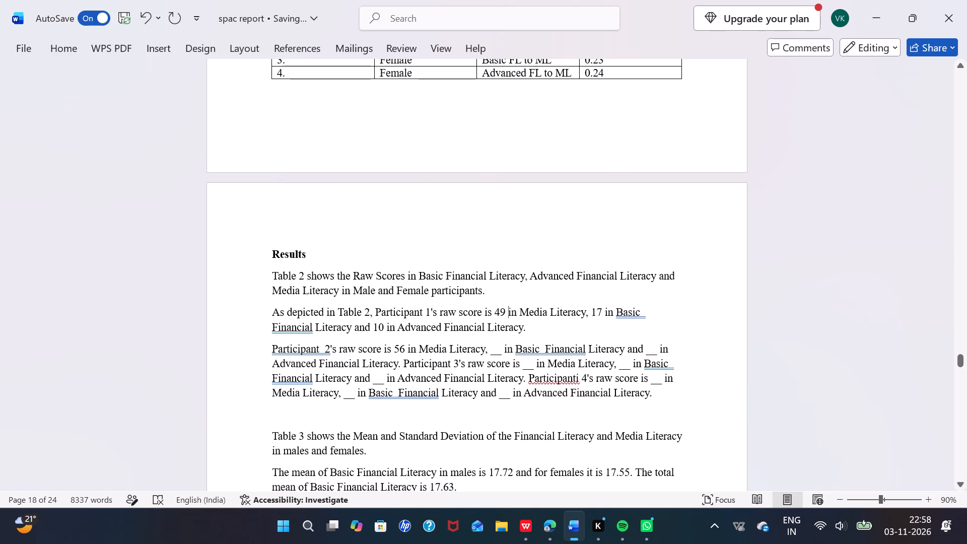
Replace Participant 2's Basic Financial Literacy blank with 18, keeping a space before "in".
{"action": "left_click", "coordinate": [504, 352]}
{"action": "key", "text": "BackSpace"}
{"action": "key", "text": "BackSpace"}
{"action": "key", "text": "BackSpace"}
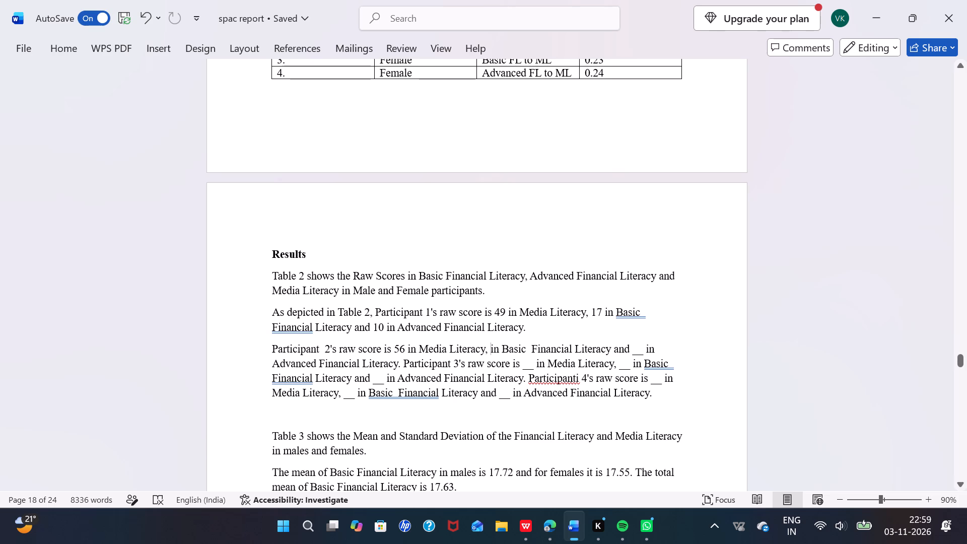
{"action": "type", "text": "18"}
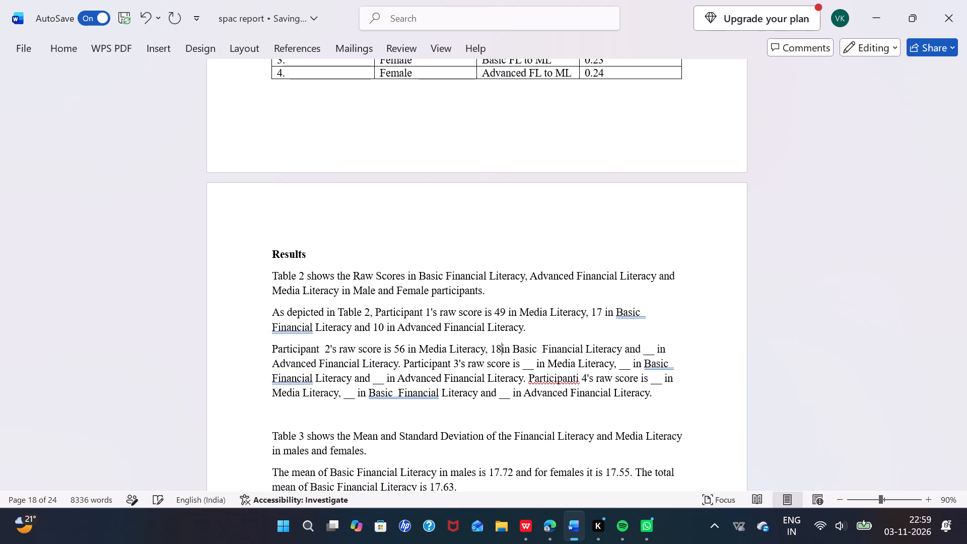
{"action": "key", "text": "space"}
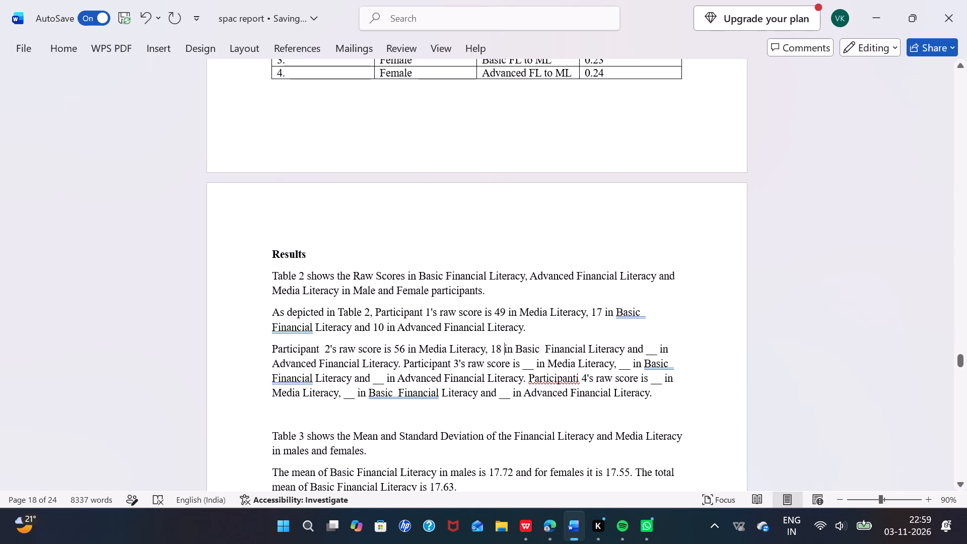
Fill Participant 2's Advanced Financial Literacy blank with 13, removing its underscores and keeping a space before "in".
{"action": "left_click", "coordinate": [648, 346]}
{"action": "key", "text": "1"}
{"action": "key", "text": "3"}
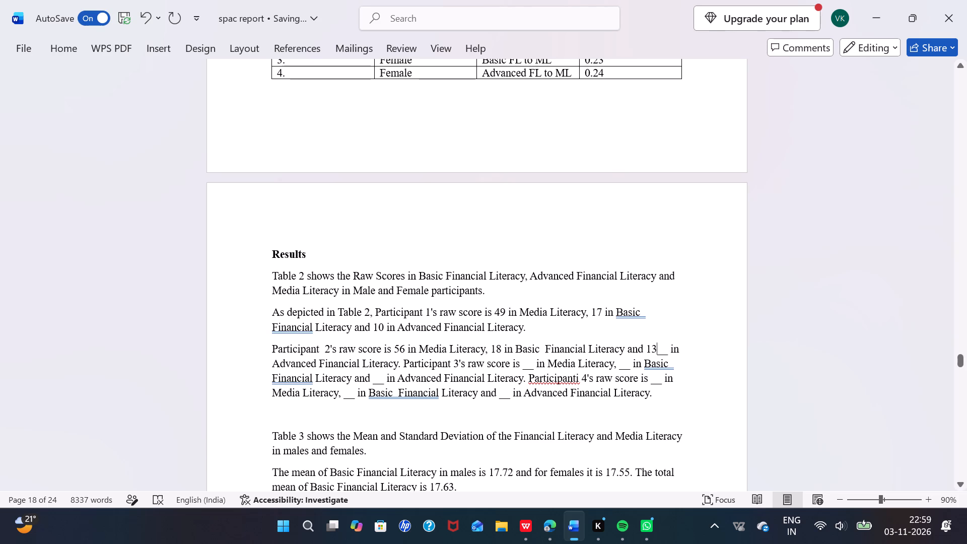
{"action": "key", "text": "BackSpace"}
{"action": "key", "text": "3"}
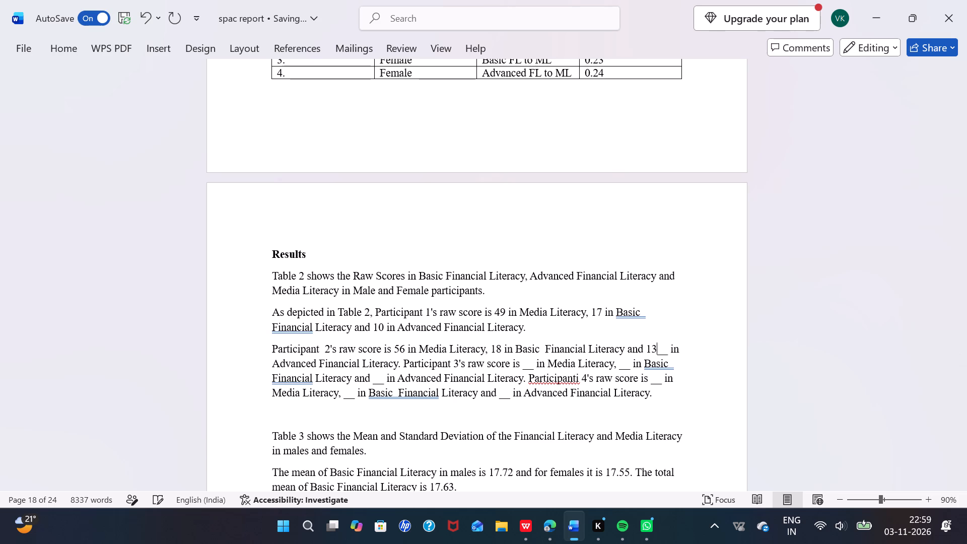
{"action": "left_click", "coordinate": [672, 353]}
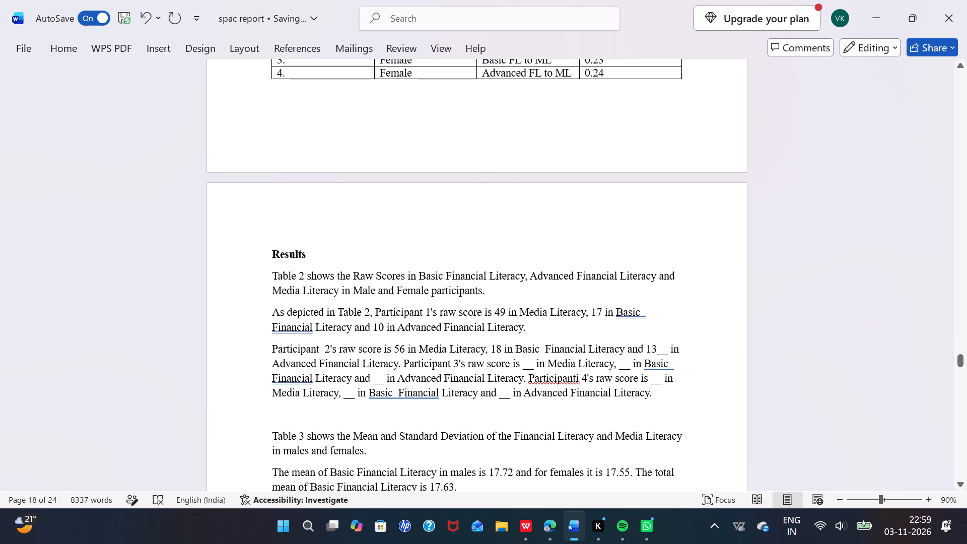
{"action": "left_click", "coordinate": [671, 349]}
{"action": "key", "text": "BackSpace"}
{"action": "key", "text": "BackSpace"}
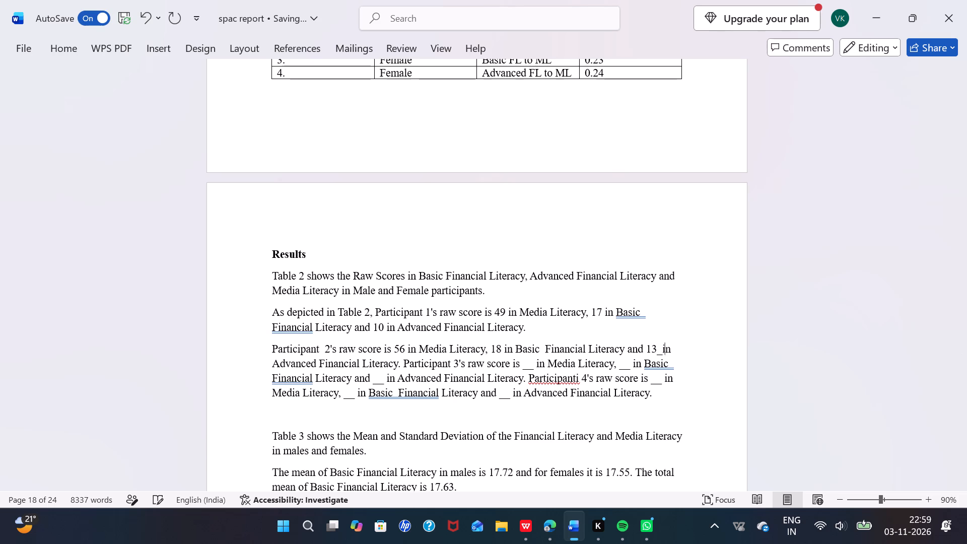
{"action": "key", "text": "BackSpace"}
{"action": "key", "text": "space"}
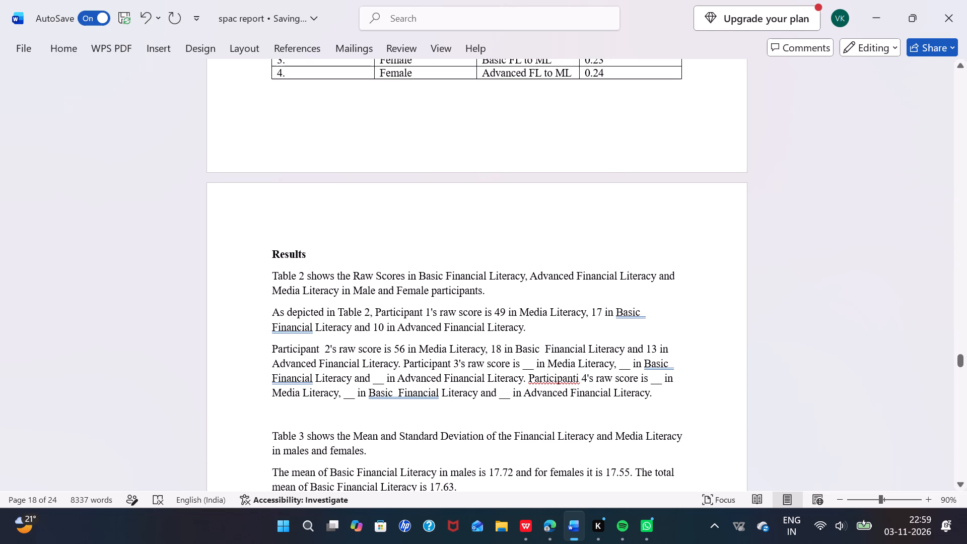
Join the Participant 2 sentence back onto the Participant 1 paragraph, separated by a space.
{"action": "left_click", "coordinate": [270, 347]}
{"action": "key", "text": "BackSpace"}
{"action": "key", "text": "space"}
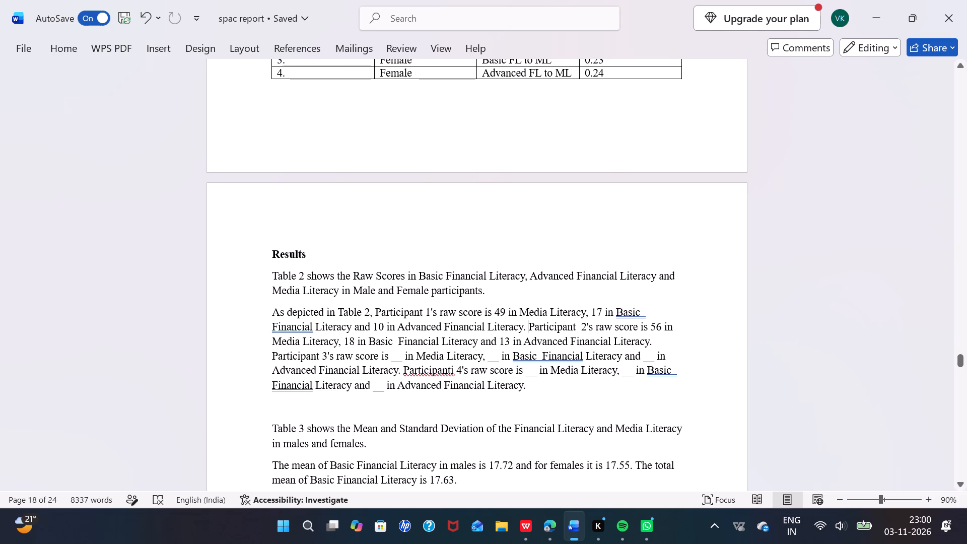
Replace the underscores in Participant 3's Media Literacy blank with 48.
{"action": "left_click", "coordinate": [493, 355]}
{"action": "left_click", "coordinate": [402, 359]}
{"action": "key", "text": "BackSpace"}
{"action": "key", "text": "BackSpace"}
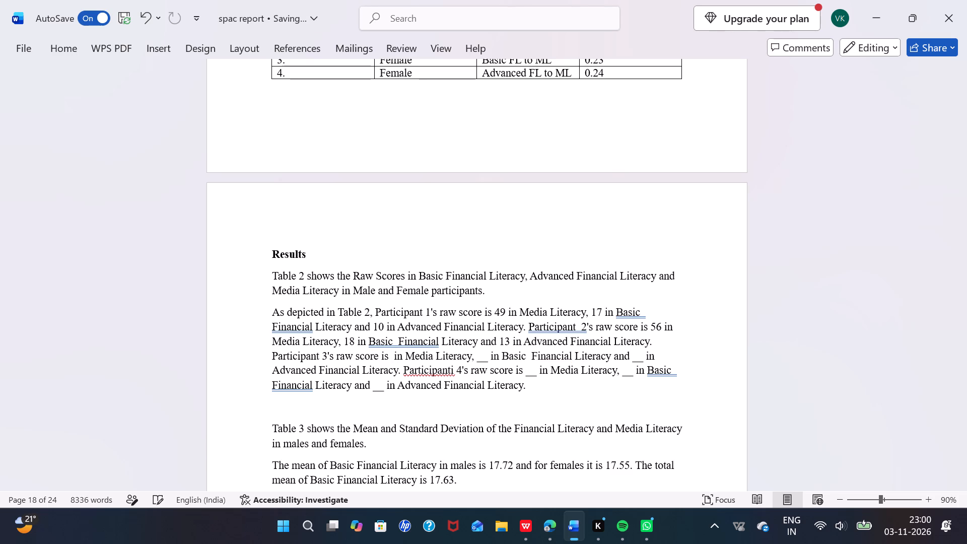
{"action": "type", "text": "48"}
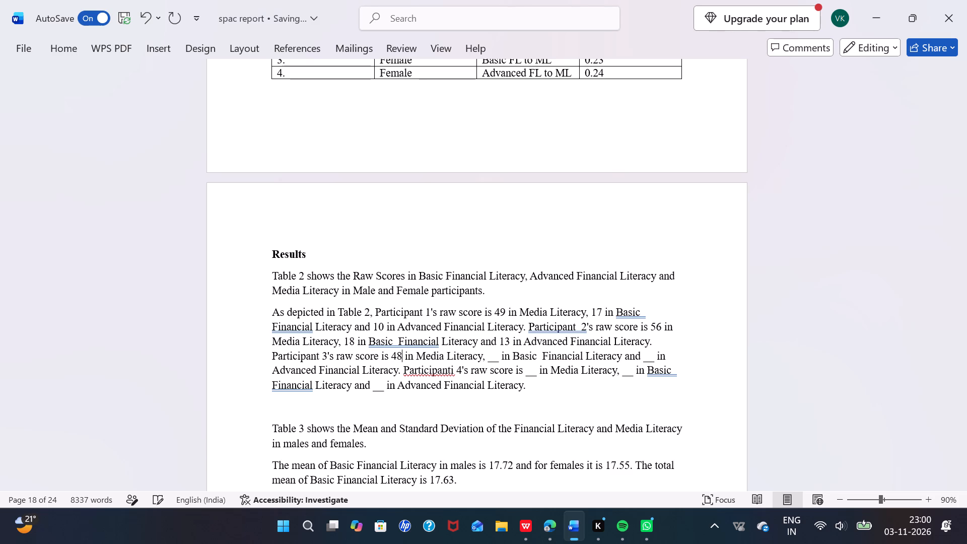
Replace the underscores in Participant 3's Basic Financial Literacy blank with 17.
{"action": "left_click", "coordinate": [499, 360]}
{"action": "key", "text": "BackSpace"}
{"action": "key", "text": "BackSpace"}
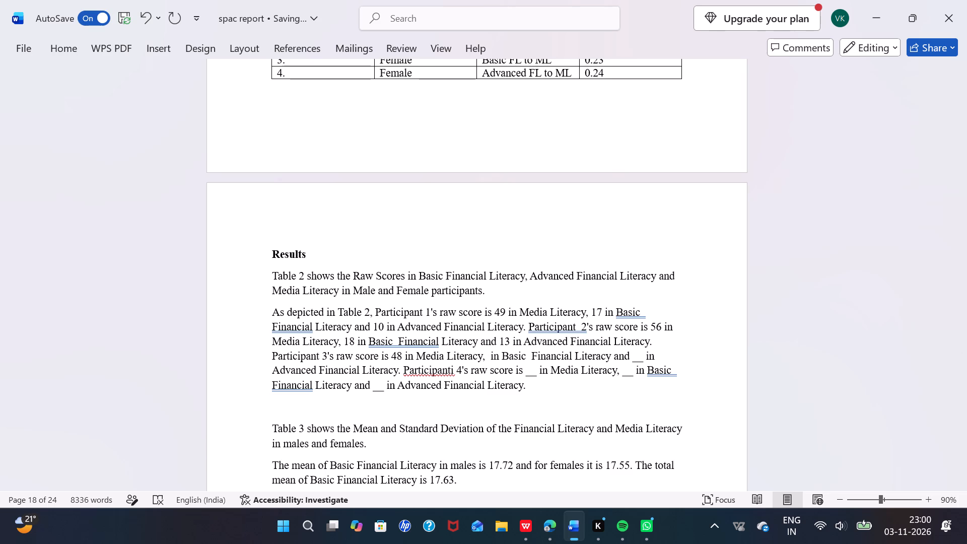
{"action": "type", "text": "17"}
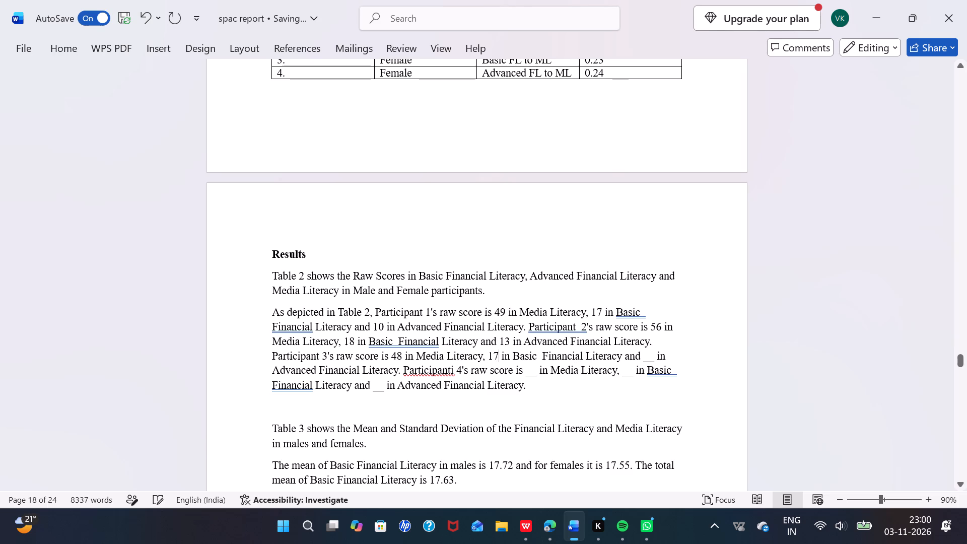
Replace Participant 3's Advanced Financial Literacy blank with 13, leaving a single space on each side of the number.
{"action": "left_click", "coordinate": [653, 356]}
{"action": "key", "text": "BackSpace"}
{"action": "key", "text": "BackSpace"}
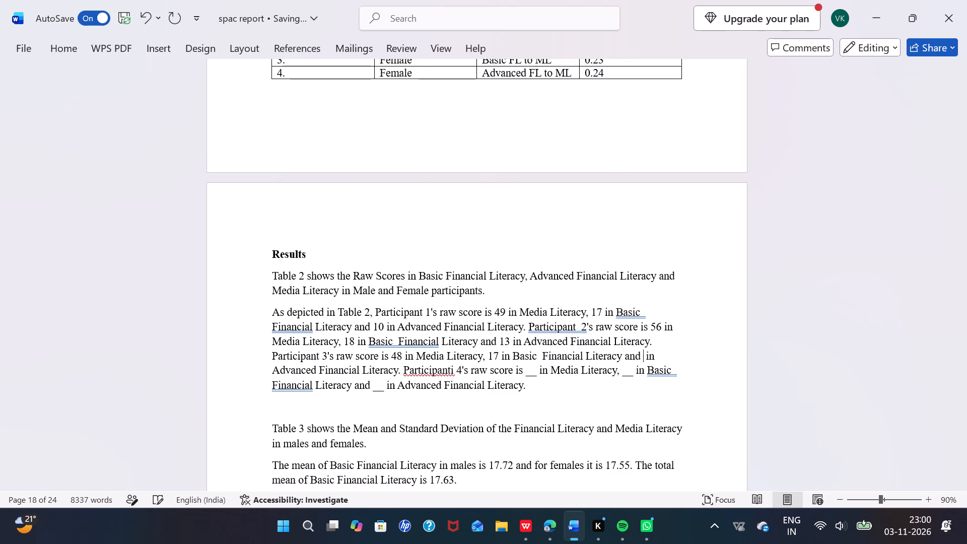
{"action": "left_click", "coordinate": [653, 356]}
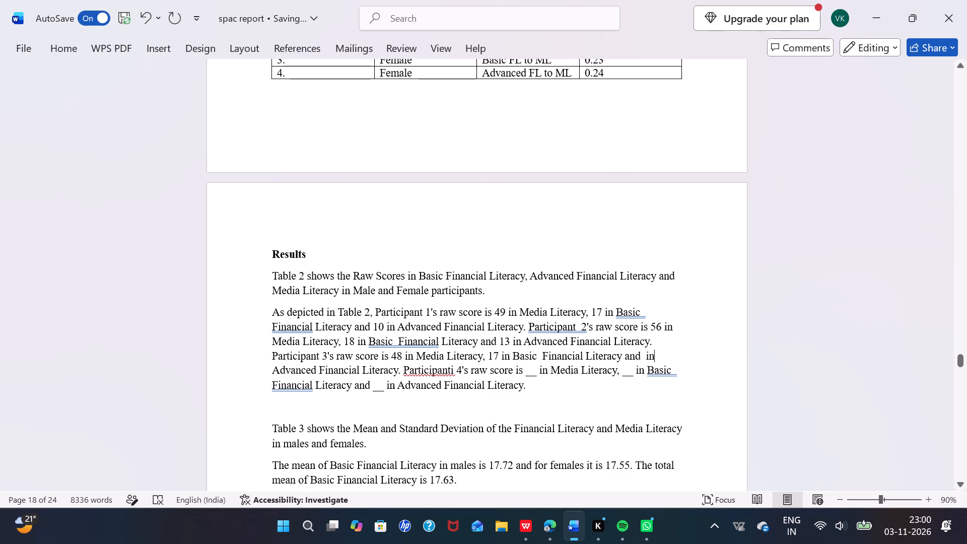
{"action": "left_click", "coordinate": [646, 358]}
{"action": "key", "text": "1"}
{"action": "key", "text": "3"}
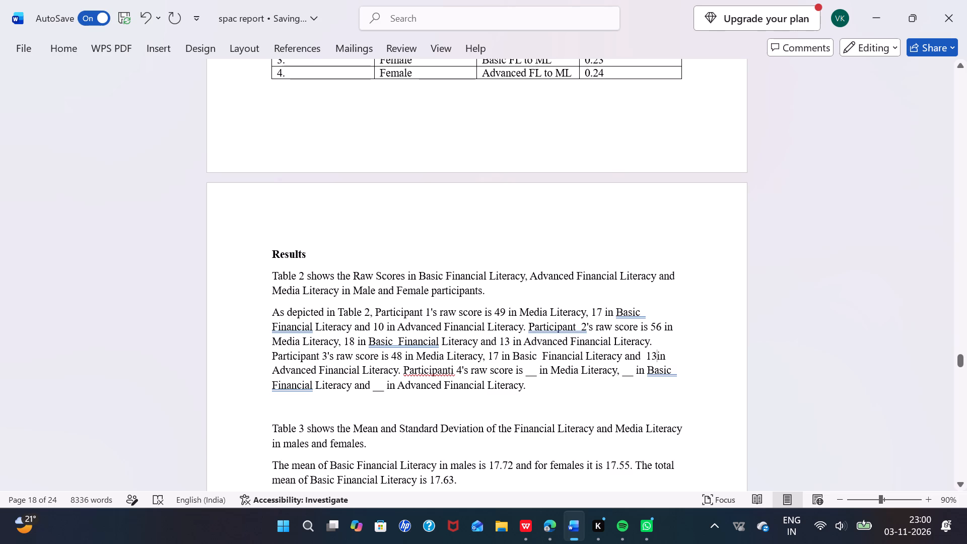
{"action": "left_click", "coordinate": [647, 356]}
{"action": "key", "text": "BackSpace"}
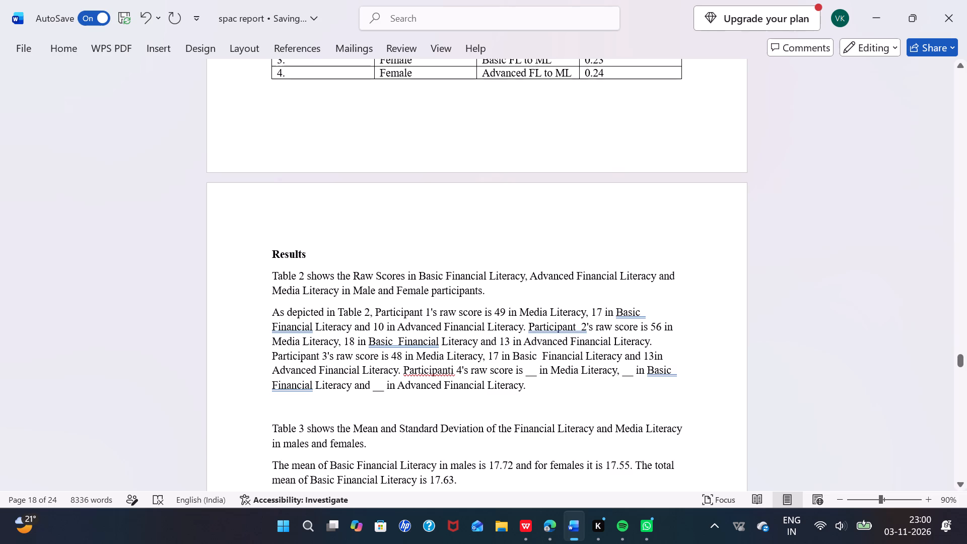
{"action": "left_click", "coordinate": [655, 358]}
{"action": "key", "text": "space"}
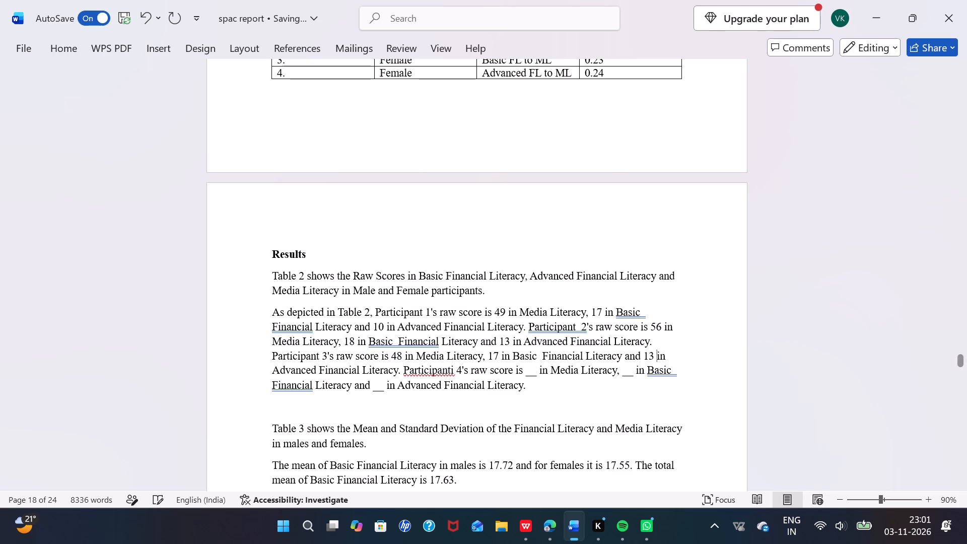
Replace the underscores in Participant 4's Media Literacy blank with 41, keeping a space before "in".
{"action": "left_click", "coordinate": [534, 370]}
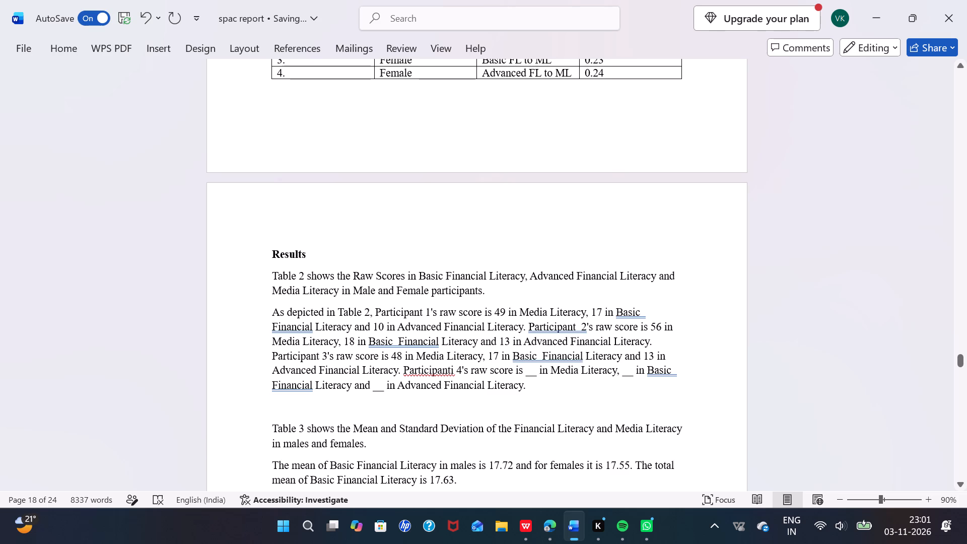
{"action": "left_click", "coordinate": [540, 370]}
{"action": "key", "text": "BackSpace"}
{"action": "key", "text": "BackSpace"}
{"action": "key", "text": "BackSpace"}
{"action": "key", "text": "3"}
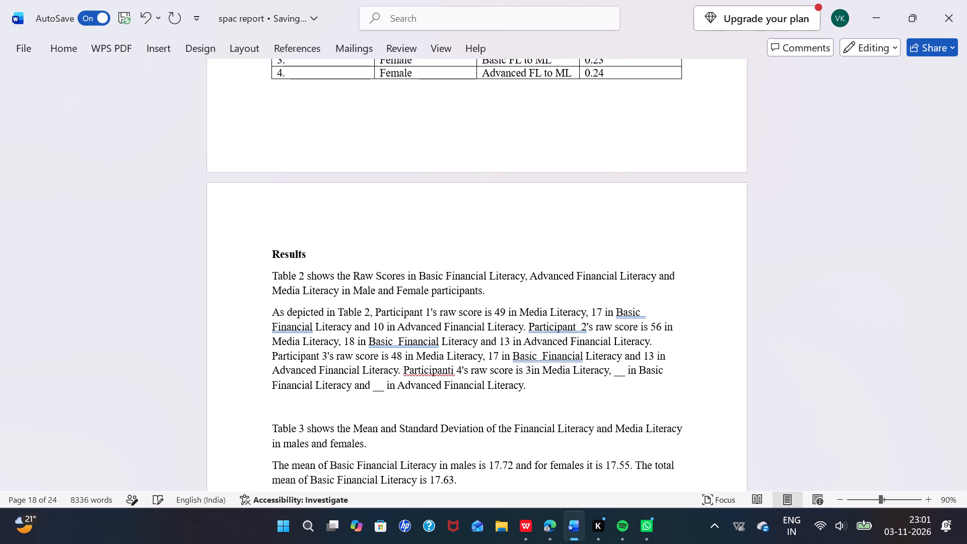
{"action": "key", "text": "BackSpace"}
{"action": "type", "text": "41"}
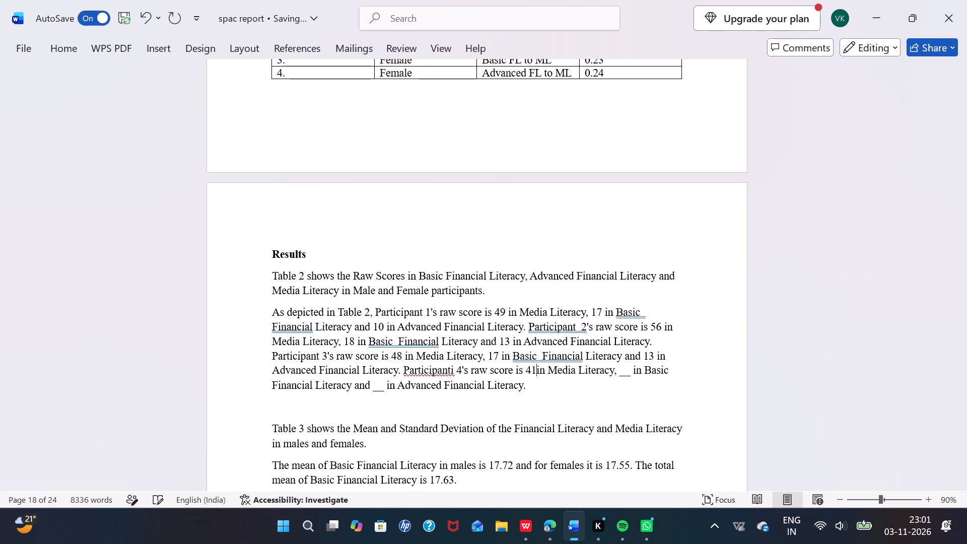
{"action": "left_click", "coordinate": [540, 370]}
{"action": "key", "text": "space"}
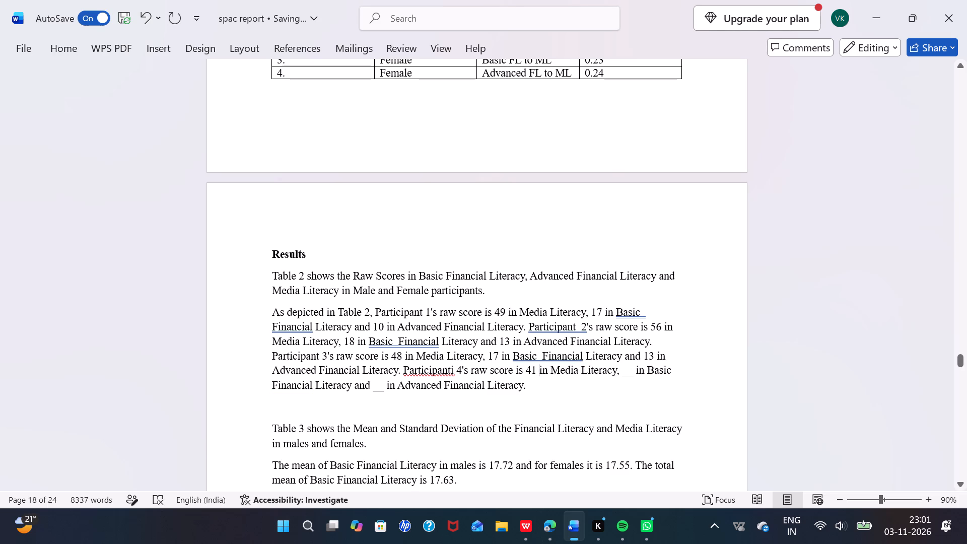
Replace the underscores in Participant 4's Basic Financial Literacy blank with 12, followed by a space.
{"action": "left_click", "coordinate": [635, 371]}
{"action": "key", "text": "BackSpace"}
{"action": "key", "text": "BackSpace"}
{"action": "key", "text": "BackSpace"}
{"action": "key", "text": "1"}
{"action": "key", "text": "2"}
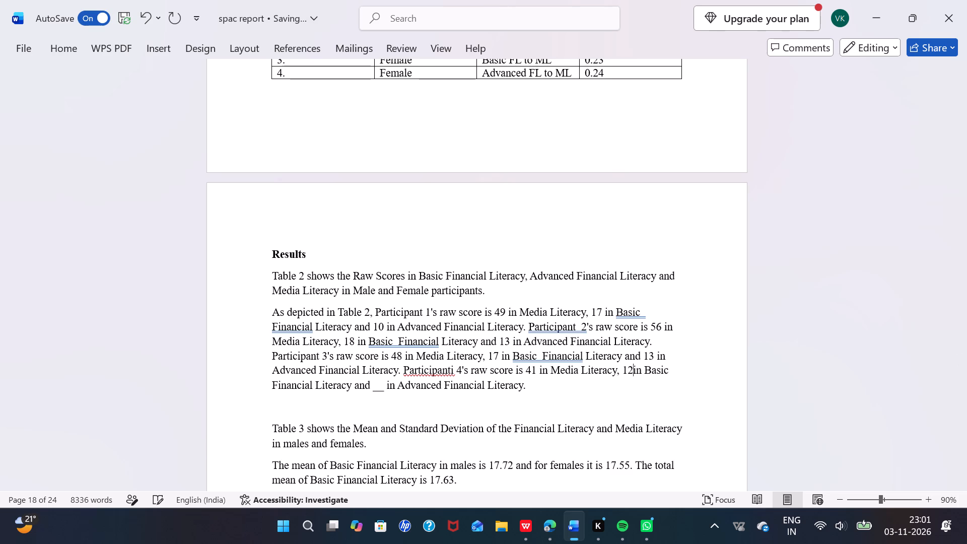
{"action": "key", "text": "space"}
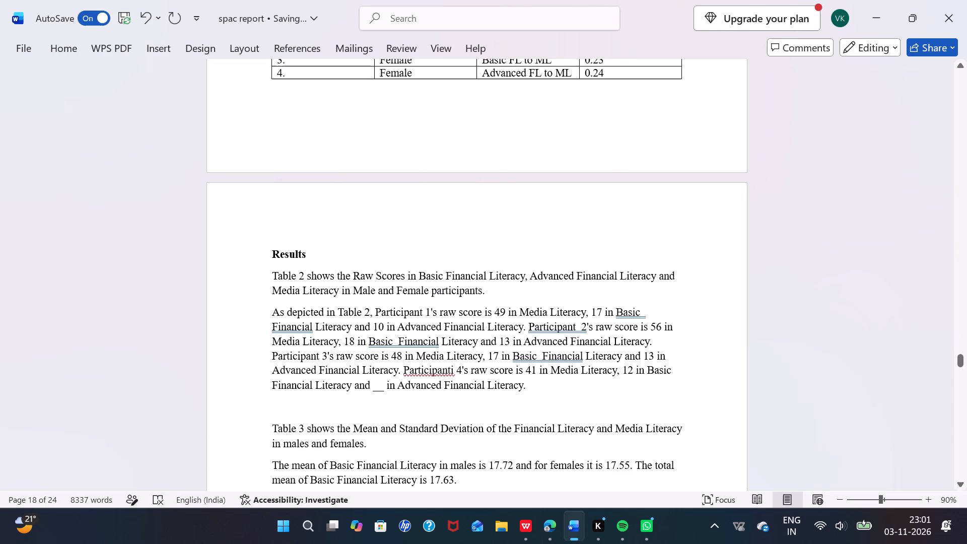
Replace the underscores in Participant 4's Advanced Financial Literacy blank with 13.
{"action": "left_click", "coordinate": [385, 384]}
{"action": "key", "text": "BackSpace"}
{"action": "key", "text": "BackSpace"}
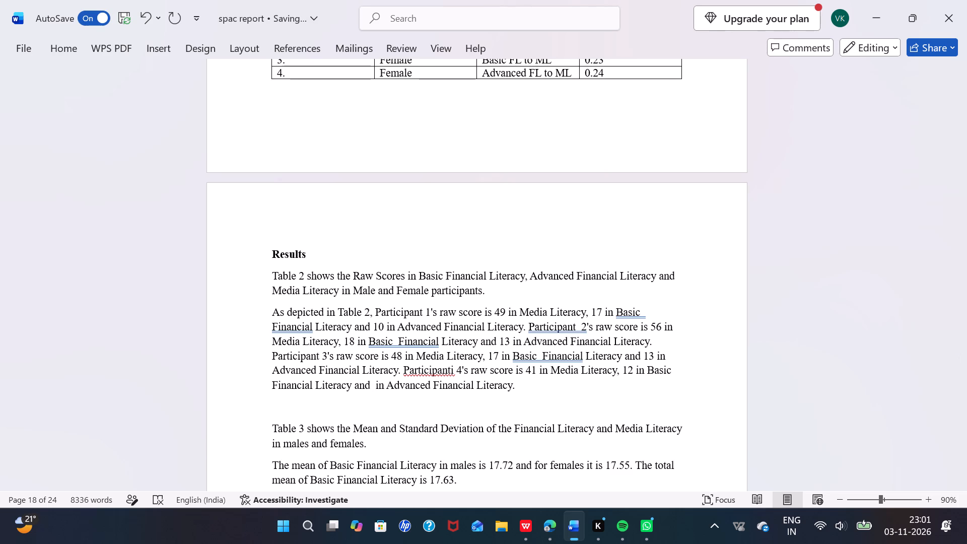
{"action": "key", "text": "1"}
{"action": "key", "text": "3"}
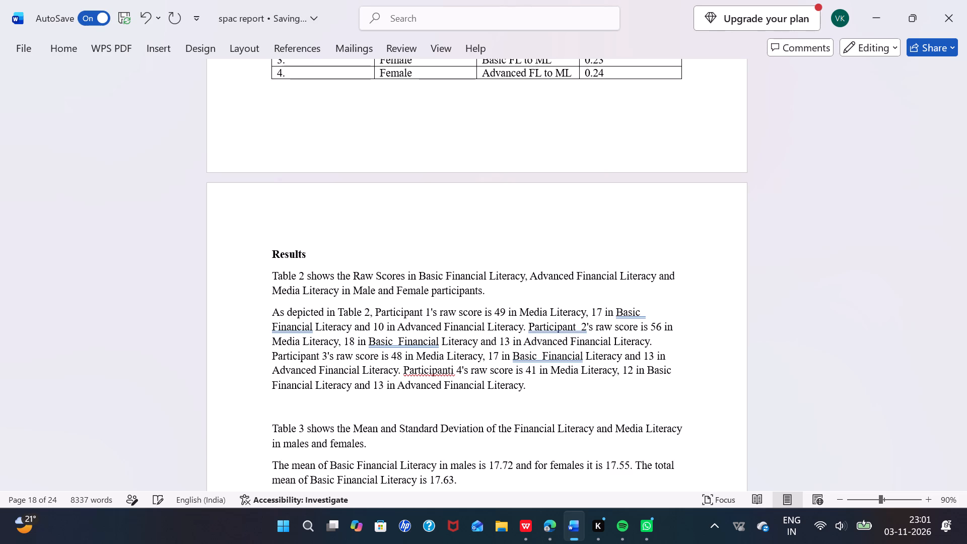
Correct the misspelled "Participanti" before 4's raw score to "Participant".
{"action": "left_click", "coordinate": [454, 370]}
{"action": "key", "text": "BackSpace"}
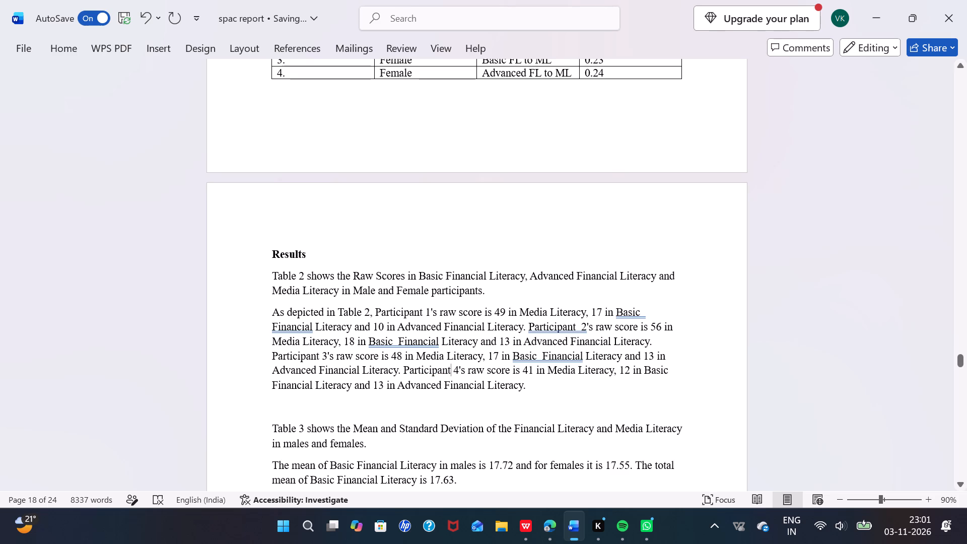
Remove the extra spaces in "Participant 2" and in every "Basic Financial" within the raw scores paragraph.
{"action": "left_click", "coordinate": [399, 341]}
{"action": "key", "text": "BackSpace"}
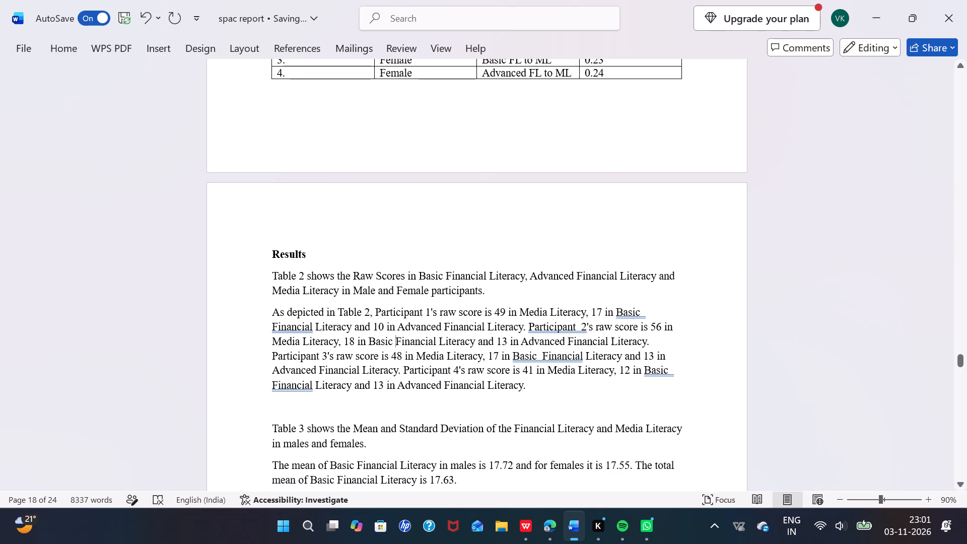
{"action": "left_click", "coordinate": [580, 329]}
{"action": "key", "text": "BackSpace"}
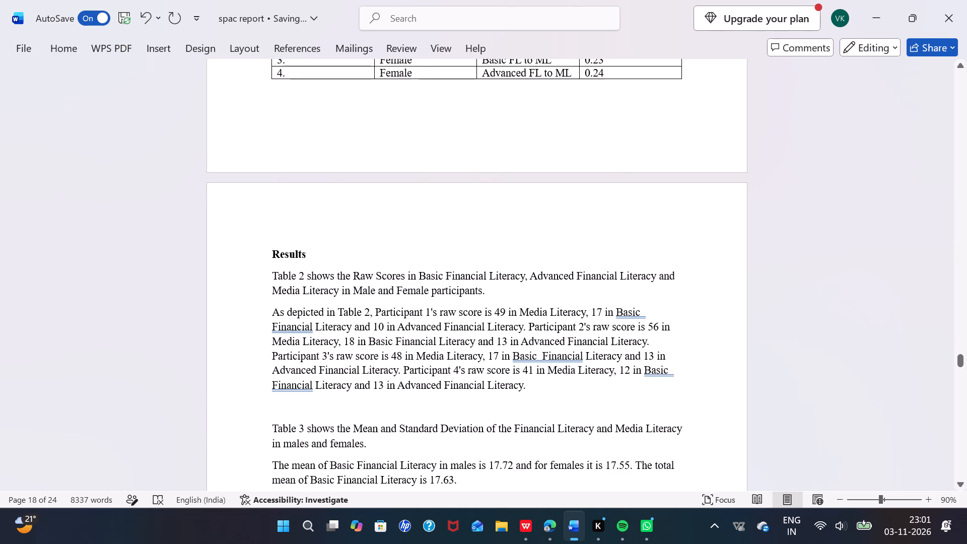
{"action": "left_click", "coordinate": [650, 316]}
{"action": "key", "text": "BackSpace"}
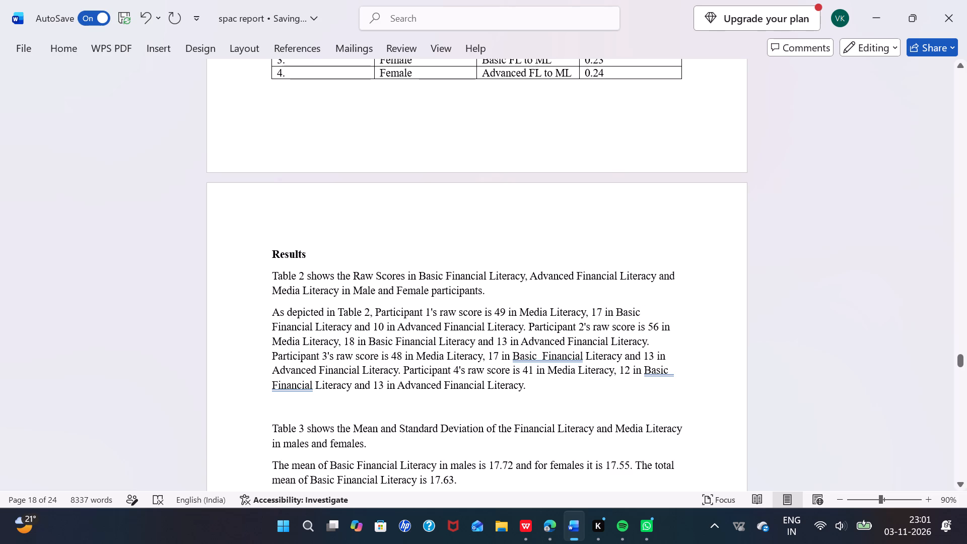
{"action": "left_click", "coordinate": [679, 372]}
{"action": "key", "text": "BackSpace"}
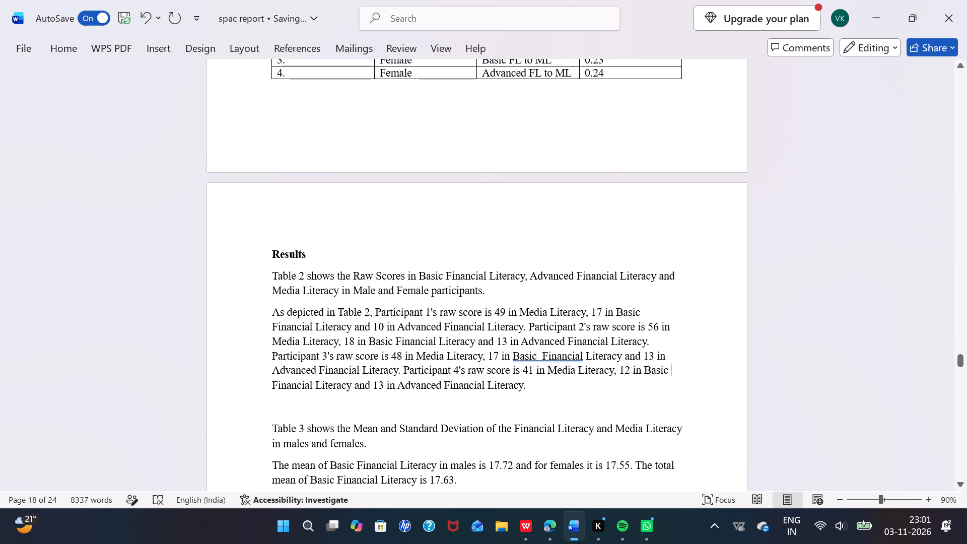
{"action": "left_click", "coordinate": [541, 357]}
{"action": "key", "text": "BackSpace"}
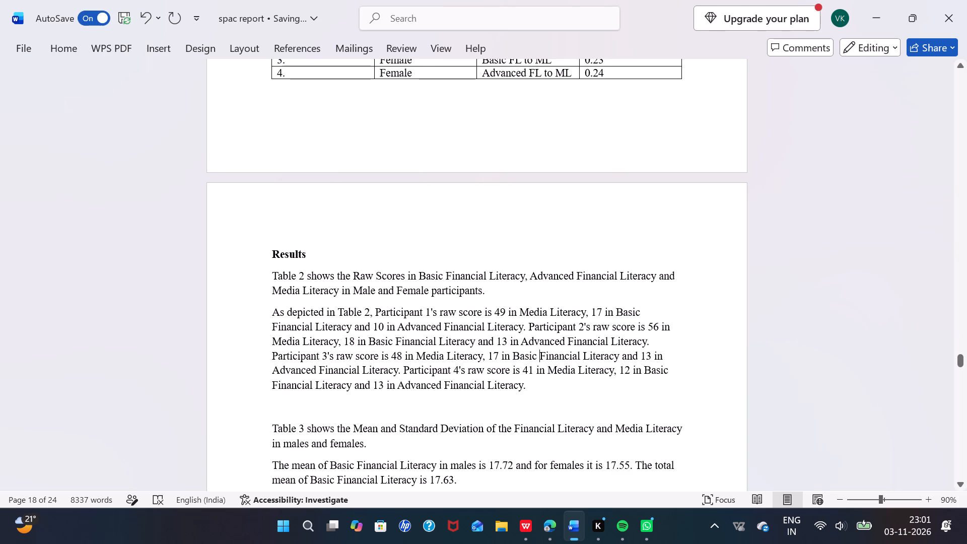
Delete the blank line between the raw scores paragraph and the sentence introducing Table 3.
{"action": "scroll", "coordinate": [384, 406], "scroll_direction": "down", "scroll_amount": 1}
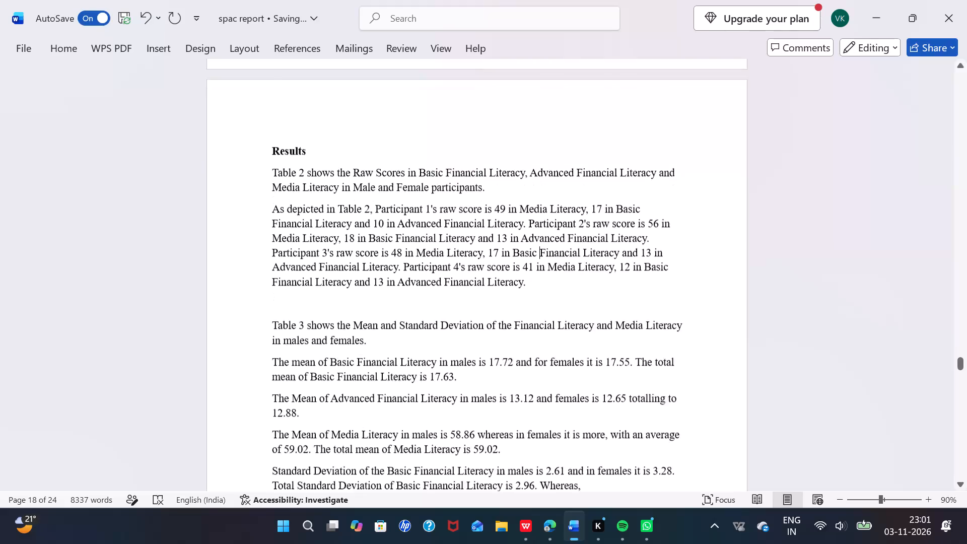
{"action": "scroll", "coordinate": [384, 406], "scroll_direction": "down", "scroll_amount": 2}
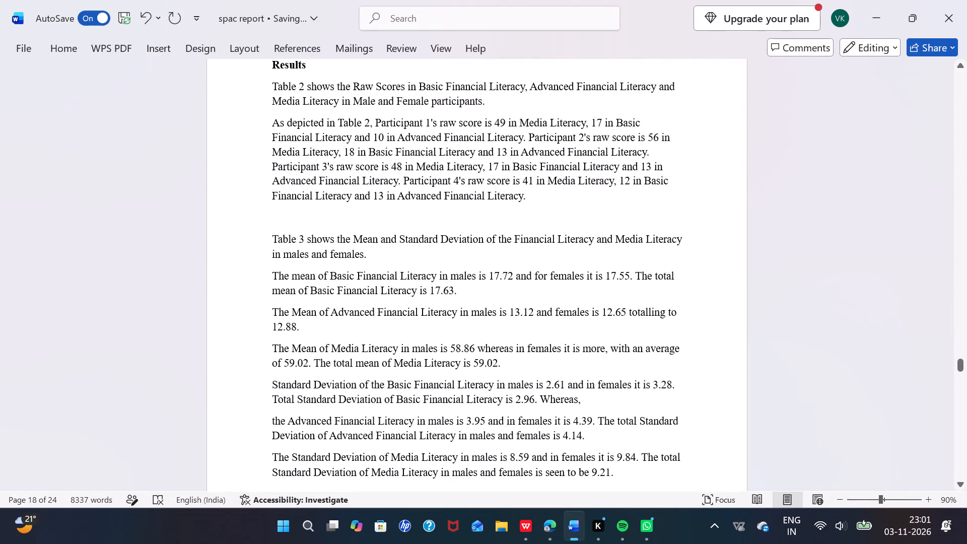
{"action": "scroll", "coordinate": [284, 181], "scroll_direction": "up", "scroll_amount": 1}
{"action": "left_click", "coordinate": [267, 289]}
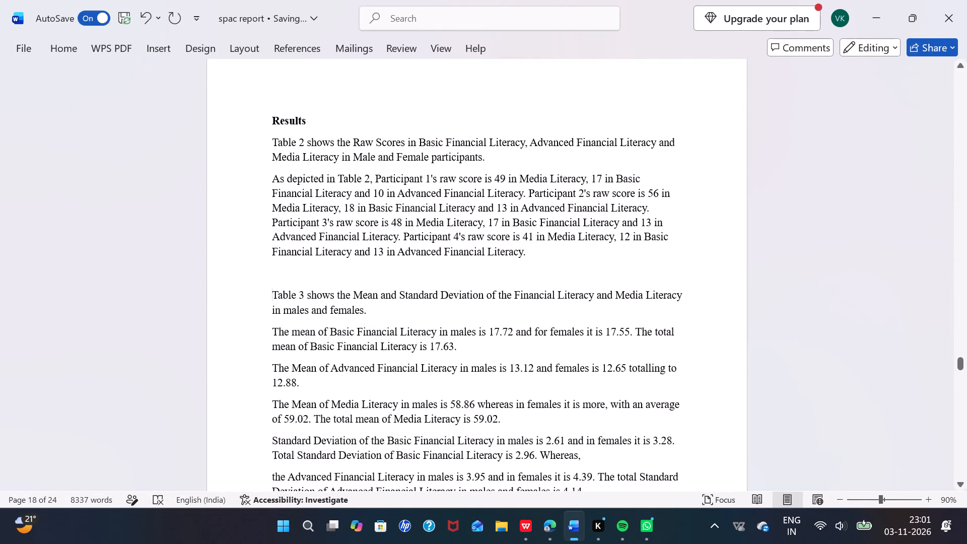
{"action": "key", "text": "BackSpace"}
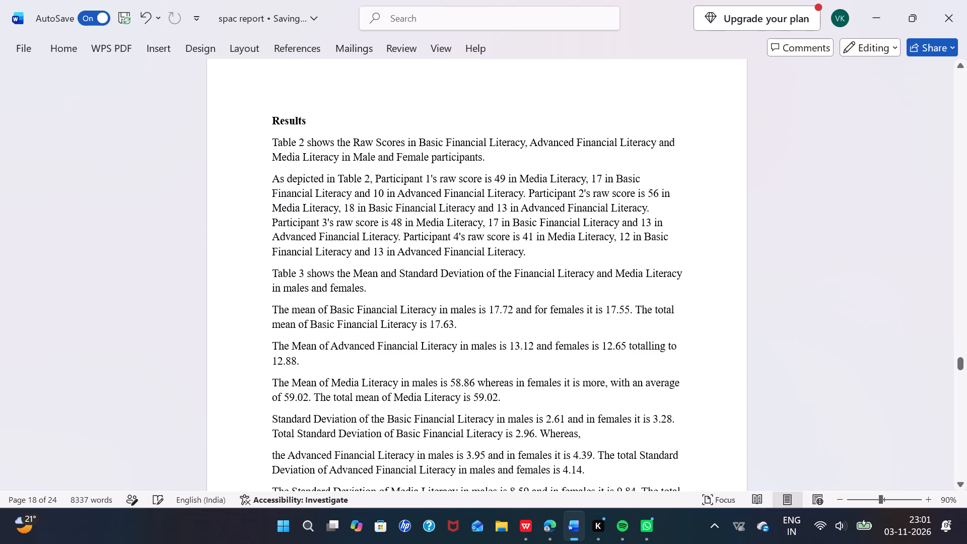
Join the Advanced Financial Literacy and Media Literacy mean sentences onto the Basic Financial Literacy mean paragraph, separated by single spaces.
{"action": "left_click", "coordinate": [272, 344]}
{"action": "key", "text": "BackSpace"}
{"action": "key", "text": "space"}
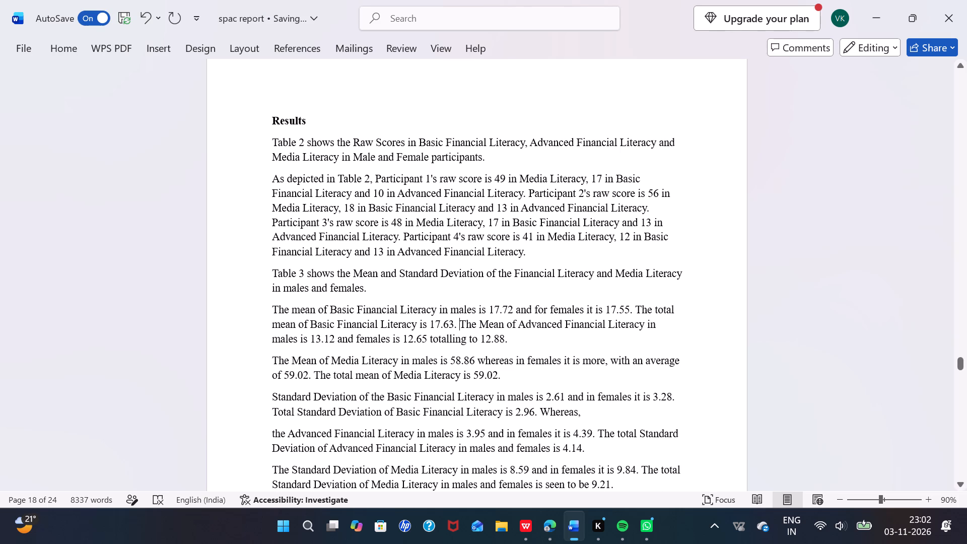
{"action": "left_click", "coordinate": [266, 358]}
{"action": "key", "text": "BackSpace"}
{"action": "key", "text": "space"}
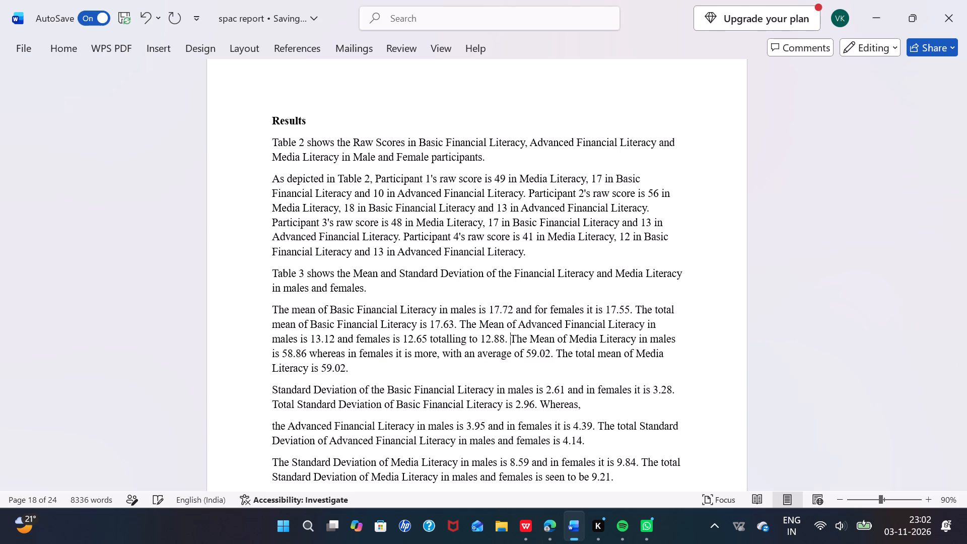
Merge the three Standard Deviation paragraphs into the paragraph of means, adding a space before "Standard Deviation of the Basic Financial Literacy".
{"action": "left_click", "coordinate": [268, 383]}
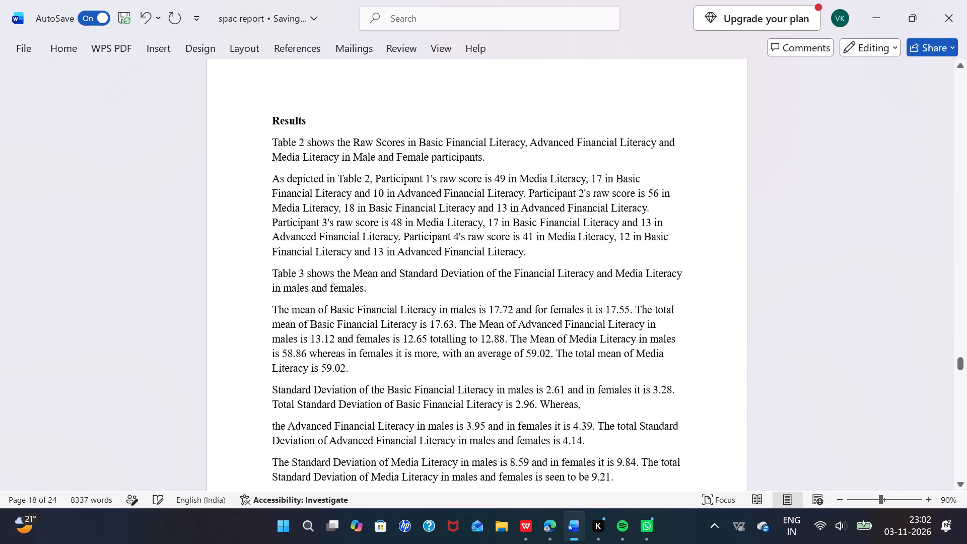
{"action": "scroll", "coordinate": [268, 383], "scroll_direction": "down", "scroll_amount": 1}
{"action": "left_click", "coordinate": [268, 383]}
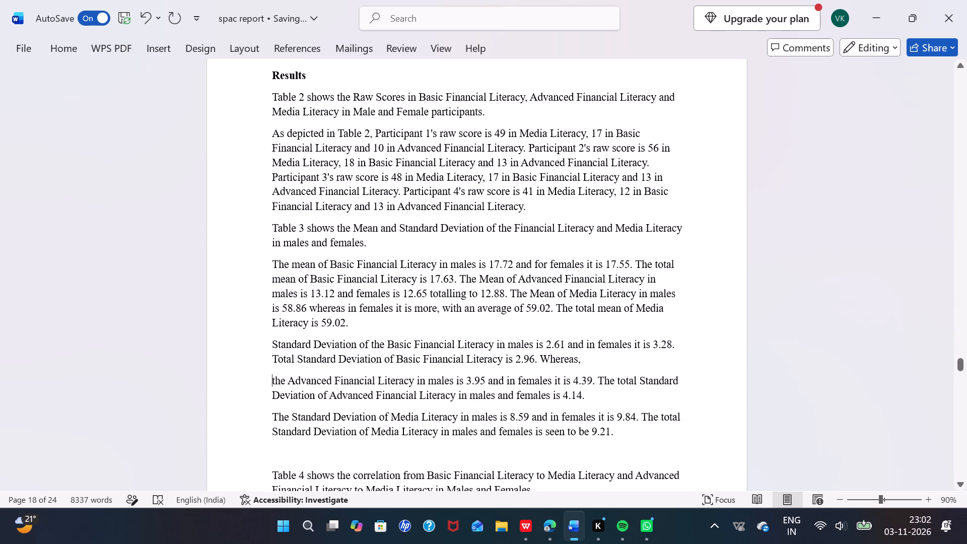
{"action": "key", "text": "BackSpace"}
{"action": "left_click", "coordinate": [266, 348]}
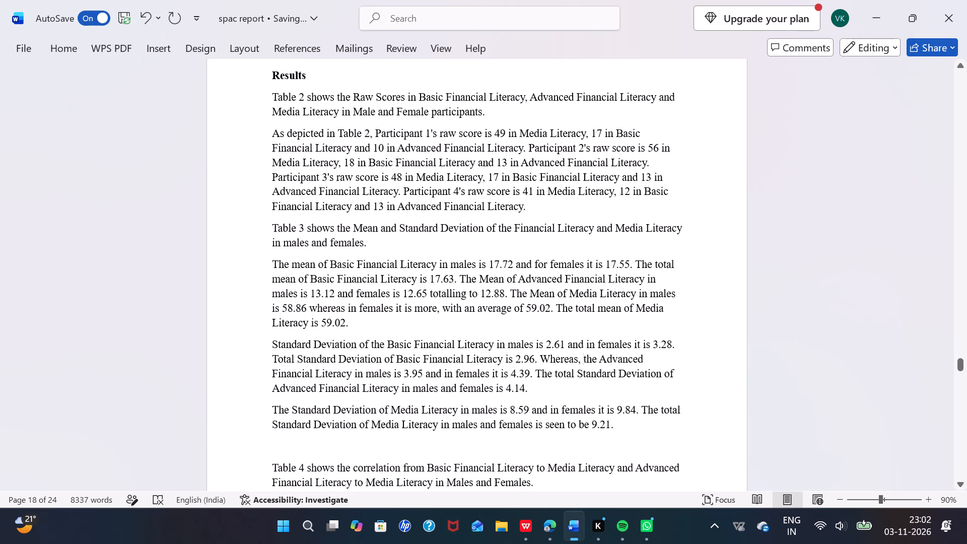
{"action": "key", "text": "BackSpace"}
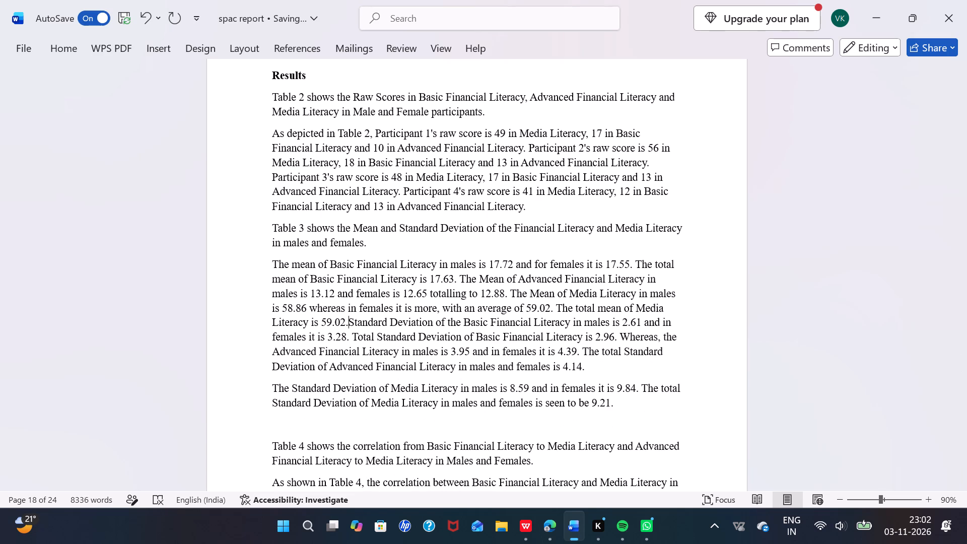
{"action": "key", "text": "space"}
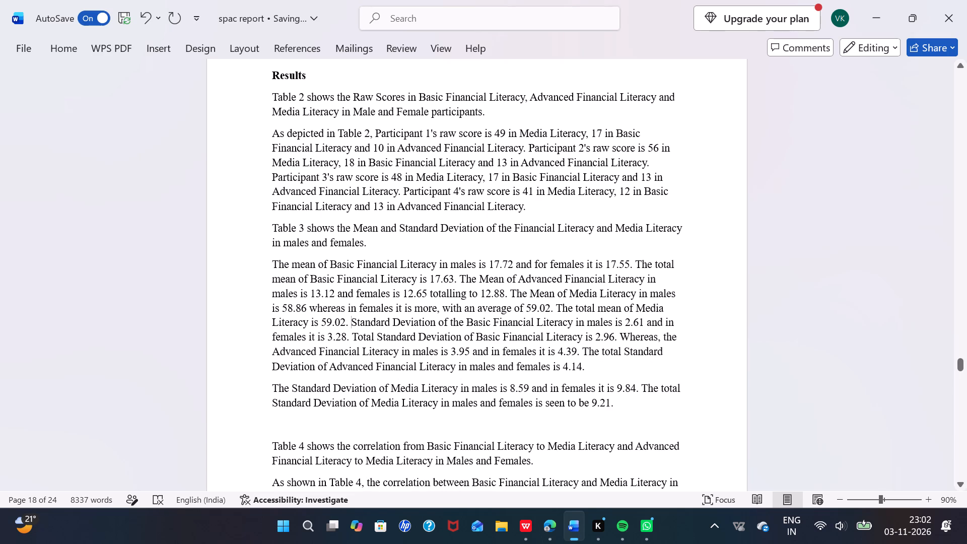
{"action": "left_click", "coordinate": [268, 387]}
{"action": "key", "text": "BackSpace"}
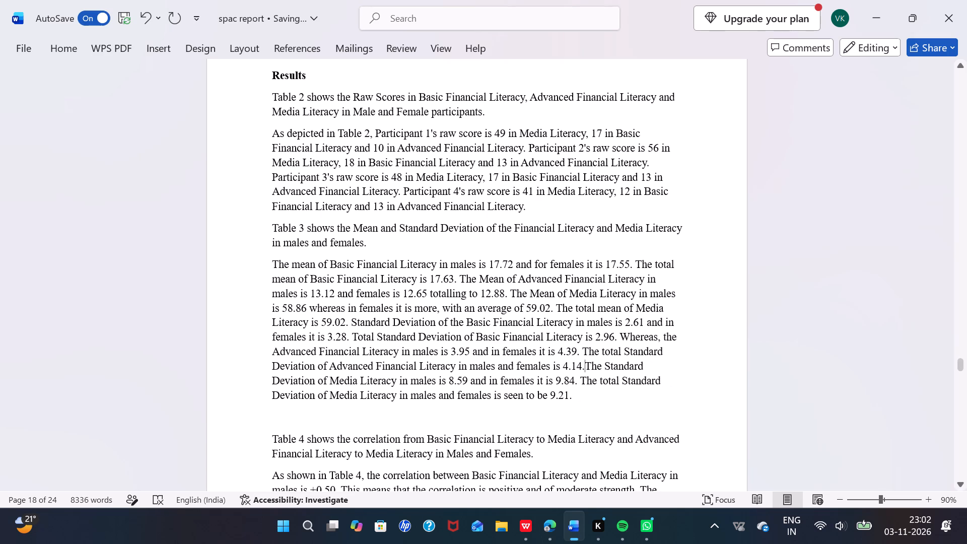
Delete the blank line above the sentence introducing Table 4.
{"action": "scroll", "coordinate": [272, 450], "scroll_direction": "down", "scroll_amount": 1}
{"action": "left_click", "coordinate": [265, 353]}
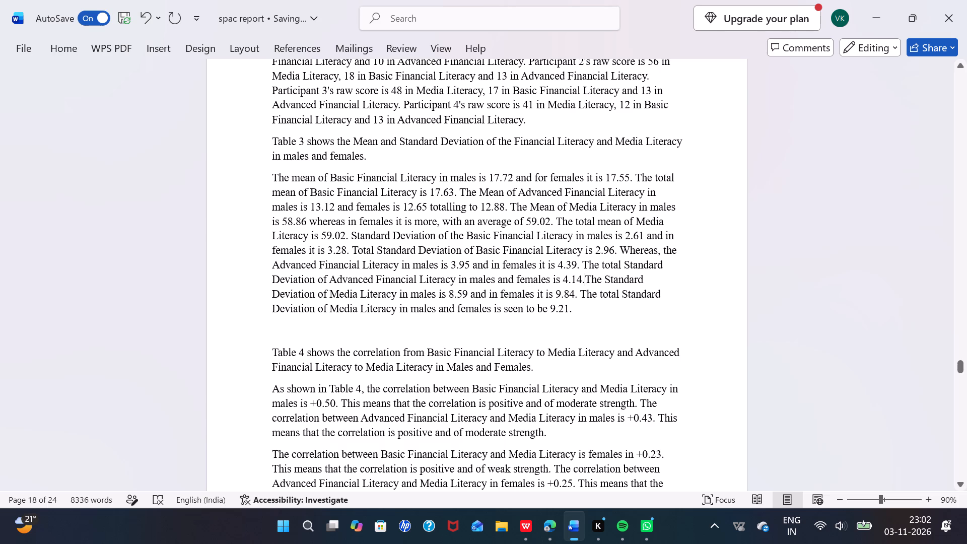
{"action": "key", "text": "BackSpace"}
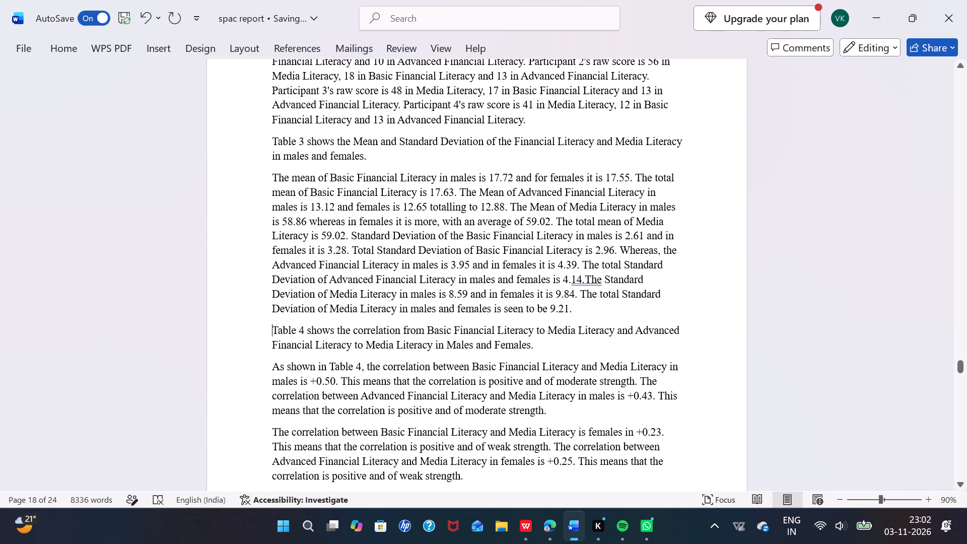
Join the females' correlation paragraph onto the males' correlation paragraph under Table 4's introduction, separated by a space.
{"action": "scroll", "coordinate": [323, 418], "scroll_direction": "down", "scroll_amount": 3}
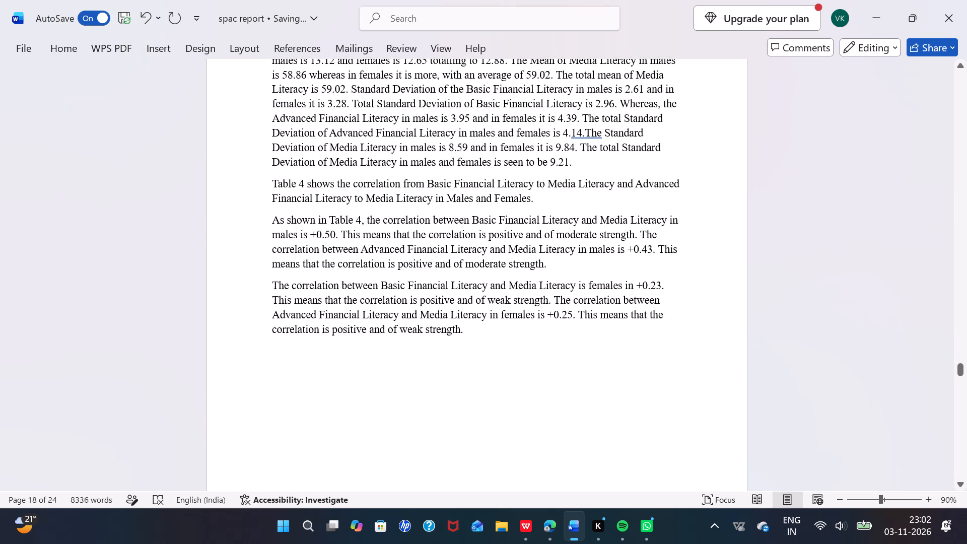
{"action": "scroll", "coordinate": [323, 418], "scroll_direction": "down", "scroll_amount": 1}
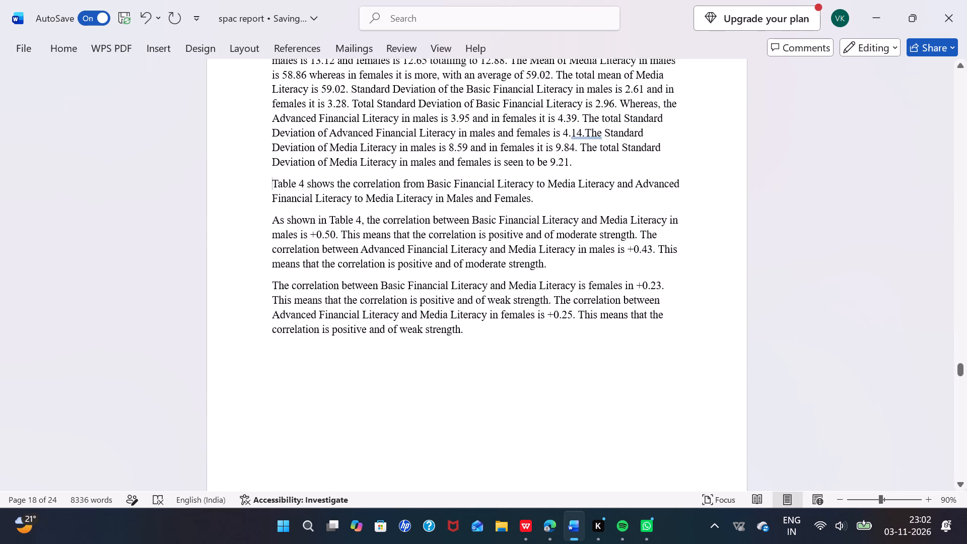
{"action": "left_click", "coordinate": [268, 290]}
{"action": "key", "text": "BackSpace"}
{"action": "key", "text": "space"}
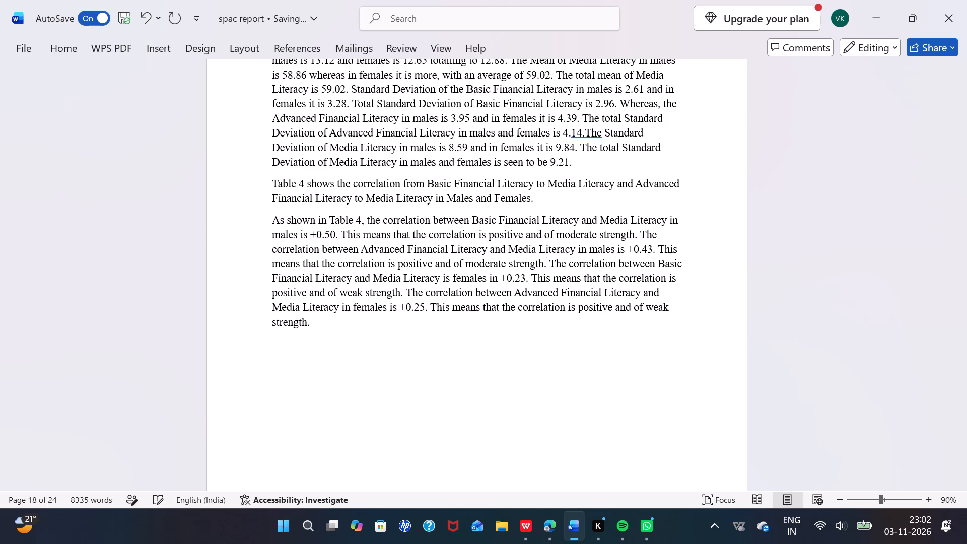
Remove the empty space above the "Suggestions for Improving Future Research" heading so it directly follows the Results text.
{"action": "scroll", "coordinate": [268, 290], "scroll_direction": "down", "scroll_amount": 2}
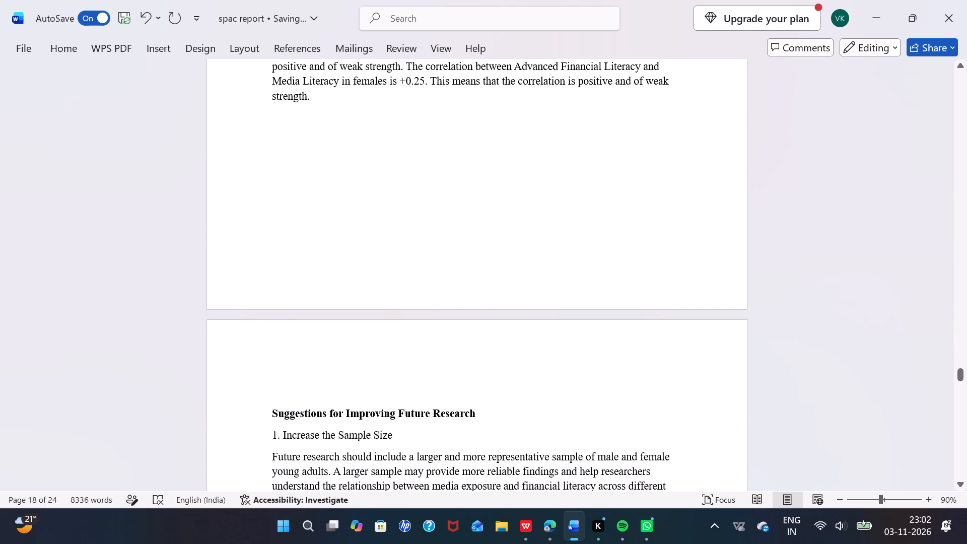
{"action": "left_click", "coordinate": [261, 407]}
{"action": "left_click", "coordinate": [261, 407]}
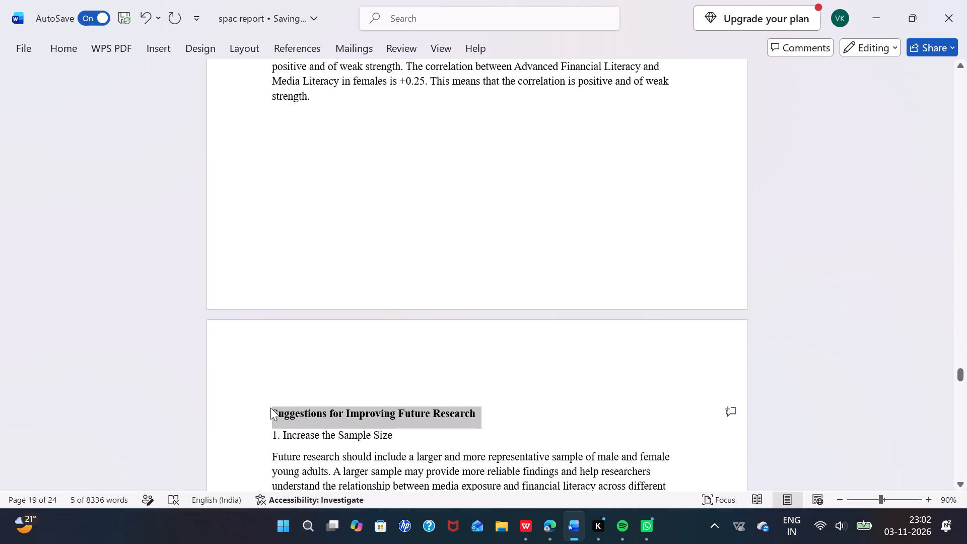
{"action": "left_click", "coordinate": [270, 407]}
{"action": "key", "text": "BackSpace"}
{"action": "key", "text": "BackSpace"}
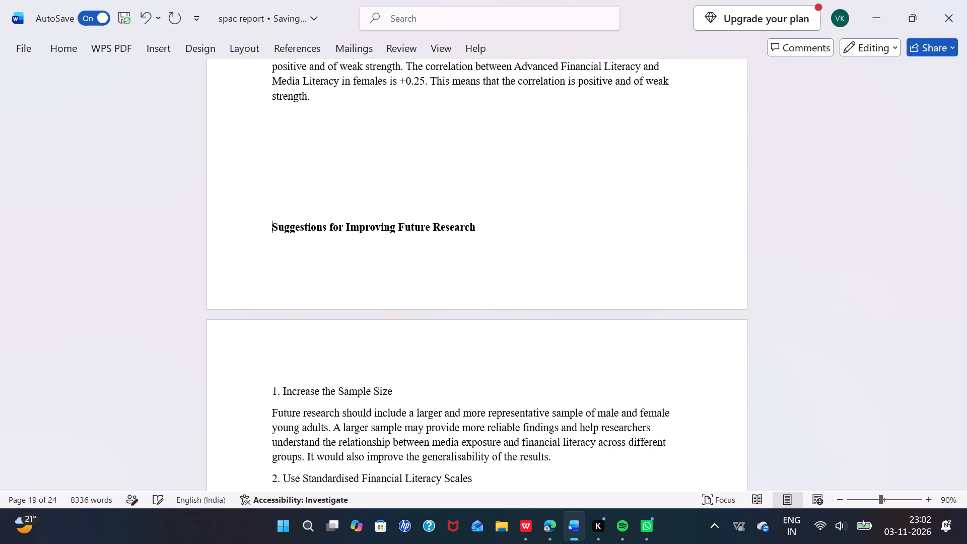
{"action": "key", "text": "BackSpace"}
{"action": "key", "text": "BackSpace"}
{"action": "key", "text": "BackSpace"}
{"action": "key", "text": "BackSpace"}
{"action": "key", "text": "BackSpace"}
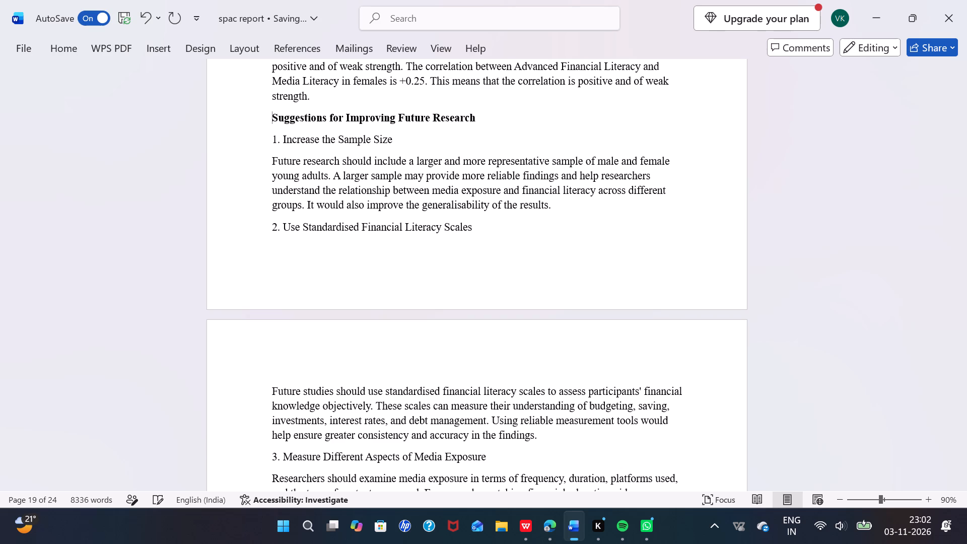
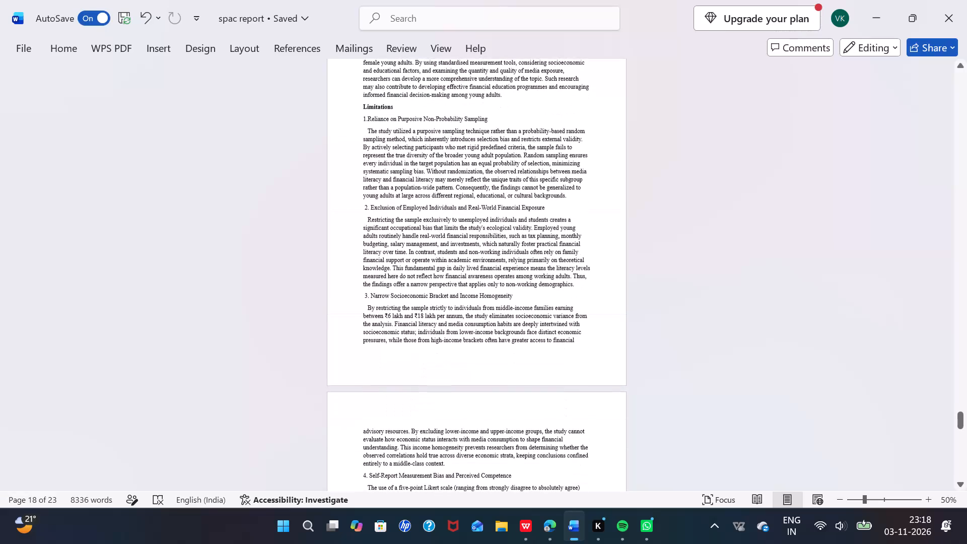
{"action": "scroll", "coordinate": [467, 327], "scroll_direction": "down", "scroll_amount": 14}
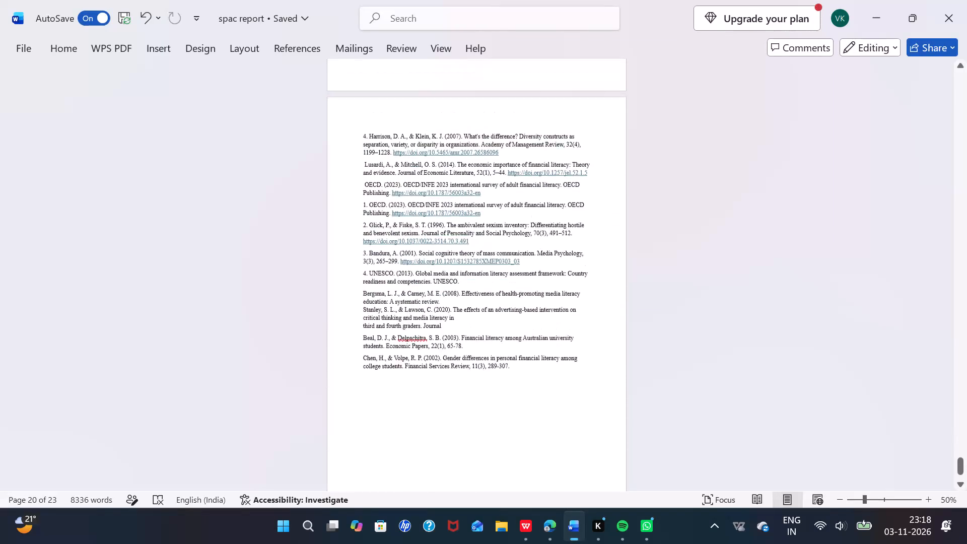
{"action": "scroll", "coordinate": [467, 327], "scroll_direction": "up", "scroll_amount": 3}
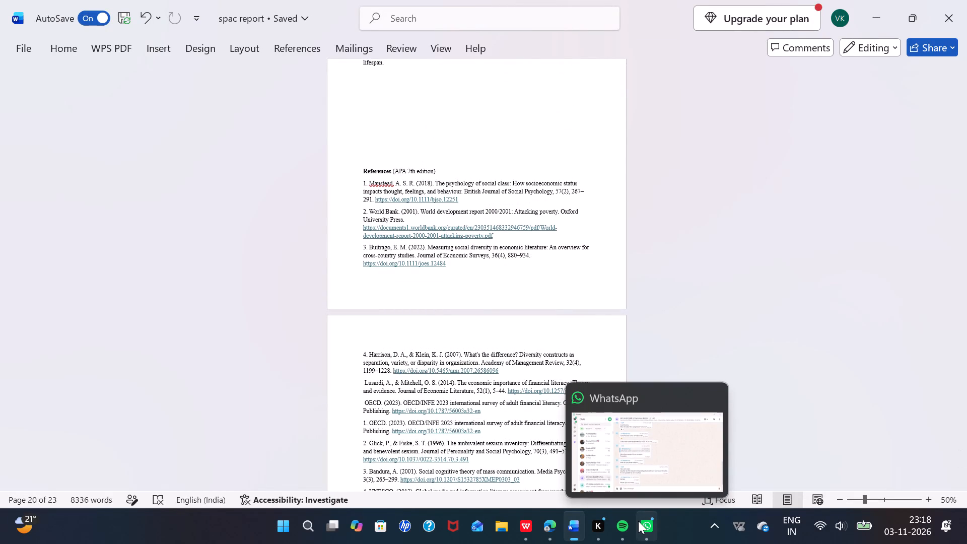
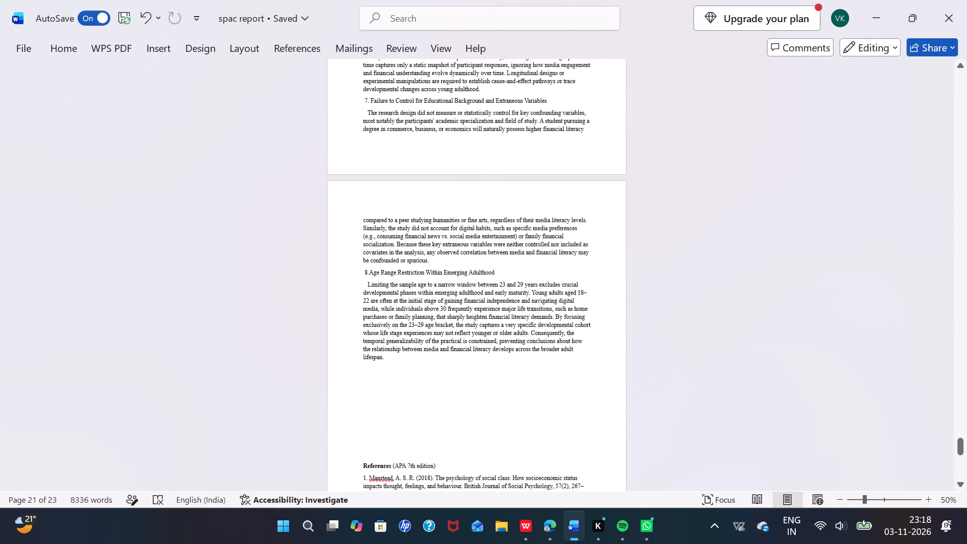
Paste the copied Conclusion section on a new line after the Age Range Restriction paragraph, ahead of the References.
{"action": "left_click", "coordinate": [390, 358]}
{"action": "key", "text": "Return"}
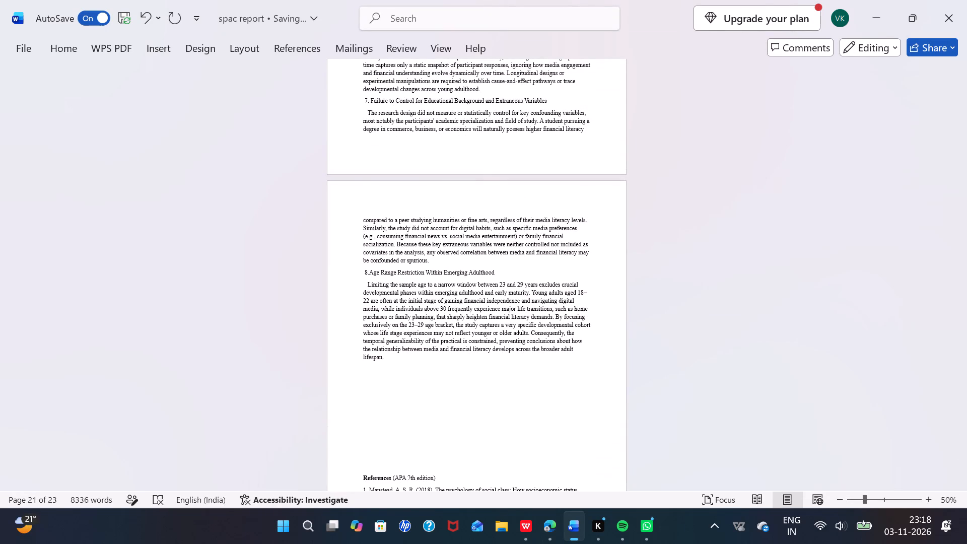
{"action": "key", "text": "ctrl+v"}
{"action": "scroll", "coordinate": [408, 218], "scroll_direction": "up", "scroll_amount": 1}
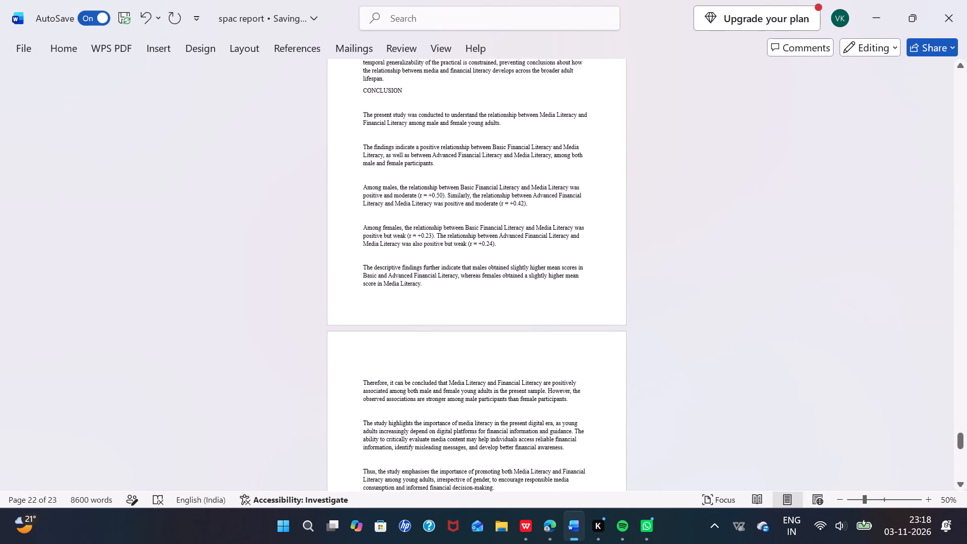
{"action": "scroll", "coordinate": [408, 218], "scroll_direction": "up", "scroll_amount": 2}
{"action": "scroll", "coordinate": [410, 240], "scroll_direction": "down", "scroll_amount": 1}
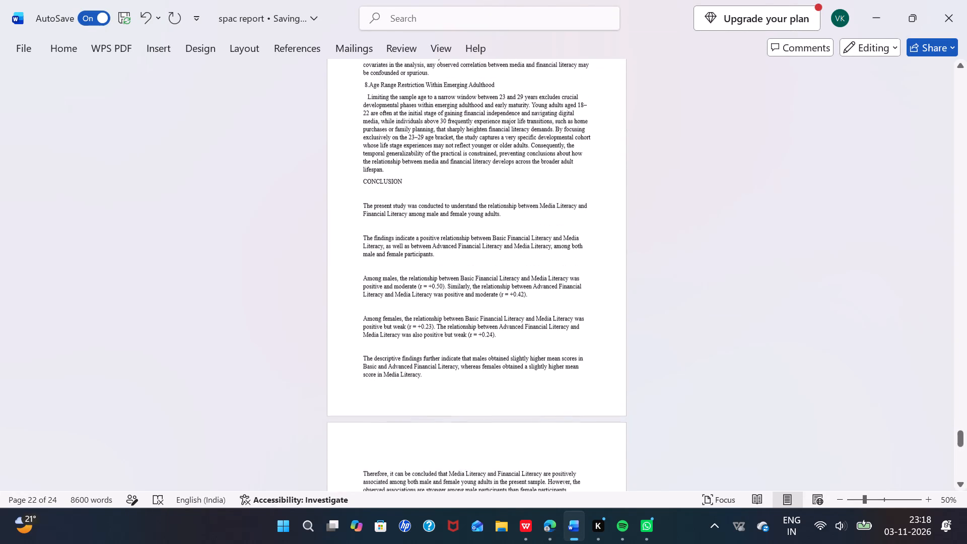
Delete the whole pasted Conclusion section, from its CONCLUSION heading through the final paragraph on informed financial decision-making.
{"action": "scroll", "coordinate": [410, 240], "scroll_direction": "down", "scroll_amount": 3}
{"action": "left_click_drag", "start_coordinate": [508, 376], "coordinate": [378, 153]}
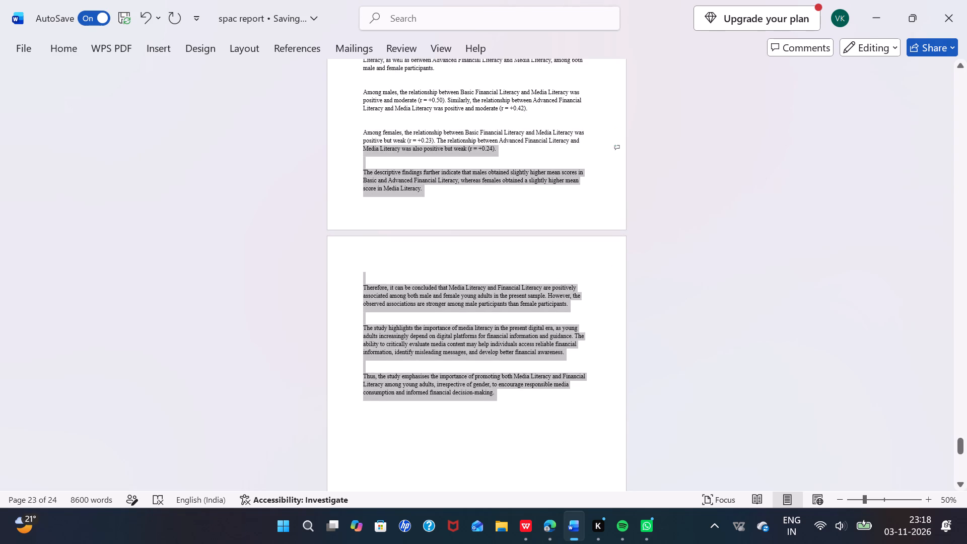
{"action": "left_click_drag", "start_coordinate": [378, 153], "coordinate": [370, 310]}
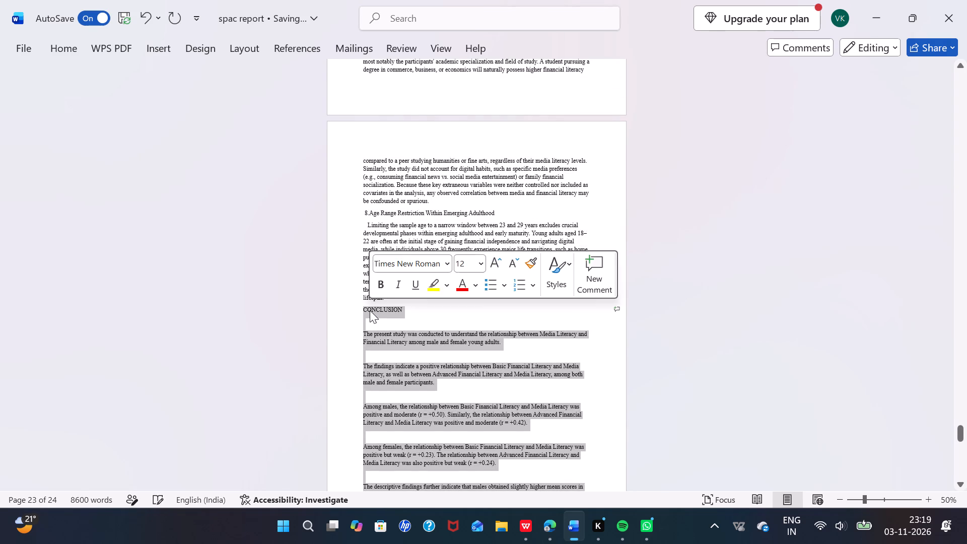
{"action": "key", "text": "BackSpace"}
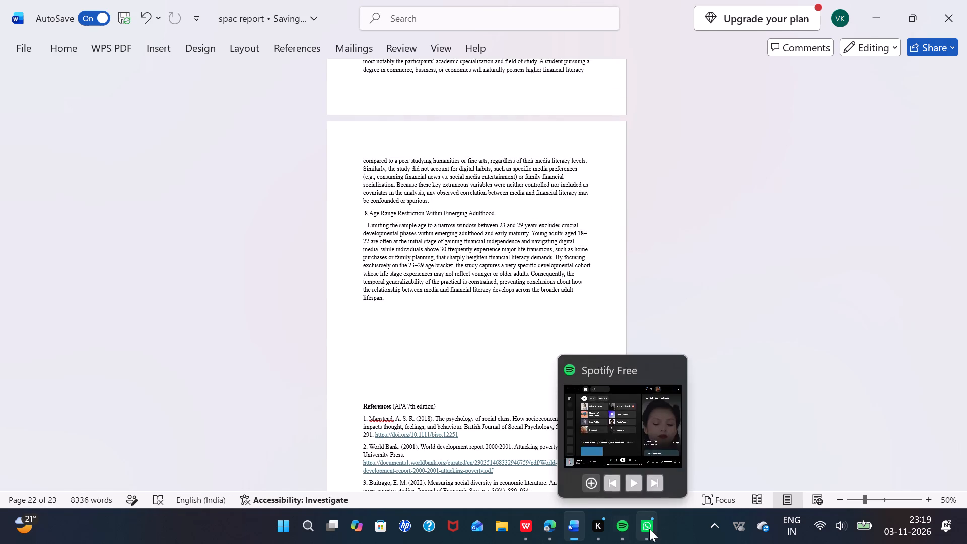
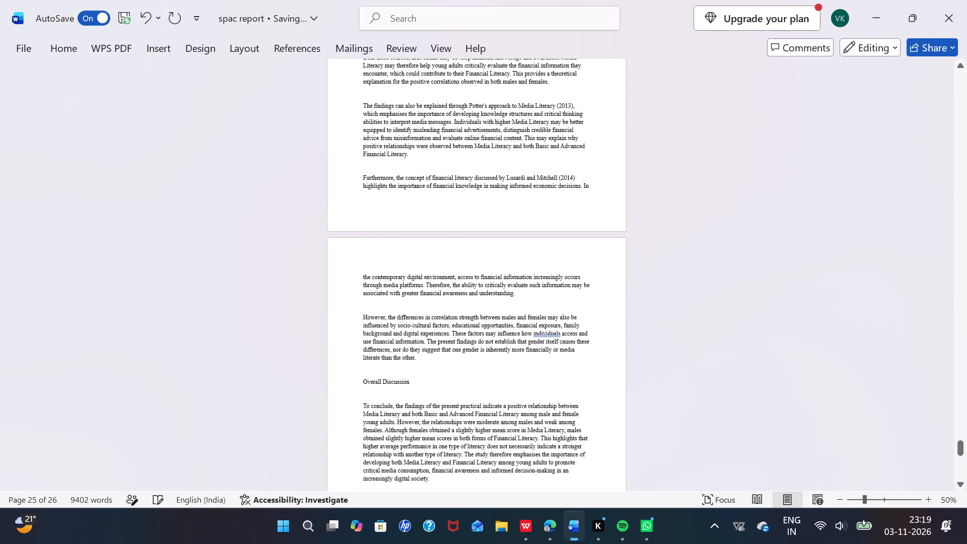
Remove the blank lines before all four body paragraphs under Theoretical Explanation of the Findings, from Bandura's theory to the "However" paragraph.
{"action": "left_click", "coordinate": [360, 178]}
{"action": "key", "text": "BackSpace"}
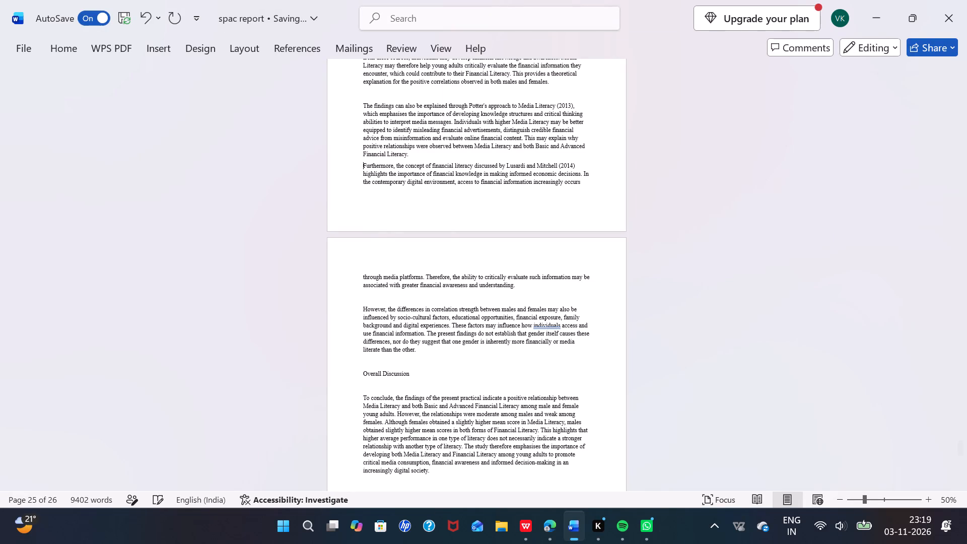
{"action": "left_click", "coordinate": [363, 315]}
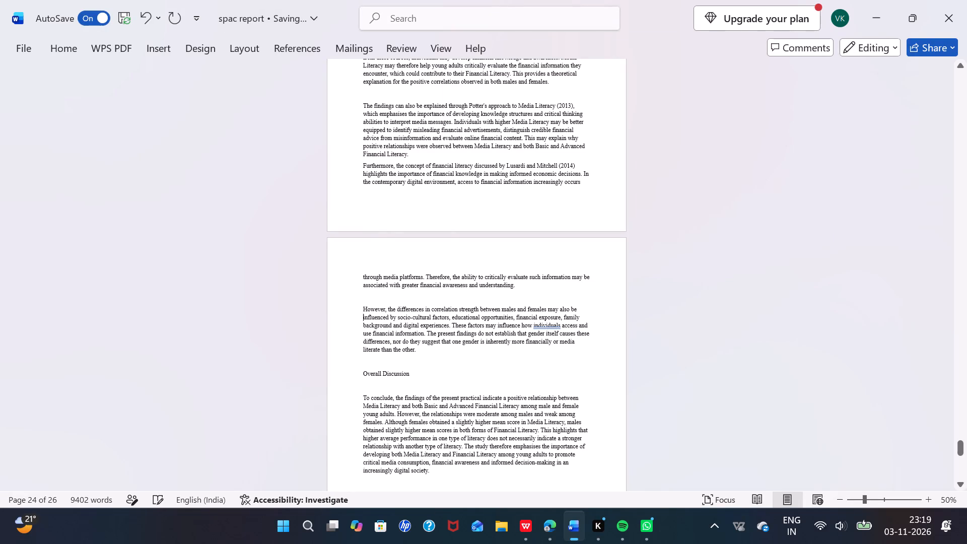
{"action": "left_click", "coordinate": [363, 308]}
{"action": "key", "text": "BackSpace"}
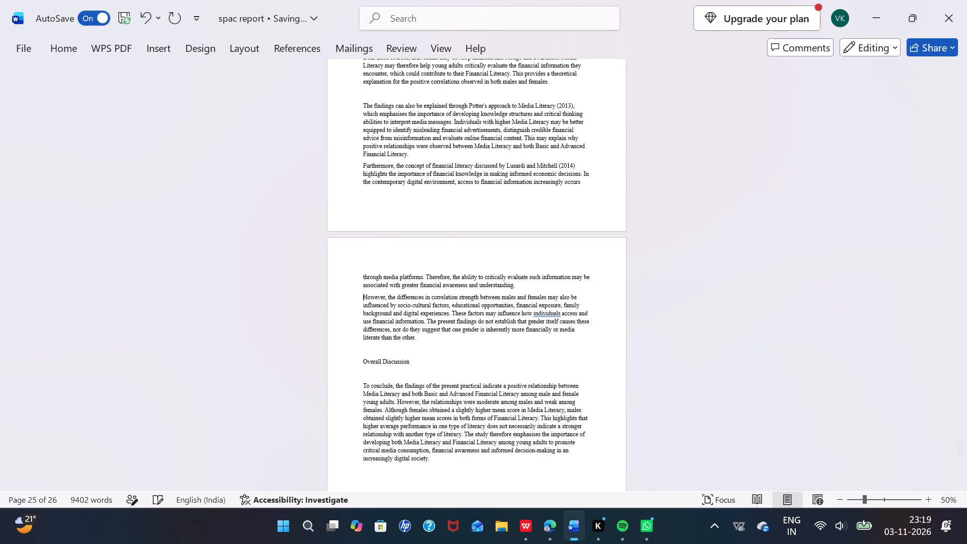
{"action": "scroll", "coordinate": [363, 308], "scroll_direction": "up", "scroll_amount": 2}
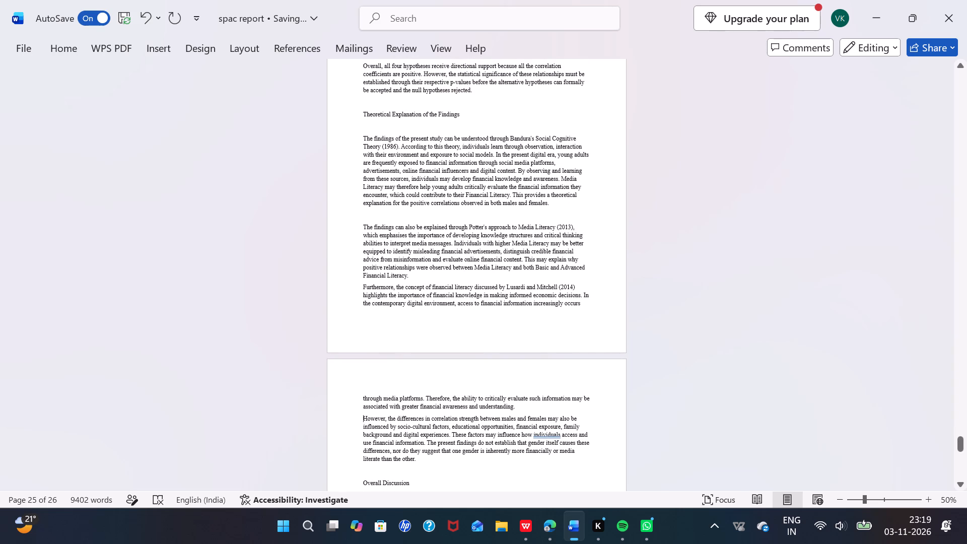
{"action": "left_click", "coordinate": [361, 137]}
{"action": "key", "text": "BackSpace"}
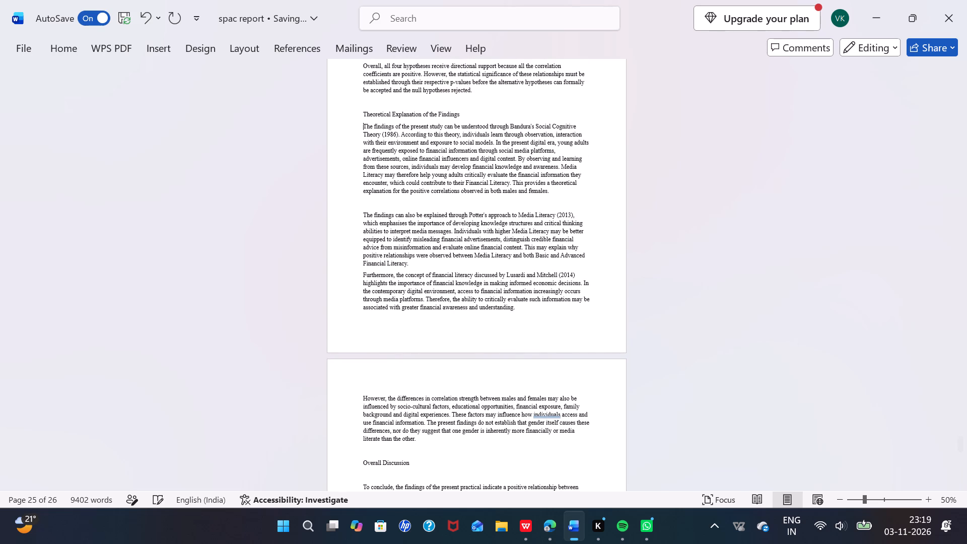
{"action": "left_click", "coordinate": [361, 215]}
{"action": "key", "text": "BackSpace"}
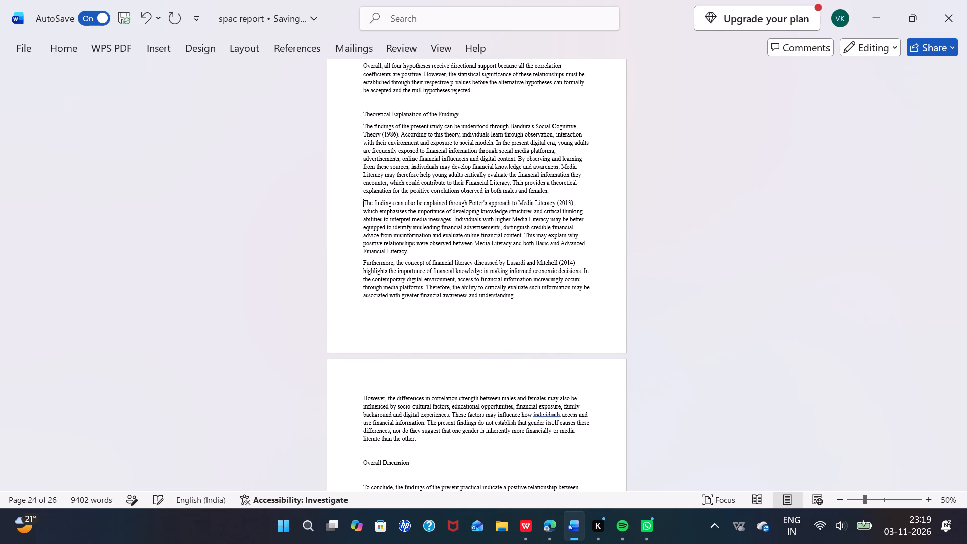
Remove the blank lines before the first, second and fourth hypothesis paragraphs and the "Overall, all four hypotheses" paragraph under Interpretation of Hypotheses.
{"action": "scroll", "coordinate": [361, 215], "scroll_direction": "up", "scroll_amount": 3}
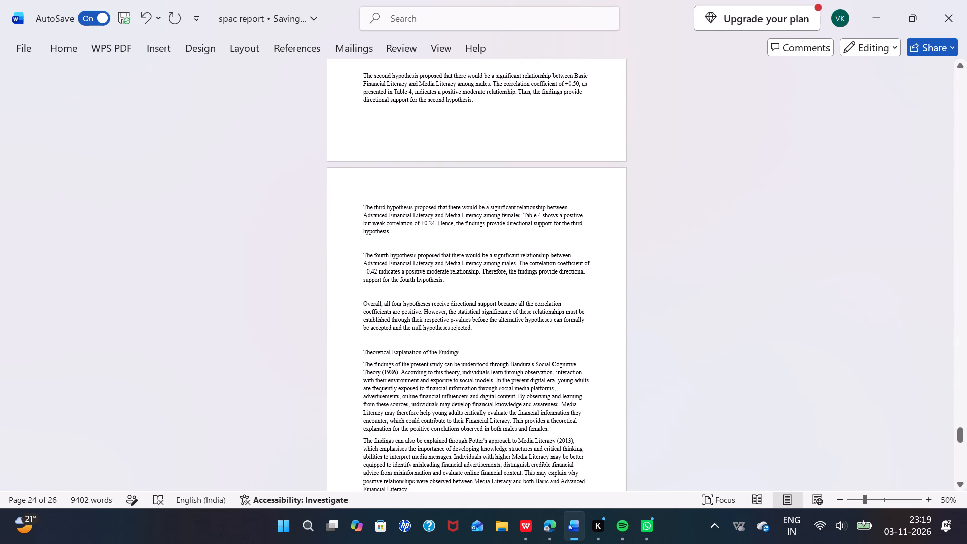
{"action": "left_click", "coordinate": [362, 304]}
{"action": "key", "text": "BackSpace"}
{"action": "scroll", "coordinate": [362, 304], "scroll_direction": "up", "scroll_amount": 1}
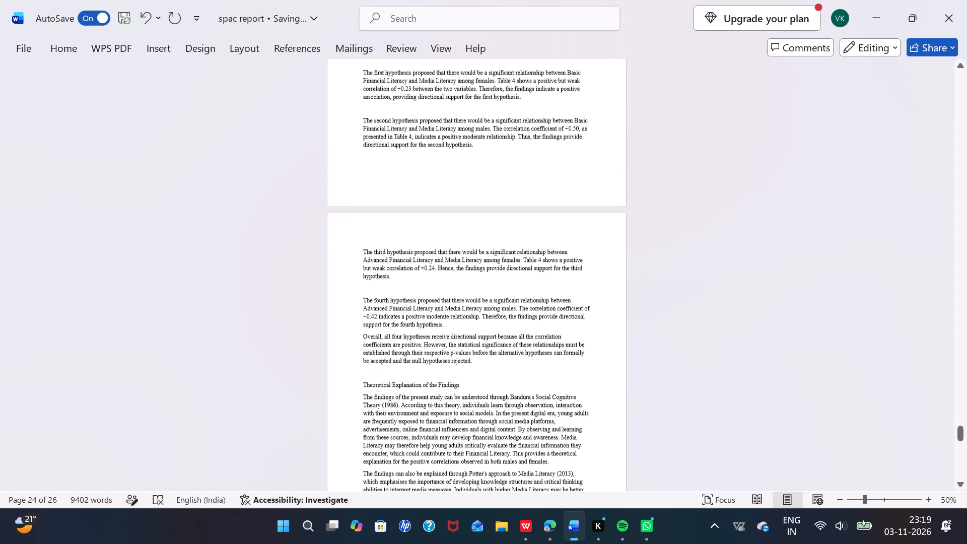
{"action": "scroll", "coordinate": [362, 304], "scroll_direction": "up", "scroll_amount": 1}
{"action": "left_click", "coordinate": [359, 306]}
{"action": "key", "text": "BackSpace"}
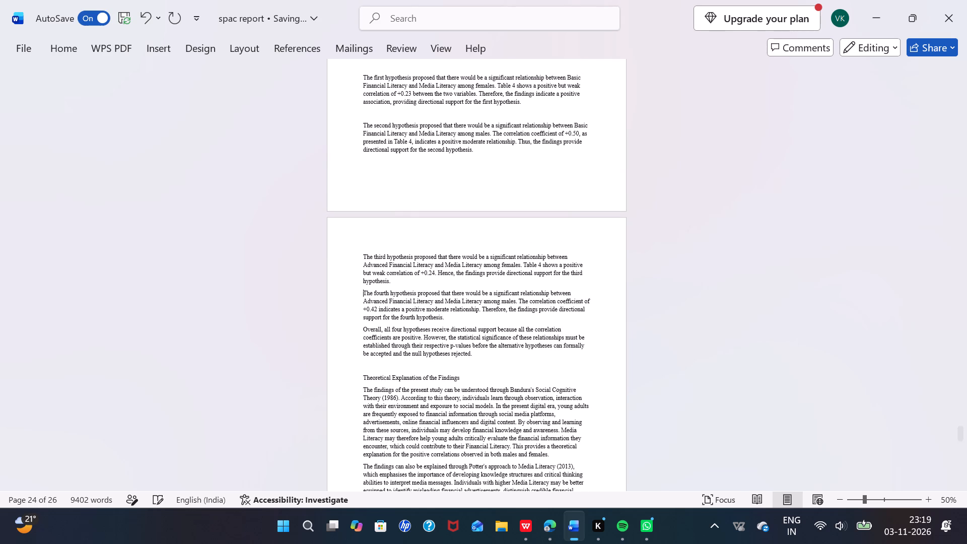
{"action": "scroll", "coordinate": [359, 306], "scroll_direction": "up", "scroll_amount": 3}
{"action": "left_click", "coordinate": [357, 244]}
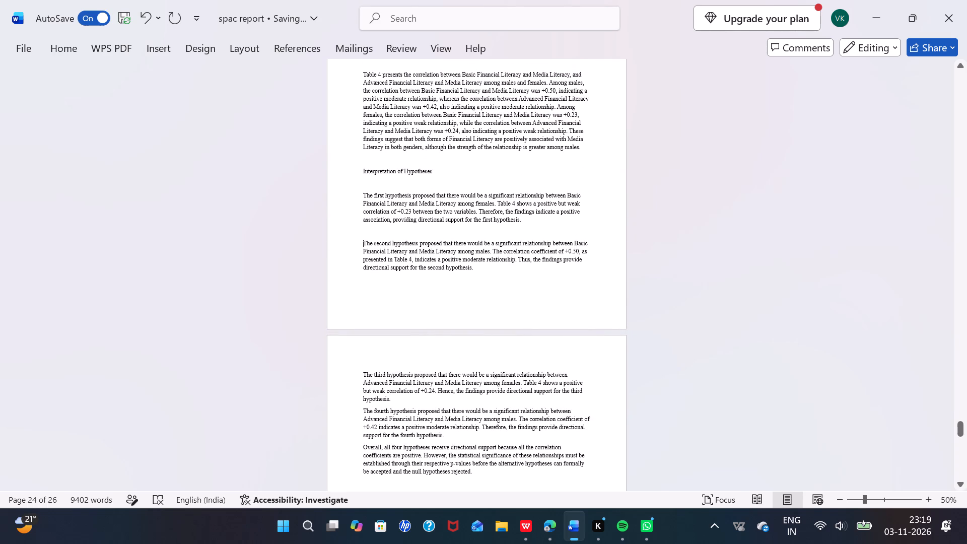
{"action": "key", "text": "BackSpace"}
{"action": "scroll", "coordinate": [357, 244], "scroll_direction": "up", "scroll_amount": 1}
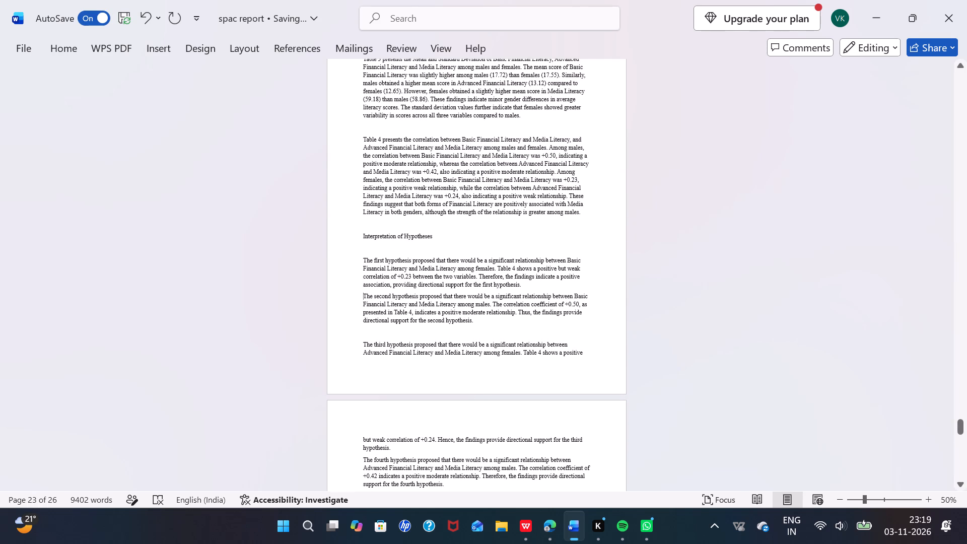
{"action": "left_click", "coordinate": [358, 256]}
{"action": "key", "text": "BackSpace"}
Remove the blank lines before the Discussion's opening paragraph, the Interpretation of Tables heading and the Table 1 paragraph.
{"action": "scroll", "coordinate": [358, 256], "scroll_direction": "up", "scroll_amount": 1}
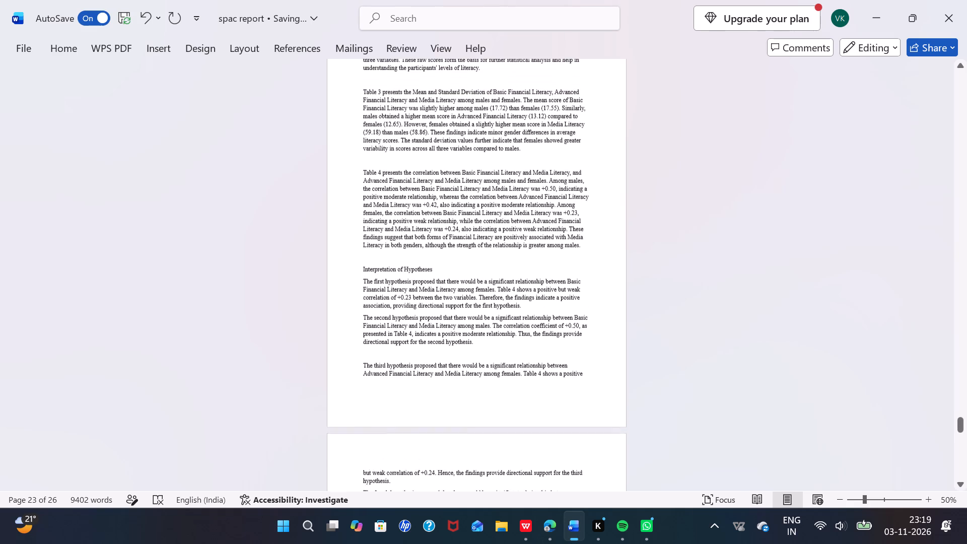
{"action": "scroll", "coordinate": [358, 256], "scroll_direction": "up", "scroll_amount": 2}
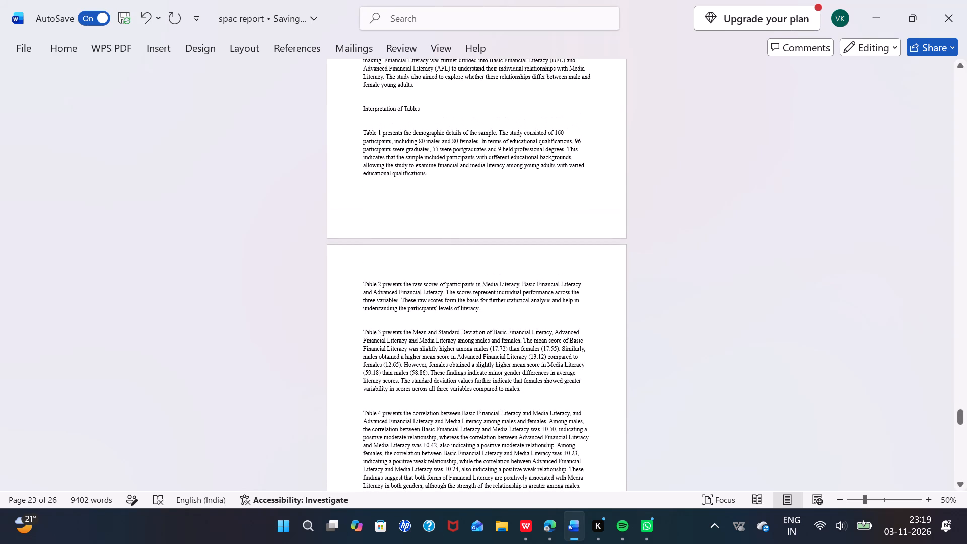
{"action": "left_click", "coordinate": [360, 133]}
{"action": "key", "text": "BackSpace"}
{"action": "scroll", "coordinate": [360, 133], "scroll_direction": "up", "scroll_amount": 1}
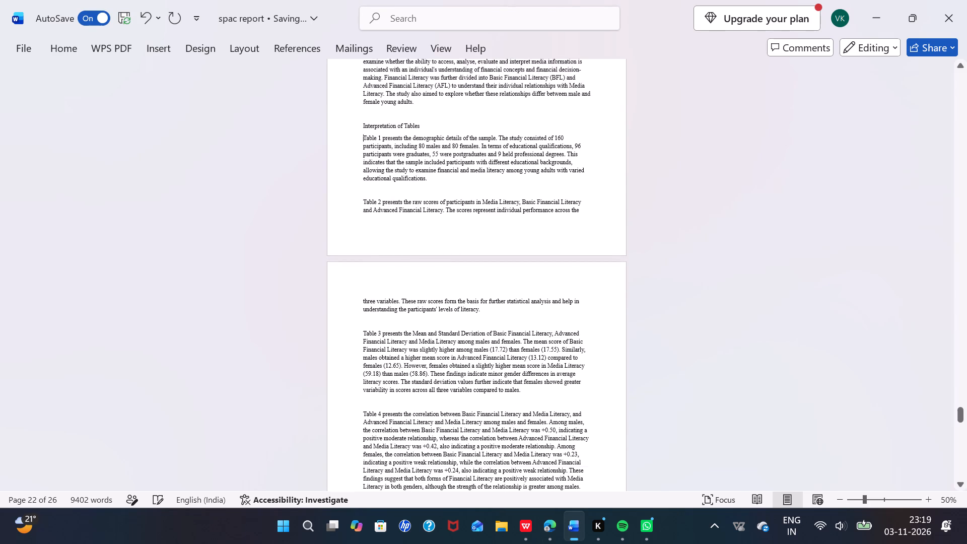
{"action": "scroll", "coordinate": [360, 133], "scroll_direction": "up", "scroll_amount": 2}
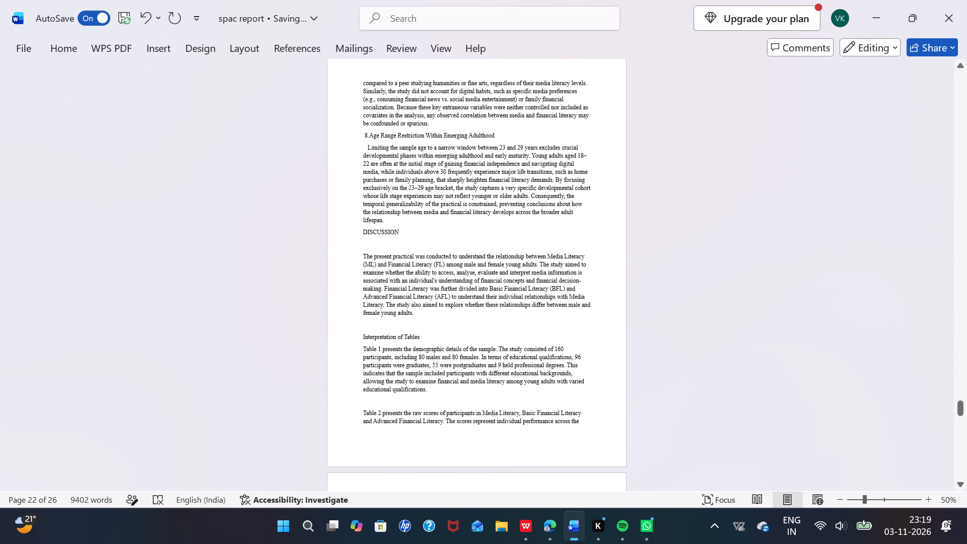
{"action": "left_click", "coordinate": [361, 256]}
{"action": "key", "text": "BackSpace"}
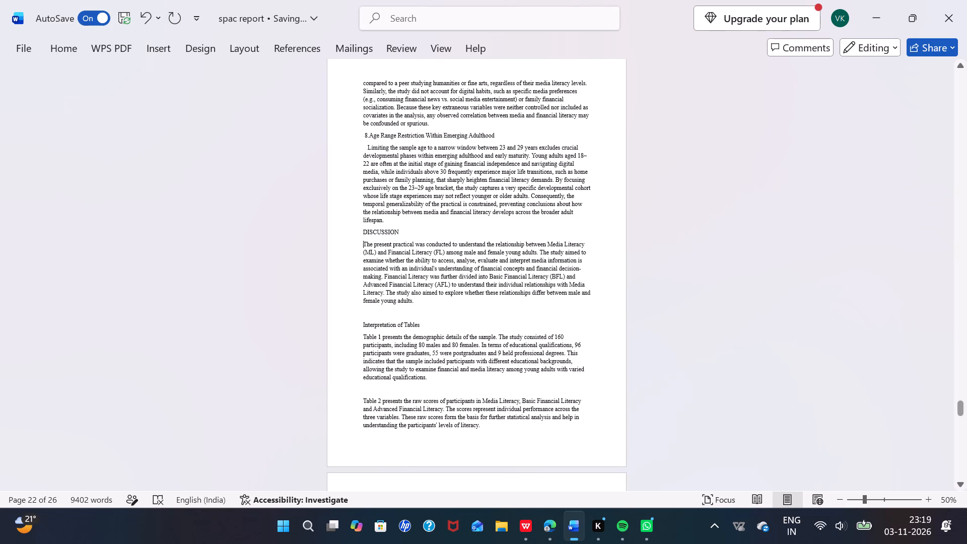
{"action": "left_click", "coordinate": [357, 324]}
{"action": "key", "text": "BackSpace"}
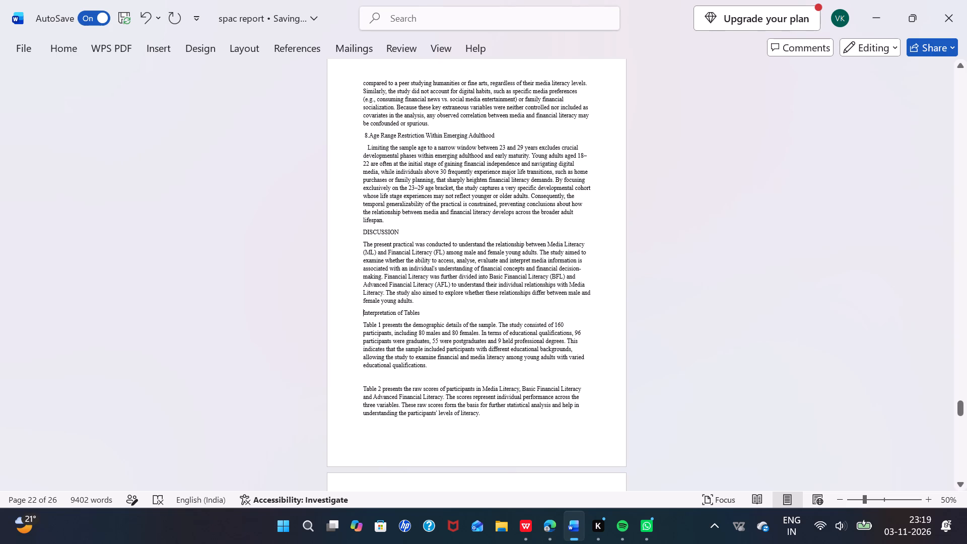
Make the DISCUSSION heading bold.
{"action": "left_click_drag", "start_coordinate": [400, 232], "coordinate": [357, 237]}
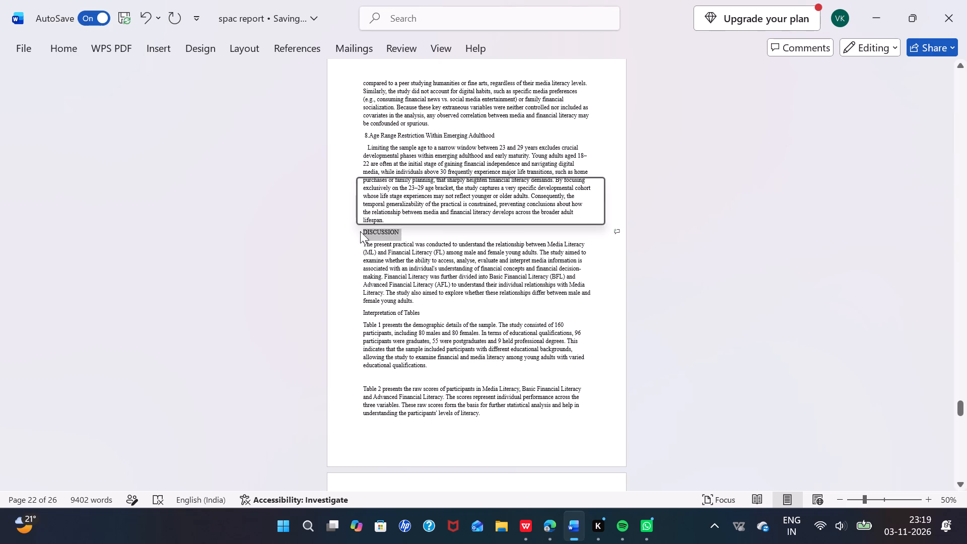
{"action": "left_click", "coordinate": [365, 218]}
Remove the blank lines before the Table 2 and Table 4 paragraphs under Interpretation of Tables.
{"action": "left_click", "coordinate": [362, 309]}
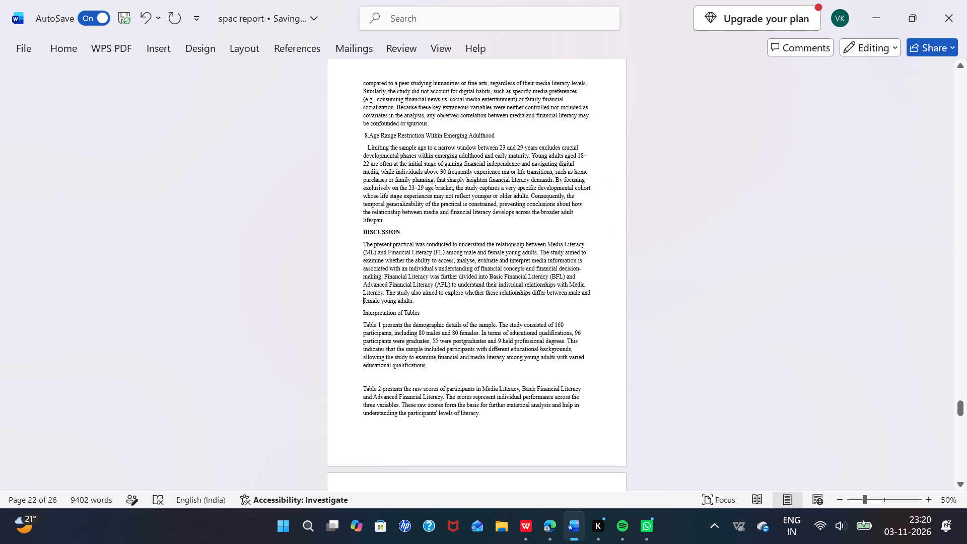
{"action": "left_click", "coordinate": [362, 389]}
{"action": "key", "text": "BackSpace"}
{"action": "scroll", "coordinate": [362, 389], "scroll_direction": "up", "scroll_amount": 1}
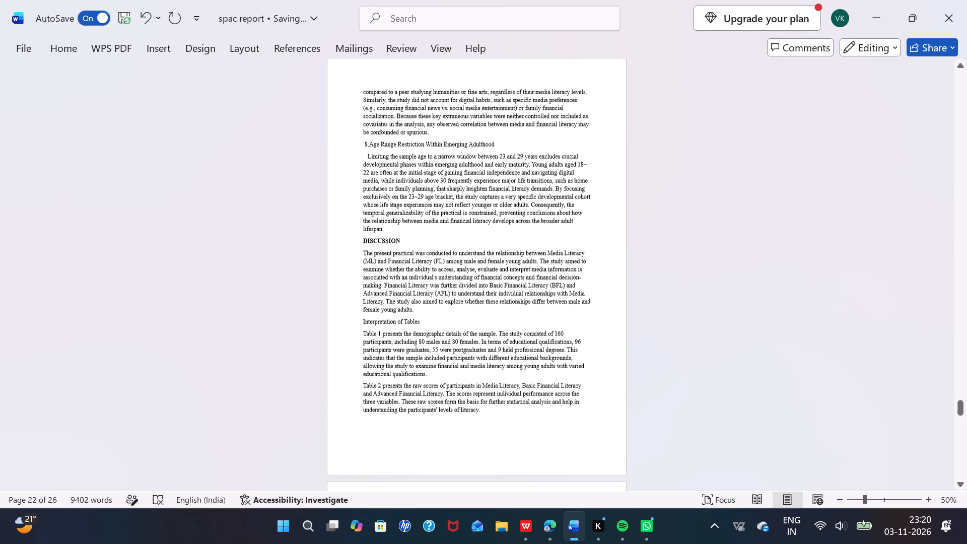
{"action": "scroll", "coordinate": [362, 389], "scroll_direction": "up", "scroll_amount": 1}
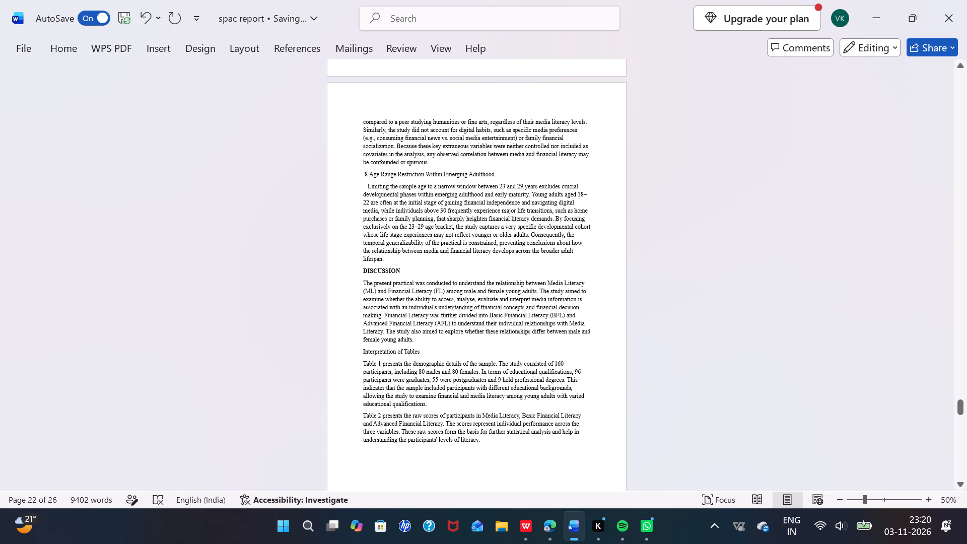
{"action": "scroll", "coordinate": [473, 409], "scroll_direction": "down", "scroll_amount": 8}
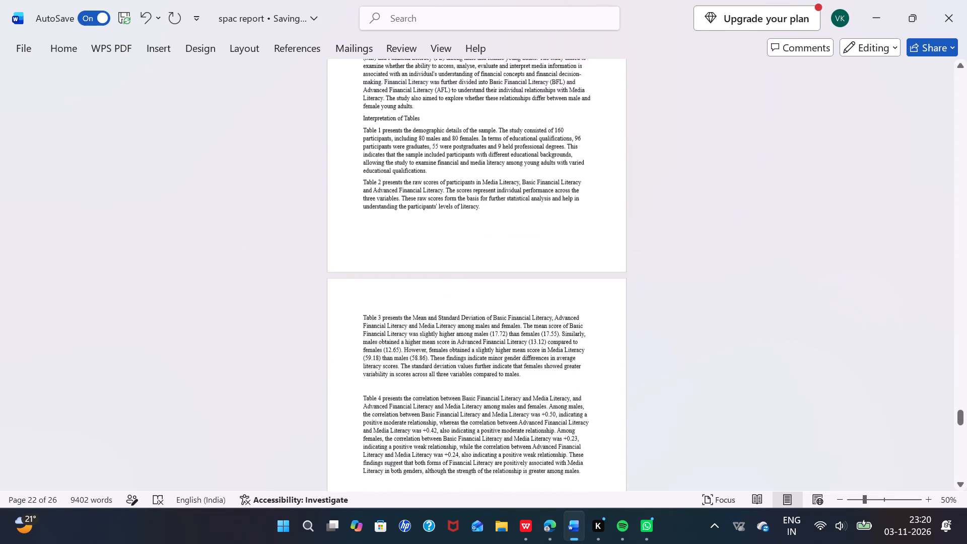
{"action": "scroll", "coordinate": [438, 429], "scroll_direction": "down", "scroll_amount": 1}
{"action": "left_click", "coordinate": [361, 283]}
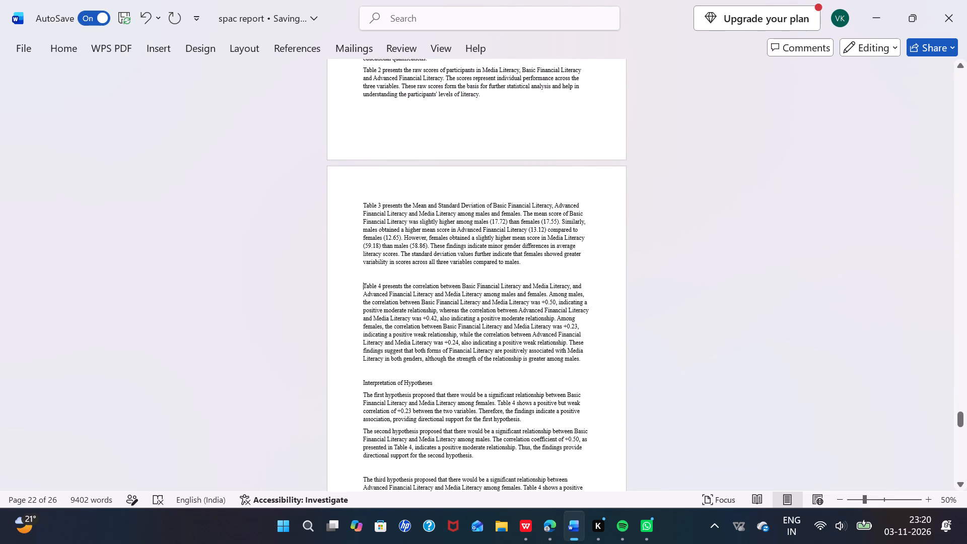
{"action": "key", "text": "BackSpace"}
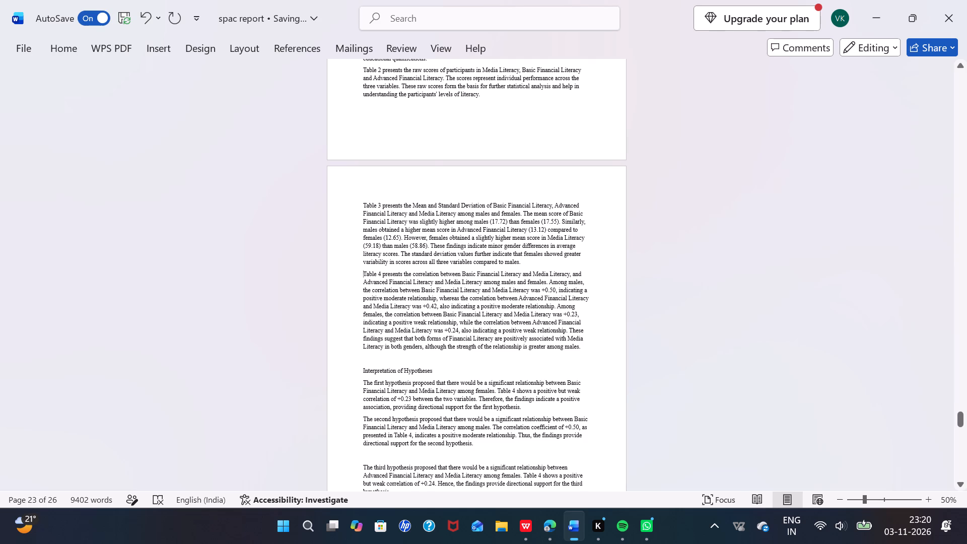
Remove the blank lines before the Interpretation of Hypotheses heading and before the third hypothesis paragraph.
{"action": "scroll", "coordinate": [360, 367], "scroll_direction": "down", "scroll_amount": 1}
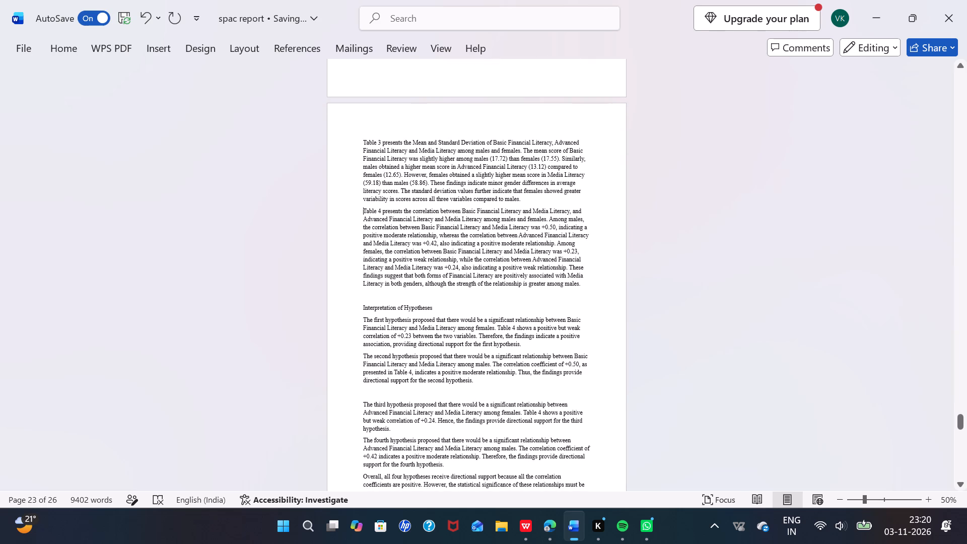
{"action": "left_click", "coordinate": [361, 308]}
{"action": "key", "text": "BackSpace"}
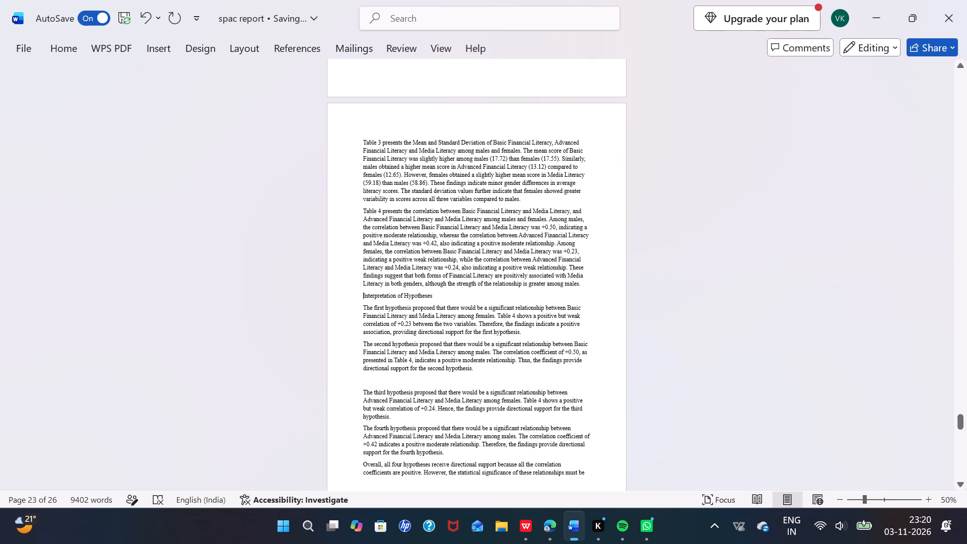
{"action": "scroll", "coordinate": [482, 310], "scroll_direction": "up", "scroll_amount": 1}
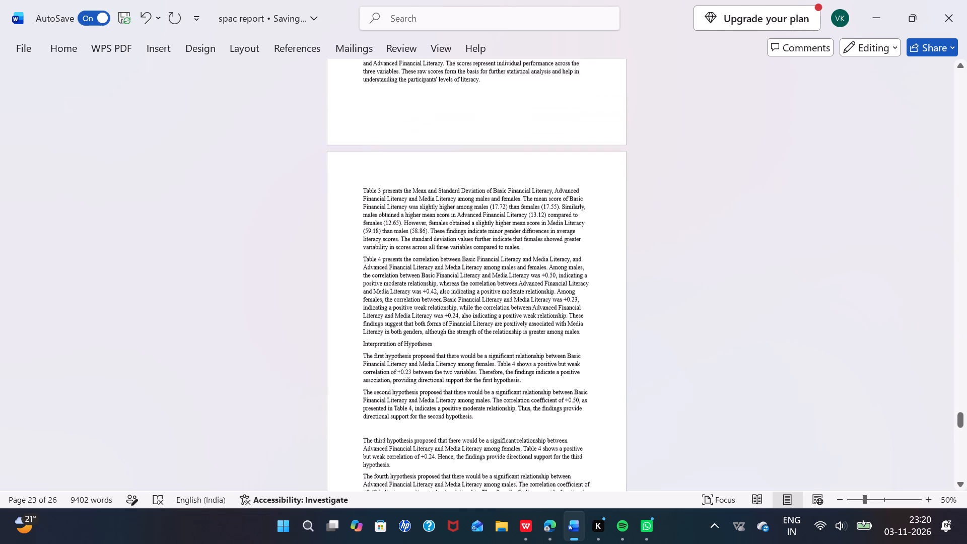
{"action": "scroll", "coordinate": [482, 310], "scroll_direction": "up", "scroll_amount": 1}
{"action": "scroll", "coordinate": [482, 310], "scroll_direction": "down", "scroll_amount": 1}
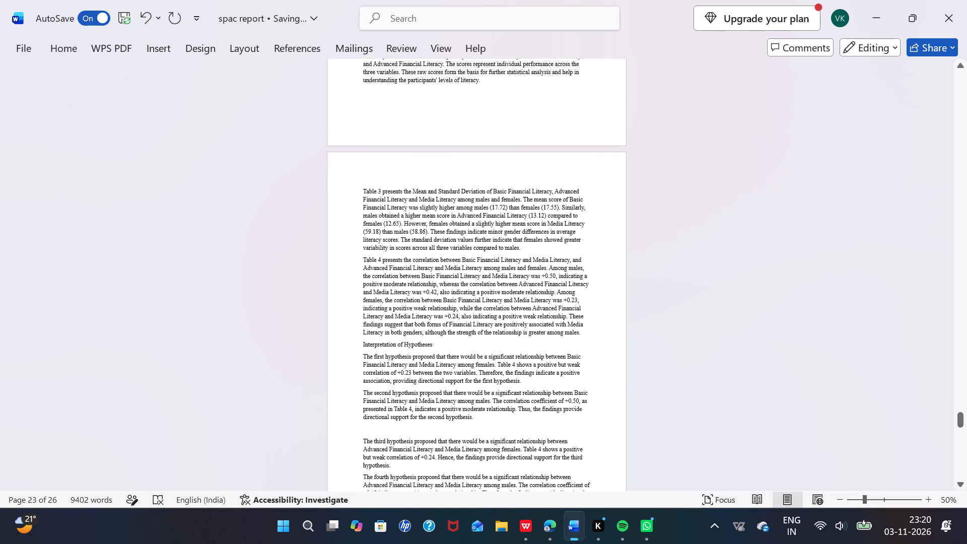
{"action": "left_click", "coordinate": [360, 439]}
{"action": "key", "text": "BackSpace"}
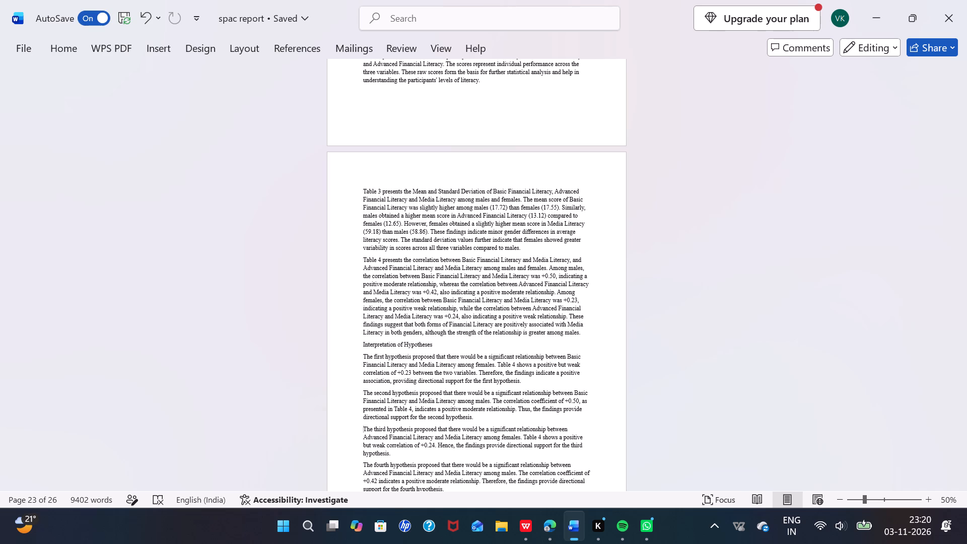
Review the paragraph spacing of the Discussion section from its heading through Interpretation of Hypotheses.
{"action": "scroll", "coordinate": [360, 439], "scroll_direction": "up", "scroll_amount": 3}
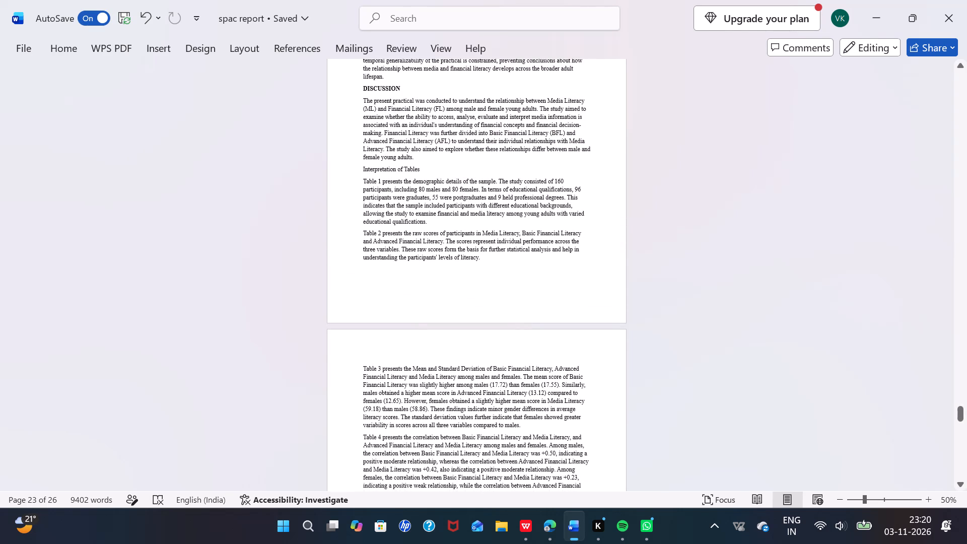
{"action": "scroll", "coordinate": [360, 439], "scroll_direction": "down", "scroll_amount": 1}
{"action": "scroll", "coordinate": [360, 439], "scroll_direction": "up", "scroll_amount": 1}
{"action": "scroll", "coordinate": [360, 439], "scroll_direction": "down", "scroll_amount": 1}
{"action": "scroll", "coordinate": [360, 439], "scroll_direction": "up", "scroll_amount": 1}
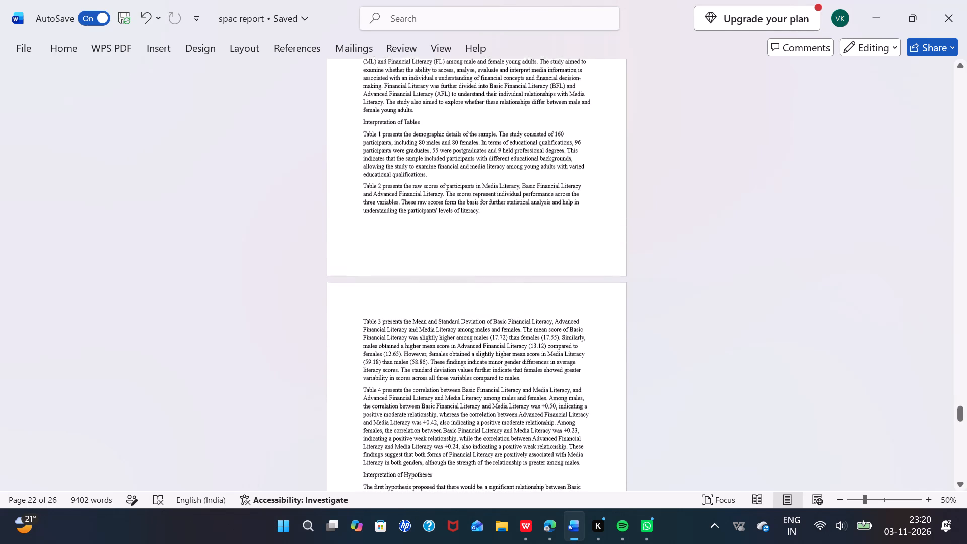
{"action": "scroll", "coordinate": [360, 439], "scroll_direction": "up", "scroll_amount": 3}
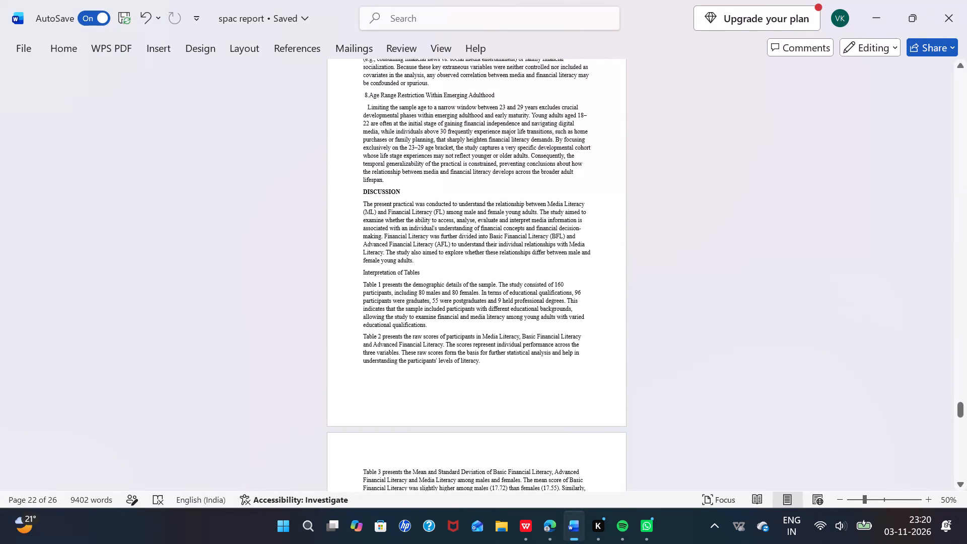
{"action": "scroll", "coordinate": [360, 439], "scroll_direction": "up", "scroll_amount": 1}
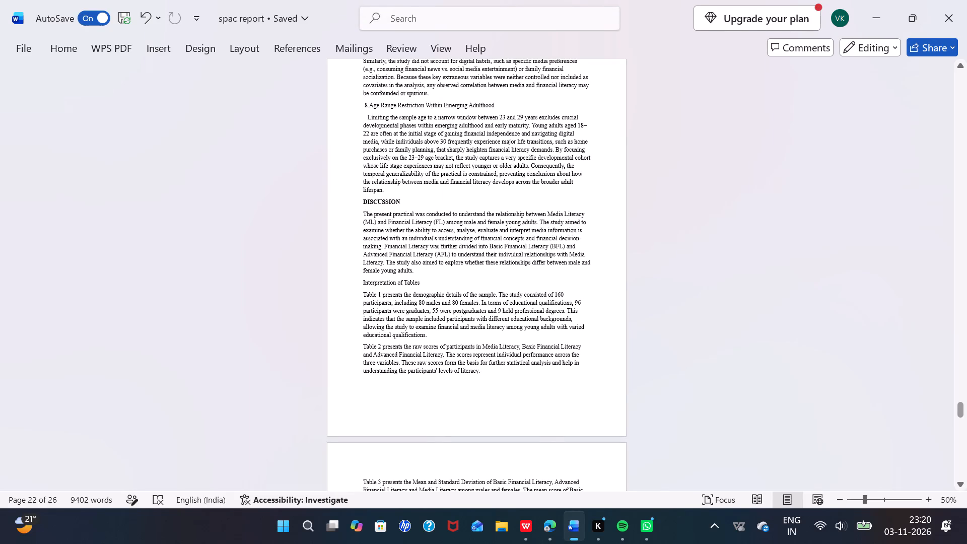
{"action": "scroll", "coordinate": [360, 331], "scroll_direction": "down", "scroll_amount": 5}
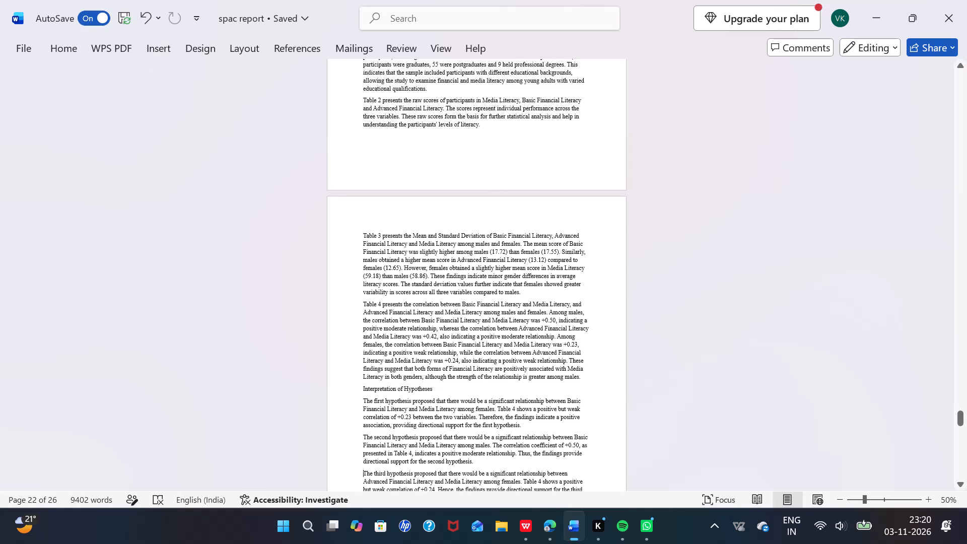
Review the text and spacing from the Table 3 paragraph through Interpretation of Hypotheses to the start of Theoretical Explanation of the Findings.
{"action": "scroll", "coordinate": [360, 331], "scroll_direction": "down", "scroll_amount": 6}
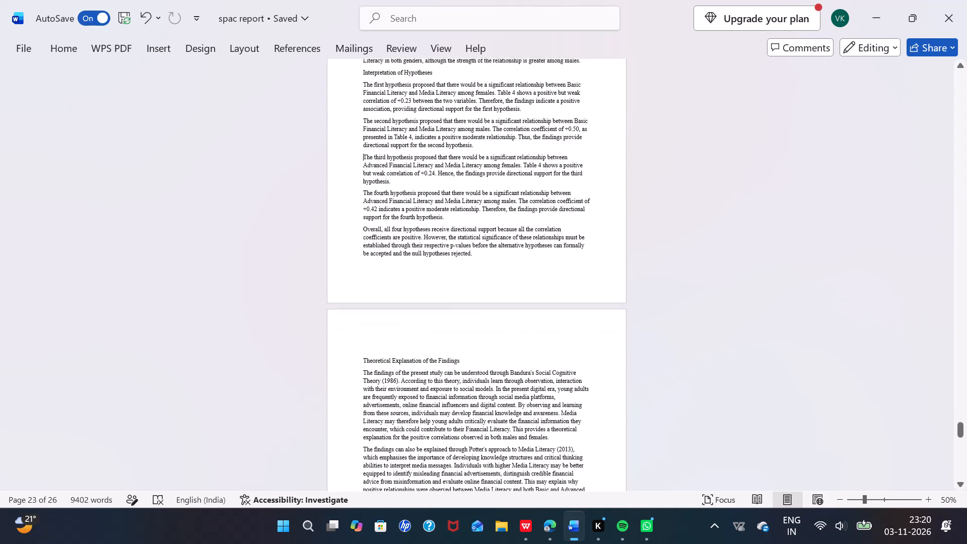
{"action": "scroll", "coordinate": [360, 331], "scroll_direction": "down", "scroll_amount": 1}
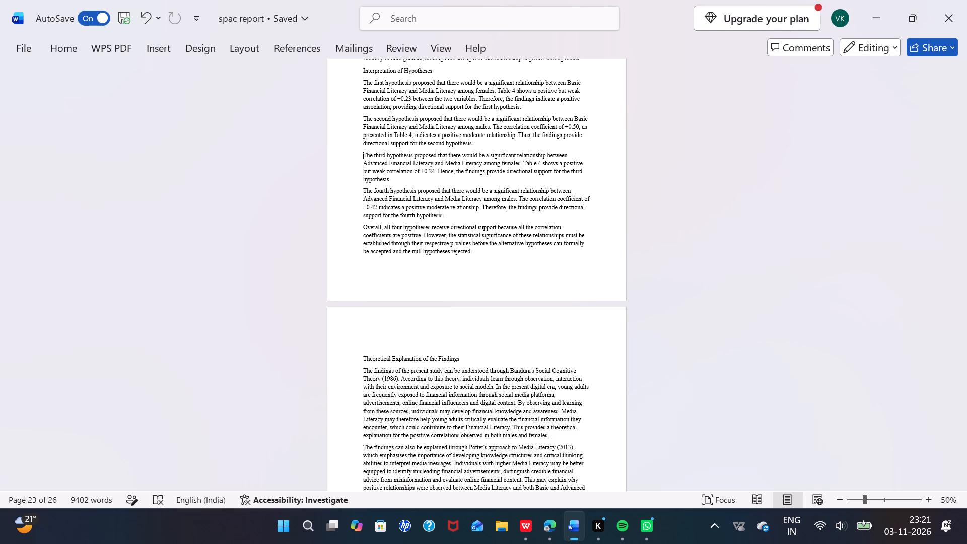
{"action": "scroll", "coordinate": [360, 331], "scroll_direction": "up", "scroll_amount": 8}
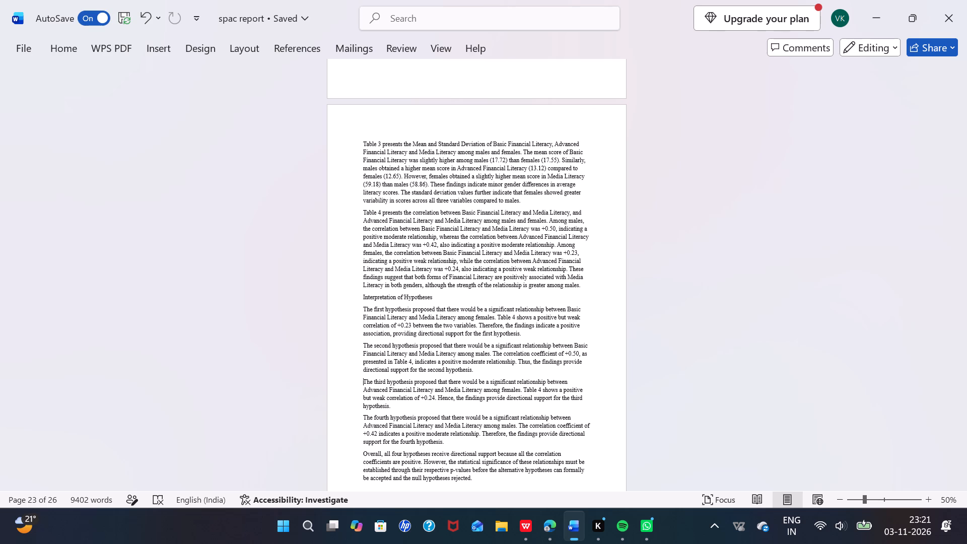
{"action": "scroll", "coordinate": [365, 365], "scroll_direction": "down", "scroll_amount": 2}
{"action": "scroll", "coordinate": [402, 412], "scroll_direction": "down", "scroll_amount": 1}
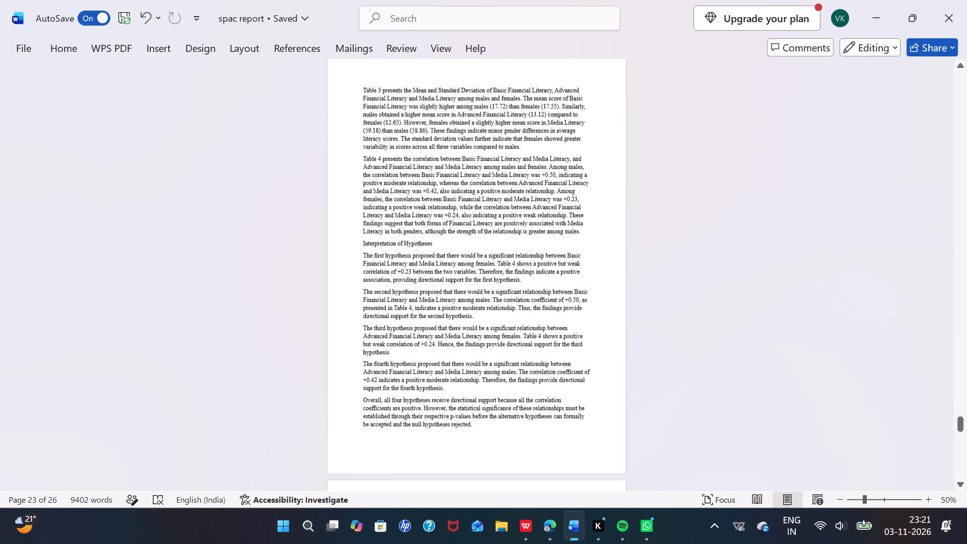
{"action": "scroll", "coordinate": [402, 412], "scroll_direction": "down", "scroll_amount": 2}
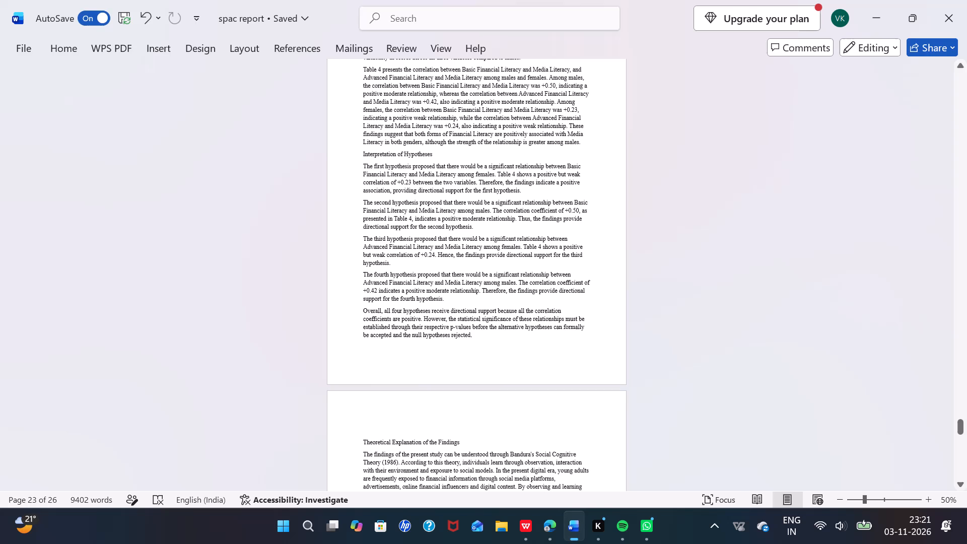
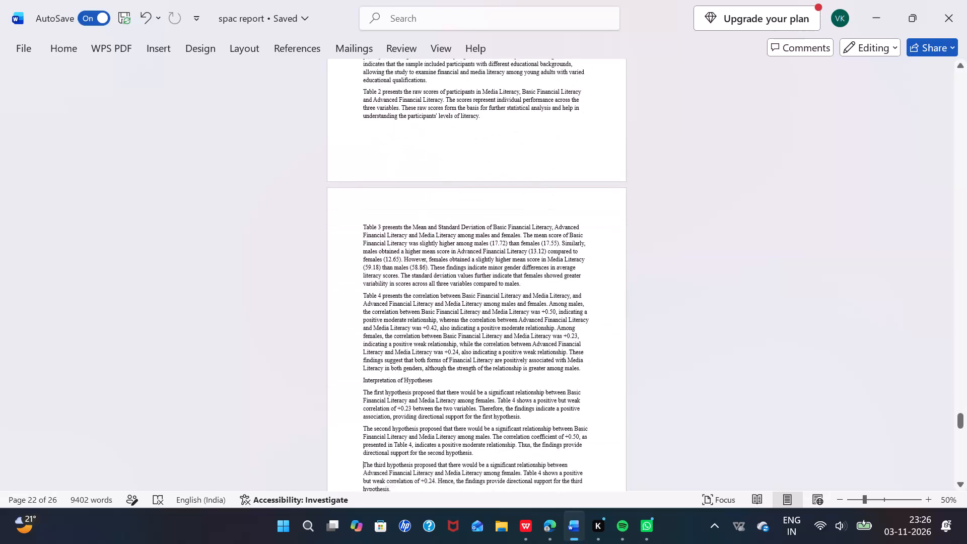
Remove the blank lines directly below and above the Overall Discussion heading at the end of the theoretical explanation.
{"action": "scroll", "coordinate": [448, 265], "scroll_direction": "down", "scroll_amount": 2}
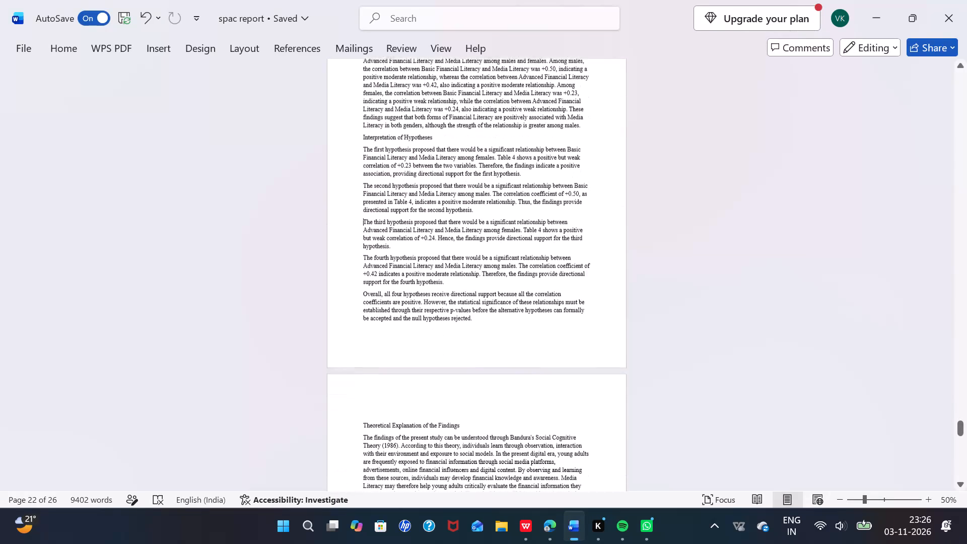
{"action": "scroll", "coordinate": [448, 265], "scroll_direction": "down", "scroll_amount": 4}
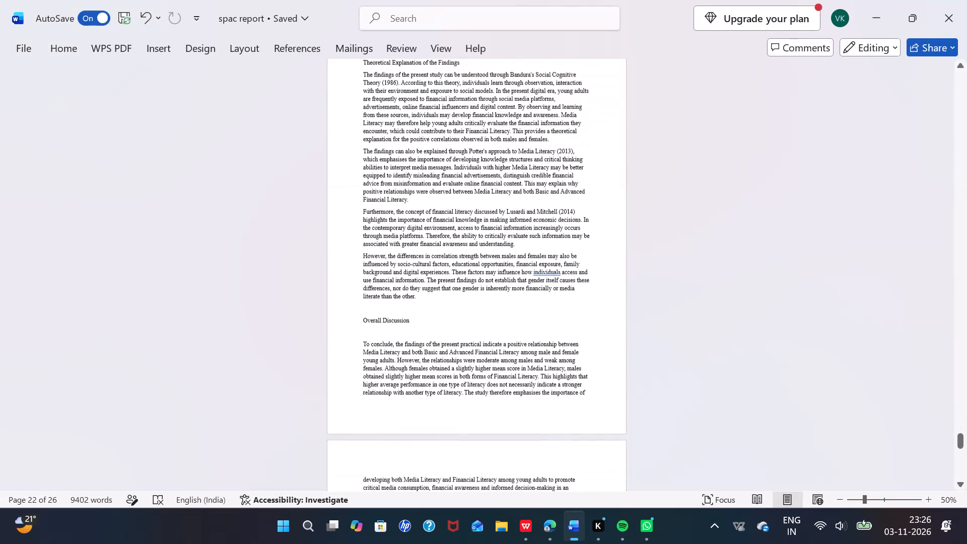
{"action": "scroll", "coordinate": [448, 265], "scroll_direction": "down", "scroll_amount": 1}
{"action": "left_click", "coordinate": [361, 337]}
{"action": "key", "text": "BackSpace"}
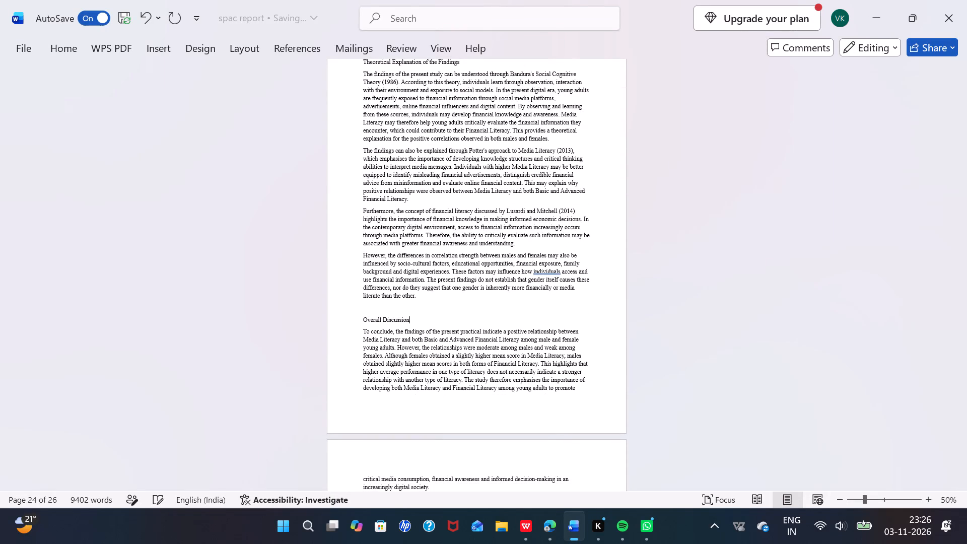
{"action": "left_click", "coordinate": [362, 317]}
{"action": "key", "text": "BackSpace"}
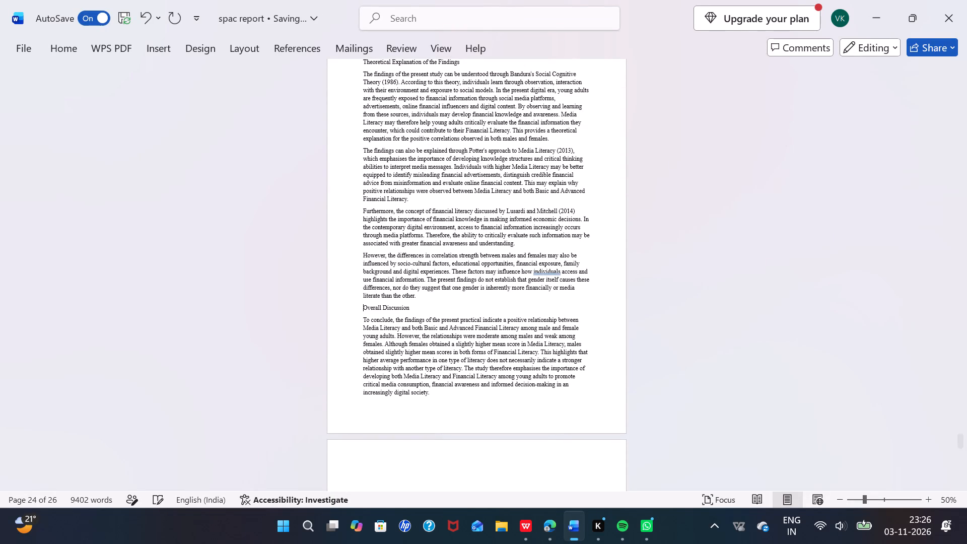
Delete the Overall Discussion heading so the "To conclude" paragraph directly follows the paragraph on differences in correlation strength.
{"action": "left_click_drag", "start_coordinate": [412, 307], "coordinate": [358, 311]}
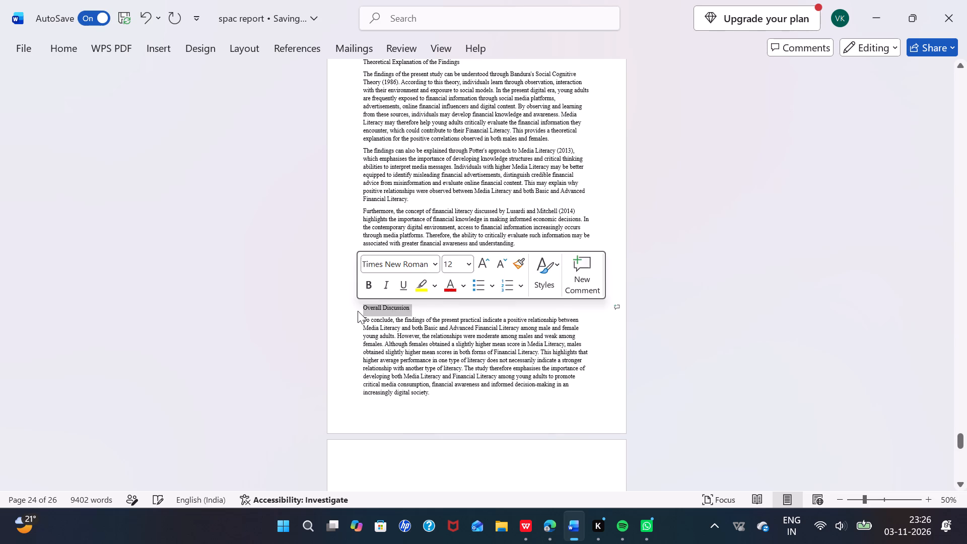
{"action": "key", "text": "BackSpace"}
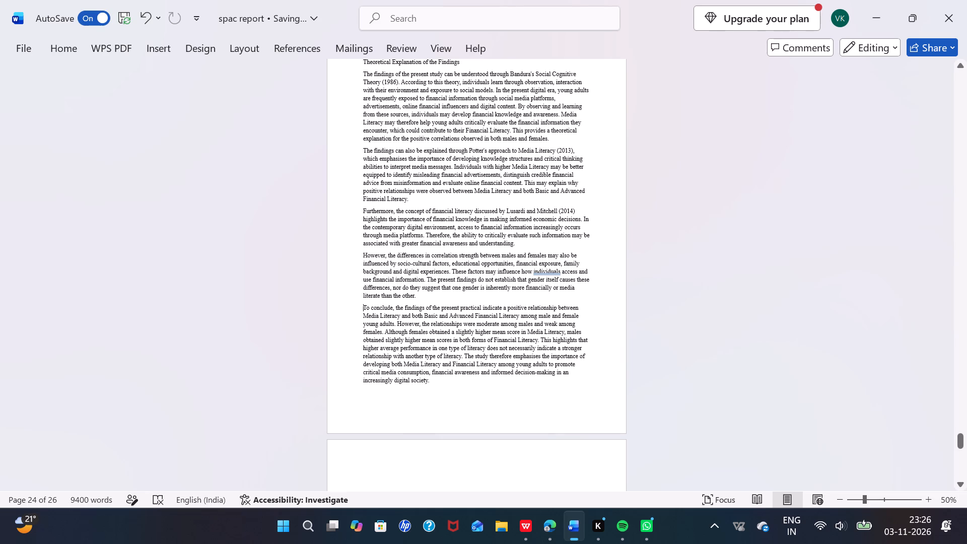
{"action": "scroll", "coordinate": [434, 317], "scroll_direction": "down", "scroll_amount": 1}
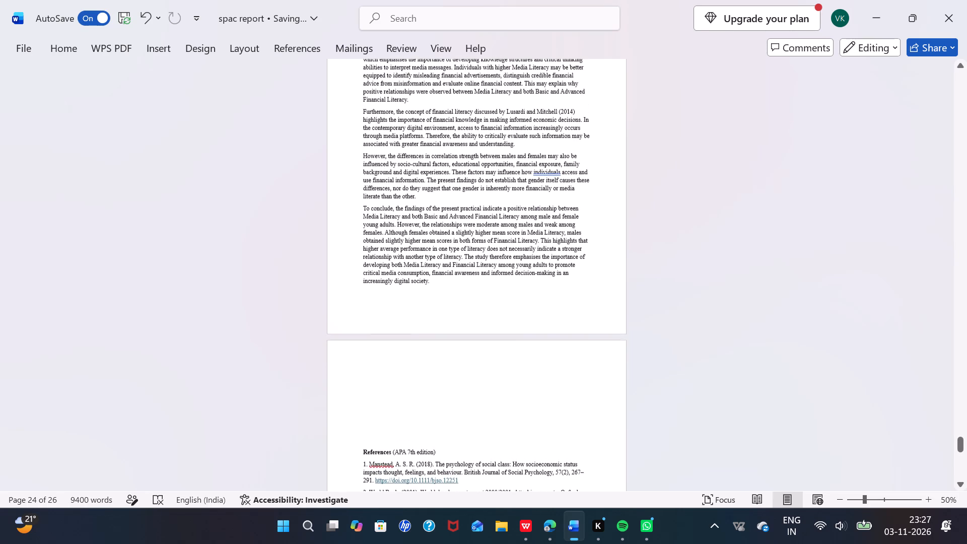
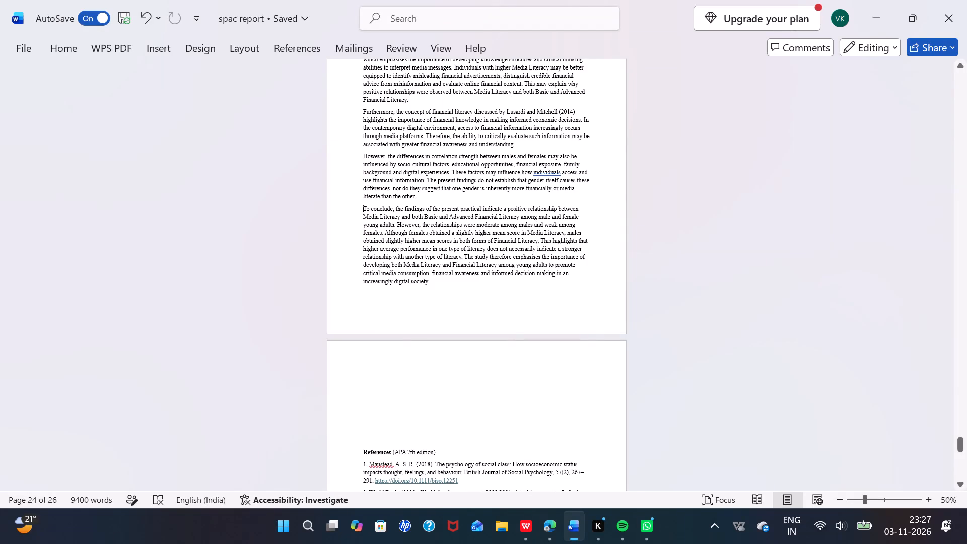
Place the text cursor at the end of the "To conclude" paragraph, after "increasingly digital society.".
{"action": "left_click", "coordinate": [432, 284]}
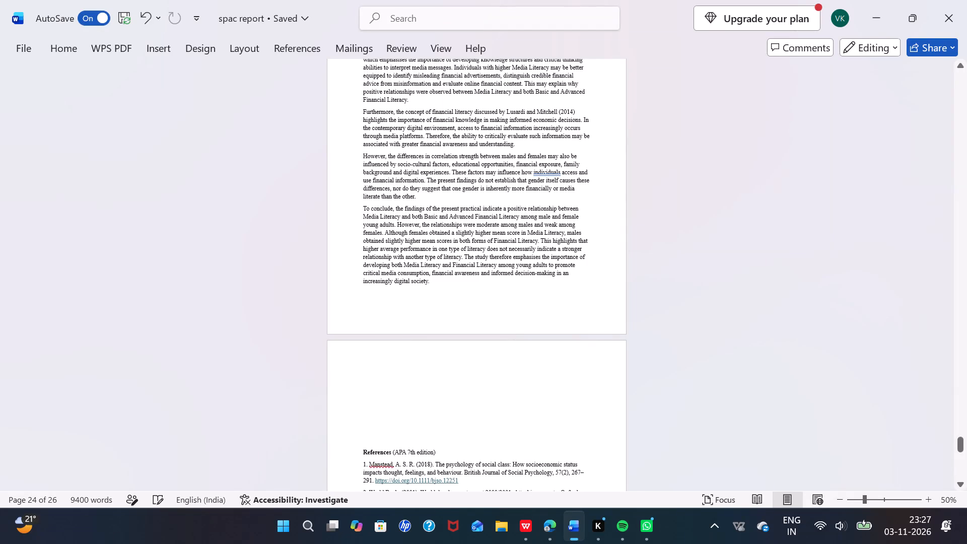
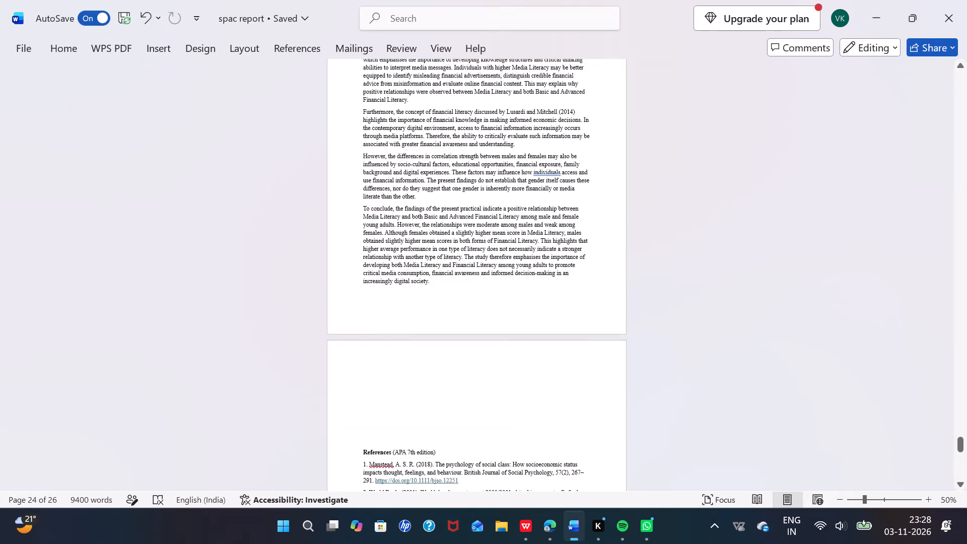
Paste the copied CONCLUSION section, with its heading and three paragraphs, after the "To conclude" paragraph.
{"action": "key", "text": "ctrl+v"}
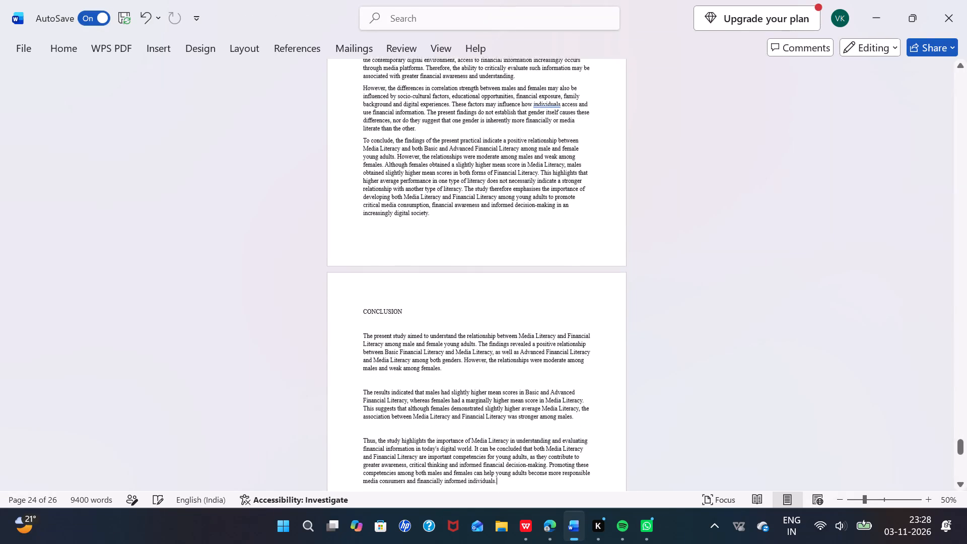
Remove the blank lines below the CONCLUSION heading and between its three paragraphs, keeping the space in "Financial Literacy" intact.
{"action": "left_click", "coordinate": [362, 338]}
{"action": "key", "text": "BackSpace"}
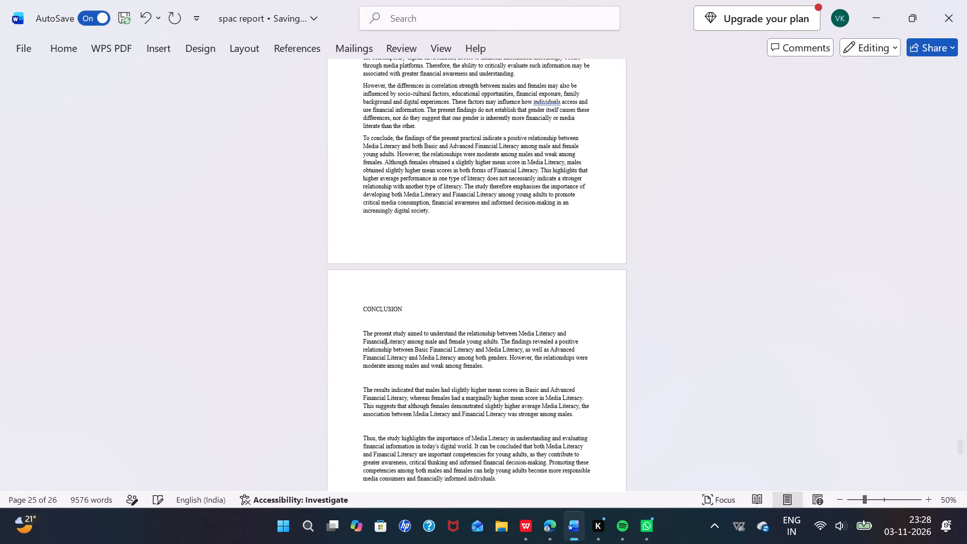
{"action": "key", "text": "space"}
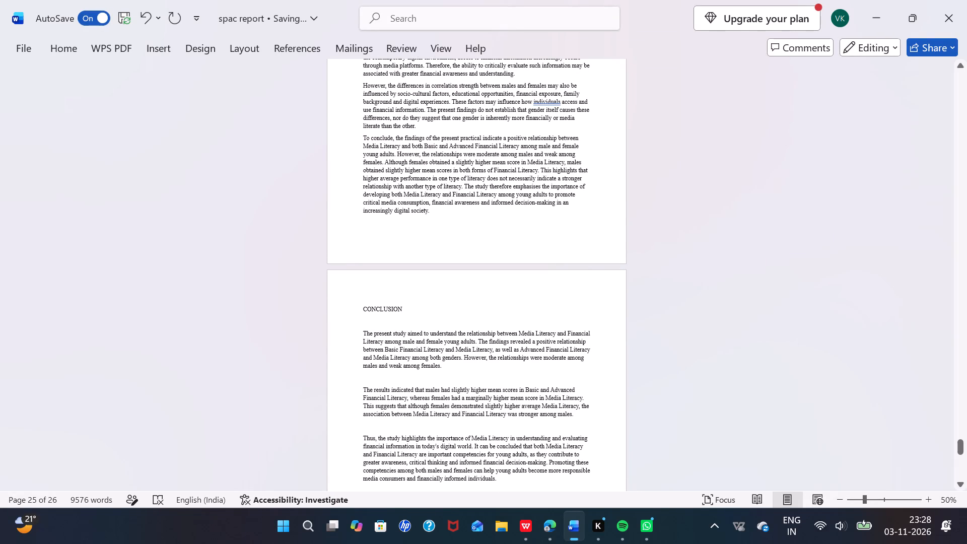
{"action": "left_click", "coordinate": [362, 334]}
{"action": "key", "text": "BackSpace"}
{"action": "left_click", "coordinate": [362, 380]}
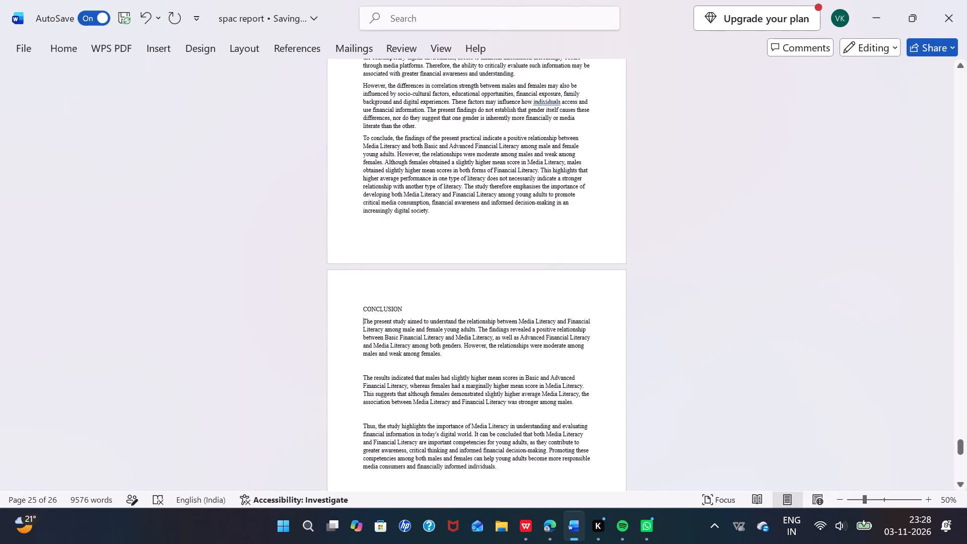
{"action": "key", "text": "BackSpace"}
{"action": "left_click", "coordinate": [363, 410]}
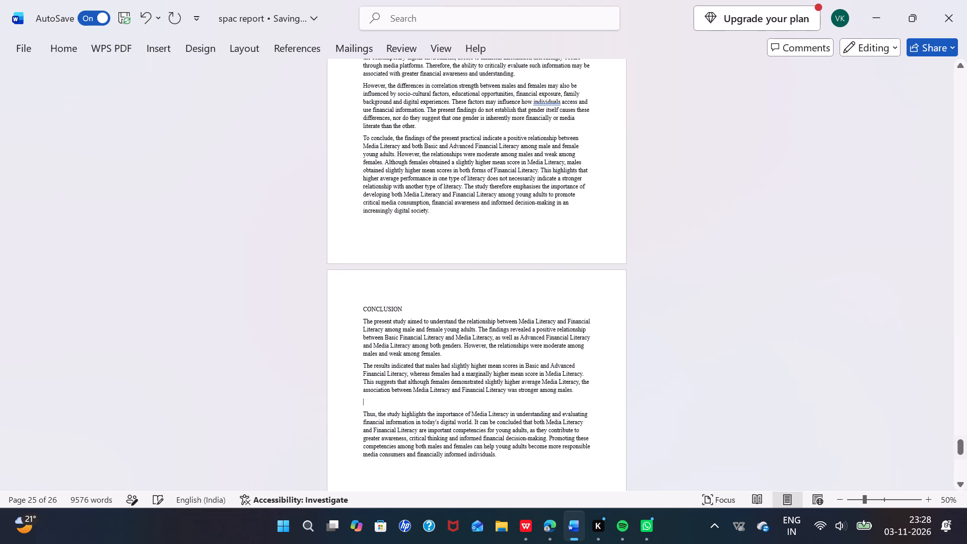
{"action": "key", "text": "BackSpace"}
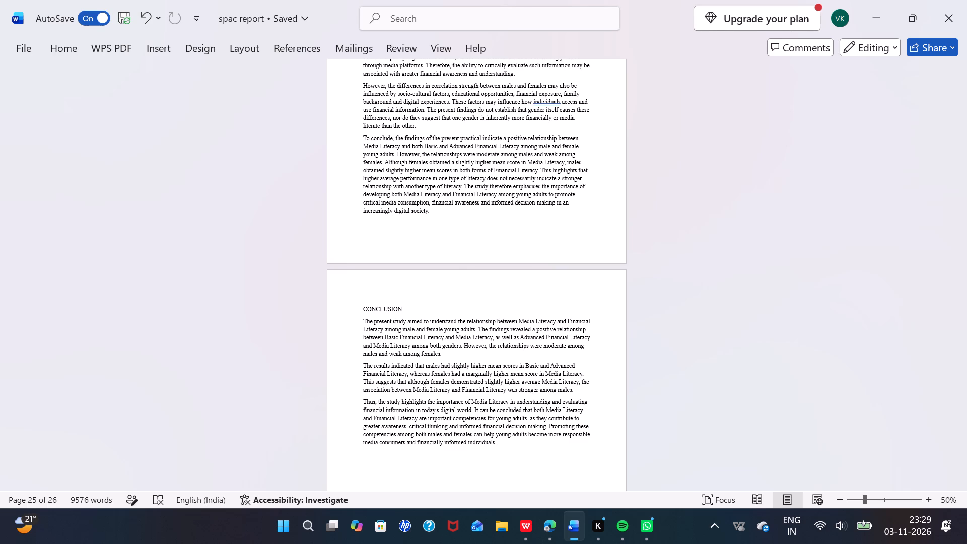
Look back through the report from the Conclusion to the start of the DISCUSSION section.
{"action": "scroll", "coordinate": [470, 410], "scroll_direction": "up", "scroll_amount": 2}
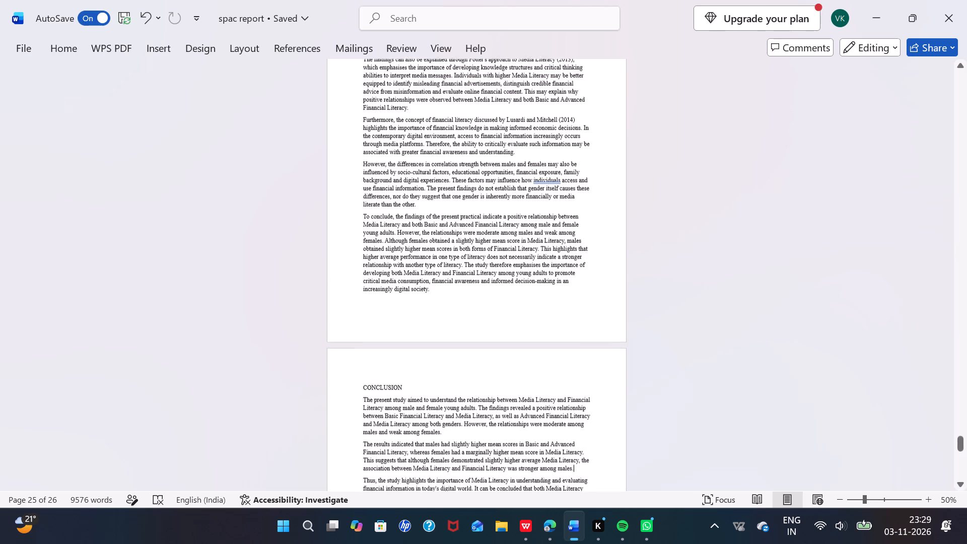
{"action": "scroll", "coordinate": [470, 410], "scroll_direction": "up", "scroll_amount": 7}
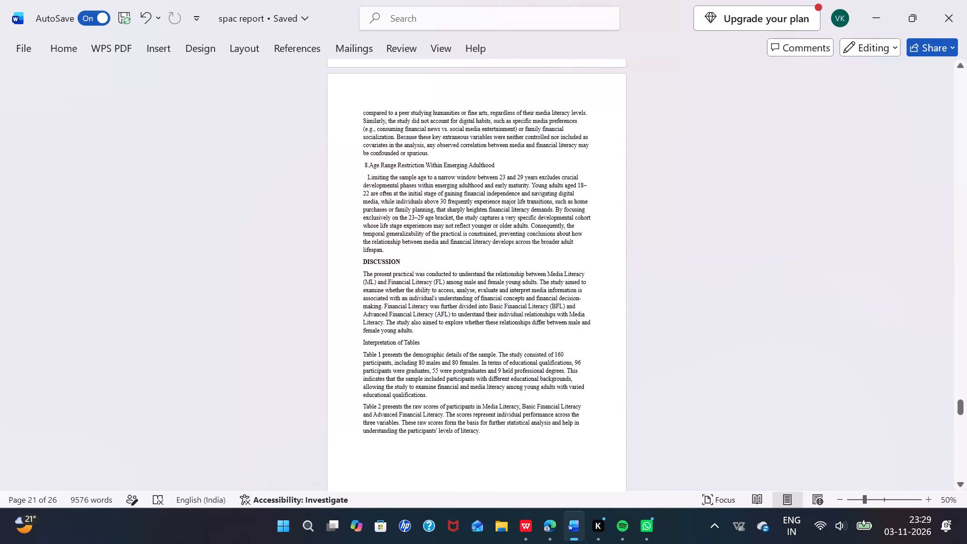
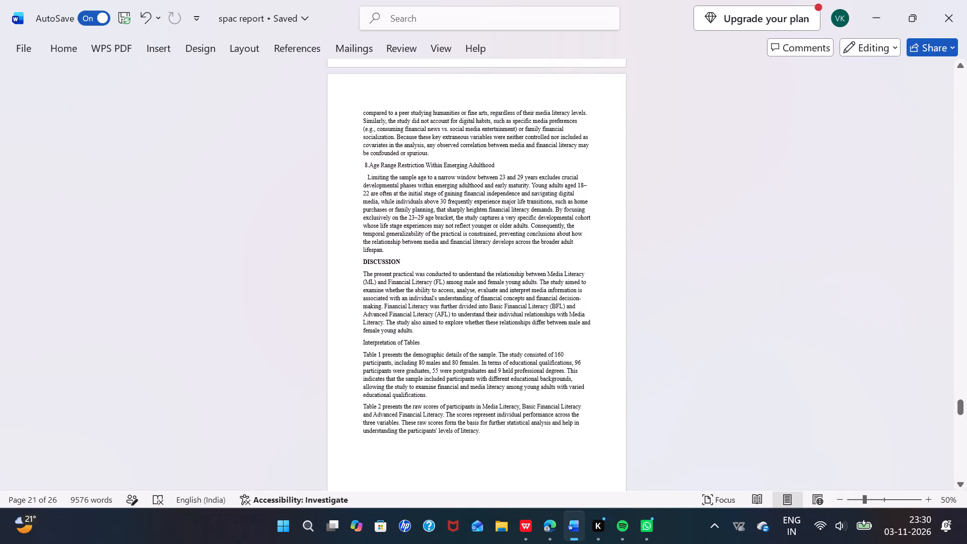
Remove the leading spaces before the "Limiting the sample age" paragraph under limitation 8, Age Range Restriction Within Emerging Adulthood.
{"action": "scroll", "coordinate": [445, 312], "scroll_direction": "up", "scroll_amount": 1}
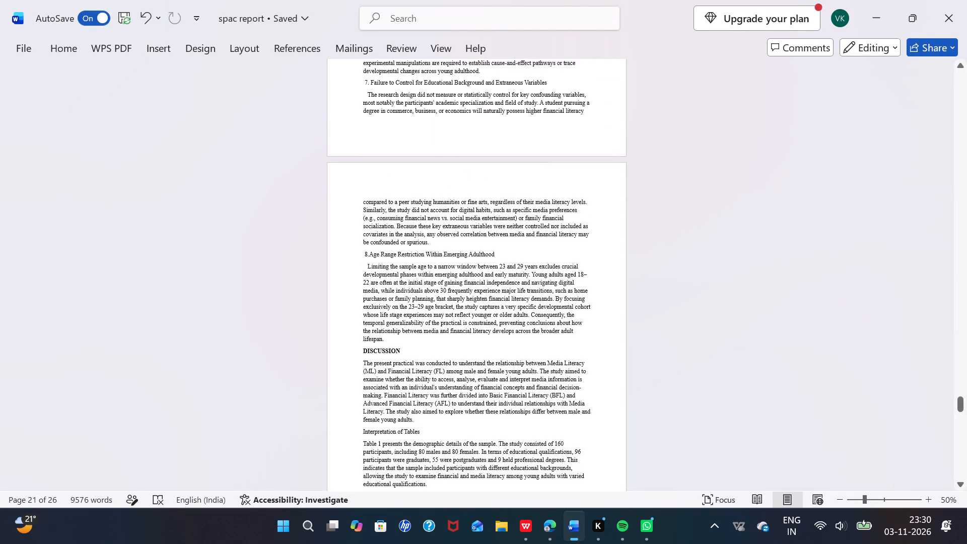
{"action": "left_click", "coordinate": [366, 266]}
{"action": "key", "text": "BackSpace"}
{"action": "scroll", "coordinate": [366, 266], "scroll_direction": "up", "scroll_amount": 1}
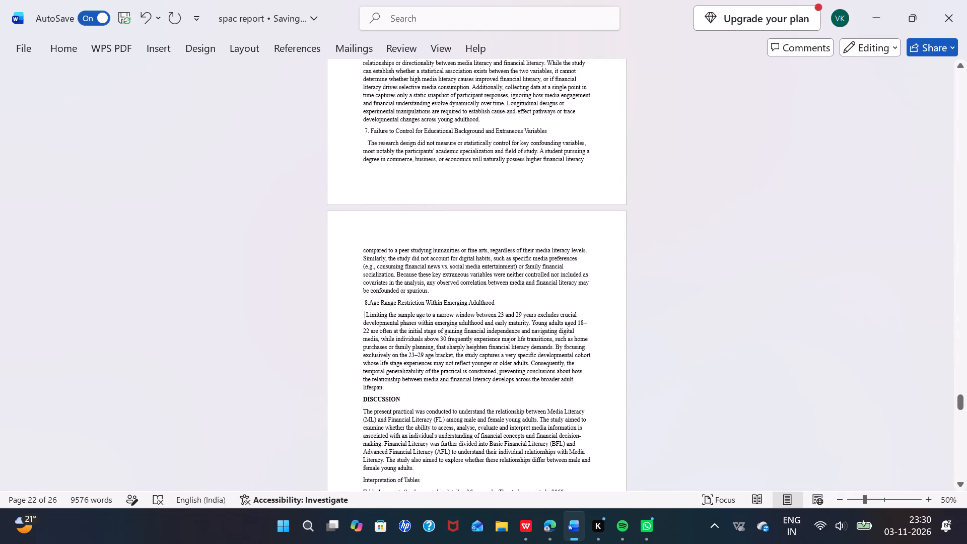
{"action": "left_click", "coordinate": [367, 315]}
{"action": "key", "text": "BackSpace"}
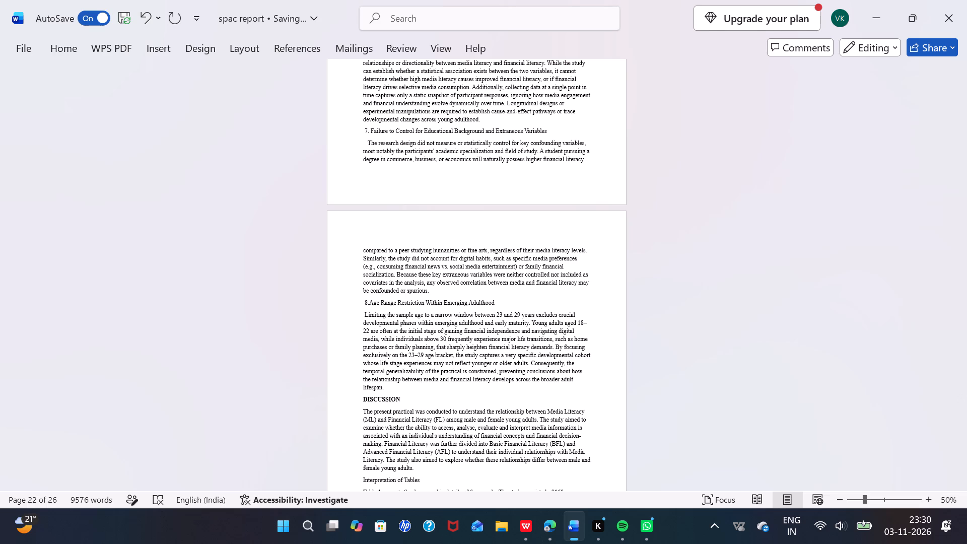
{"action": "key", "text": "BackSpace"}
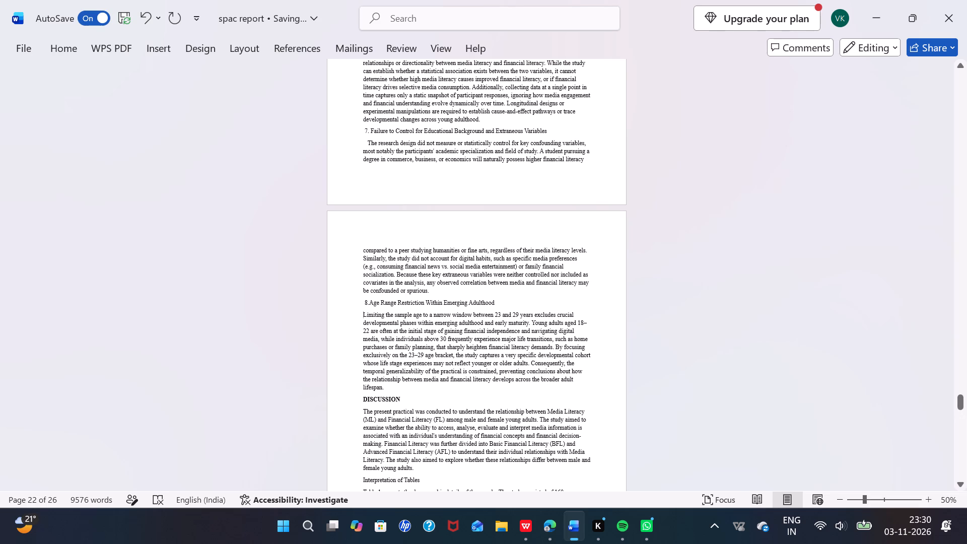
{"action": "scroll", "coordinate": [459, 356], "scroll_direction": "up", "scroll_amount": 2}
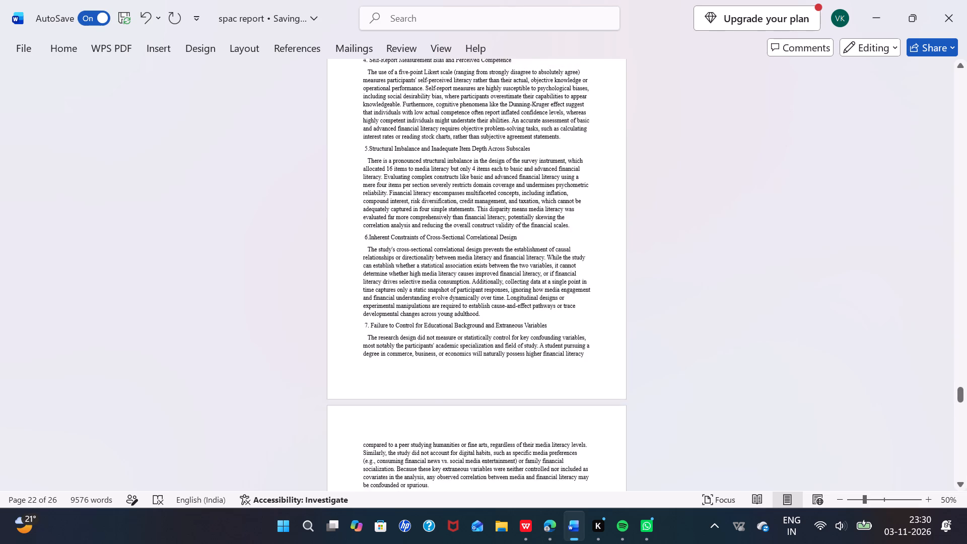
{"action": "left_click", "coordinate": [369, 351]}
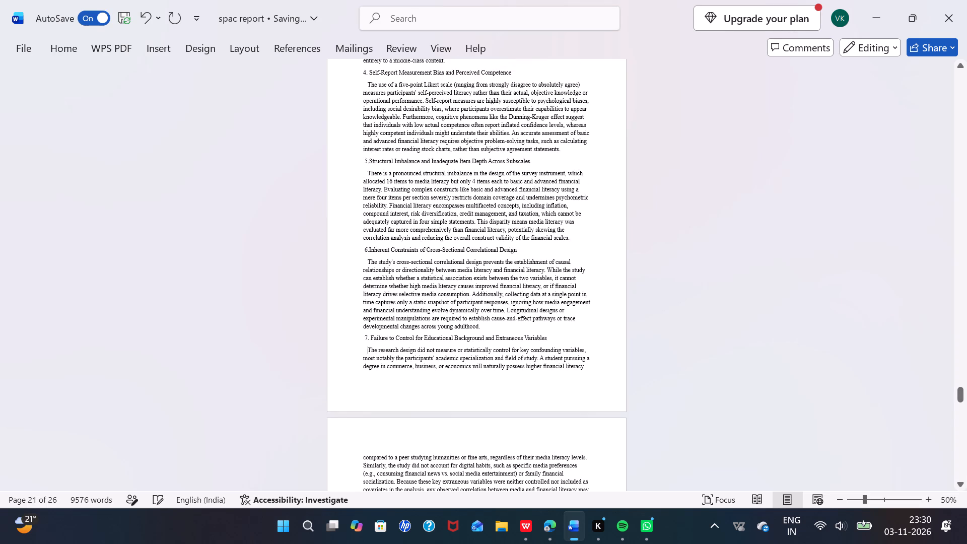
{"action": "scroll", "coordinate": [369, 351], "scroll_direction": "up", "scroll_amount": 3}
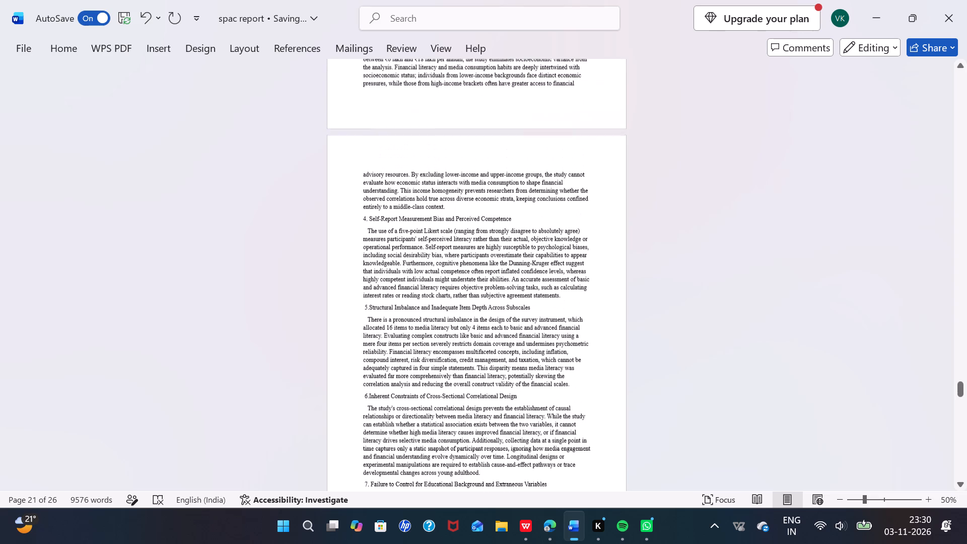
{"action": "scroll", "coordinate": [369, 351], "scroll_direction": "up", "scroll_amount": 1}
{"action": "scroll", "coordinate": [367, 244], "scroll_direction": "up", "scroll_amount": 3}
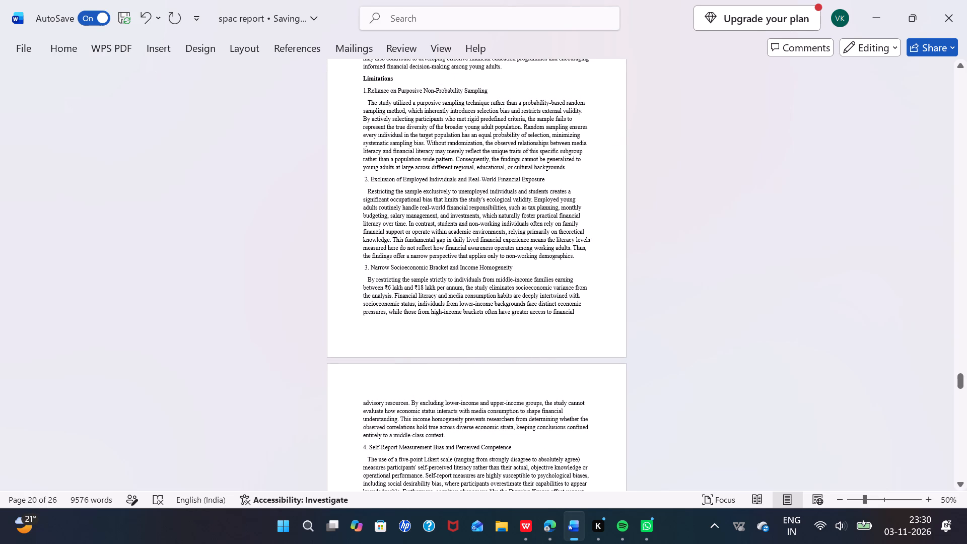
Set the text of the entire report to Times New Roman, size 12.
{"action": "key", "text": "ctrl+a"}
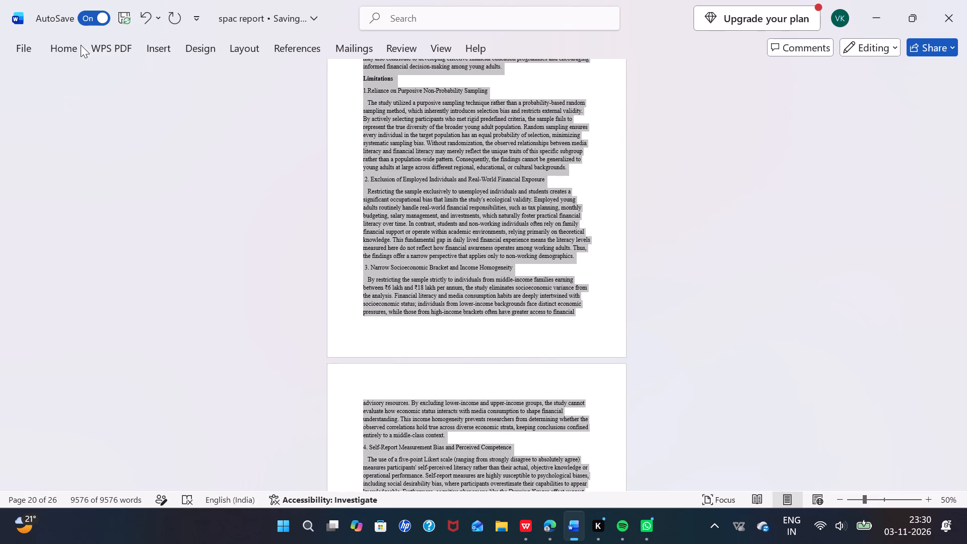
{"action": "left_click", "coordinate": [81, 45]}
{"action": "left_click", "coordinate": [204, 65]}
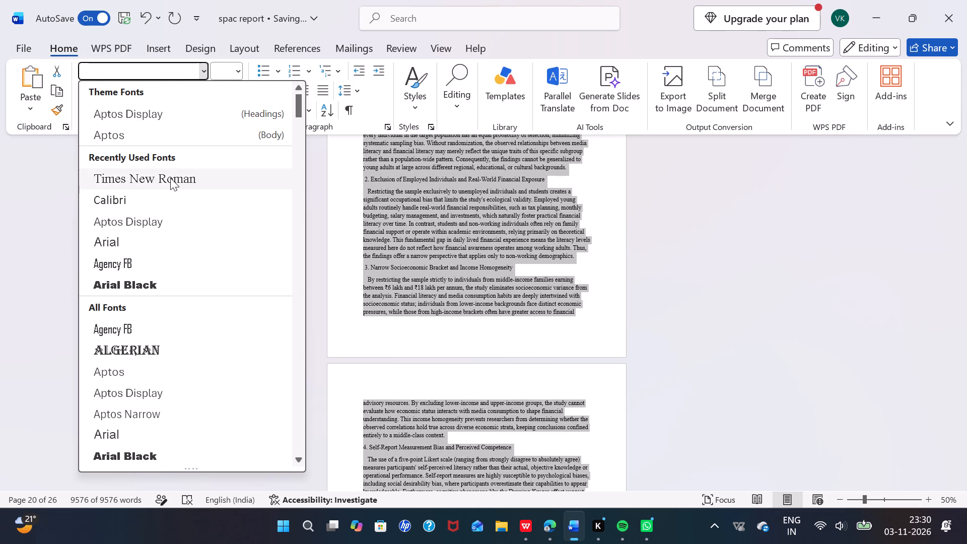
{"action": "left_click", "coordinate": [170, 179]}
{"action": "left_click", "coordinate": [237, 67]}
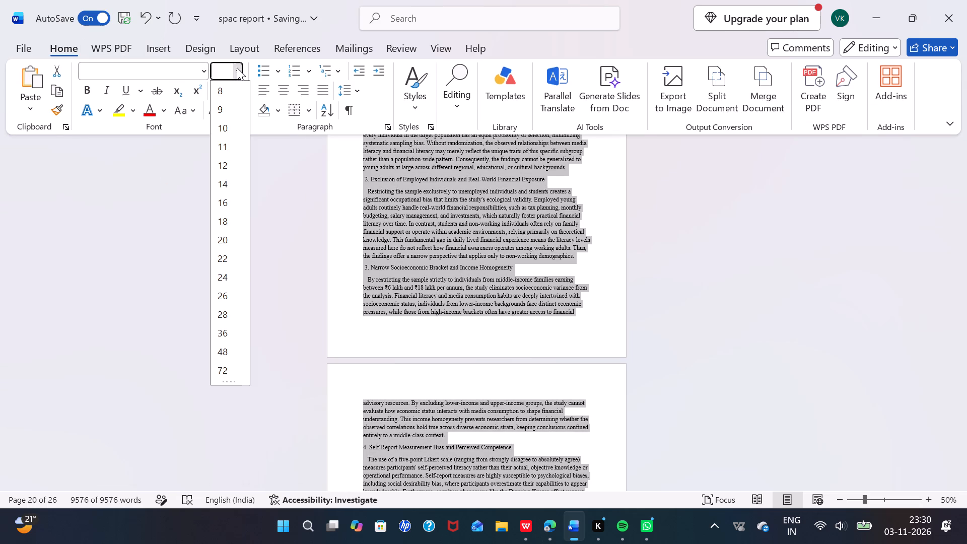
{"action": "left_click", "coordinate": [231, 159]}
{"action": "key", "text": "Return"}
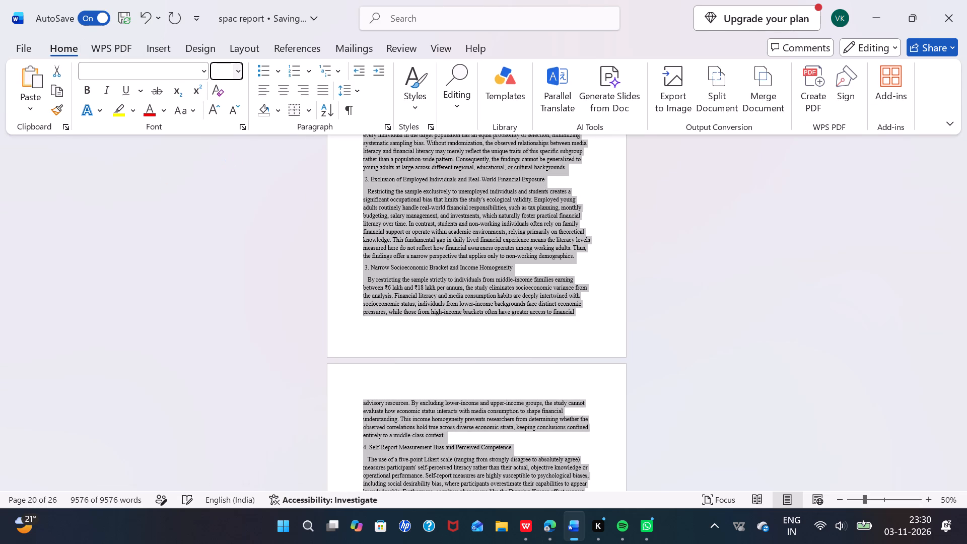
{"action": "left_click", "coordinate": [200, 76]}
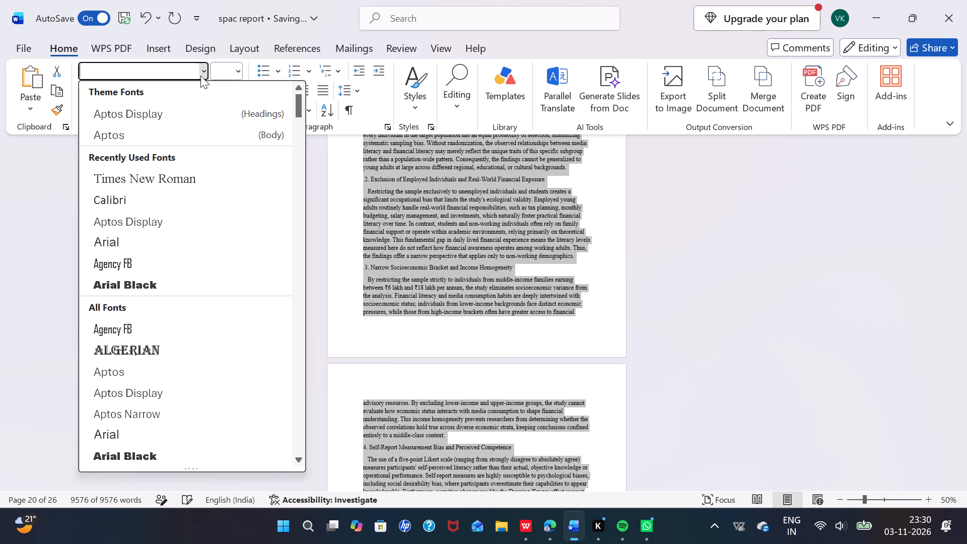
{"action": "left_click", "coordinate": [162, 177]}
{"action": "key", "text": "Return"}
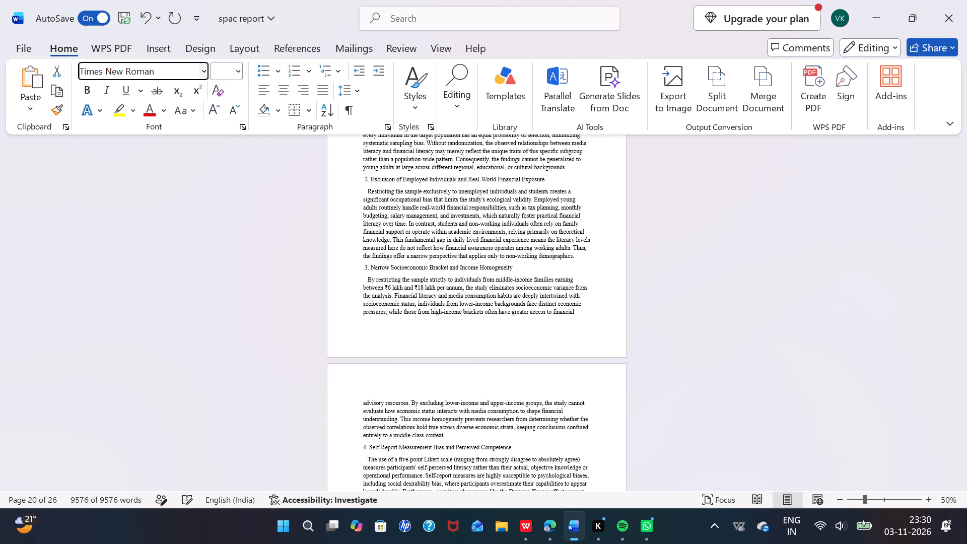
{"action": "left_click", "coordinate": [237, 71]}
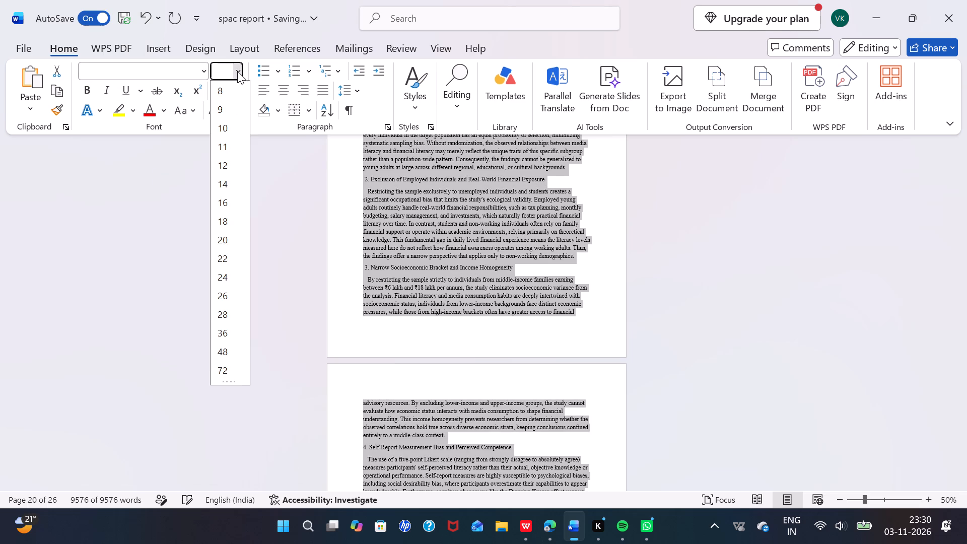
{"action": "left_click", "coordinate": [227, 161]}
{"action": "key", "text": "Return"}
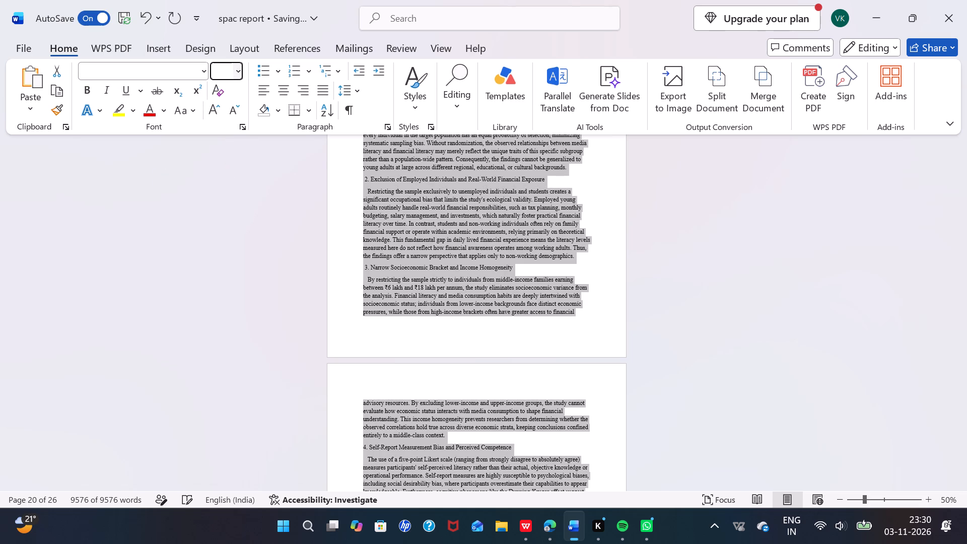
{"action": "left_click", "coordinate": [257, 178]}
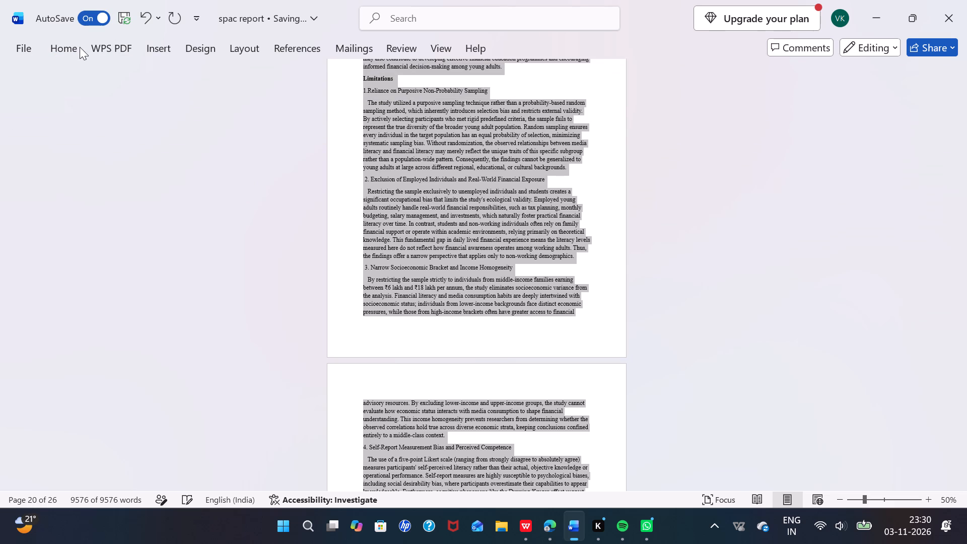
Format all paragraphs of the report as left-aligned with Body Text outline level and a first-line indent of 1.27 cm.
{"action": "left_click", "coordinate": [79, 47]}
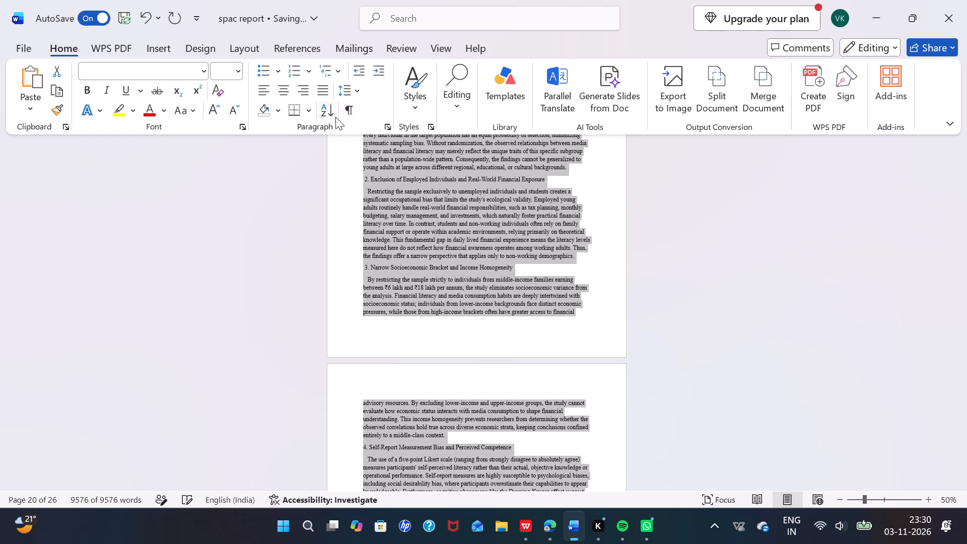
{"action": "left_click", "coordinate": [387, 123]}
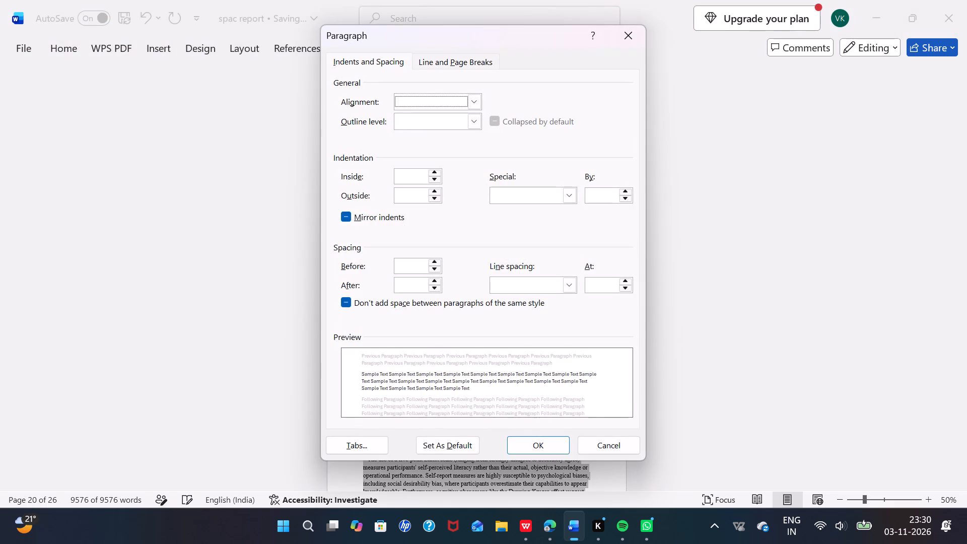
{"action": "left_click", "coordinate": [476, 98]}
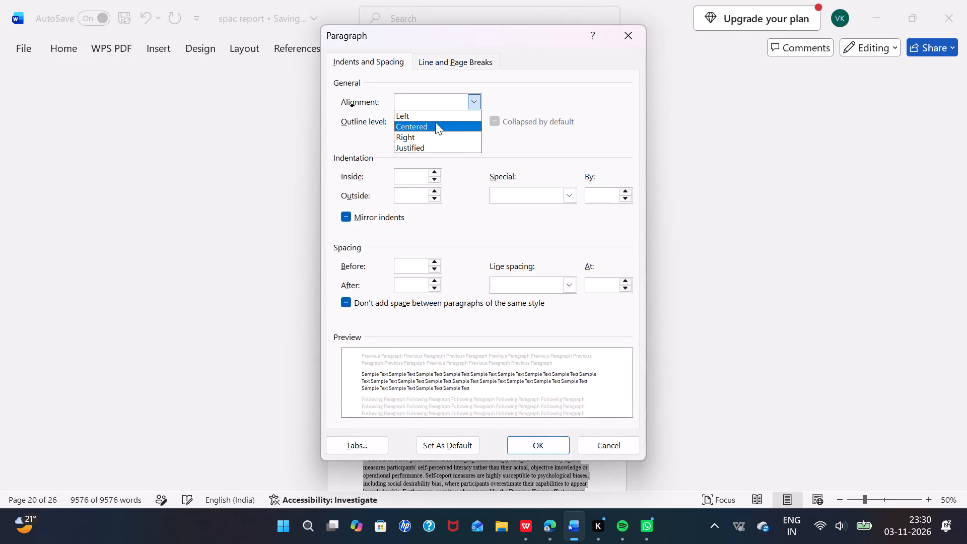
{"action": "left_click", "coordinate": [439, 116]}
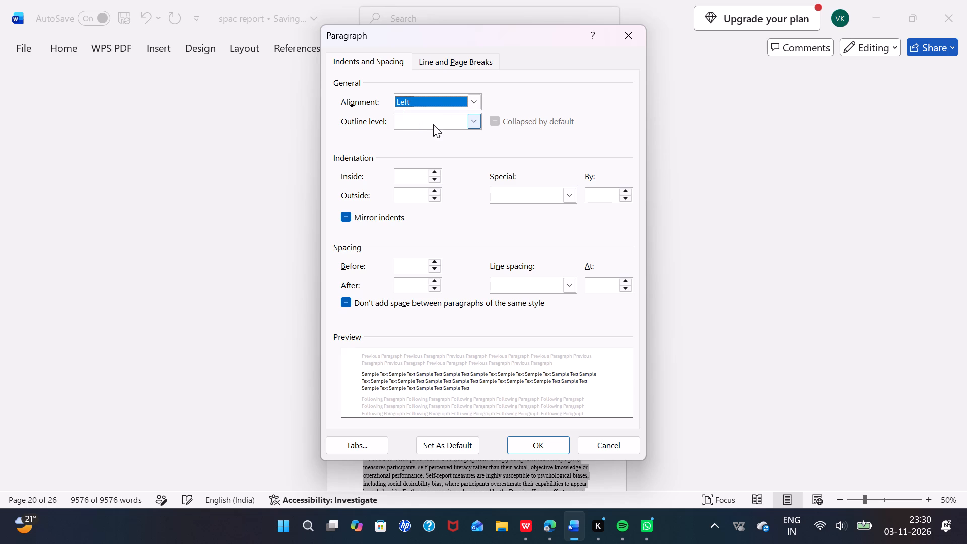
{"action": "left_click", "coordinate": [470, 118]}
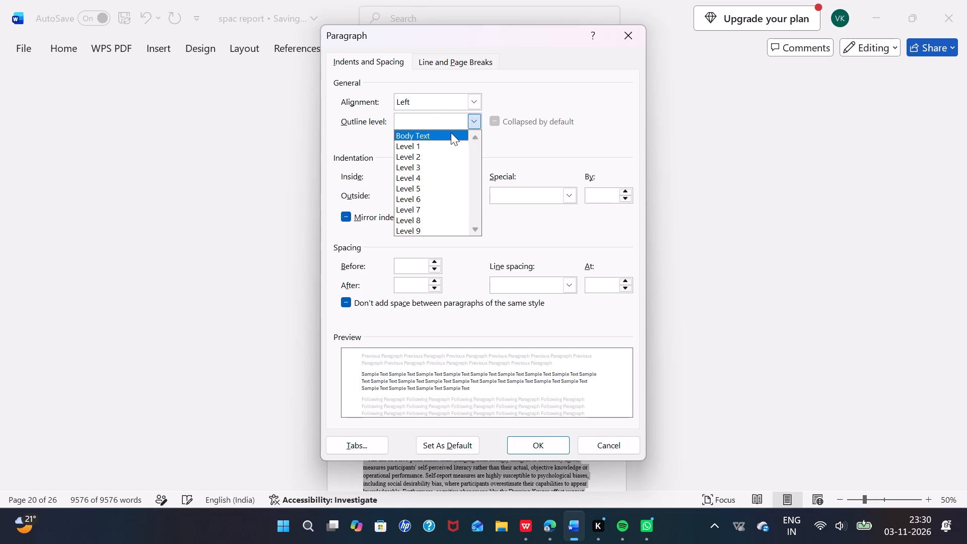
{"action": "left_click", "coordinate": [451, 132]}
{"action": "left_click", "coordinate": [569, 194]}
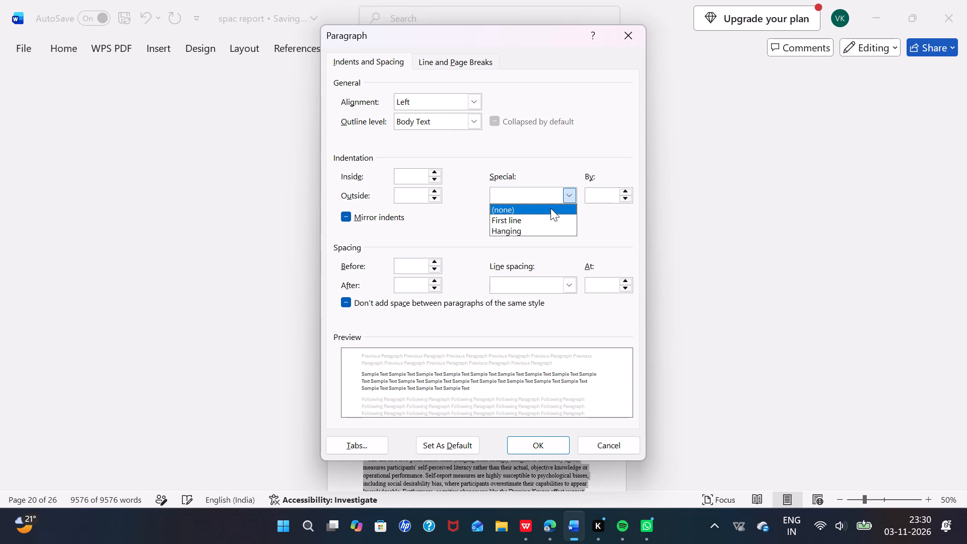
{"action": "left_click", "coordinate": [544, 218]}
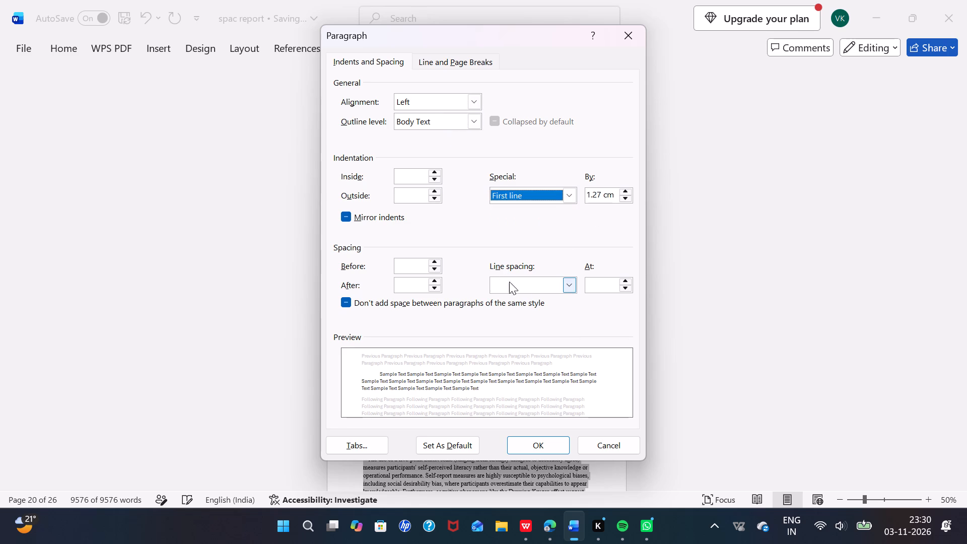
{"action": "left_click", "coordinate": [536, 442]}
{"action": "left_click", "coordinate": [507, 383]}
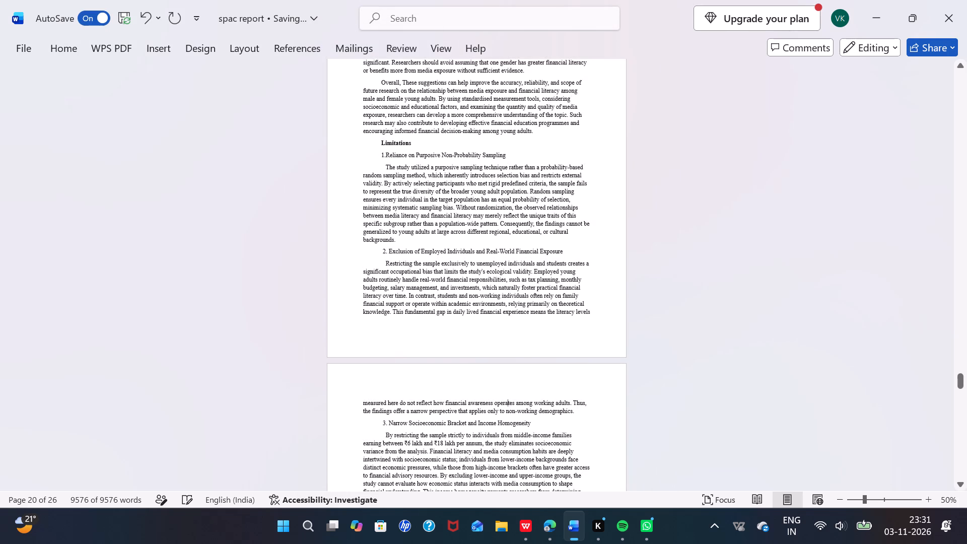
On the cover page, remove the extra leading spaces before the NAME and UNIVERSITY ROLL NUMBER lines so both start at the same position.
{"action": "scroll", "coordinate": [507, 383], "scroll_direction": "up", "scroll_amount": 19}
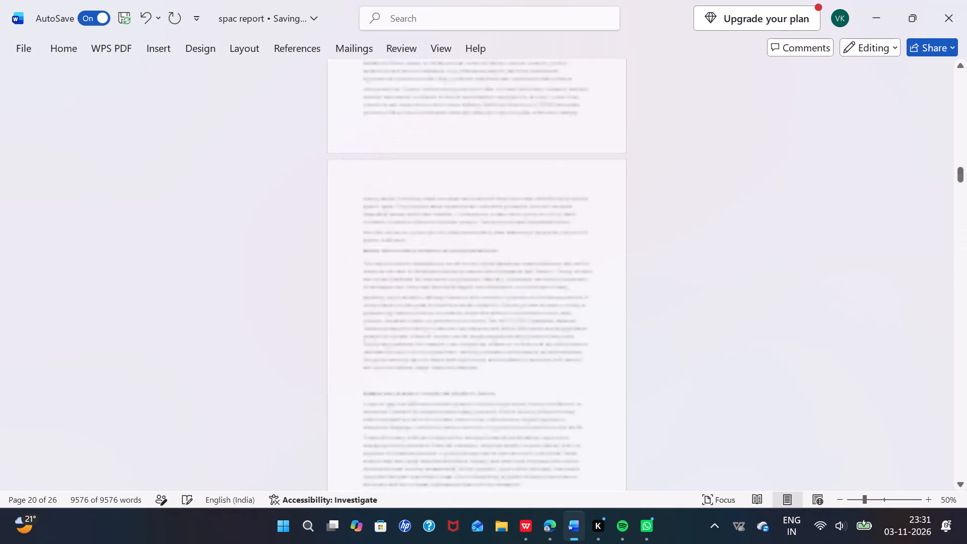
{"action": "scroll", "coordinate": [507, 383], "scroll_direction": "up", "scroll_amount": 7}
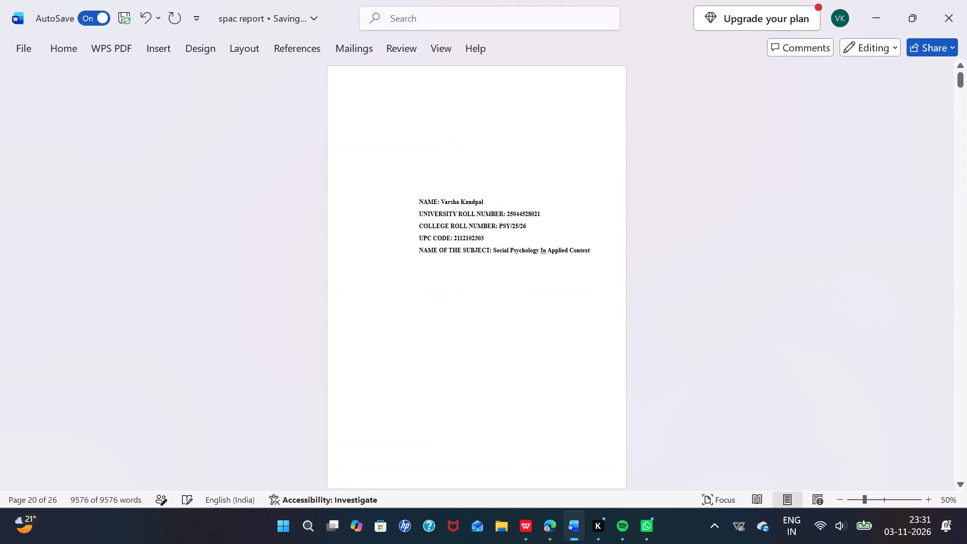
{"action": "left_click", "coordinate": [410, 196]}
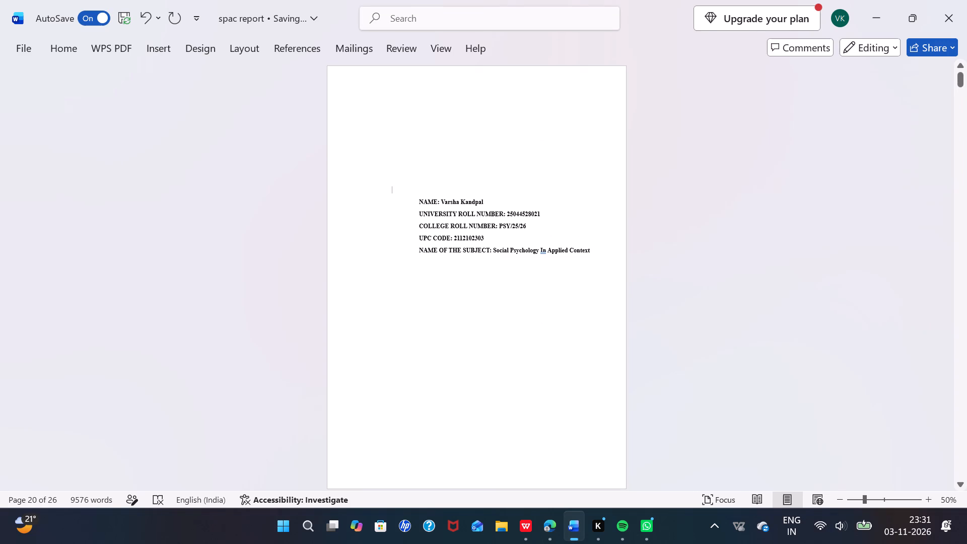
{"action": "scroll", "coordinate": [410, 196], "scroll_direction": "up", "scroll_amount": 2}
{"action": "scroll", "coordinate": [470, 339], "scroll_direction": "up", "scroll_amount": 1}
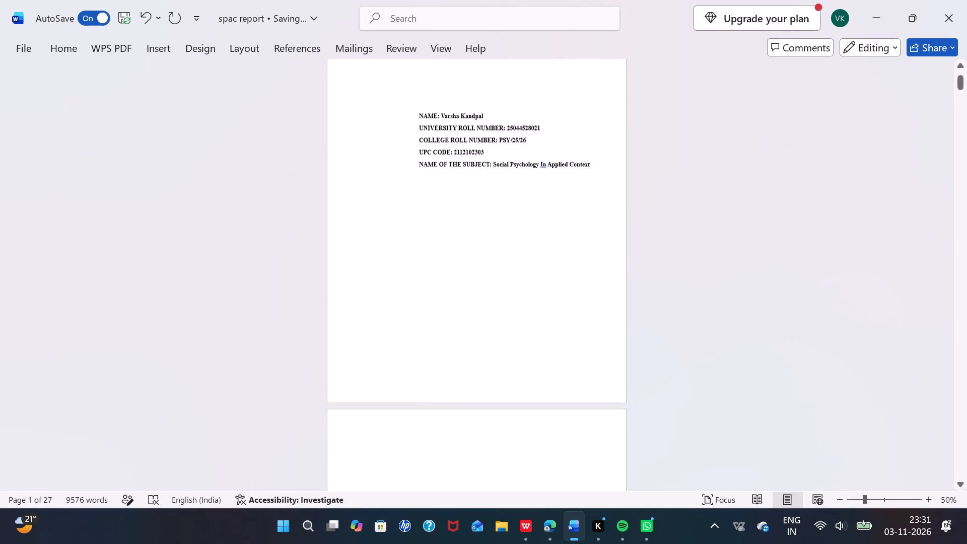
{"action": "scroll", "coordinate": [470, 339], "scroll_direction": "up", "scroll_amount": 2}
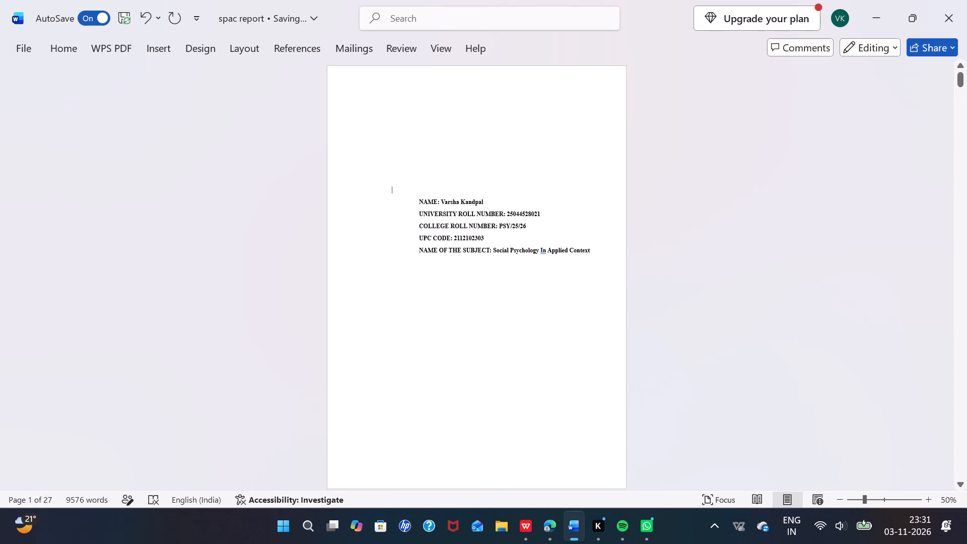
{"action": "left_click_drag", "start_coordinate": [417, 202], "coordinate": [406, 204]}
{"action": "key", "text": "BackSpace"}
{"action": "left_click_drag", "start_coordinate": [419, 217], "coordinate": [408, 217]}
{"action": "key", "text": "BackSpace"}
{"action": "key", "text": "space"}
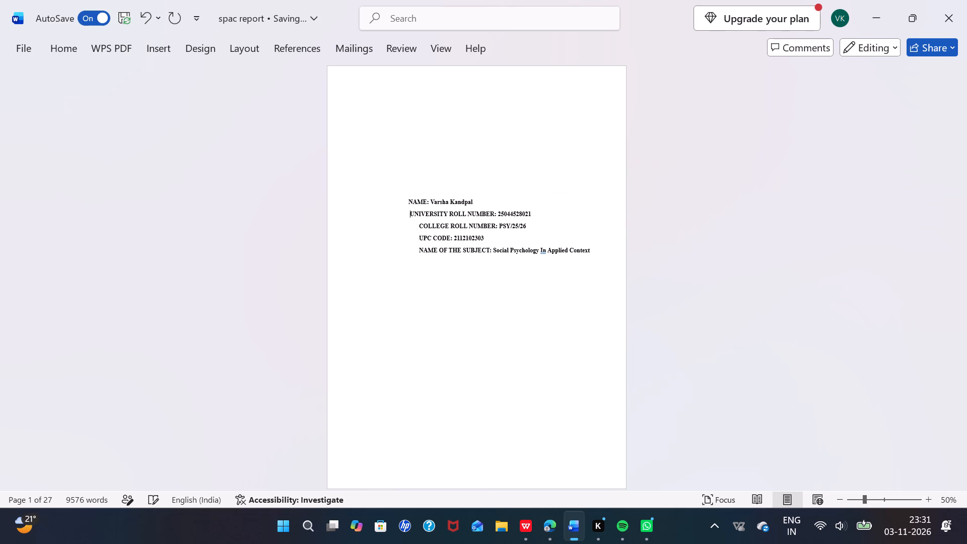
{"action": "key", "text": "BackSpace"}
Delete the extra leading spaces before COLLEGE ROLL NUMBER on the cover page so it lines up with the lines above.
{"action": "left_click", "coordinate": [418, 226]}
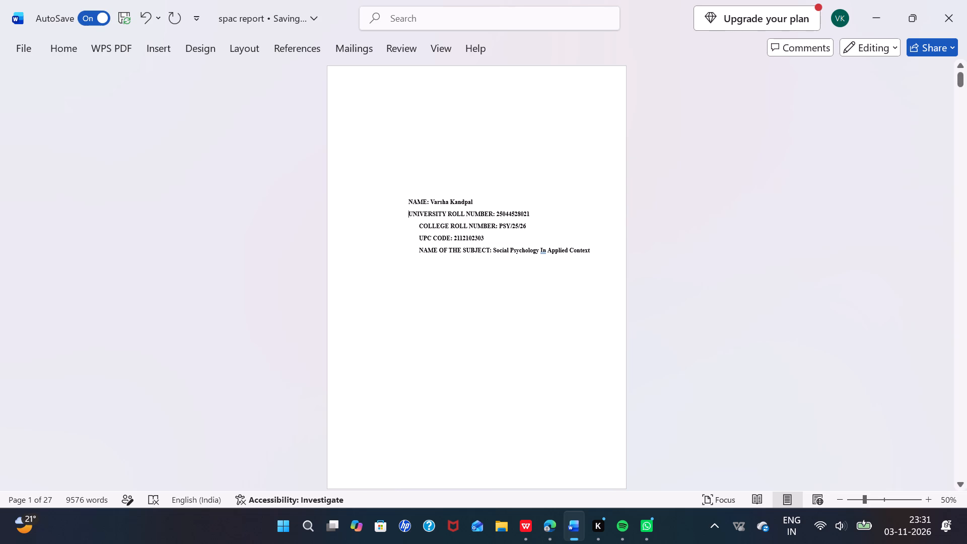
{"action": "left_click", "coordinate": [418, 226]}
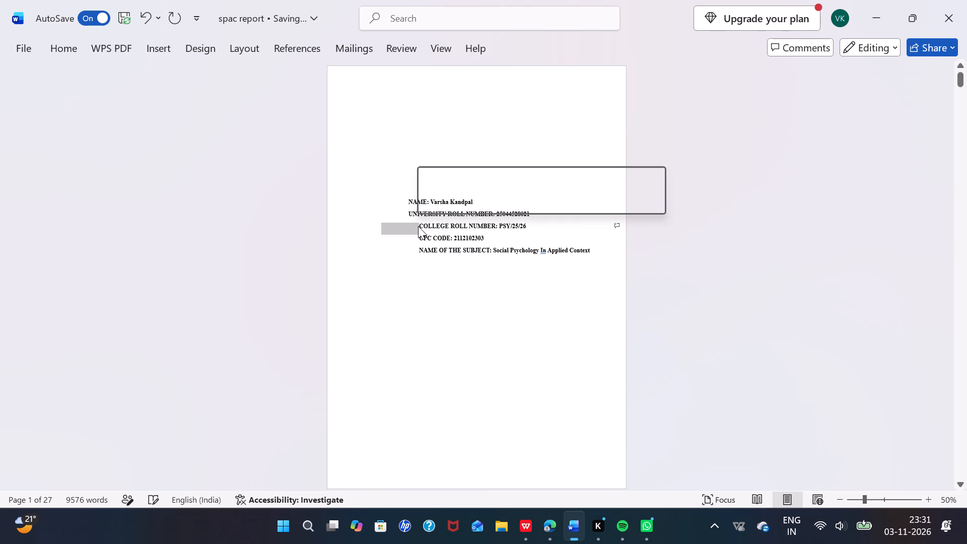
{"action": "left_click", "coordinate": [418, 226]}
{"action": "key", "text": "BackSpace"}
{"action": "key", "text": "BackSpace"}
{"action": "key", "text": "BackSpace"}
{"action": "key", "text": "BackSpace"}
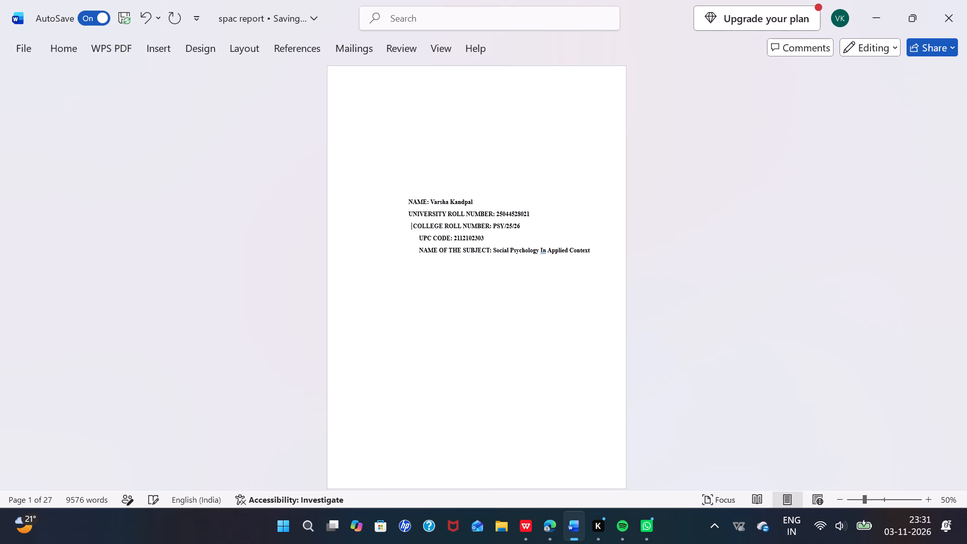
{"action": "key", "text": "BackSpace"}
{"action": "key", "text": "BackSpace"}
{"action": "key", "text": "BackSpace"}
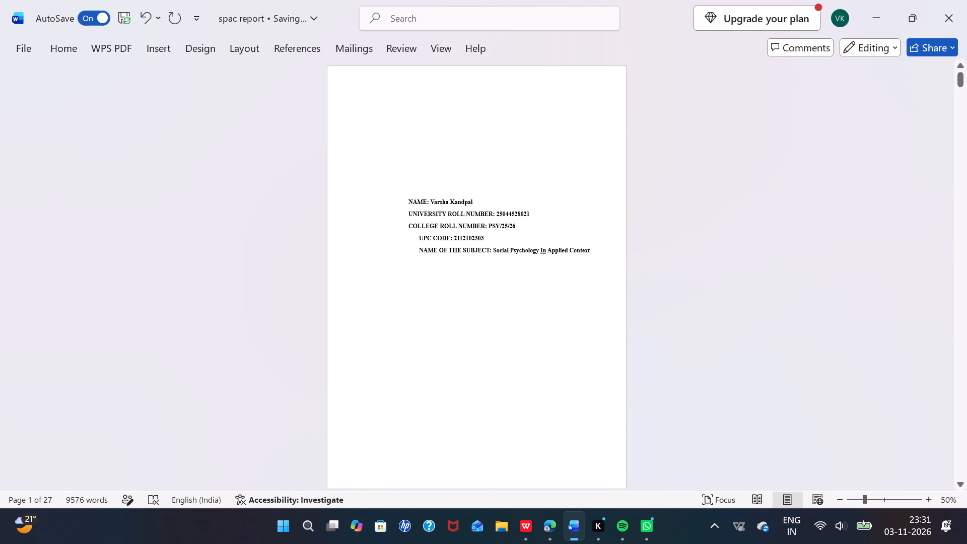
{"action": "key", "text": "space"}
{"action": "key", "text": "BackSpace"}
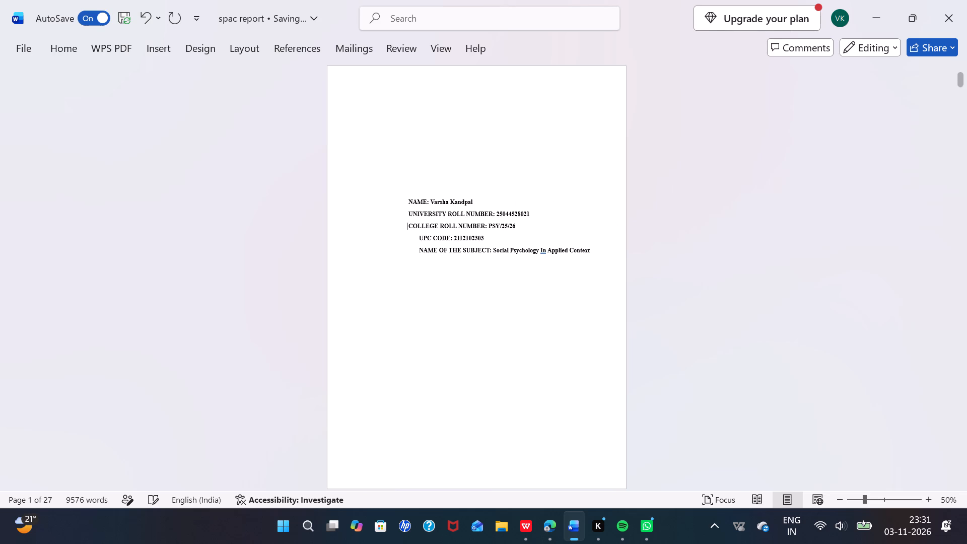
{"action": "left_click", "coordinate": [407, 227]}
{"action": "key", "text": "space"}
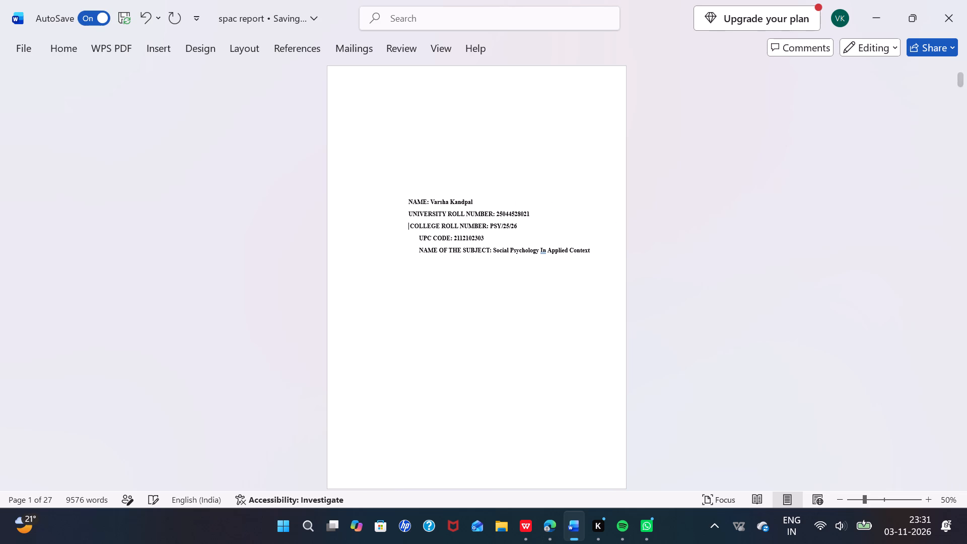
{"action": "key", "text": "BackSpace"}
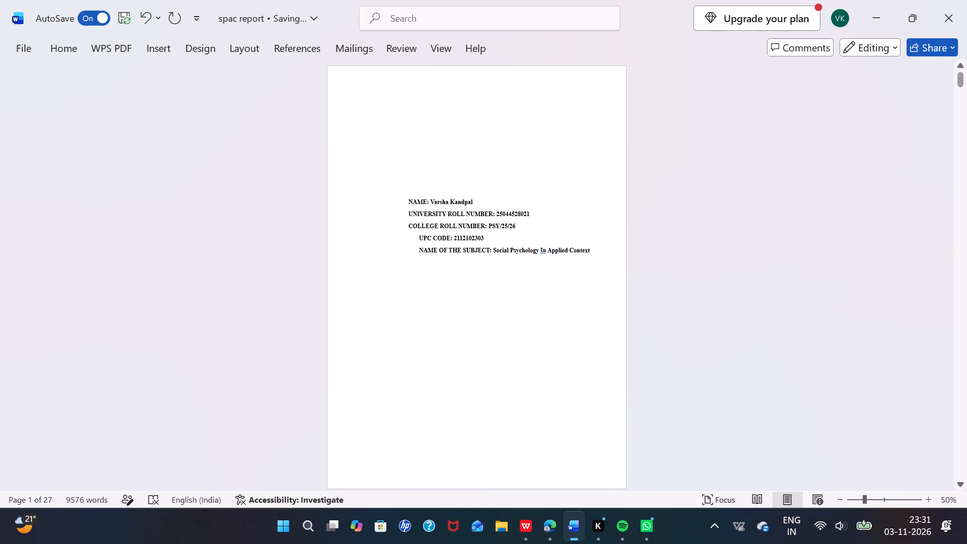
{"action": "left_click", "coordinate": [408, 225]}
Trim the leading spaces before the UPC CODE and NAME OF THE SUBJECT lines to bring them near the lines above.
{"action": "left_click", "coordinate": [417, 237]}
{"action": "key", "text": "BackSpace"}
{"action": "key", "text": "BackSpace"}
{"action": "key", "text": "BackSpace"}
{"action": "key", "text": "BackSpace"}
{"action": "key", "text": "BackSpace"}
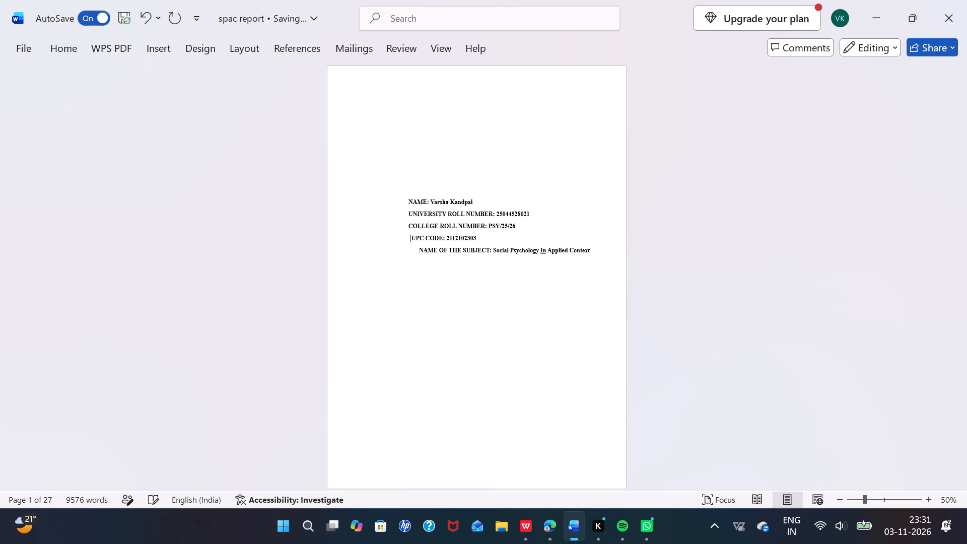
{"action": "key", "text": "BackSpace"}
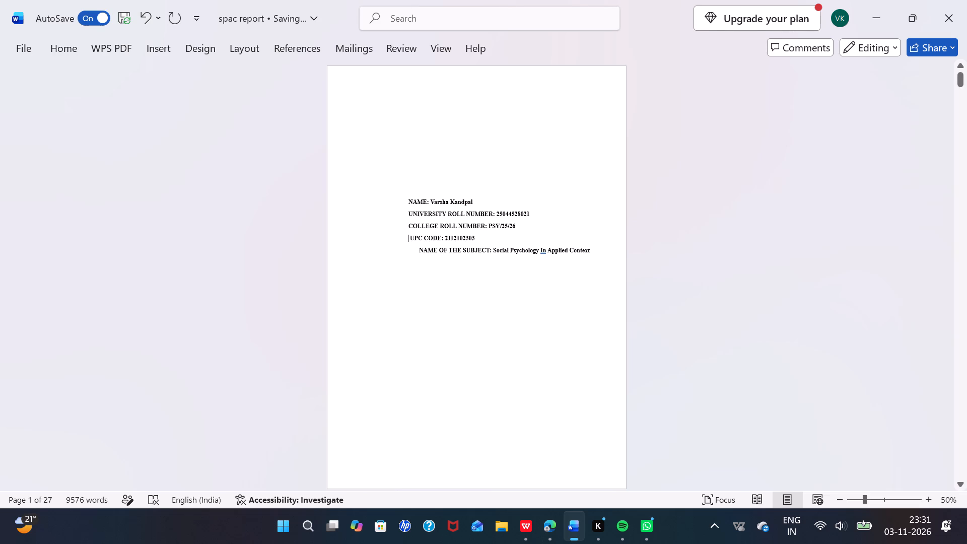
{"action": "left_click", "coordinate": [420, 252]}
{"action": "key", "text": "BackSpace"}
{"action": "key", "text": "BackSpace"}
{"action": "key", "text": "BackSpace"}
{"action": "key", "text": "BackSpace"}
{"action": "key", "text": "BackSpace"}
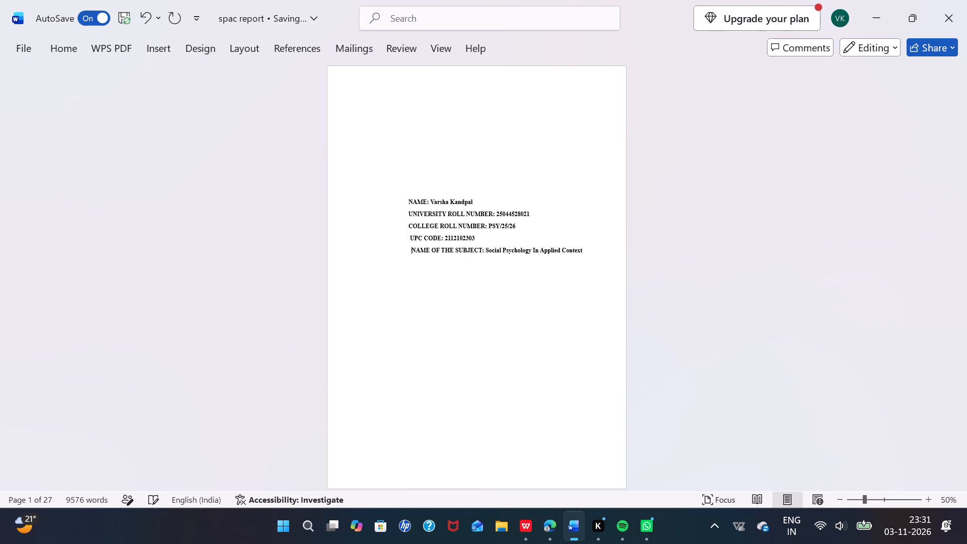
{"action": "key", "text": "BackSpace"}
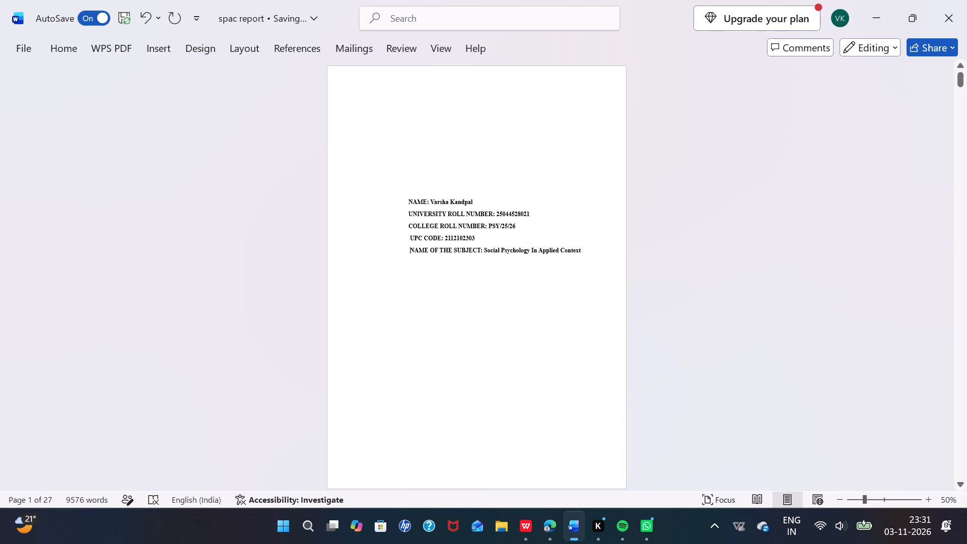
{"action": "left_click", "coordinate": [411, 238]}
{"action": "key", "text": "BackSpace"}
{"action": "key", "text": "space"}
Set the UPC CODE paragraph to double line spacing, with the spacing before and after cleared.
{"action": "left_click", "coordinate": [70, 47]}
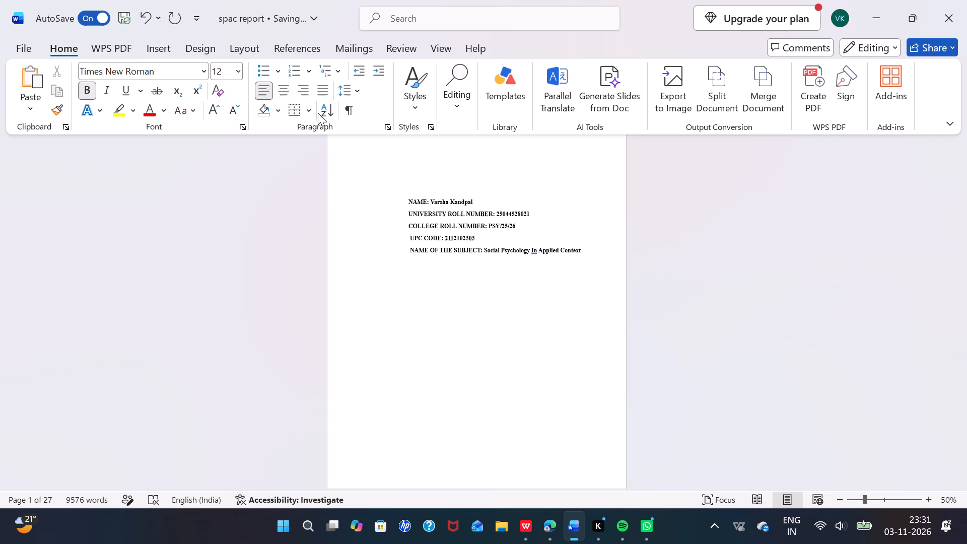
{"action": "left_click", "coordinate": [383, 124]}
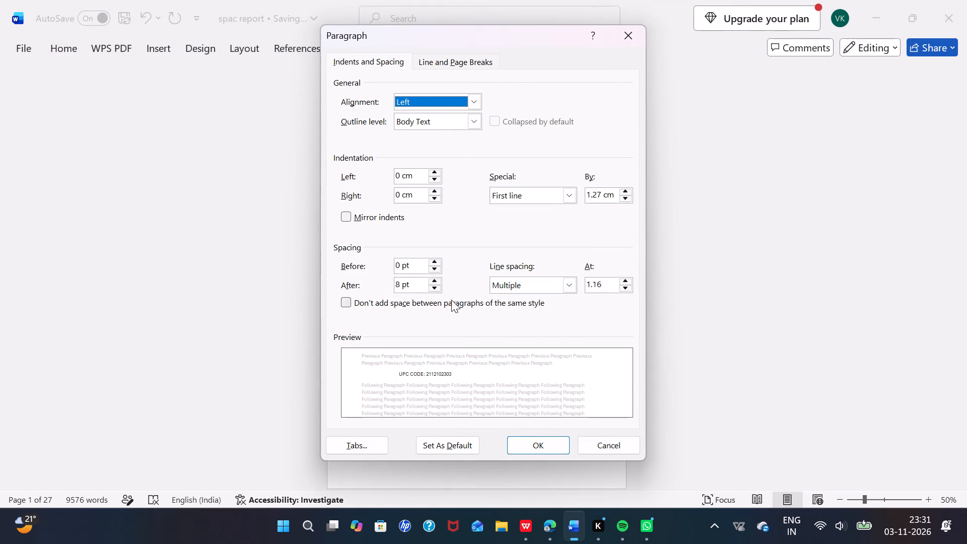
{"action": "left_click_drag", "start_coordinate": [410, 283], "coordinate": [395, 285]}
{"action": "key", "text": "BackSpace"}
{"action": "left_click_drag", "start_coordinate": [419, 256], "coordinate": [401, 265]}
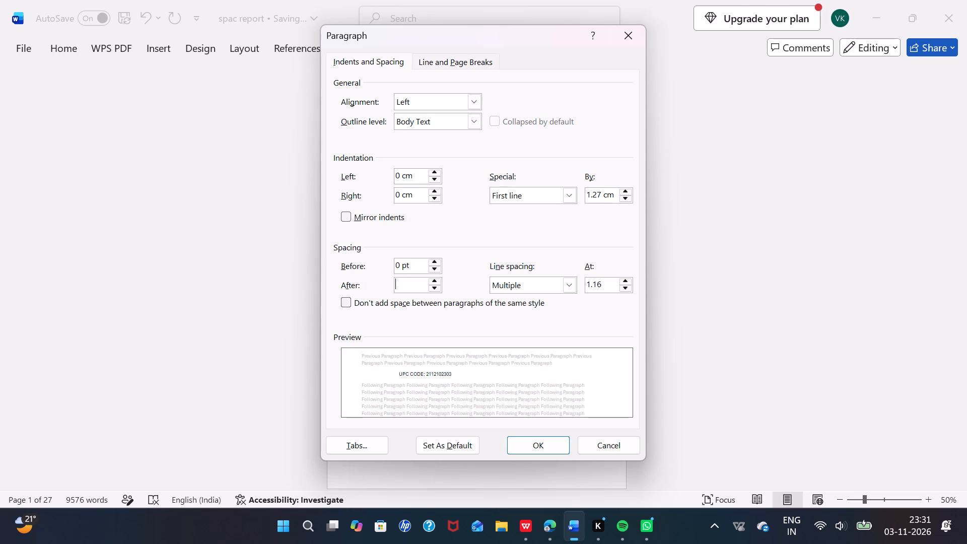
{"action": "left_click_drag", "start_coordinate": [401, 265], "coordinate": [409, 261]}
{"action": "left_click_drag", "start_coordinate": [409, 261], "coordinate": [389, 267]}
{"action": "key", "text": "BackSpace"}
{"action": "left_click", "coordinate": [525, 285]}
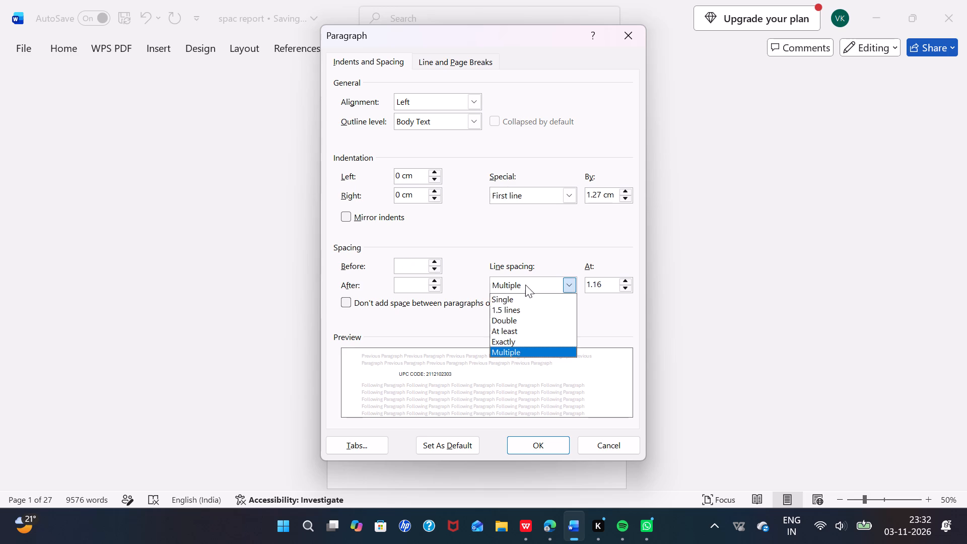
{"action": "left_click", "coordinate": [512, 321]}
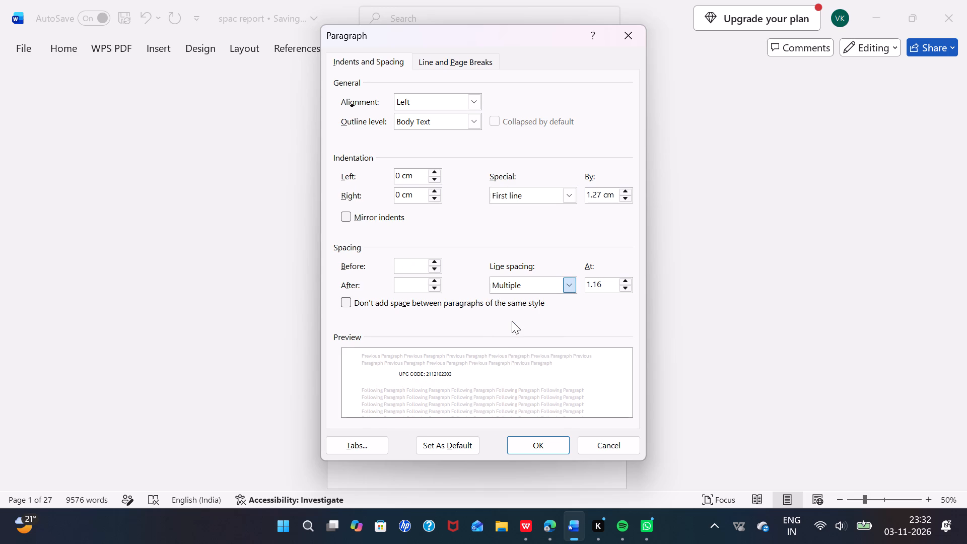
{"action": "left_click", "coordinate": [550, 447]}
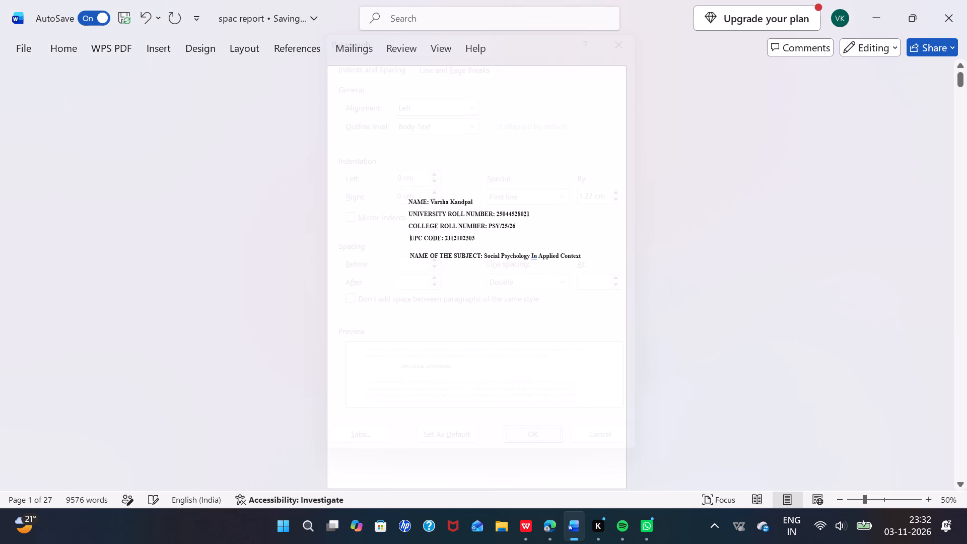
Check the layout of the cover page, the title page and the opening AIM and Economic Diversity text.
{"action": "scroll", "coordinate": [481, 366], "scroll_direction": "down", "scroll_amount": 1}
{"action": "scroll", "coordinate": [481, 366], "scroll_direction": "up", "scroll_amount": 1}
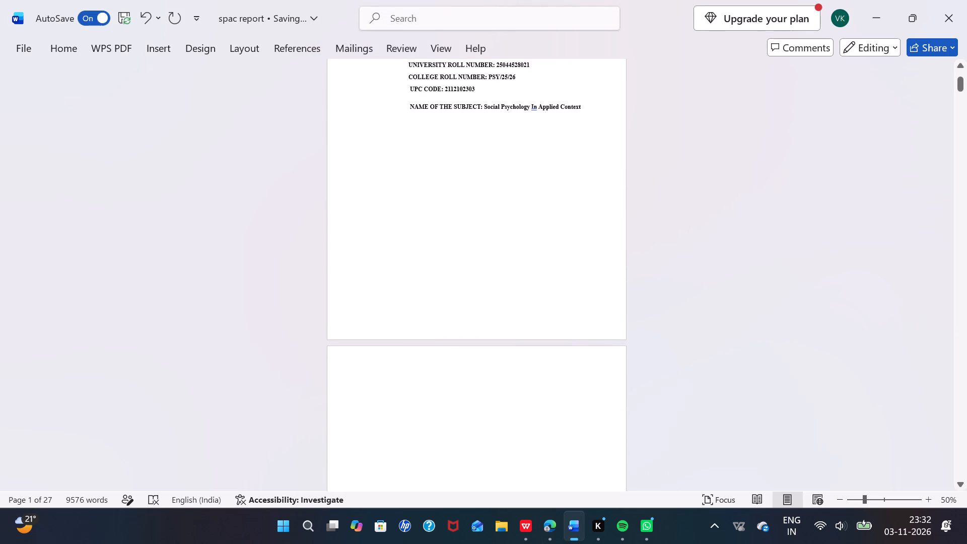
{"action": "scroll", "coordinate": [481, 366], "scroll_direction": "up", "scroll_amount": 1}
{"action": "scroll", "coordinate": [413, 251], "scroll_direction": "down", "scroll_amount": 4}
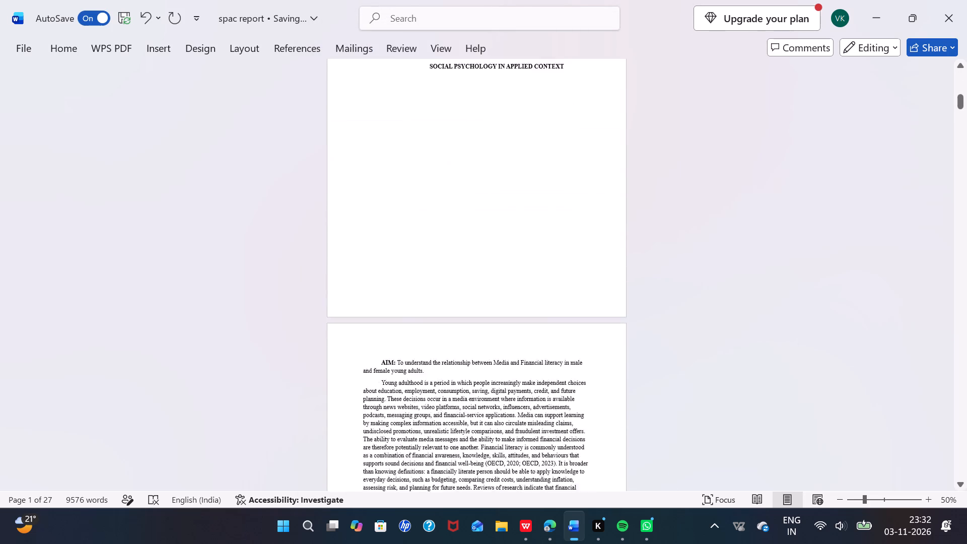
{"action": "scroll", "coordinate": [413, 251], "scroll_direction": "down", "scroll_amount": 3}
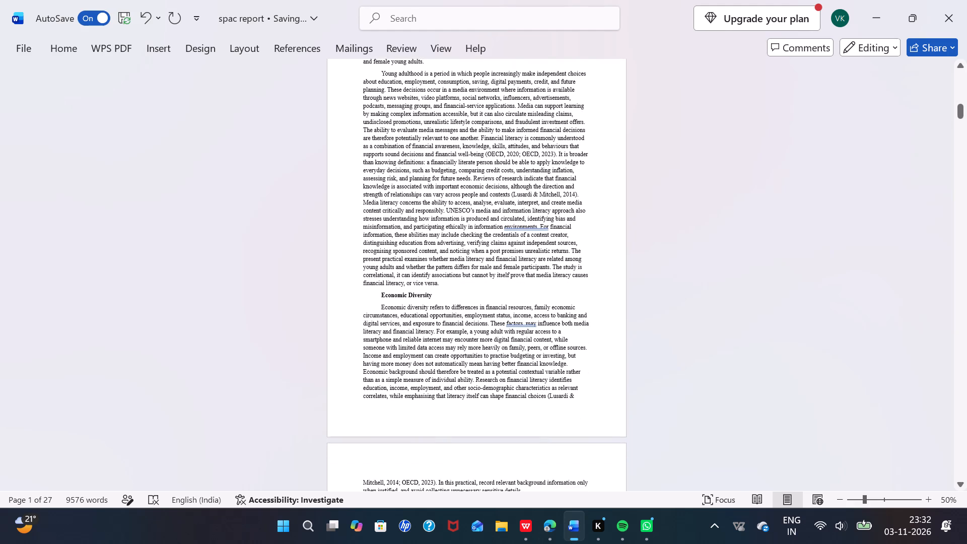
{"action": "scroll", "coordinate": [413, 251], "scroll_direction": "down", "scroll_amount": 2}
{"action": "scroll", "coordinate": [413, 251], "scroll_direction": "up", "scroll_amount": 1}
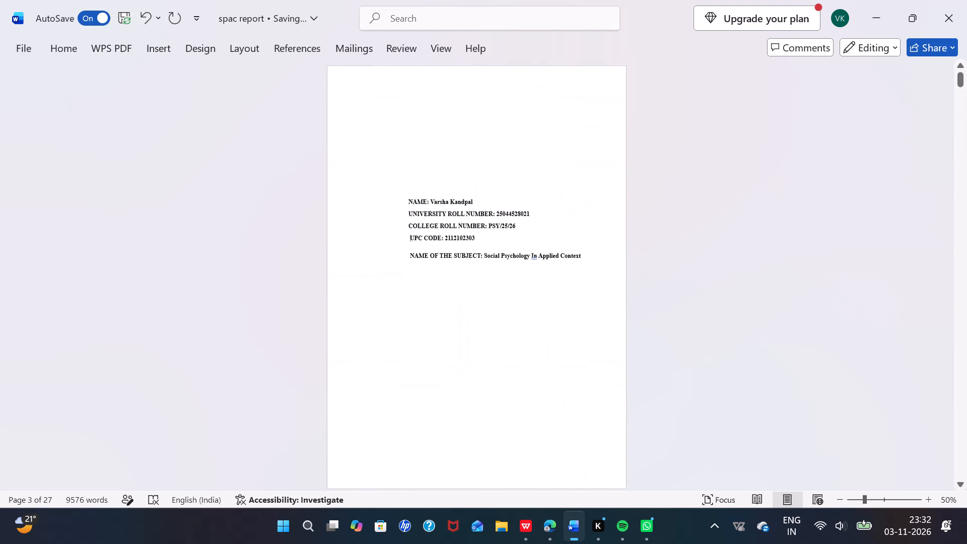
Remove the last leading space before the UPC CODE line on the cover page.
{"action": "key", "text": "BackSpace"}
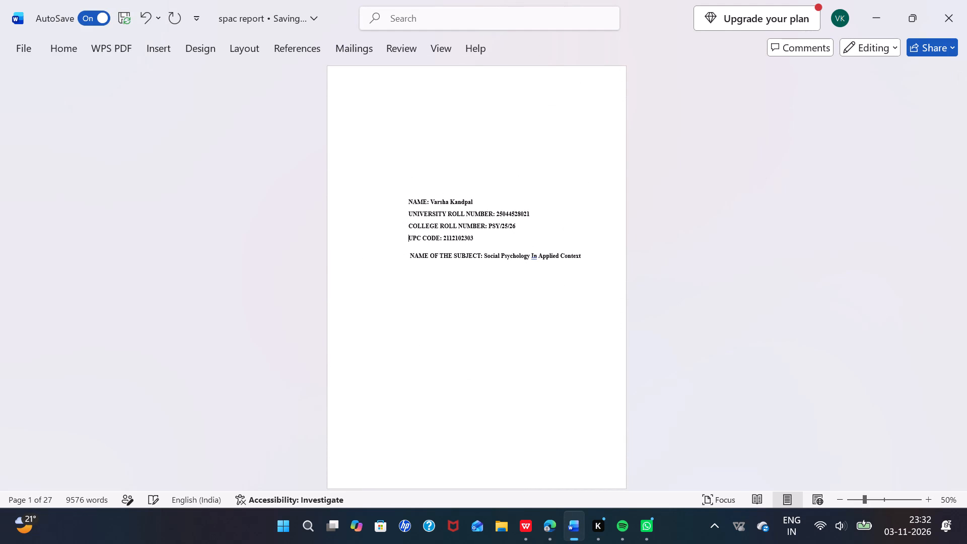
Delete the leading spaces and line break before NAME OF THE SUBJECT, back to 21121 in the UPC CODE line.
{"action": "left_click", "coordinate": [408, 261]}
{"action": "key", "text": "BackSpace"}
{"action": "key", "text": "BackSpace"}
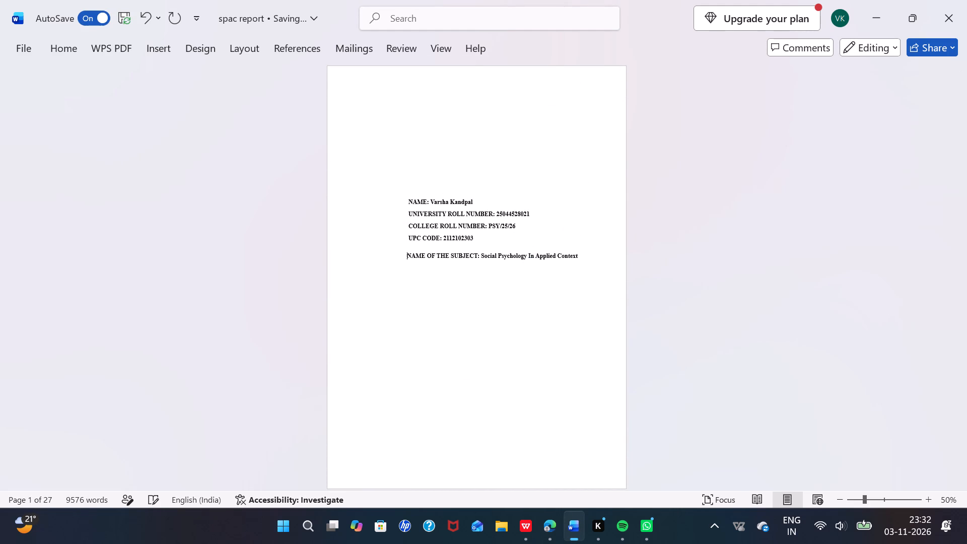
{"action": "key", "text": "BackSpace"}
{"action": "key", "text": "BackSpace"}
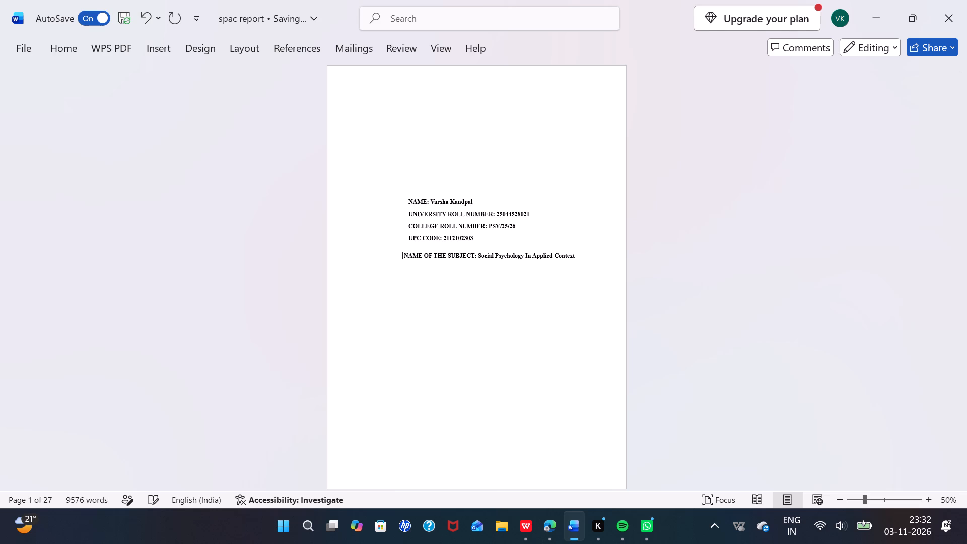
{"action": "key", "text": "BackSpace"}
{"action": "key", "text": "BackSpace"}
{"action": "key", "text": "BackSpace"}
{"action": "key", "text": "BackSpace"}
{"action": "key", "text": "BackSpace"}
{"action": "key", "text": "BackSpace"}
{"action": "key", "text": "BackSpace"}
{"action": "key", "text": "BackSpace"}
{"action": "key", "text": "BackSpace"}
{"action": "key", "text": "BackSpace"}
{"action": "key", "text": "BackSpace"}
{"action": "key", "text": "BackSpace"}
{"action": "key", "text": "BackSpace"}
{"action": "key", "text": "BackSpace"}
{"action": "key", "text": "BackSpace"}
{"action": "key", "text": "BackSpace"}
{"action": "key", "text": "BackSpace"}
{"action": "key", "text": "BackSpace"}
{"action": "key", "text": "BackSpace"}
{"action": "key", "text": "BackSpace"}
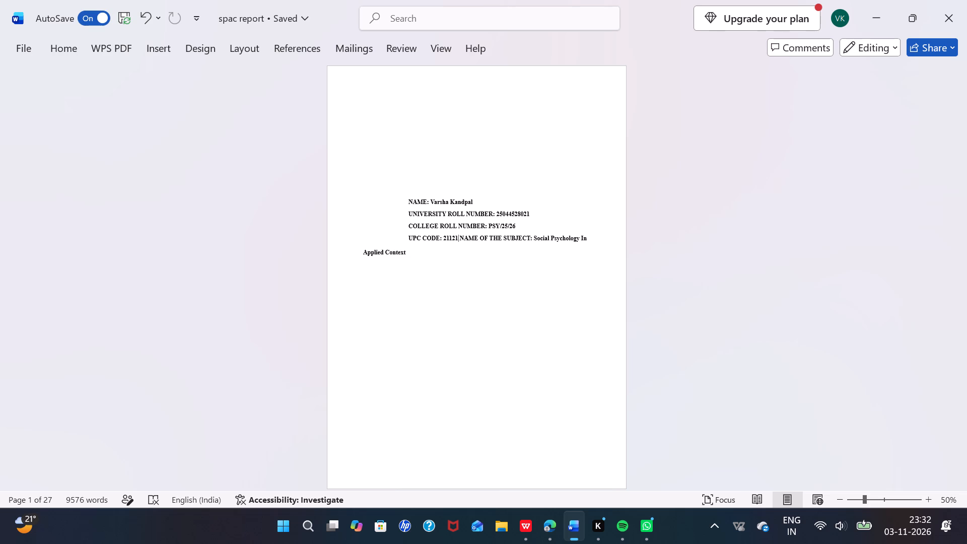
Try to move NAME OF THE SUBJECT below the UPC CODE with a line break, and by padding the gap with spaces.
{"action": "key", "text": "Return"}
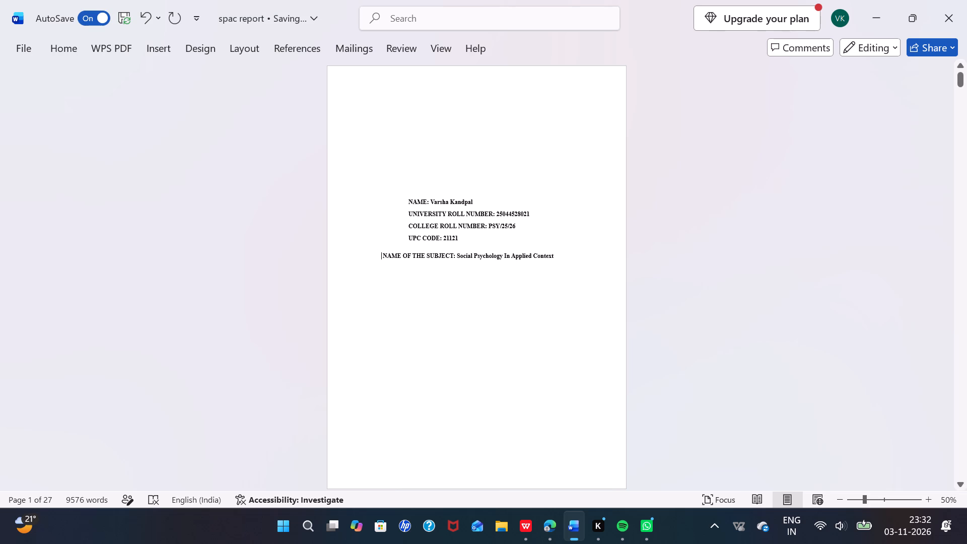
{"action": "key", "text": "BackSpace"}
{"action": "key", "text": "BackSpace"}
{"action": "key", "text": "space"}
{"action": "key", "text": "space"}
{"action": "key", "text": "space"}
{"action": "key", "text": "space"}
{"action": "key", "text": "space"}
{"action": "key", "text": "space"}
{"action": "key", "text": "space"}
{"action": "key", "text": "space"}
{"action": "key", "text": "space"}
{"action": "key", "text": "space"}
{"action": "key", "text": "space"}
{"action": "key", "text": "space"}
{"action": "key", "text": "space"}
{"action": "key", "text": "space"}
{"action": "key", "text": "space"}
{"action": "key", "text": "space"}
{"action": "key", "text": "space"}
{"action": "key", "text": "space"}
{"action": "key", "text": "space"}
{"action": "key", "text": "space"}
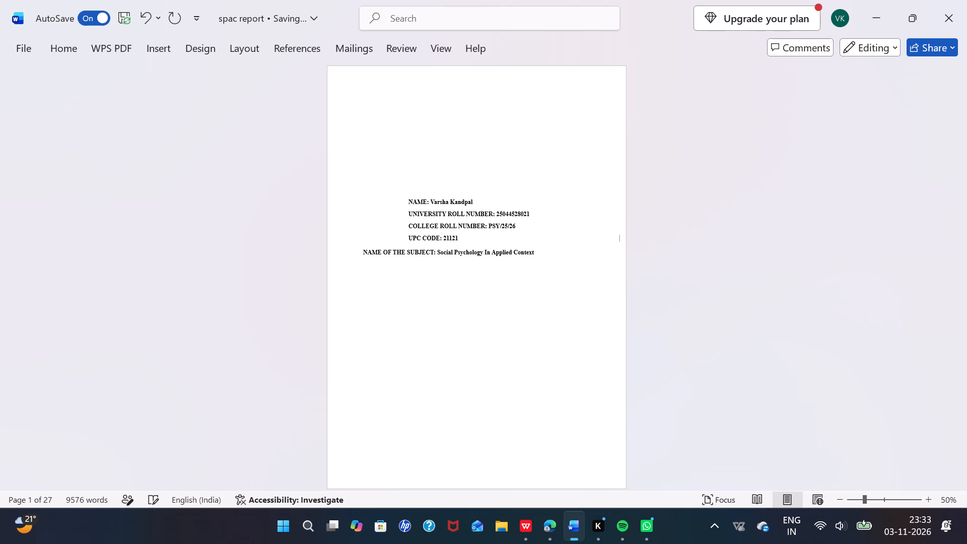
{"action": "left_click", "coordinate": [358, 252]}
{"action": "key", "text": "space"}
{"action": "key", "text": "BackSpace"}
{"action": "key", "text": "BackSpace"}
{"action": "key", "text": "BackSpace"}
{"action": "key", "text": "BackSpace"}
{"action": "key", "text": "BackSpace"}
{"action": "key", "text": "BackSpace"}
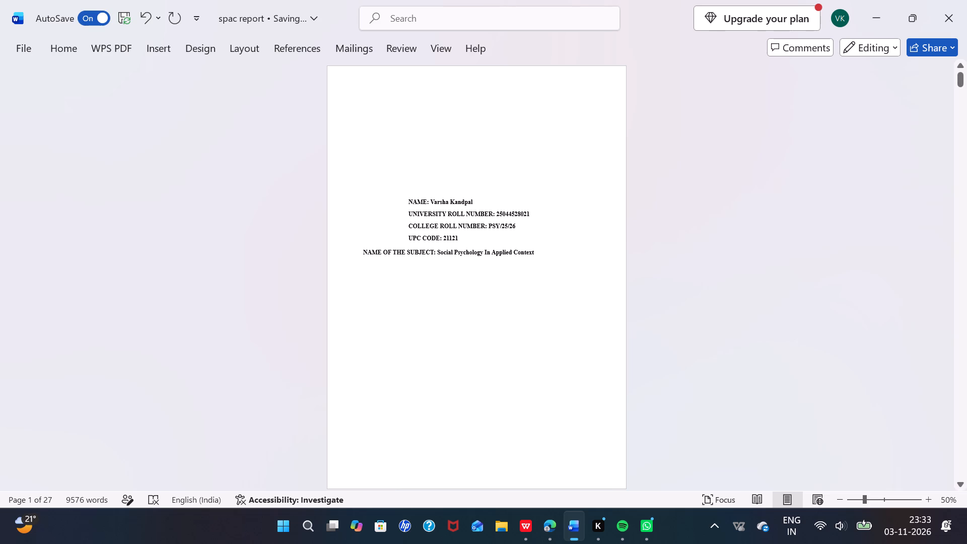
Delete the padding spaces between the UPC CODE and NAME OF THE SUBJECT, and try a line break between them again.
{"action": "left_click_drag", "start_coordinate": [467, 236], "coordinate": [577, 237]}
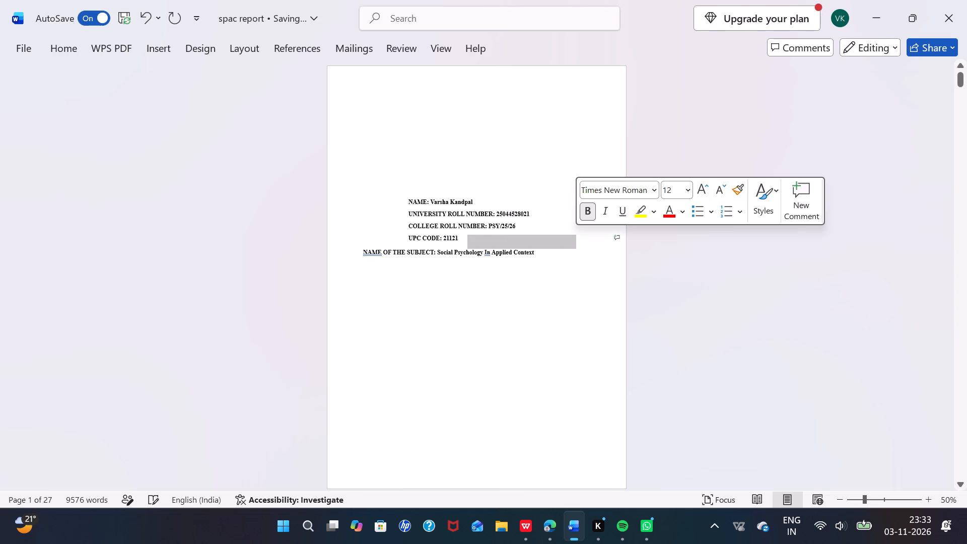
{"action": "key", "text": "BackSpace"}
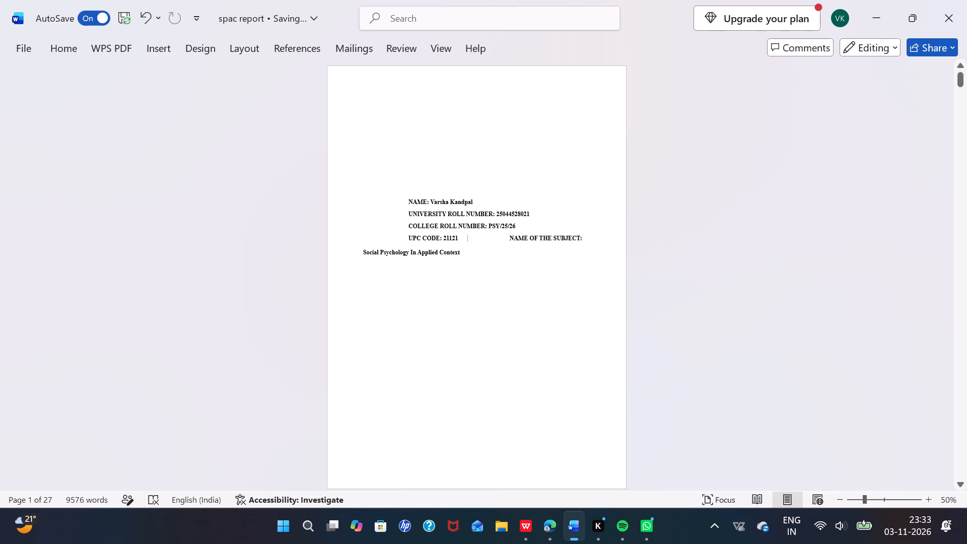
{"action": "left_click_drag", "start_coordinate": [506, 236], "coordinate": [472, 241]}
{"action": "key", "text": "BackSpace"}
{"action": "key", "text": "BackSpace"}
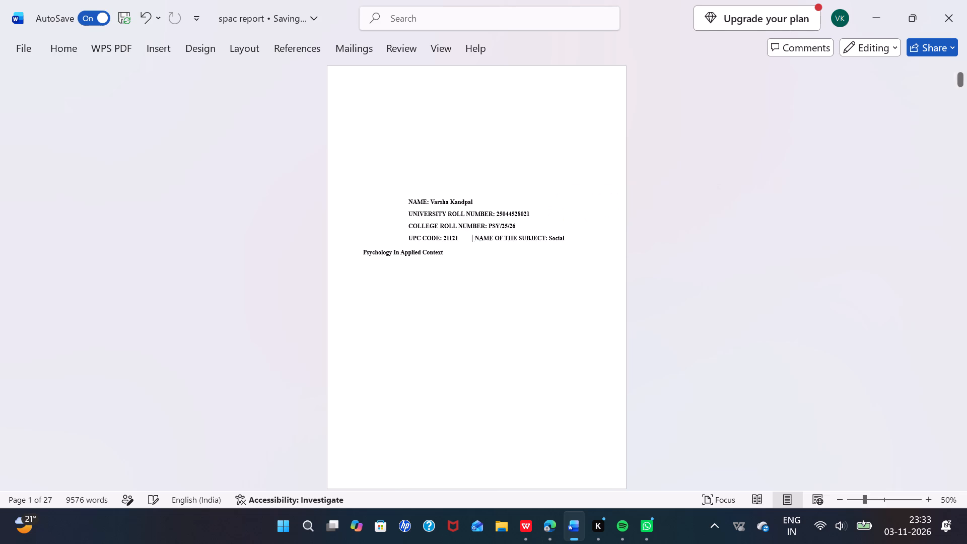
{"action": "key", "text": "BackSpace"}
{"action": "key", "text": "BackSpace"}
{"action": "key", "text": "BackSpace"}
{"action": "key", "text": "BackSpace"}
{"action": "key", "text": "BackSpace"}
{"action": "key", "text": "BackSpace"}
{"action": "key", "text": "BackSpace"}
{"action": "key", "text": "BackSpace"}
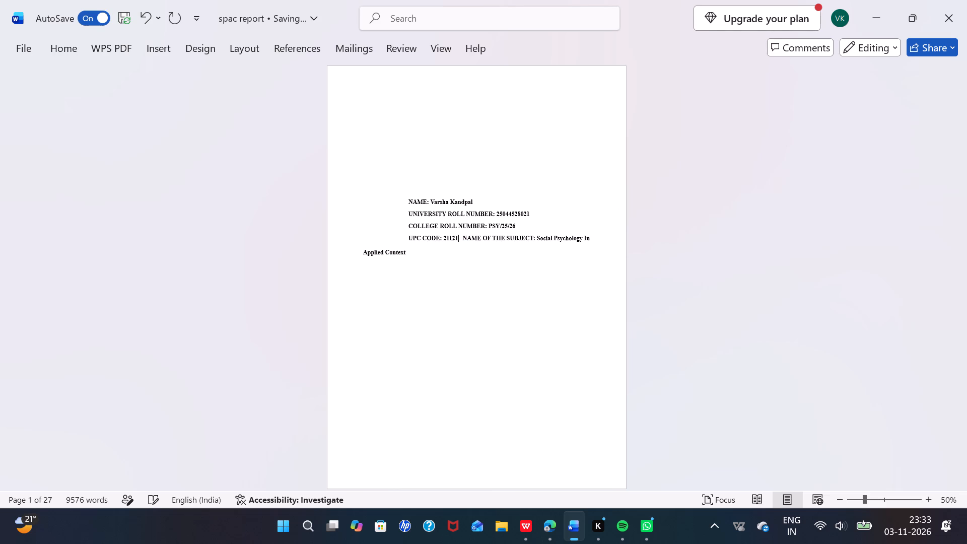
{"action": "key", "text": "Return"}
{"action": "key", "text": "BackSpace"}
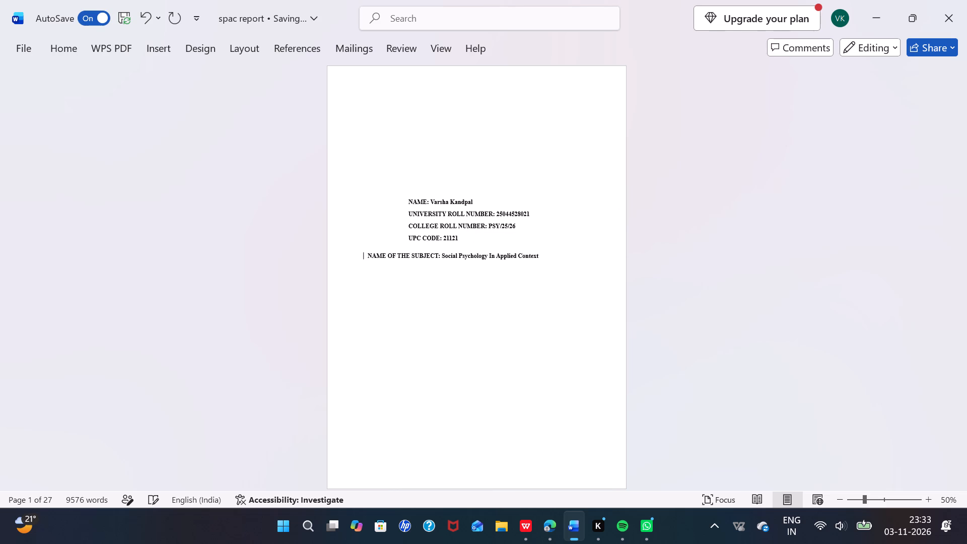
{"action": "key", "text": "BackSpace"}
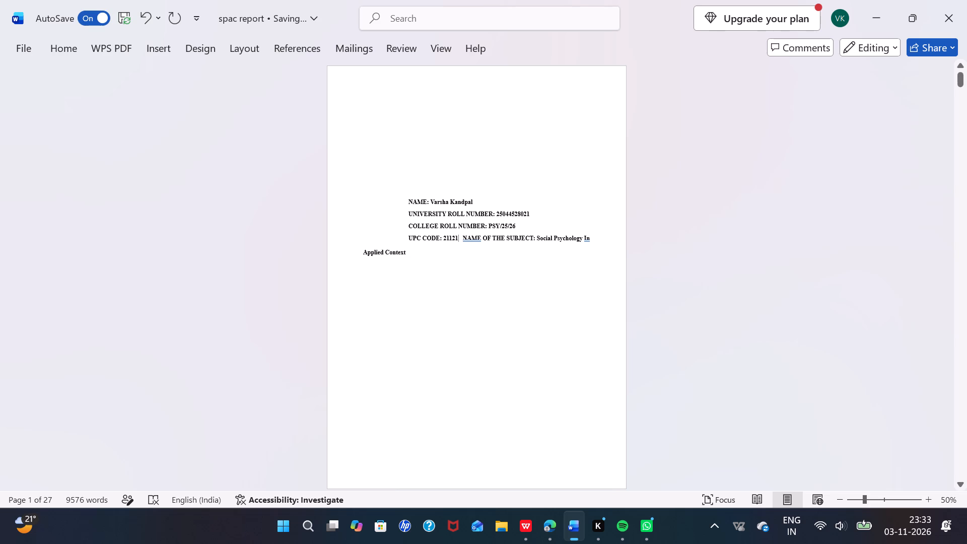
Copy the text NAME OF THE SUBJECT: Social Psychology In Applied Context and delete it from the UPC CODE line.
{"action": "left_click", "coordinate": [463, 238]}
{"action": "left_click_drag", "start_coordinate": [463, 238], "coordinate": [566, 232]}
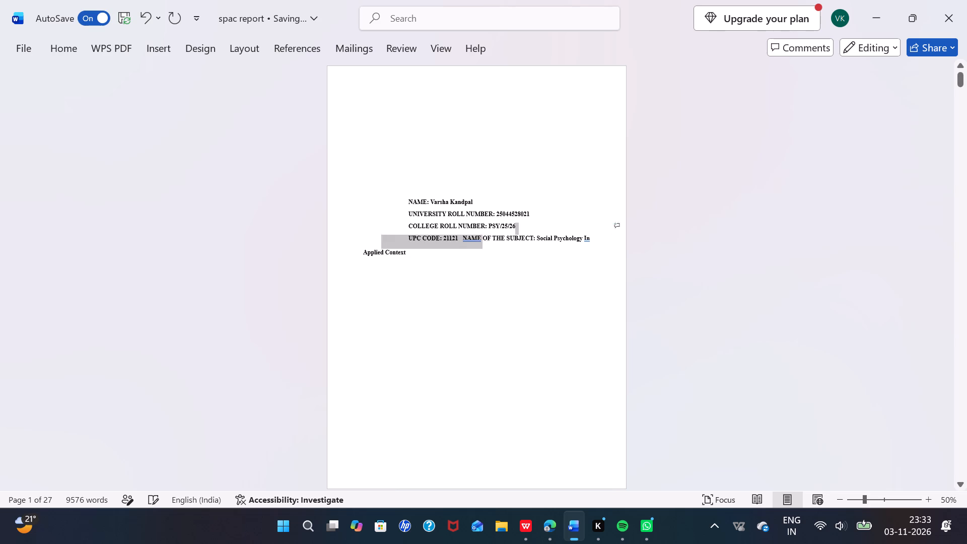
{"action": "left_click_drag", "start_coordinate": [566, 232], "coordinate": [573, 257]}
{"action": "key", "text": "ctrl+c"}
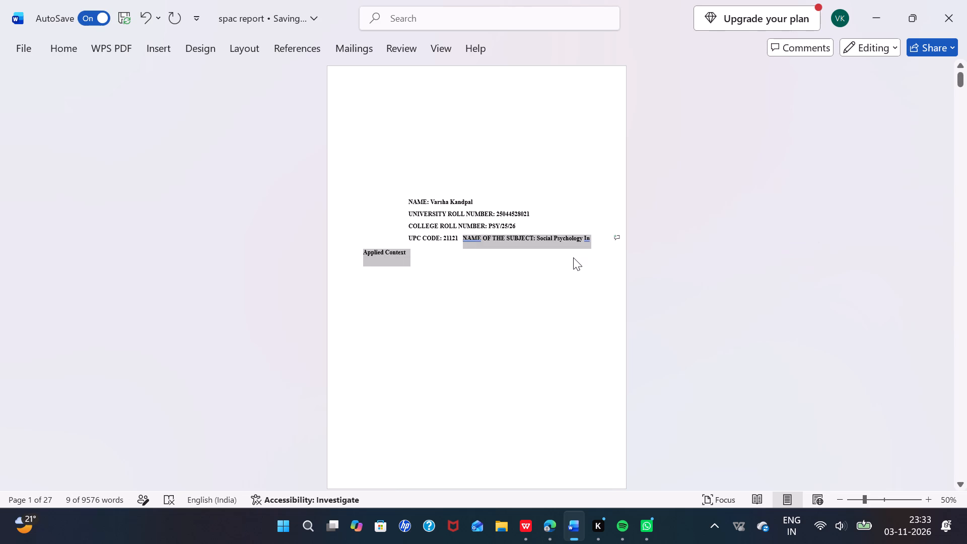
{"action": "key", "text": "ctrl+c"}
{"action": "key", "text": "BackSpace"}
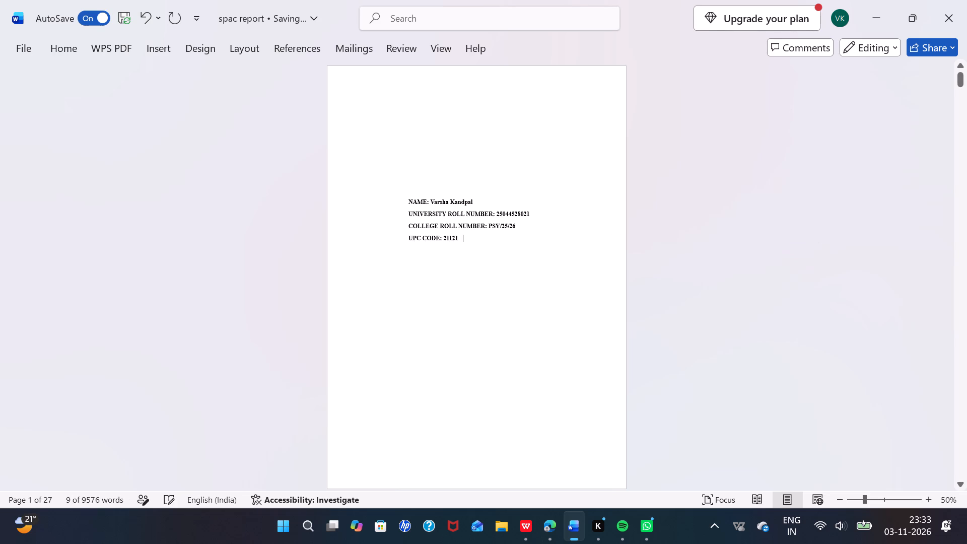
{"action": "left_click", "coordinate": [457, 243]}
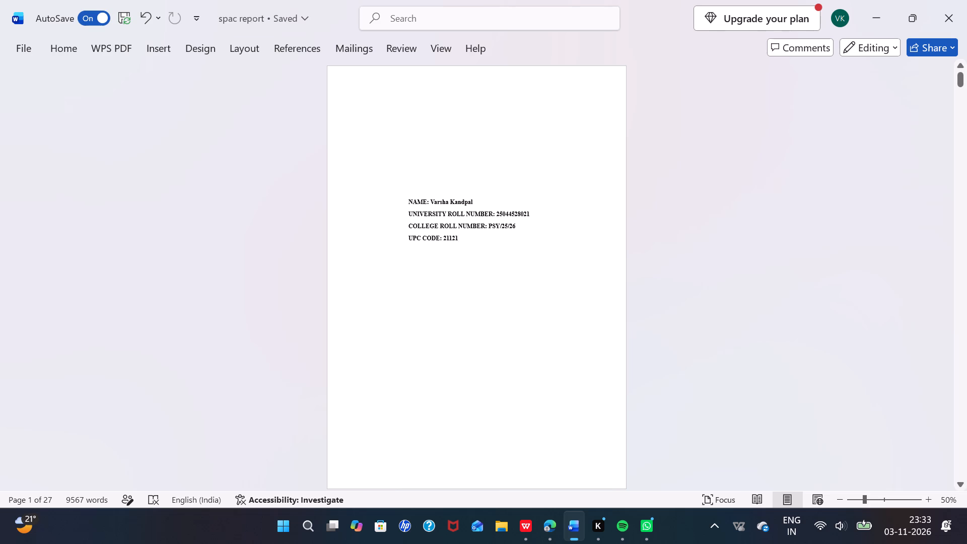
{"action": "type", "text": "023"}
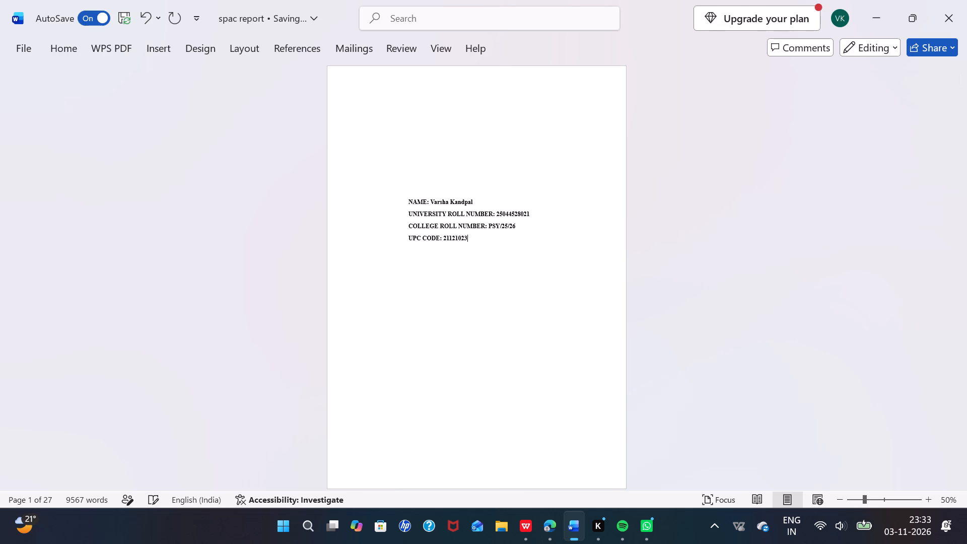
{"action": "key", "text": "0"}
{"action": "key", "text": "3"}
Remove the trailing spaces after the UPC CODE number.
{"action": "scroll", "coordinate": [473, 238], "scroll_direction": "up", "scroll_amount": 3, "text": "ctrl"}
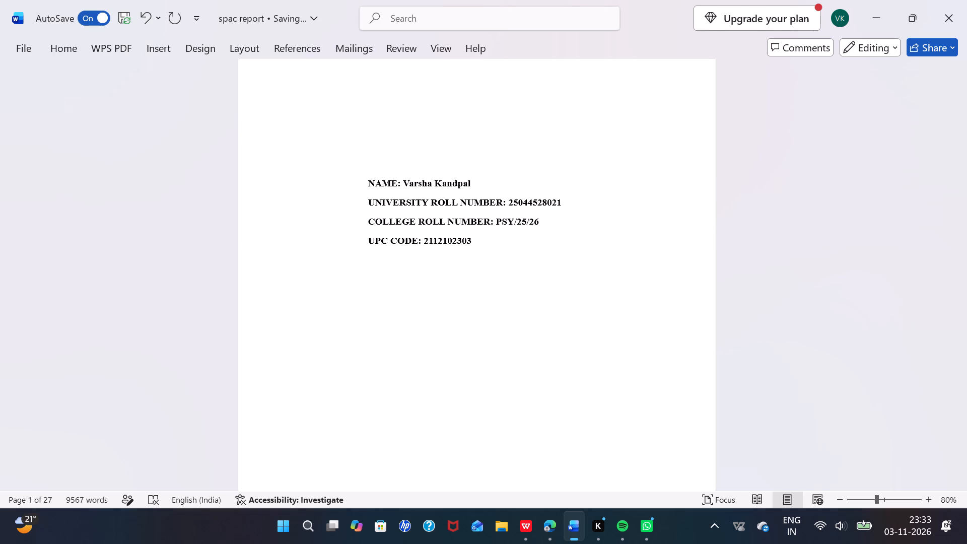
{"action": "left_click", "coordinate": [476, 246]}
{"action": "key", "text": "Return"}
{"action": "key", "text": "BackSpace"}
{"action": "key", "text": "BackSpace"}
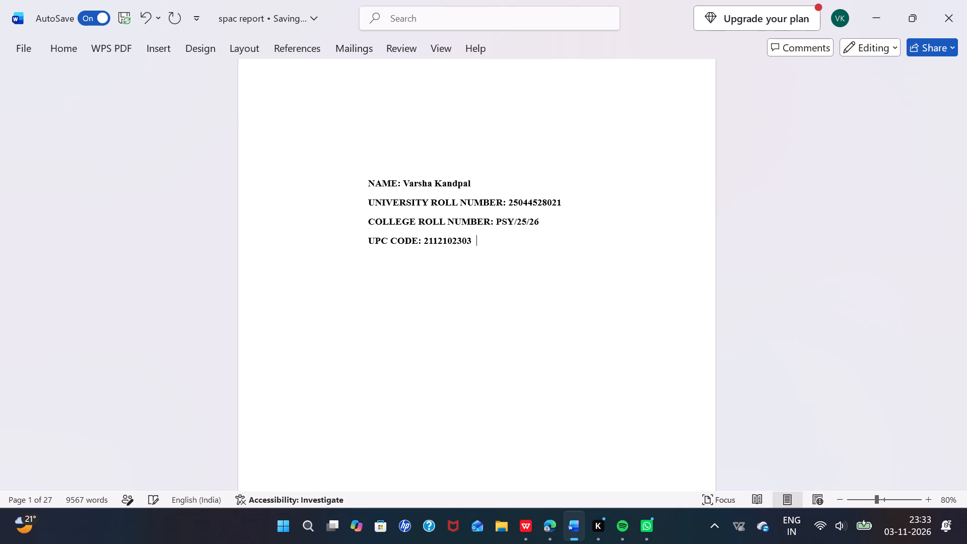
{"action": "key", "text": "BackSpace"}
{"action": "key", "text": "BackSpace"}
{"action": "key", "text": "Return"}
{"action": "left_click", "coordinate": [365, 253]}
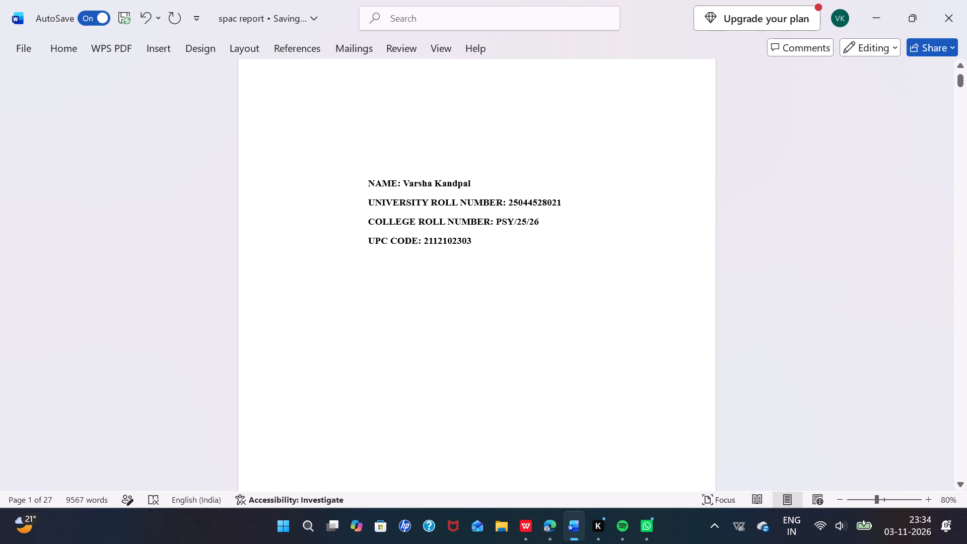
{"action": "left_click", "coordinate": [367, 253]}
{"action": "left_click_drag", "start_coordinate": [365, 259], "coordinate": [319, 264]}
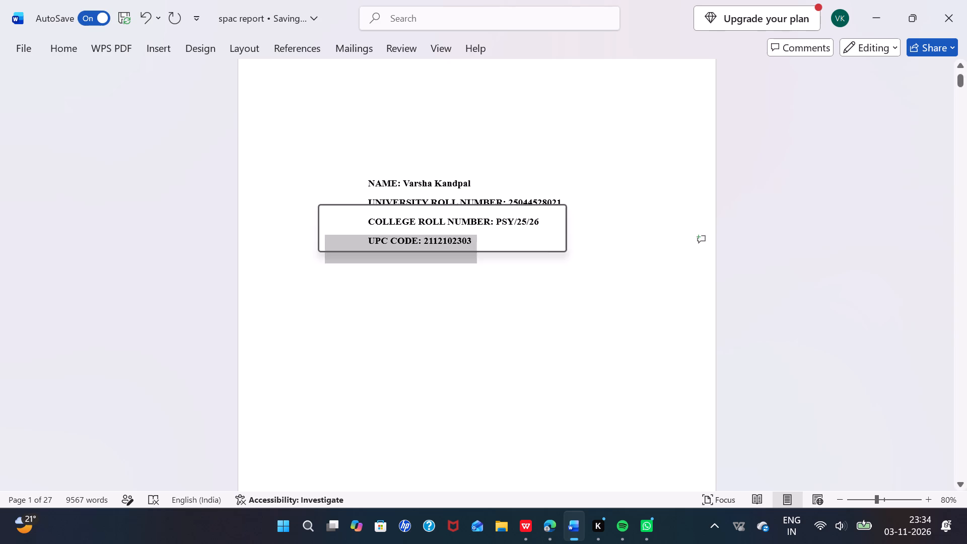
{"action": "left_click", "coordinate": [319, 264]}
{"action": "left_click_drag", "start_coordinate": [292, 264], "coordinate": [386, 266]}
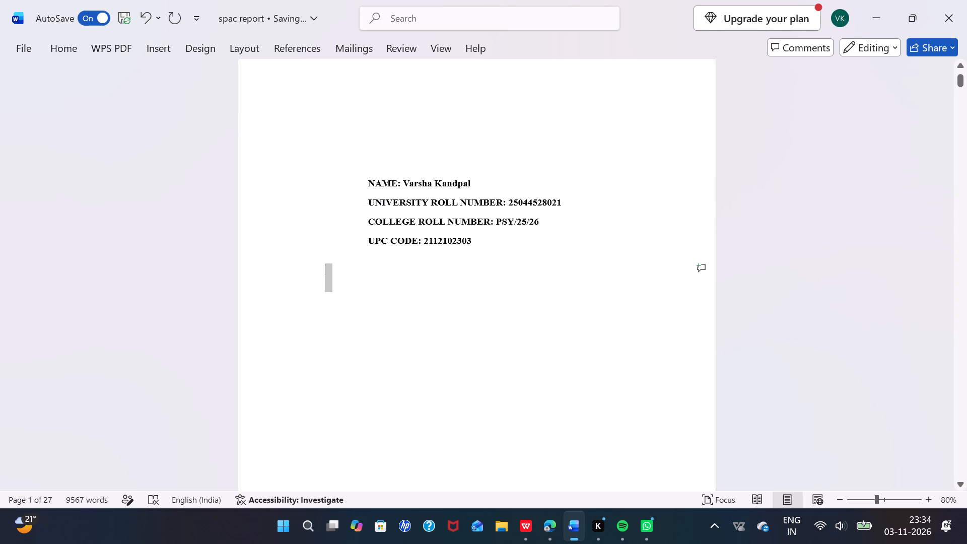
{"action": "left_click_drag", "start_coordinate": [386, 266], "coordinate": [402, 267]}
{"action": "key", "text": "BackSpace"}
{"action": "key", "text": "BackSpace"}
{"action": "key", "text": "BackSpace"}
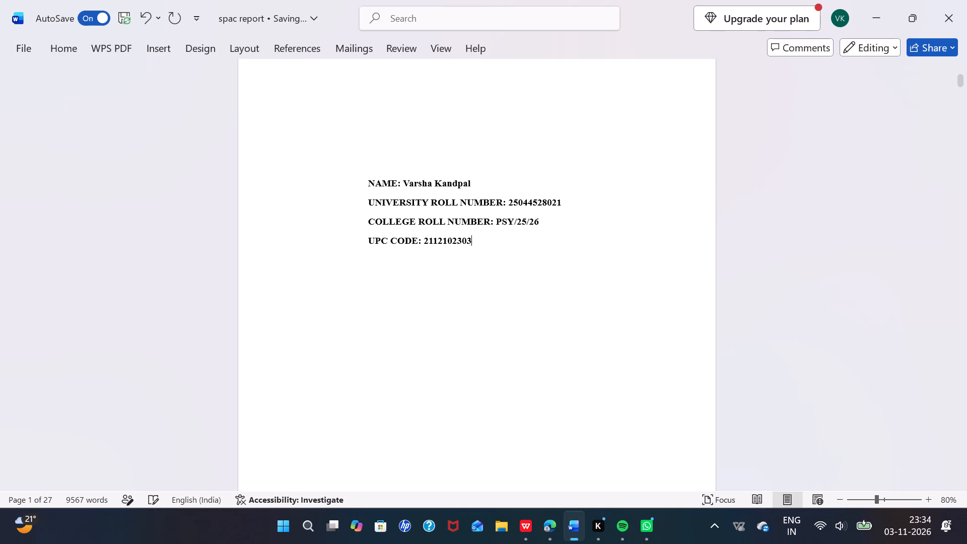
Paste the copied NAME OF THE SUBJECT text on a new line below the UPC CODE line.
{"action": "key", "text": "Return"}
{"action": "left_click", "coordinate": [373, 253]}
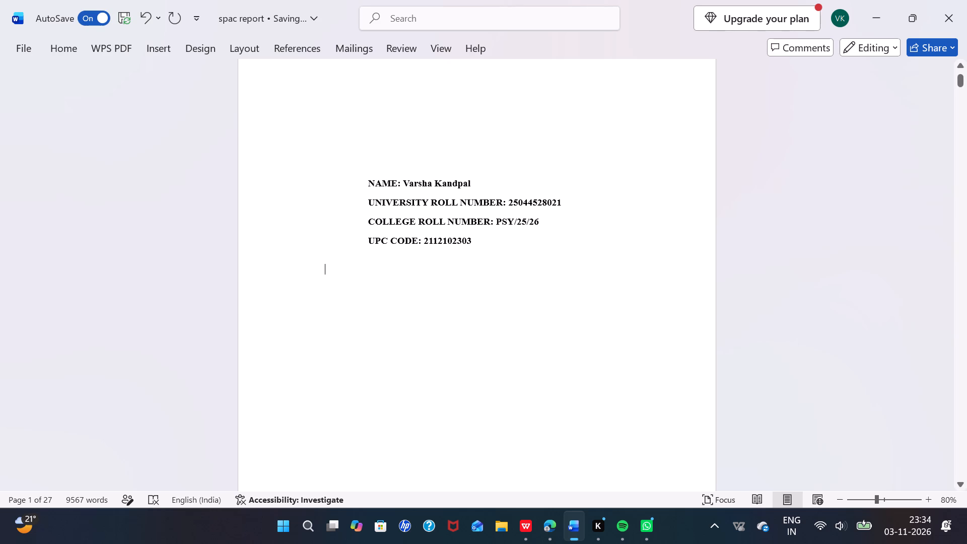
{"action": "left_click", "coordinate": [480, 239]}
{"action": "key", "text": "Return"}
{"action": "scroll", "coordinate": [480, 239], "scroll_direction": "left", "scroll_amount": 2}
{"action": "key", "text": "ctrl+v"}
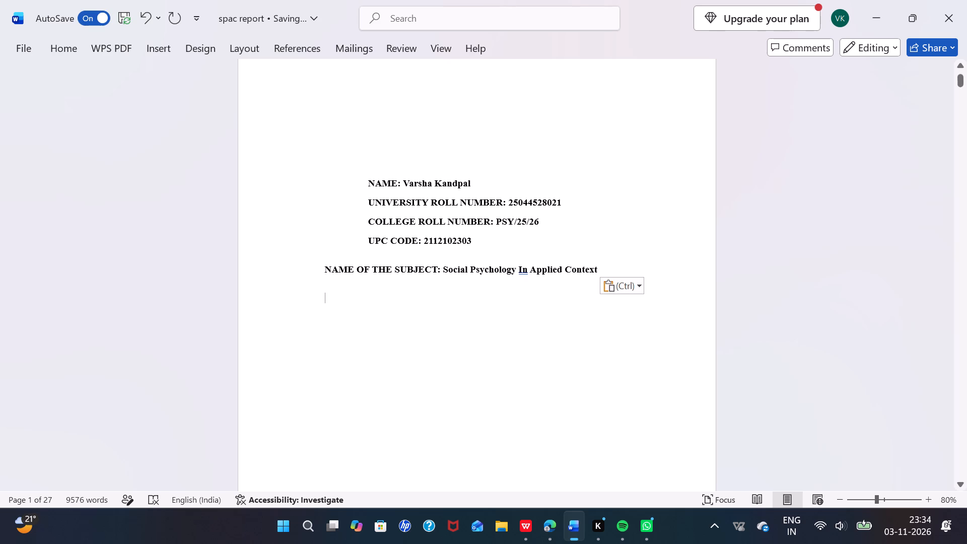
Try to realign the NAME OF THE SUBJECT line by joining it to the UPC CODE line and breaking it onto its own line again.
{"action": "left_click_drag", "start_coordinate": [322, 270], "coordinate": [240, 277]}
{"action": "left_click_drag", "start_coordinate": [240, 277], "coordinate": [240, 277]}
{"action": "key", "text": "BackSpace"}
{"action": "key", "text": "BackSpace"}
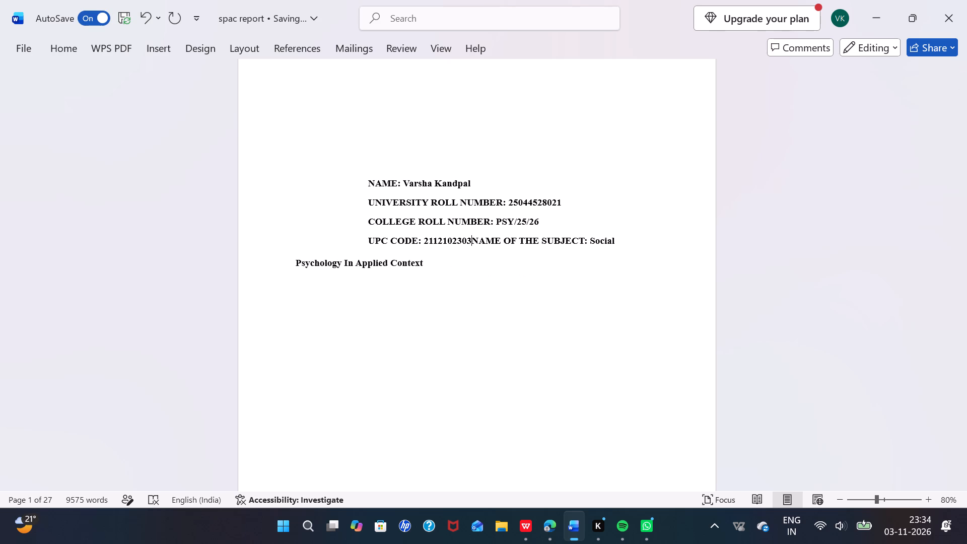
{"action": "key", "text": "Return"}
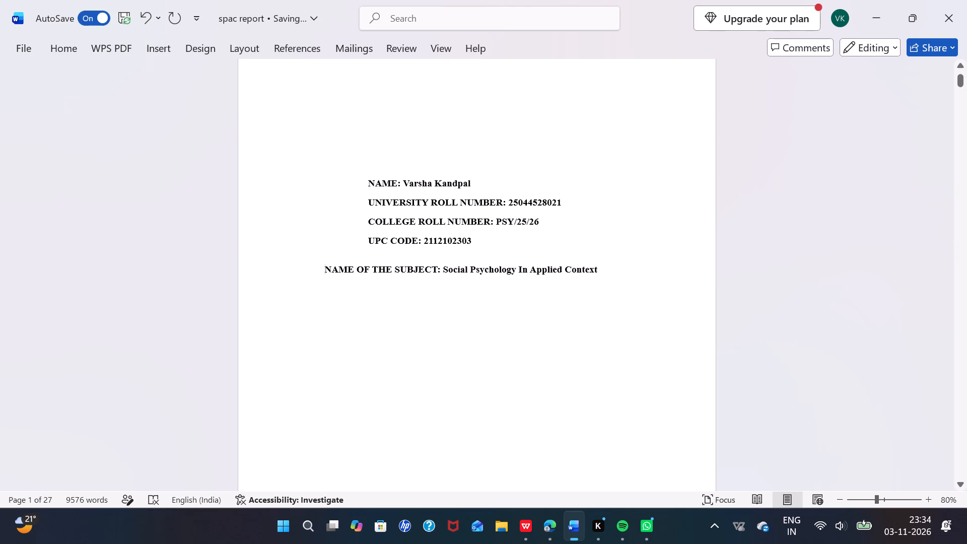
Copy the whole cover-page details block, from NAME through NAME OF THE SUBJECT, and delete it from the page.
{"action": "left_click_drag", "start_coordinate": [366, 185], "coordinate": [603, 270]}
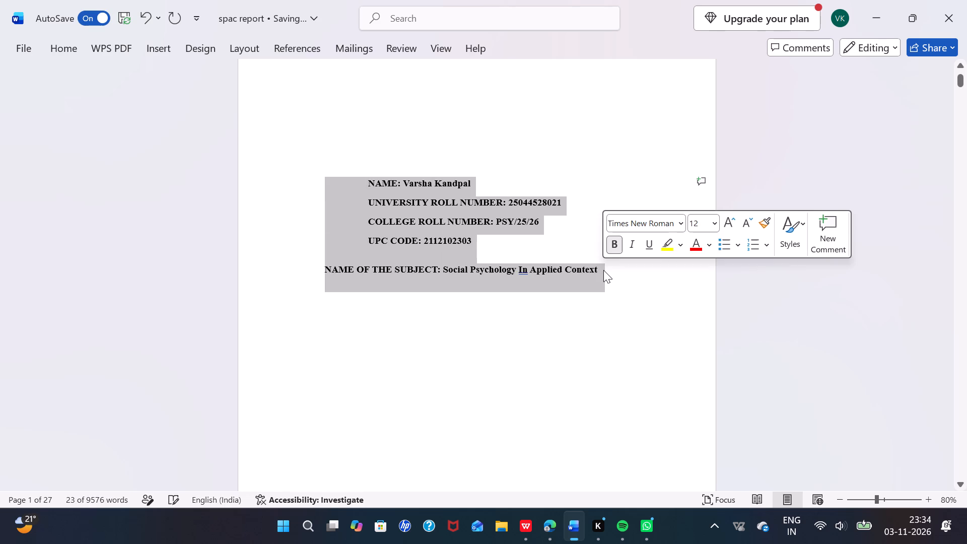
{"action": "key", "text": "ctrl+c"}
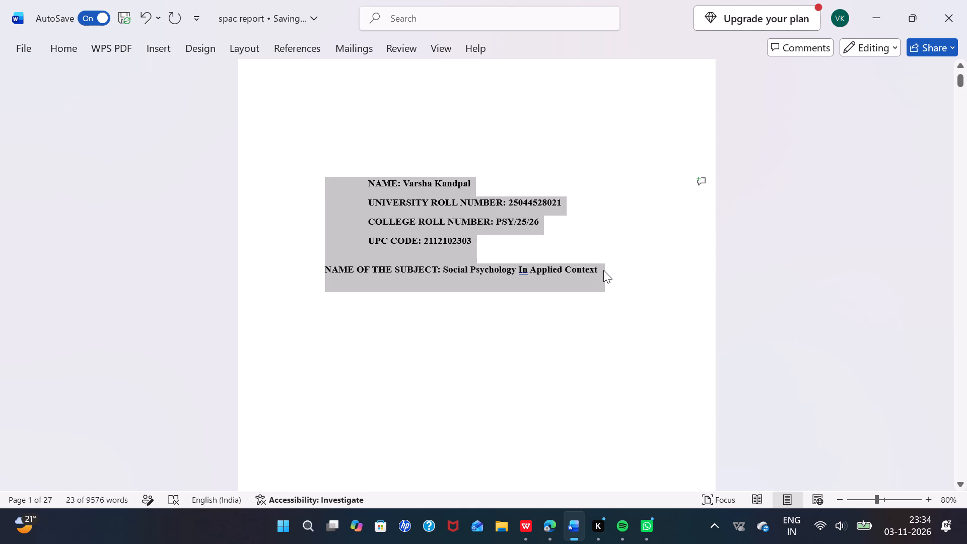
{"action": "key", "text": "ctrl+c"}
{"action": "key", "text": "BackSpace"}
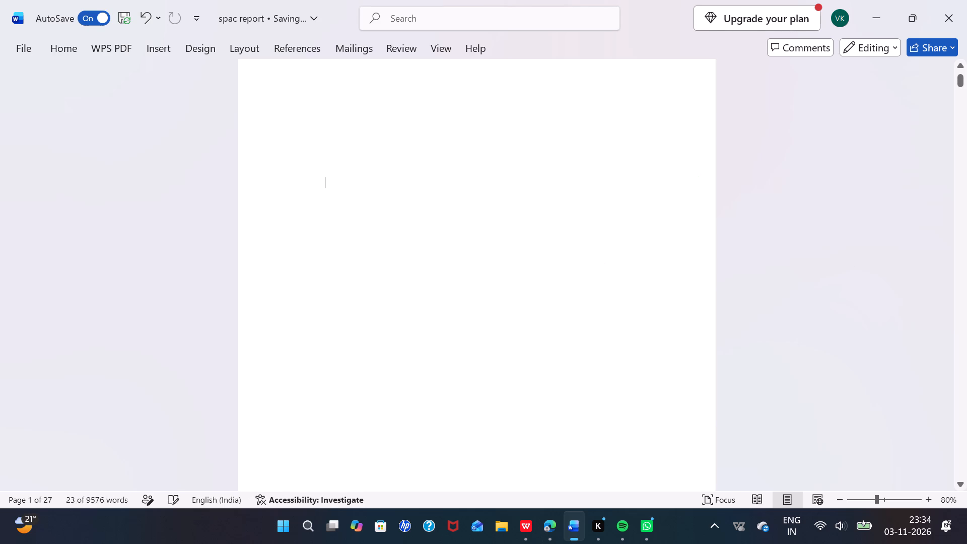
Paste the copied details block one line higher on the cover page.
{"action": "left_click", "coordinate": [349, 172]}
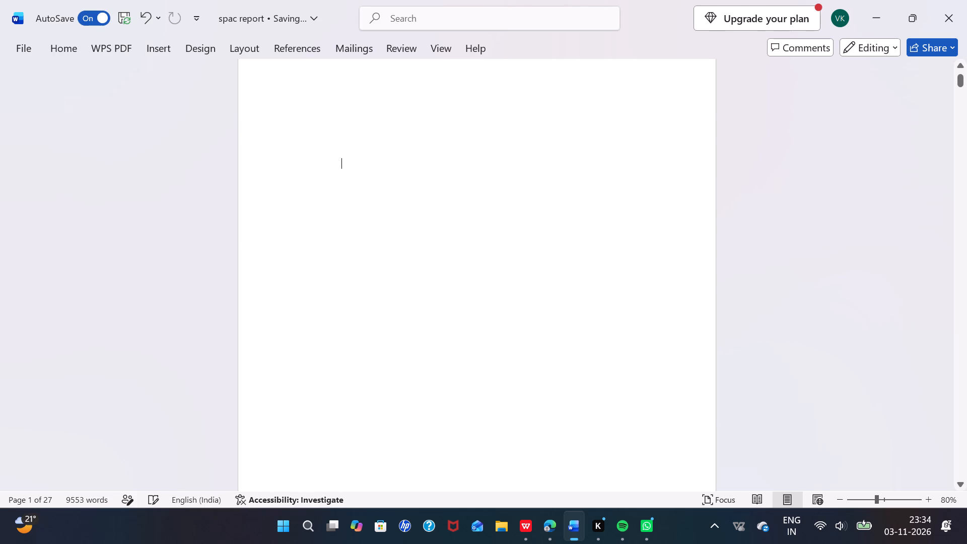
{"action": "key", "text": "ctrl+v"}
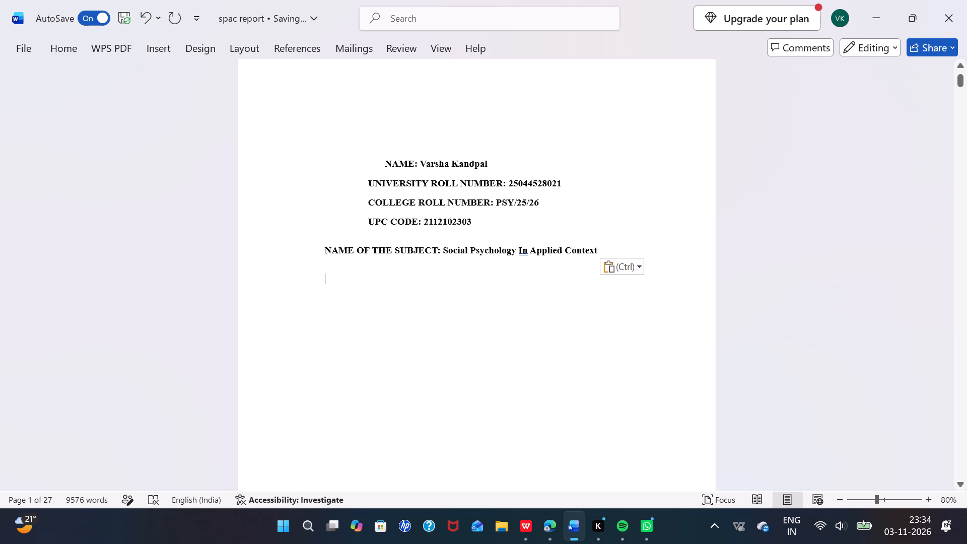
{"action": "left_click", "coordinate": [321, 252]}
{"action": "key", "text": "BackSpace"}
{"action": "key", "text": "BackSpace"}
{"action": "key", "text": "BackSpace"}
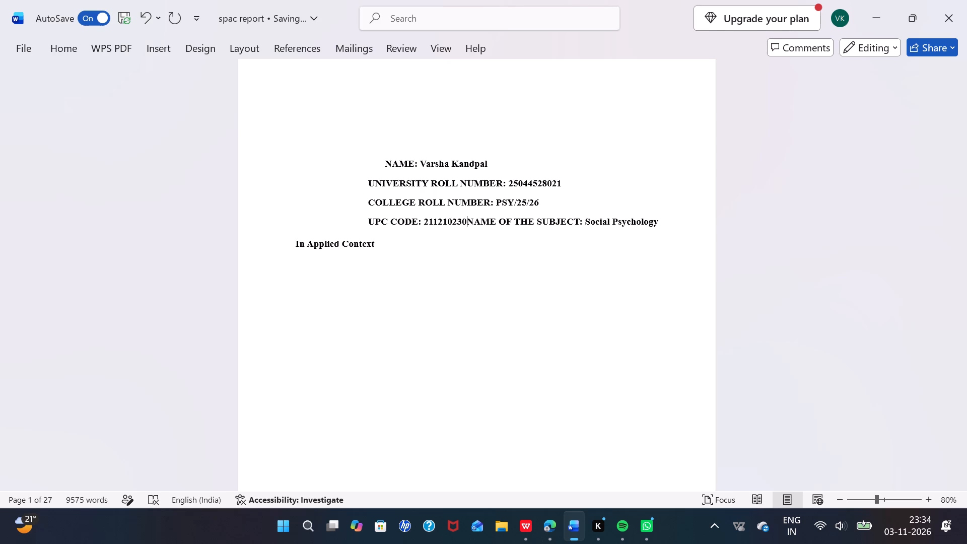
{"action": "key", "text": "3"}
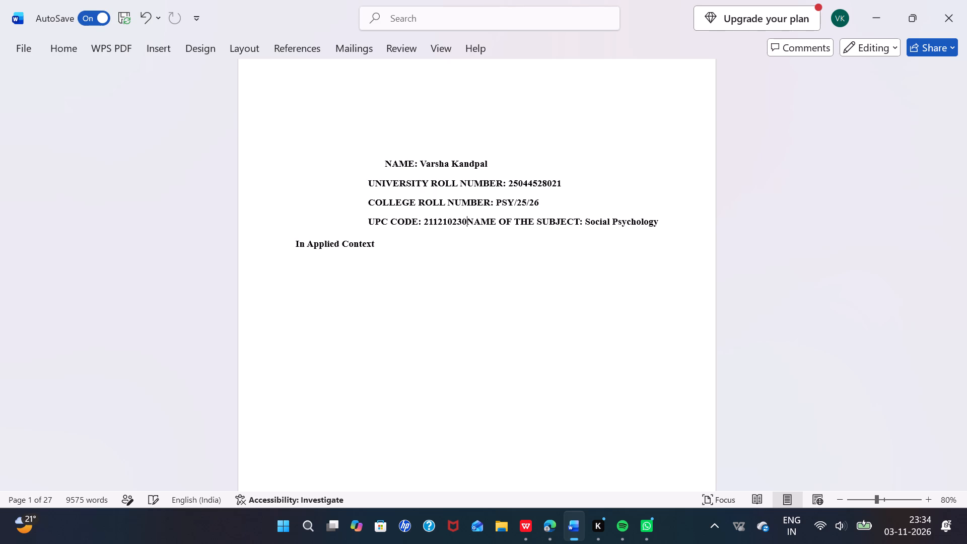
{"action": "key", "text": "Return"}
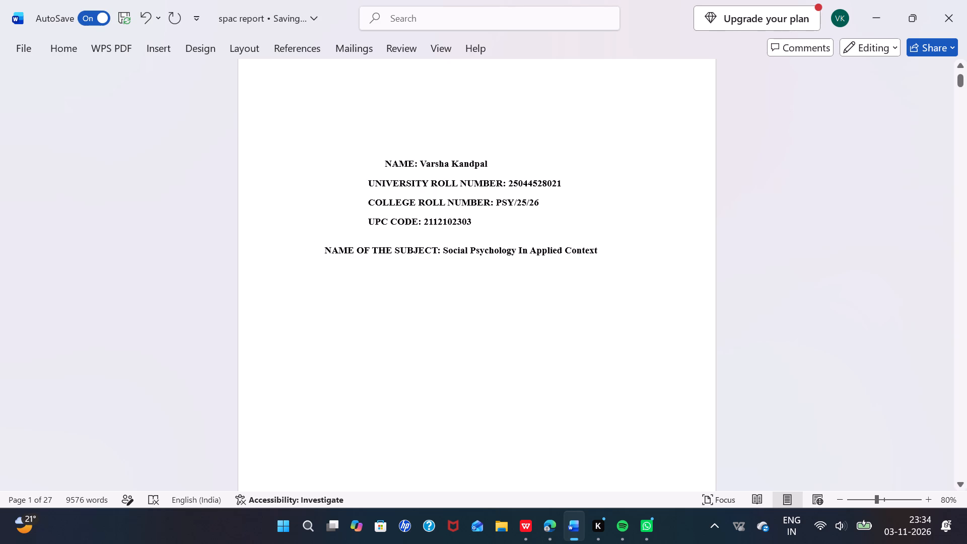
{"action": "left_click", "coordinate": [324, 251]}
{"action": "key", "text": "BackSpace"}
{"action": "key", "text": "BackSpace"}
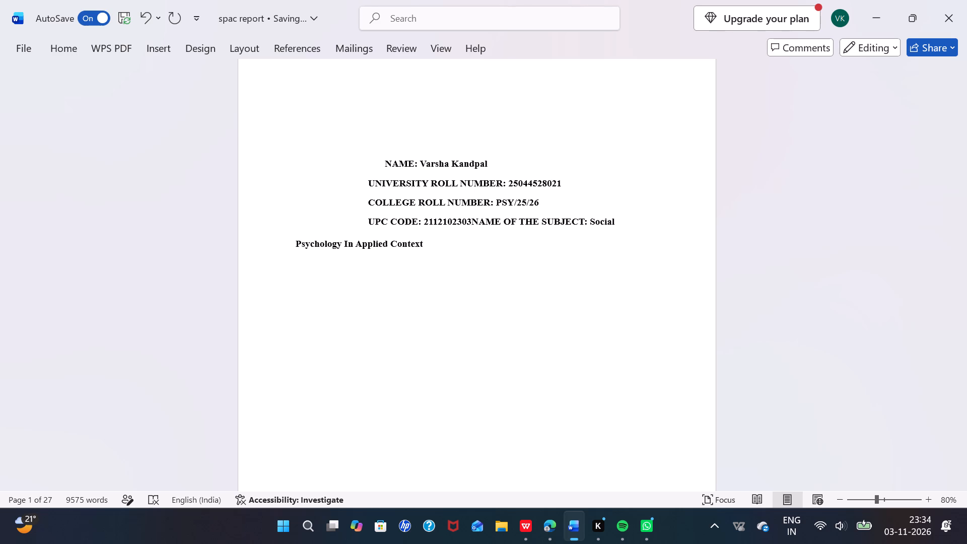
Delete the whole pasted details block and the blank space above it on the cover page.
{"action": "left_click_drag", "start_coordinate": [437, 252], "coordinate": [348, 153]}
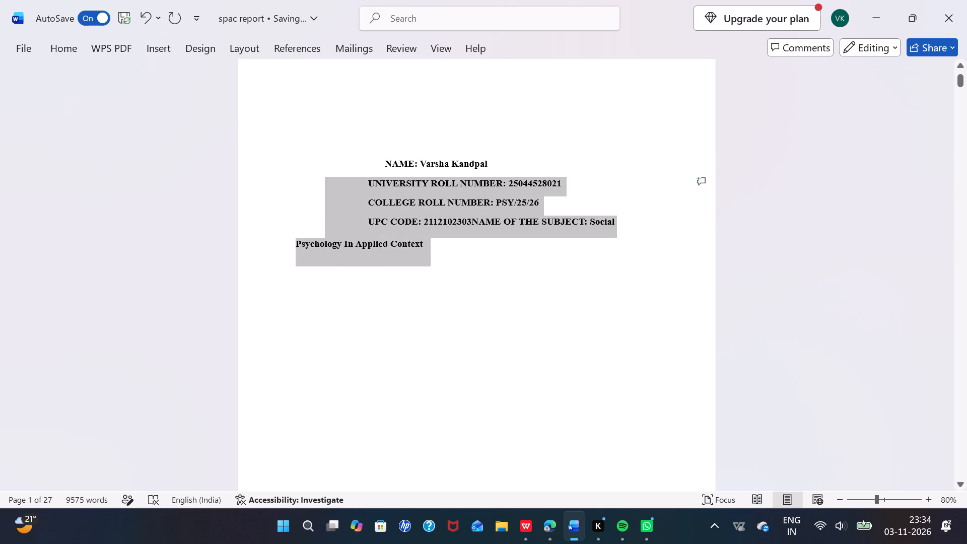
{"action": "left_click_drag", "start_coordinate": [348, 153], "coordinate": [366, 143]}
{"action": "key", "text": "BackSpace"}
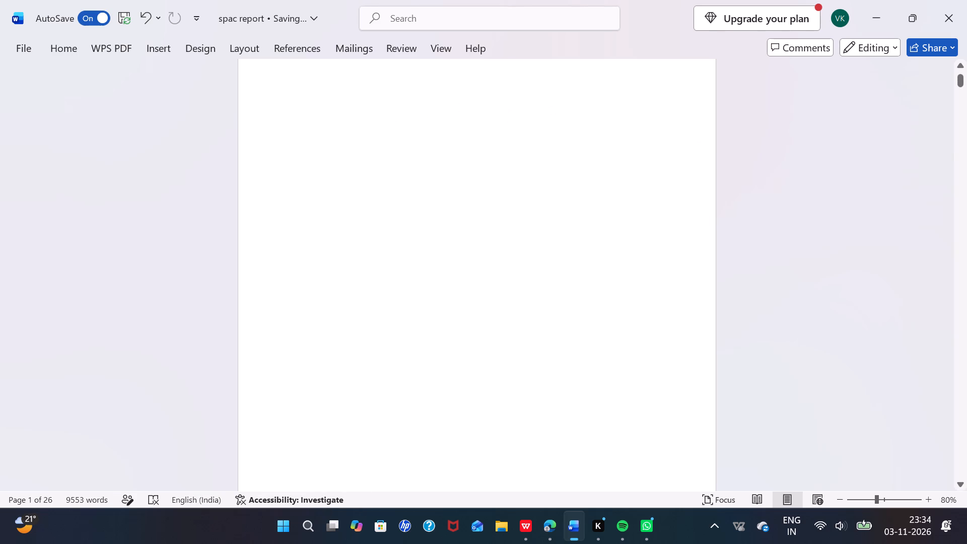
{"action": "key", "text": "BackSpace"}
{"action": "key", "text": "BackSpace"}
{"action": "key", "text": "BackSpace"}
{"action": "key", "text": "BackSpace"}
{"action": "key", "text": "BackSpace"}
{"action": "key", "text": "BackSpace"}
{"action": "key", "text": "BackSpace"}
Delete the blank lines at the end of the cover page, pulling the SOCIAL PSYCHOLOGY IN APPLIED CONTEXT title up onto the first page.
{"action": "scroll", "coordinate": [369, 231], "scroll_direction": "down", "scroll_amount": 1}
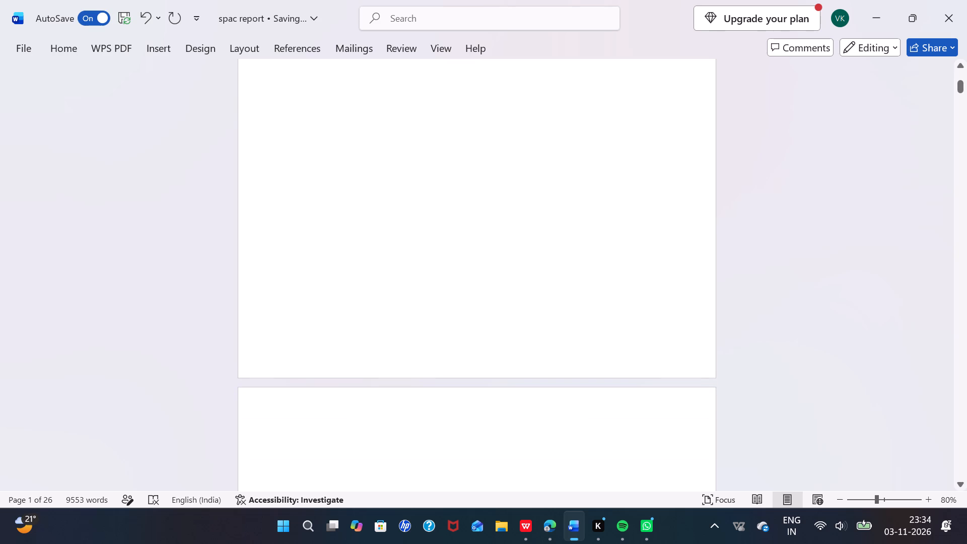
{"action": "scroll", "coordinate": [295, 334], "scroll_direction": "down", "scroll_amount": 2}
{"action": "scroll", "coordinate": [253, 103], "scroll_direction": "up", "scroll_amount": 1}
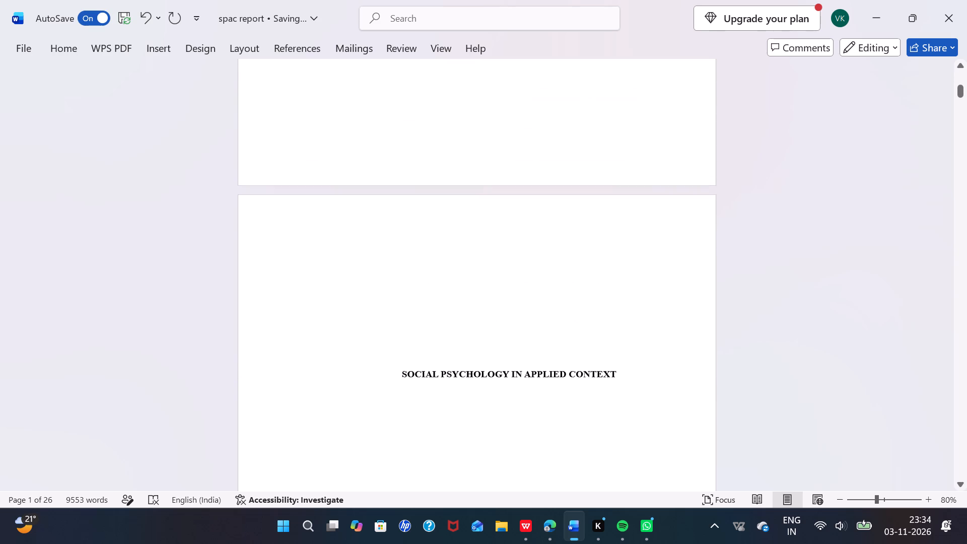
{"action": "left_click", "coordinate": [258, 145]}
{"action": "key", "text": "BackSpace"}
{"action": "key", "text": "BackSpace"}
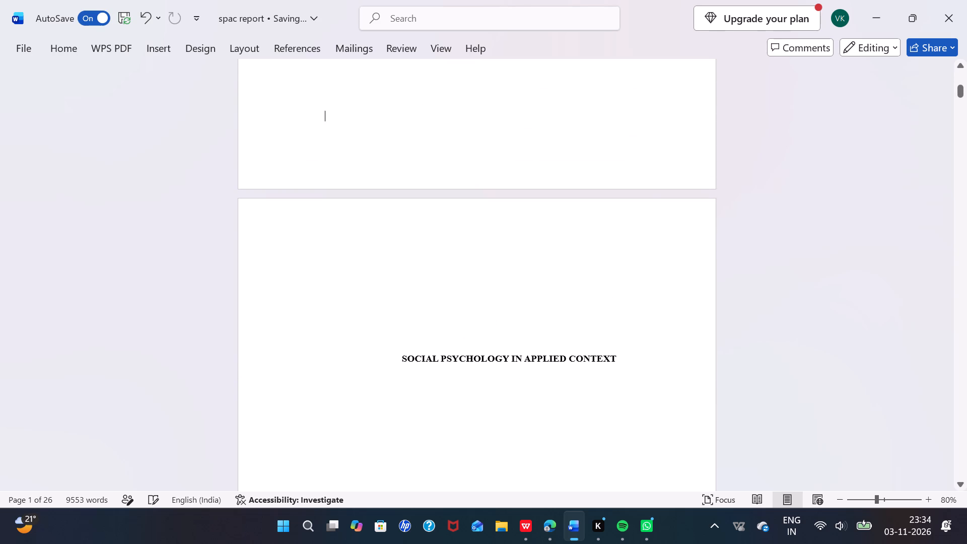
{"action": "key", "text": "BackSpace"}
{"action": "key", "text": "BackSpace"}
{"action": "key", "text": "BackSpace"}
{"action": "key", "text": "BackSpace"}
{"action": "key", "text": "BackSpace"}
{"action": "key", "text": "BackSpace"}
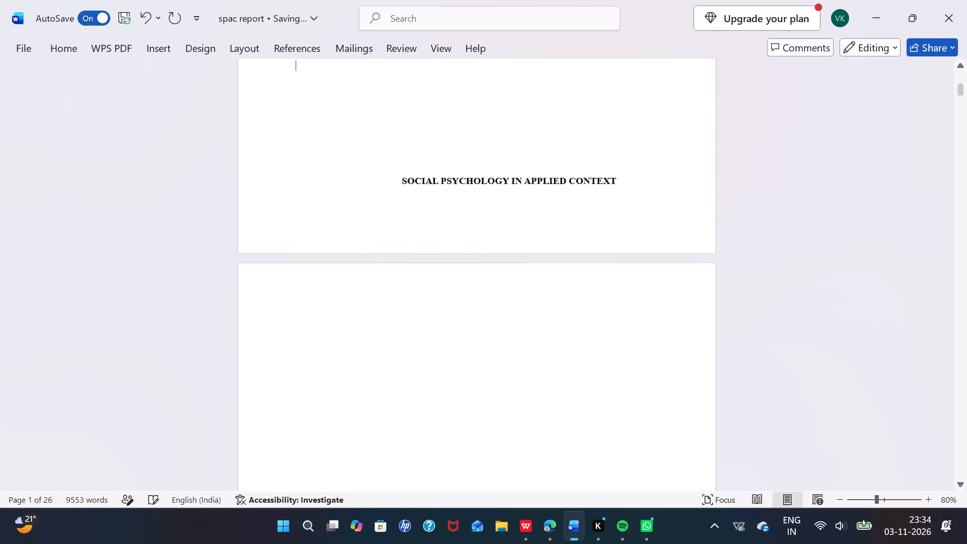
{"action": "key", "text": "BackSpace"}
{"action": "key", "text": "BackSpace"}
{"action": "key", "text": "BackSpace"}
{"action": "key", "text": "BackSpace"}
{"action": "key", "text": "BackSpace"}
{"action": "key", "text": "BackSpace"}
{"action": "key", "text": "BackSpace"}
{"action": "key", "text": "BackSpace"}
{"action": "key", "text": "BackSpace"}
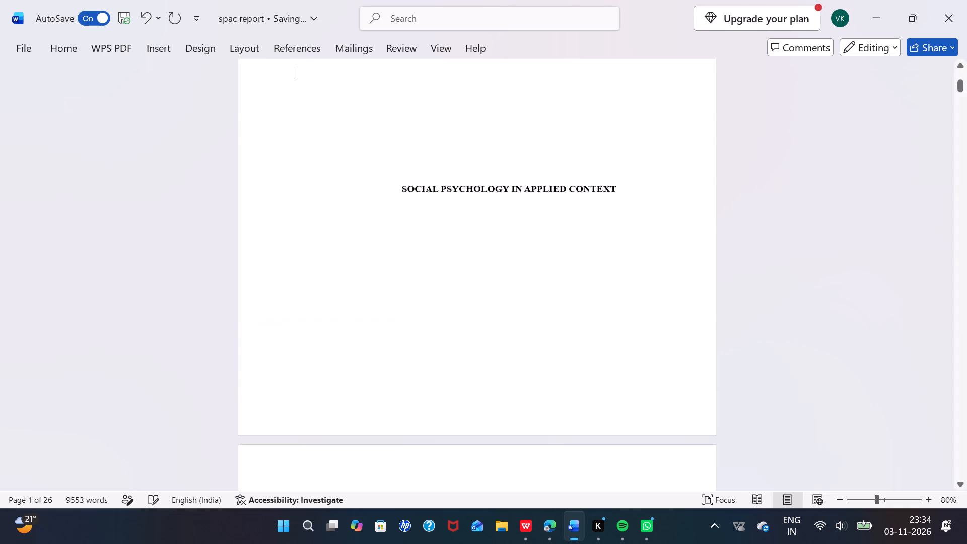
{"action": "key", "text": "BackSpace"}
{"action": "key", "text": "BackSpace"}
{"action": "key", "text": "BackSpace"}
{"action": "key", "text": "BackSpace"}
{"action": "key", "text": "BackSpace"}
{"action": "key", "text": "BackSpace"}
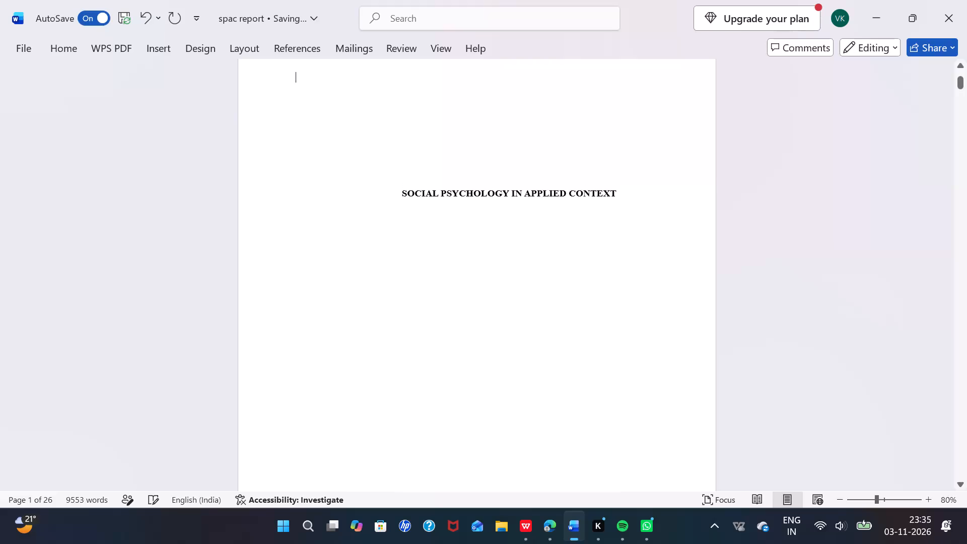
Delete leading spaces before the SOCIAL PSYCHOLOGY IN APPLIED CONTEXT title, shifting it slightly left.
{"action": "scroll", "coordinate": [258, 145], "scroll_direction": "up", "scroll_amount": 4}
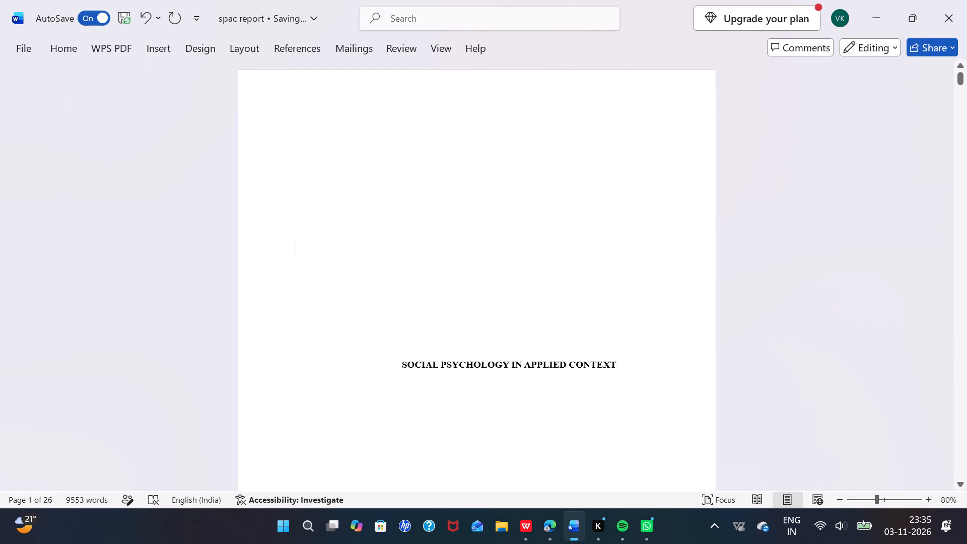
{"action": "scroll", "coordinate": [346, 193], "scroll_direction": "up", "scroll_amount": 2}
{"action": "left_click", "coordinate": [400, 162]}
{"action": "left_click", "coordinate": [397, 361]}
{"action": "key", "text": "BackSpace"}
{"action": "key", "text": "BackSpace"}
{"action": "key", "text": "BackSpace"}
{"action": "key", "text": "BackSpace"}
{"action": "key", "text": "BackSpace"}
{"action": "key", "text": "BackSpace"}
{"action": "key", "text": "BackSpace"}
{"action": "key", "text": "BackSpace"}
{"action": "key", "text": "BackSpace"}
{"action": "key", "text": "BackSpace"}
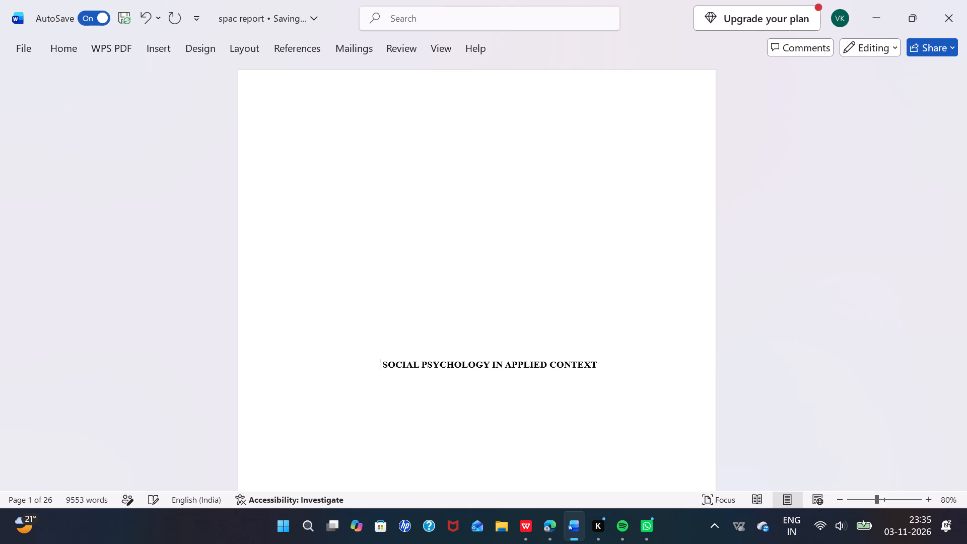
Insert 18 line breaks before the SOCIAL PSYCHOLOGY IN APPLIED CONTEXT title to push it to the top of the second page.
{"action": "key", "text": "Return"}
{"action": "key", "text": "Return"}
{"action": "key", "text": "Return"}
{"action": "key", "text": "Return"}
{"action": "key", "text": "Return"}
{"action": "key", "text": "Return"}
{"action": "key", "text": "Return"}
{"action": "key", "text": "Return"}
{"action": "key", "text": "Return"}
{"action": "key", "text": "Return"}
{"action": "key", "text": "Return"}
{"action": "key", "text": "Return"}
{"action": "key", "text": "Return"}
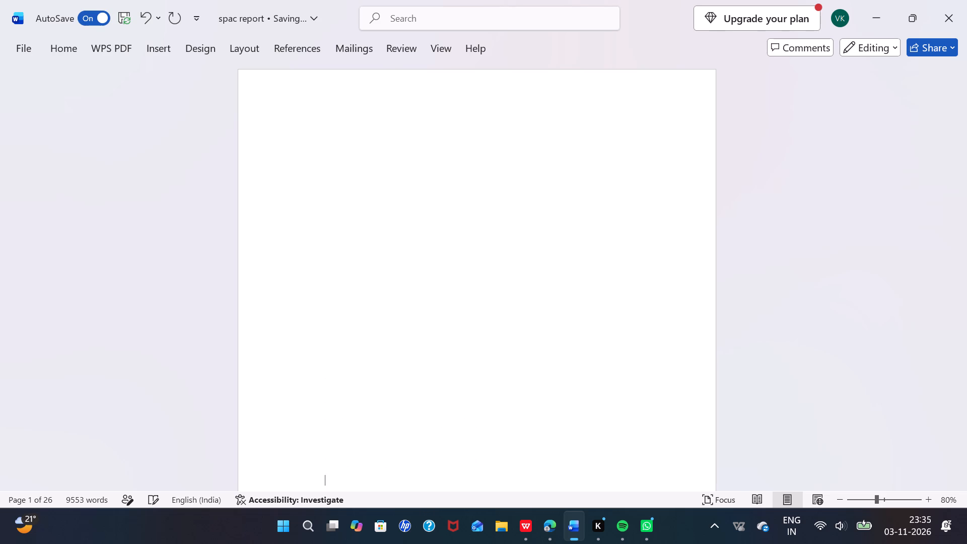
{"action": "key", "text": "Return"}
{"action": "key", "text": "Return"}
{"action": "key", "text": "Return"}
{"action": "key", "text": "Return"}
{"action": "key", "text": "Return"}
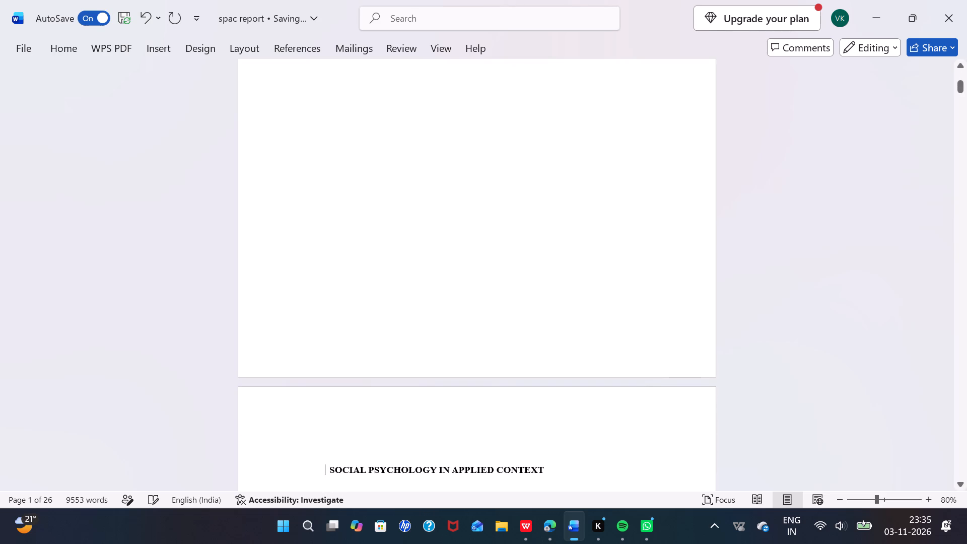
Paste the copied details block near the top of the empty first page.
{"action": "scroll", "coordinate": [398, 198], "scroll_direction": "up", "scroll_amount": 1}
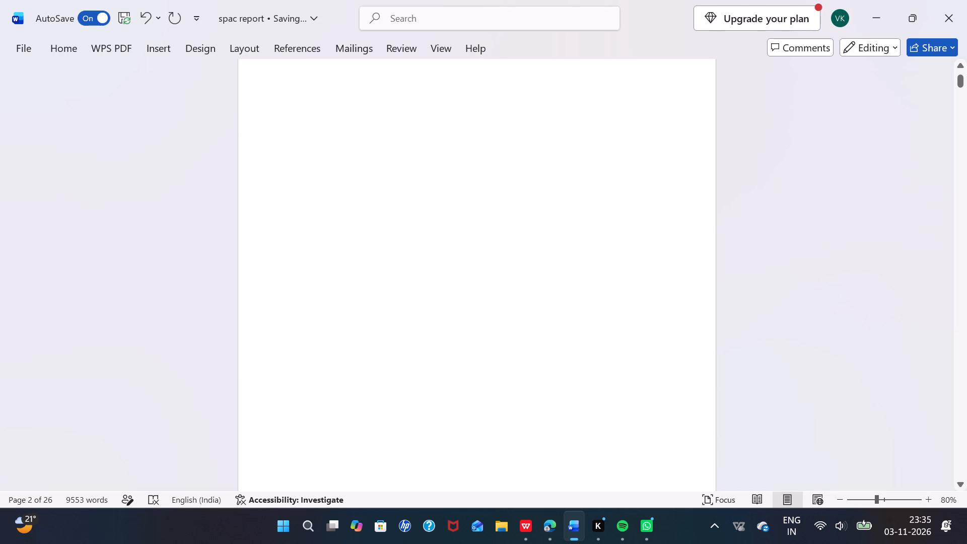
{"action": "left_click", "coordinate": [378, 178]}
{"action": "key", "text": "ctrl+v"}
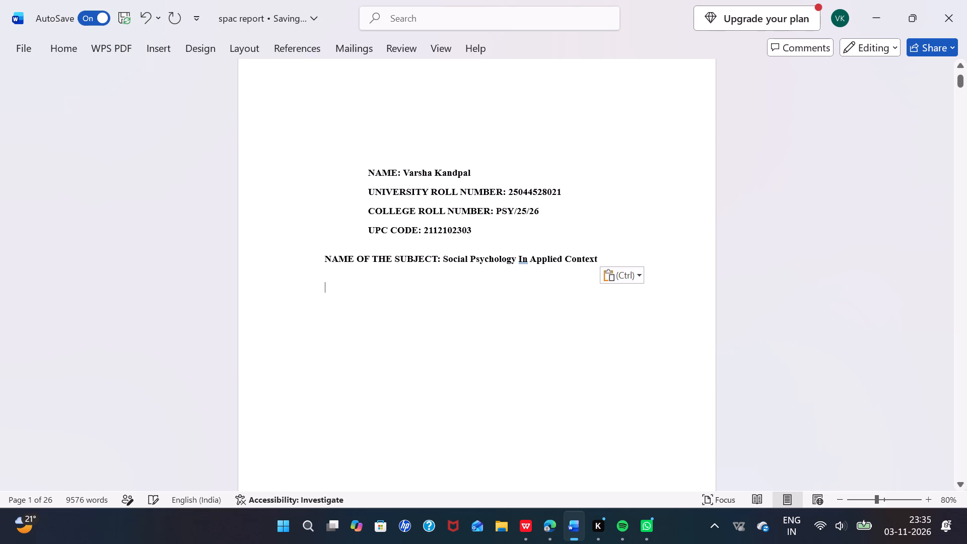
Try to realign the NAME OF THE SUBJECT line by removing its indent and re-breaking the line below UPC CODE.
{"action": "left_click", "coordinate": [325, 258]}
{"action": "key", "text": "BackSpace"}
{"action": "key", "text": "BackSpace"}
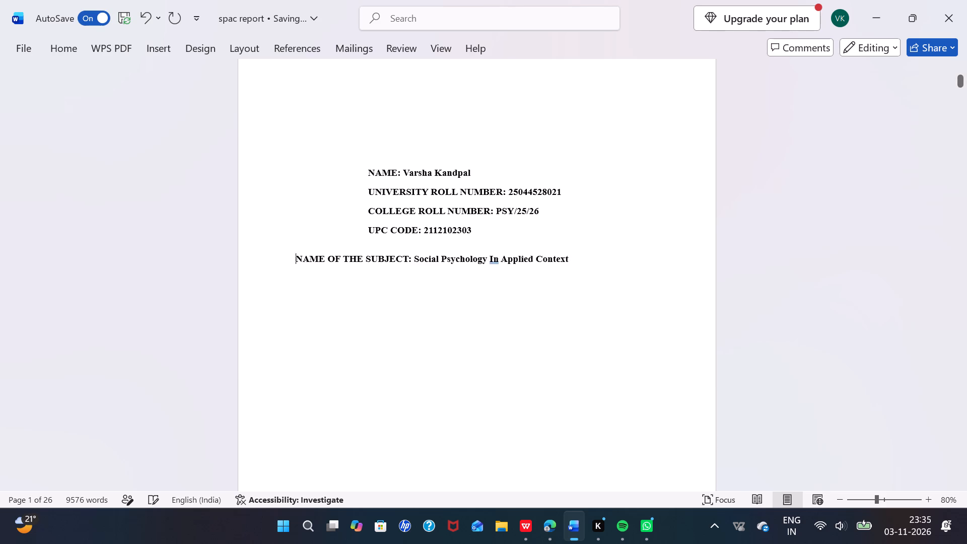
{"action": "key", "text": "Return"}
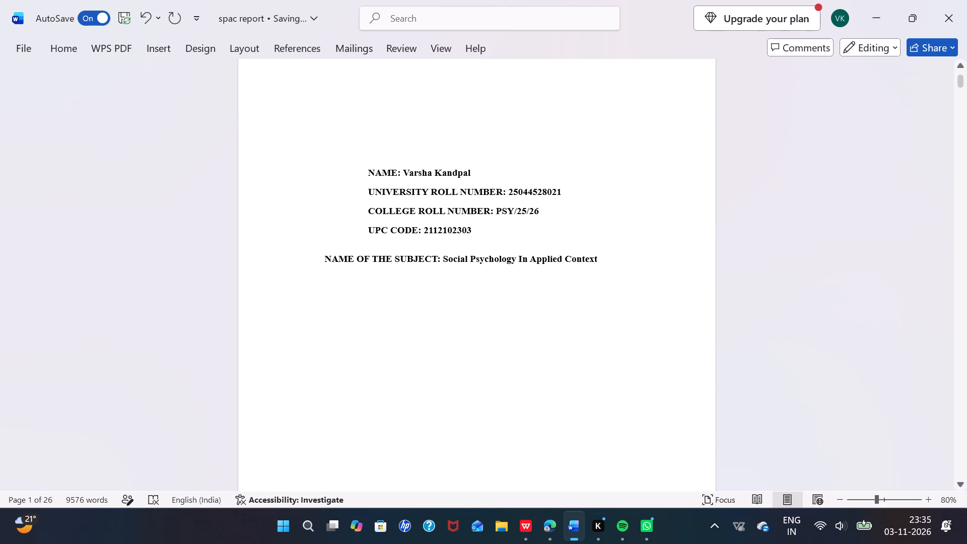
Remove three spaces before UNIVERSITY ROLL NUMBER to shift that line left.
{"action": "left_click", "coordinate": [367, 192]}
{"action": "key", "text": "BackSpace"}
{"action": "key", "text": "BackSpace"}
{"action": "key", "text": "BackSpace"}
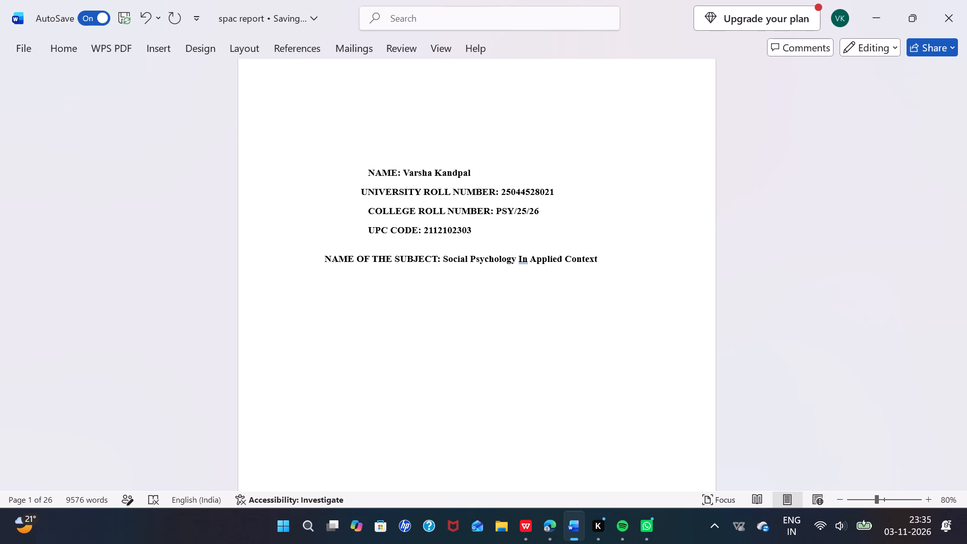
Delete the details block from the cover page and paste the copied block again near the top of the page.
{"action": "left_click_drag", "start_coordinate": [368, 171], "coordinate": [368, 242]}
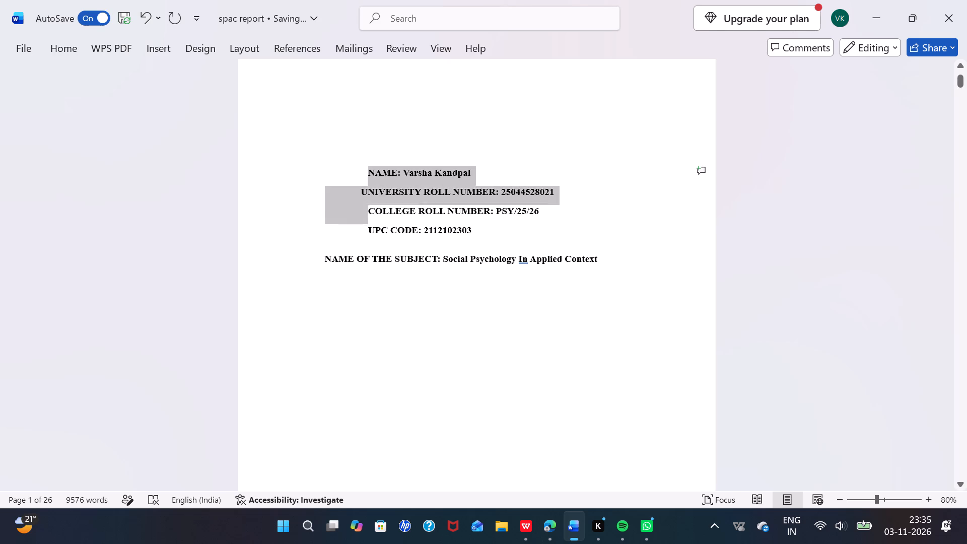
{"action": "left_click_drag", "start_coordinate": [368, 242], "coordinate": [583, 265]}
{"action": "key", "text": "BackSpace"}
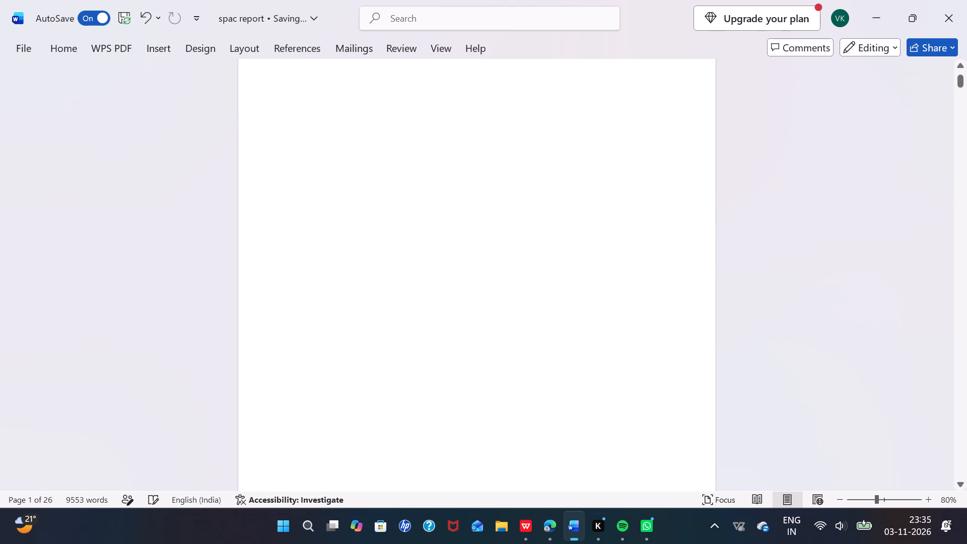
{"action": "left_click", "coordinate": [375, 169]}
{"action": "key", "text": "ctrl+v"}
Remove the extra leading spaces before NAME so the line starts roughly in line with UNIVERSITY ROLL NUMBER.
{"action": "left_click_drag", "start_coordinate": [413, 171], "coordinate": [402, 174]}
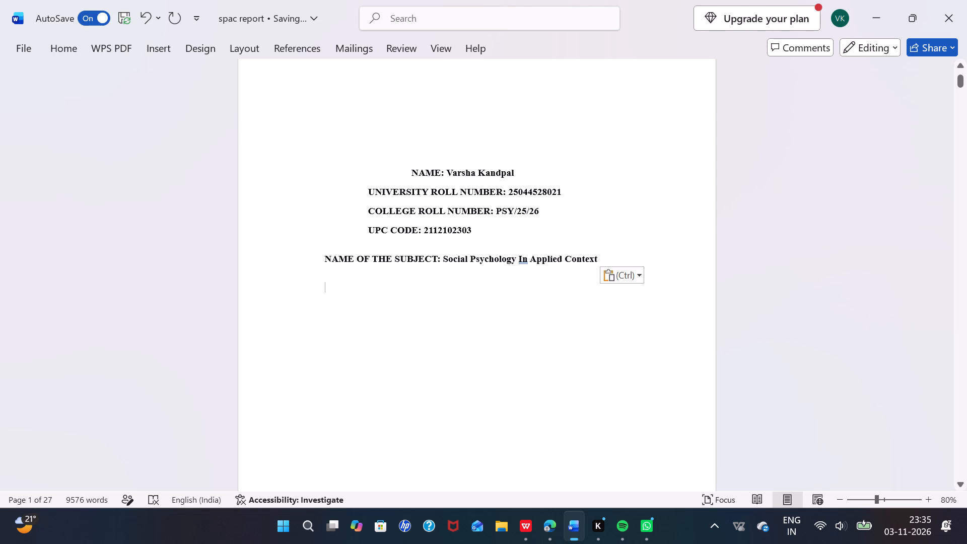
{"action": "left_click_drag", "start_coordinate": [402, 174], "coordinate": [366, 175]}
{"action": "key", "text": "BackSpace"}
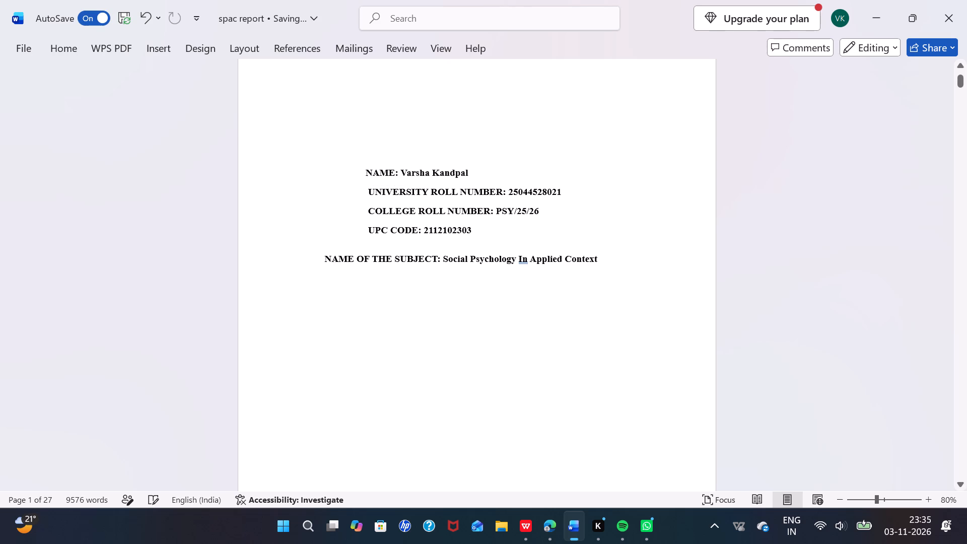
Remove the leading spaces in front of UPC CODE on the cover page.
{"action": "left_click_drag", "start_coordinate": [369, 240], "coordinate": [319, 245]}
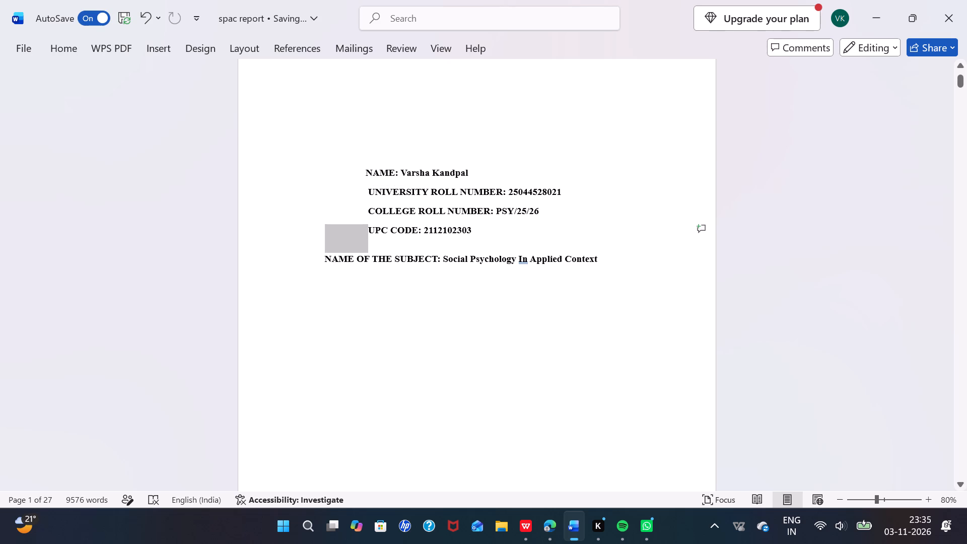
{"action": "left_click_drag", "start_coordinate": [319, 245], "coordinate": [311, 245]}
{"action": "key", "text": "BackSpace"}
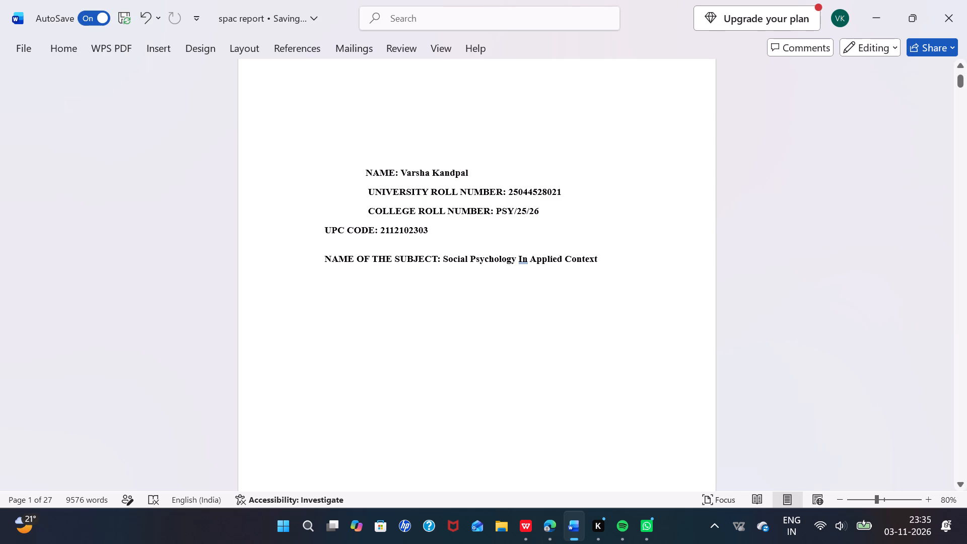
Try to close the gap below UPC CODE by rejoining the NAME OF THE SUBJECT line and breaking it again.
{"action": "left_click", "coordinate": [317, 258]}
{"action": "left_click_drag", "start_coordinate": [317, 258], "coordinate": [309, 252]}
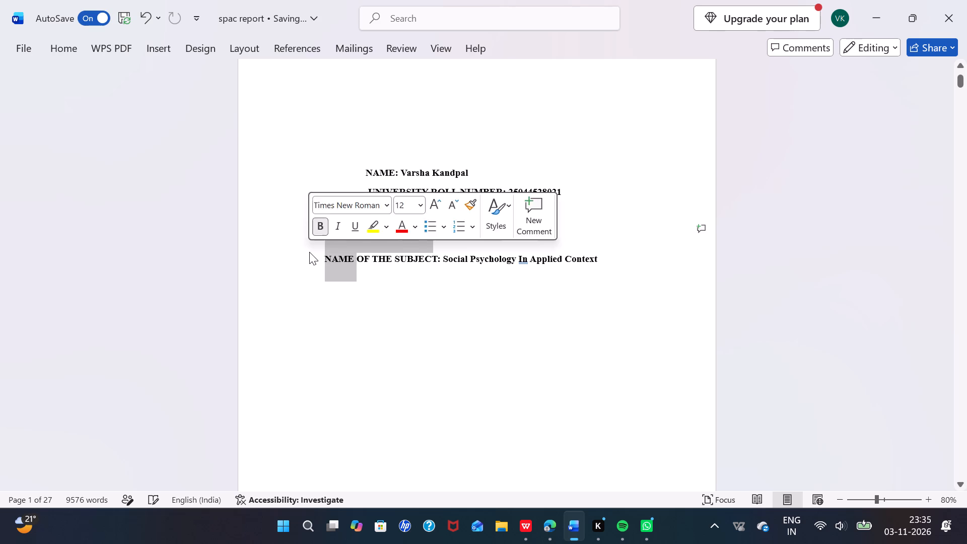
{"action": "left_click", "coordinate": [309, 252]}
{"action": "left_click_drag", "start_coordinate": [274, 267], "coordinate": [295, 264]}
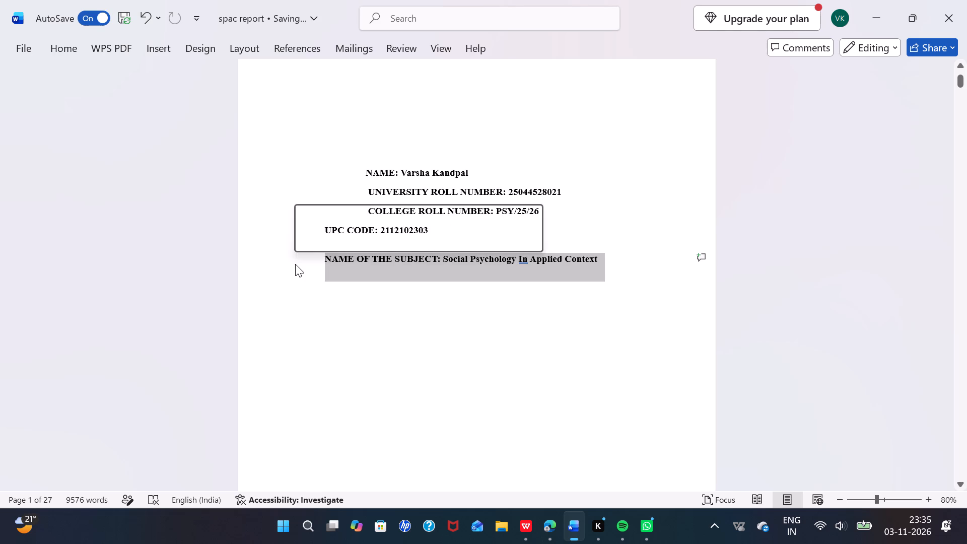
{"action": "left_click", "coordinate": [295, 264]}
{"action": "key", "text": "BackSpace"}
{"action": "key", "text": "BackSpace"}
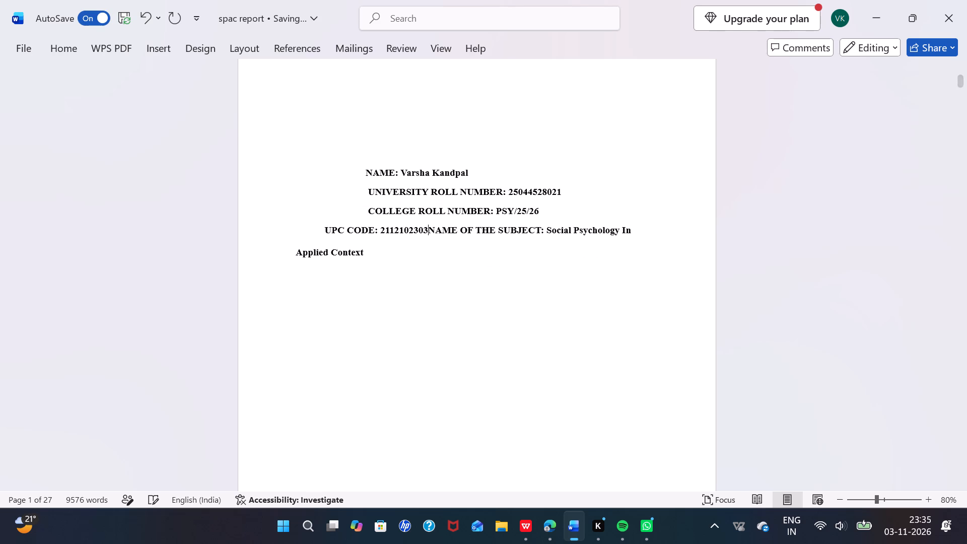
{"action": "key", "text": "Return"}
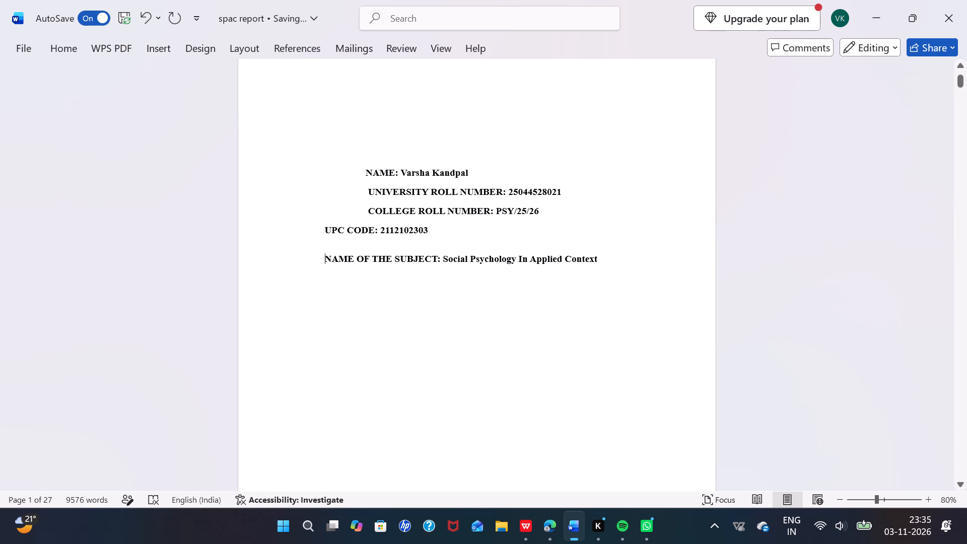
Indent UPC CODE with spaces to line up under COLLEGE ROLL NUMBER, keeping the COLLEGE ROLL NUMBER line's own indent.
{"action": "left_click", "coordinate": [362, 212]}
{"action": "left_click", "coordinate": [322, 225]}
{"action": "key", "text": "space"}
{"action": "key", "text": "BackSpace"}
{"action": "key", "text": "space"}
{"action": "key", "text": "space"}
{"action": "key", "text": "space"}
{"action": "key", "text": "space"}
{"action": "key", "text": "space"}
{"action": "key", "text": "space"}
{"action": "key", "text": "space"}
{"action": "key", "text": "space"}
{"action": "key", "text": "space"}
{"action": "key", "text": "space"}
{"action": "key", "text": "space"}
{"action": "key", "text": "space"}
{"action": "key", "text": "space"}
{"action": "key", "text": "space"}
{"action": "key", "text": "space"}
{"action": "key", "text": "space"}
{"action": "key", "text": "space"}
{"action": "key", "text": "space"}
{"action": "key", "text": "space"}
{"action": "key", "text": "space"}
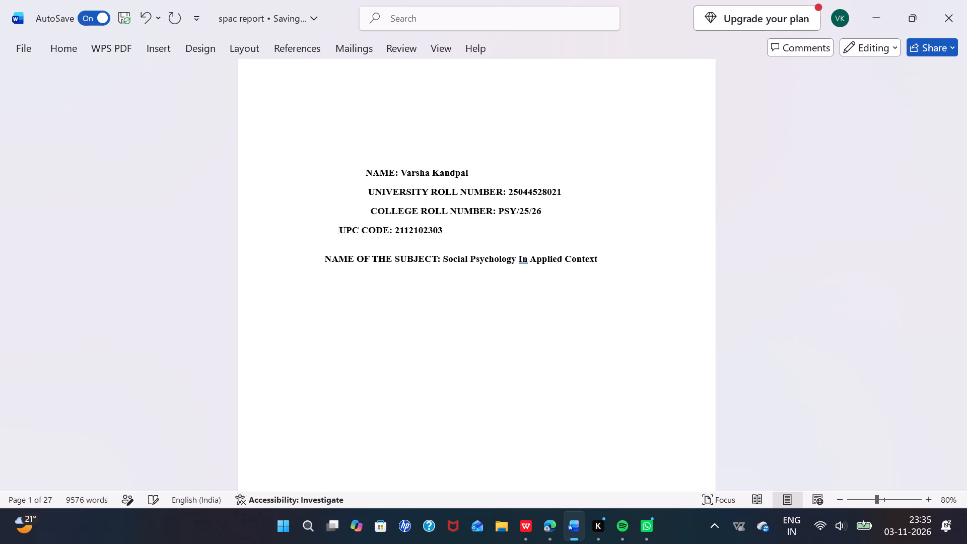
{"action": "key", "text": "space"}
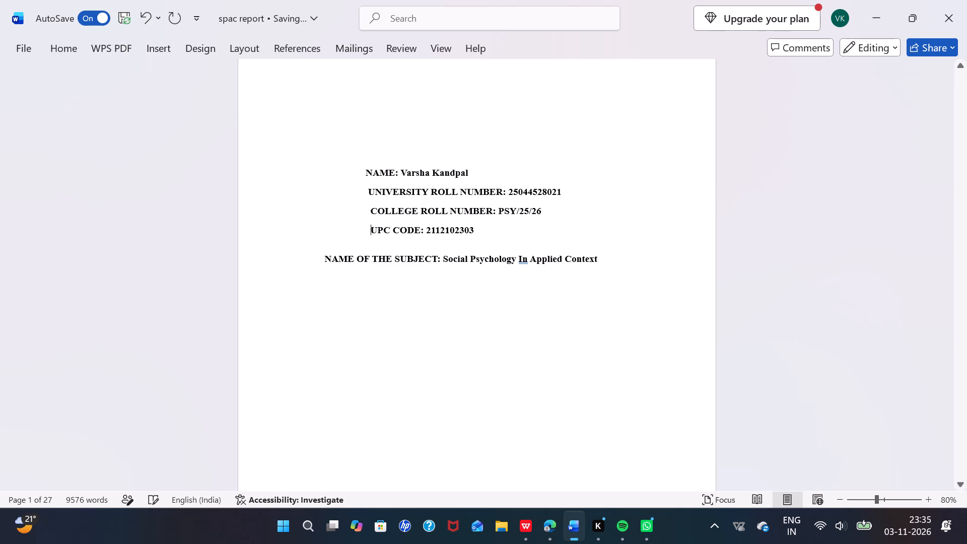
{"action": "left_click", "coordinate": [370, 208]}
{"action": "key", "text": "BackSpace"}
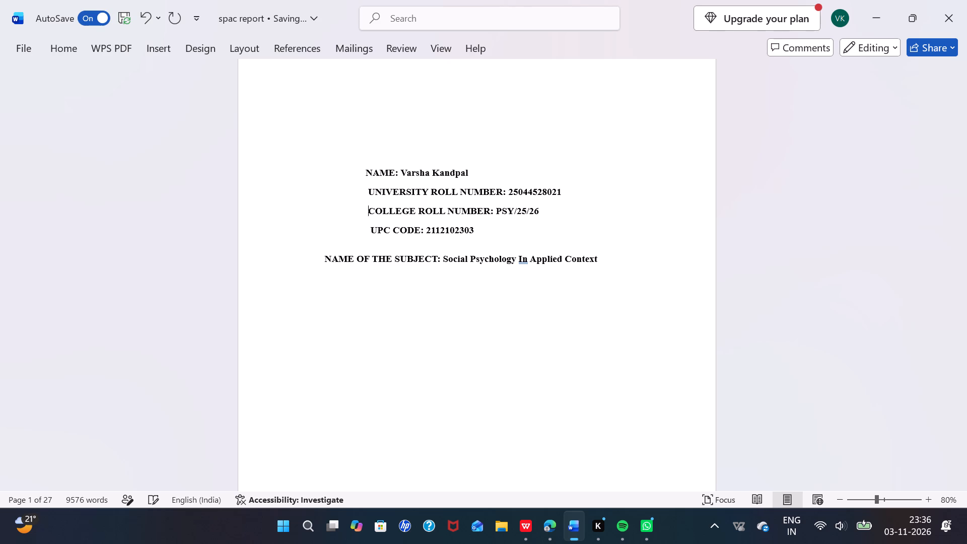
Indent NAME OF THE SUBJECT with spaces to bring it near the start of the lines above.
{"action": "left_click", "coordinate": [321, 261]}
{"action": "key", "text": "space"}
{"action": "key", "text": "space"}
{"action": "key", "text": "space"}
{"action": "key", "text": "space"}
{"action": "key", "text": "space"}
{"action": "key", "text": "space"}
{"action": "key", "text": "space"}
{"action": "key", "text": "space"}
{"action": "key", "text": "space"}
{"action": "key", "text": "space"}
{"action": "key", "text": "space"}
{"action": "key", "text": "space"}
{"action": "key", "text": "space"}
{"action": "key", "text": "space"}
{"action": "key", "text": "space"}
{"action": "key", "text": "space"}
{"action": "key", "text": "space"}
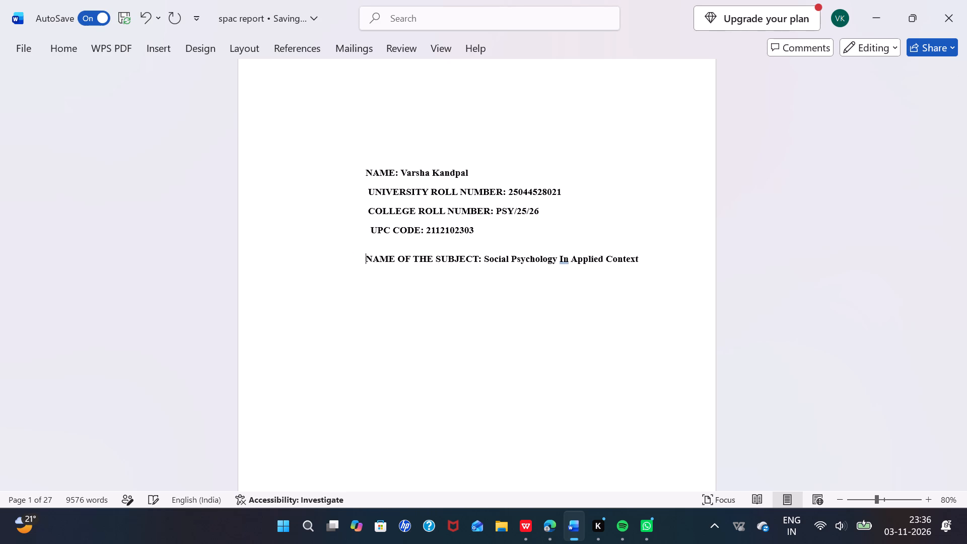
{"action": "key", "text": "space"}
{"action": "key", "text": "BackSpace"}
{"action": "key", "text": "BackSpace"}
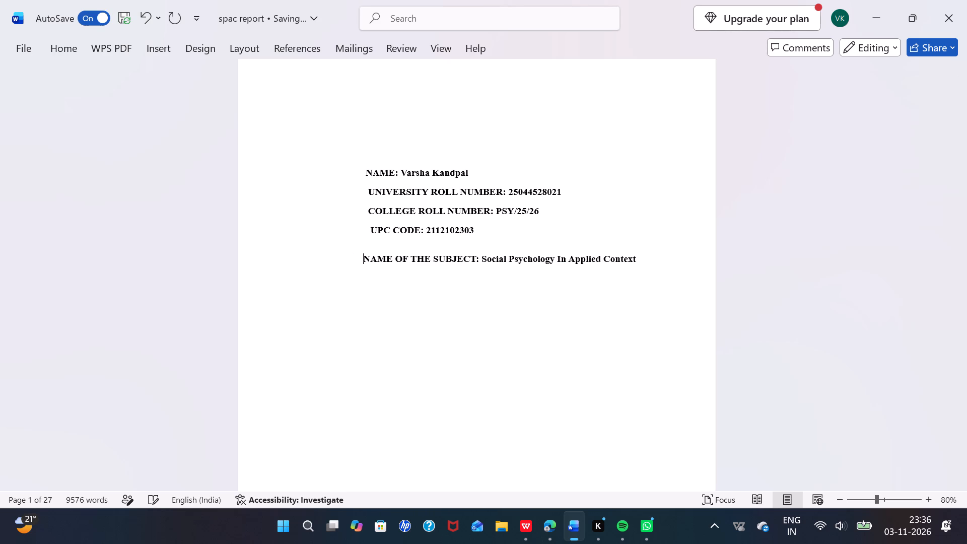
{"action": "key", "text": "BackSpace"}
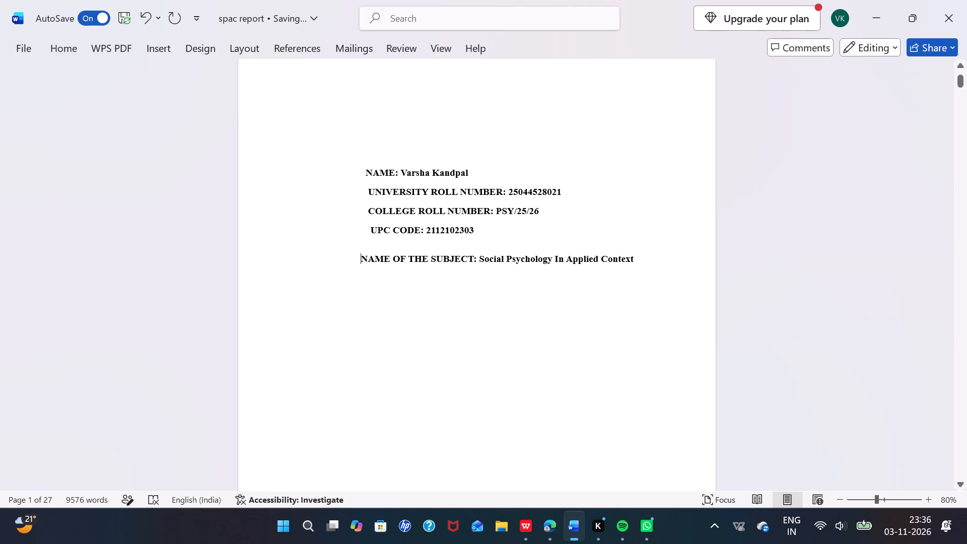
Copy the UPC CODE text and delete it from its line.
{"action": "left_click_drag", "start_coordinate": [427, 243], "coordinate": [413, 246]}
{"action": "left_click", "coordinate": [413, 246]}
{"action": "left_click_drag", "start_coordinate": [373, 244], "coordinate": [464, 238]}
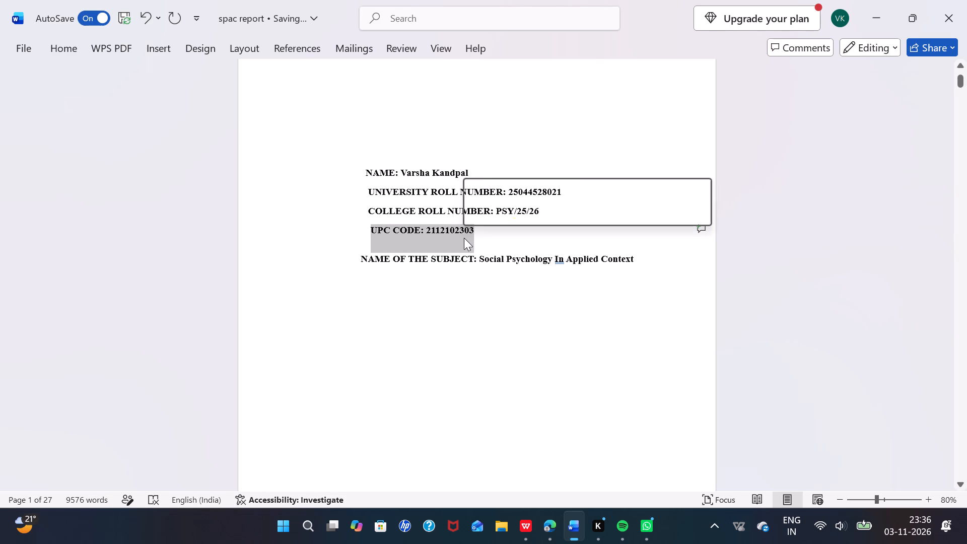
{"action": "key", "text": "ctrl+c"}
{"action": "key", "text": "BackSpace"}
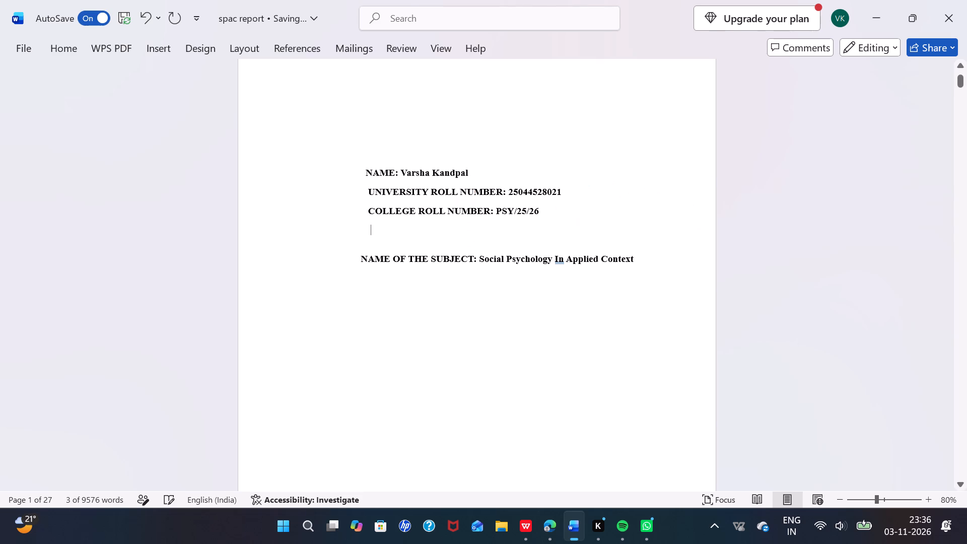
{"action": "key", "text": "BackSpace"}
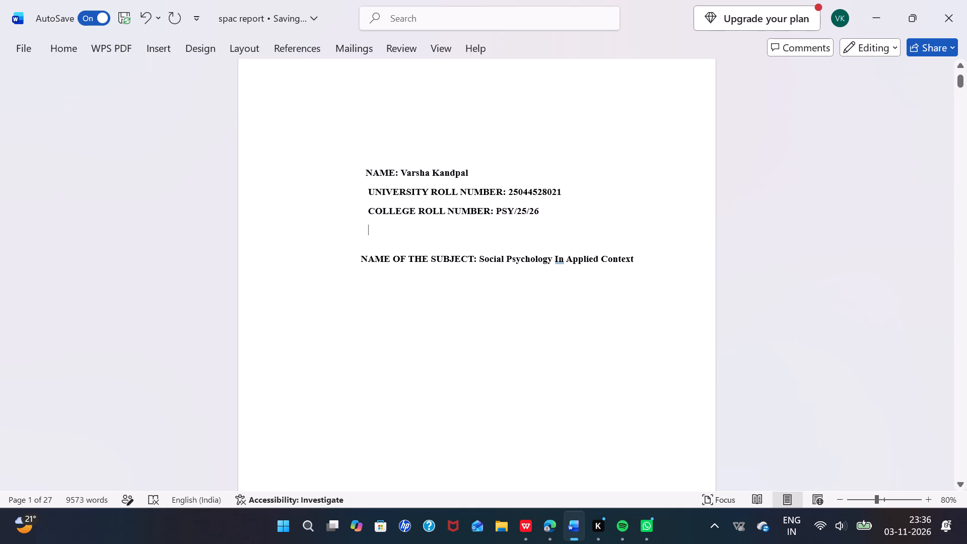
Remove the spaces and the emptied line before NAME OF THE SUBJECT so it directly follows COLLEGE ROLL NUMBER.
{"action": "left_click", "coordinate": [359, 256]}
{"action": "key", "text": "BackSpace"}
{"action": "key", "text": "BackSpace"}
{"action": "key", "text": "BackSpace"}
{"action": "key", "text": "BackSpace"}
{"action": "key", "text": "BackSpace"}
{"action": "key", "text": "BackSpace"}
{"action": "key", "text": "BackSpace"}
{"action": "key", "text": "BackSpace"}
{"action": "key", "text": "BackSpace"}
{"action": "key", "text": "BackSpace"}
{"action": "key", "text": "BackSpace"}
{"action": "key", "text": "BackSpace"}
{"action": "key", "text": "BackSpace"}
{"action": "key", "text": "BackSpace"}
{"action": "key", "text": "BackSpace"}
{"action": "key", "text": "BackSpace"}
{"action": "key", "text": "BackSpace"}
{"action": "key", "text": "BackSpace"}
{"action": "key", "text": "BackSpace"}
{"action": "key", "text": "BackSpace"}
{"action": "key", "text": "BackSpace"}
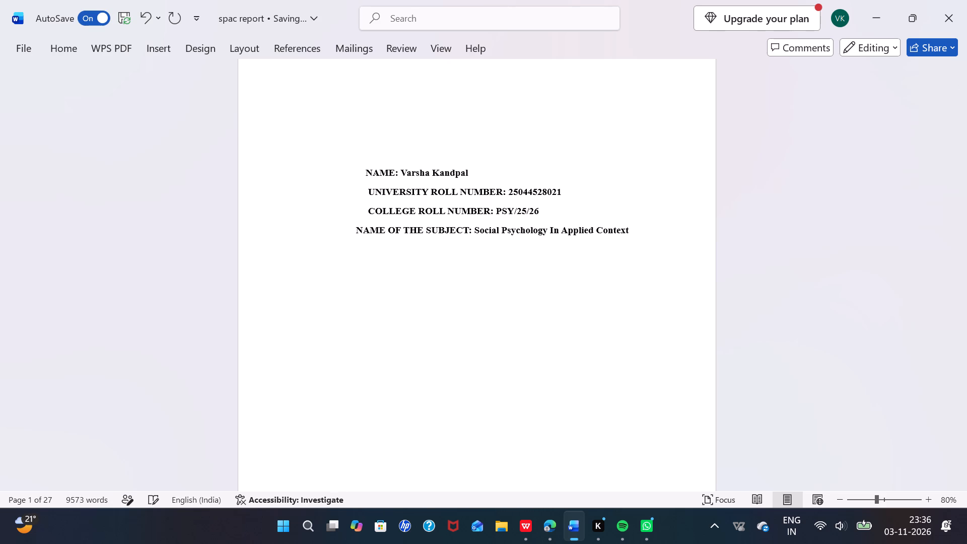
Paste the copied UPC CODE text on its own line between COLLEGE ROLL NUMBER and NAME OF THE SUBJECT.
{"action": "left_click", "coordinate": [539, 210]}
{"action": "key", "text": "Return"}
{"action": "key", "text": "BackSpace"}
{"action": "key", "text": "BackSpace"}
{"action": "key", "text": "Return"}
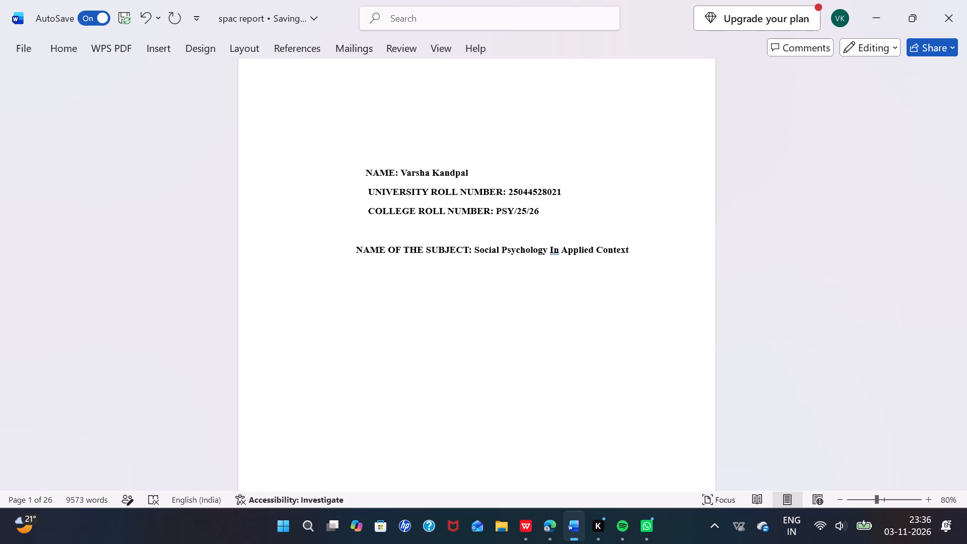
{"action": "left_click", "coordinate": [539, 210], "text": "ctrl"}
{"action": "key", "text": "ctrl+v"}
{"action": "key", "text": "Return"}
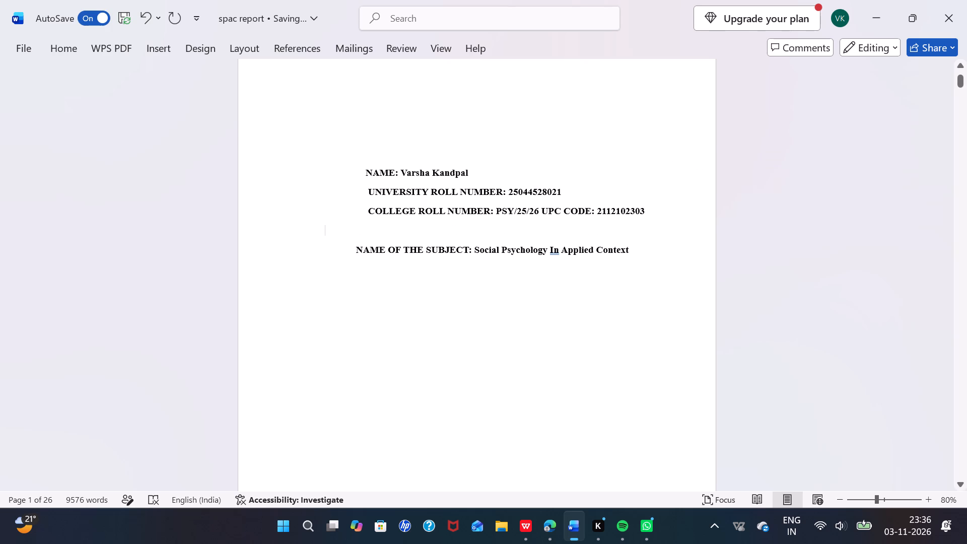
{"action": "left_click", "coordinate": [541, 212]}
{"action": "key", "text": "Return"}
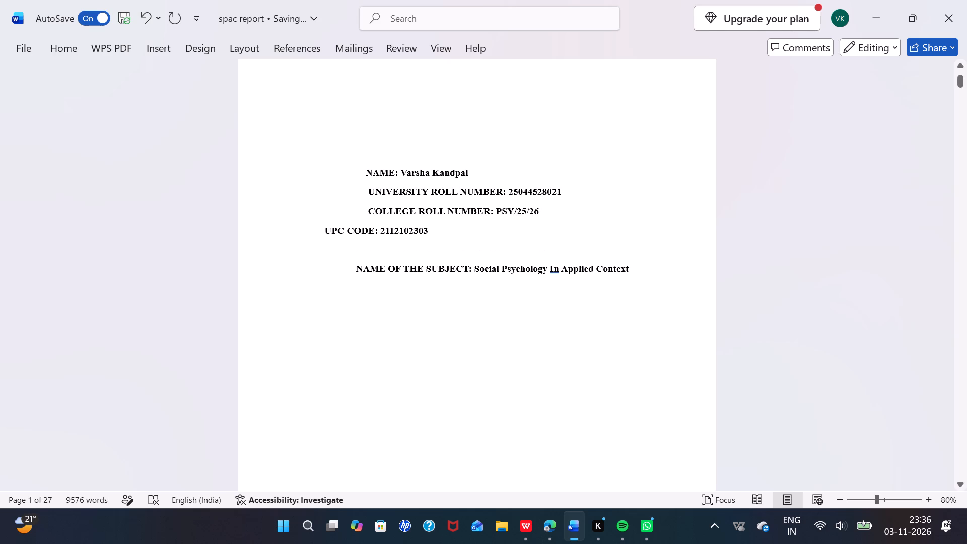
Delete the blank line and old indent before NAME OF THE SUBJECT and re-indent that line with 20 spaces.
{"action": "left_click_drag", "start_coordinate": [356, 267], "coordinate": [342, 257]}
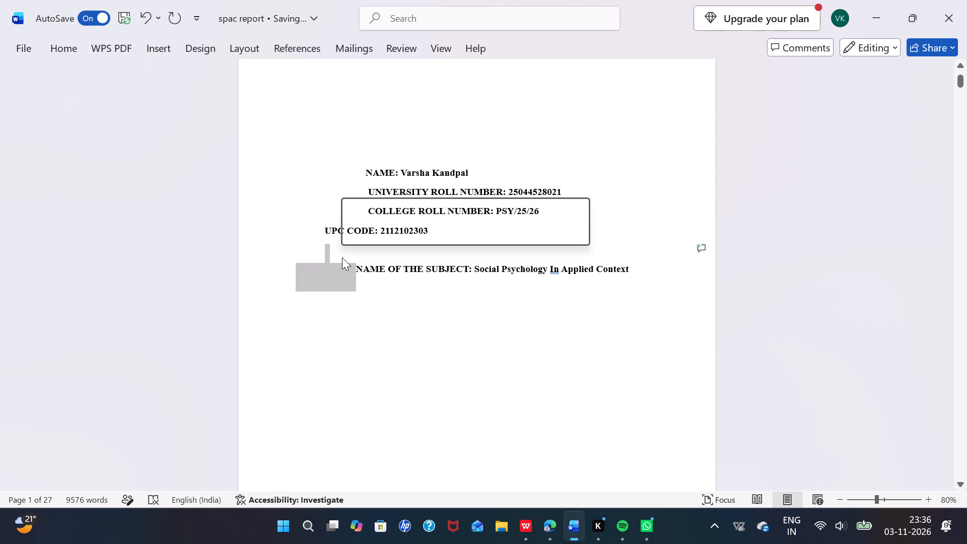
{"action": "key", "text": "BackSpace"}
{"action": "key", "text": "space"}
{"action": "key", "text": "space"}
{"action": "key", "text": "space"}
{"action": "key", "text": "space"}
{"action": "key", "text": "space"}
{"action": "key", "text": "space"}
{"action": "key", "text": "space"}
{"action": "key", "text": "space"}
{"action": "key", "text": "space"}
{"action": "key", "text": "space"}
{"action": "key", "text": "space"}
{"action": "key", "text": "space"}
{"action": "key", "text": "space"}
{"action": "key", "text": "space"}
{"action": "key", "text": "space"}
{"action": "key", "text": "space"}
{"action": "key", "text": "space"}
{"action": "key", "text": "space"}
{"action": "key", "text": "space"}
{"action": "key", "text": "space"}
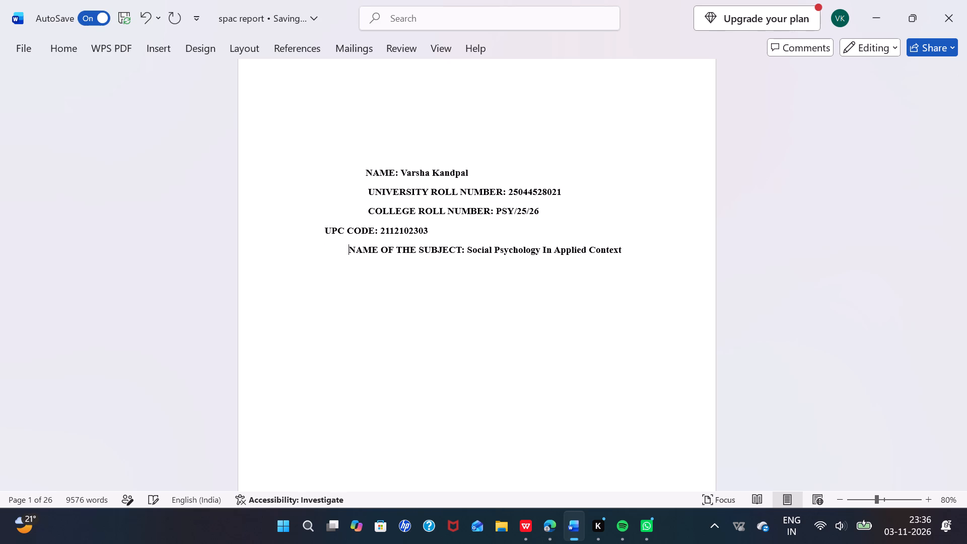
Indent UPC CODE with 10 spaces so it starts level with NAME OF THE SUBJECT.
{"action": "left_click", "coordinate": [315, 231]}
{"action": "key", "text": "space"}
{"action": "key", "text": "space"}
{"action": "key", "text": "space"}
{"action": "key", "text": "space"}
{"action": "key", "text": "space"}
{"action": "key", "text": "space"}
{"action": "key", "text": "space"}
{"action": "key", "text": "space"}
{"action": "key", "text": "space"}
{"action": "key", "text": "space"}
{"action": "key", "text": "space"}
{"action": "key", "text": "space"}
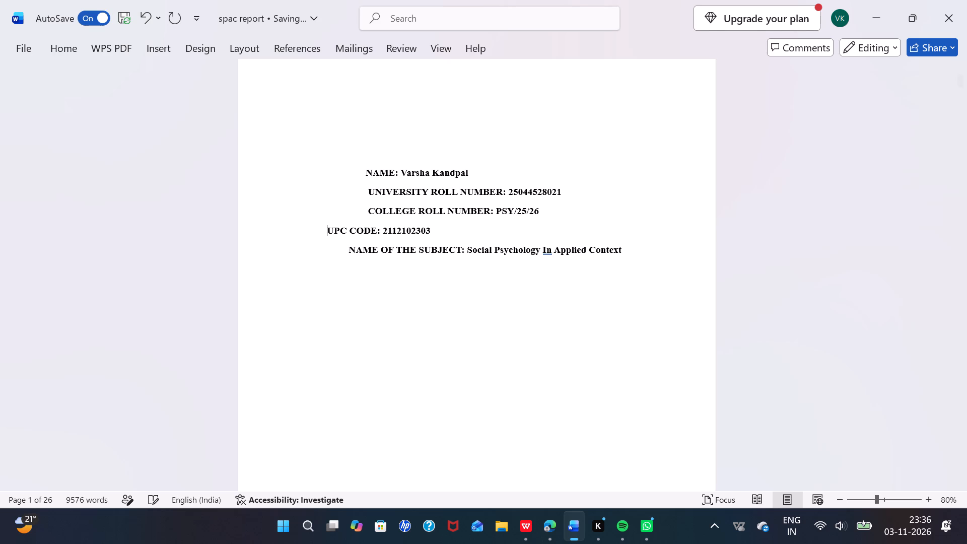
{"action": "key", "text": "BackSpace"}
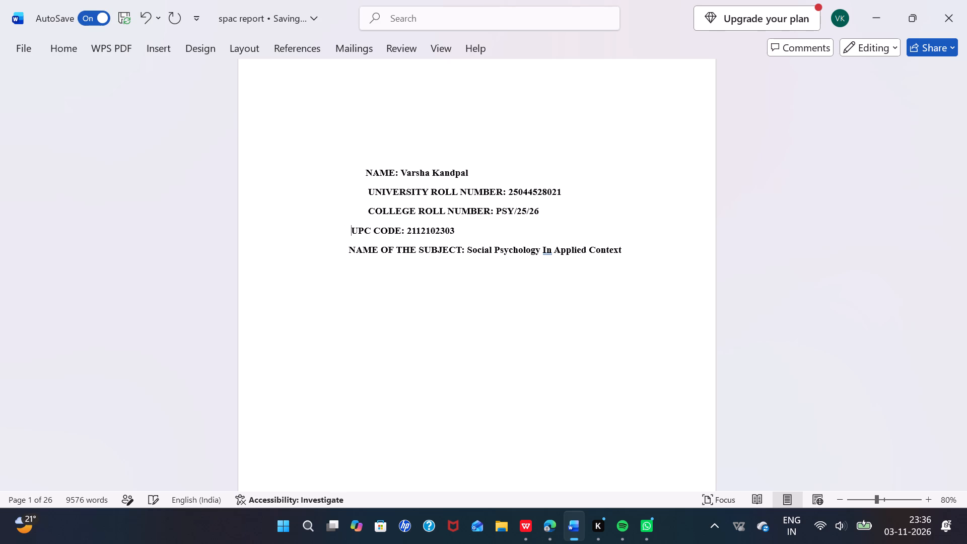
{"action": "key", "text": "BackSpace"}
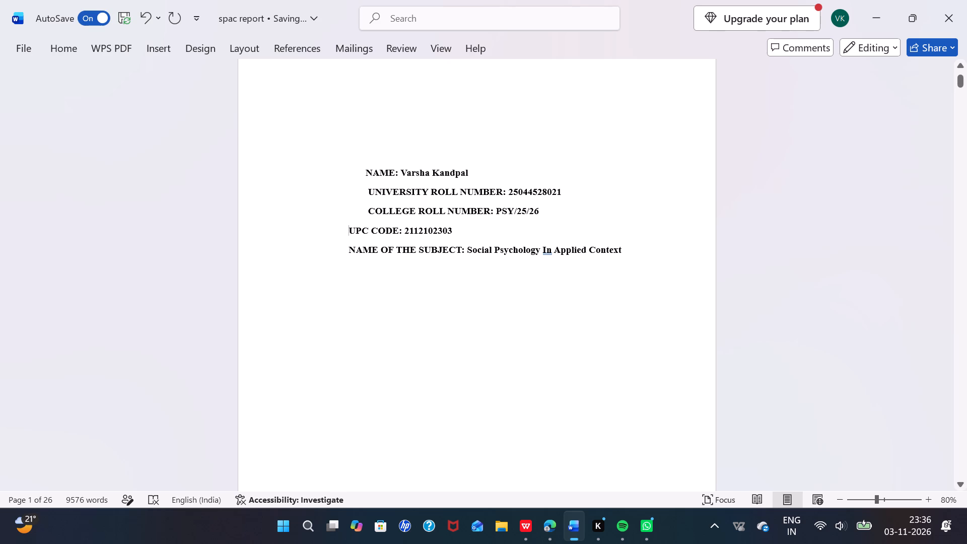
Trim the leading spaces before COLLEGE ROLL NUMBER and UNIVERSITY ROLL NUMBER to line them up with UPC CODE.
{"action": "left_click_drag", "start_coordinate": [367, 209], "coordinate": [346, 215]}
{"action": "key", "text": "BackSpace"}
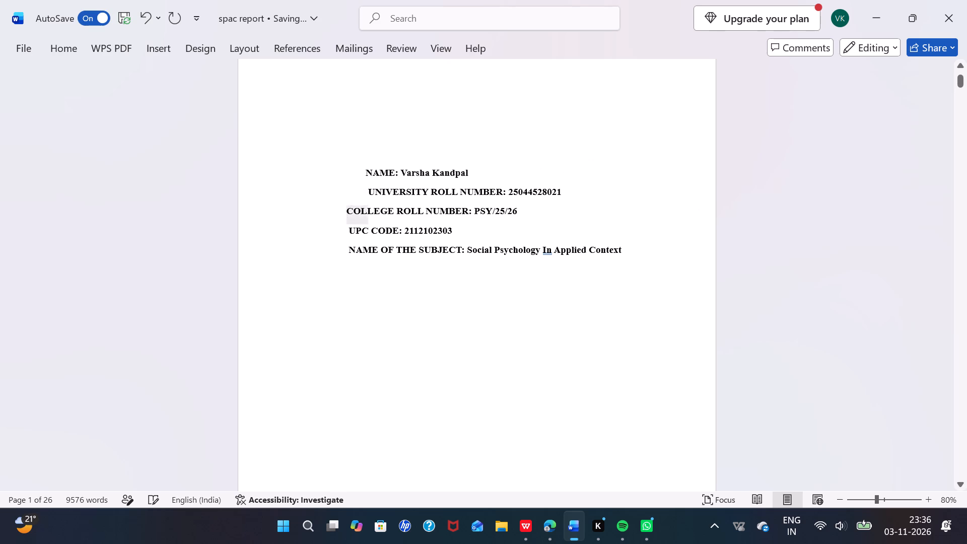
{"action": "left_click_drag", "start_coordinate": [369, 190], "coordinate": [349, 194]}
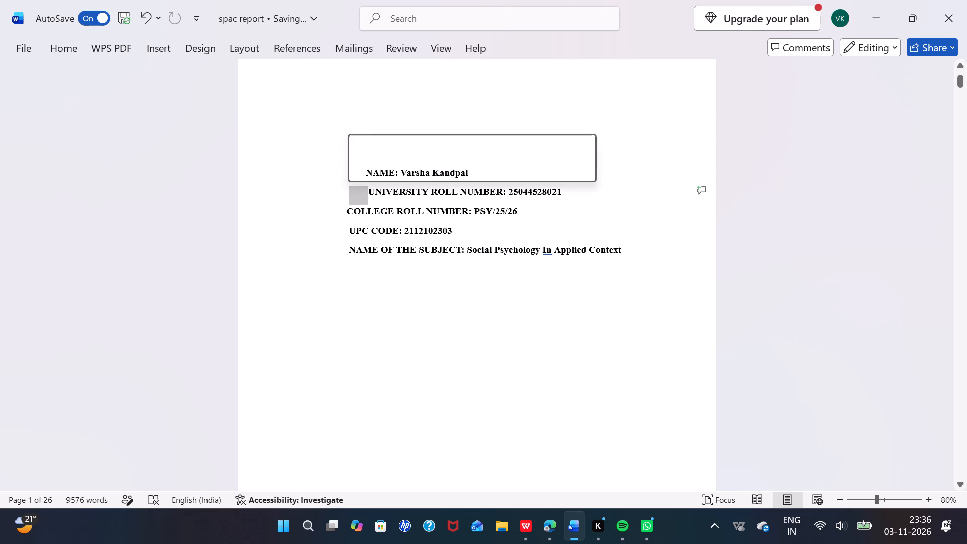
{"action": "key", "text": "BackSpace"}
Trim the leading spaces before NAME and add one space back to align it with UNIVERSITY ROLL NUMBER.
{"action": "scroll", "coordinate": [349, 194], "scroll_direction": "up", "scroll_amount": 1}
{"action": "scroll", "coordinate": [349, 194], "scroll_direction": "down", "scroll_amount": 3, "text": "ctrl"}
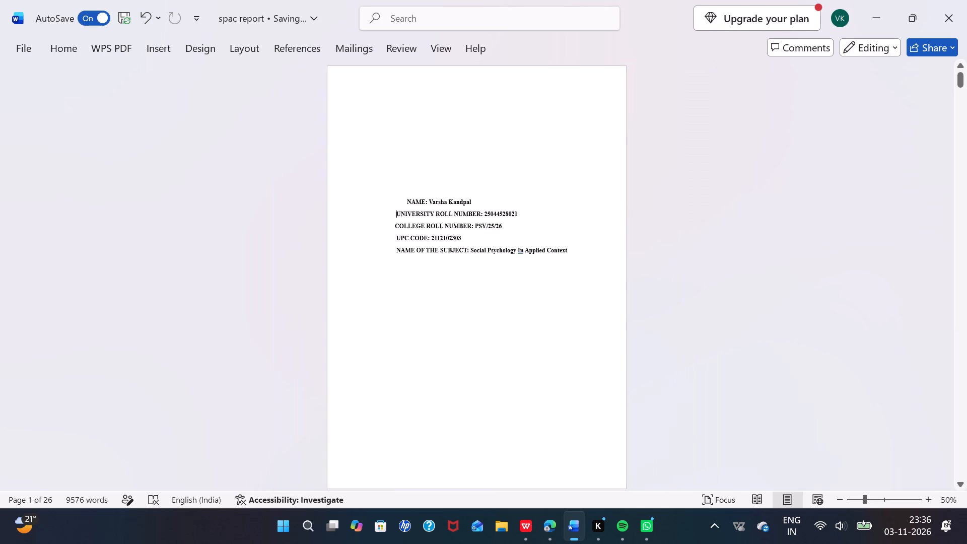
{"action": "left_click_drag", "start_coordinate": [406, 201], "coordinate": [395, 201]}
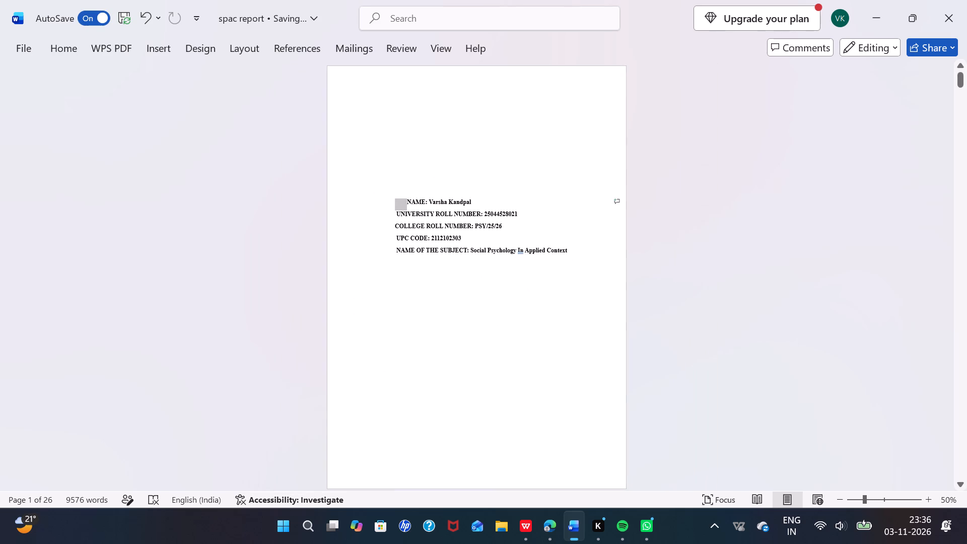
{"action": "left_click_drag", "start_coordinate": [395, 201], "coordinate": [394, 201]}
{"action": "key", "text": "BackSpace"}
{"action": "left_click", "coordinate": [394, 201]}
{"action": "key", "text": "space"}
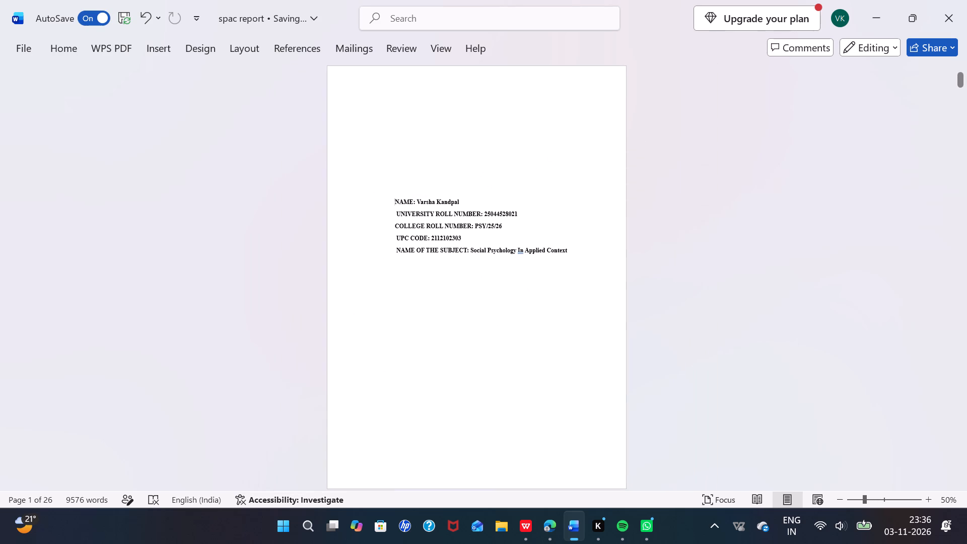
Add leading spaces before NAME and UNIVERSITY ROLL NUMBER on the cover page so both start slightly further in at the same level.
{"action": "key", "text": "space"}
{"action": "key", "text": "space"}
{"action": "left_click", "coordinate": [395, 210]}
{"action": "key", "text": "space"}
{"action": "key", "text": "BackSpace"}
{"action": "left_click", "coordinate": [395, 212]}
{"action": "key", "text": "space"}
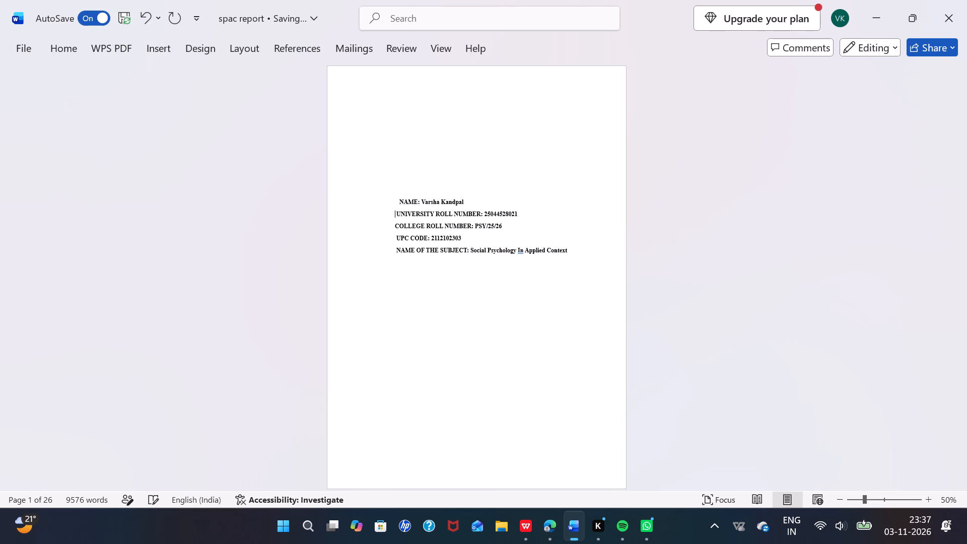
{"action": "key", "text": "BackSpace"}
{"action": "key", "text": "space"}
{"action": "key", "text": "space"}
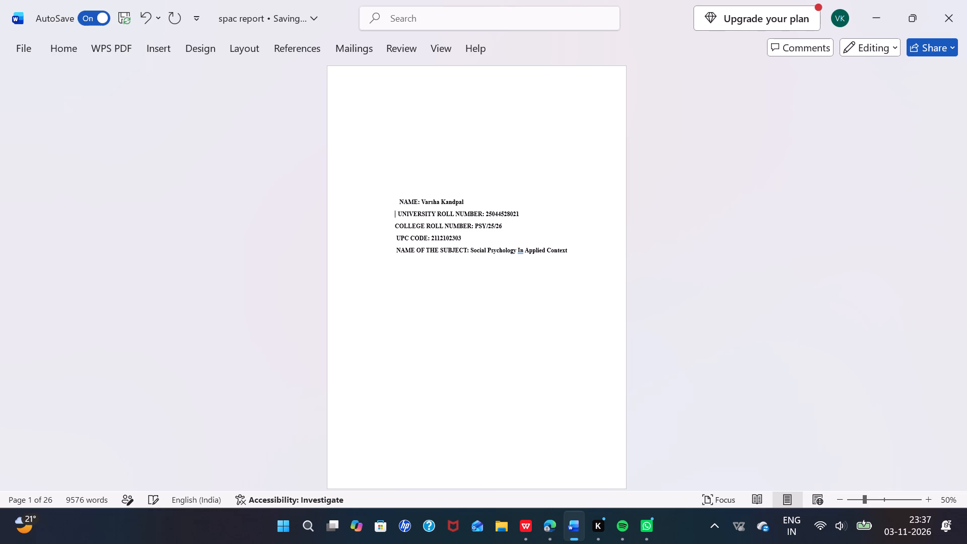
{"action": "key", "text": "space"}
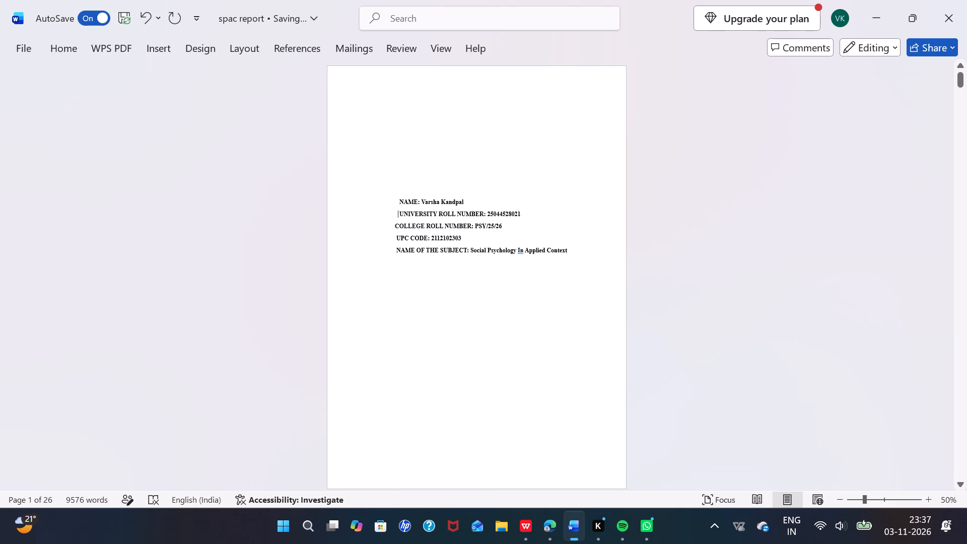
Add leading spaces before COLLEGE ROLL NUMBER and UPC CODE to line them up with UNIVERSITY ROLL NUMBER.
{"action": "left_click", "coordinate": [393, 223]}
{"action": "key", "text": "space"}
{"action": "key", "text": "space"}
{"action": "key", "text": "space"}
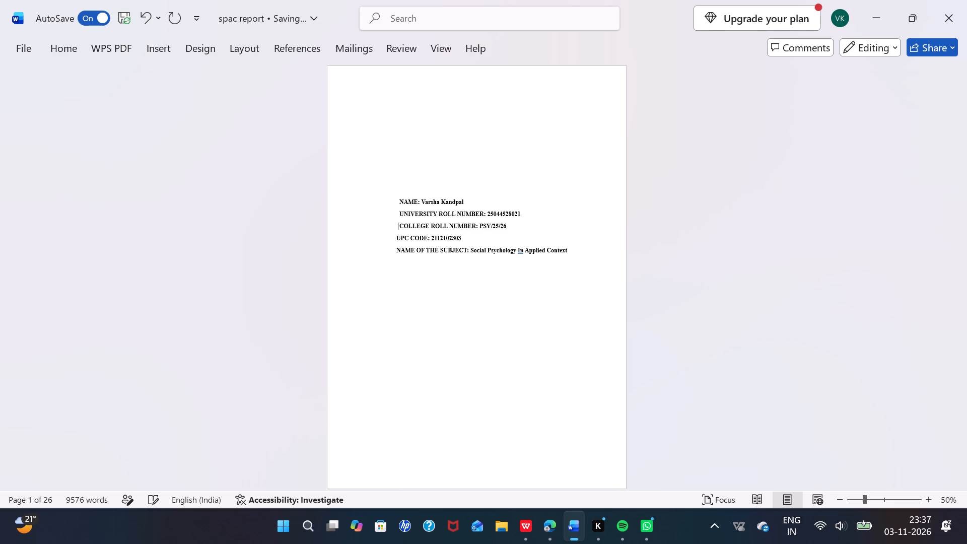
{"action": "left_click", "coordinate": [392, 232]}
{"action": "key", "text": "space"}
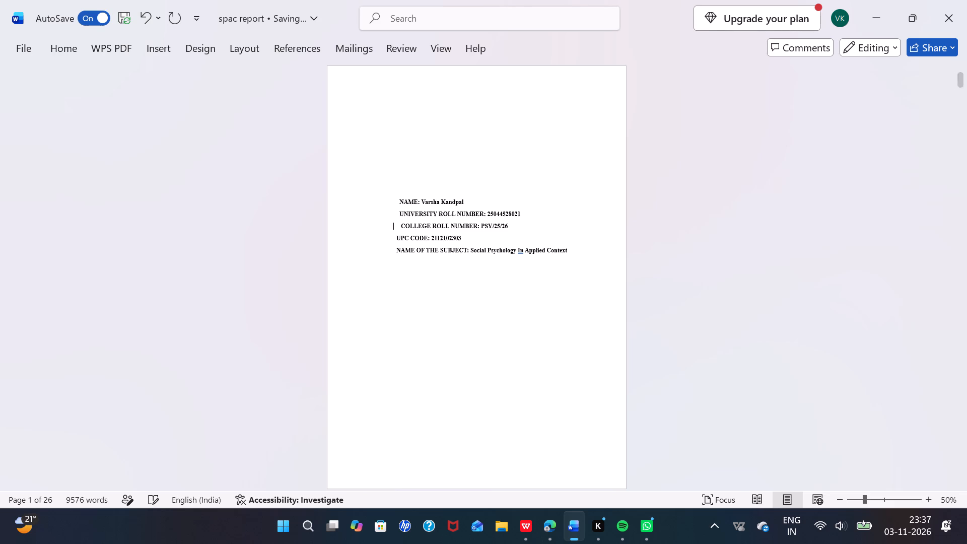
{"action": "key", "text": "BackSpace"}
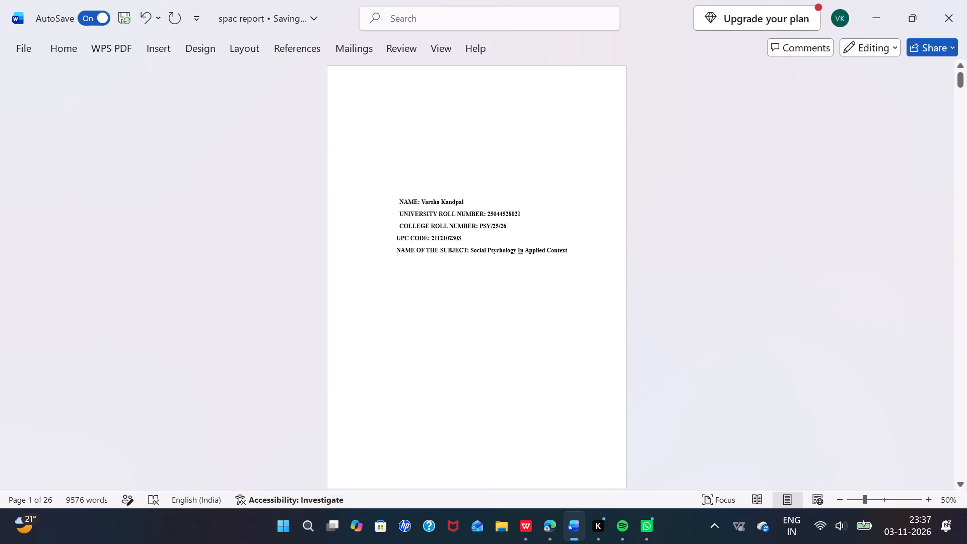
{"action": "left_click", "coordinate": [394, 241]}
{"action": "key", "text": "space"}
{"action": "key", "text": "space"}
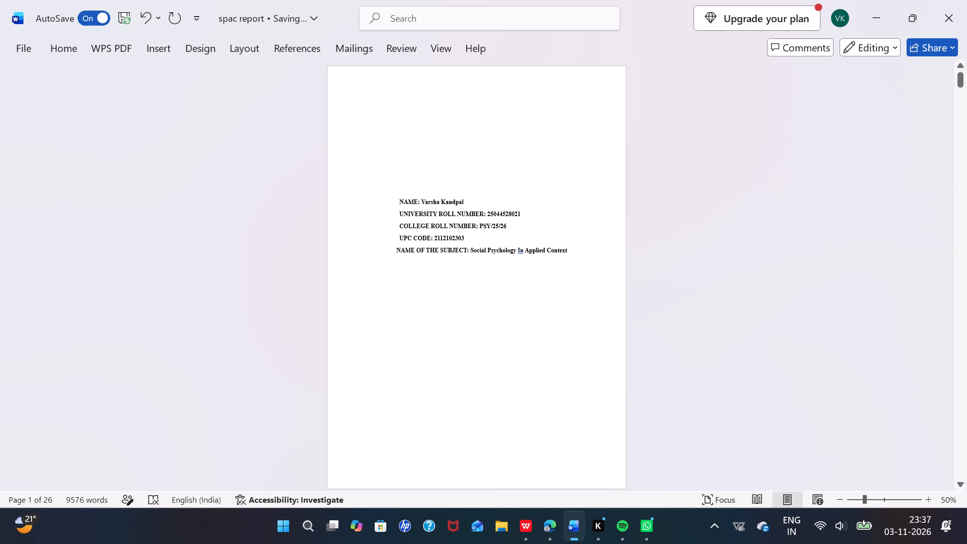
Indent NAME OF THE SUBJECT and trim the extra space before it and UPC CODE so all five cover lines align.
{"action": "left_click", "coordinate": [394, 247]}
{"action": "key", "text": "space"}
{"action": "key", "text": "BackSpace"}
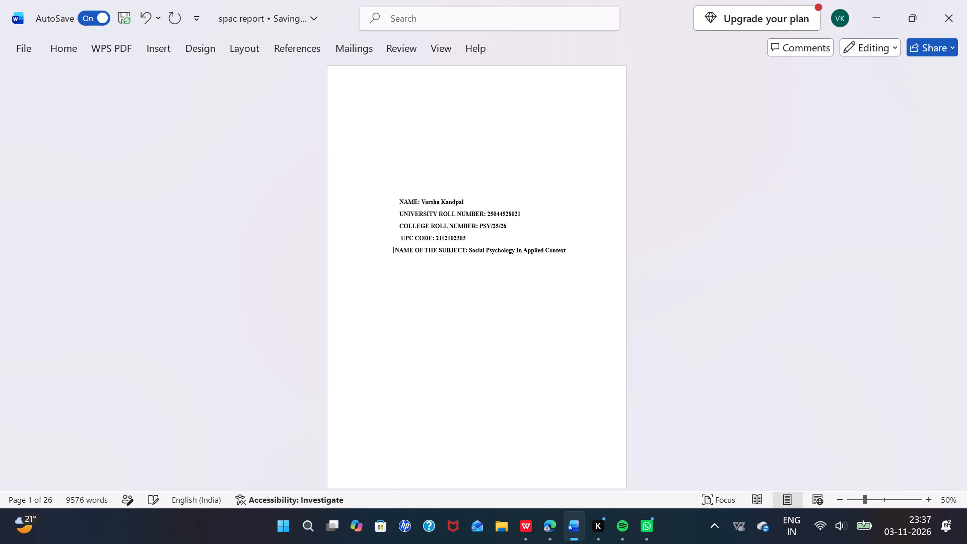
{"action": "key", "text": "space"}
{"action": "key", "text": "space"}
{"action": "key", "text": "space"}
{"action": "key", "text": "space"}
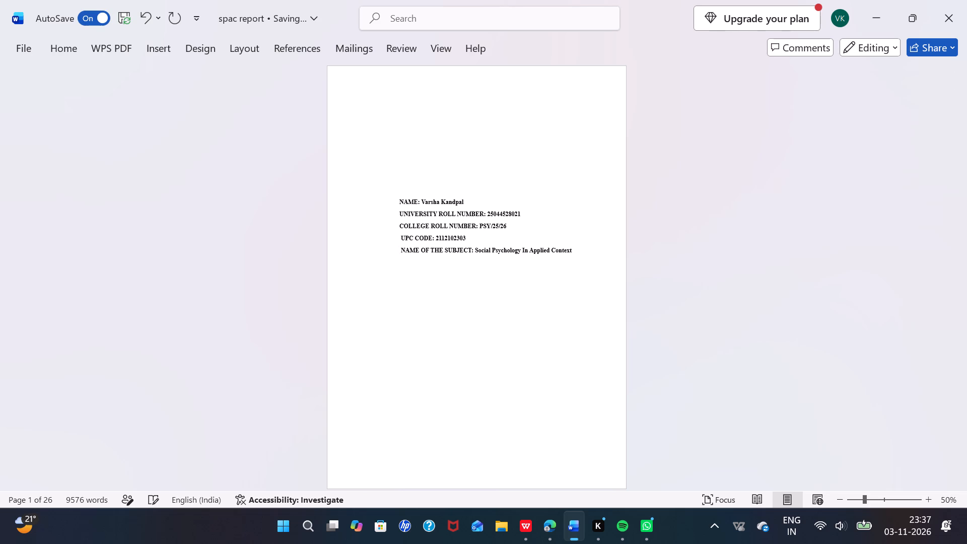
{"action": "left_click", "coordinate": [402, 239]}
{"action": "key", "text": "BackSpace"}
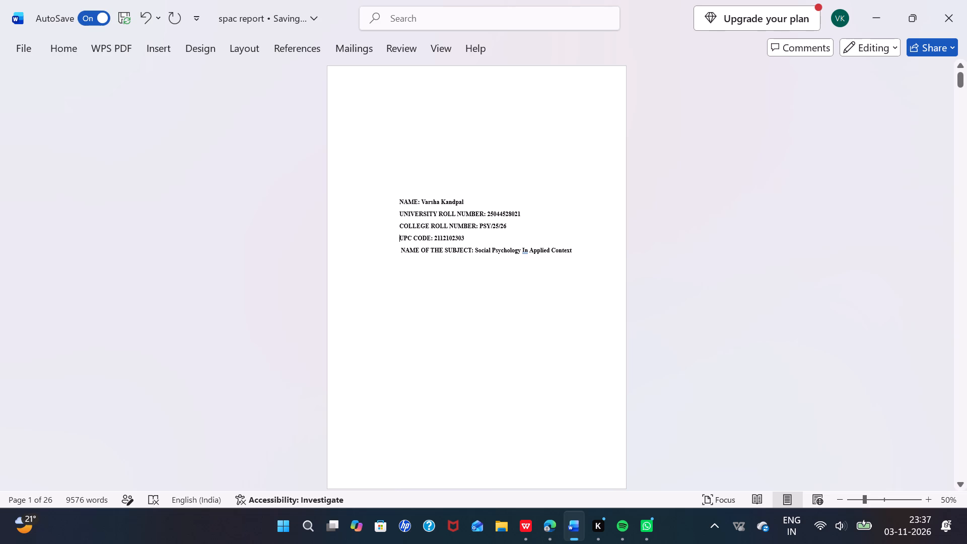
{"action": "left_click", "coordinate": [401, 248]}
{"action": "key", "text": "BackSpace"}
{"action": "scroll", "coordinate": [401, 248], "scroll_direction": "up", "scroll_amount": 1}
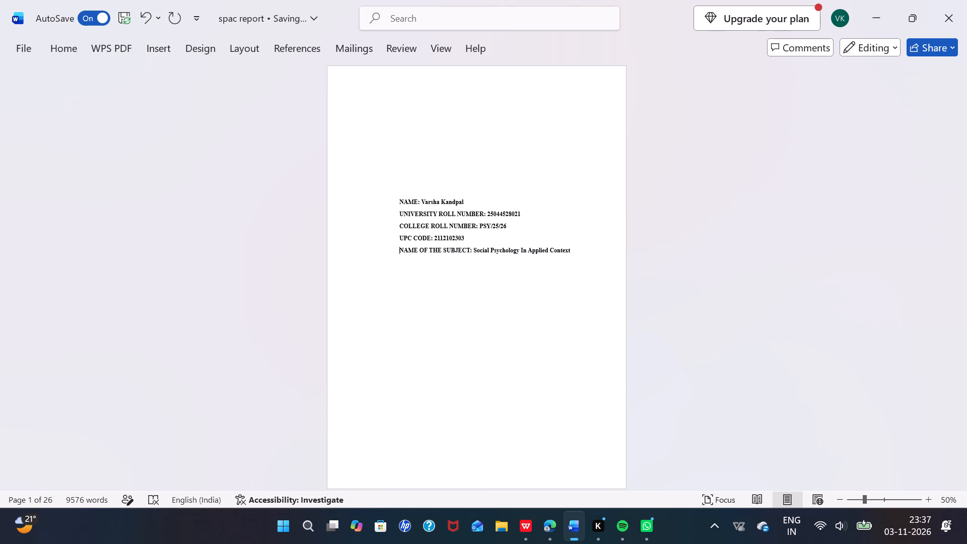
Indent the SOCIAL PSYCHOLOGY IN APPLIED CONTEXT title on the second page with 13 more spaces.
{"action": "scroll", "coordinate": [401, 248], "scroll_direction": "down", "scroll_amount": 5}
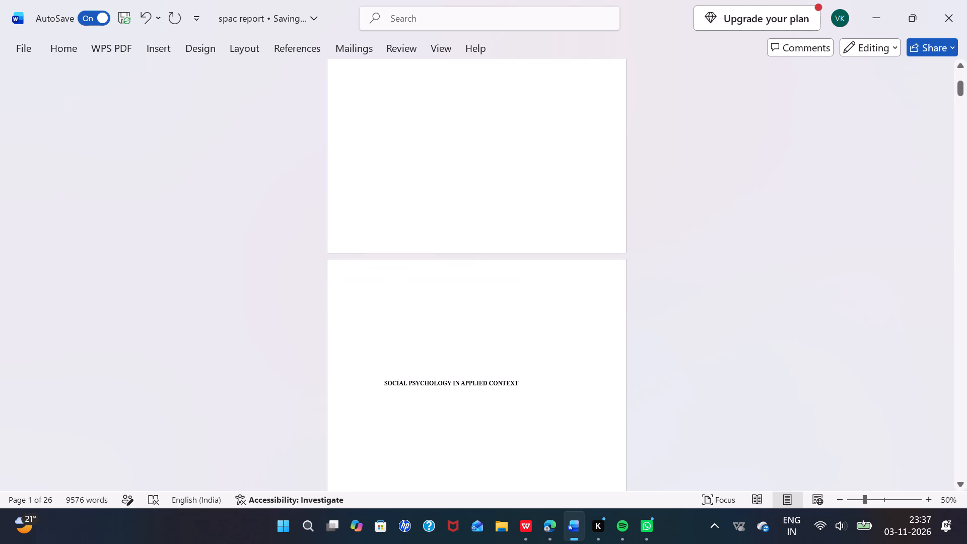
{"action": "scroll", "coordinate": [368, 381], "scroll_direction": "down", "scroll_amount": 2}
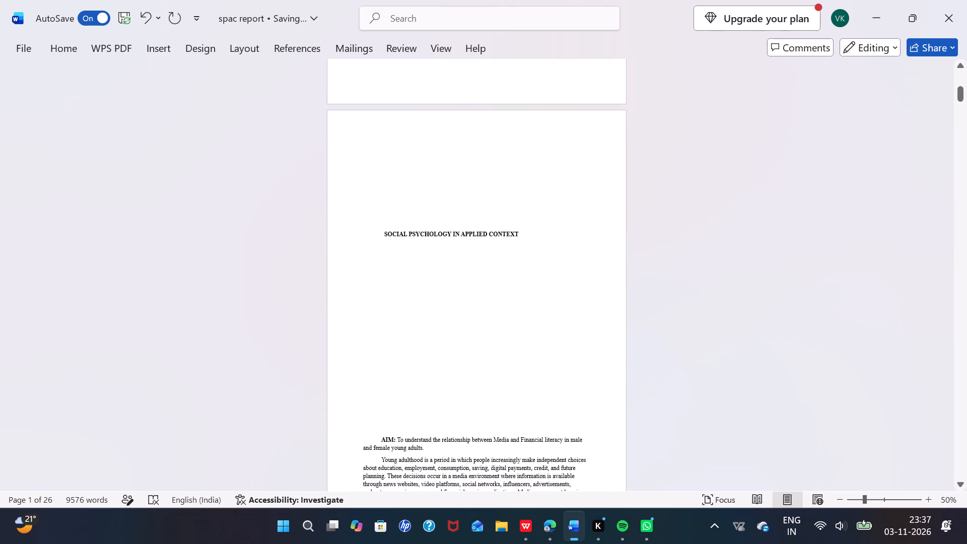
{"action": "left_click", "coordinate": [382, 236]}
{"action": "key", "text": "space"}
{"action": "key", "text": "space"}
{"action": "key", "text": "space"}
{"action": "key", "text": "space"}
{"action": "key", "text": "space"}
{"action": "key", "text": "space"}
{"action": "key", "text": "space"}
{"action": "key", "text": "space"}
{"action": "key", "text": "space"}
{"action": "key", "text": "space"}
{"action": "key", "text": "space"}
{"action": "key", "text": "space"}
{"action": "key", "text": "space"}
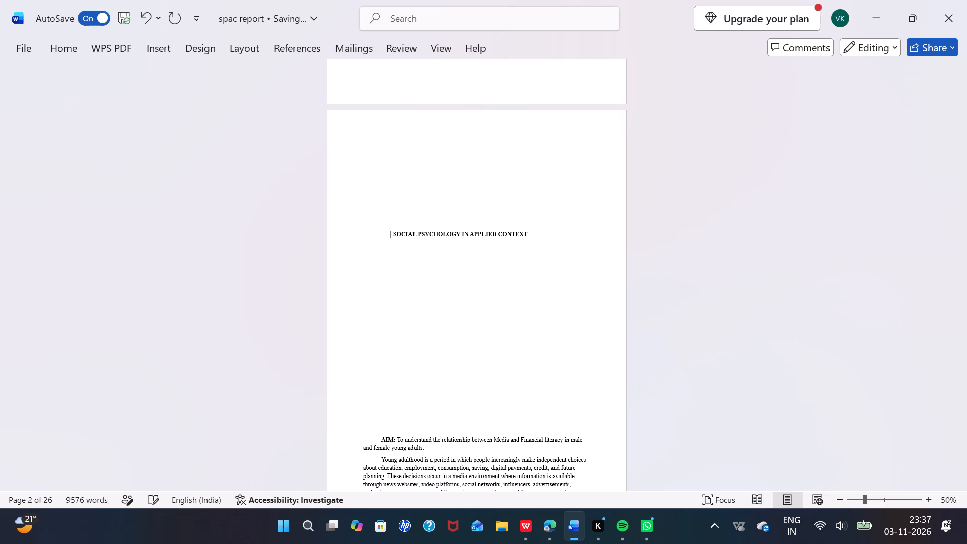
Move the SOCIAL PSYCHOLOGY IN APPLIED CONTEXT title down four lines and re-indent it with 11 spaces.
{"action": "key", "text": "Return"}
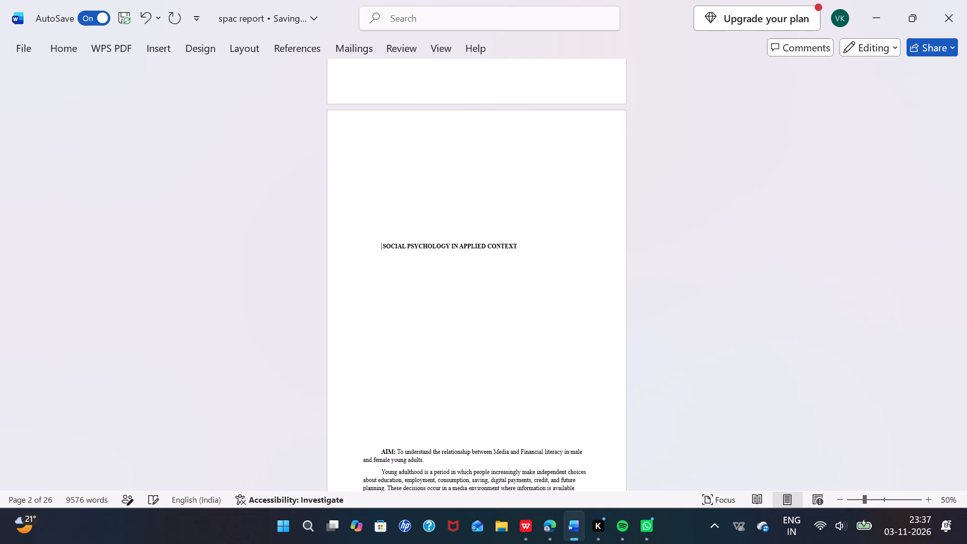
{"action": "key", "text": "Return"}
{"action": "key", "text": "Return"}
{"action": "key", "text": "Return"}
{"action": "key", "text": "space"}
{"action": "key", "text": "space"}
{"action": "key", "text": "space"}
{"action": "key", "text": "space"}
{"action": "key", "text": "space"}
{"action": "key", "text": "space"}
{"action": "key", "text": "space"}
{"action": "key", "text": "space"}
{"action": "key", "text": "space"}
{"action": "key", "text": "space"}
{"action": "key", "text": "space"}
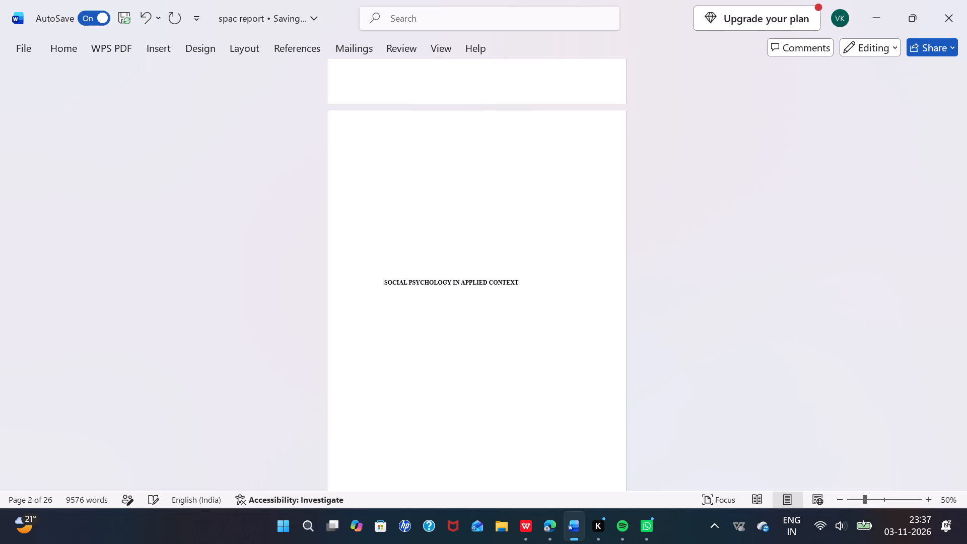
{"action": "scroll", "coordinate": [382, 236], "scroll_direction": "down", "scroll_amount": 3}
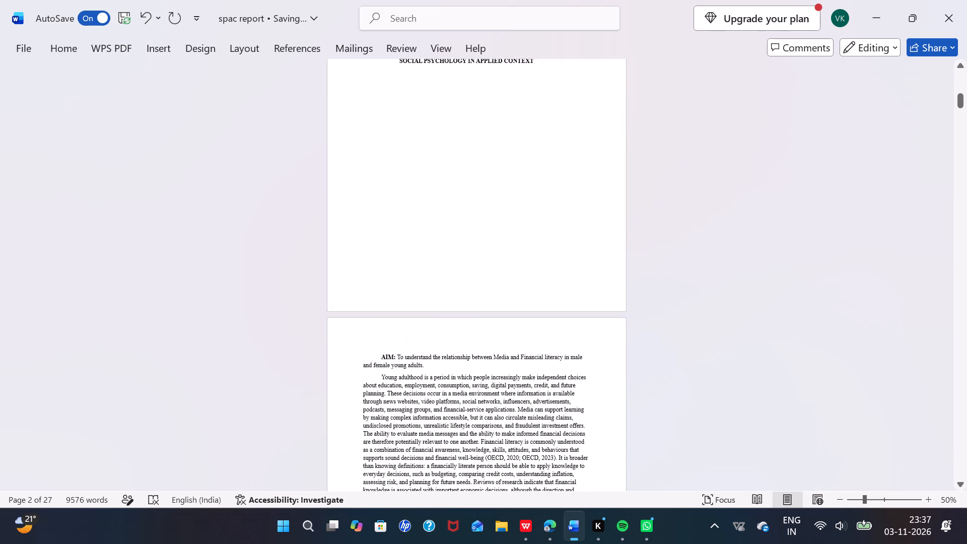
{"action": "scroll", "coordinate": [377, 341], "scroll_direction": "up", "scroll_amount": 2}
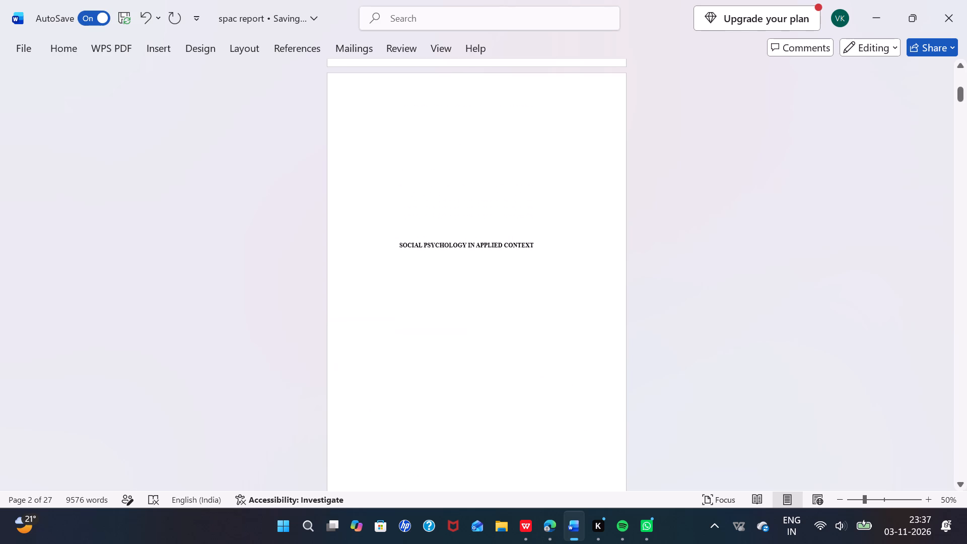
Move the title down one more line and re-indent it with spaces toward the middle of the page.
{"action": "scroll", "coordinate": [377, 341], "scroll_direction": "up", "scroll_amount": 1}
{"action": "key", "text": "Return"}
{"action": "key", "text": "space"}
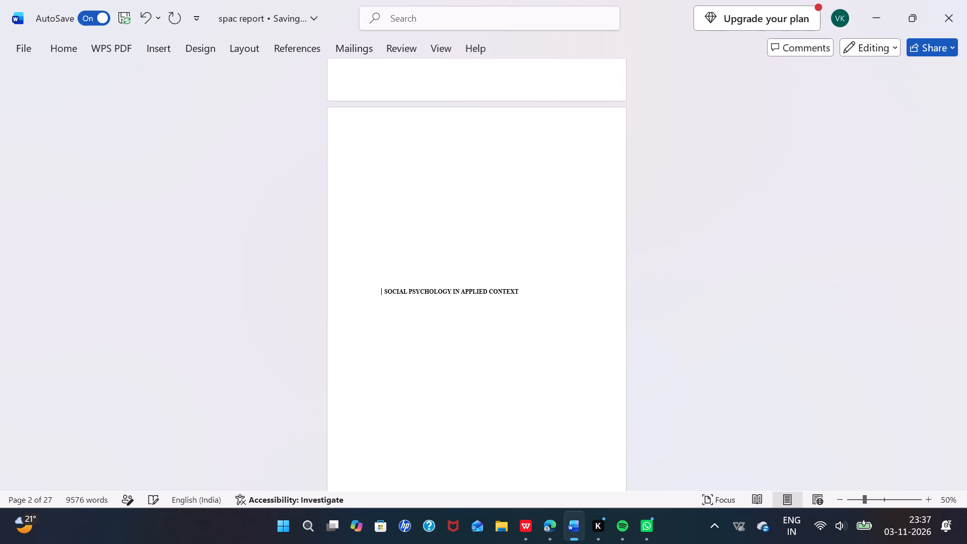
{"action": "key", "text": "space"}
{"action": "key", "text": "space"}
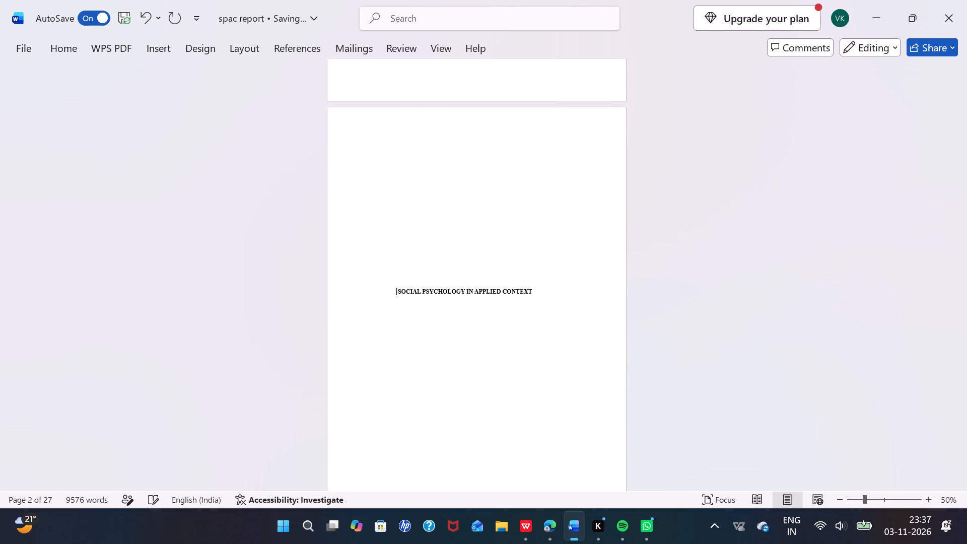
{"action": "key", "text": "space"}
{"action": "key", "text": "space"}
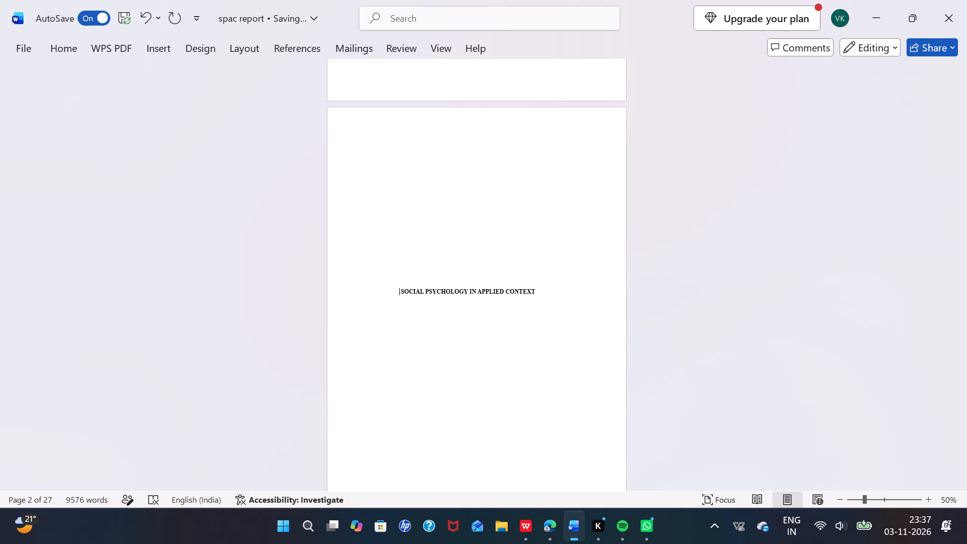
{"action": "scroll", "coordinate": [387, 314], "scroll_direction": "down", "scroll_amount": 1}
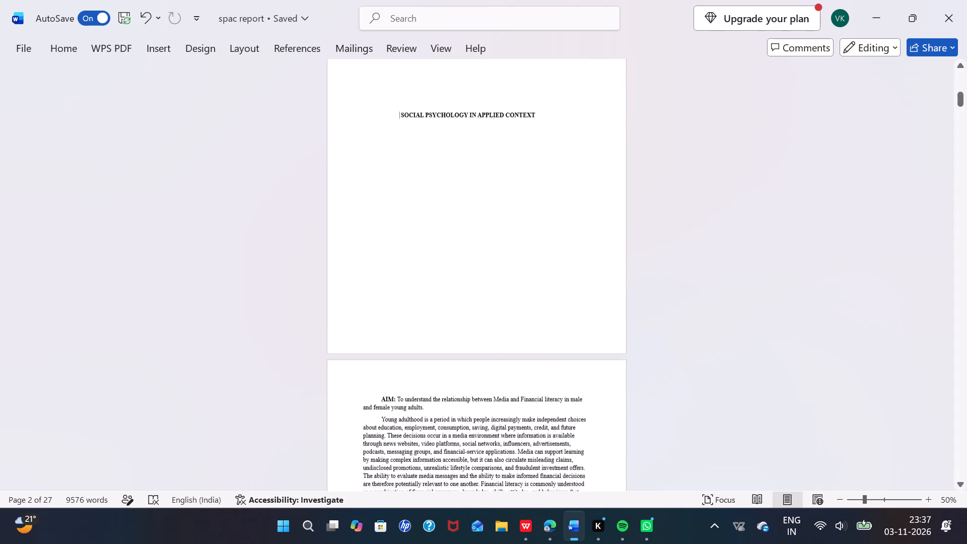
Move the cover page details down one line and re-indent NAME so it aligns with UNIVERSITY ROLL NUMBER.
{"action": "scroll", "coordinate": [387, 314], "scroll_direction": "up", "scroll_amount": 5}
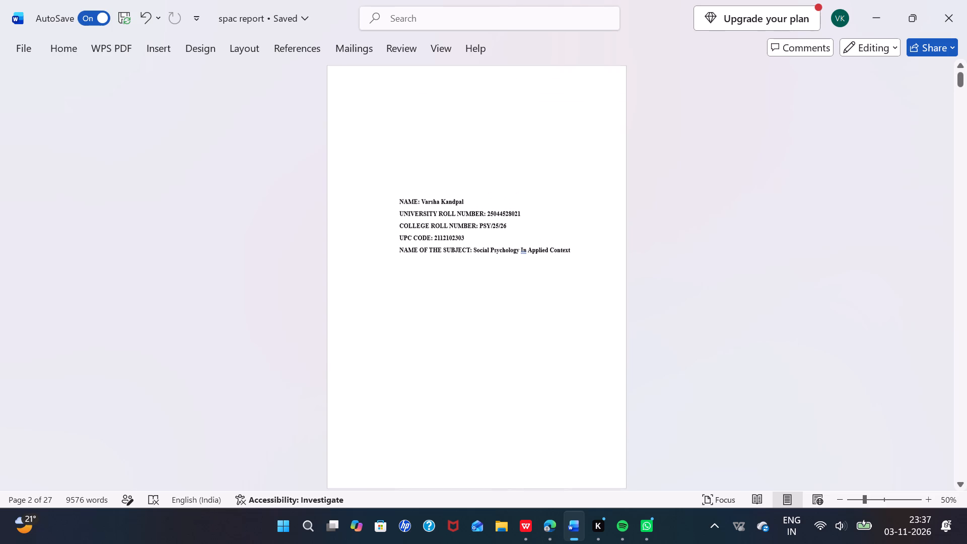
{"action": "scroll", "coordinate": [387, 314], "scroll_direction": "up", "scroll_amount": 1}
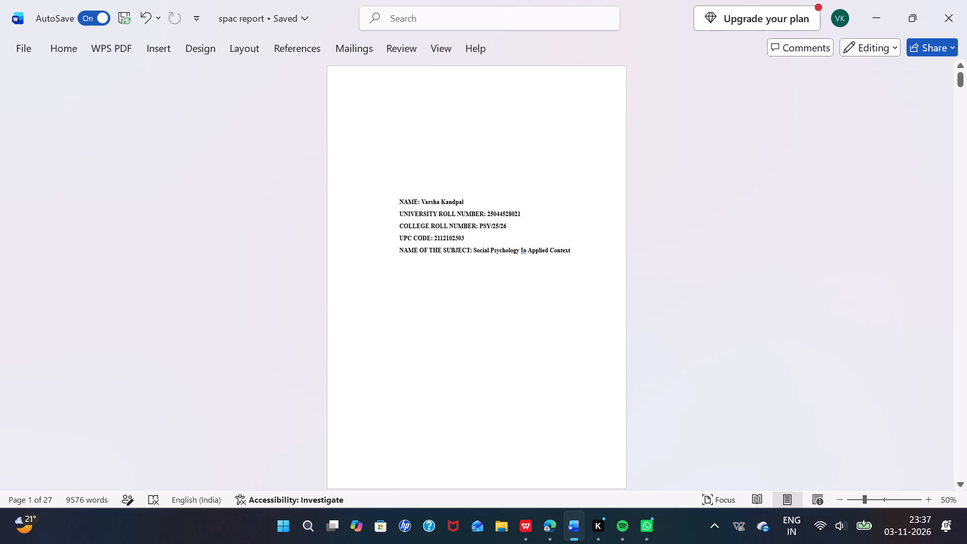
{"action": "left_click", "coordinate": [393, 201]}
{"action": "key", "text": "Return"}
{"action": "key", "text": "space"}
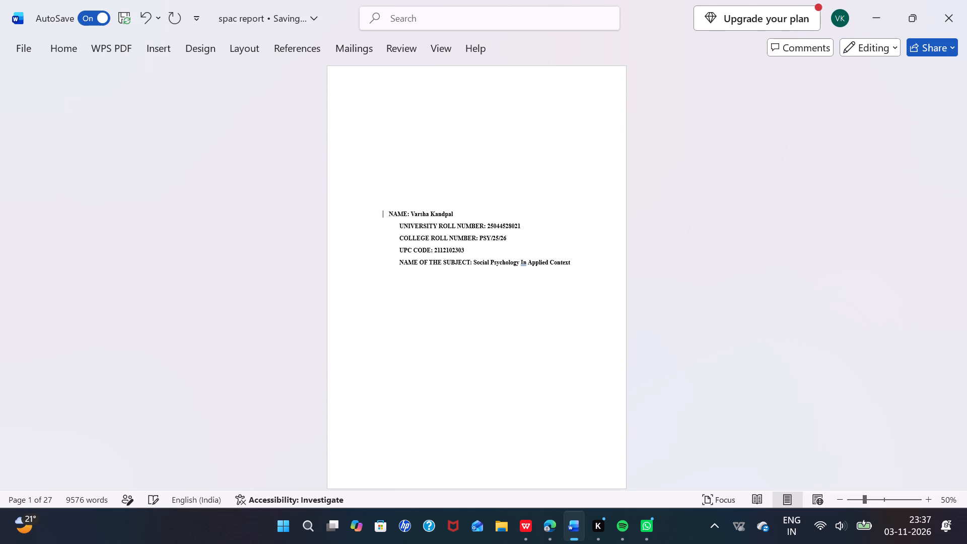
{"action": "key", "text": "space"}
{"action": "key", "text": "BackSpace"}
{"action": "key", "text": "BackSpace"}
{"action": "key", "text": "BackSpace"}
{"action": "key", "text": "space"}
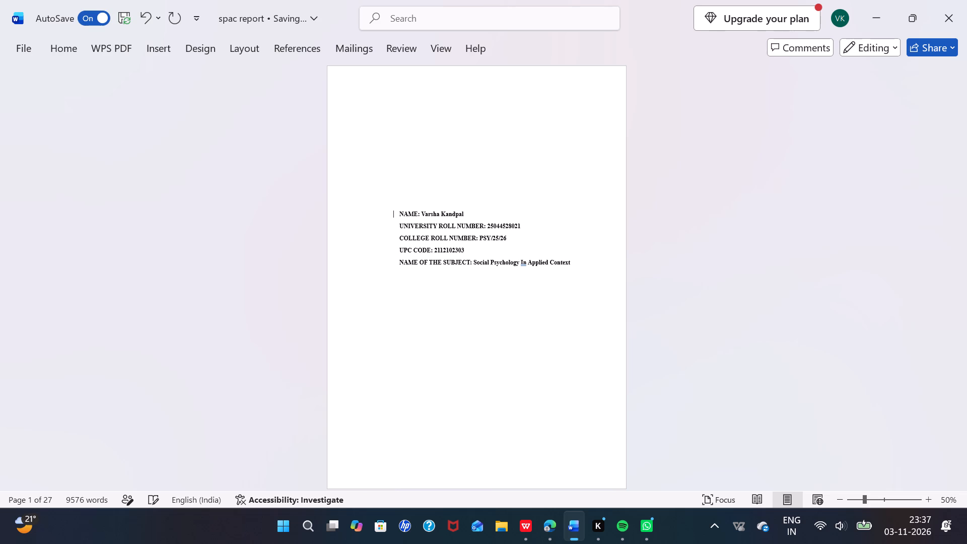
Review the layout and heading formatting of the pages from the title page through the financial and media literacy sections.
{"action": "scroll", "coordinate": [393, 201], "scroll_direction": "down", "scroll_amount": 5}
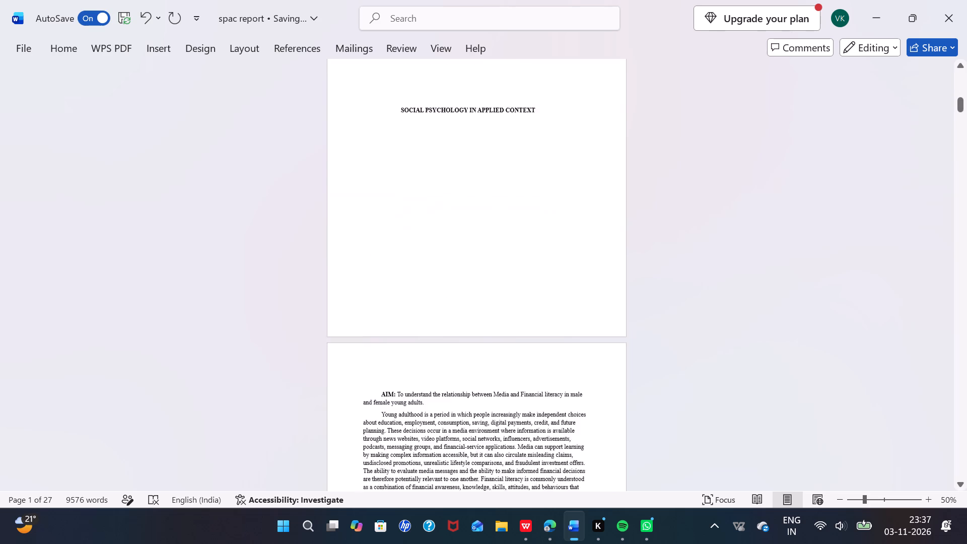
{"action": "scroll", "coordinate": [393, 201], "scroll_direction": "down", "scroll_amount": 4}
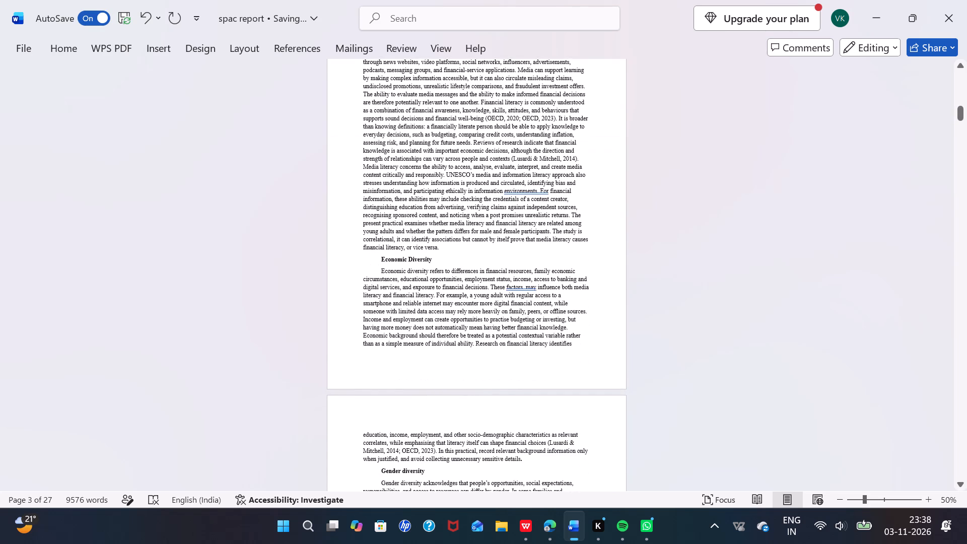
{"action": "scroll", "coordinate": [417, 131], "scroll_direction": "down", "scroll_amount": 6}
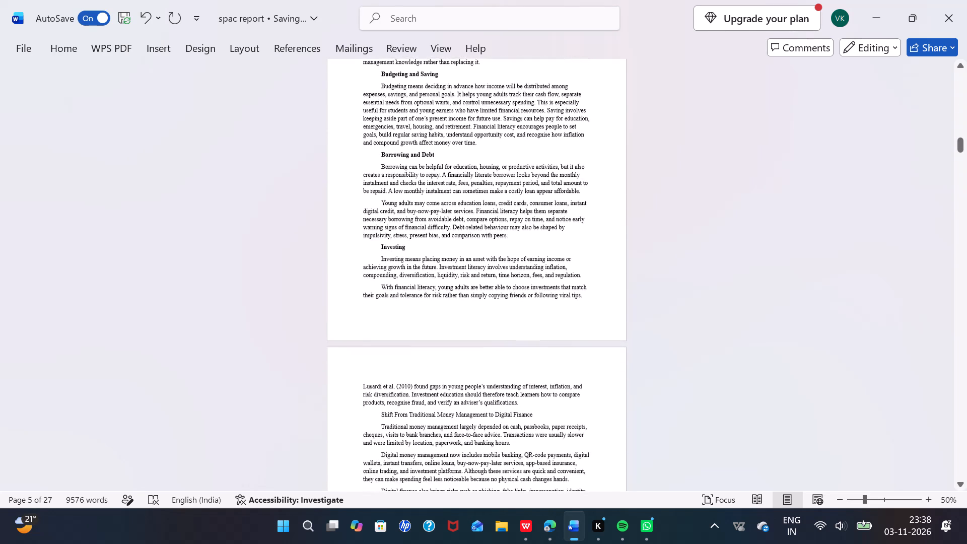
{"action": "scroll", "coordinate": [417, 131], "scroll_direction": "up", "scroll_amount": 2}
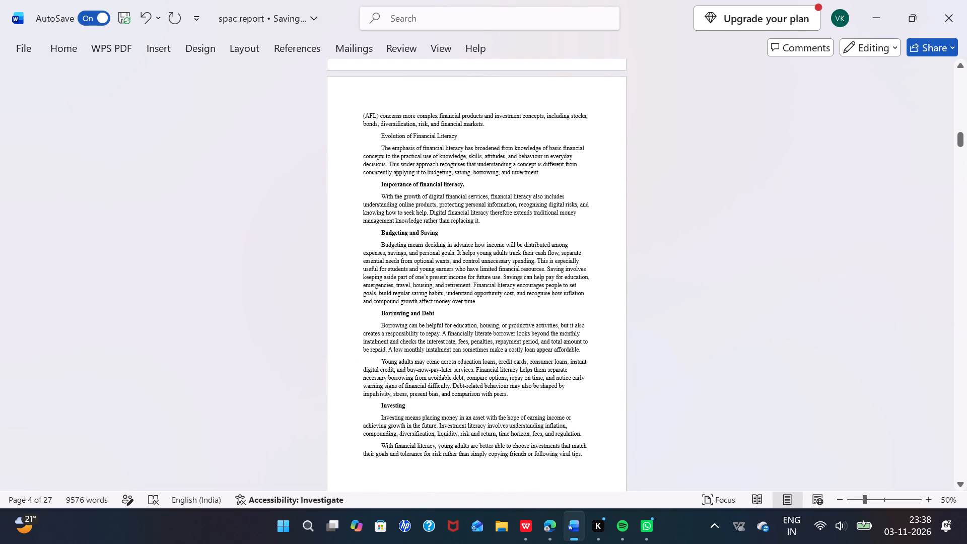
{"action": "scroll", "coordinate": [399, 159], "scroll_direction": "down", "scroll_amount": 4}
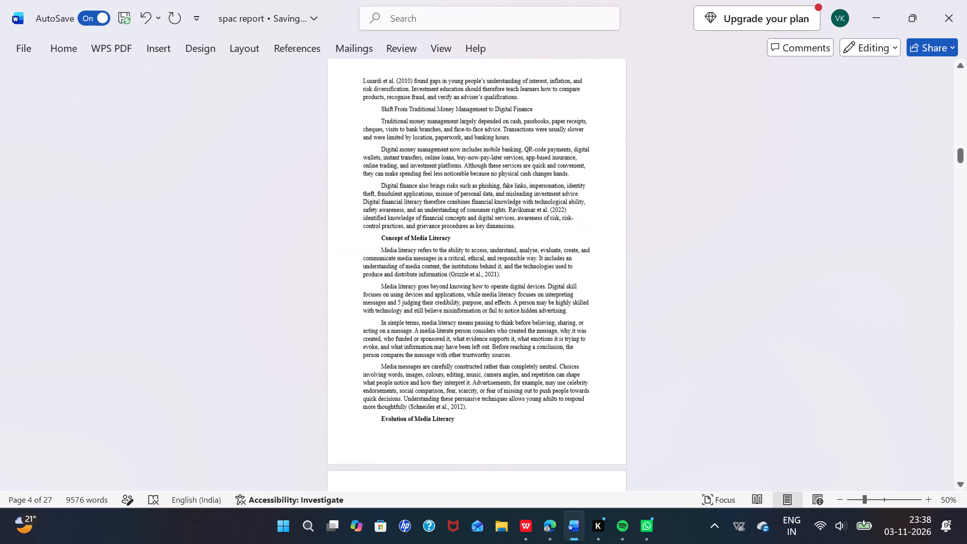
Make the CONCLUSION heading bold.
{"action": "scroll", "coordinate": [399, 159], "scroll_direction": "down", "scroll_amount": 7}
{"action": "scroll", "coordinate": [399, 159], "scroll_direction": "down", "scroll_amount": 17}
{"action": "scroll", "coordinate": [399, 159], "scroll_direction": "down", "scroll_amount": 6}
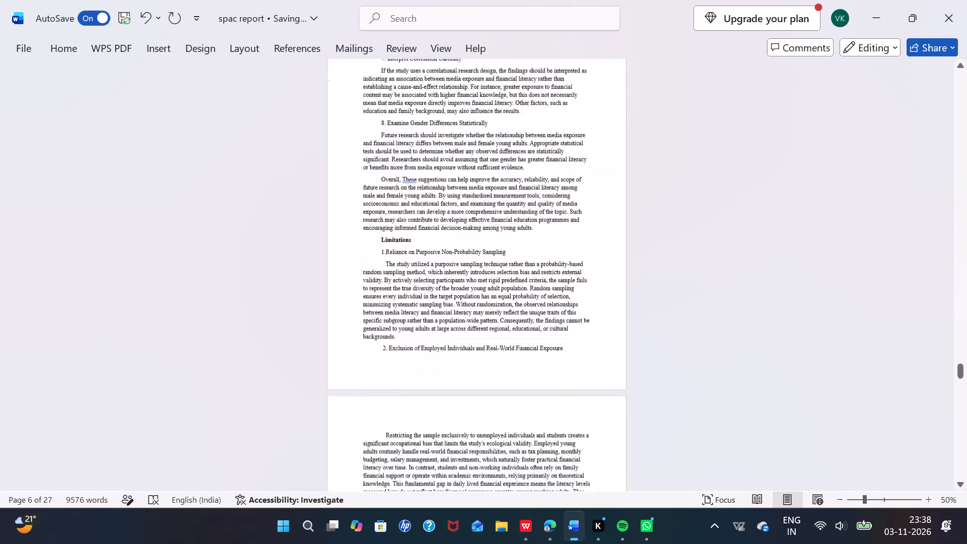
{"action": "scroll", "coordinate": [399, 159], "scroll_direction": "down", "scroll_amount": 6}
{"action": "scroll", "coordinate": [399, 159], "scroll_direction": "up", "scroll_amount": 4}
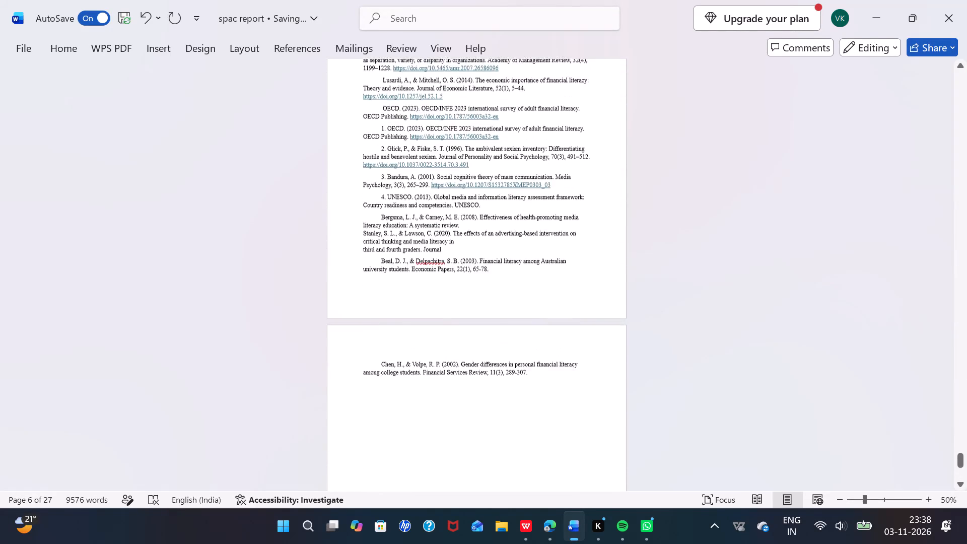
{"action": "scroll", "coordinate": [399, 159], "scroll_direction": "up", "scroll_amount": 5}
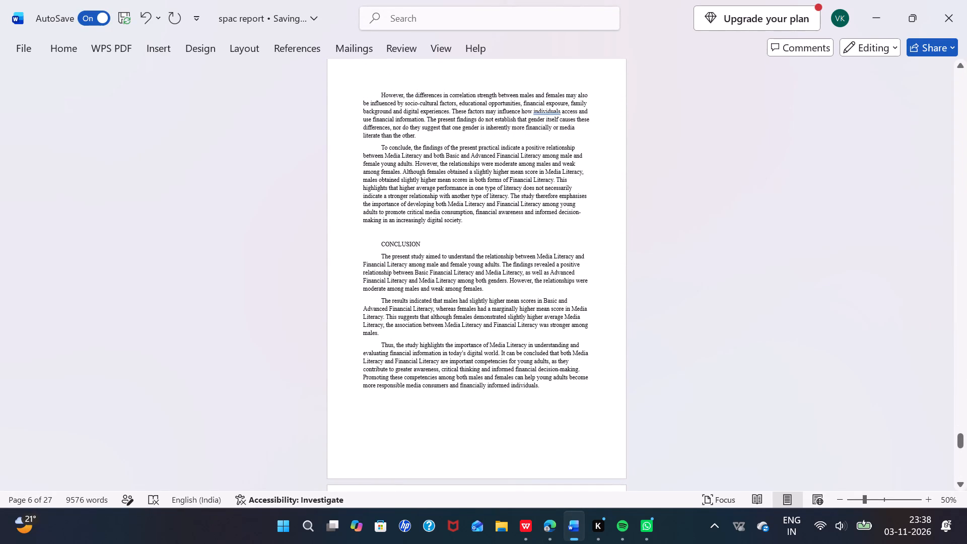
{"action": "left_click_drag", "start_coordinate": [376, 246], "coordinate": [430, 243]}
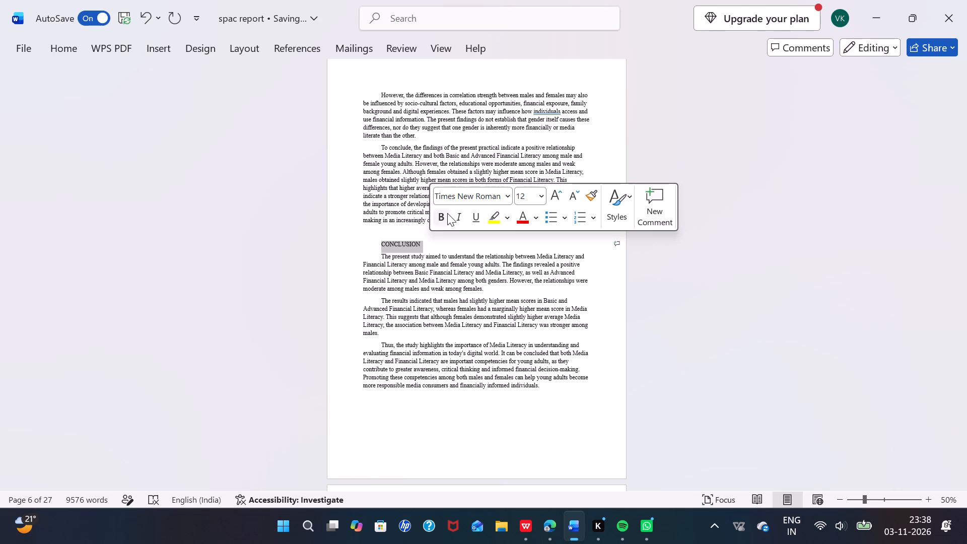
{"action": "left_click", "coordinate": [447, 213]}
{"action": "left_click", "coordinate": [446, 298]}
Check the heading formatting in the discussion and results pages before the CONCLUSION section.
{"action": "scroll", "coordinate": [446, 298], "scroll_direction": "up", "scroll_amount": 2}
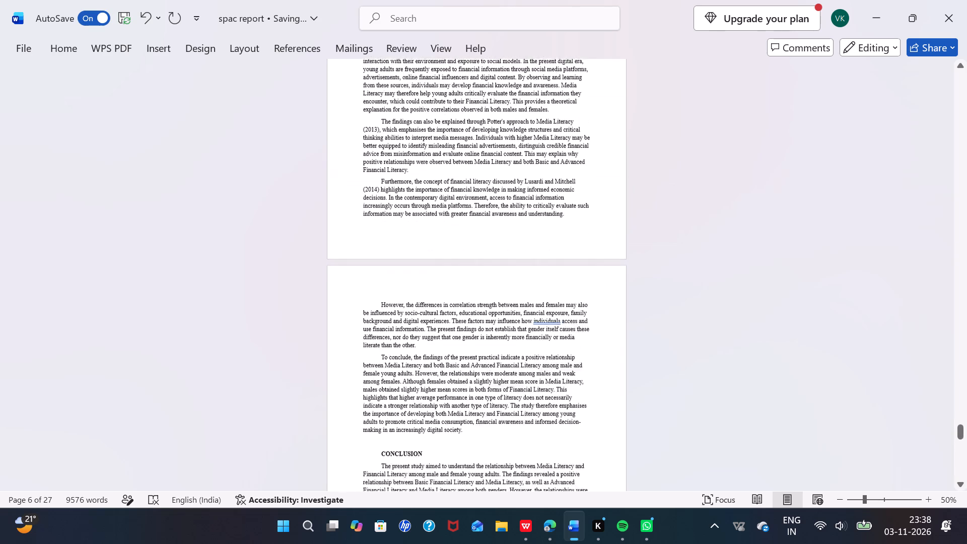
{"action": "scroll", "coordinate": [446, 298], "scroll_direction": "up", "scroll_amount": 5}
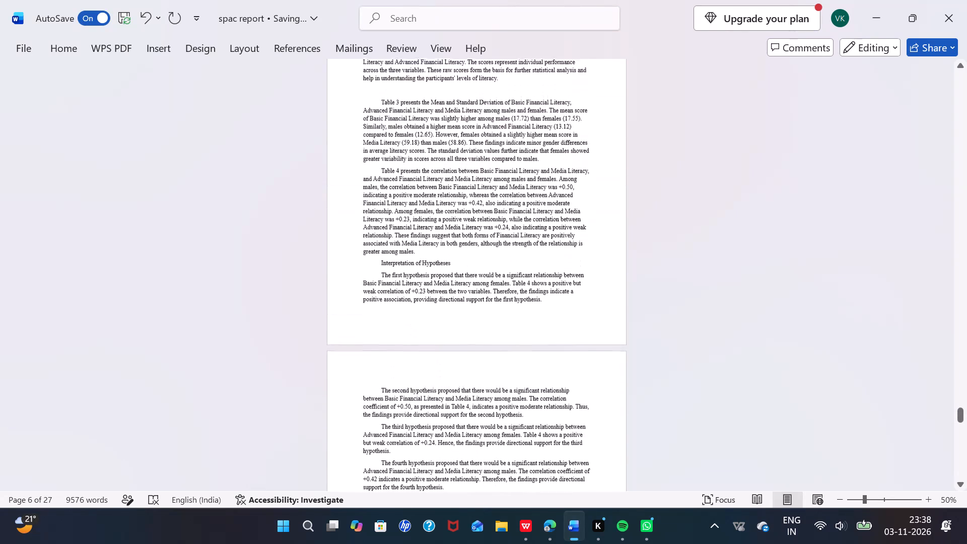
Review the heading formatting from the hypotheses interpretation back to the numbered limitations and the start of DISCUSSION.
{"action": "scroll", "coordinate": [446, 298], "scroll_direction": "up", "scroll_amount": 5}
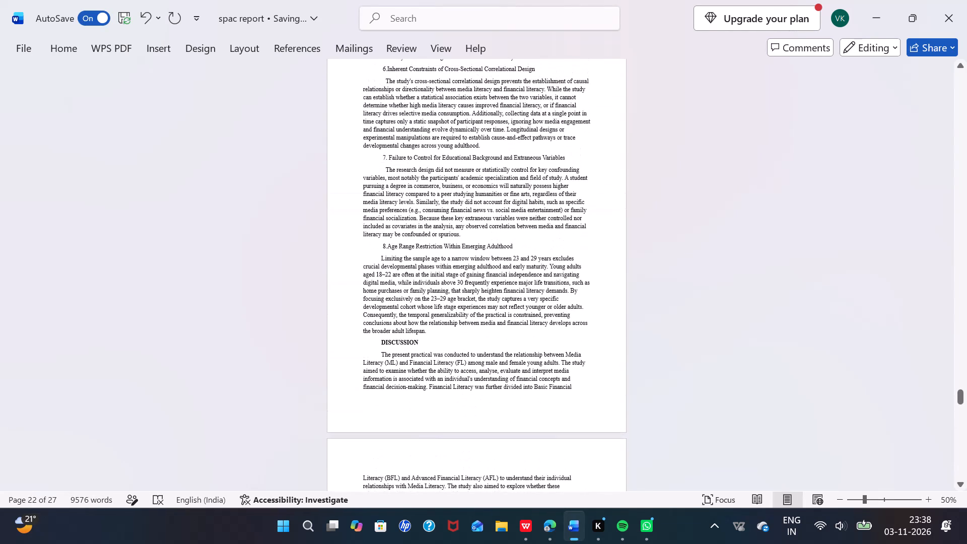
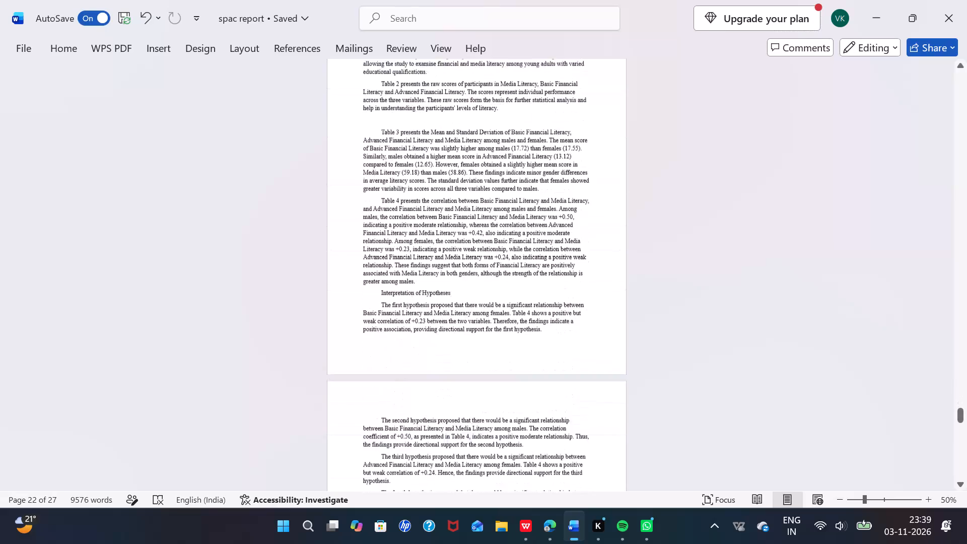
Review the heading and subheading formatting from the DISCUSSION section back through Limitations and the numbered suggestions for future research.
{"action": "scroll", "coordinate": [458, 345], "scroll_direction": "up", "scroll_amount": 4}
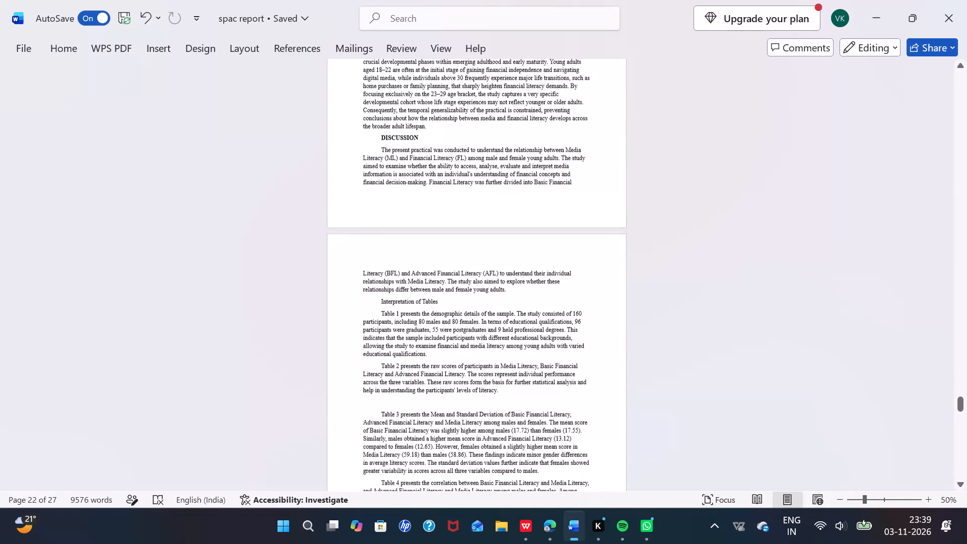
{"action": "scroll", "coordinate": [415, 229], "scroll_direction": "up", "scroll_amount": 4}
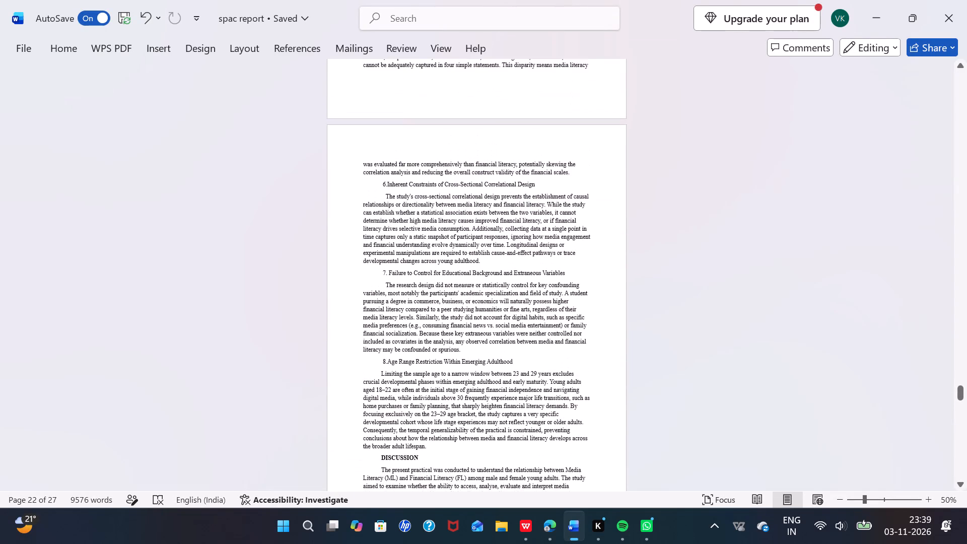
{"action": "scroll", "coordinate": [415, 229], "scroll_direction": "up", "scroll_amount": 6}
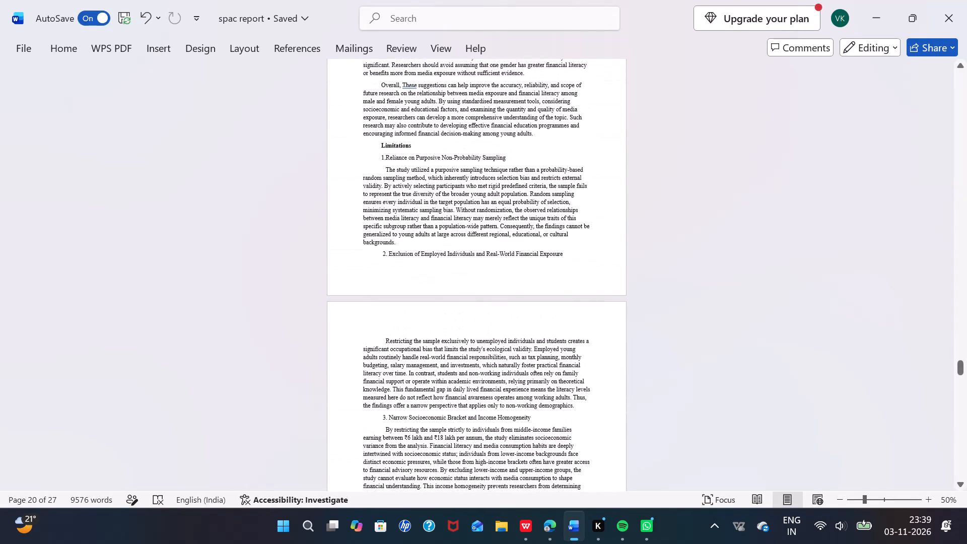
{"action": "scroll", "coordinate": [415, 229], "scroll_direction": "up", "scroll_amount": 2}
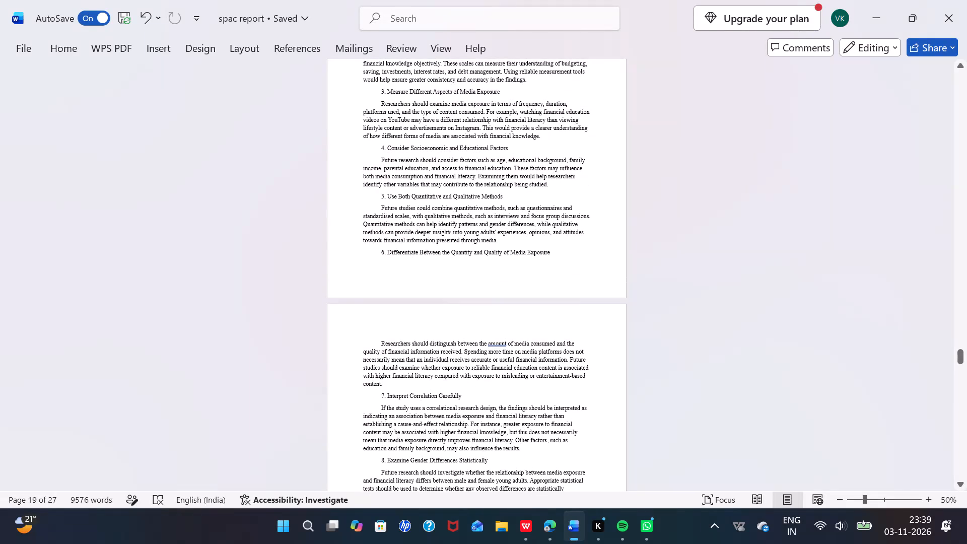
Paste the copied Table 1 sample demographic details write-up on a new line directly below the Results heading.
{"action": "scroll", "coordinate": [415, 229], "scroll_direction": "up", "scroll_amount": 5}
{"action": "scroll", "coordinate": [415, 229], "scroll_direction": "down", "scroll_amount": 1}
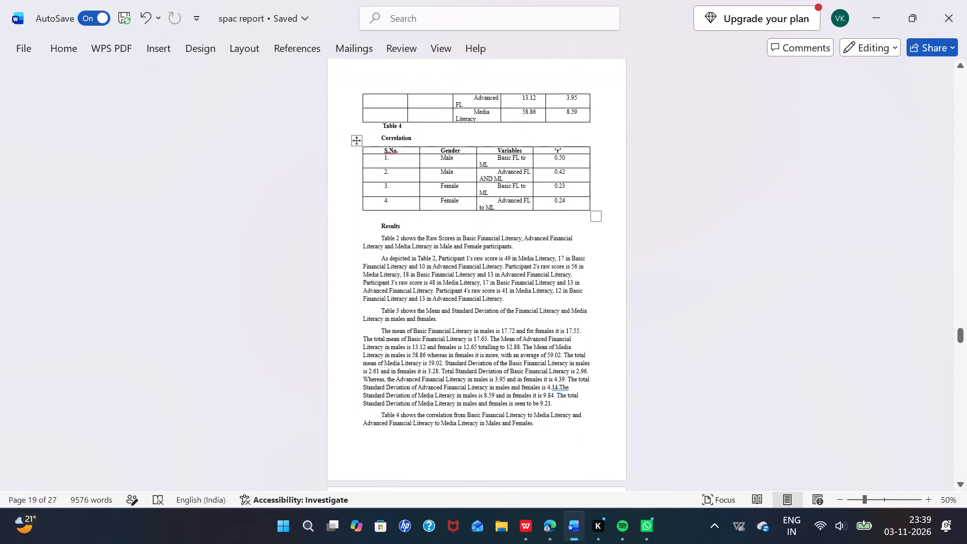
{"action": "left_click", "coordinate": [406, 229]}
{"action": "key", "text": "Return"}
{"action": "key", "text": "ctrl+c"}
{"action": "key", "text": "ctrl+v"}
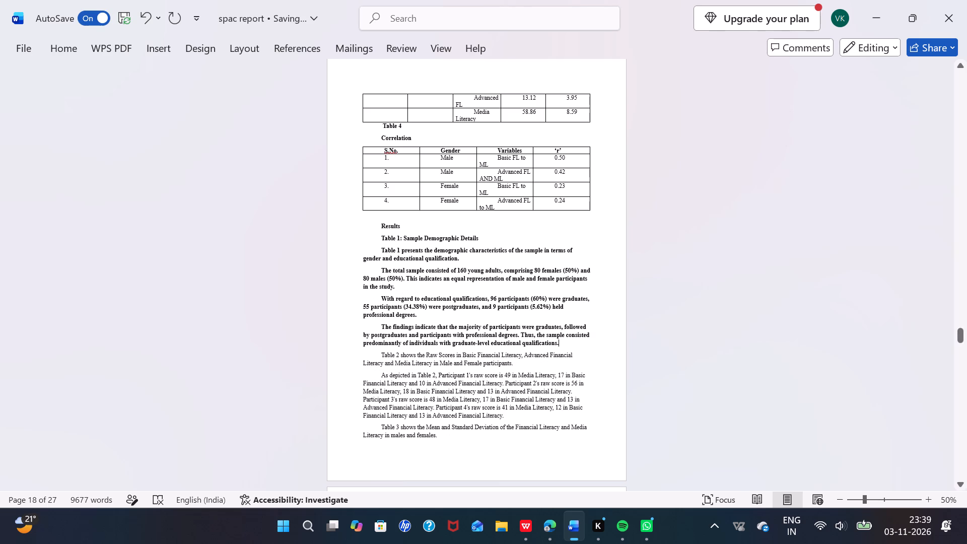
Remove the bold formatting from the four pasted paragraphs below the "Table 1: Sample Demographic Details" heading.
{"action": "left_click_drag", "start_coordinate": [381, 251], "coordinate": [392, 256]}
{"action": "left_click_drag", "start_coordinate": [392, 256], "coordinate": [545, 340]}
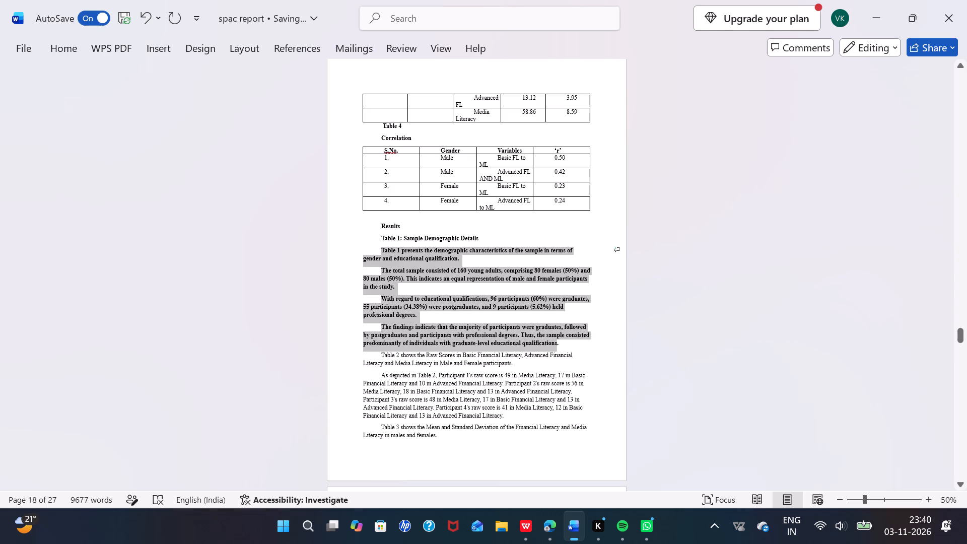
{"action": "left_click_drag", "start_coordinate": [545, 340], "coordinate": [551, 339]}
{"action": "left_click", "coordinate": [565, 311]}
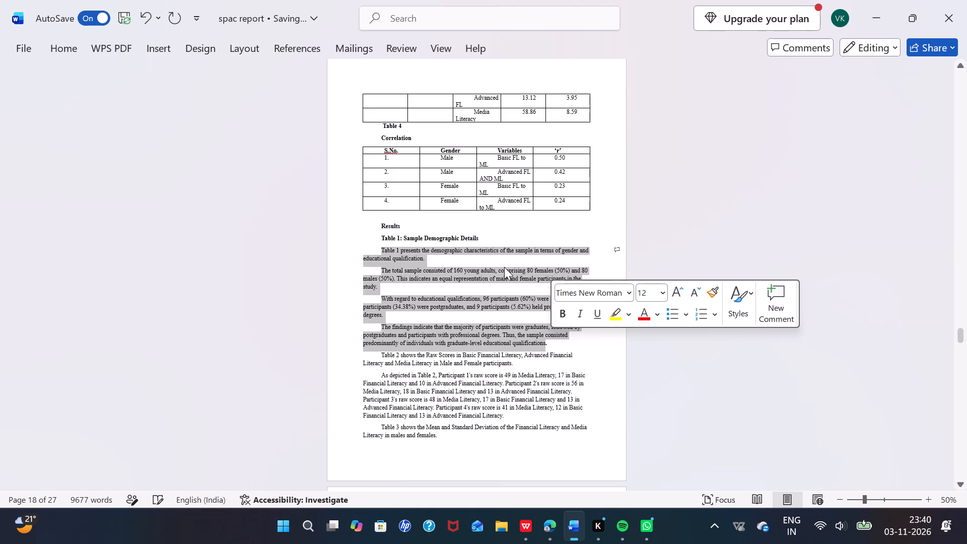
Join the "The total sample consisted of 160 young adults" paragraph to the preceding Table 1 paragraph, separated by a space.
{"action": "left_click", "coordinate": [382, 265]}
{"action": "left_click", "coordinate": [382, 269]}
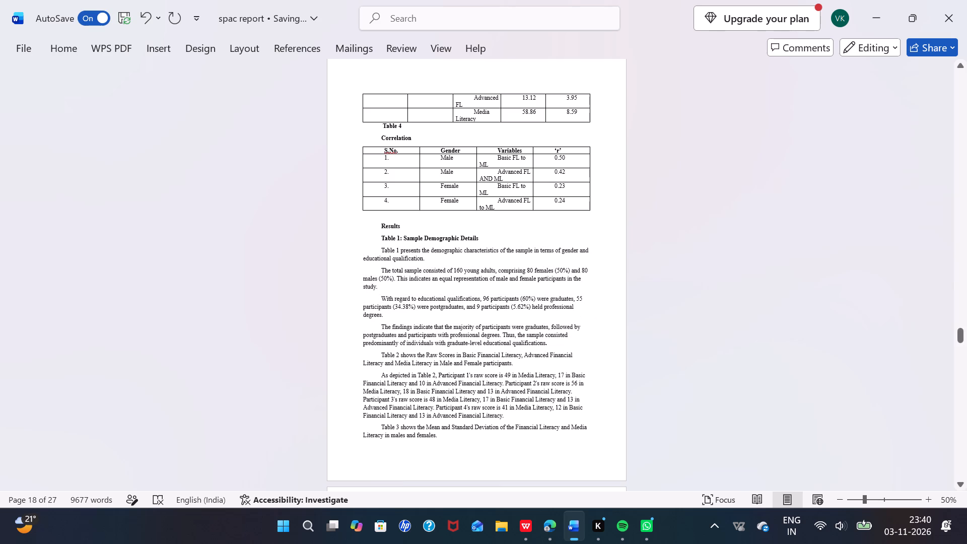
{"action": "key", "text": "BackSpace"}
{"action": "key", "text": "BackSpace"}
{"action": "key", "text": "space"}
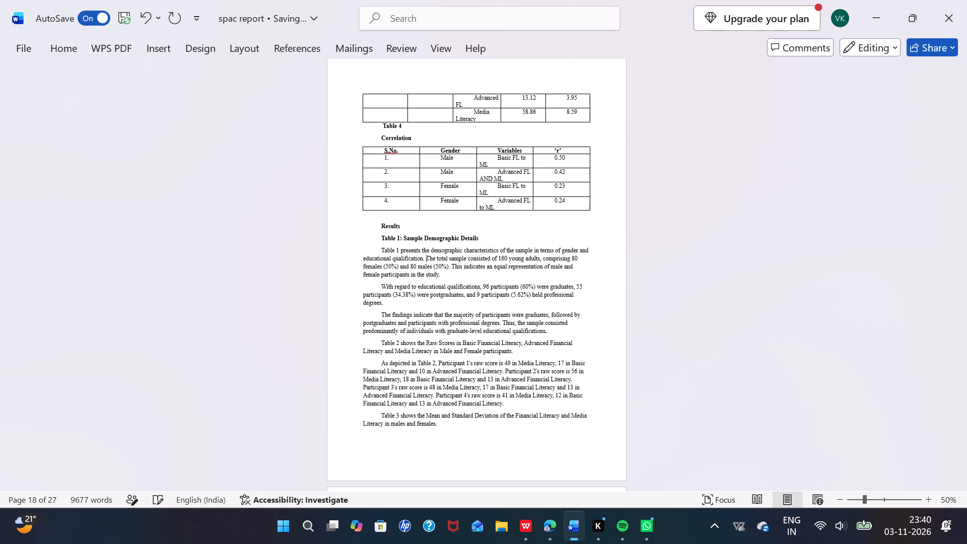
Join the "With regard to educational qualifications" paragraph to the end of the preceding paragraph, separated by a full stop and space.
{"action": "left_click", "coordinate": [379, 281]}
{"action": "key", "text": "BackSpace"}
{"action": "key", "text": "BackSpace"}
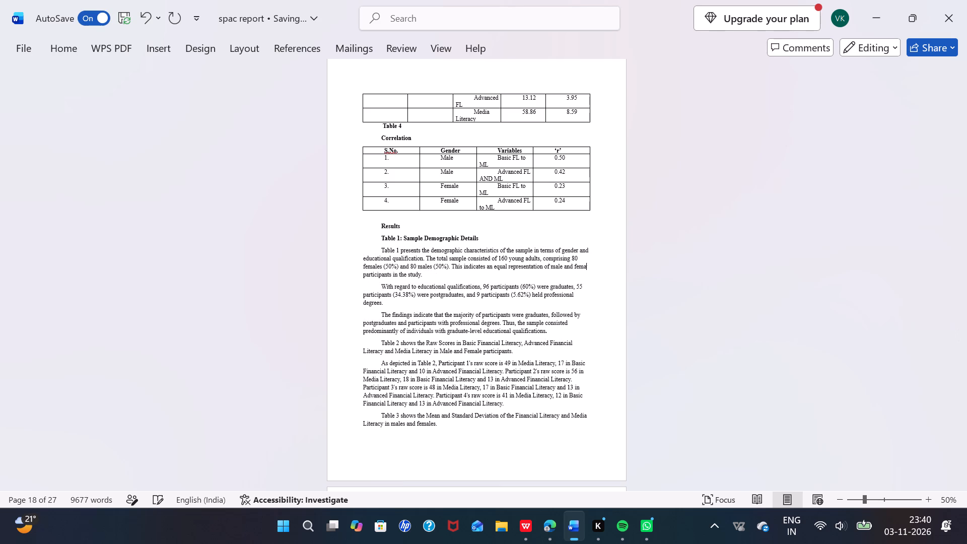
{"action": "key", "text": "space"}
{"action": "key", "text": "BackSpace"}
{"action": "type", "text": "le"}
{"action": "left_click", "coordinate": [380, 287]}
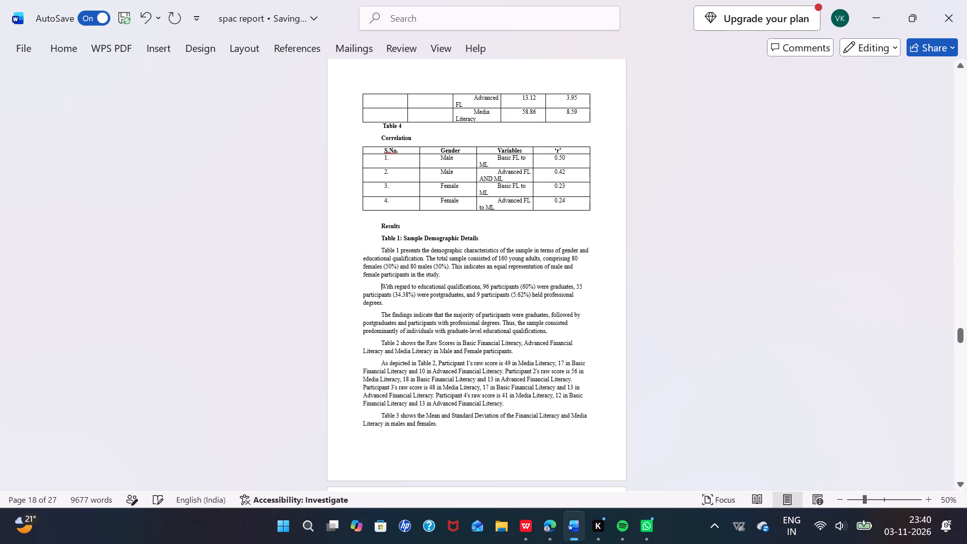
{"action": "key", "text": "BackSpace"}
{"action": "key", "text": "BackSpace"}
{"action": "key", "text": "BackSpace"}
{"action": "type", "text": "."}
{"action": "key", "text": "space"}
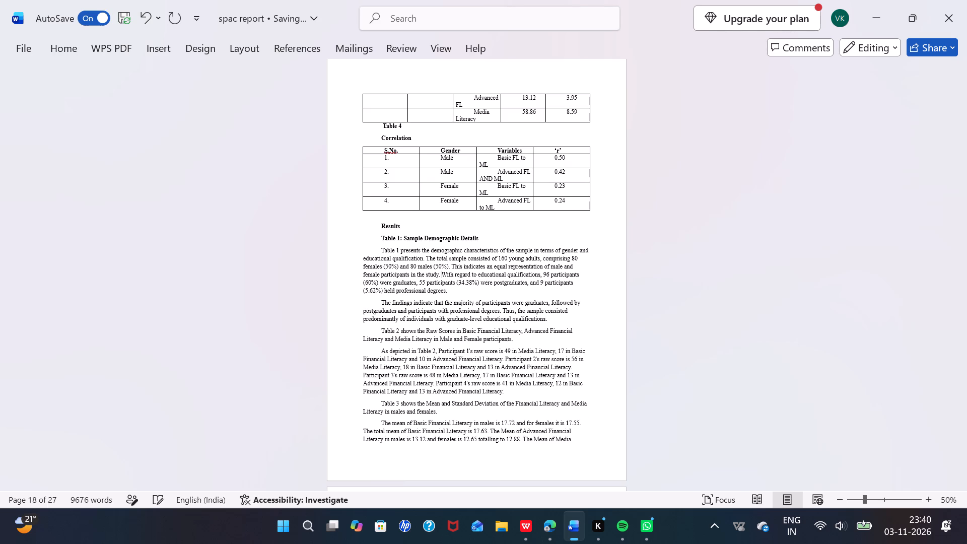
Join the "The findings indicate" paragraph to the end of the preceding paragraph about educational qualifications.
{"action": "left_click", "coordinate": [380, 298]}
{"action": "key", "text": "BackSpace"}
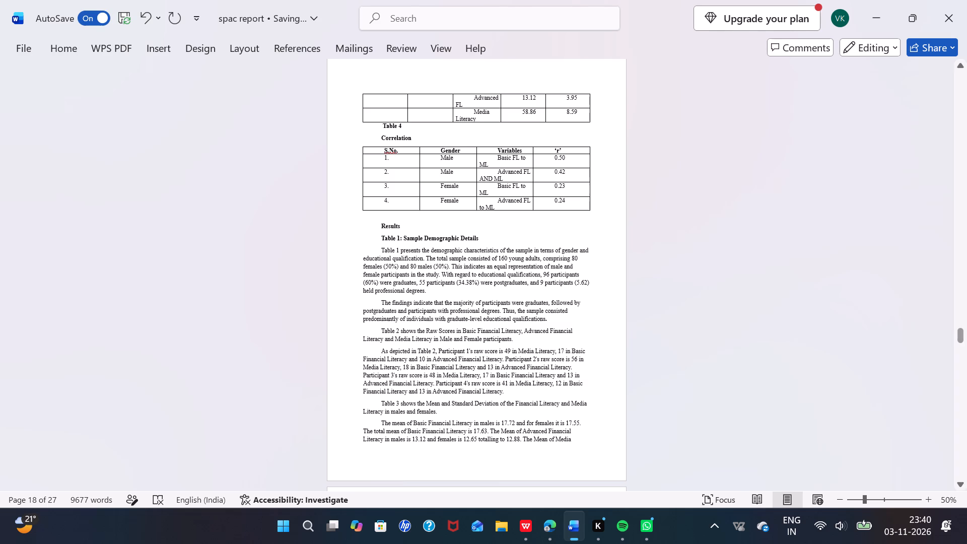
{"action": "left_click", "coordinate": [379, 303]}
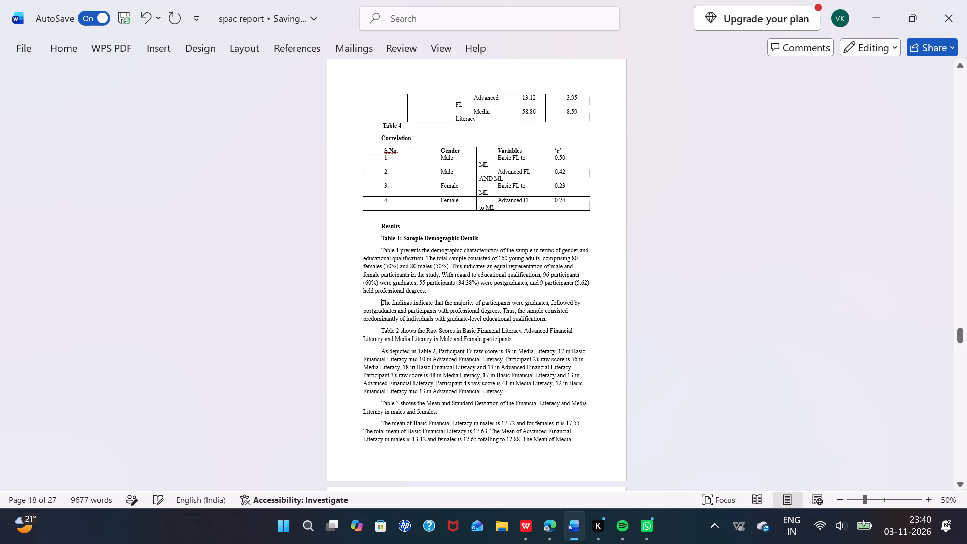
{"action": "key", "text": "BackSpace"}
{"action": "key", "text": "BackSpace"}
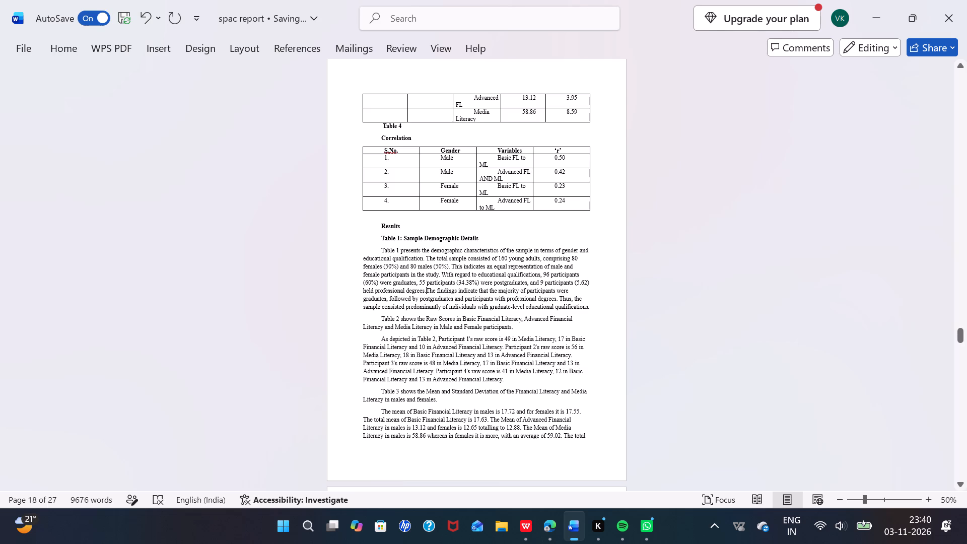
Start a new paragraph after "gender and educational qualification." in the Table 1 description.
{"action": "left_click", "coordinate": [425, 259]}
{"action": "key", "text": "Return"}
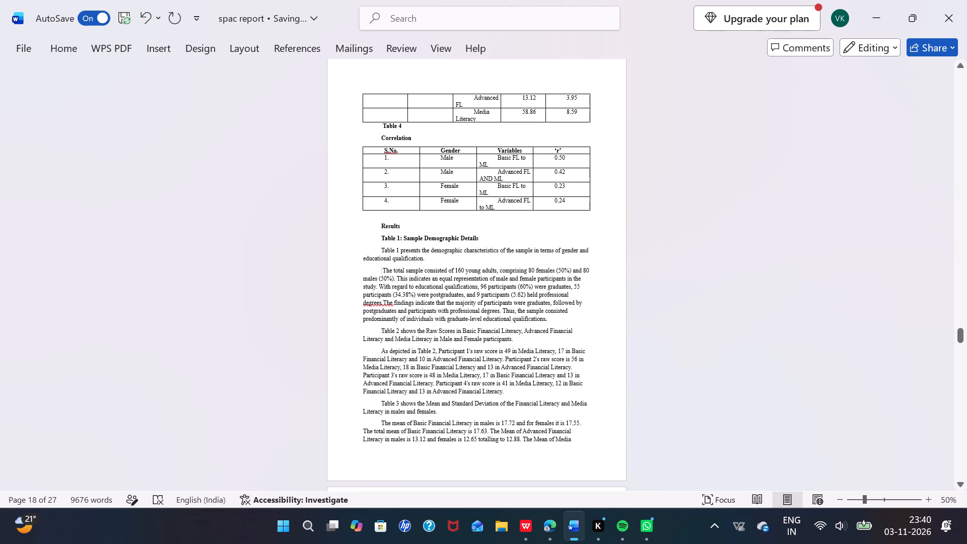
Delete the pasted heading "Table 1: Sample Demographic Details" under Results.
{"action": "left_click_drag", "start_coordinate": [477, 236], "coordinate": [384, 243]}
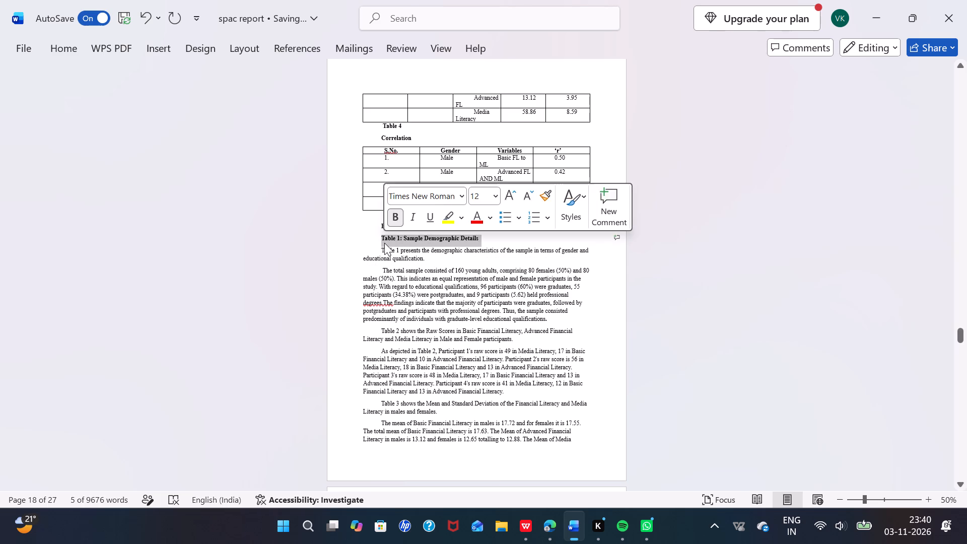
{"action": "key", "text": "BackSpace"}
{"action": "left_click", "coordinate": [384, 243]}
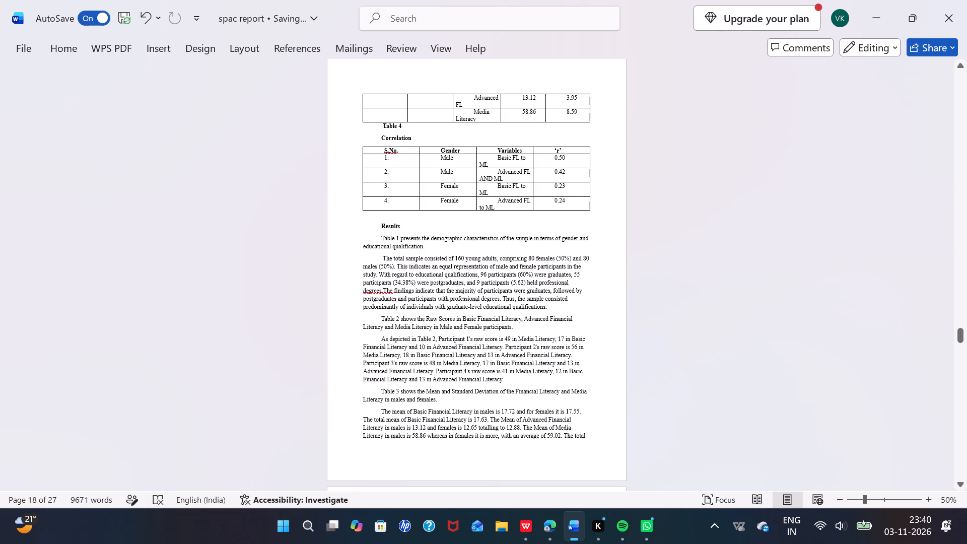
Replace "presents" with "shows" in the opening Table 1 sentence of the Results section.
{"action": "left_click", "coordinate": [422, 237]}
{"action": "key", "text": "BackSpace"}
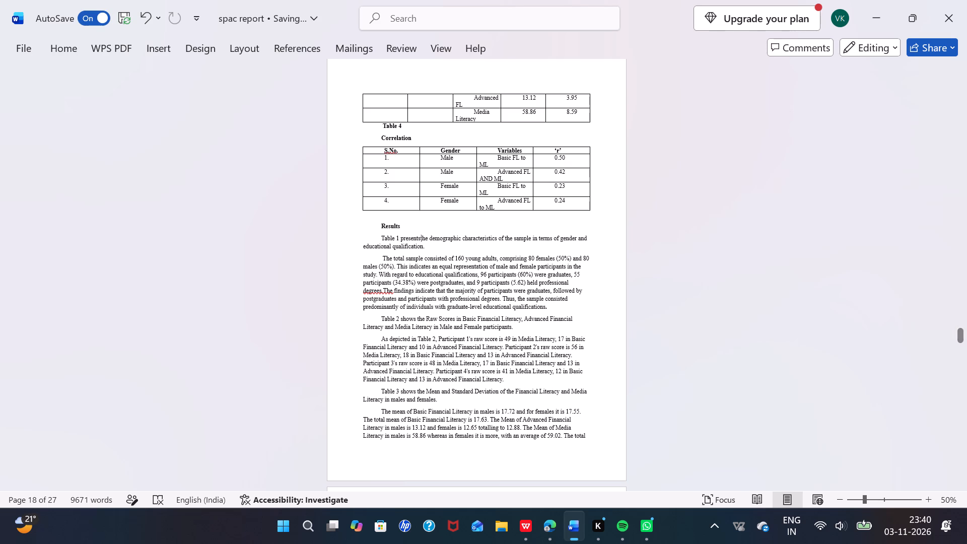
{"action": "key", "text": "BackSpace"}
{"action": "key", "text": "BackSpace"}
{"action": "key", "text": "BackSpace"}
{"action": "key", "text": "BackSpace"}
{"action": "key", "text": "BackSpace"}
{"action": "key", "text": "BackSpace"}
{"action": "key", "text": "BackSpace"}
{"action": "key", "text": "BackSpace"}
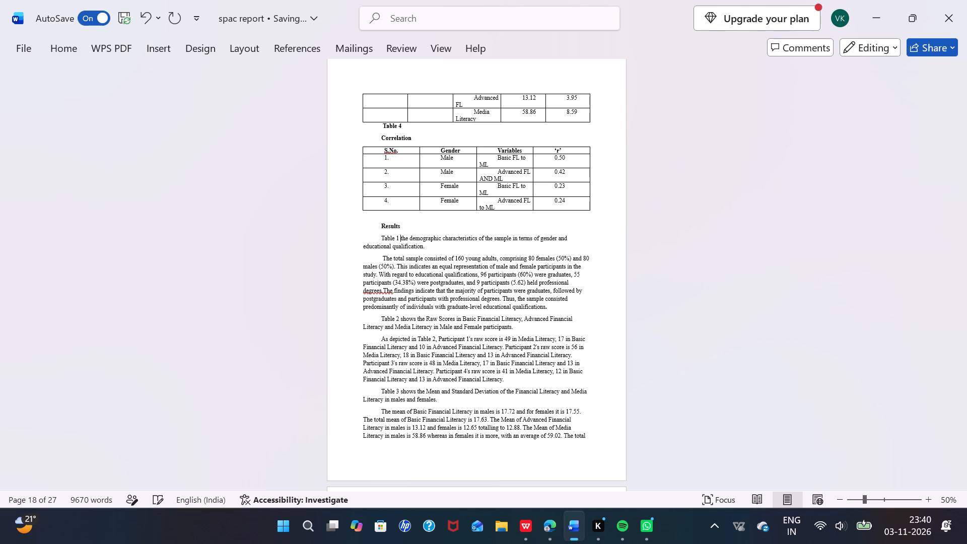
{"action": "type", "text": "shows"}
{"action": "key", "text": "space"}
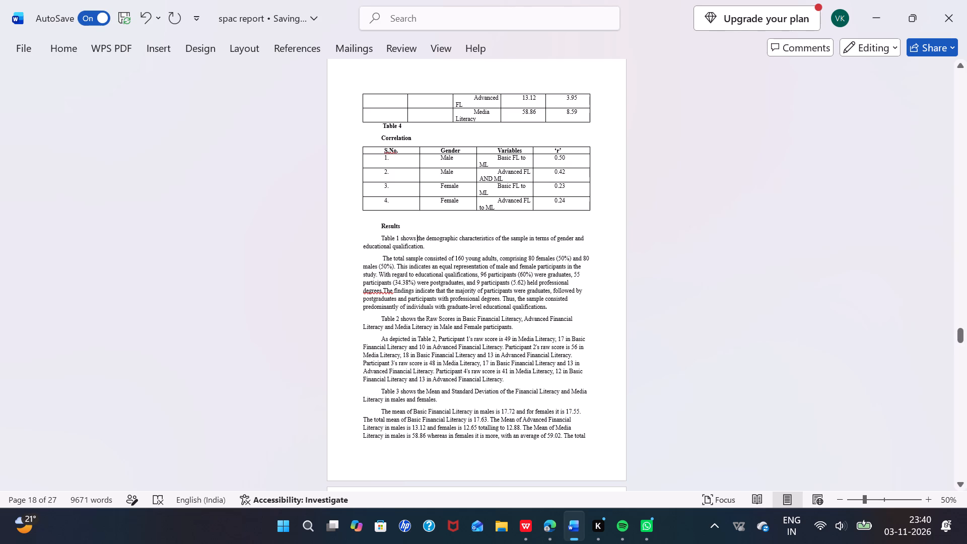
Examine the data tables, procedure, sample, hypotheses and literature sections that precede the Results.
{"action": "scroll", "coordinate": [465, 293], "scroll_direction": "up", "scroll_amount": 2}
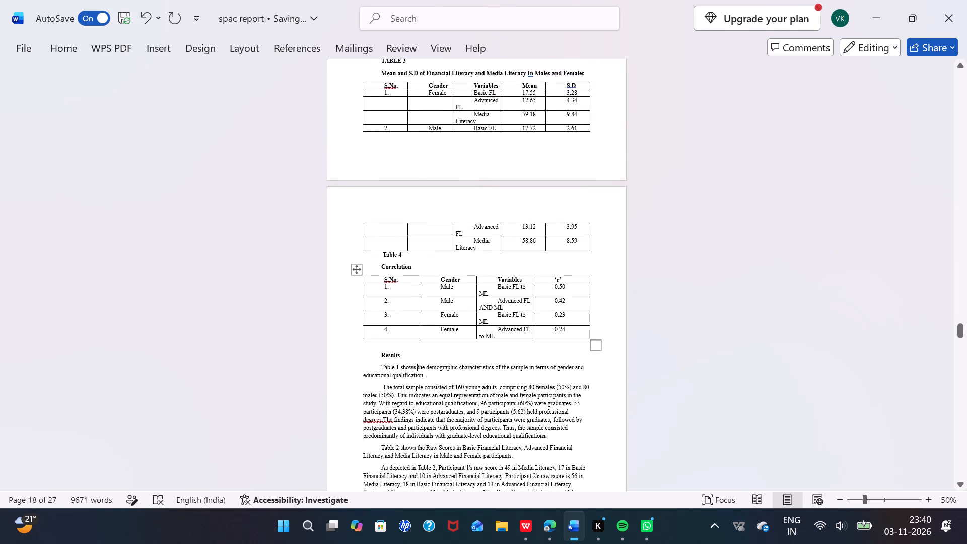
{"action": "scroll", "coordinate": [471, 287], "scroll_direction": "up", "scroll_amount": 1}
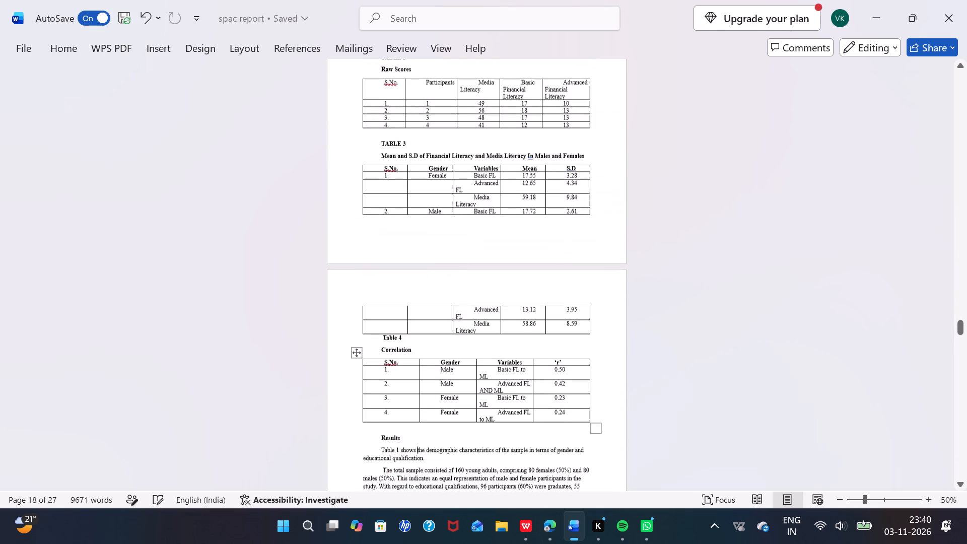
{"action": "scroll", "coordinate": [471, 287], "scroll_direction": "up", "scroll_amount": 4}
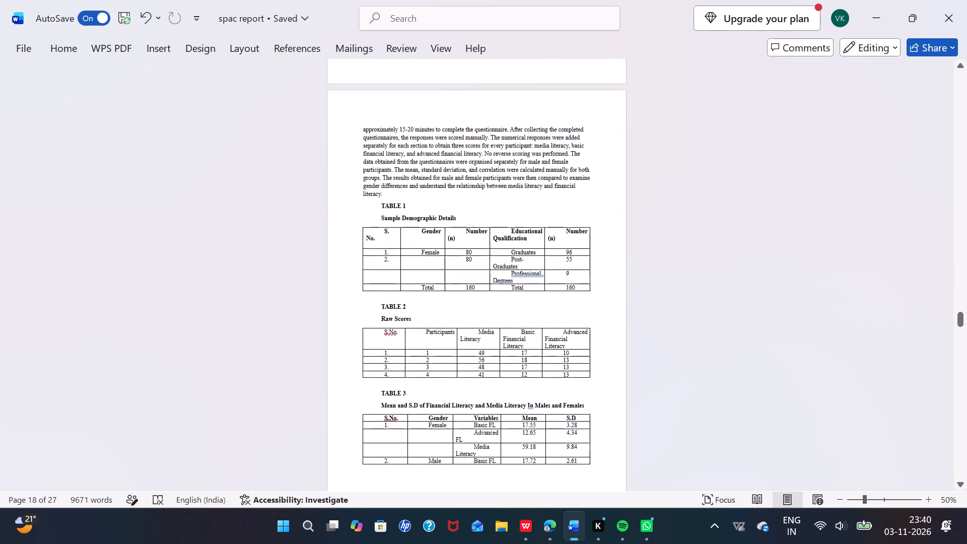
{"action": "scroll", "coordinate": [471, 287], "scroll_direction": "up", "scroll_amount": 5}
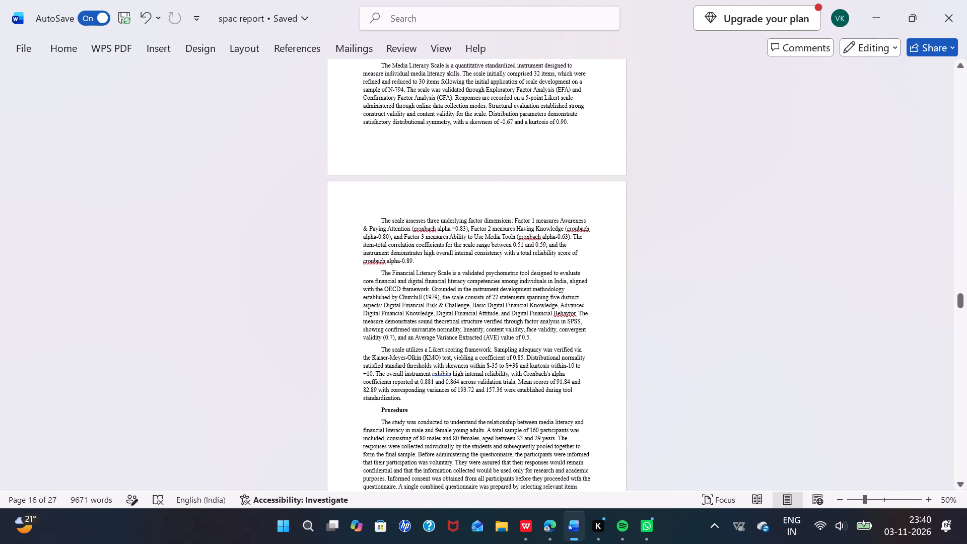
{"action": "scroll", "coordinate": [471, 287], "scroll_direction": "up", "scroll_amount": 7}
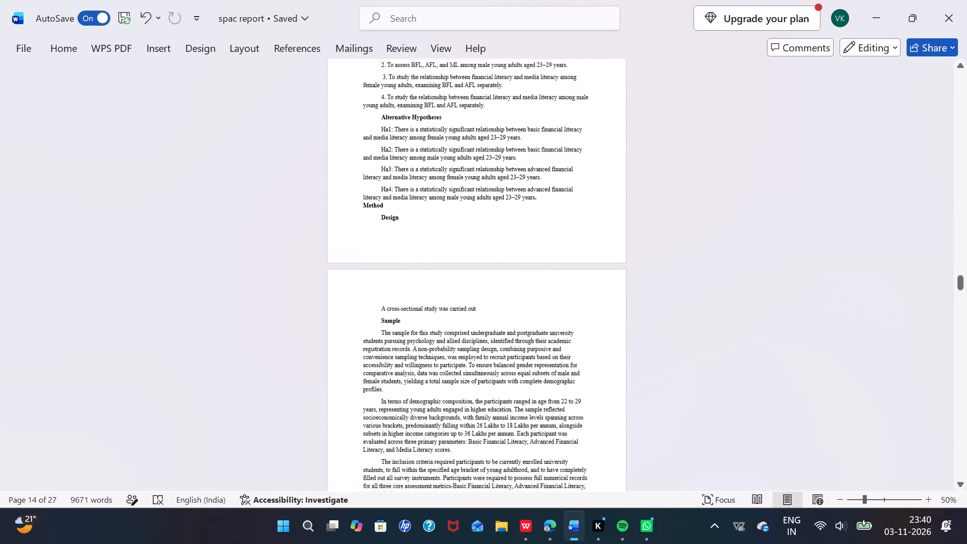
{"action": "scroll", "coordinate": [471, 287], "scroll_direction": "up", "scroll_amount": 13}
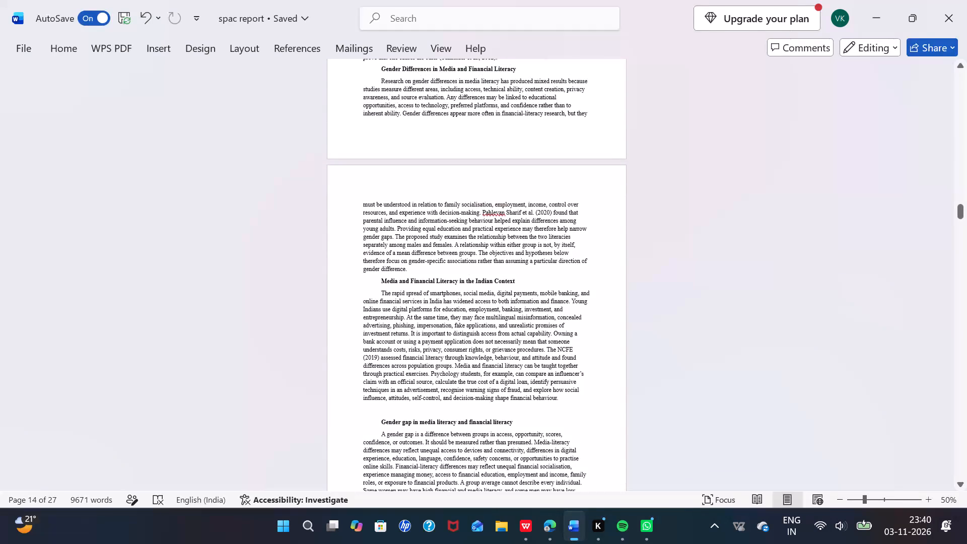
Examine the rest of the Results, the suggestions for future research, the limitations and the Discussion section.
{"action": "scroll", "coordinate": [471, 287], "scroll_direction": "down", "scroll_amount": 19}
{"action": "scroll", "coordinate": [471, 287], "scroll_direction": "down", "scroll_amount": 3}
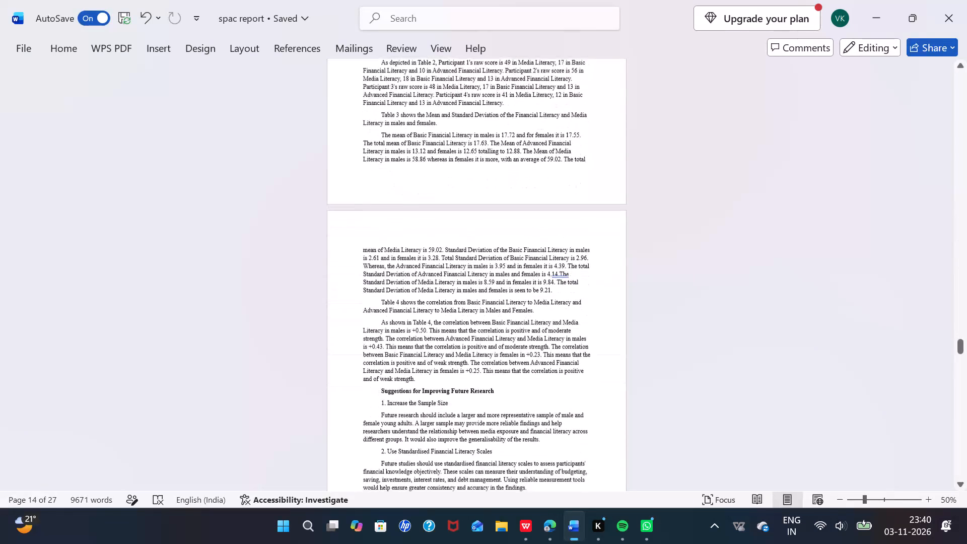
{"action": "scroll", "coordinate": [471, 287], "scroll_direction": "down", "scroll_amount": 3}
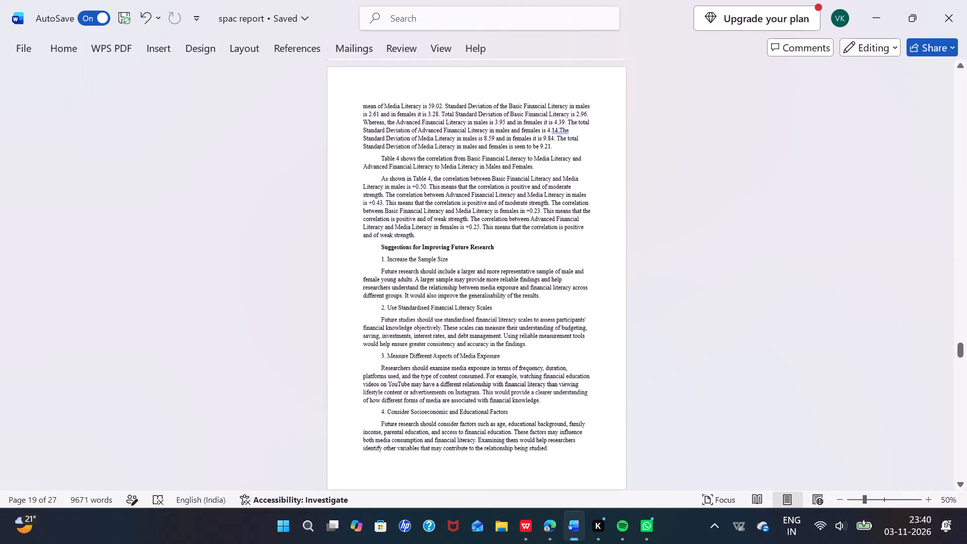
{"action": "scroll", "coordinate": [471, 287], "scroll_direction": "down", "scroll_amount": 2}
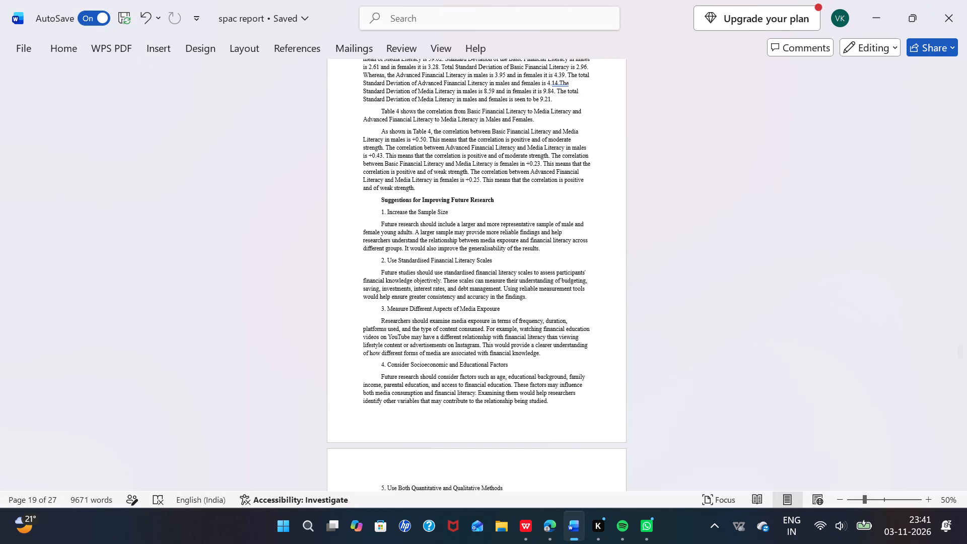
{"action": "scroll", "coordinate": [471, 287], "scroll_direction": "up", "scroll_amount": 1}
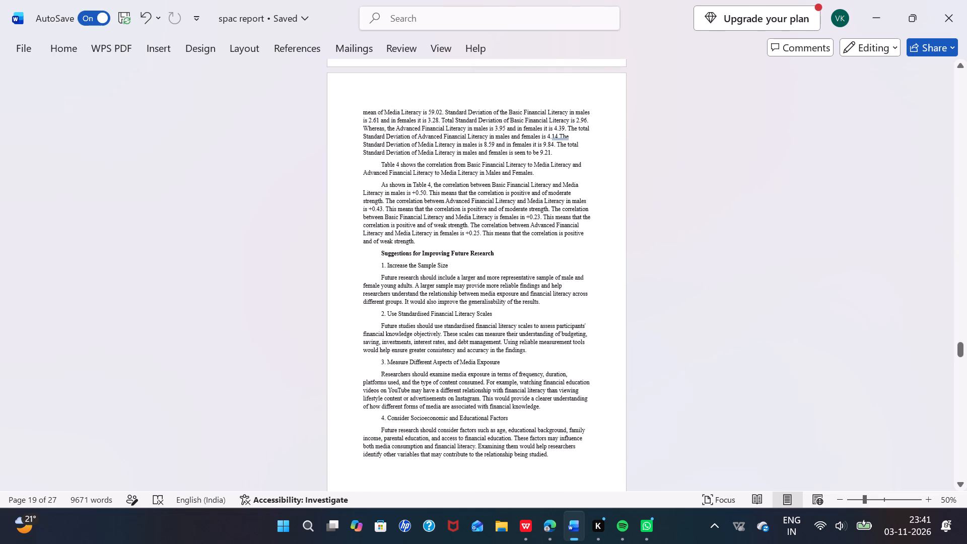
{"action": "scroll", "coordinate": [471, 287], "scroll_direction": "down", "scroll_amount": 2}
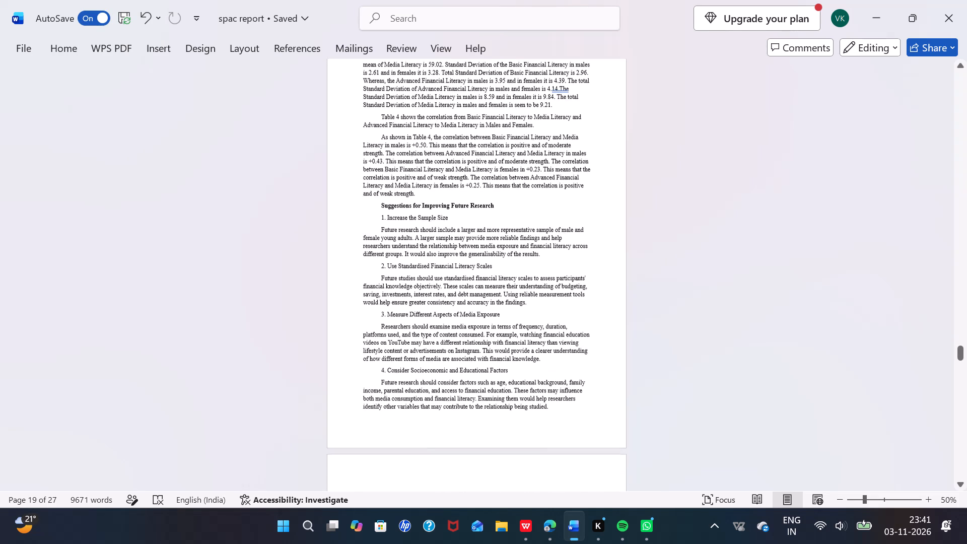
{"action": "scroll", "coordinate": [471, 287], "scroll_direction": "down", "scroll_amount": 7}
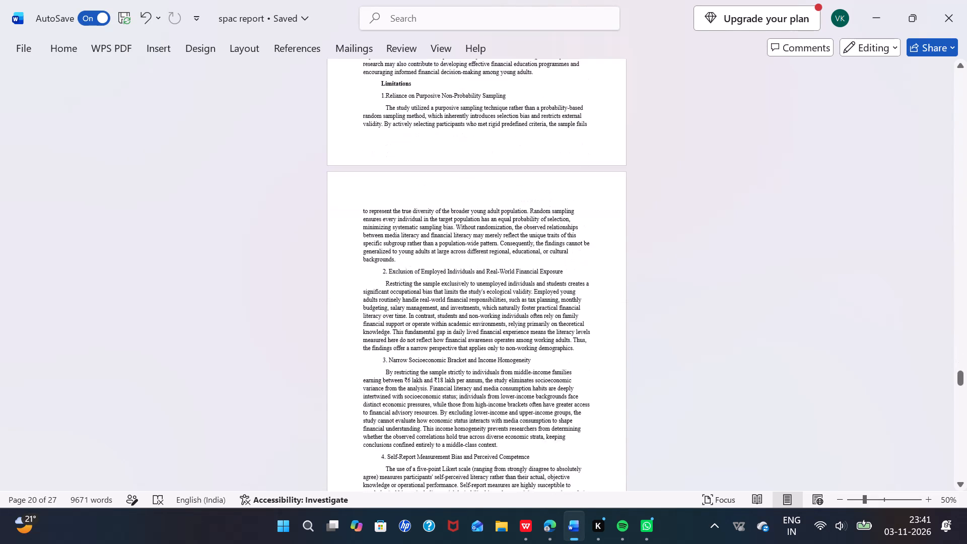
{"action": "scroll", "coordinate": [471, 287], "scroll_direction": "down", "scroll_amount": 9}
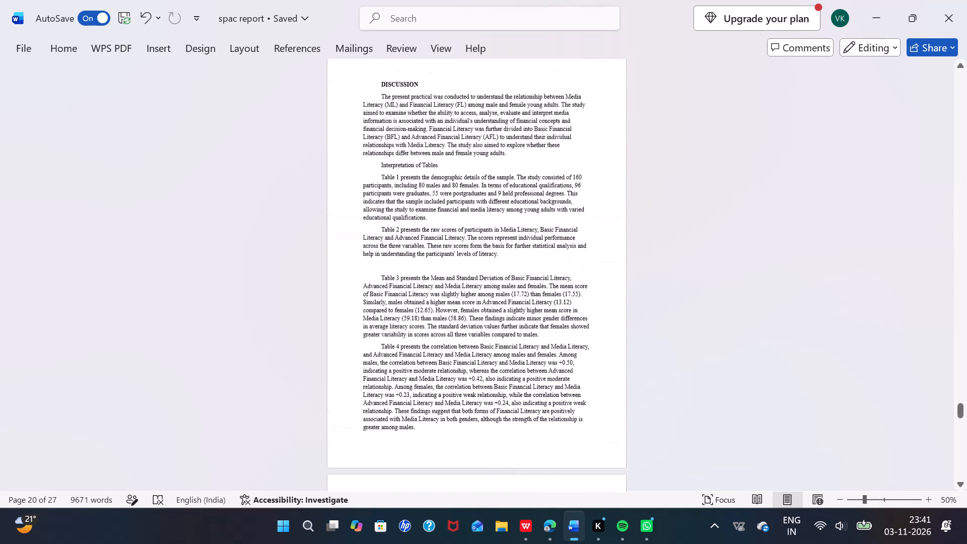
{"action": "scroll", "coordinate": [471, 287], "scroll_direction": "down", "scroll_amount": 8}
{"action": "scroll", "coordinate": [471, 287], "scroll_direction": "up", "scroll_amount": 8}
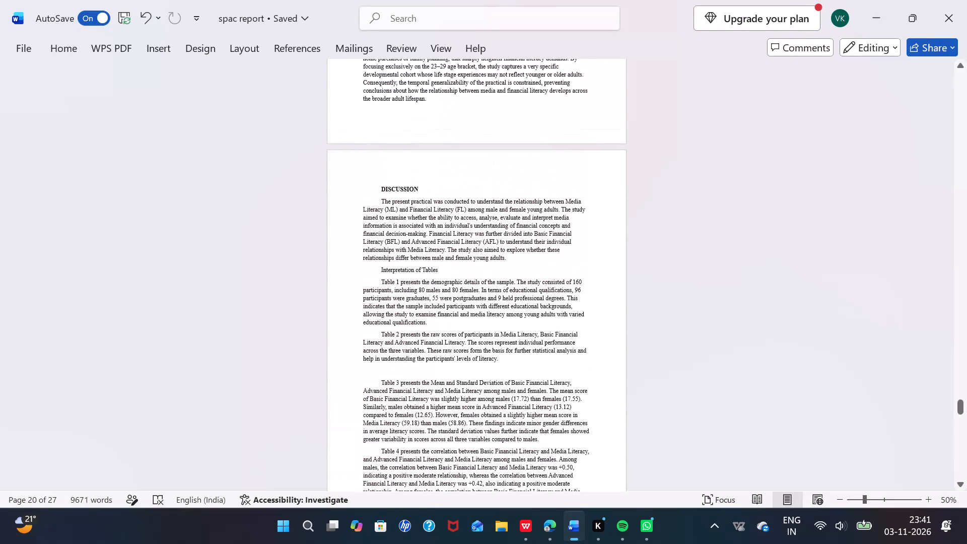
Copy the full Discussion and Conclusion sections, from the DISCUSSION heading to the last Conclusion paragraph before References.
{"action": "left_click_drag", "start_coordinate": [377, 186], "coordinate": [437, 535]}
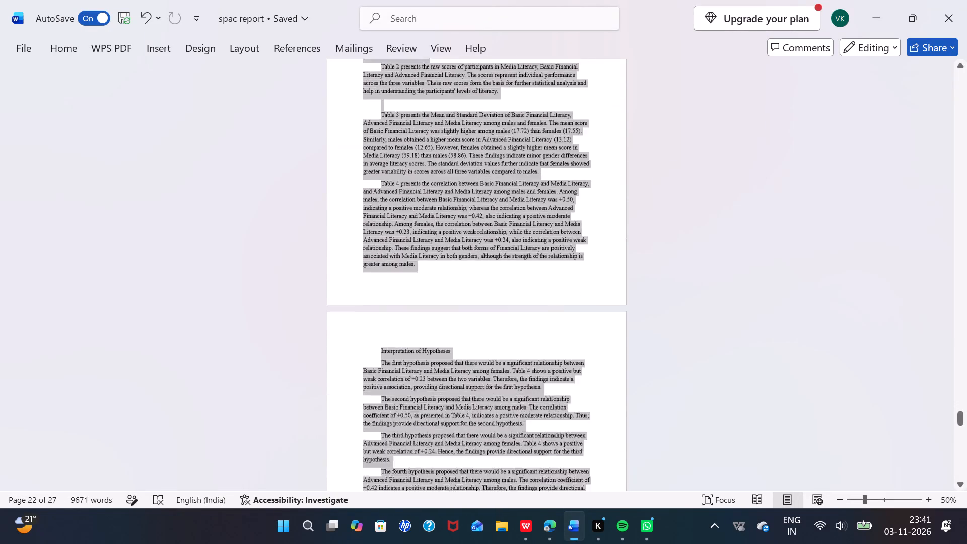
{"action": "left_click_drag", "start_coordinate": [437, 535], "coordinate": [465, 443]}
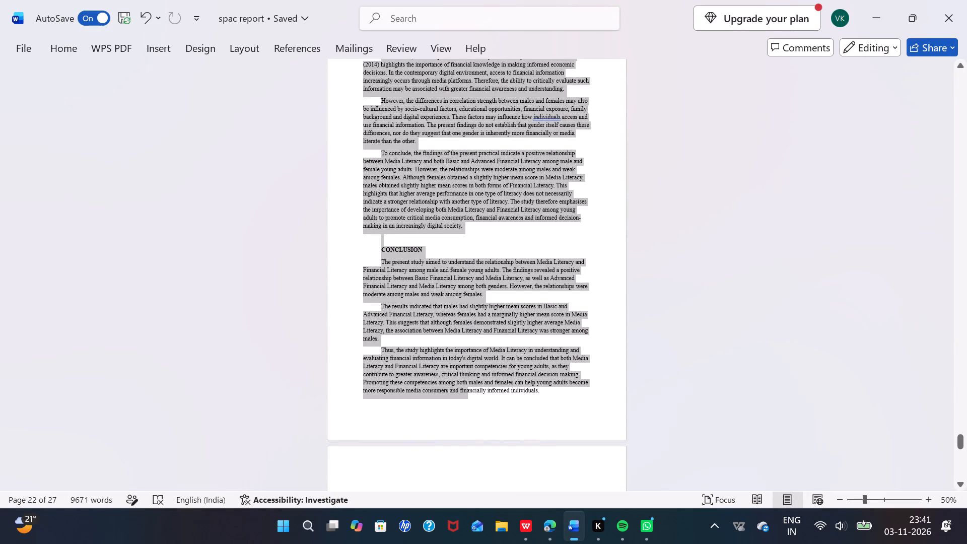
{"action": "left_click_drag", "start_coordinate": [465, 443], "coordinate": [455, 80]}
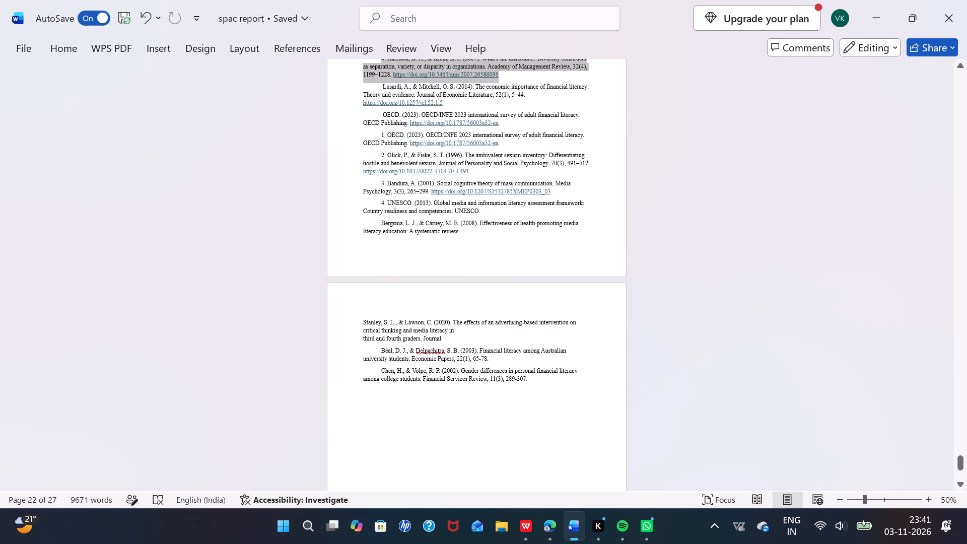
{"action": "left_click_drag", "start_coordinate": [455, 80], "coordinate": [567, 189]}
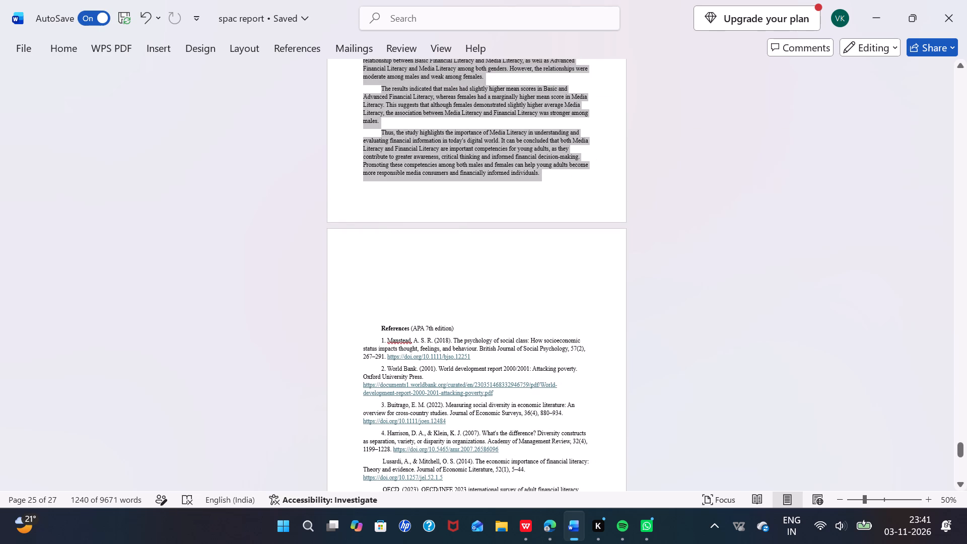
{"action": "key", "text": "ctrl+c"}
Paste the copied Discussion and Conclusion on a new line after the Table 4 write-up, before "Suggestions for Improving Future Research".
{"action": "scroll", "coordinate": [567, 189], "scroll_direction": "up", "scroll_amount": 8}
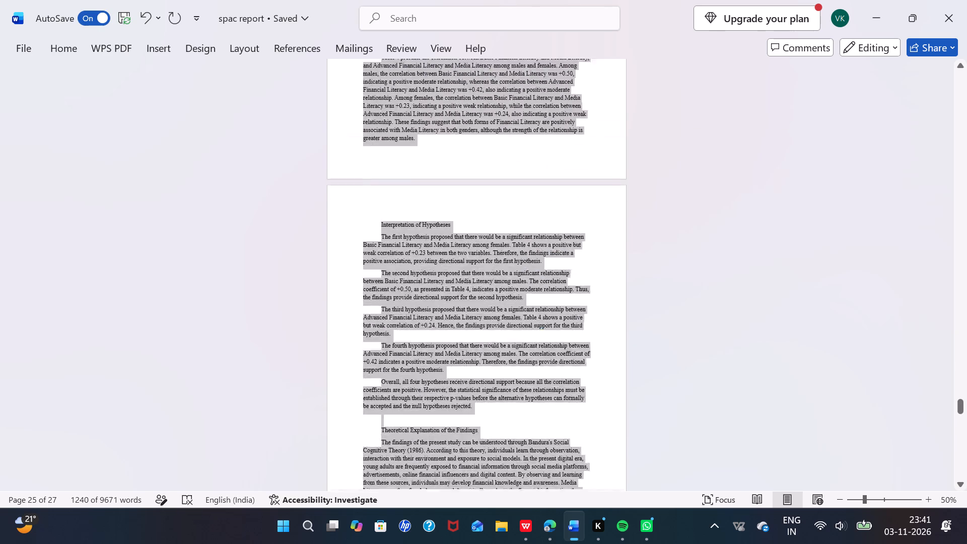
{"action": "scroll", "coordinate": [567, 189], "scroll_direction": "up", "scroll_amount": 6}
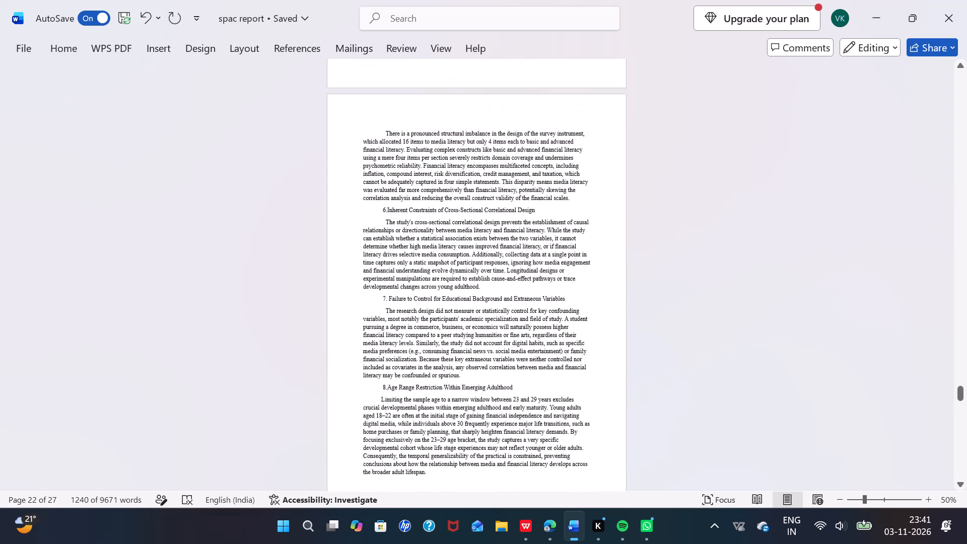
{"action": "scroll", "coordinate": [567, 189], "scroll_direction": "up", "scroll_amount": 12}
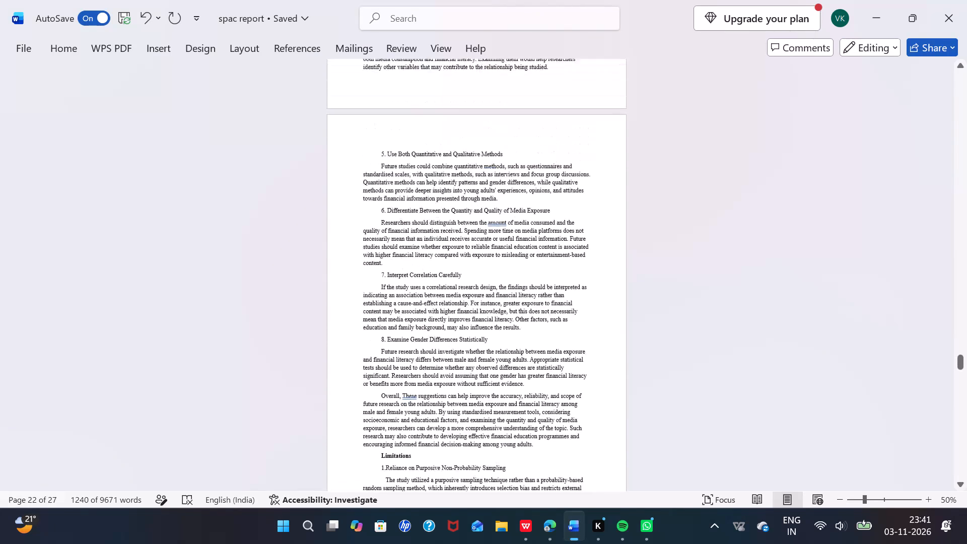
{"action": "scroll", "coordinate": [567, 189], "scroll_direction": "up", "scroll_amount": 7}
{"action": "scroll", "coordinate": [567, 189], "scroll_direction": "down", "scroll_amount": 3}
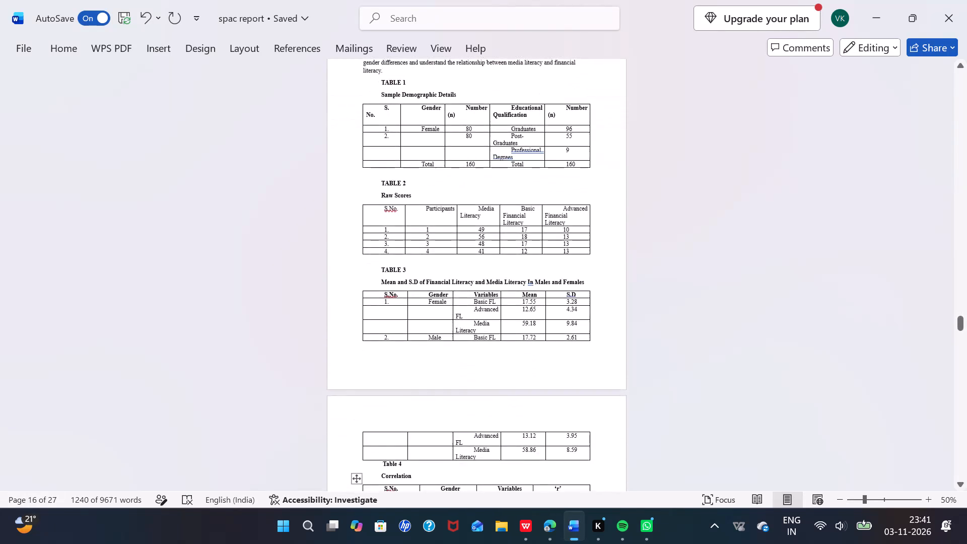
{"action": "scroll", "coordinate": [567, 189], "scroll_direction": "down", "scroll_amount": 5}
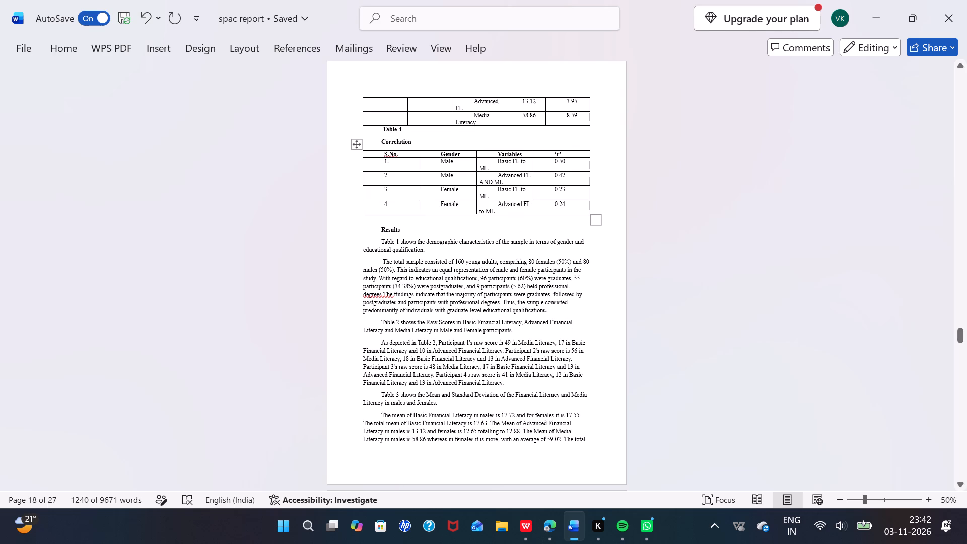
{"action": "scroll", "coordinate": [531, 337], "scroll_direction": "down", "scroll_amount": 4}
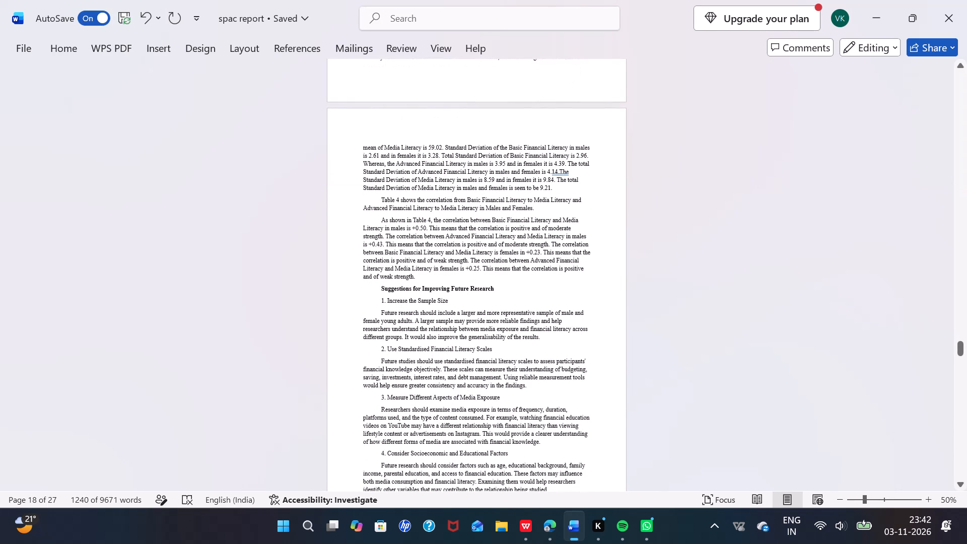
{"action": "left_click", "coordinate": [424, 279]}
{"action": "key", "text": "Return"}
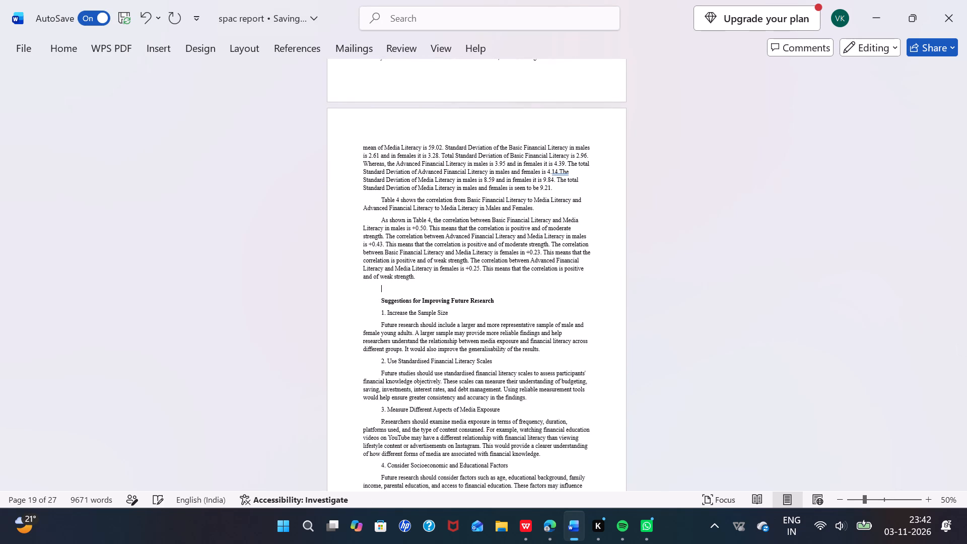
{"action": "key", "text": "ctrl+v"}
Delete the original Discussion and Conclusion sections located between the Limitations and the References.
{"action": "scroll", "coordinate": [422, 310], "scroll_direction": "down", "scroll_amount": 2}
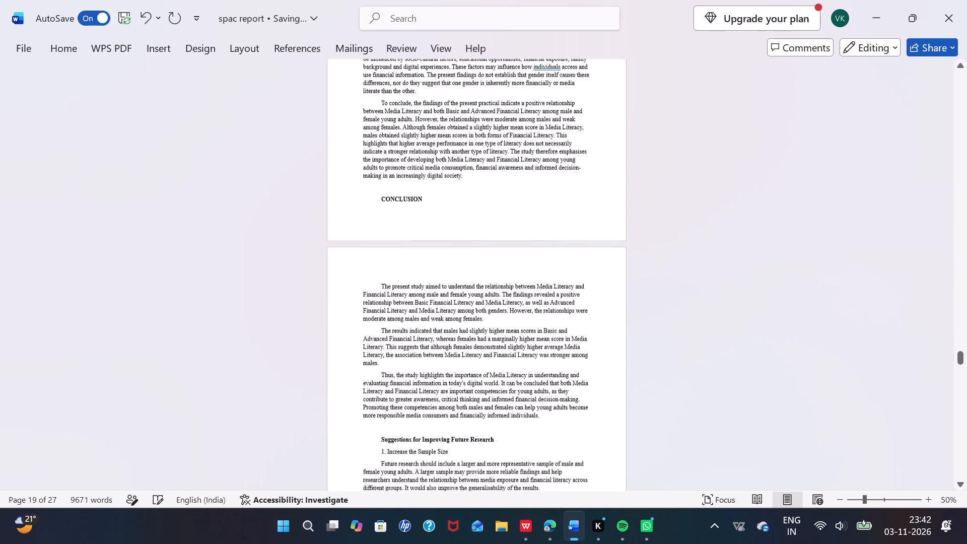
{"action": "scroll", "coordinate": [422, 310], "scroll_direction": "down", "scroll_amount": 13}
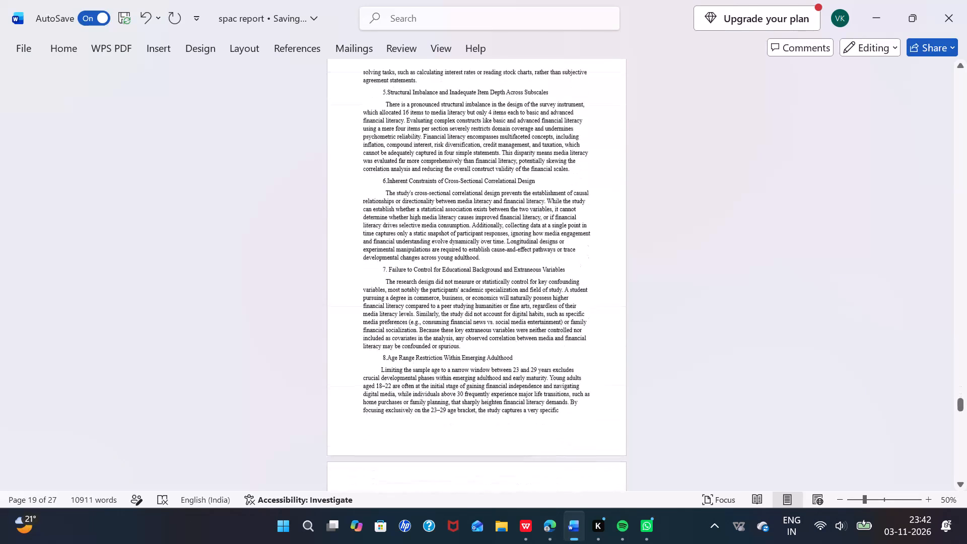
{"action": "scroll", "coordinate": [422, 310], "scroll_direction": "down", "scroll_amount": 13}
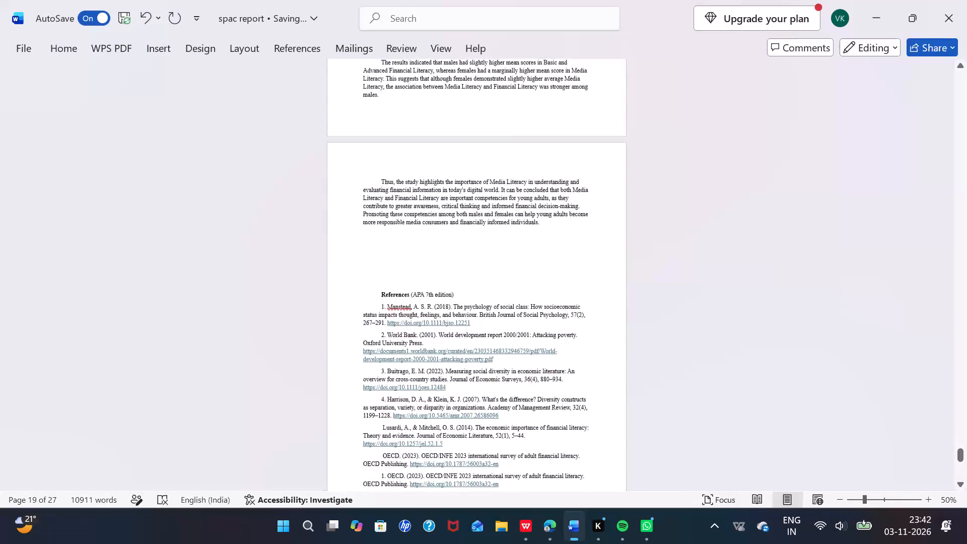
{"action": "scroll", "coordinate": [422, 310], "scroll_direction": "up", "scroll_amount": 1}
{"action": "left_click_drag", "start_coordinate": [543, 301], "coordinate": [418, 105]}
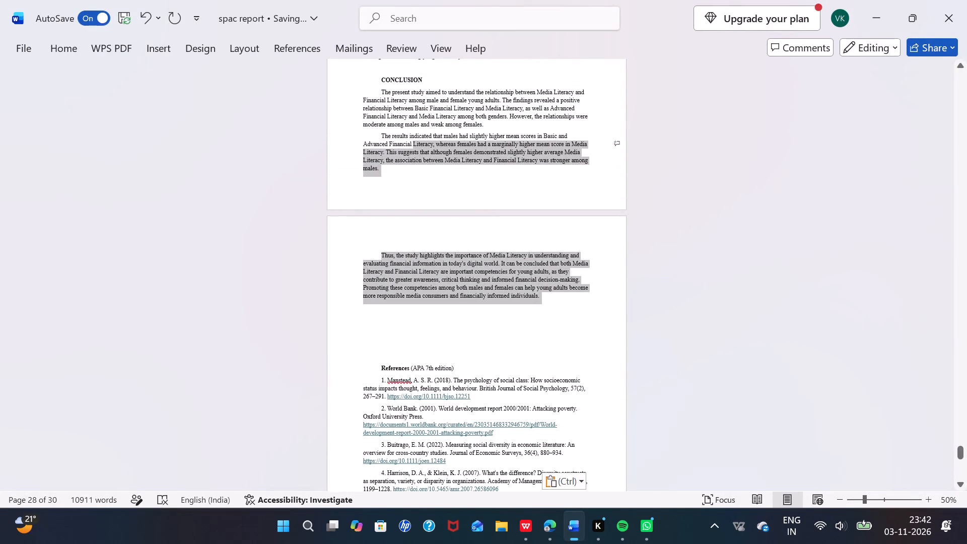
{"action": "left_click_drag", "start_coordinate": [418, 105], "coordinate": [404, 52]}
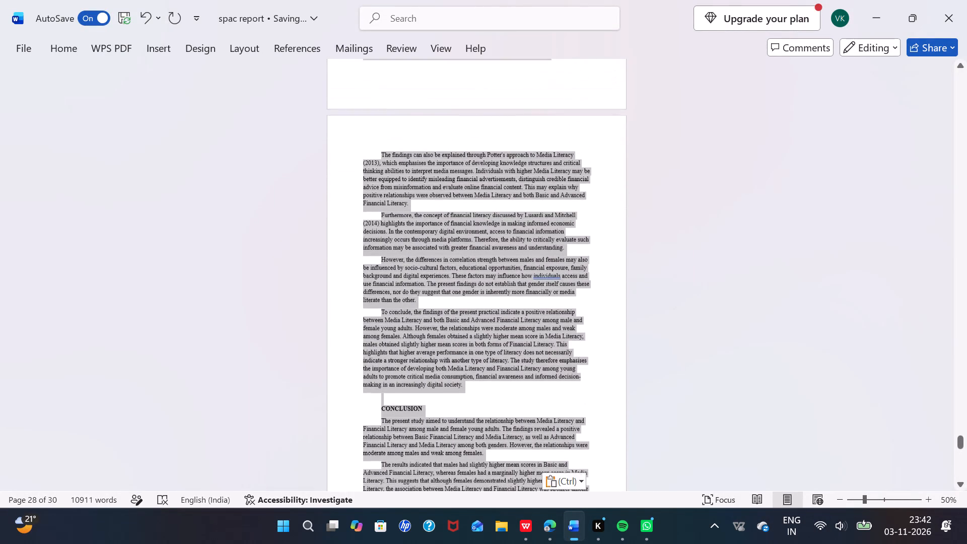
{"action": "left_click_drag", "start_coordinate": [404, 52], "coordinate": [366, 207]}
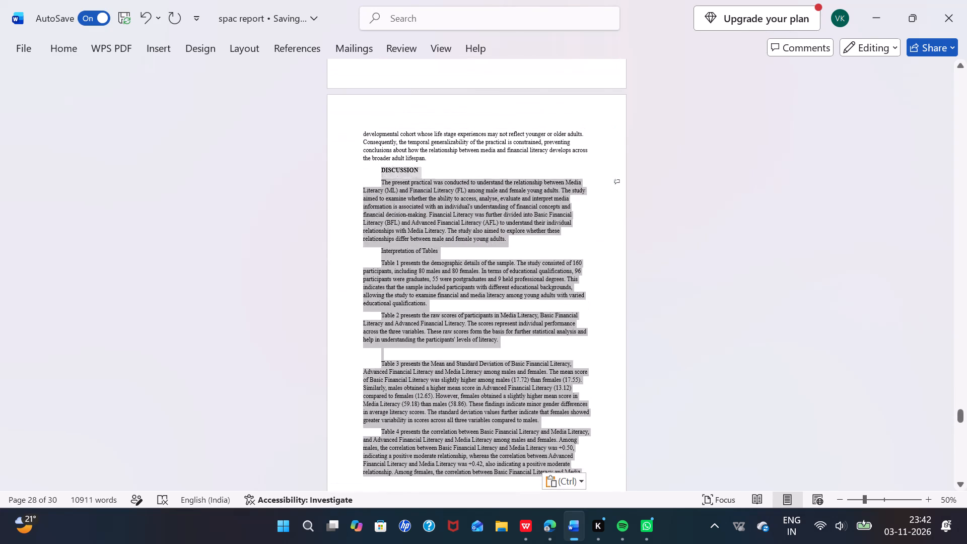
{"action": "left_click_drag", "start_coordinate": [366, 207], "coordinate": [362, 214]}
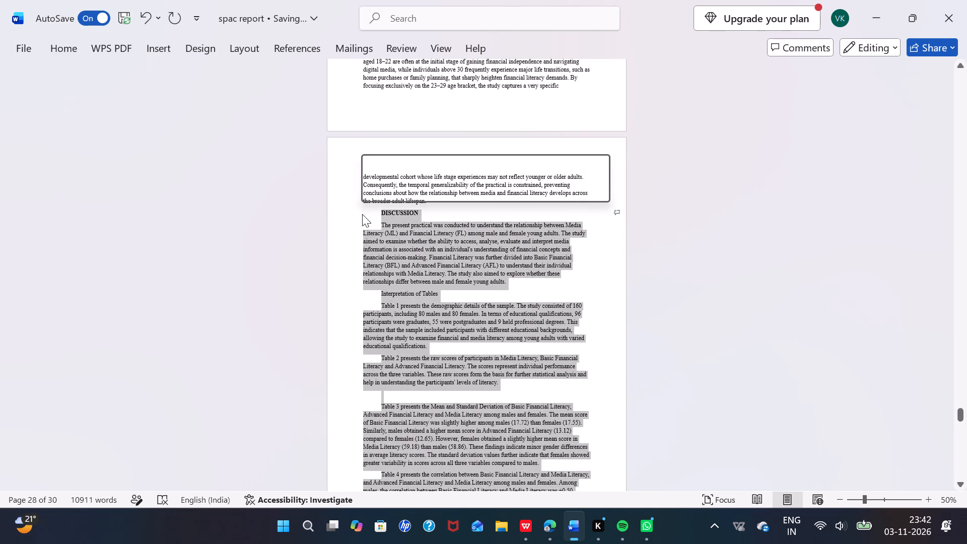
{"action": "key", "text": "BackSpace"}
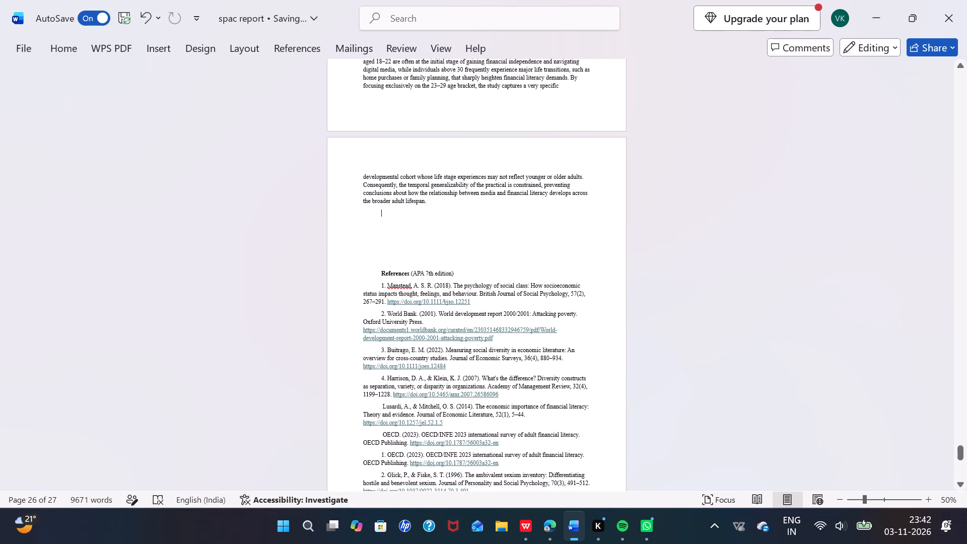
Remove the blank lines between the end of the Limitations and the References heading.
{"action": "left_click", "coordinate": [372, 266]}
{"action": "key", "text": "BackSpace"}
{"action": "key", "text": "BackSpace"}
{"action": "key", "text": "BackSpace"}
{"action": "key", "text": "BackSpace"}
{"action": "key", "text": "BackSpace"}
{"action": "key", "text": "BackSpace"}
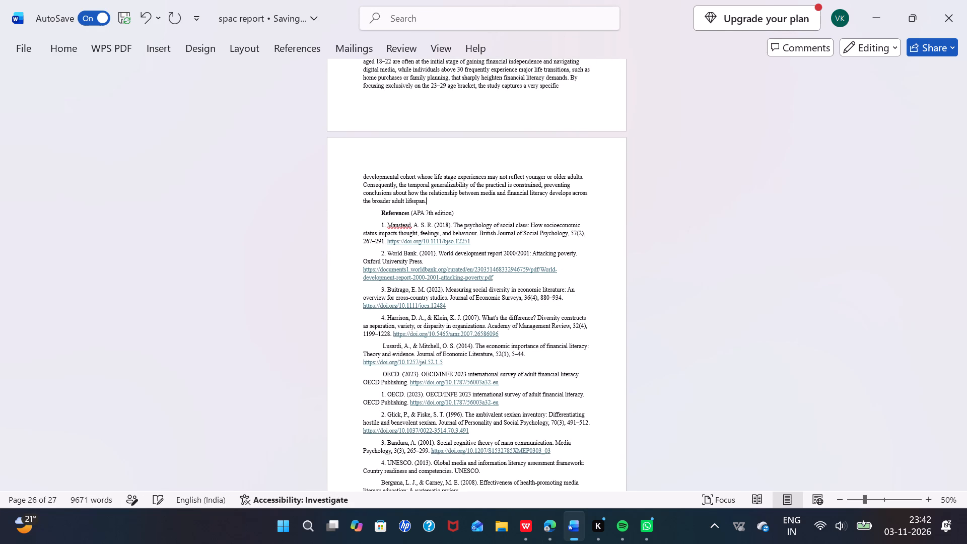
Examine the reordered sections from the Limitations back through the suggestions for future research to the relocated Conclusion.
{"action": "scroll", "coordinate": [372, 266], "scroll_direction": "up", "scroll_amount": 7}
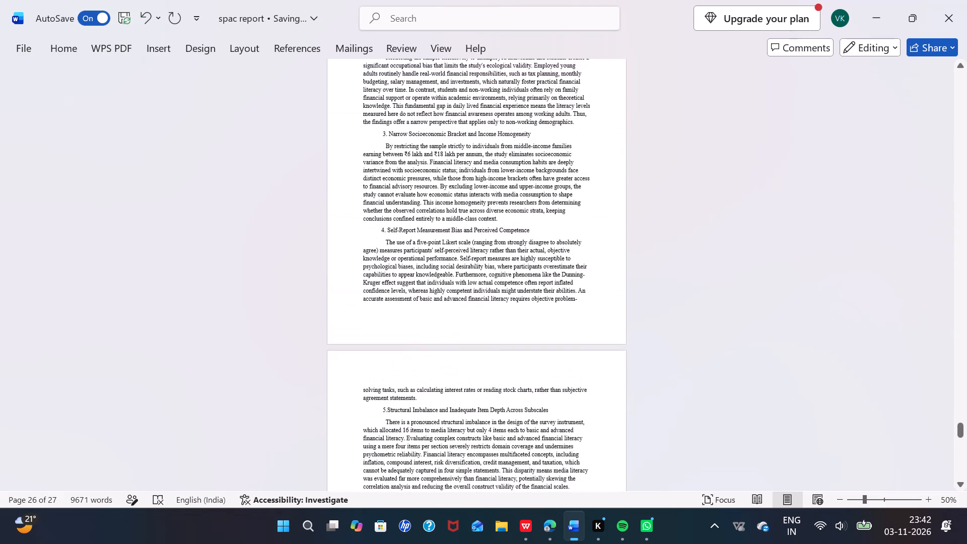
{"action": "scroll", "coordinate": [372, 266], "scroll_direction": "up", "scroll_amount": 2}
{"action": "scroll", "coordinate": [372, 266], "scroll_direction": "down", "scroll_amount": 3}
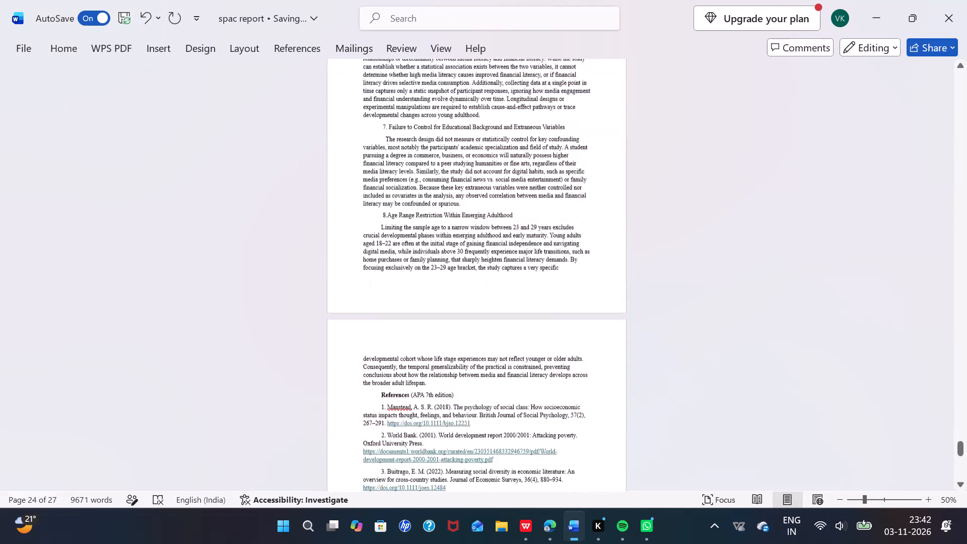
{"action": "scroll", "coordinate": [372, 266], "scroll_direction": "up", "scroll_amount": 1}
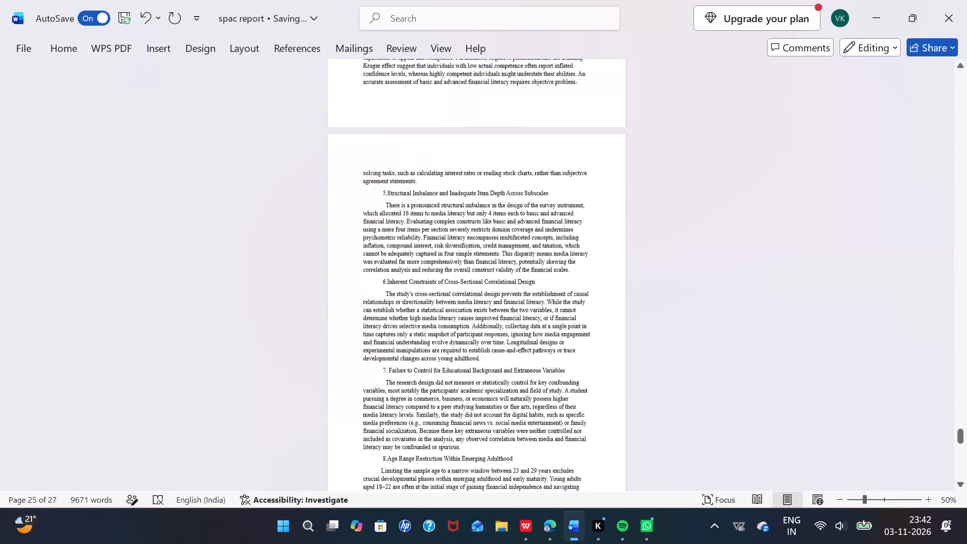
{"action": "scroll", "coordinate": [372, 266], "scroll_direction": "up", "scroll_amount": 6}
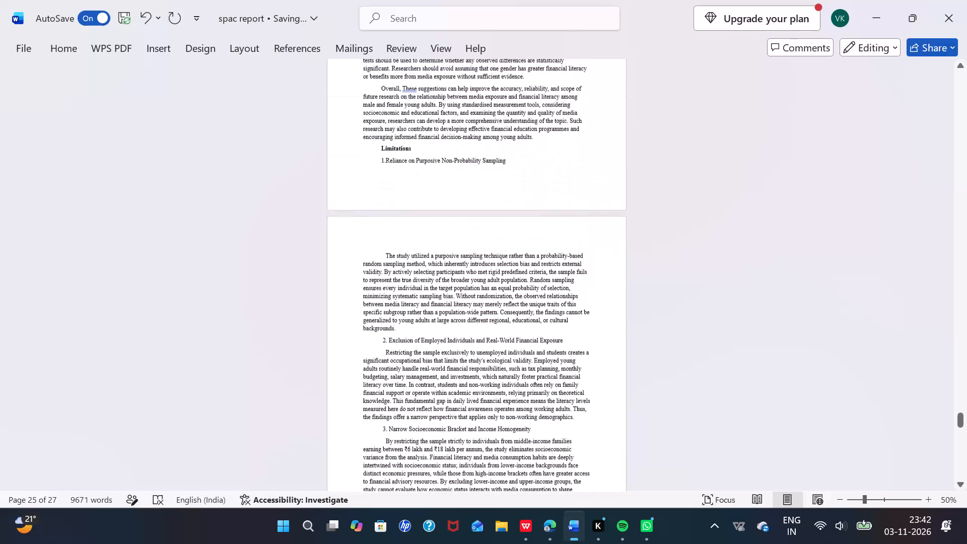
{"action": "scroll", "coordinate": [372, 266], "scroll_direction": "up", "scroll_amount": 3}
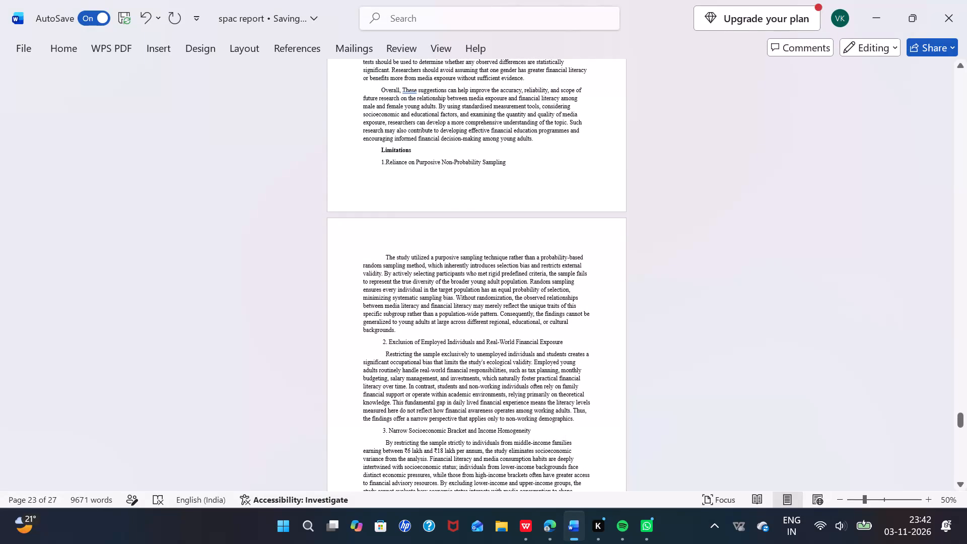
{"action": "scroll", "coordinate": [372, 266], "scroll_direction": "up", "scroll_amount": 7}
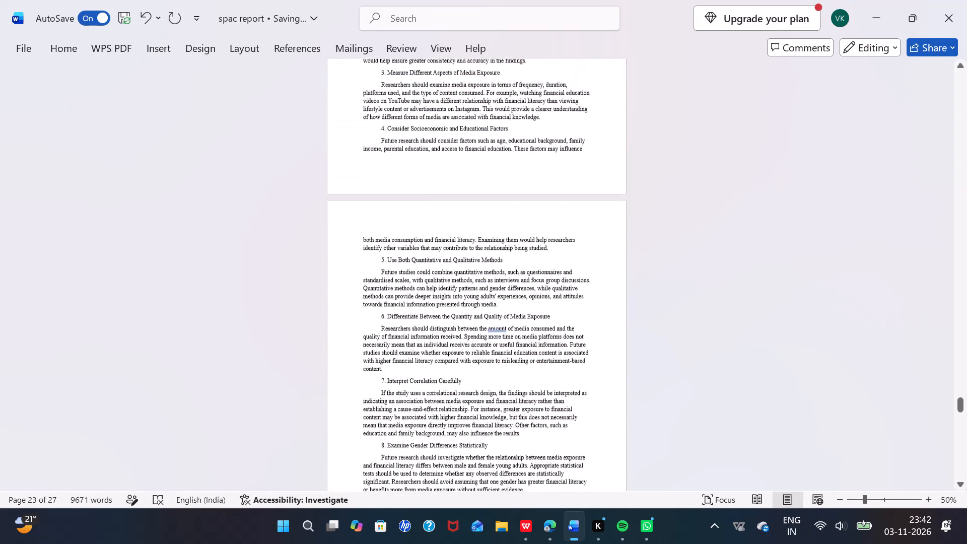
{"action": "scroll", "coordinate": [372, 266], "scroll_direction": "up", "scroll_amount": 3}
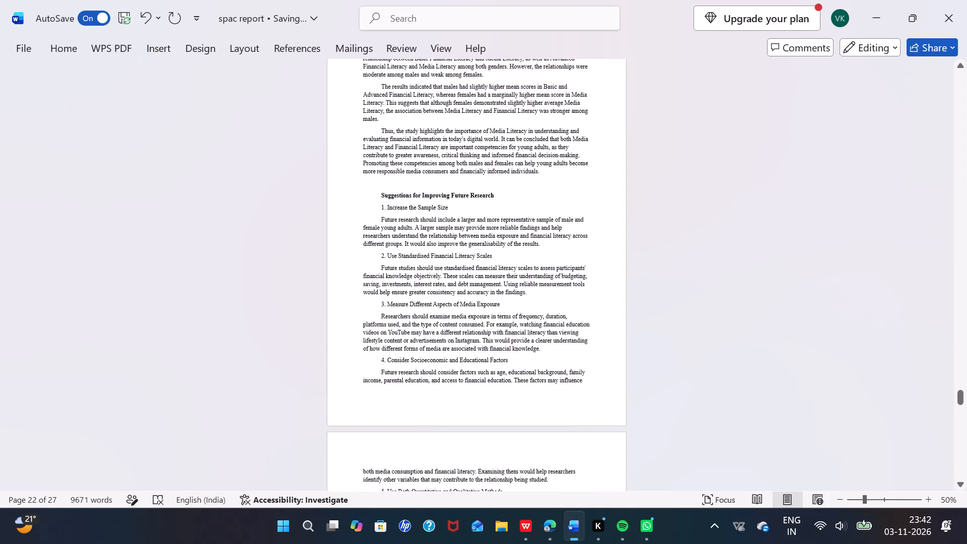
{"action": "scroll", "coordinate": [372, 266], "scroll_direction": "up", "scroll_amount": 1}
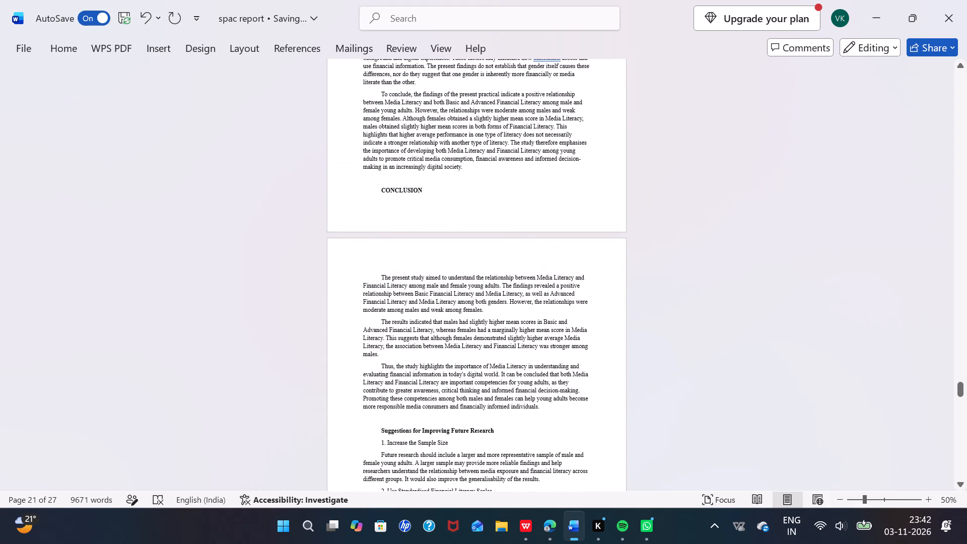
Copy the entire Limitations section, from its heading through the end of item 8, just before the References.
{"action": "scroll", "coordinate": [372, 266], "scroll_direction": "down", "scroll_amount": 5}
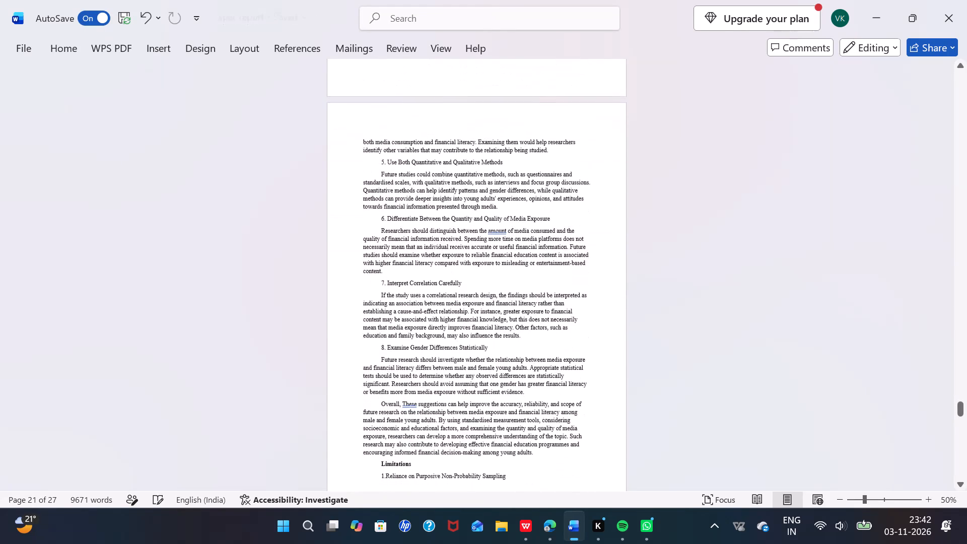
{"action": "scroll", "coordinate": [372, 266], "scroll_direction": "down", "scroll_amount": 6}
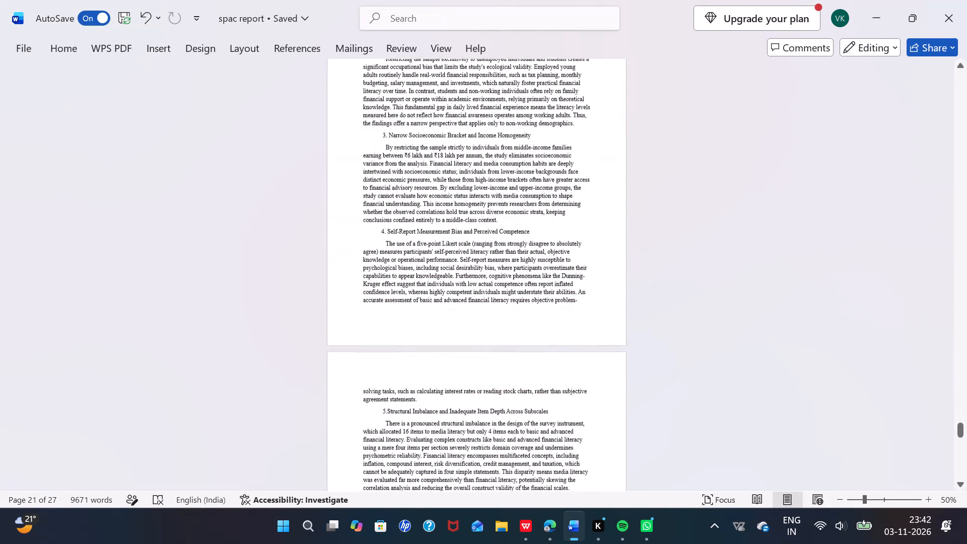
{"action": "scroll", "coordinate": [488, 381], "scroll_direction": "down", "scroll_amount": 2}
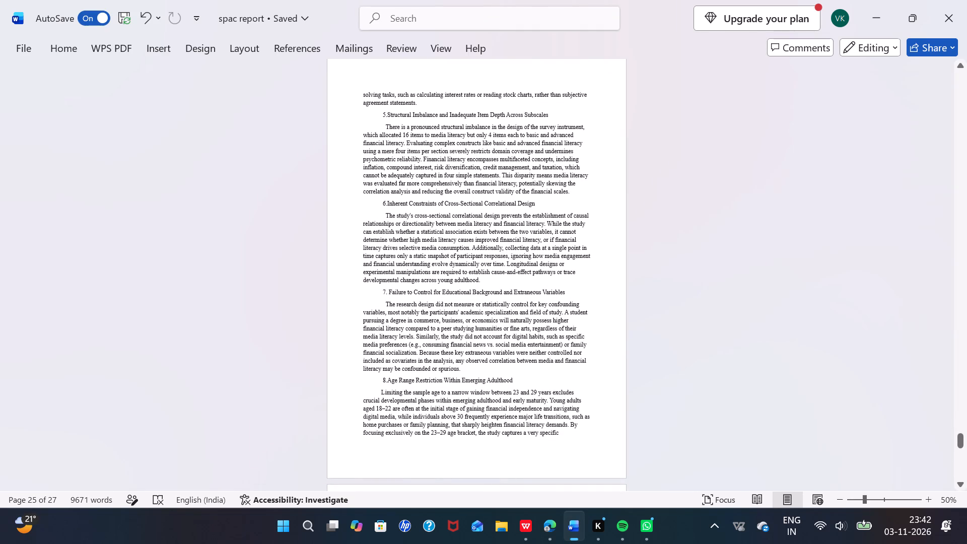
{"action": "scroll", "coordinate": [514, 387], "scroll_direction": "down", "scroll_amount": 2}
{"action": "scroll", "coordinate": [514, 387], "scroll_direction": "up", "scroll_amount": 1}
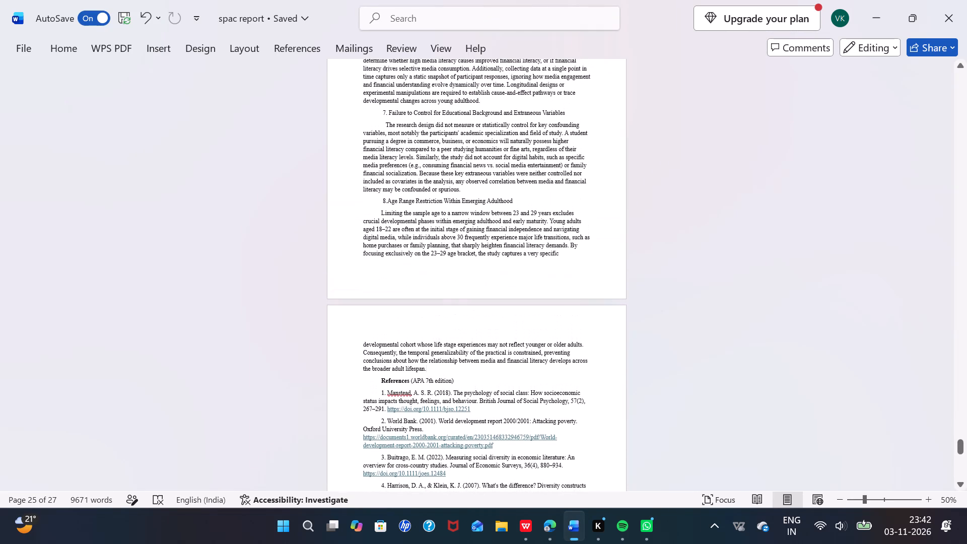
{"action": "left_click_drag", "start_coordinate": [427, 367], "coordinate": [428, 66]}
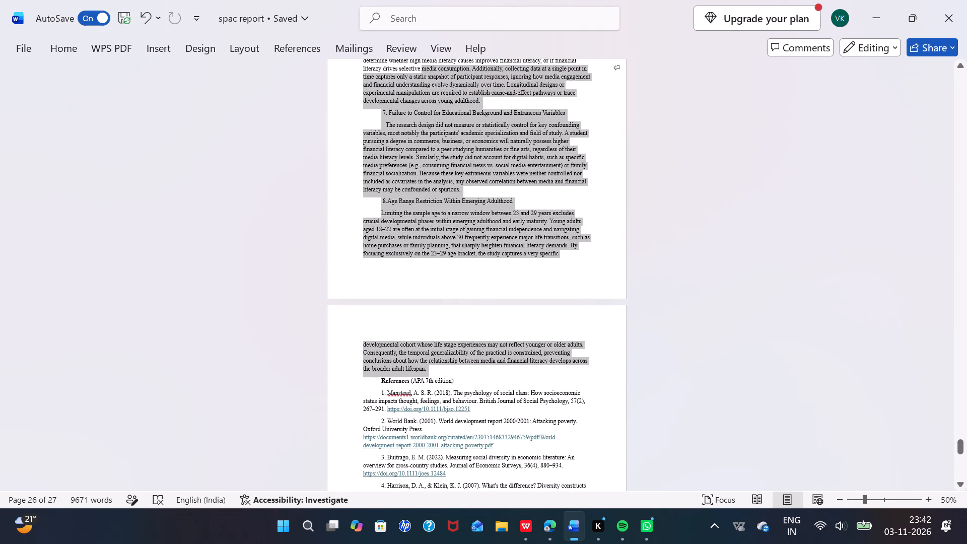
{"action": "left_click_drag", "start_coordinate": [428, 66], "coordinate": [426, 54]}
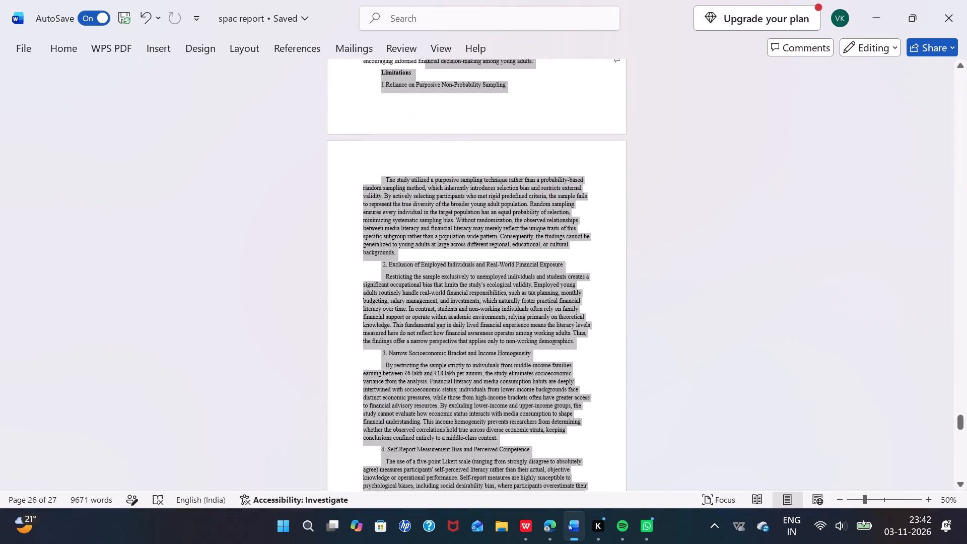
{"action": "left_click_drag", "start_coordinate": [426, 54], "coordinate": [401, 497]}
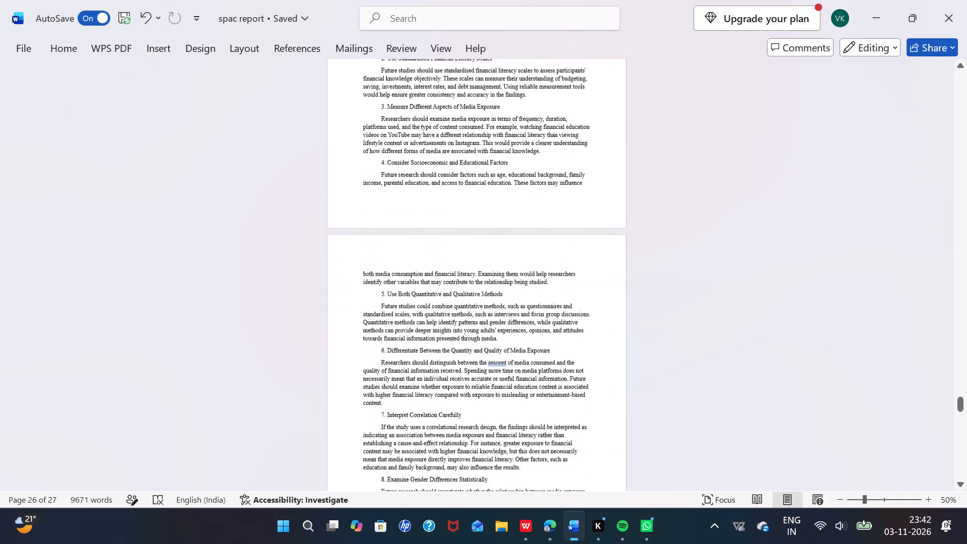
{"action": "left_click_drag", "start_coordinate": [401, 497], "coordinate": [374, 397]}
{"action": "key", "text": "ctrl+c"}
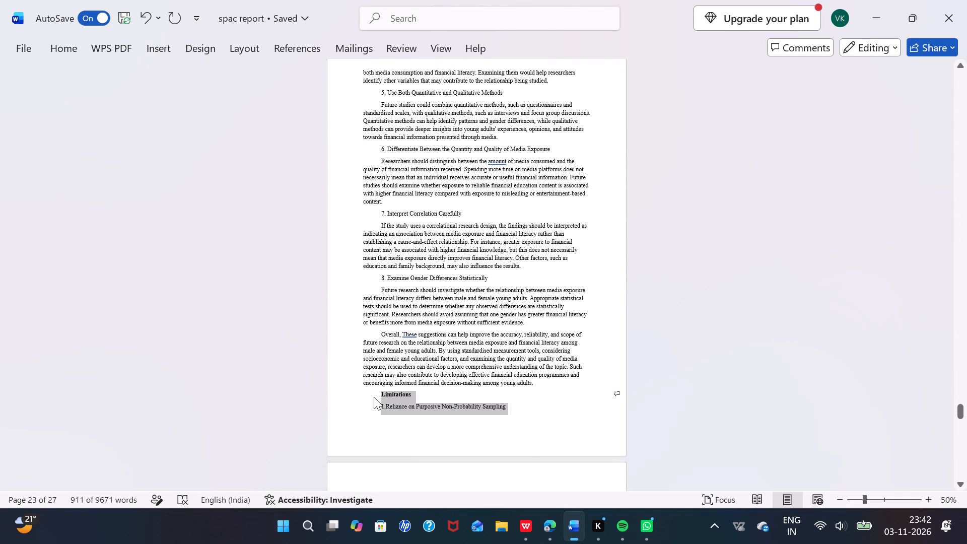
Paste the copied Limitations section on a new line after the Conclusion's final paragraph, before "Suggestions for Improving Future Research".
{"action": "left_click", "coordinate": [374, 397]}
{"action": "scroll", "coordinate": [374, 397], "scroll_direction": "up", "scroll_amount": 4}
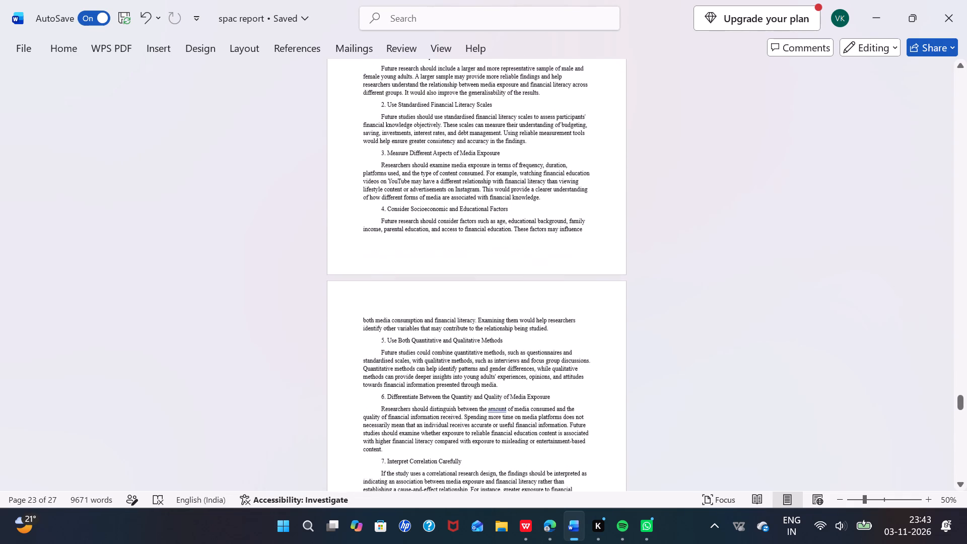
{"action": "scroll", "coordinate": [374, 397], "scroll_direction": "up", "scroll_amount": 4}
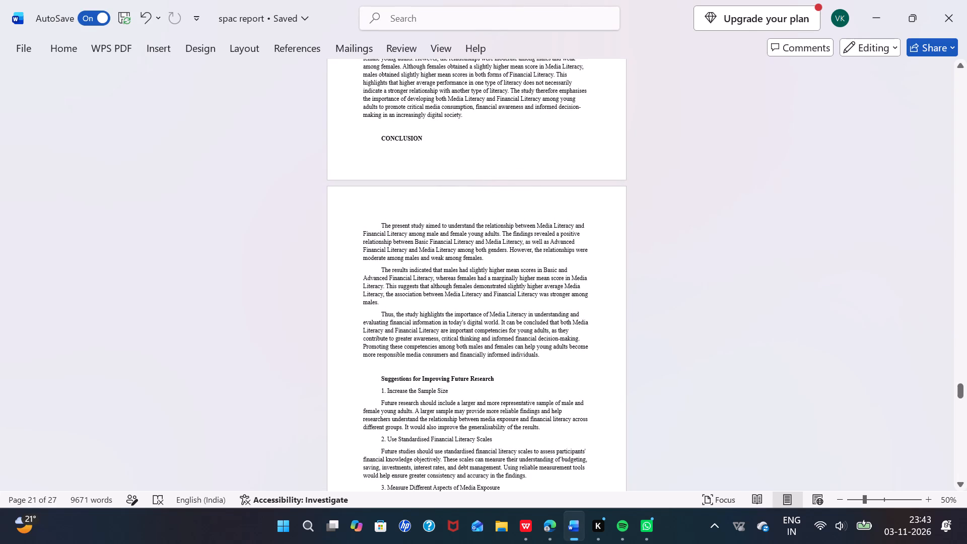
{"action": "left_click", "coordinate": [542, 360]}
{"action": "key", "text": "Return"}
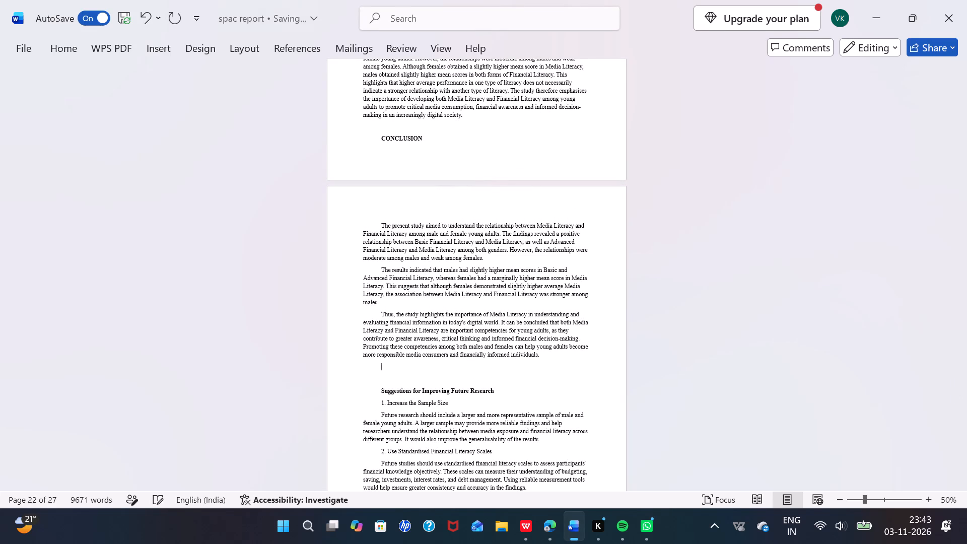
{"action": "key", "text": "ctrl+v"}
Remove the blank lines between the end of the pasted Limitations and the "Suggestions for Improving Future Research" heading.
{"action": "scroll", "coordinate": [542, 360], "scroll_direction": "up", "scroll_amount": 5}
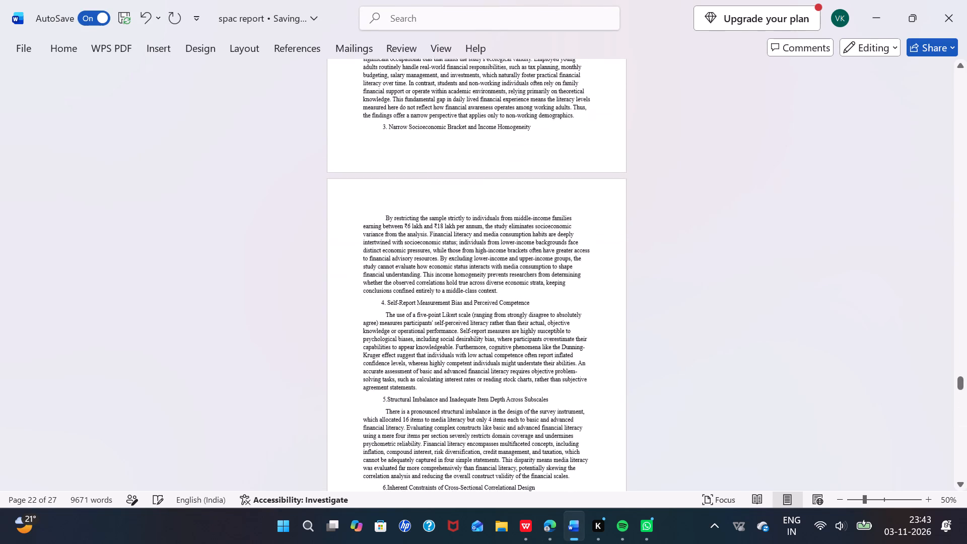
{"action": "scroll", "coordinate": [511, 543], "scroll_direction": "up", "scroll_amount": 2}
{"action": "scroll", "coordinate": [428, 426], "scroll_direction": "down", "scroll_amount": 1}
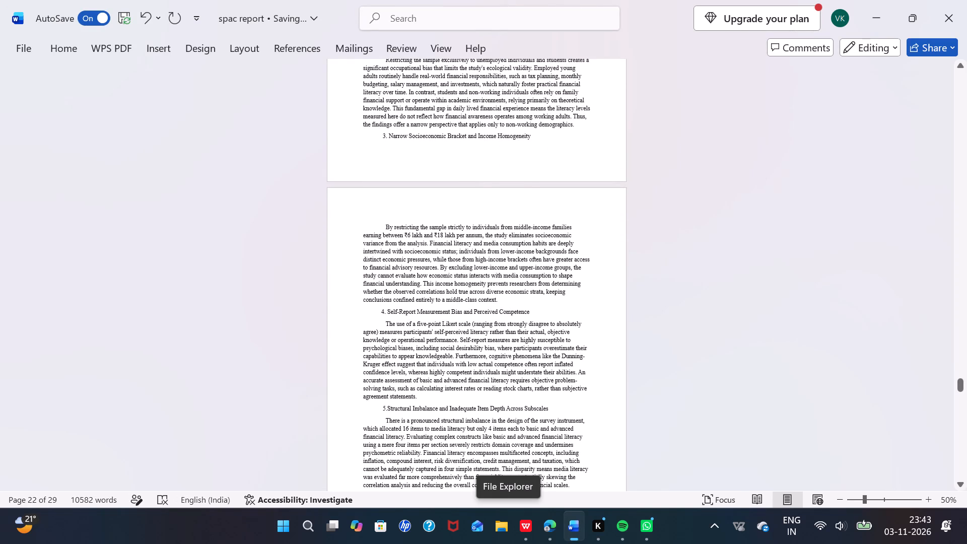
{"action": "scroll", "coordinate": [428, 426], "scroll_direction": "down", "scroll_amount": 5}
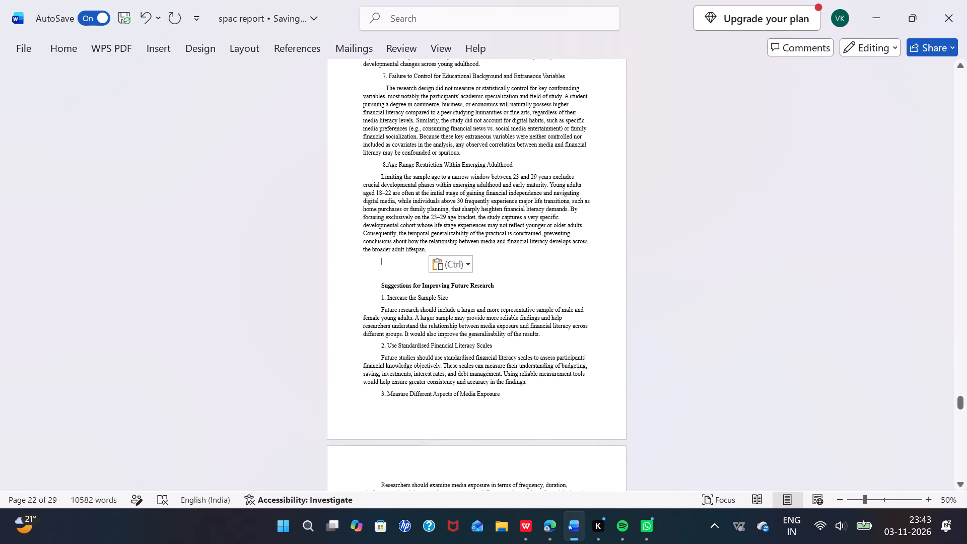
{"action": "left_click", "coordinate": [376, 285]}
{"action": "key", "text": "BackSpace"}
{"action": "key", "text": "BackSpace"}
{"action": "key", "text": "BackSpace"}
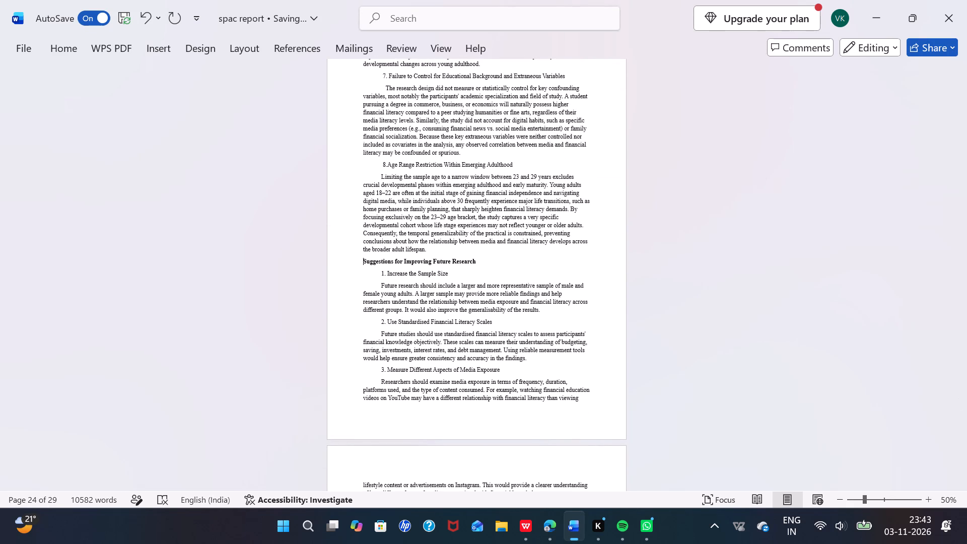
Indent the "Suggestions for Improving Future Research" heading with spaces so it lines up with the numbered subheadings below it.
{"action": "key", "text": "space"}
{"action": "key", "text": "space"}
{"action": "key", "text": "space"}
{"action": "key", "text": "space"}
{"action": "key", "text": "space"}
{"action": "key", "text": "space"}
{"action": "key", "text": "space"}
{"action": "key", "text": "space"}
{"action": "key", "text": "space"}
{"action": "key", "text": "space"}
{"action": "key", "text": "space"}
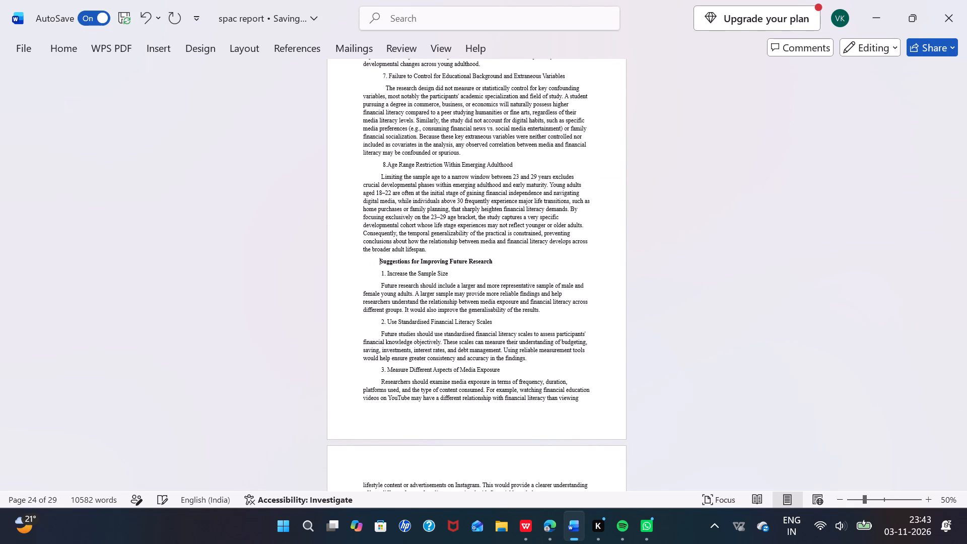
{"action": "key", "text": "space"}
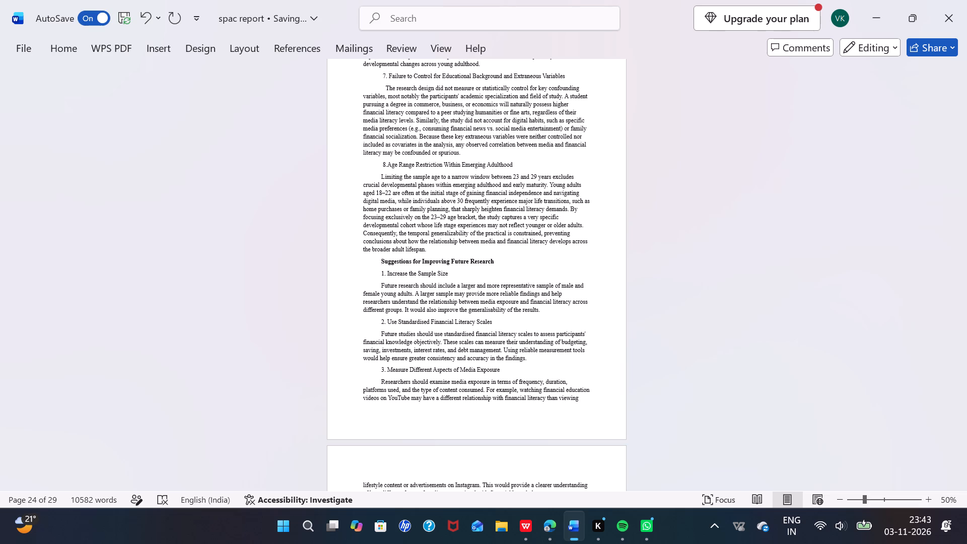
{"action": "key", "text": "BackSpace"}
{"action": "key", "text": "space"}
Delete the original Limitations section, heading included, located between the suggestions for future research and the References.
{"action": "scroll", "coordinate": [376, 285], "scroll_direction": "down", "scroll_amount": 4}
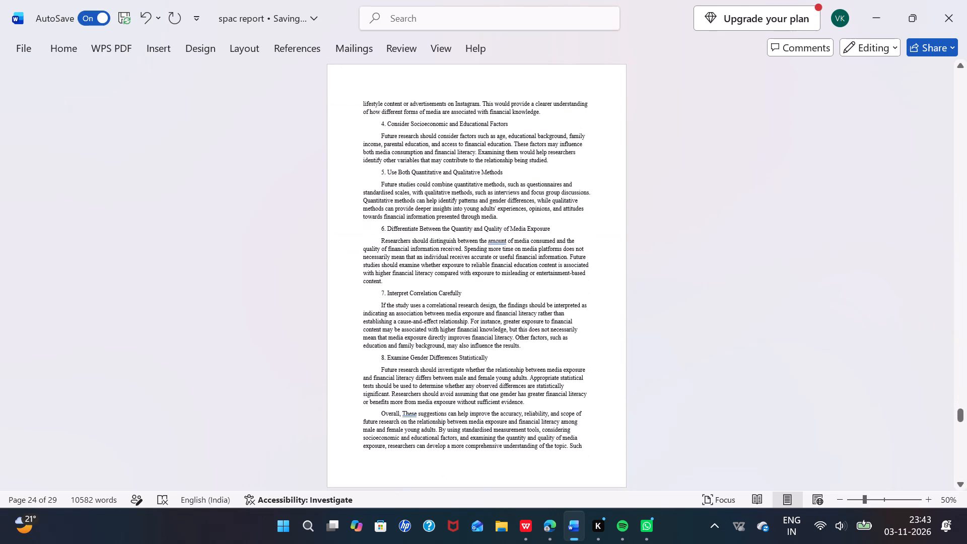
{"action": "scroll", "coordinate": [407, 211], "scroll_direction": "down", "scroll_amount": 3}
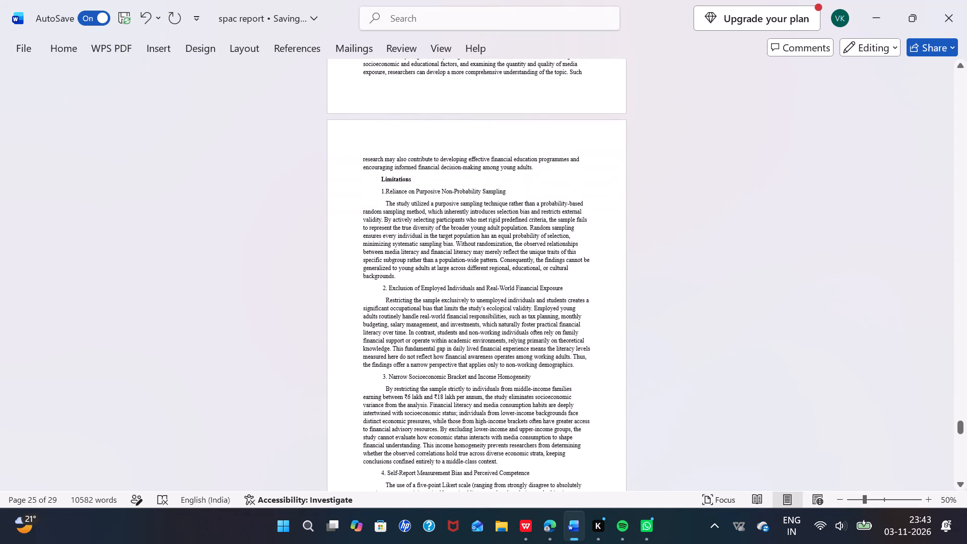
{"action": "scroll", "coordinate": [407, 211], "scroll_direction": "down", "scroll_amount": 6}
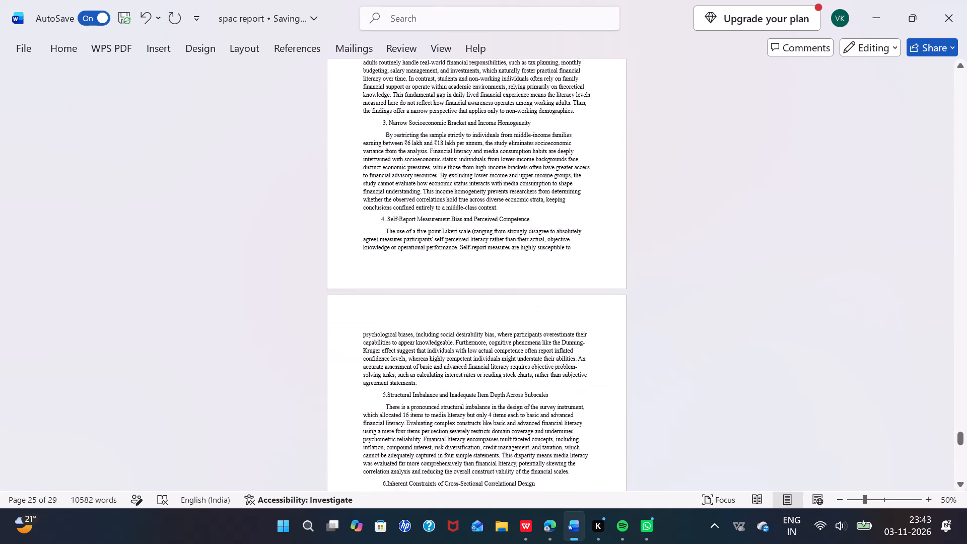
{"action": "scroll", "coordinate": [407, 211], "scroll_direction": "down", "scroll_amount": 4}
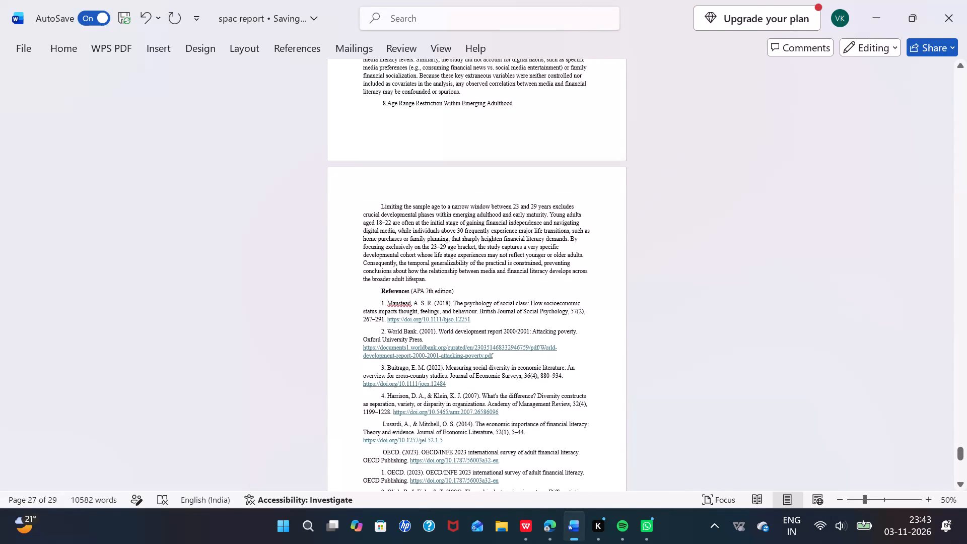
{"action": "left_click_drag", "start_coordinate": [431, 279], "coordinate": [419, 132]}
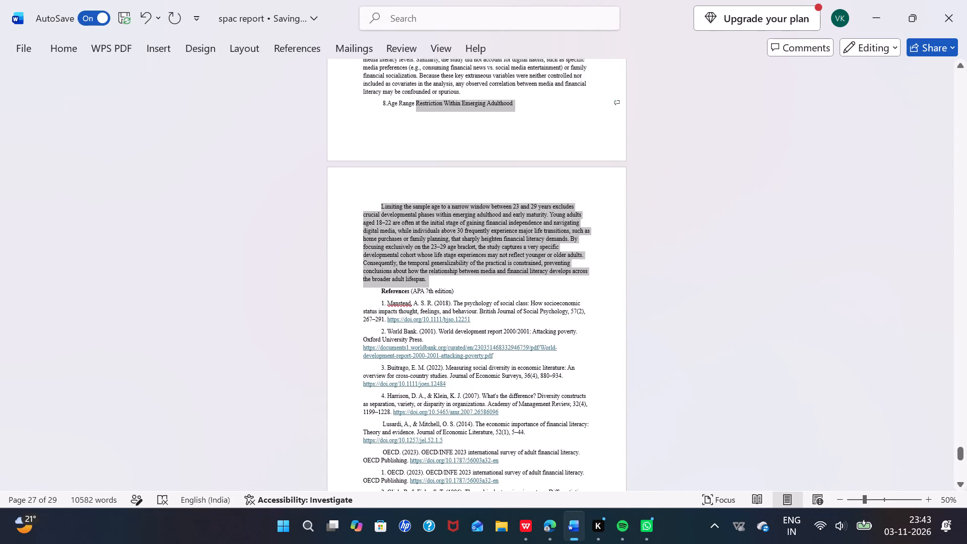
{"action": "left_click_drag", "start_coordinate": [419, 132], "coordinate": [440, 212]}
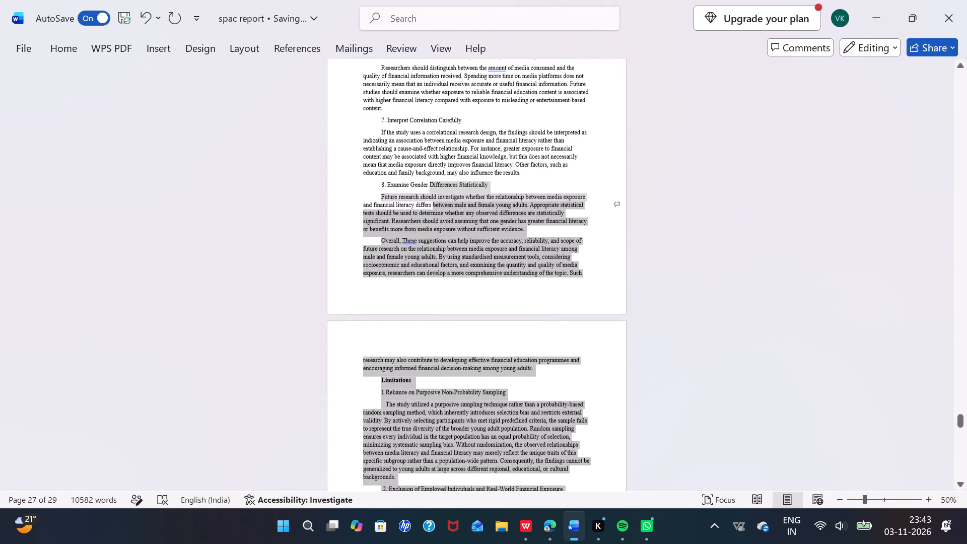
{"action": "left_click_drag", "start_coordinate": [440, 212], "coordinate": [380, 384]}
{"action": "key", "text": "BackSpace"}
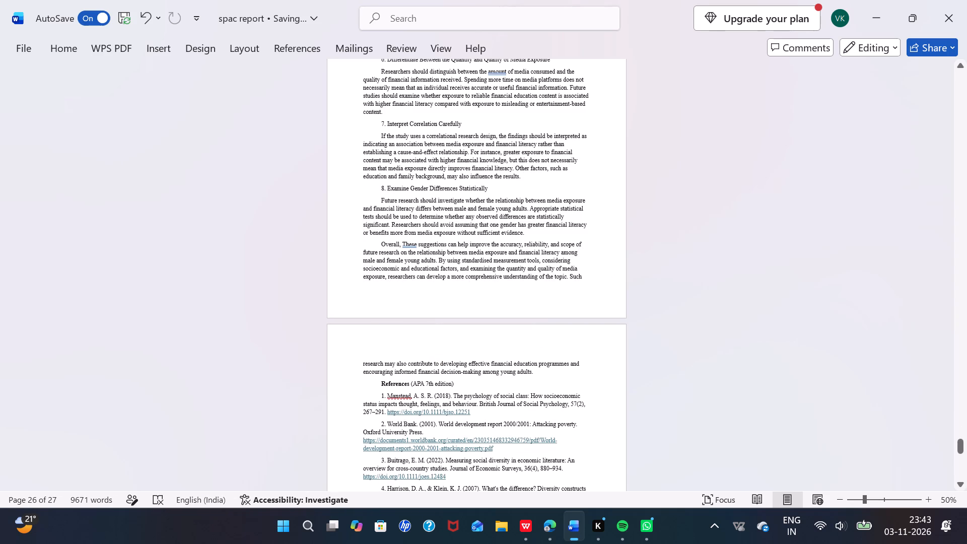
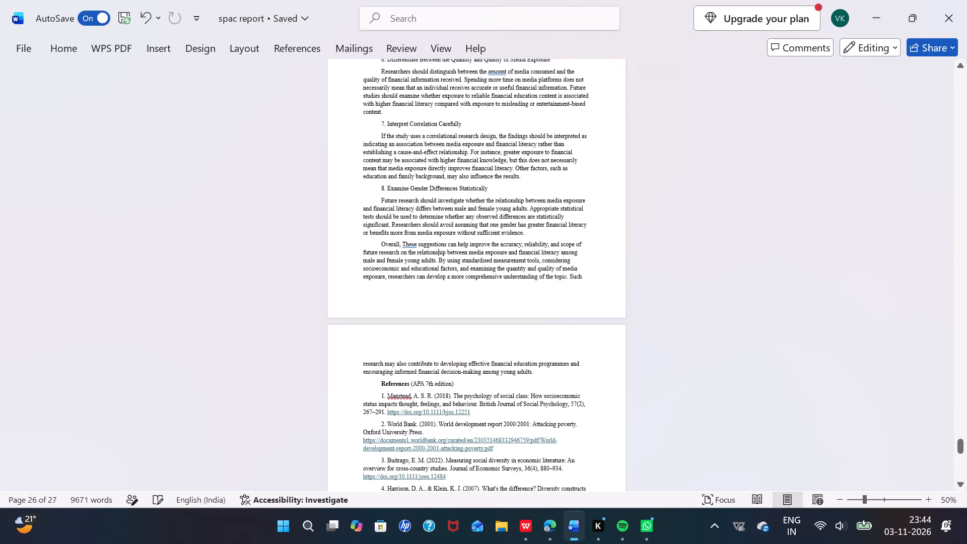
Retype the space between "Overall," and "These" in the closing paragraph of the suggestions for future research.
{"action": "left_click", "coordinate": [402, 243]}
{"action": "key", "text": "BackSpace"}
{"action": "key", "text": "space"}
Insert a blank line before the "CONCLUSION" heading so that it starts on the same page as its text.
{"action": "scroll", "coordinate": [415, 398], "scroll_direction": "up", "scroll_amount": 3}
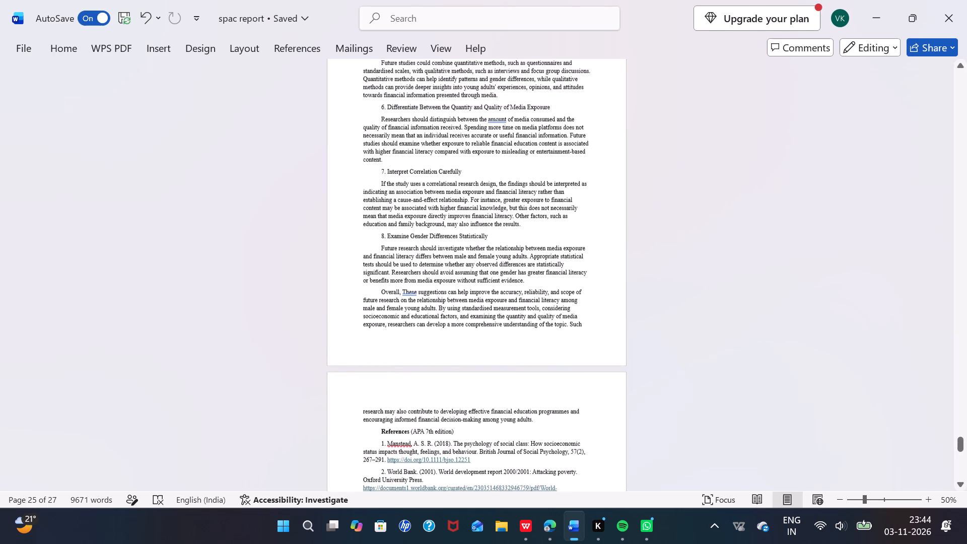
{"action": "scroll", "coordinate": [415, 398], "scroll_direction": "up", "scroll_amount": 9}
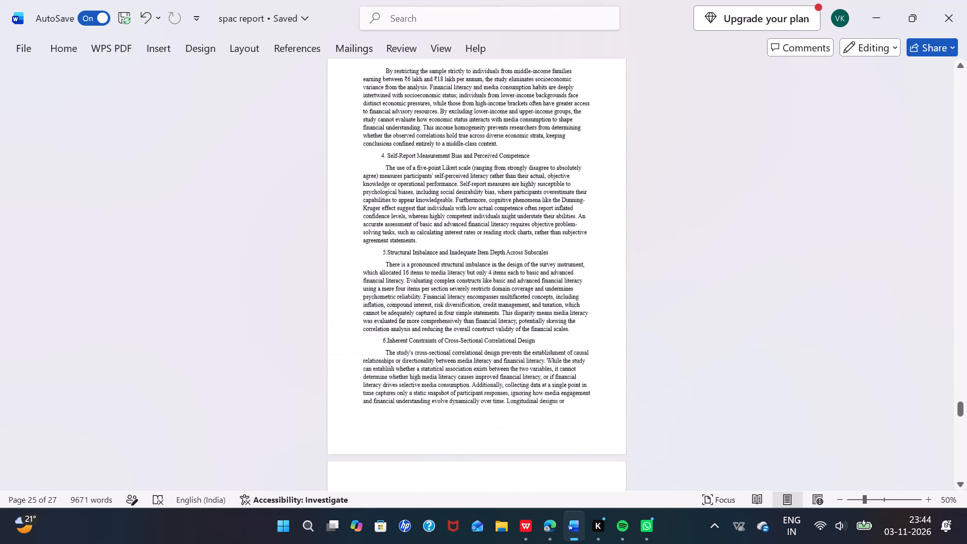
{"action": "scroll", "coordinate": [415, 398], "scroll_direction": "up", "scroll_amount": 7}
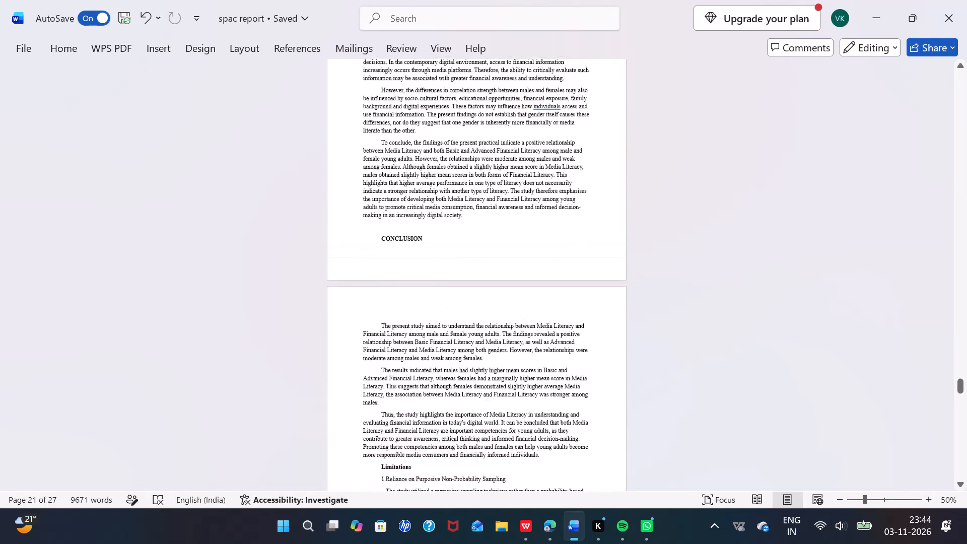
{"action": "scroll", "coordinate": [415, 398], "scroll_direction": "up", "scroll_amount": 1}
{"action": "left_click", "coordinate": [382, 293]}
{"action": "key", "text": "Return"}
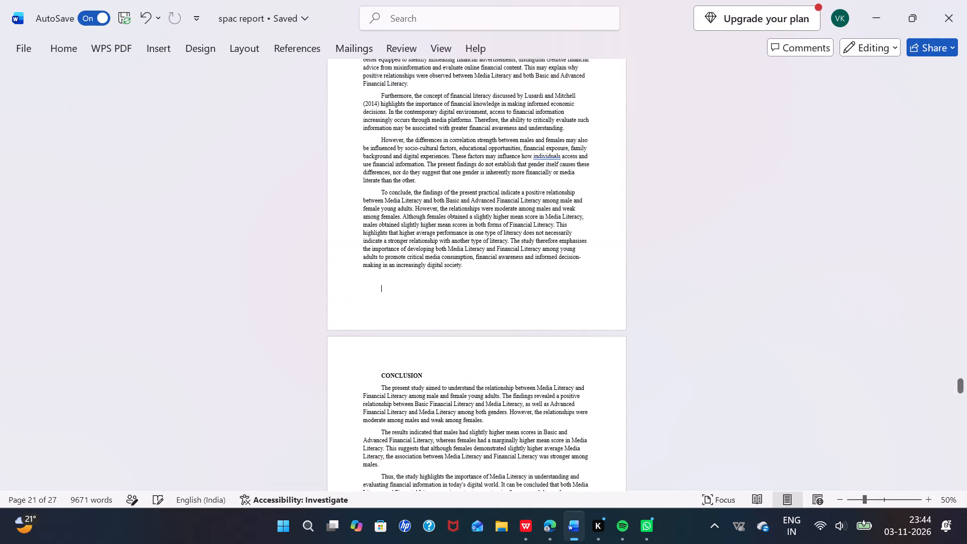
Review the Discussion, the Results text and Tables 3 and 4 for layout and content.
{"action": "scroll", "coordinate": [382, 293], "scroll_direction": "up", "scroll_amount": 7}
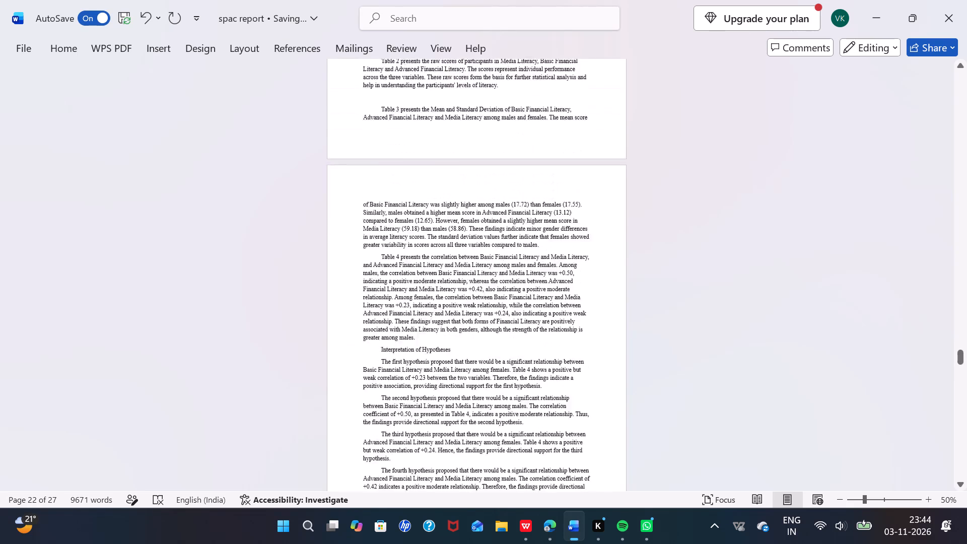
{"action": "scroll", "coordinate": [382, 293], "scroll_direction": "up", "scroll_amount": 5}
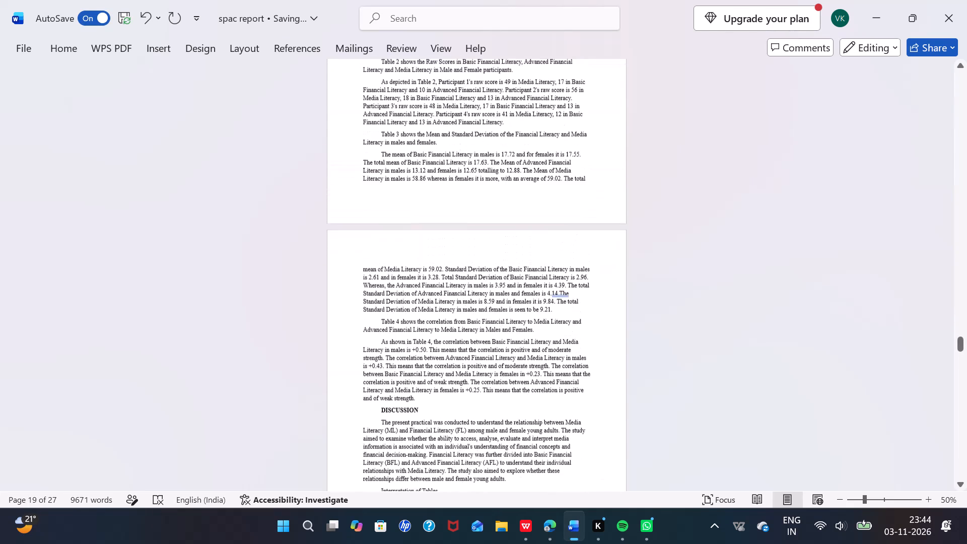
{"action": "scroll", "coordinate": [382, 293], "scroll_direction": "up", "scroll_amount": 4}
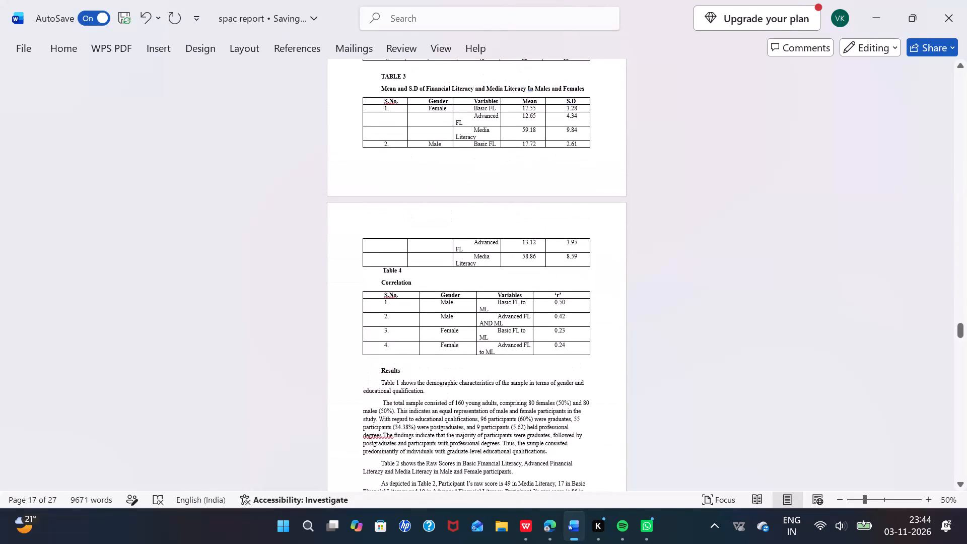
{"action": "scroll", "coordinate": [382, 293], "scroll_direction": "down", "scroll_amount": 3}
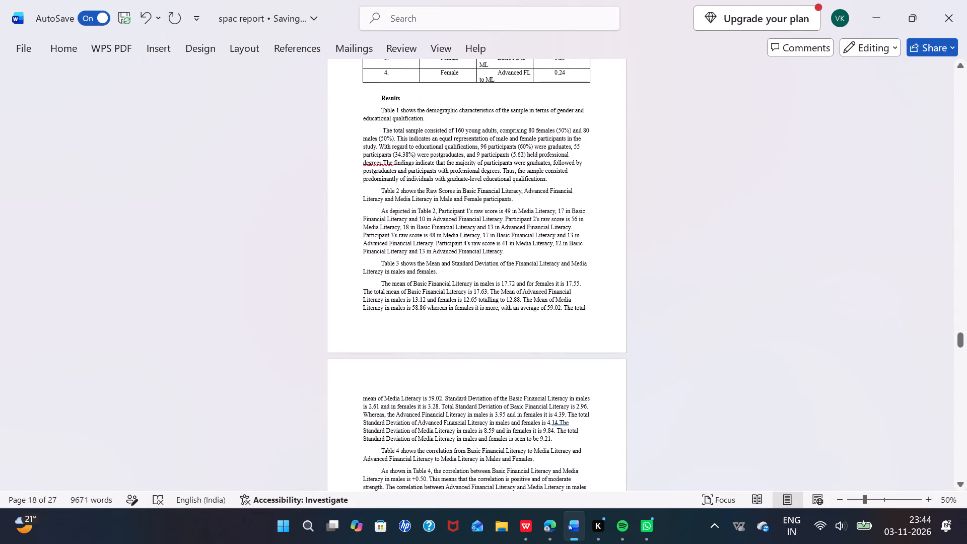
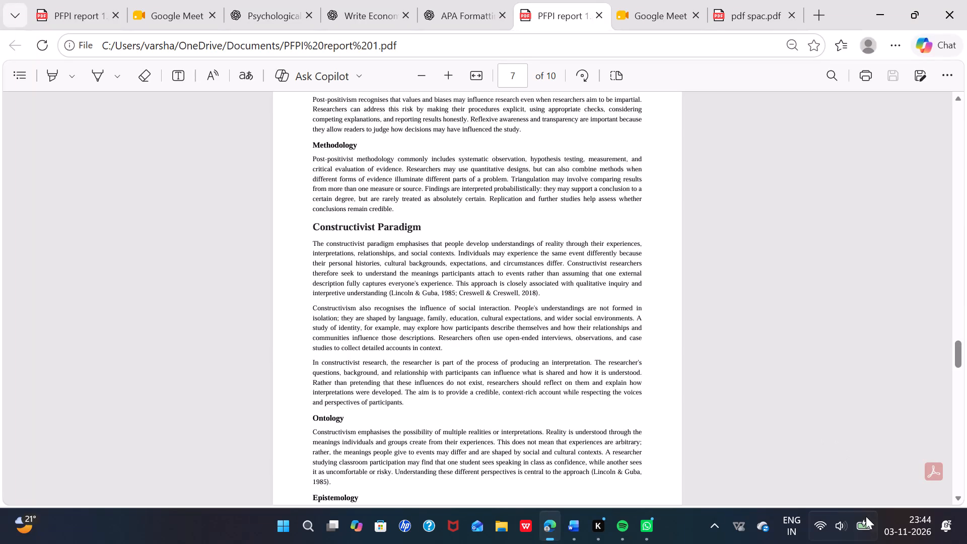
Open the Windows quick settings for network, sound and battery.
{"action": "left_click", "coordinate": [865, 517]}
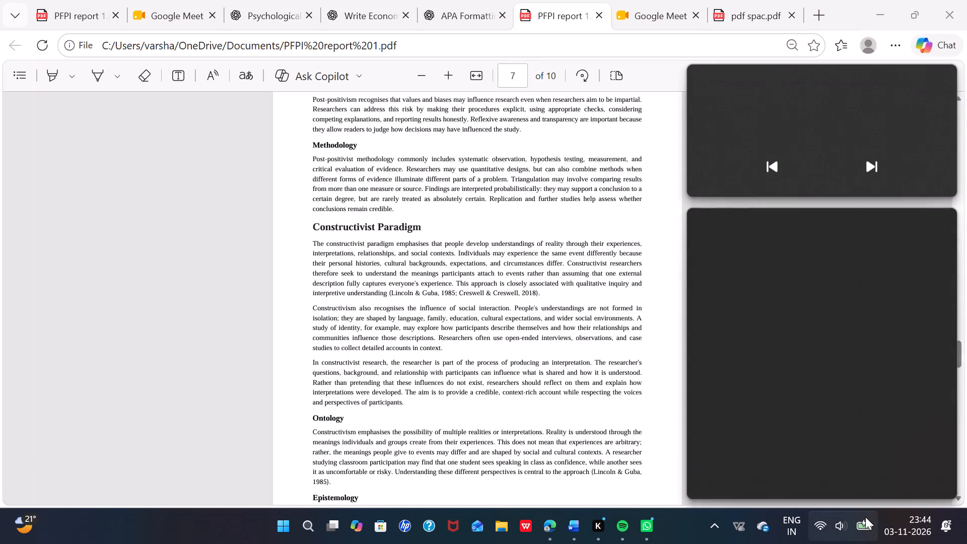
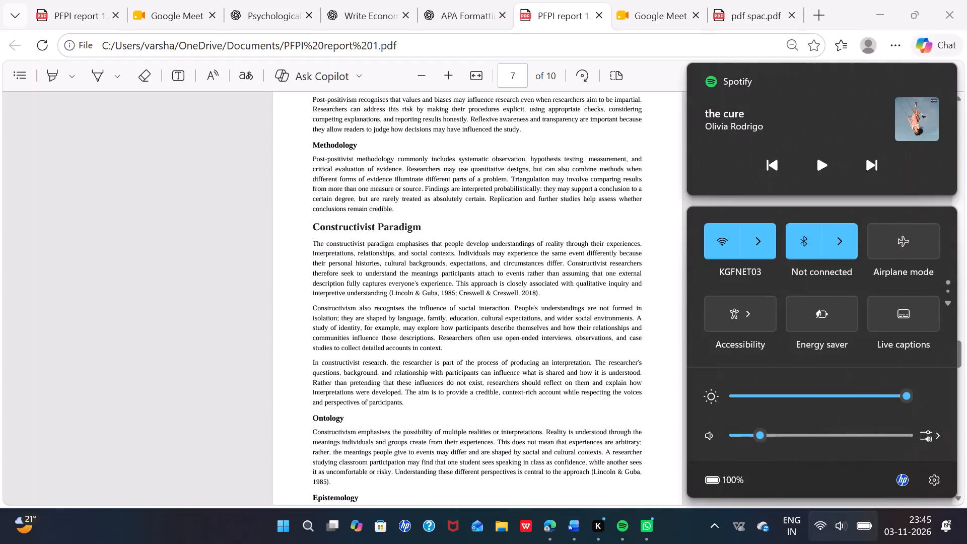
Look through the research paradigm sections of the PFPI report PDF and the references and literature review pages of pdf spac.pdf.
{"action": "left_click", "coordinate": [620, 438]}
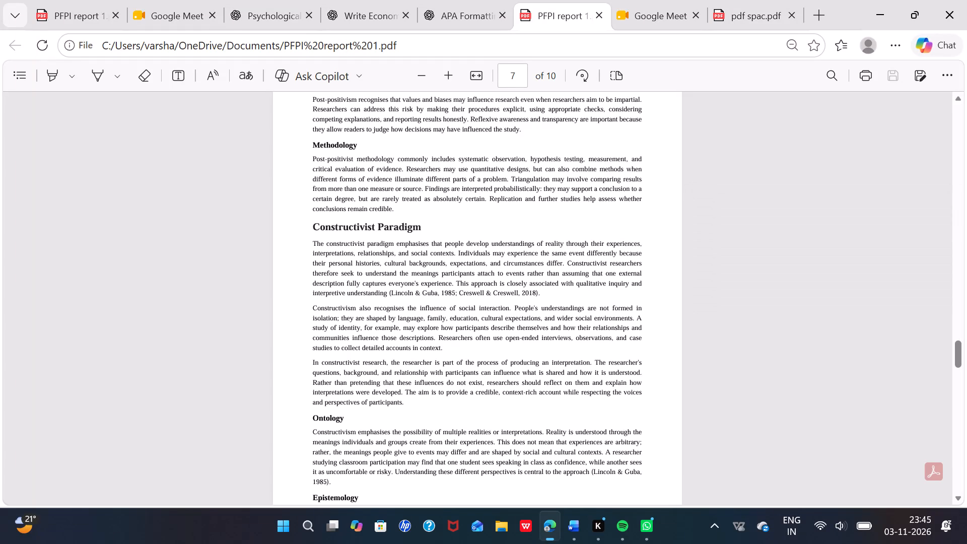
{"action": "scroll", "coordinate": [660, 350], "scroll_direction": "down", "scroll_amount": 7}
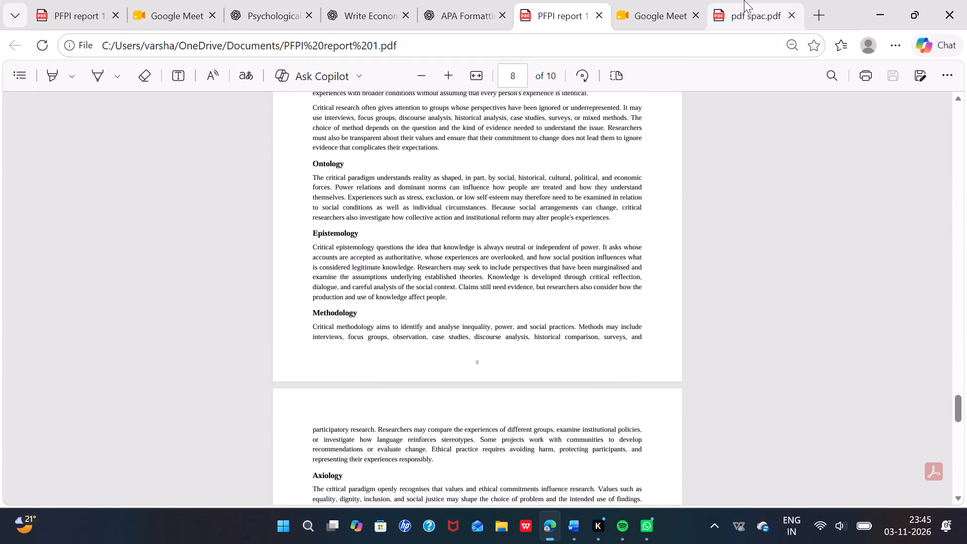
{"action": "left_click", "coordinate": [739, 0]}
{"action": "scroll", "coordinate": [343, 243], "scroll_direction": "down", "scroll_amount": 4}
{"action": "scroll", "coordinate": [343, 243], "scroll_direction": "up", "scroll_amount": 7}
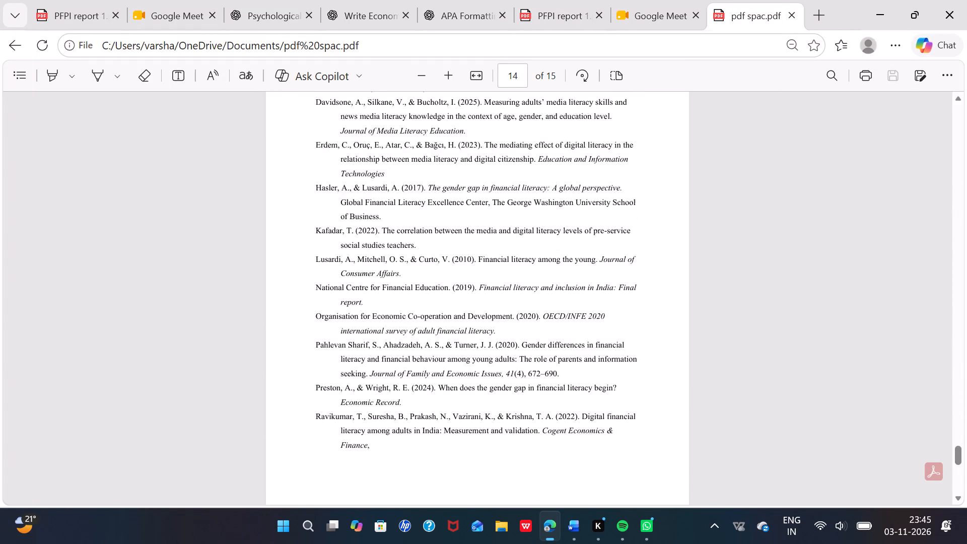
{"action": "scroll", "coordinate": [343, 243], "scroll_direction": "up", "scroll_amount": 7}
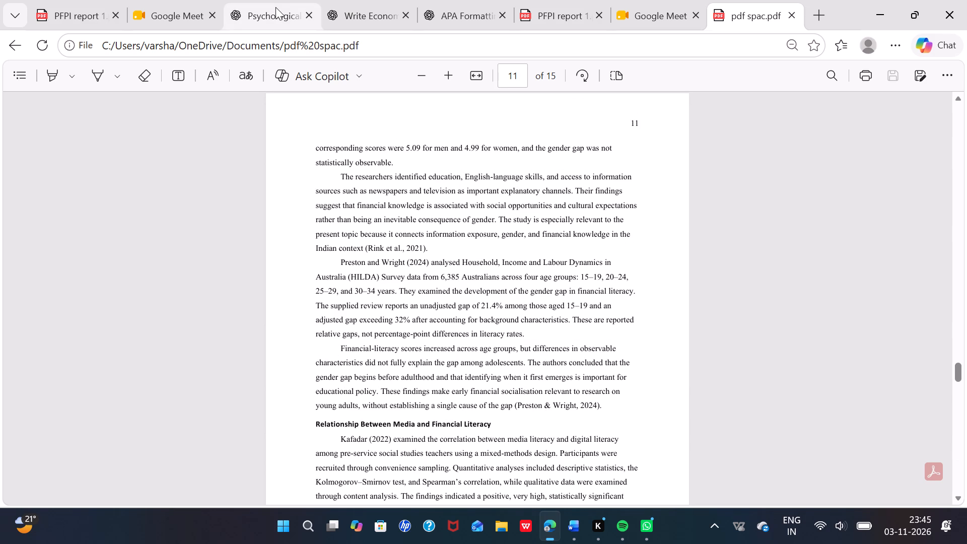
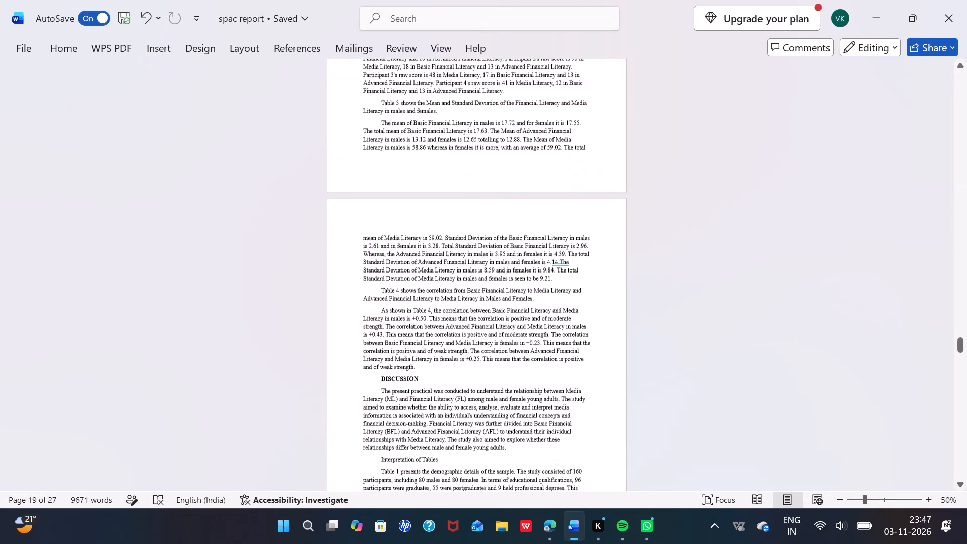
Review the spac report from the Discussion through the Conclusion, Limitations and future research suggestions up to the References.
{"action": "scroll", "coordinate": [473, 339], "scroll_direction": "up", "scroll_amount": 1}
{"action": "scroll", "coordinate": [473, 339], "scroll_direction": "down", "scroll_amount": 5}
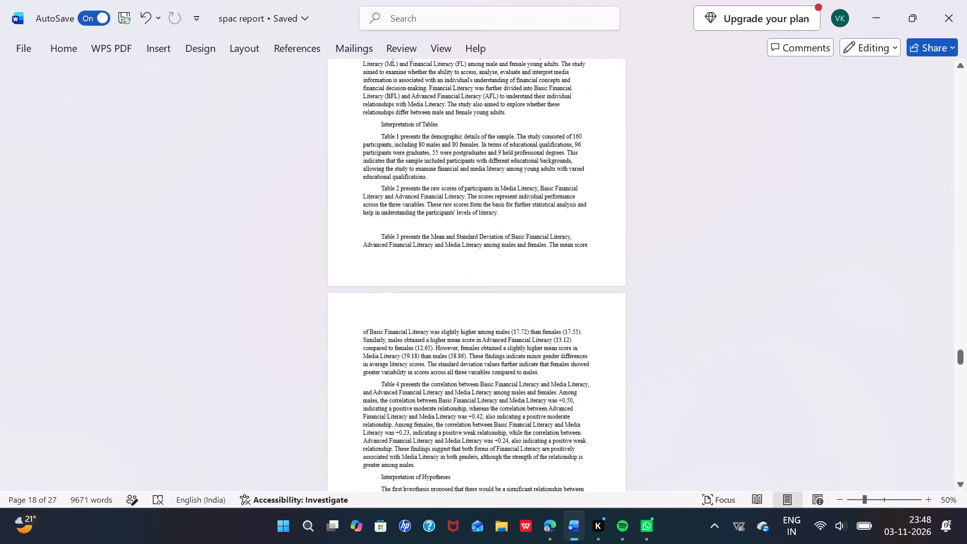
{"action": "scroll", "coordinate": [473, 339], "scroll_direction": "down", "scroll_amount": 7}
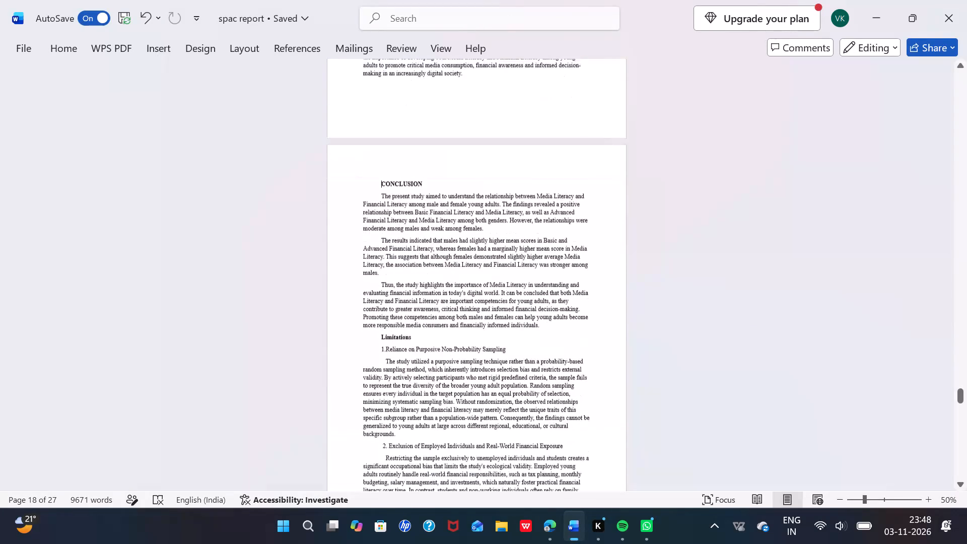
{"action": "scroll", "coordinate": [473, 339], "scroll_direction": "down", "scroll_amount": 1}
{"action": "scroll", "coordinate": [459, 283], "scroll_direction": "down", "scroll_amount": 4}
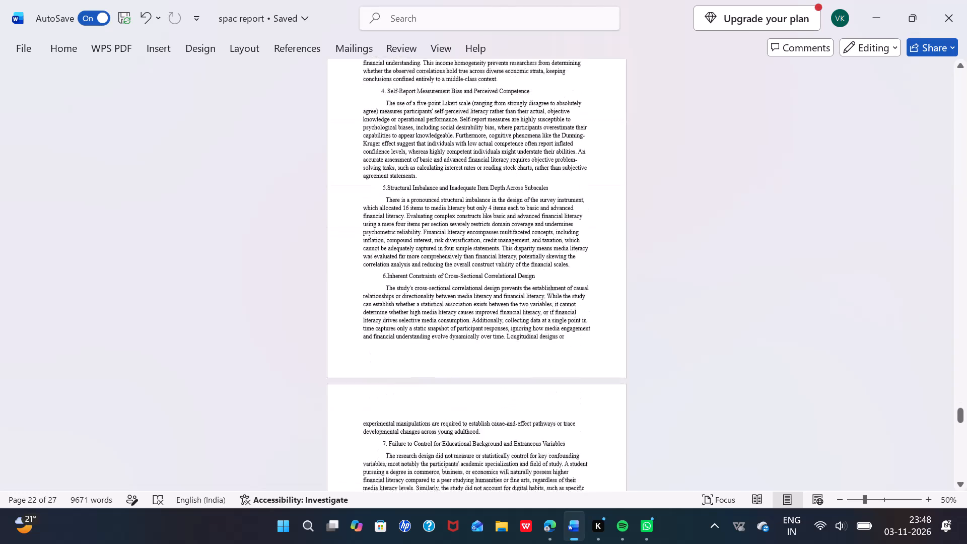
{"action": "scroll", "coordinate": [459, 283], "scroll_direction": "down", "scroll_amount": 6}
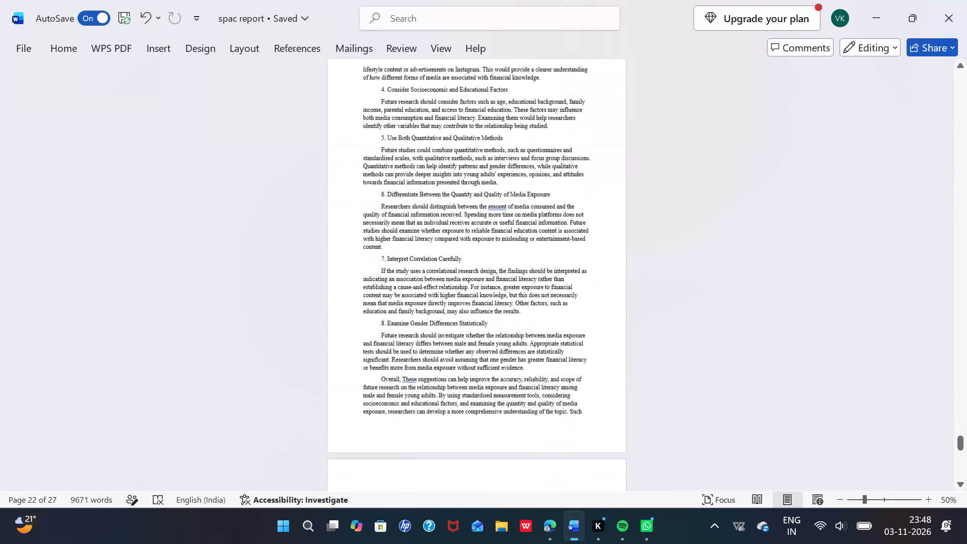
{"action": "scroll", "coordinate": [459, 283], "scroll_direction": "down", "scroll_amount": 1}
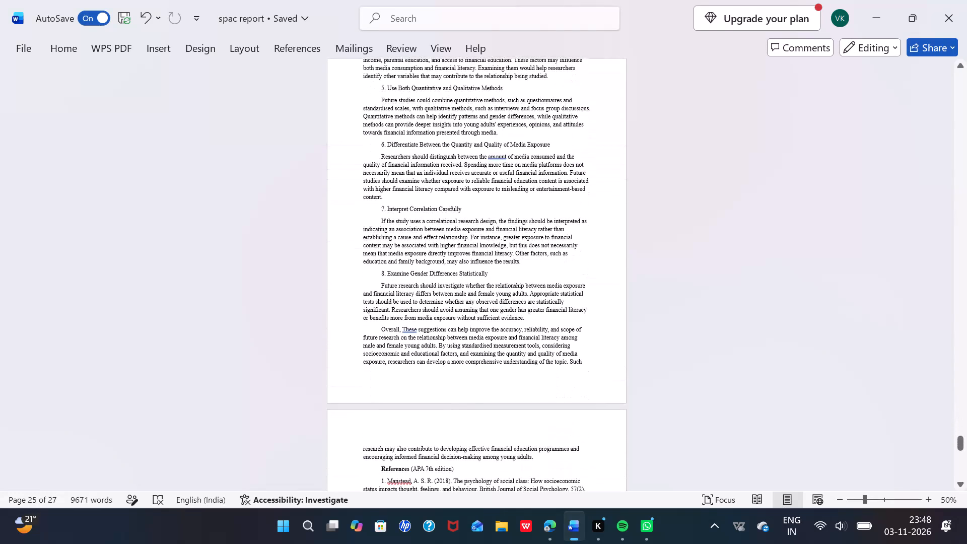
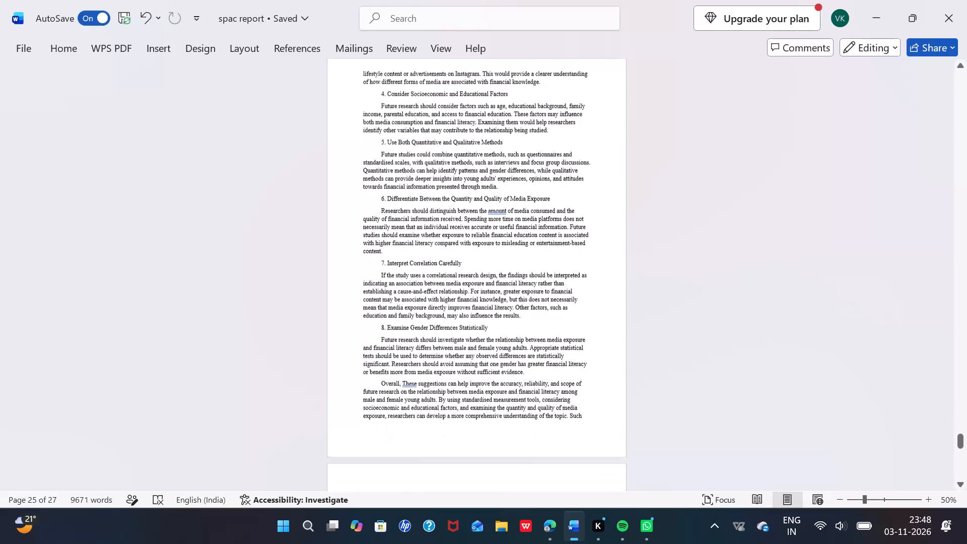
Paste the copied additional implications section on a new line after the future research suggestions, just before the References.
{"action": "scroll", "coordinate": [459, 283], "scroll_direction": "down", "scroll_amount": 1}
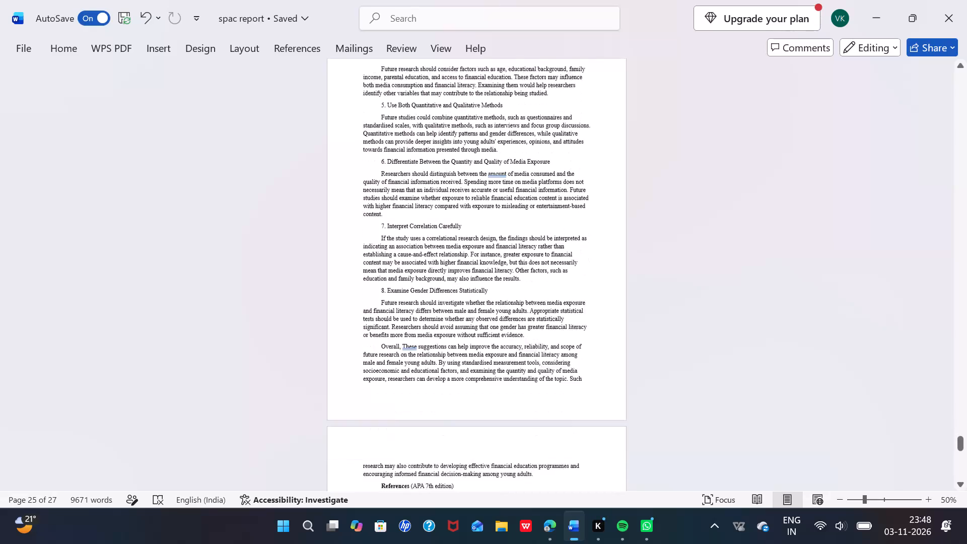
{"action": "scroll", "coordinate": [459, 283], "scroll_direction": "down", "scroll_amount": 4}
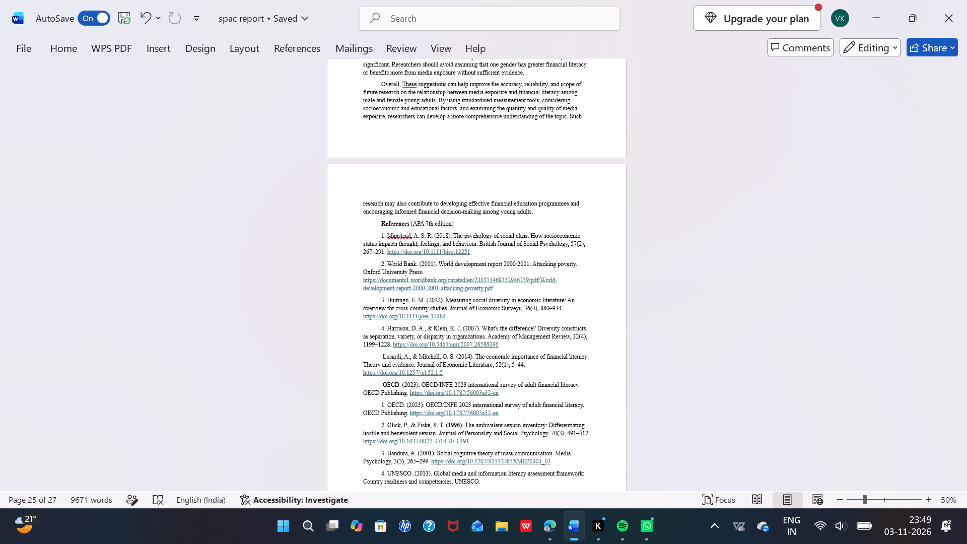
{"action": "scroll", "coordinate": [459, 283], "scroll_direction": "up", "scroll_amount": 4}
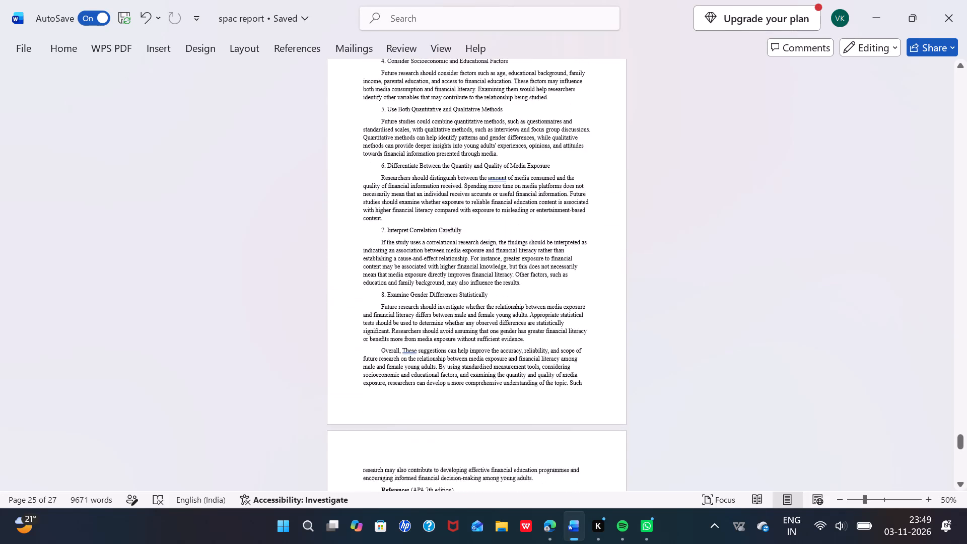
{"action": "scroll", "coordinate": [459, 283], "scroll_direction": "up", "scroll_amount": 3}
{"action": "scroll", "coordinate": [459, 283], "scroll_direction": "down", "scroll_amount": 3}
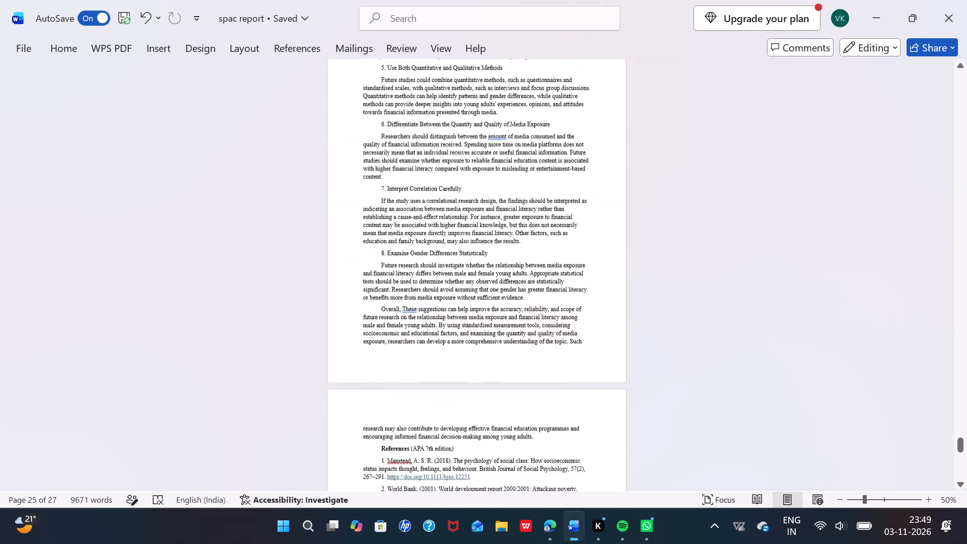
{"action": "scroll", "coordinate": [459, 283], "scroll_direction": "down", "scroll_amount": 1}
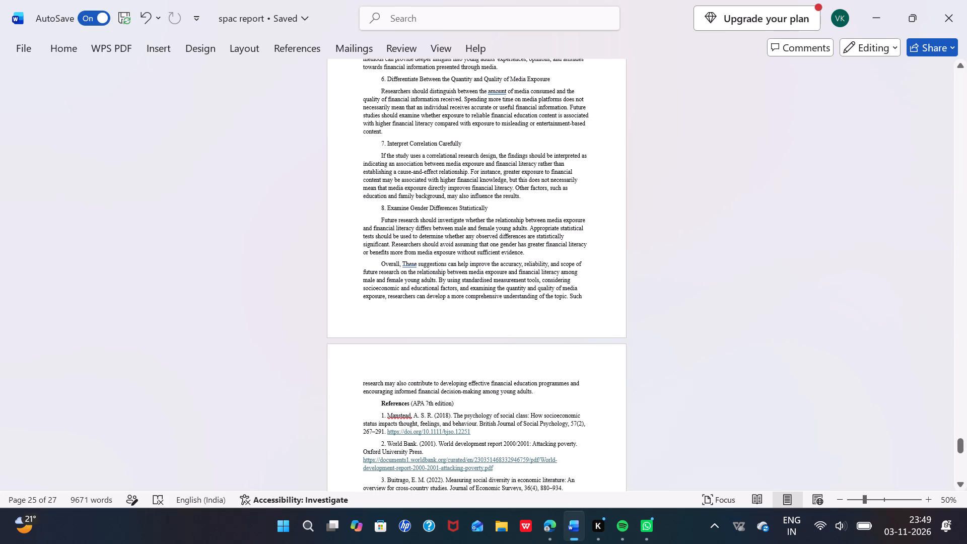
{"action": "left_click", "coordinate": [539, 395]}
{"action": "key", "text": "Return"}
{"action": "key", "text": "ctrl+v"}
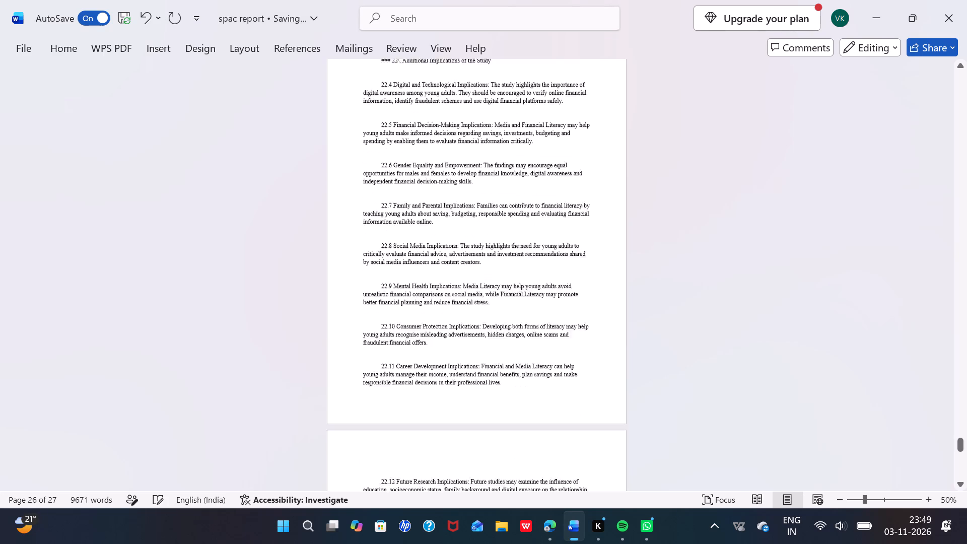
Trim the pasted section's heading to read "Implications of the Study".
{"action": "scroll", "coordinate": [395, 183], "scroll_direction": "up", "scroll_amount": 2}
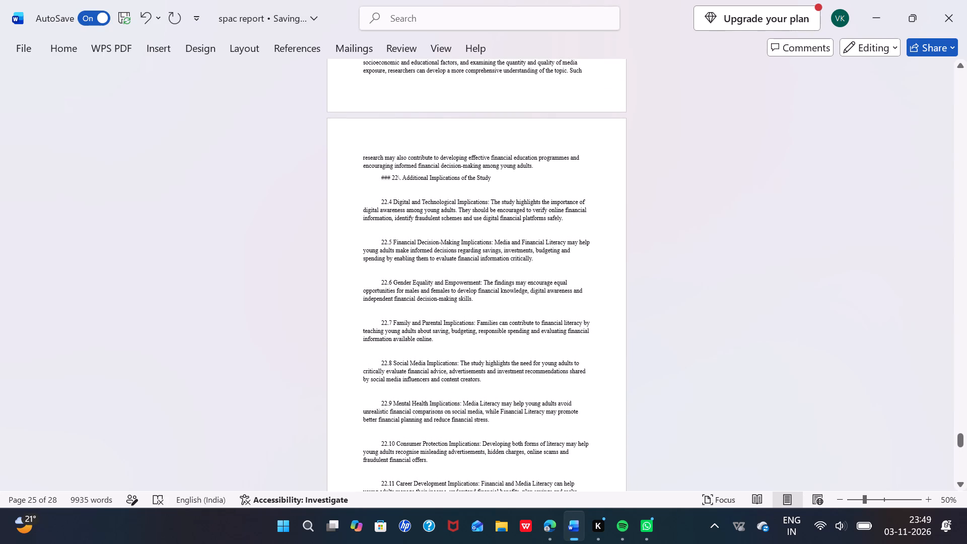
{"action": "left_click_drag", "start_coordinate": [430, 178], "coordinate": [383, 178]}
{"action": "key", "text": "BackSpace"}
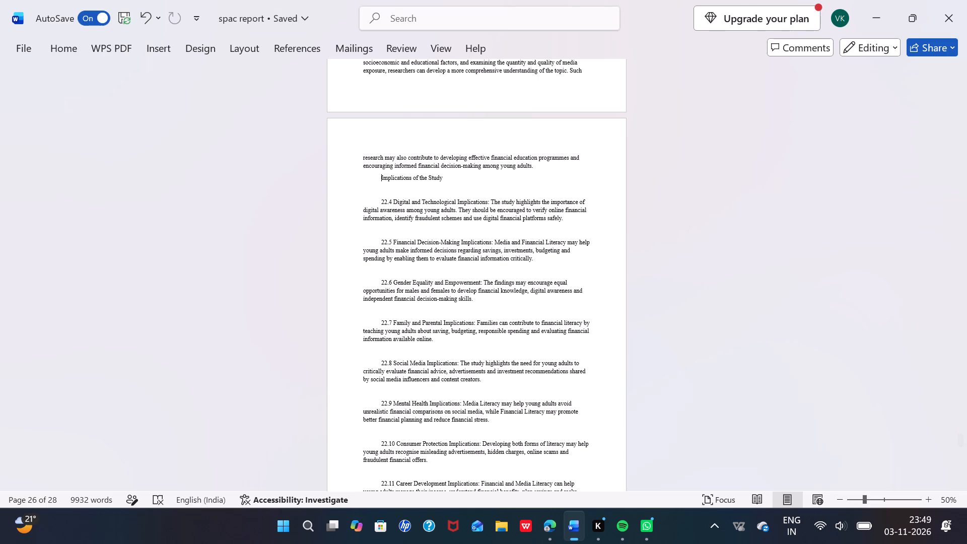
Renumber the Digital and Technological Implications item as "1." and remove the blank line above it.
{"action": "left_click_drag", "start_coordinate": [393, 200], "coordinate": [387, 200]}
{"action": "left_click_drag", "start_coordinate": [387, 200], "coordinate": [375, 200]}
{"action": "key", "text": "BackSpace"}
{"action": "key", "text": "BackSpace"}
{"action": "key", "text": "BackSpace"}
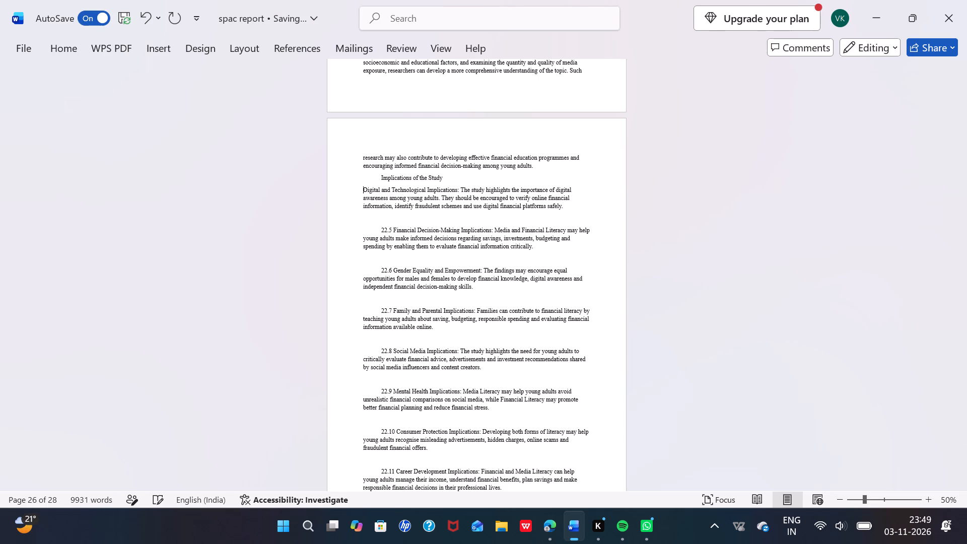
{"action": "key", "text": "space"}
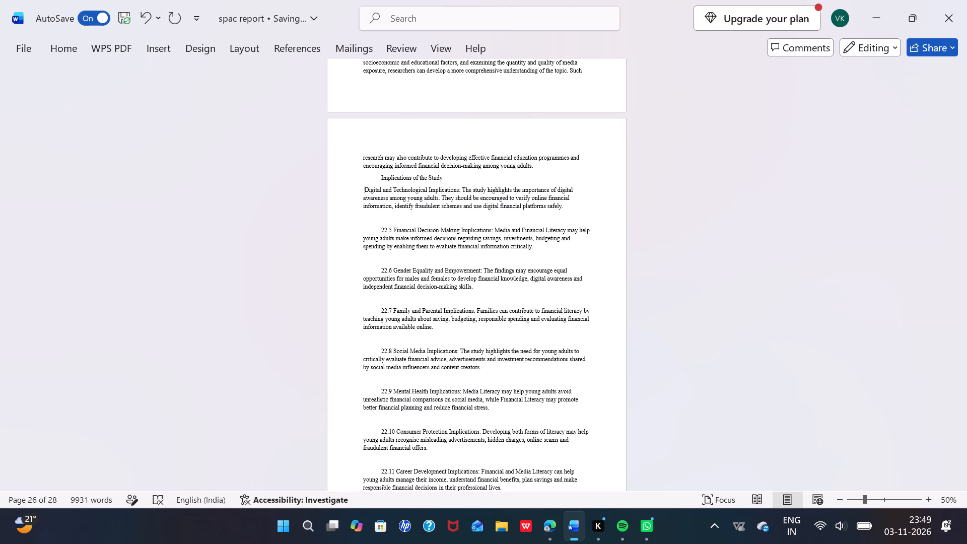
{"action": "scroll", "coordinate": [375, 200], "scroll_direction": "up", "scroll_amount": 5}
{"action": "scroll", "coordinate": [375, 200], "scroll_direction": "right", "scroll_amount": 1}
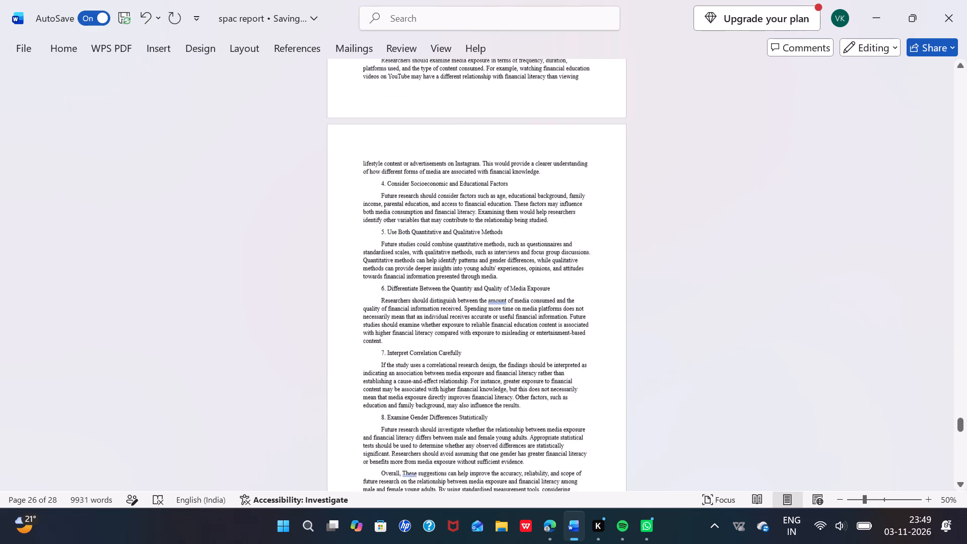
{"action": "scroll", "coordinate": [375, 200], "scroll_direction": "right", "scroll_amount": 1}
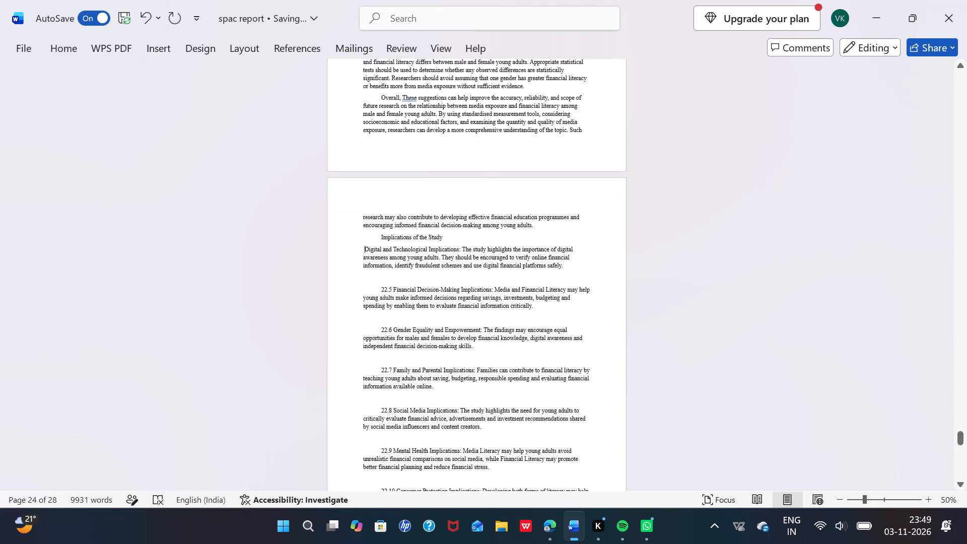
{"action": "type", "text": "1,"}
{"action": "key", "text": "BackSpace"}
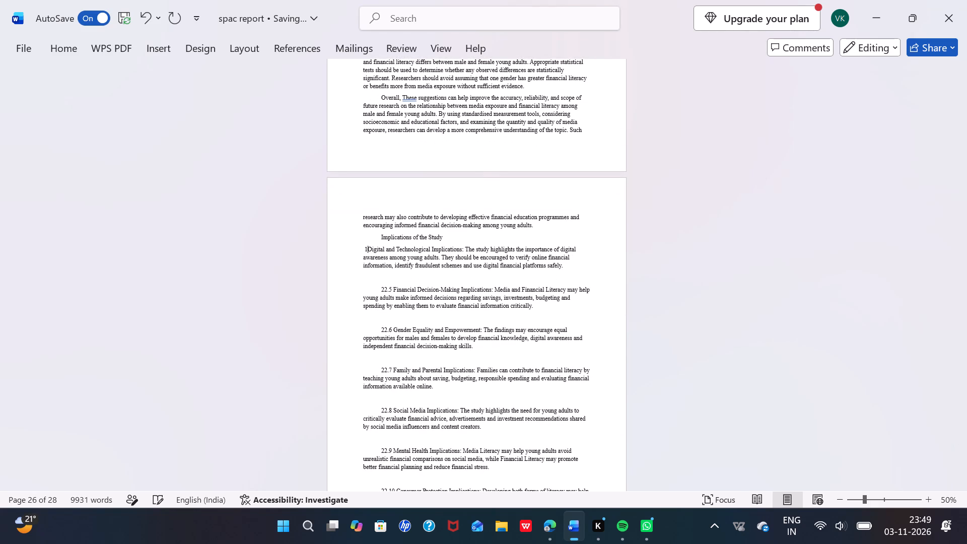
{"action": "key", "text": "period"}
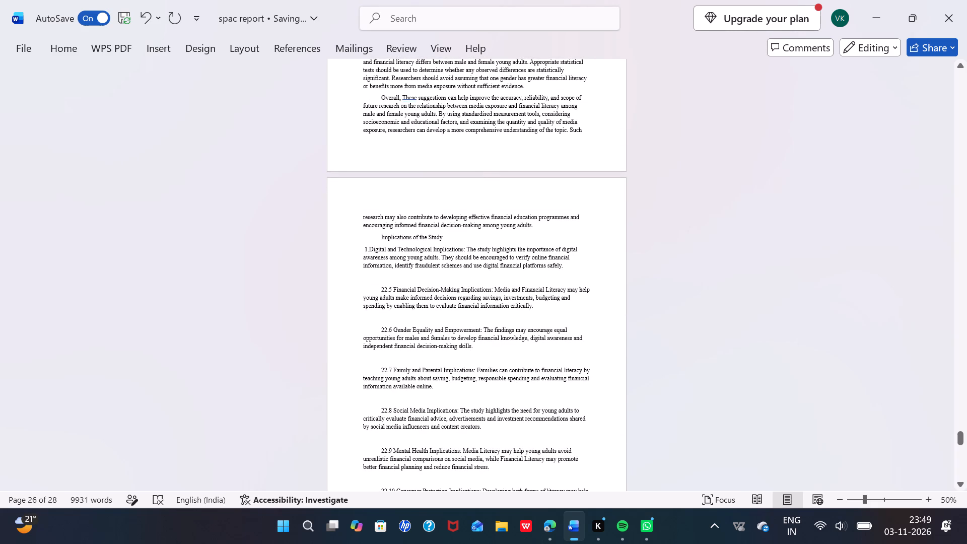
Renumber the Financial Decision-Making Implications item as 2.
{"action": "left_click", "coordinate": [391, 288]}
{"action": "key", "text": "BackSpace"}
{"action": "key", "text": "BackSpace"}
{"action": "key", "text": "BackSpace"}
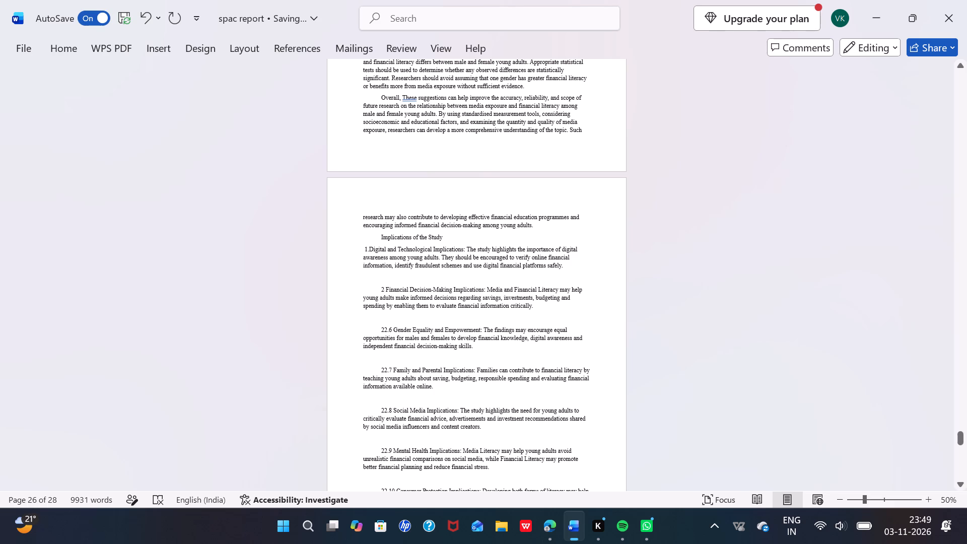
{"action": "left_click", "coordinate": [381, 288]}
Indent the first line of the Digital and Technological Implications item with spaces to align with the other items.
{"action": "left_click", "coordinate": [360, 246]}
{"action": "key", "text": "space"}
{"action": "key", "text": "space"}
{"action": "key", "text": "space"}
{"action": "key", "text": "space"}
{"action": "key", "text": "space"}
{"action": "key", "text": "space"}
{"action": "key", "text": "space"}
{"action": "key", "text": "space"}
{"action": "key", "text": "space"}
{"action": "key", "text": "space"}
{"action": "key", "text": "space"}
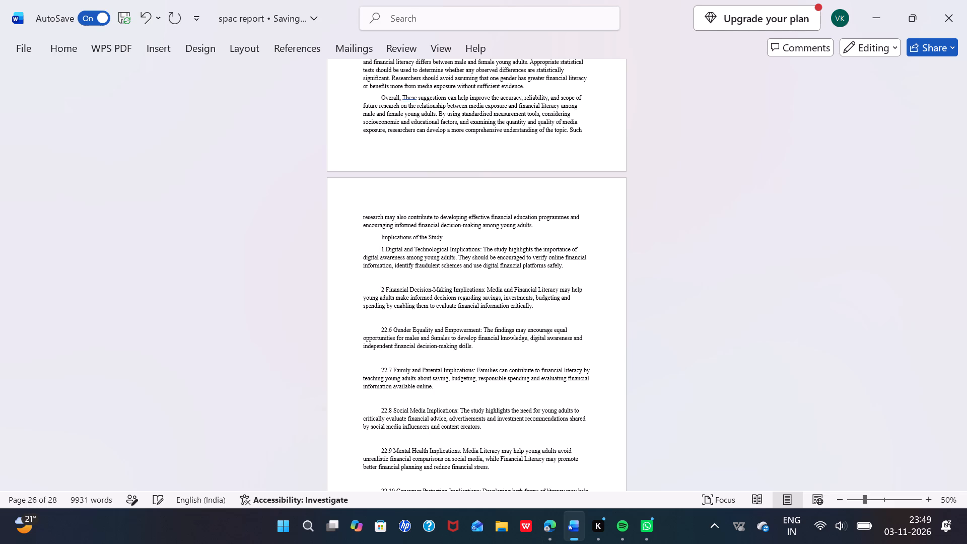
Renumber the Gender Equality and Empowerment item as "3.".
{"action": "left_click", "coordinate": [390, 331]}
{"action": "key", "text": "BackSpace"}
{"action": "key", "text": "BackSpace"}
{"action": "key", "text": "BackSpace"}
{"action": "key", "text": "BackSpace"}
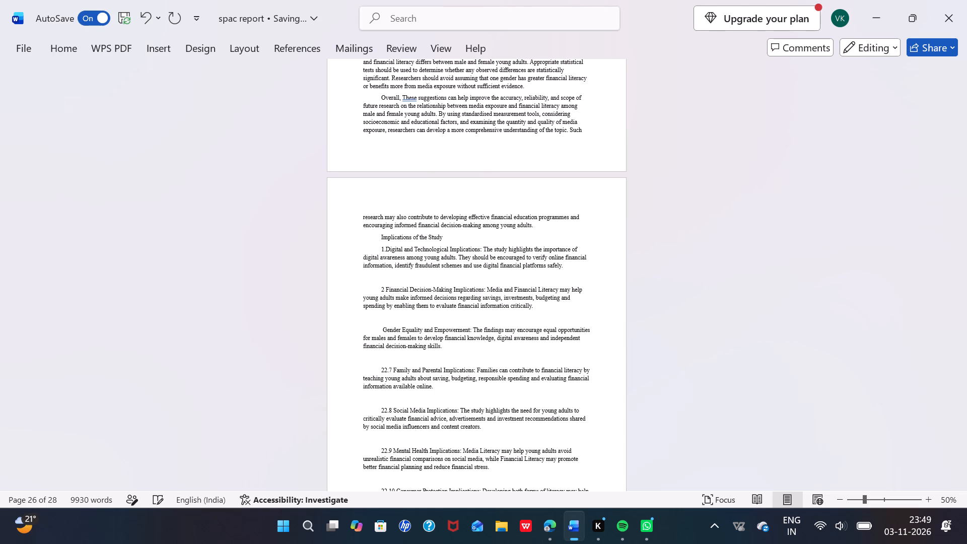
{"action": "type", "text": "3."}
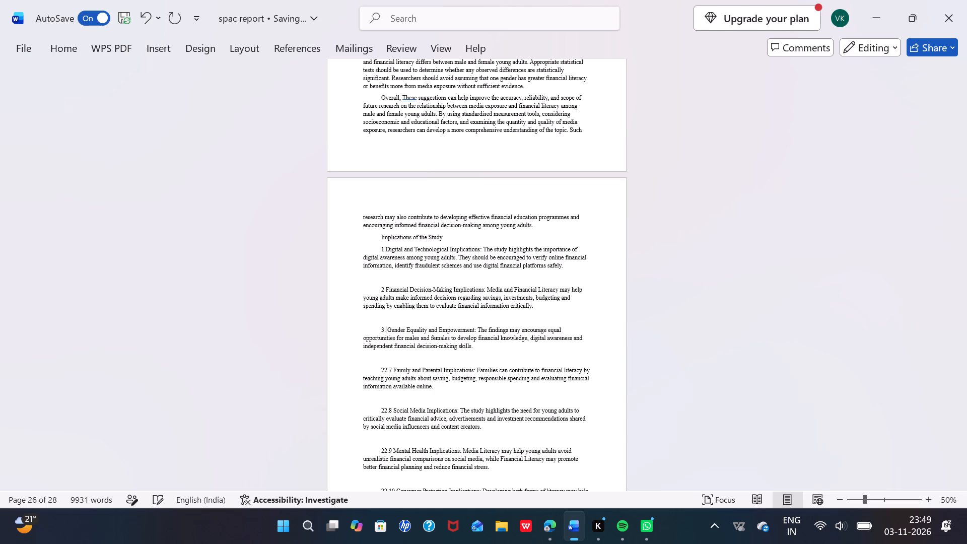
Renumber the Family and Parental Implications item as "4.".
{"action": "left_click_drag", "start_coordinate": [393, 366], "coordinate": [383, 368]}
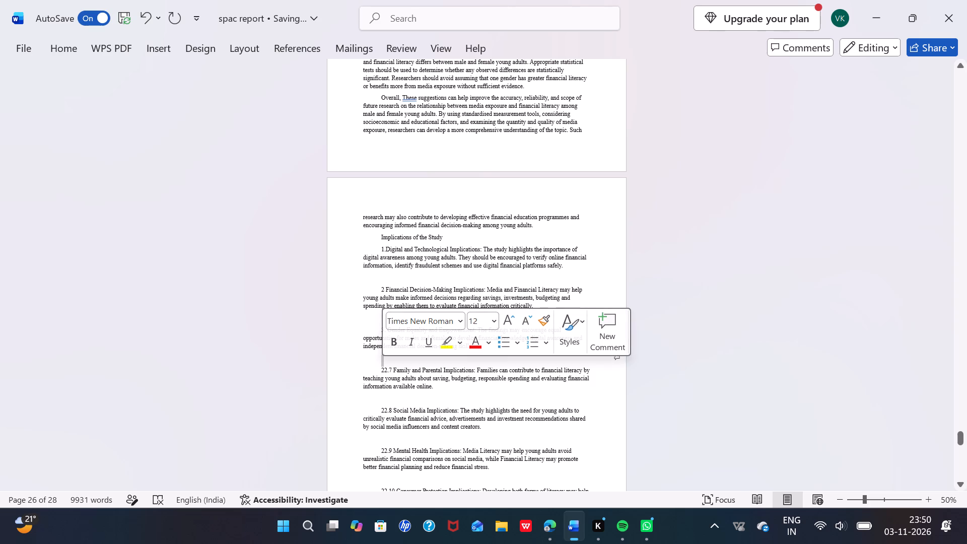
{"action": "left_click_drag", "start_coordinate": [390, 368], "coordinate": [382, 368]}
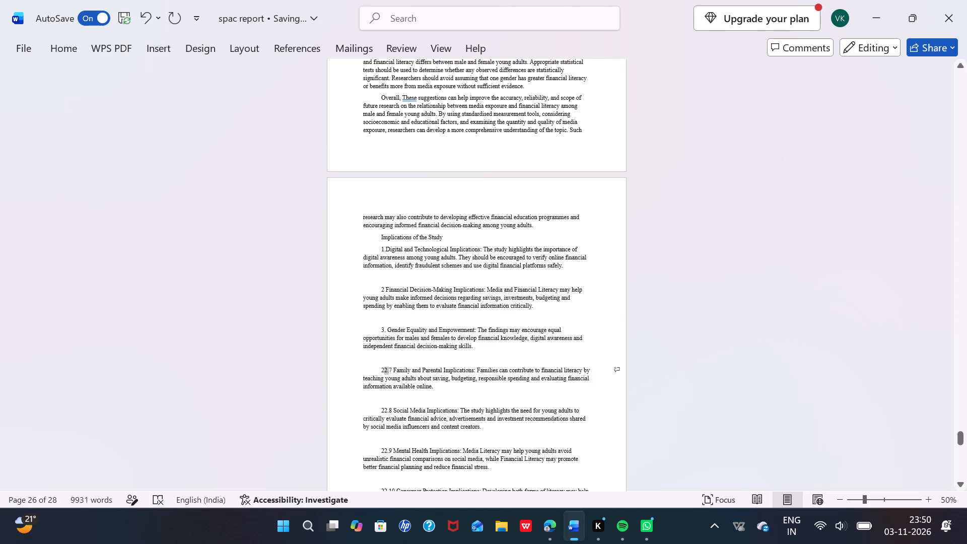
{"action": "left_click_drag", "start_coordinate": [382, 368], "coordinate": [380, 368]}
{"action": "key", "text": "BackSpace"}
{"action": "left_click", "coordinate": [386, 369]}
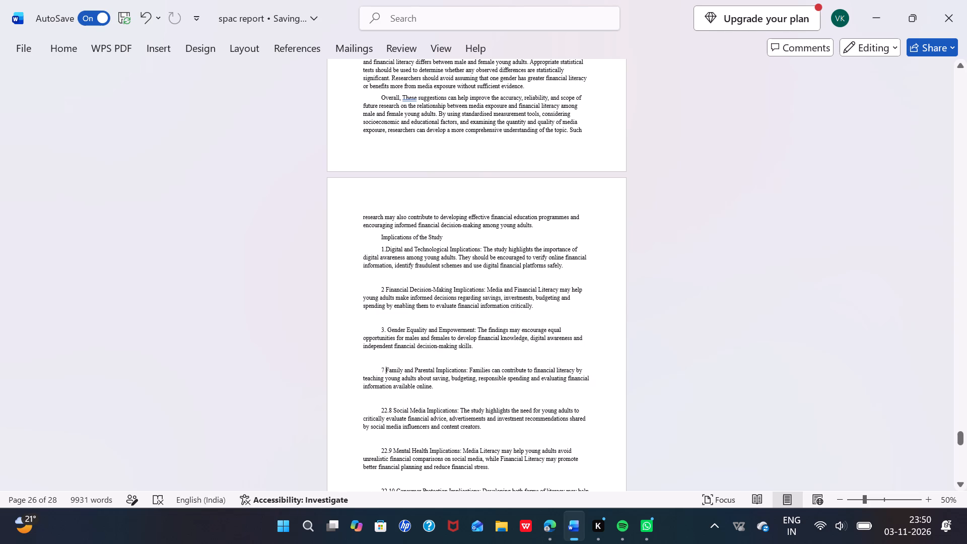
{"action": "key", "text": "BackSpace"}
{"action": "key", "text": "BackSpace"}
{"action": "key", "text": "4"}
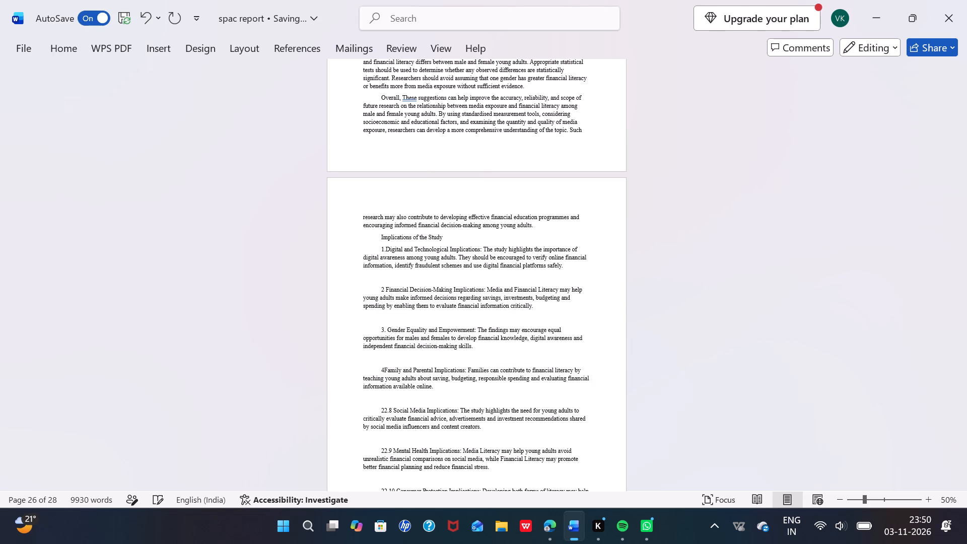
{"action": "key", "text": "period"}
Renumber the Social Media Implications item as "5.".
{"action": "left_click", "coordinate": [393, 408]}
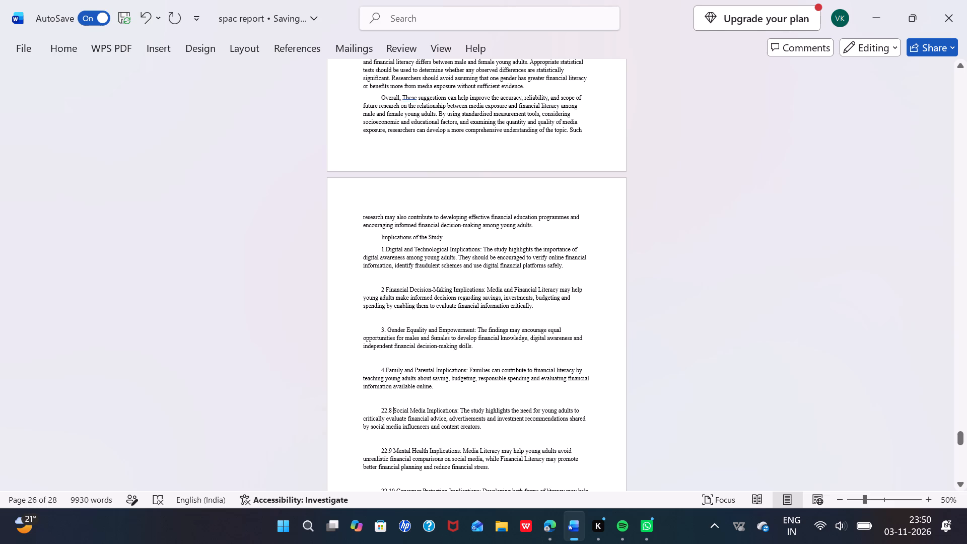
{"action": "key", "text": "BackSpace"}
{"action": "key", "text": "BackSpace"}
{"action": "key", "text": "BackSpace"}
{"action": "key", "text": "BackSpace"}
{"action": "key", "text": "BackSpace"}
{"action": "key", "text": "5"}
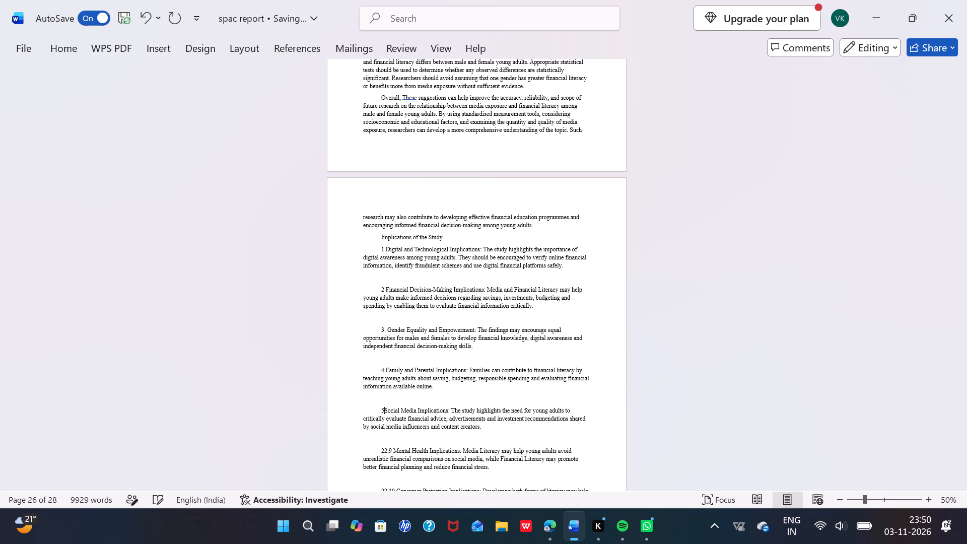
{"action": "key", "text": "period"}
Renumber the Mental Health Implications item as "6.".
{"action": "scroll", "coordinate": [393, 408], "scroll_direction": "down", "scroll_amount": 1}
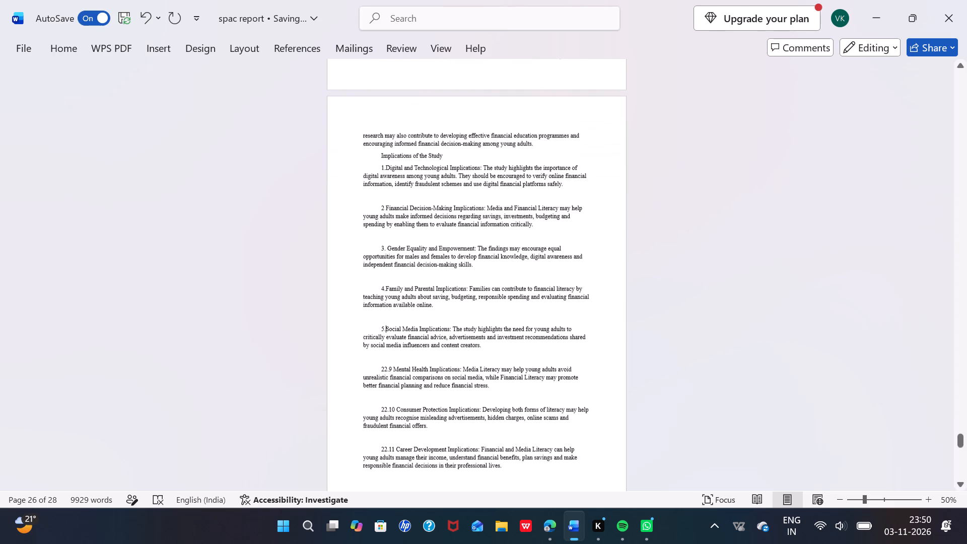
{"action": "scroll", "coordinate": [393, 408], "scroll_direction": "down", "scroll_amount": 1}
{"action": "scroll", "coordinate": [406, 464], "scroll_direction": "down", "scroll_amount": 1}
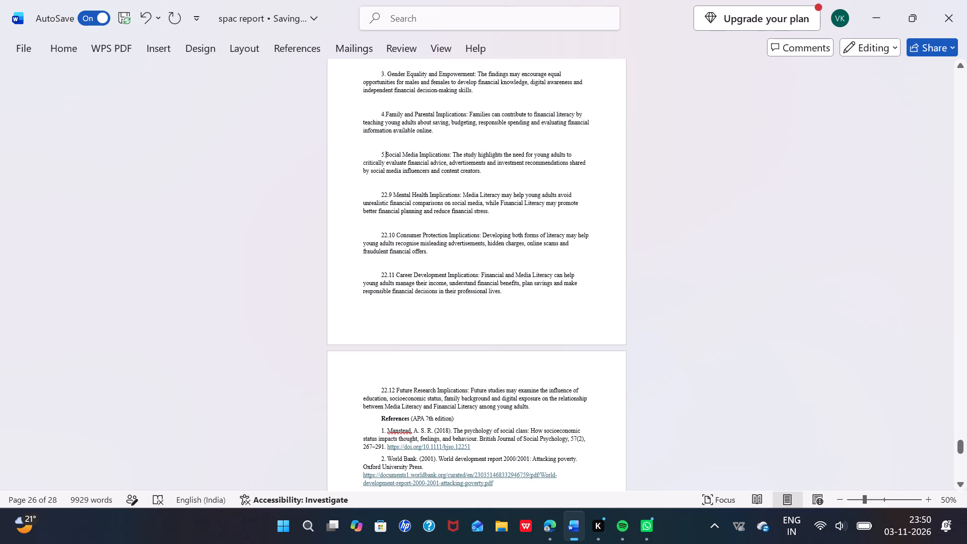
{"action": "left_click_drag", "start_coordinate": [391, 195], "coordinate": [380, 195]}
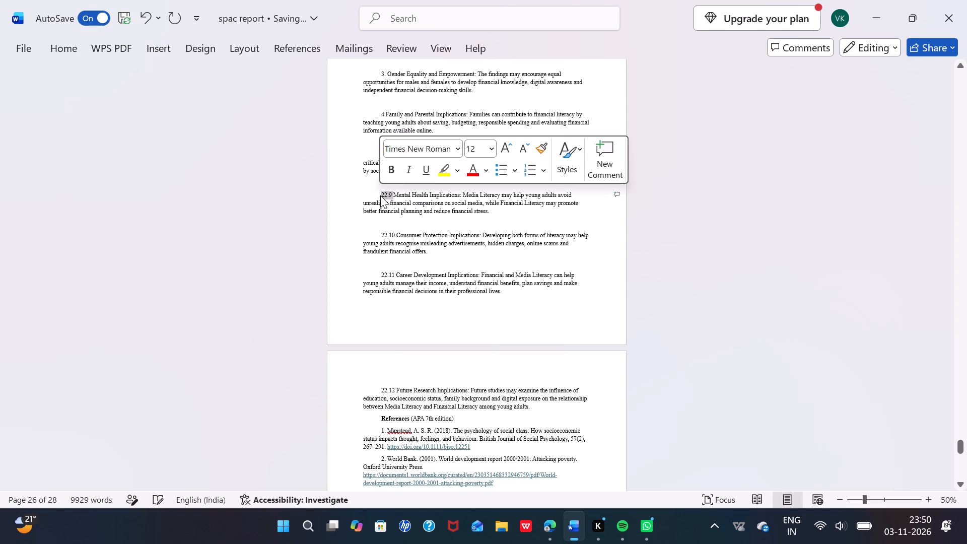
{"action": "key", "text": "BackSpace"}
{"action": "key", "text": "6"}
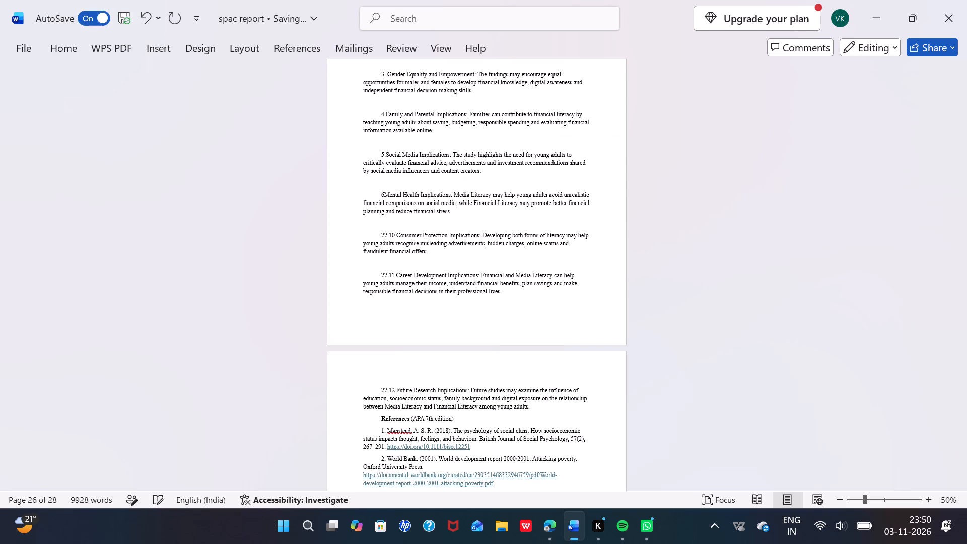
{"action": "key", "text": "period"}
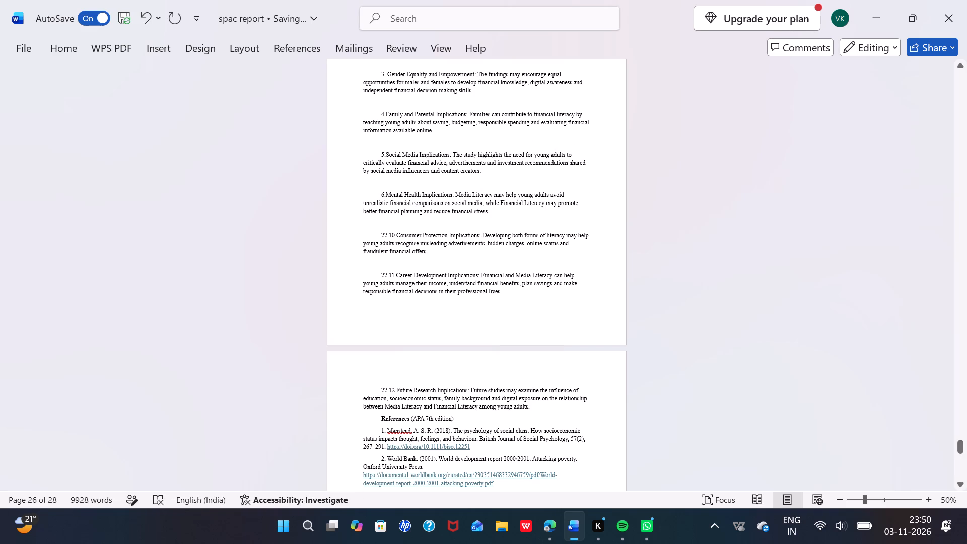
Renumber the Consumer Protection Implications item as "7." and the Career Development Implications item as "8.".
{"action": "left_click_drag", "start_coordinate": [393, 234], "coordinate": [381, 234]}
{"action": "key", "text": "BackSpace"}
{"action": "type", "text": "7."}
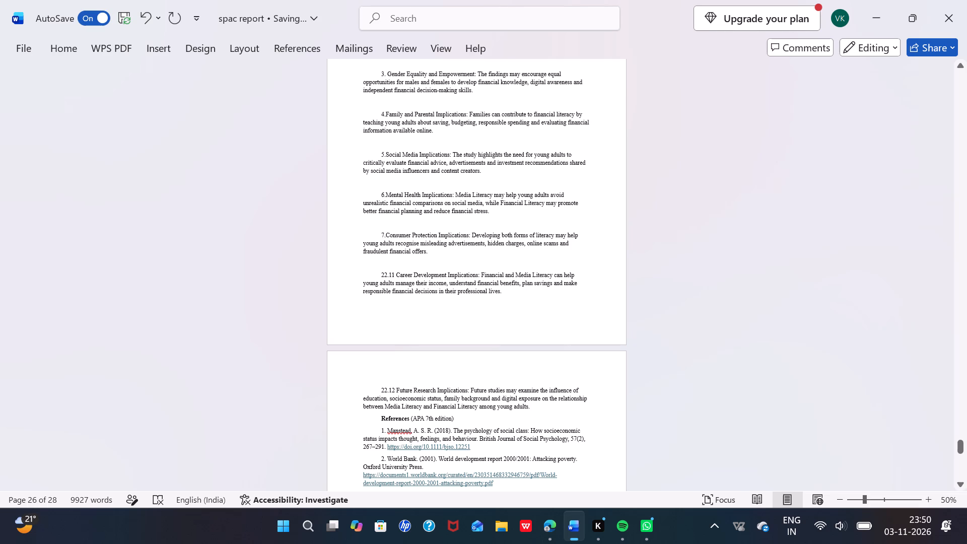
{"action": "left_click_drag", "start_coordinate": [396, 271], "coordinate": [384, 273]}
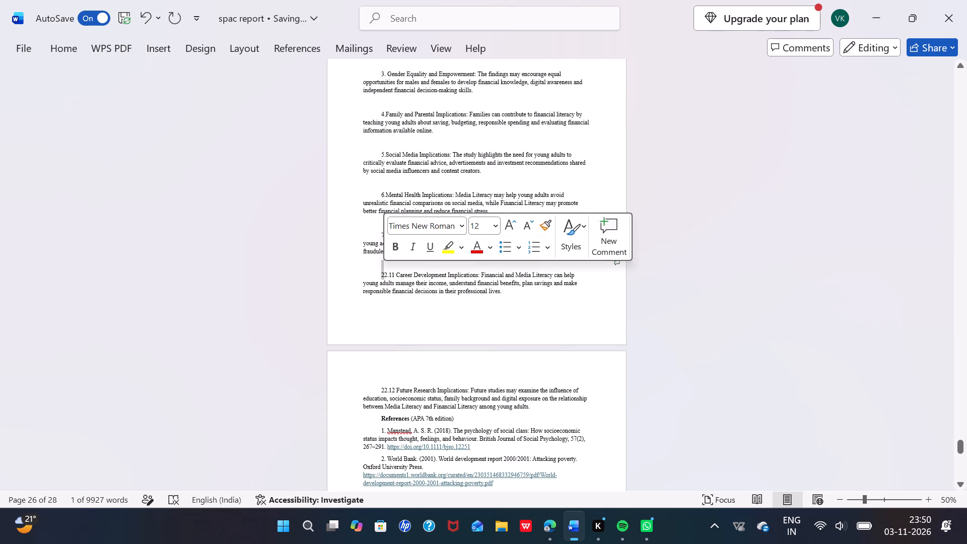
{"action": "left_click_drag", "start_coordinate": [395, 274], "coordinate": [382, 275]}
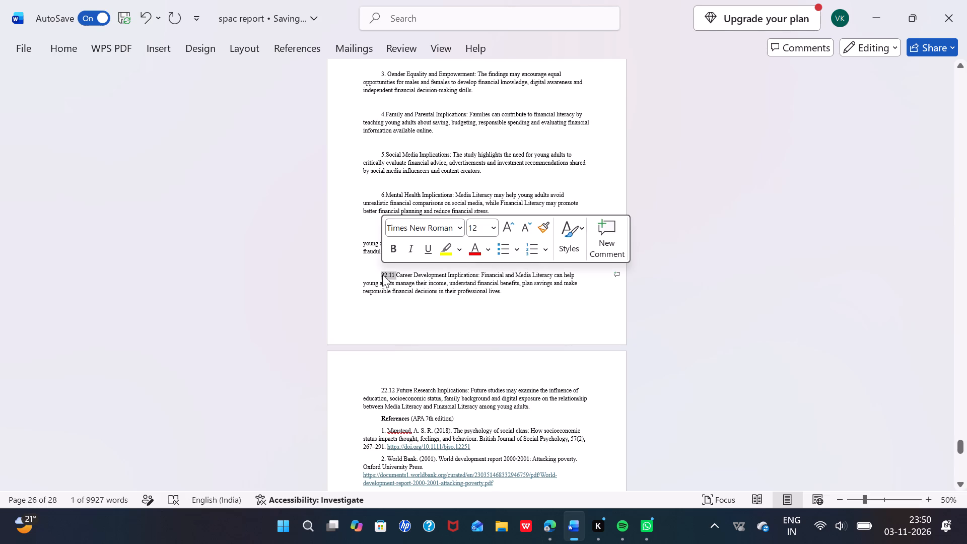
{"action": "key", "text": "BackSpace"}
{"action": "type", "text": "8."}
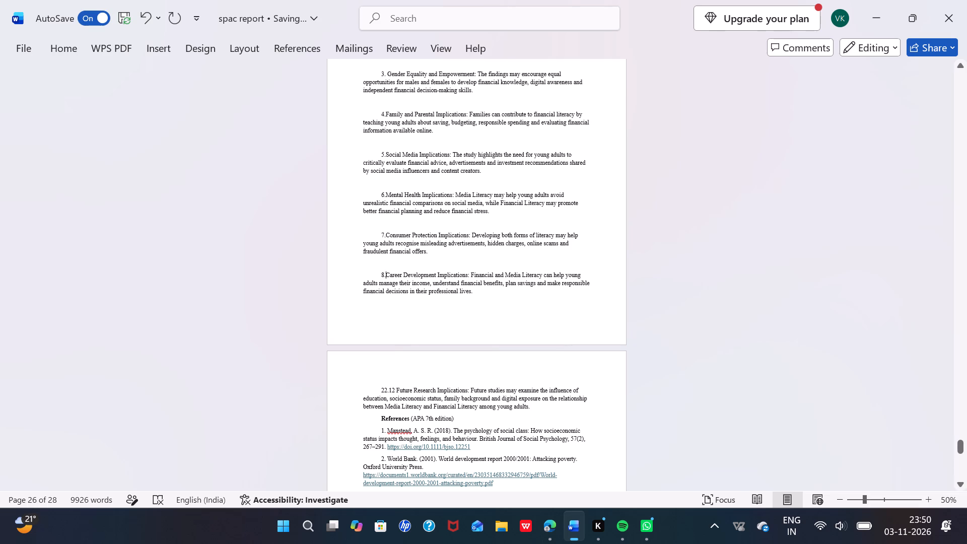
Renumber the Future Research Implications item as "9.".
{"action": "left_click_drag", "start_coordinate": [396, 389], "coordinate": [381, 390]}
{"action": "key", "text": "BackSpace"}
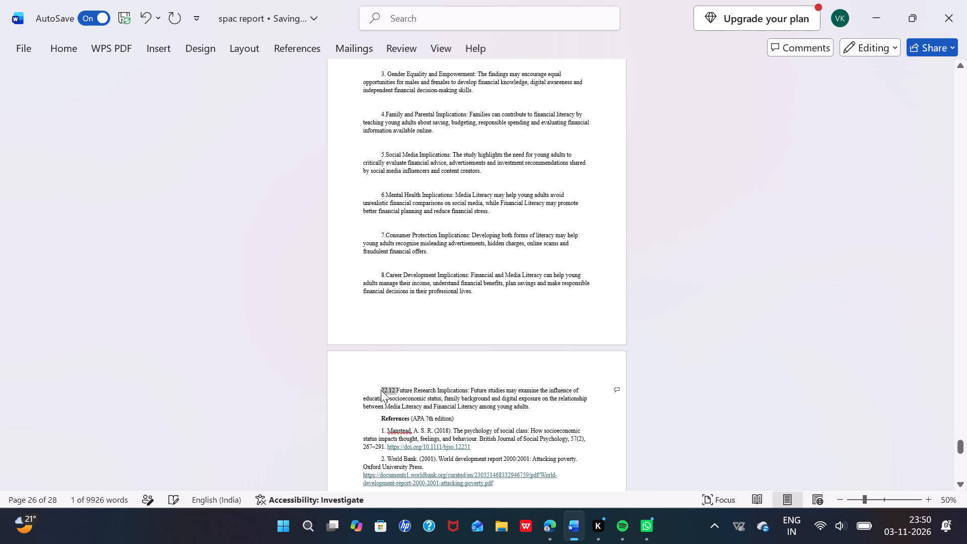
{"action": "key", "text": "9"}
{"action": "key", "text": "period"}
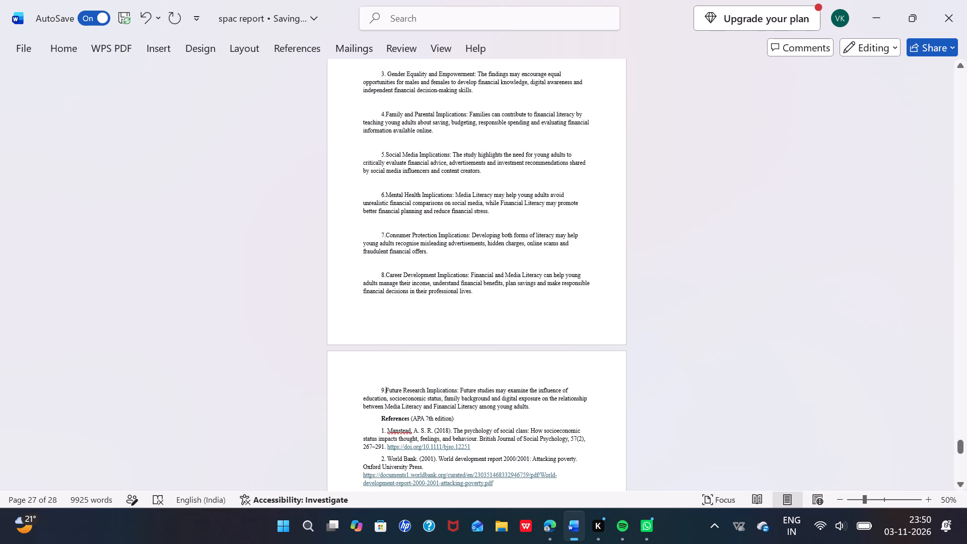
Shorten the Digital and Technological item's title by deleting "mplications" from its last word.
{"action": "scroll", "coordinate": [457, 390], "scroll_direction": "up", "scroll_amount": 1}
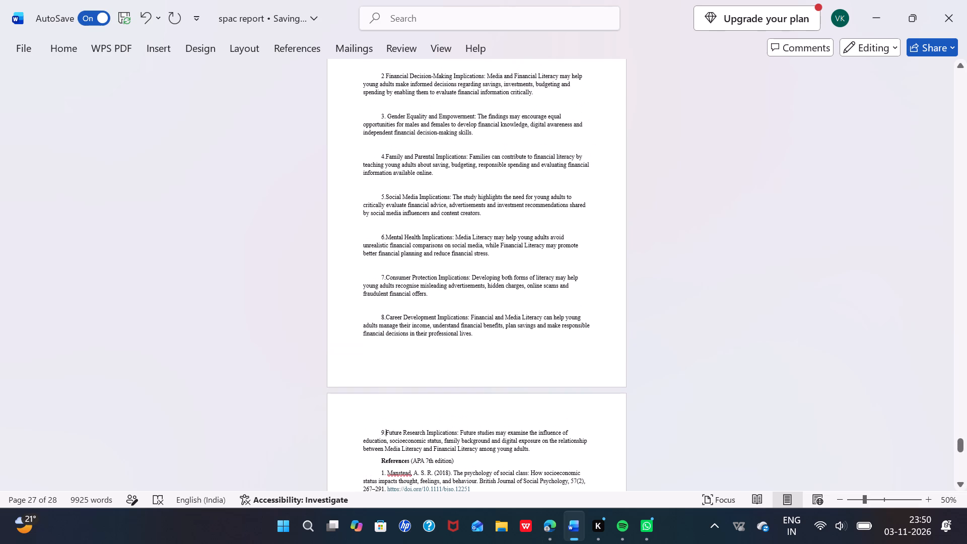
{"action": "scroll", "coordinate": [480, 279], "scroll_direction": "up", "scroll_amount": 3}
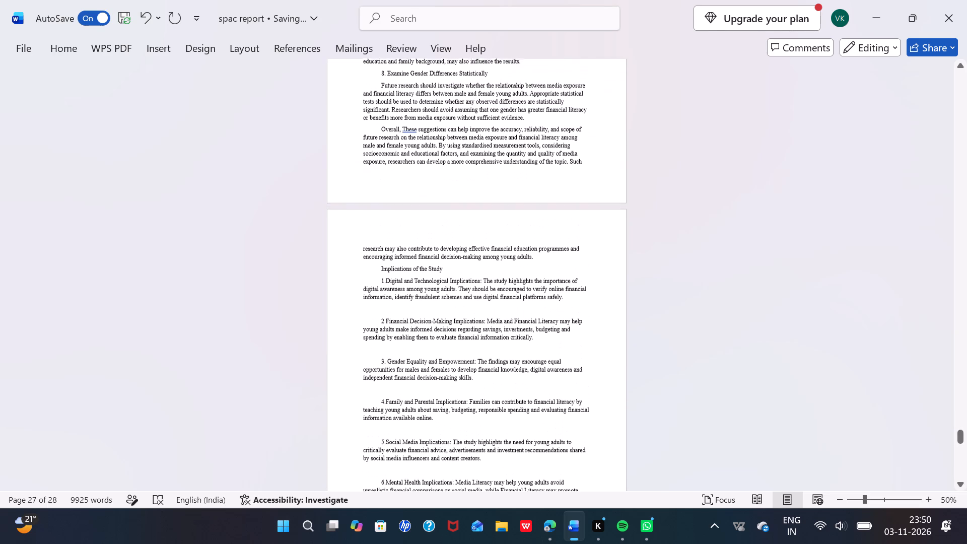
{"action": "scroll", "coordinate": [480, 279], "scroll_direction": "down", "scroll_amount": 1}
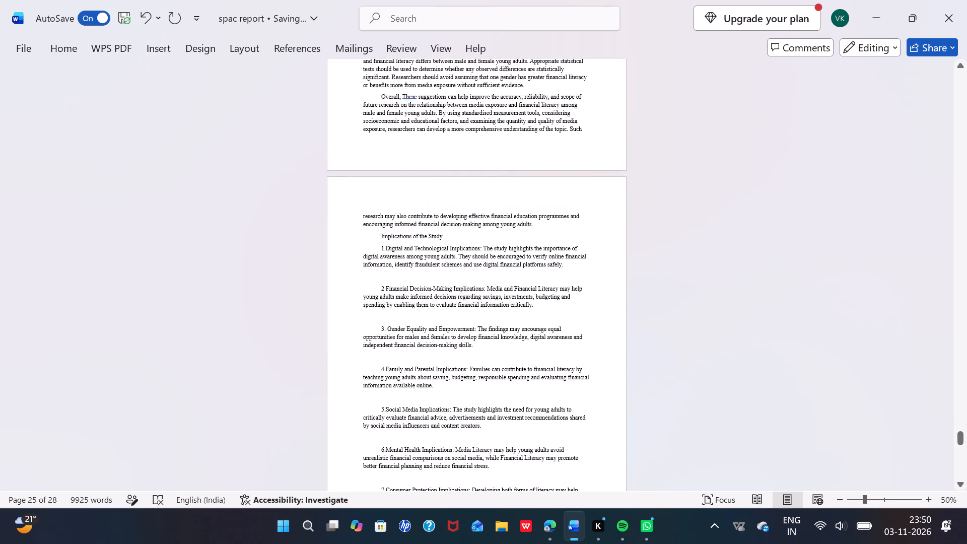
{"action": "left_click_drag", "start_coordinate": [479, 248], "coordinate": [451, 250]}
{"action": "key", "text": "BackSpace"}
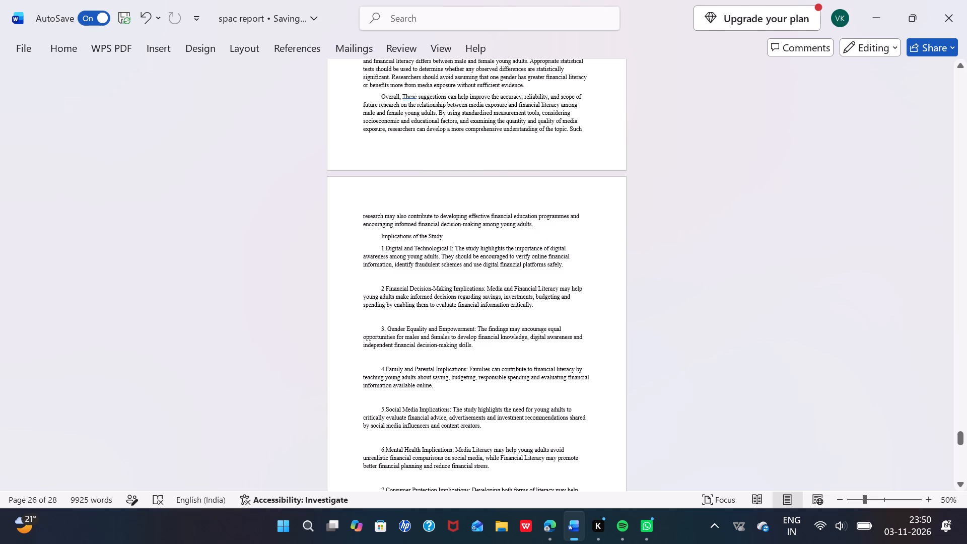
Remove the word "Implications" from the Financial Decision-Making item's title.
{"action": "left_click_drag", "start_coordinate": [445, 238], "coordinate": [412, 237]}
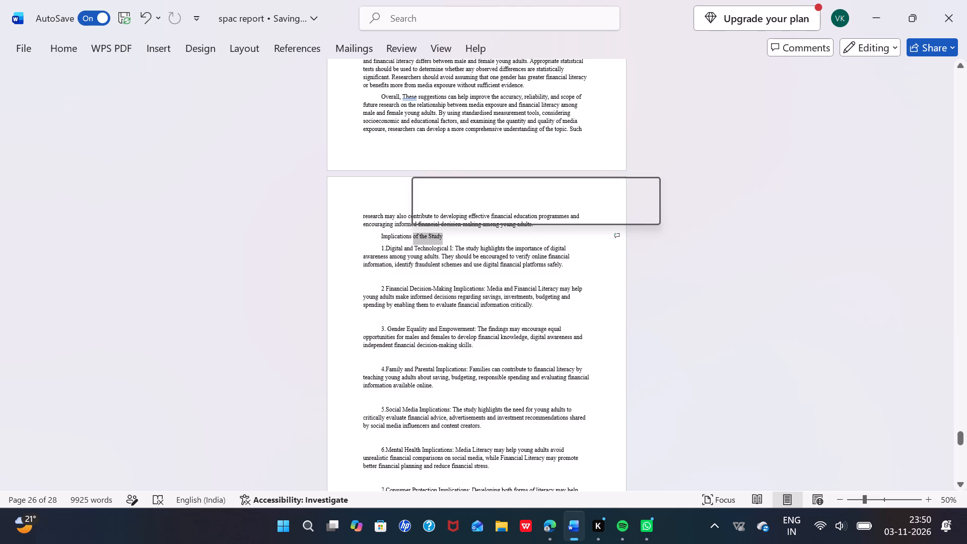
{"action": "left_click", "coordinate": [412, 237]}
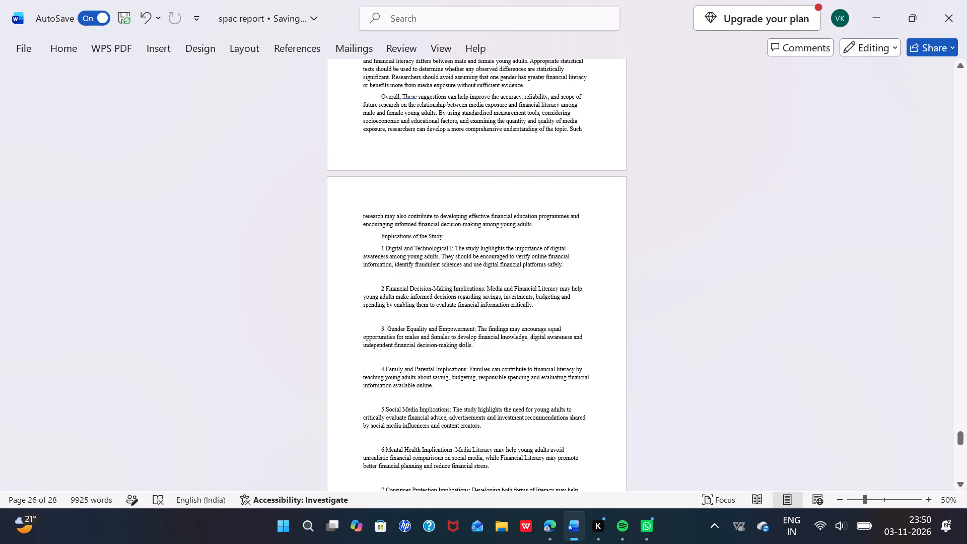
{"action": "left_click_drag", "start_coordinate": [483, 289], "coordinate": [454, 289]}
{"action": "key", "text": "BackSpace"}
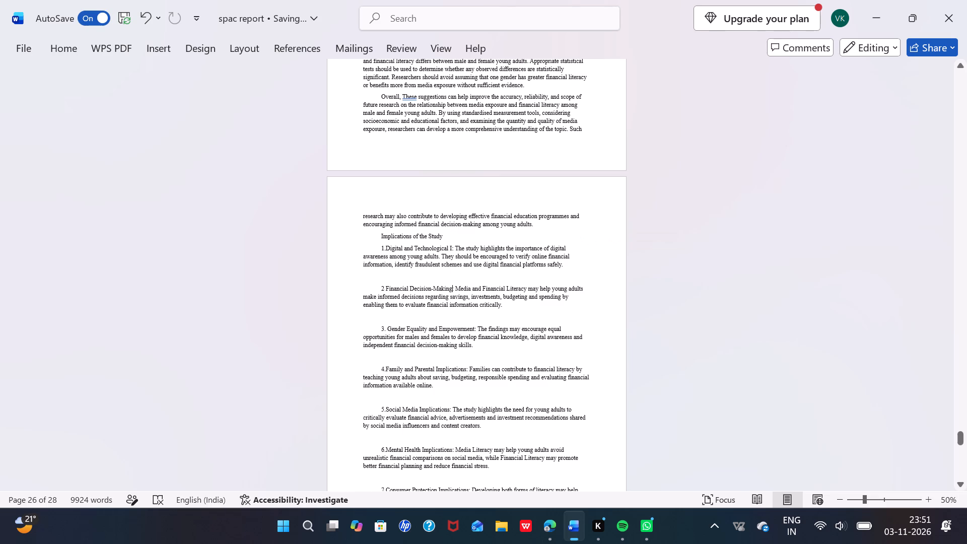
Remove the word "Implications" from the Family and Parental item's title, leaving a space before the colon.
{"action": "left_click_drag", "start_coordinate": [464, 370], "coordinate": [437, 368]}
{"action": "key", "text": "BackSpace"}
{"action": "left_click", "coordinate": [439, 369]}
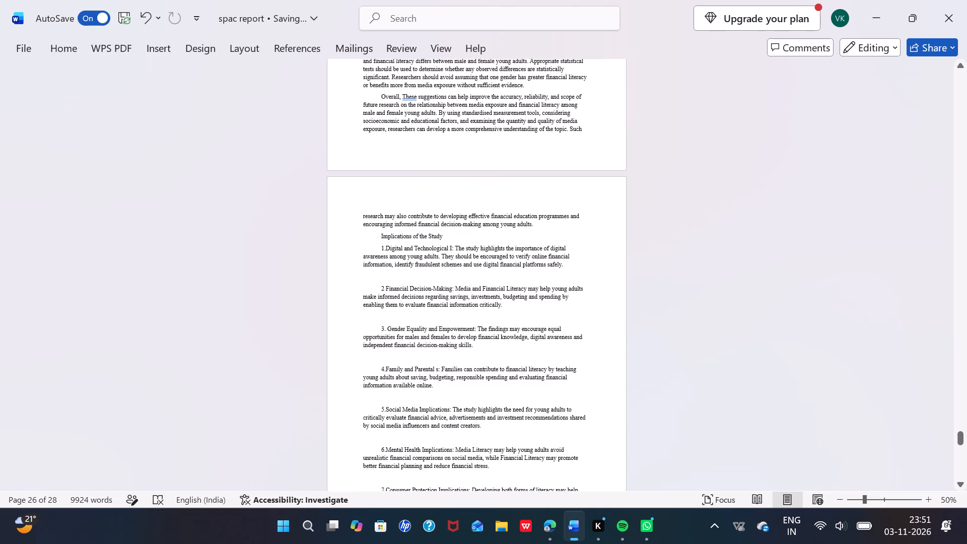
{"action": "key", "text": "BackSpace"}
{"action": "key", "text": "BackSpace"}
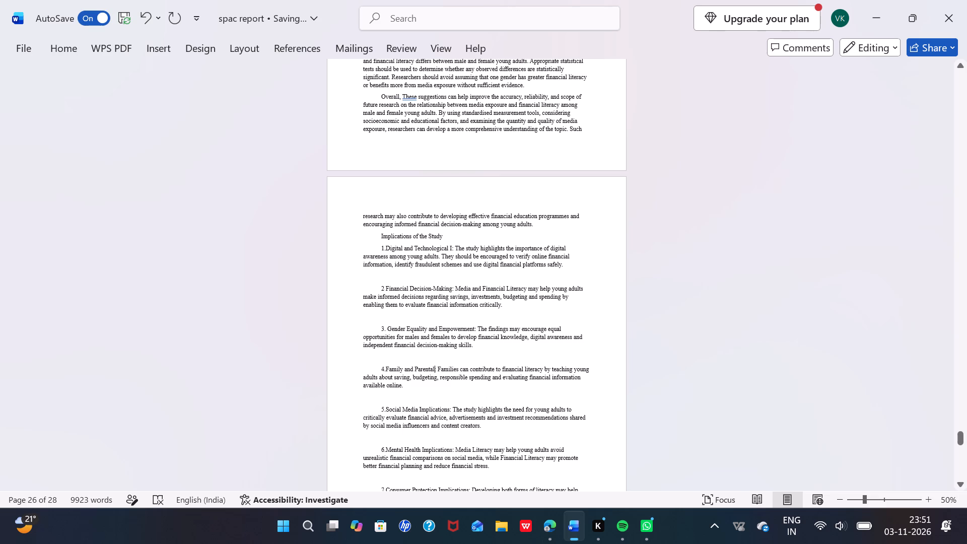
{"action": "key", "text": "space"}
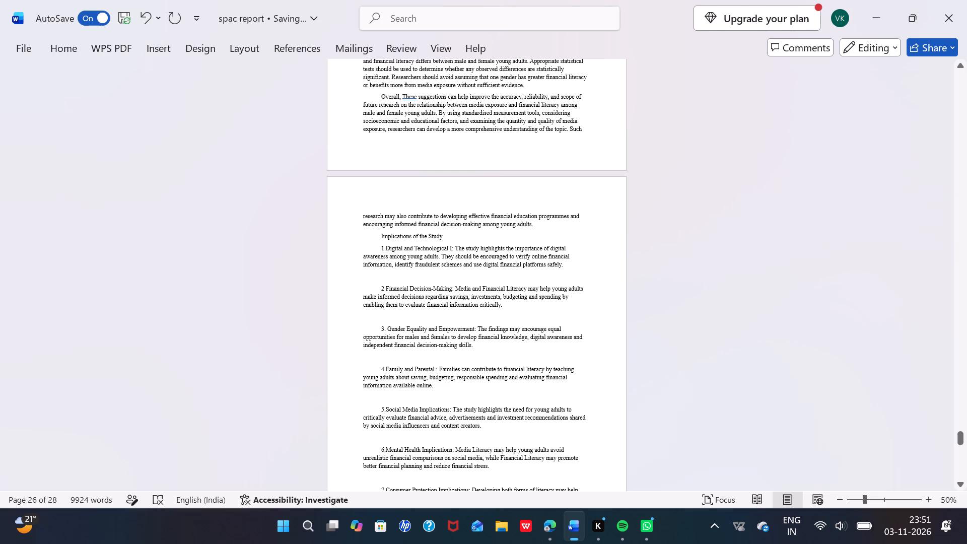
Remove the word "Implications" from the Social Media item's title.
{"action": "left_click_drag", "start_coordinate": [448, 406], "coordinate": [428, 407]}
{"action": "left_click_drag", "start_coordinate": [428, 407], "coordinate": [420, 410]}
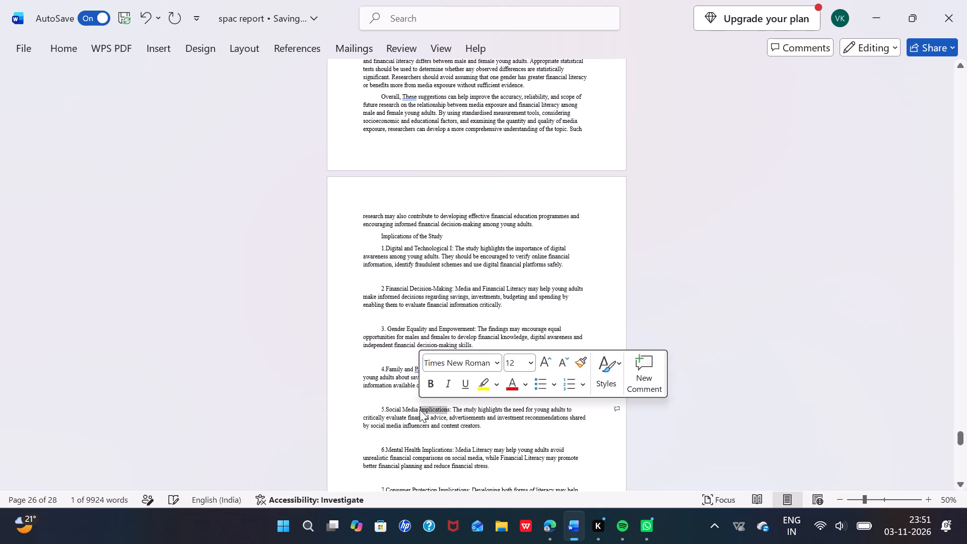
{"action": "key", "text": "BackSpace"}
{"action": "left_click", "coordinate": [422, 409]}
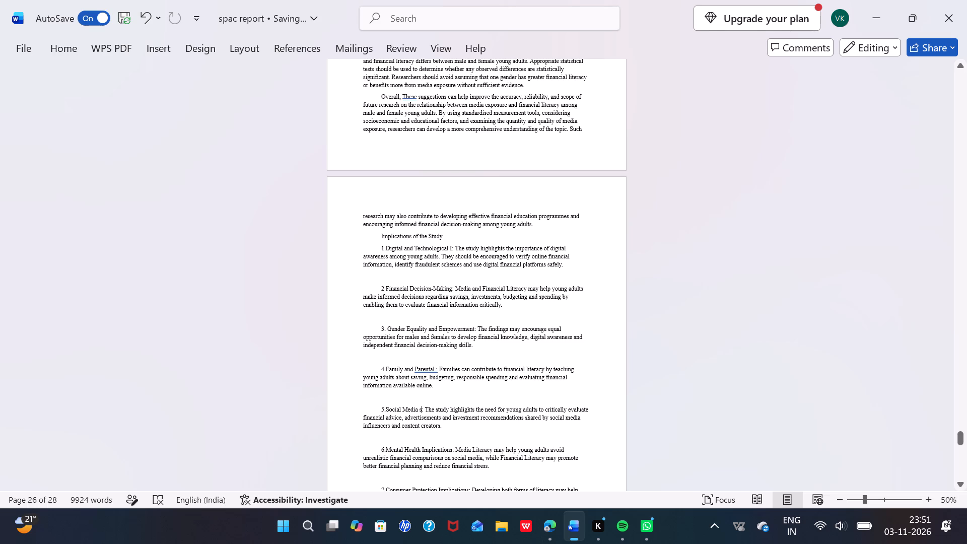
{"action": "key", "text": "BackSpace"}
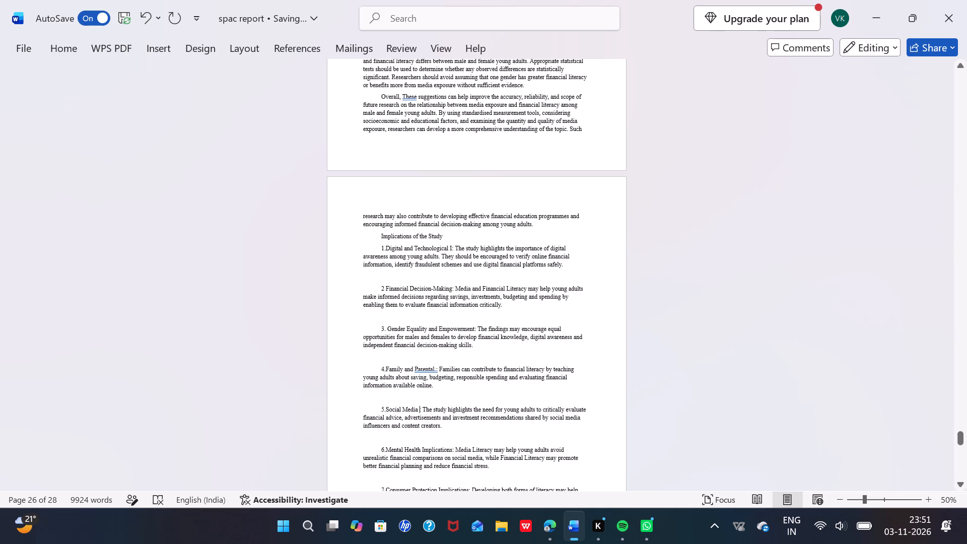
Remove the word "Implications" from the Mental Health item's title, leaving a space before the colon.
{"action": "left_click_drag", "start_coordinate": [451, 449], "coordinate": [427, 446]}
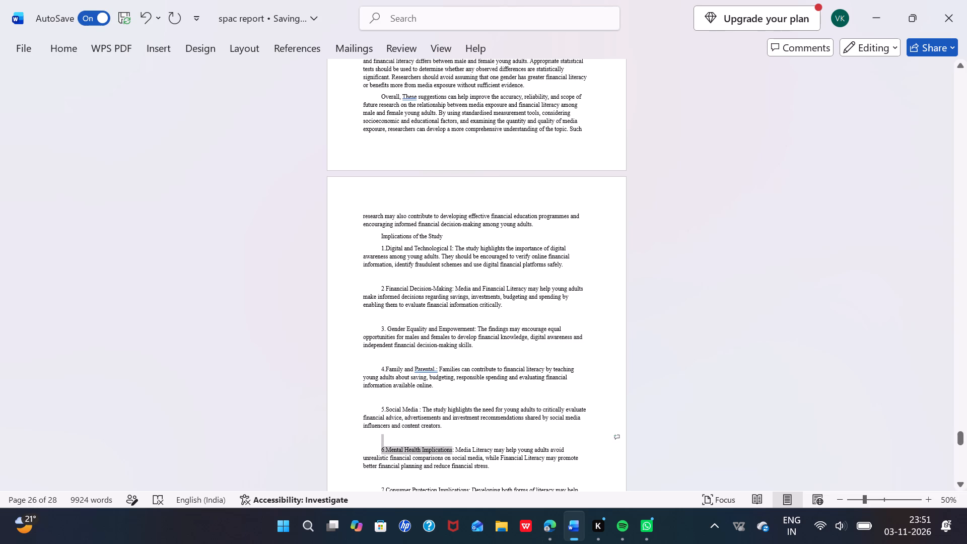
{"action": "left_click_drag", "start_coordinate": [427, 446], "coordinate": [422, 451]}
{"action": "key", "text": "BackSpace"}
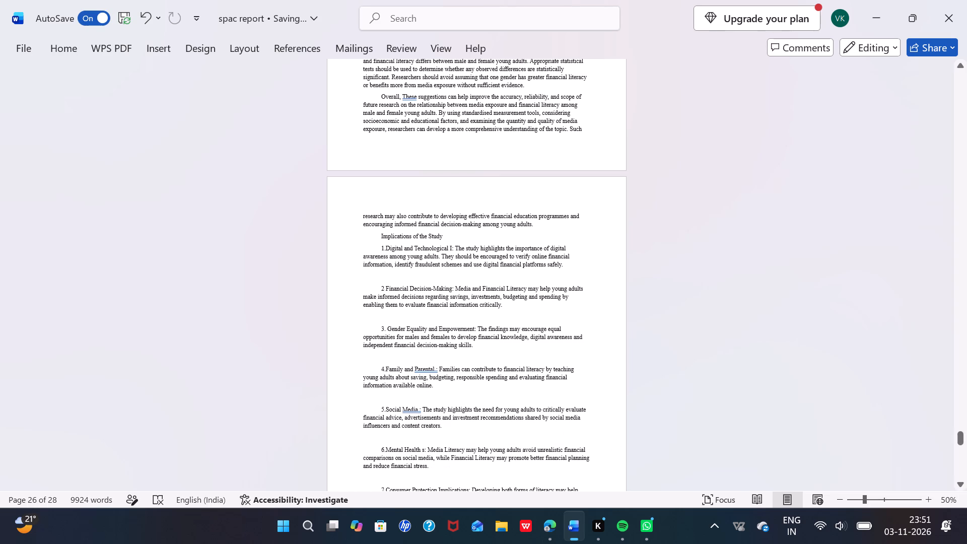
{"action": "left_click", "coordinate": [422, 447]}
{"action": "left_click", "coordinate": [423, 448]}
{"action": "key", "text": "BackSpace"}
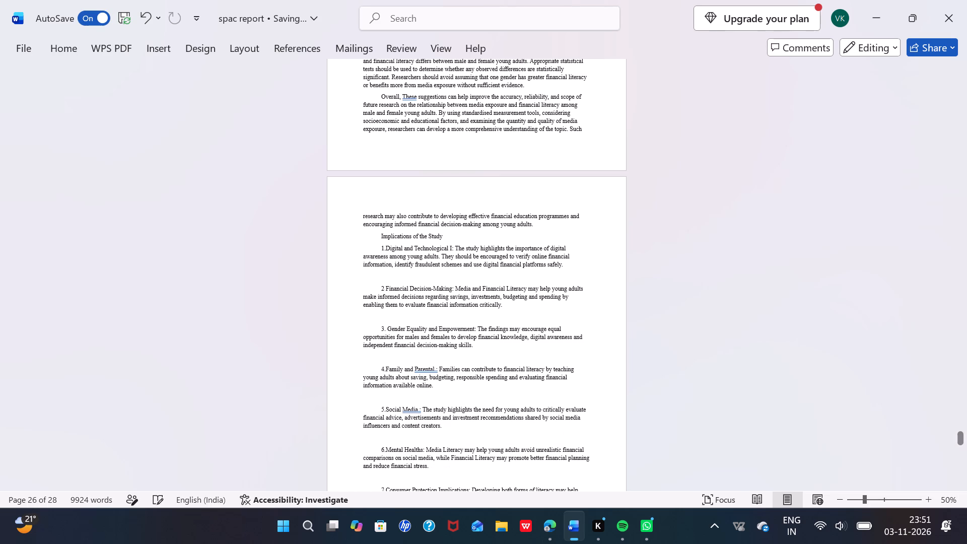
{"action": "left_click", "coordinate": [423, 446]}
{"action": "key", "text": "space"}
{"action": "key", "text": "BackSpace"}
{"action": "key", "text": "BackSpace"}
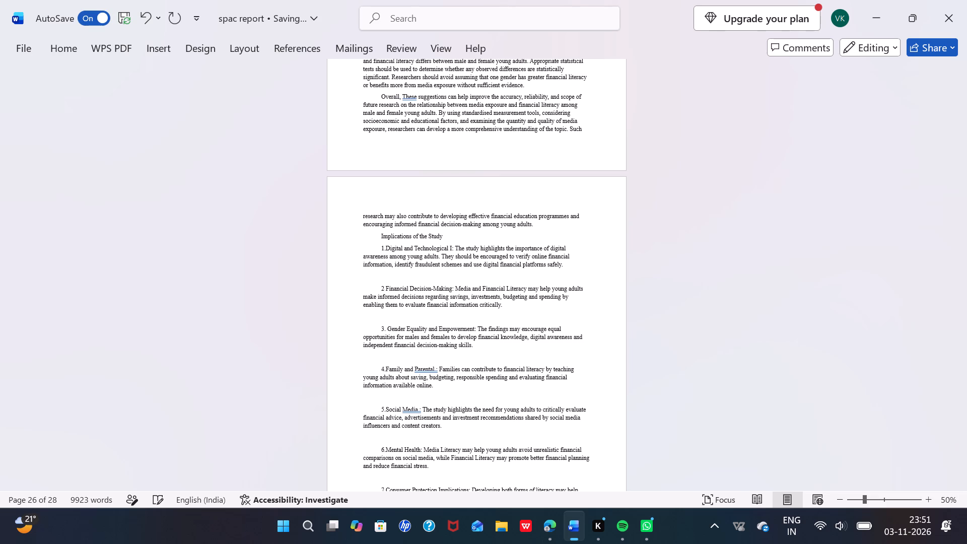
{"action": "key", "text": "space"}
Delete the extra space before the colon in the Social Media and the Family and Parental item titles.
{"action": "scroll", "coordinate": [423, 446], "scroll_direction": "down", "scroll_amount": 1}
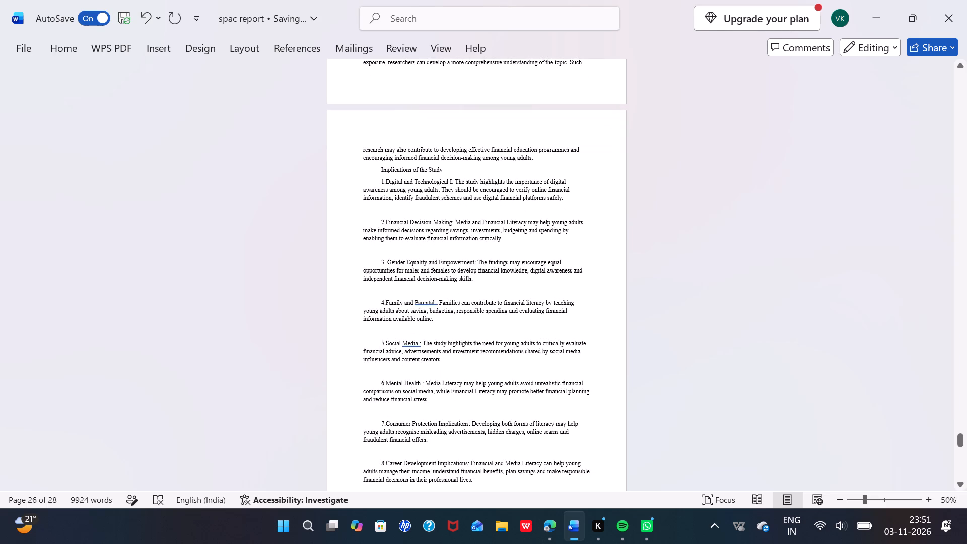
{"action": "left_click", "coordinate": [419, 344]}
{"action": "key", "text": "BackSpace"}
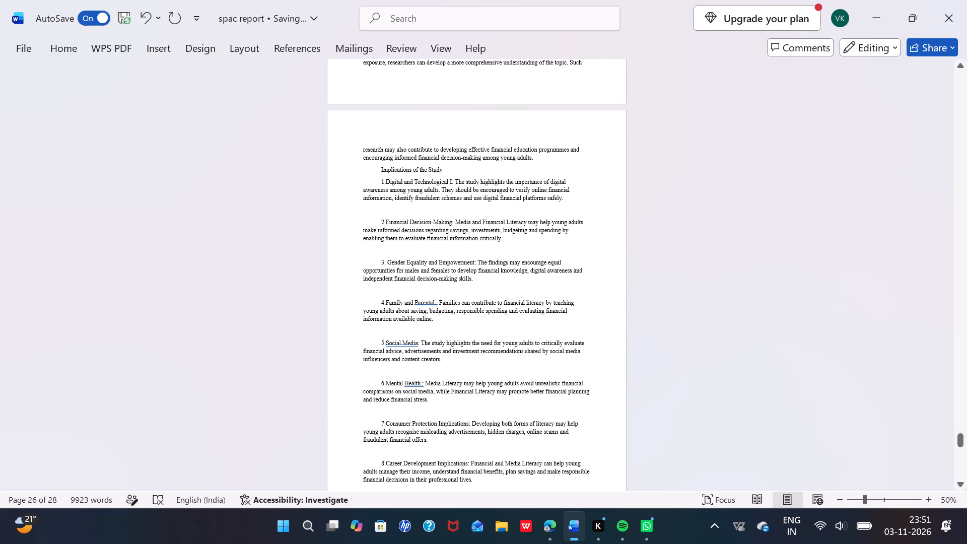
{"action": "left_click", "coordinate": [437, 302]}
{"action": "key", "text": "BackSpace"}
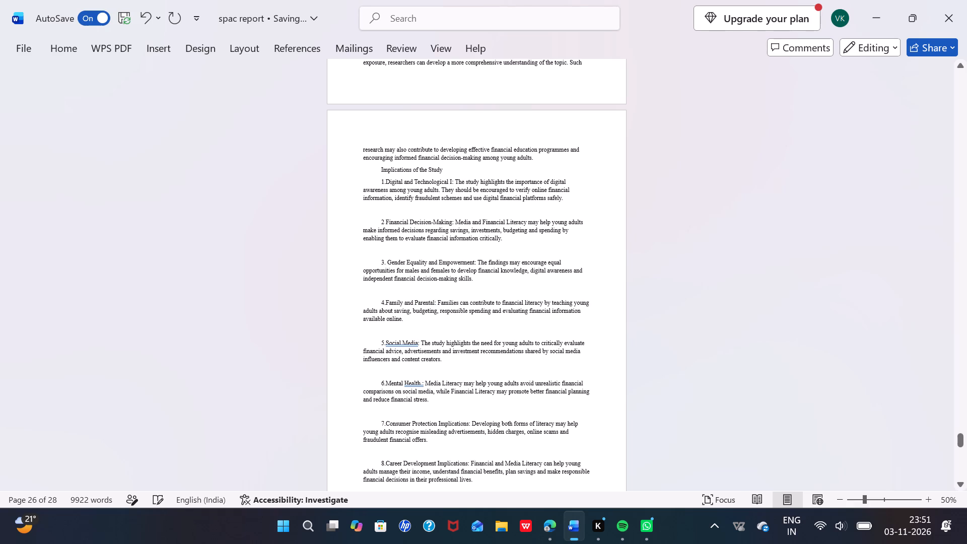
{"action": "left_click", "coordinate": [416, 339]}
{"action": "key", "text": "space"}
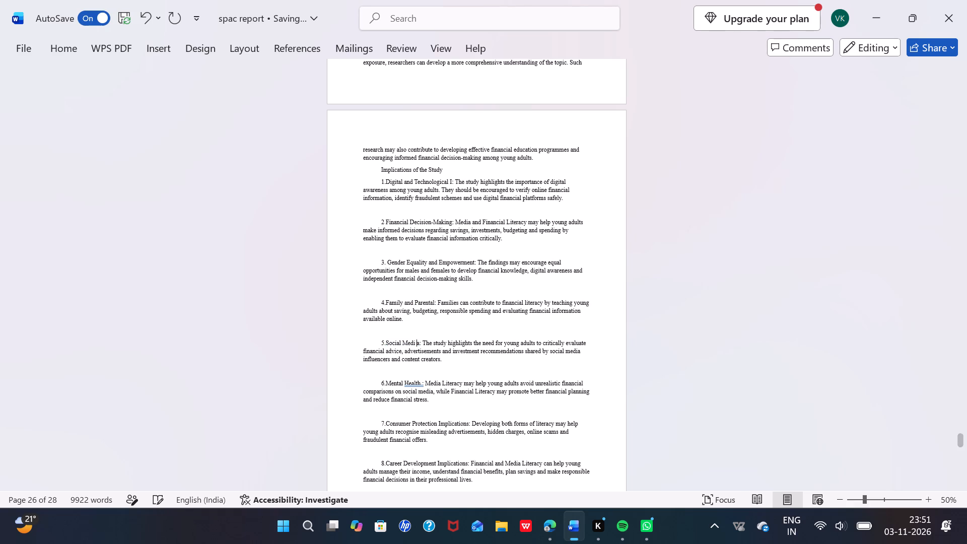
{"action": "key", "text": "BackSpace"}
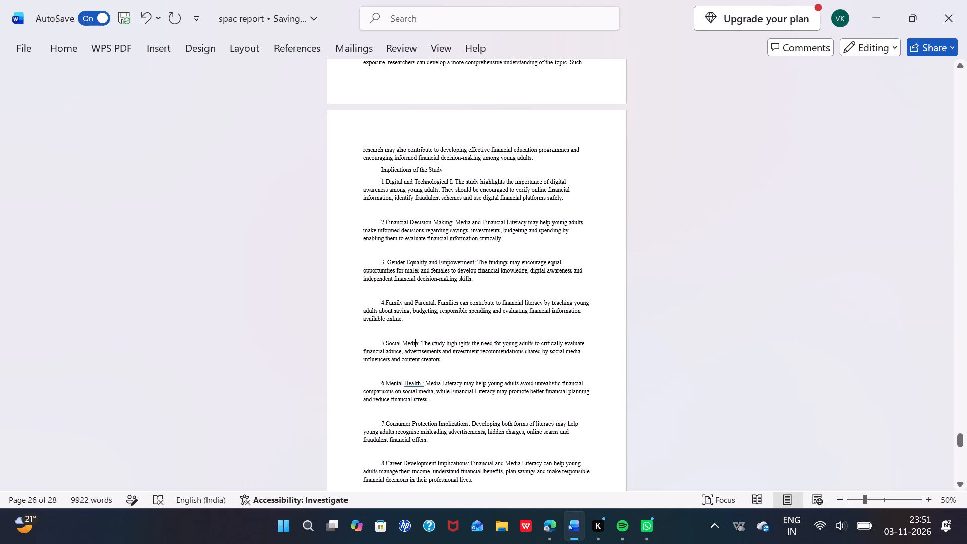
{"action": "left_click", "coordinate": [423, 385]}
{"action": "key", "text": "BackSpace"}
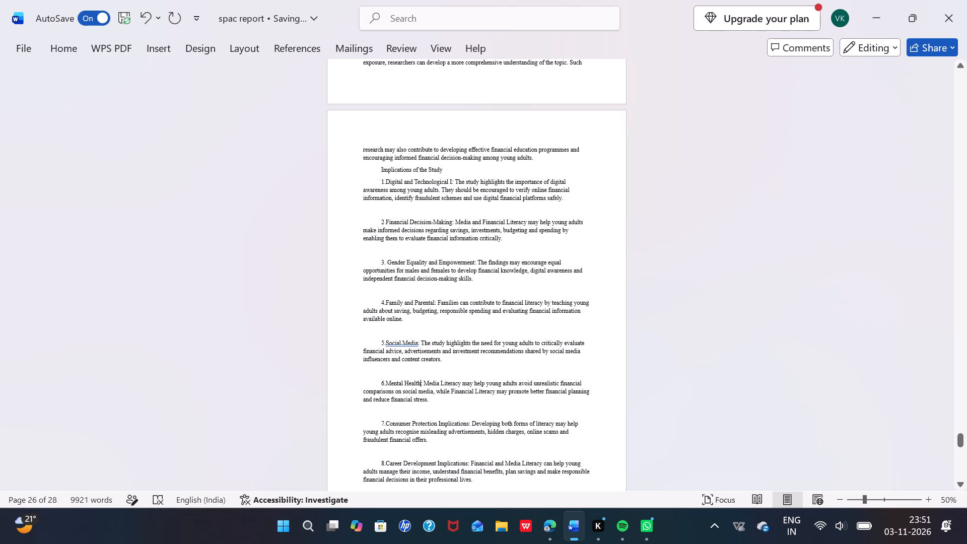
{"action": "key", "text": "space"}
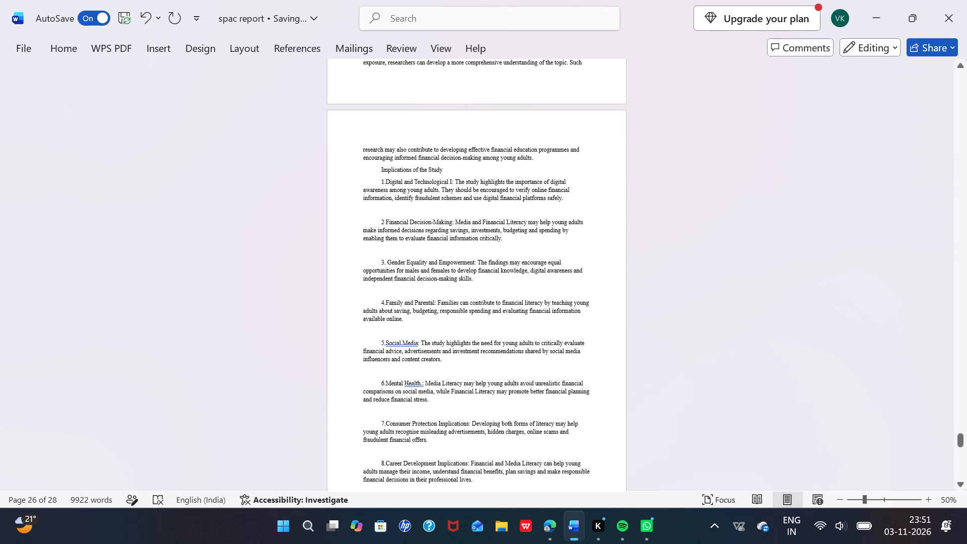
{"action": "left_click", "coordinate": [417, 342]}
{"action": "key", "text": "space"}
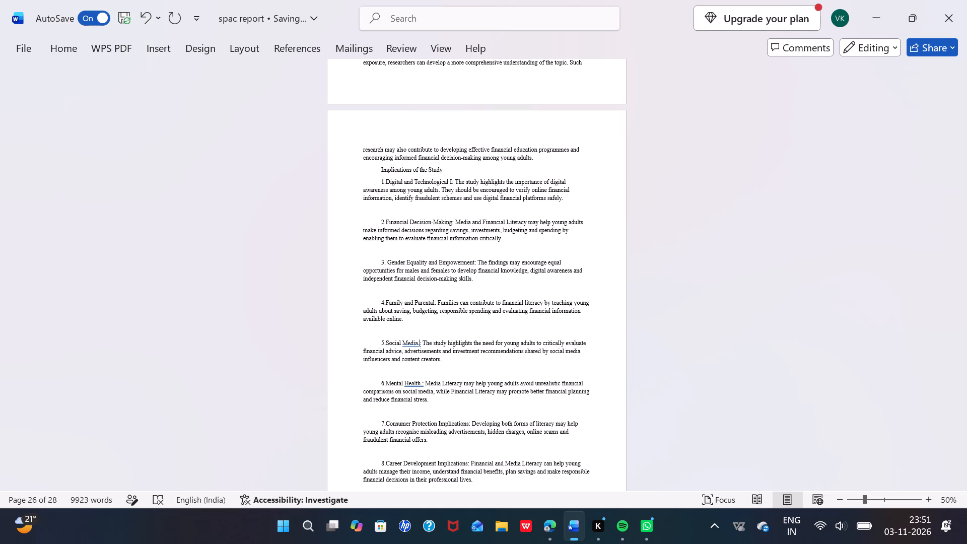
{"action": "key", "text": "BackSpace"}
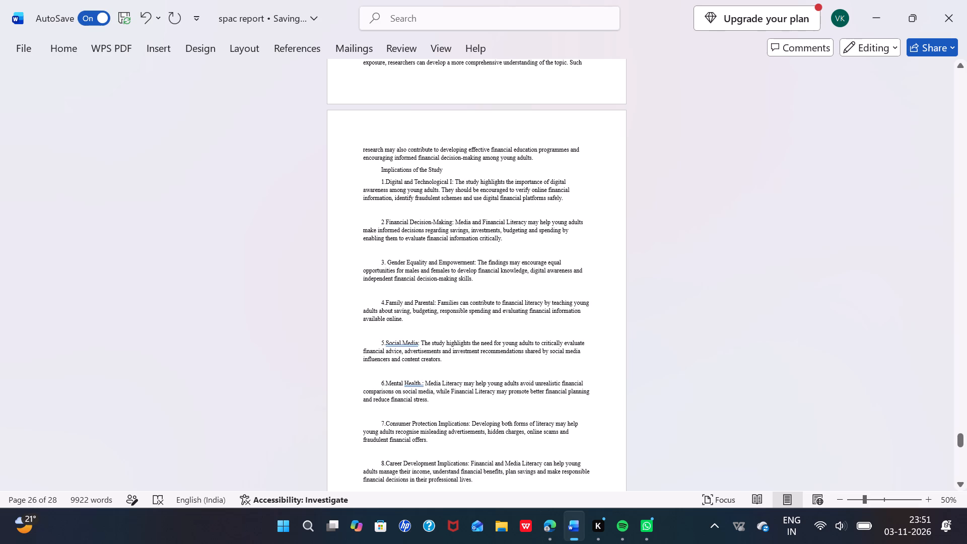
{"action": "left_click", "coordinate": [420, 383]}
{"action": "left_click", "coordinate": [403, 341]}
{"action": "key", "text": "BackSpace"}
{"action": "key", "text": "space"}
Delete the extra space before the colon in the Mental Health item's title.
{"action": "left_click", "coordinate": [424, 384]}
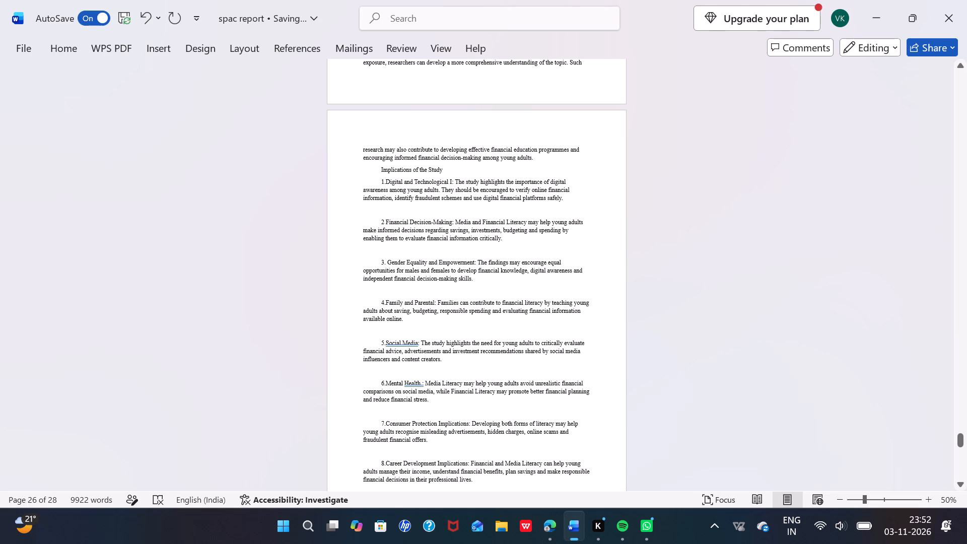
{"action": "left_click", "coordinate": [422, 384]}
{"action": "key", "text": "BackSpace"}
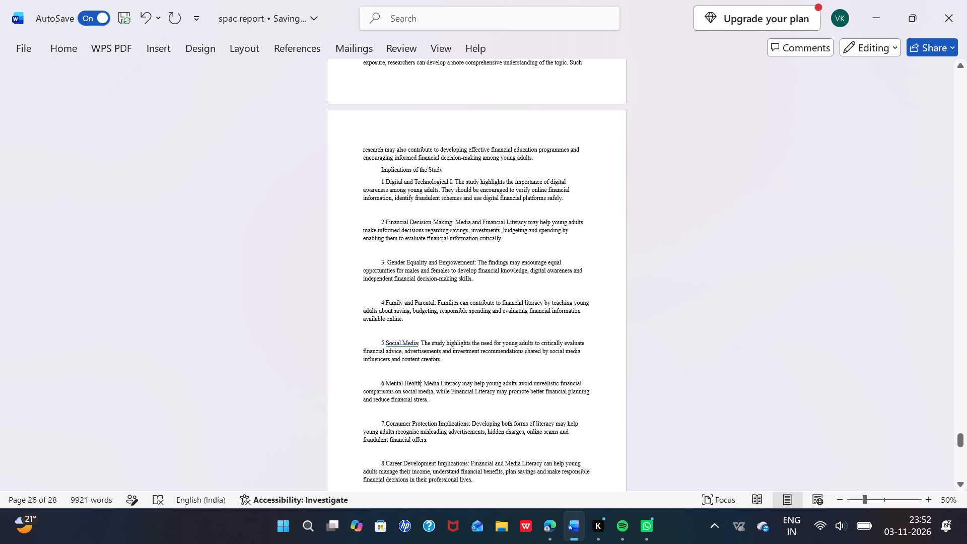
Remove the word "Implications" from the Consumer Protection item's title, leaving no space before the colon.
{"action": "scroll", "coordinate": [524, 386], "scroll_direction": "up", "scroll_amount": 3, "text": "ctrl"}
{"action": "scroll", "coordinate": [524, 386], "scroll_direction": "down", "scroll_amount": 2}
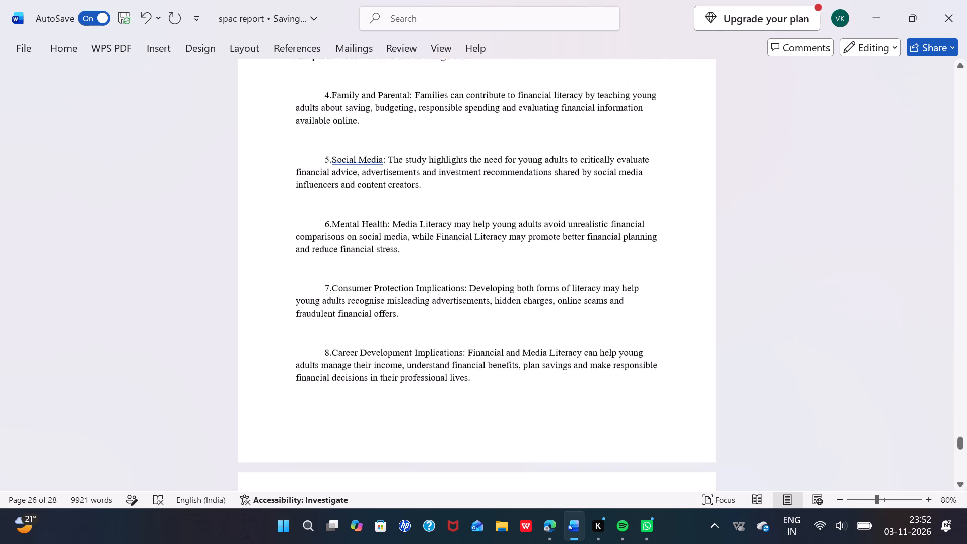
{"action": "scroll", "coordinate": [524, 386], "scroll_direction": "down", "scroll_amount": 1}
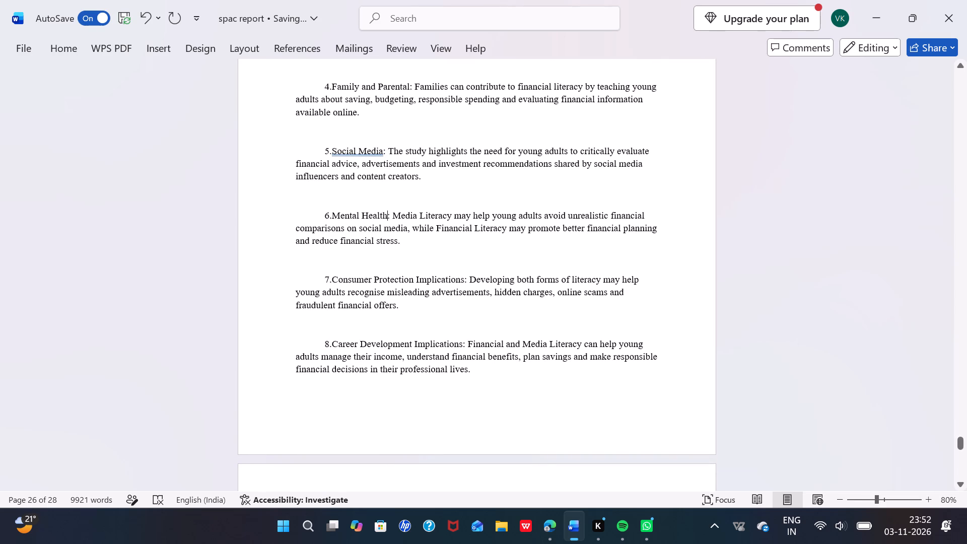
{"action": "left_click", "coordinate": [464, 347]}
{"action": "scroll", "coordinate": [343, 341], "scroll_direction": "down", "scroll_amount": 2}
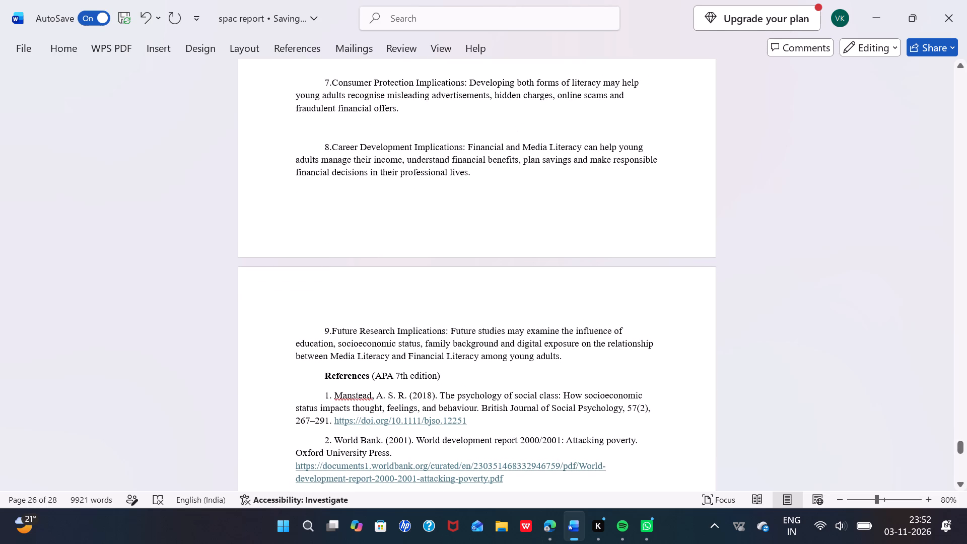
{"action": "left_click_drag", "start_coordinate": [462, 82], "coordinate": [434, 83]}
{"action": "left_click_drag", "start_coordinate": [434, 83], "coordinate": [420, 80]}
{"action": "key", "text": "BackSpace"}
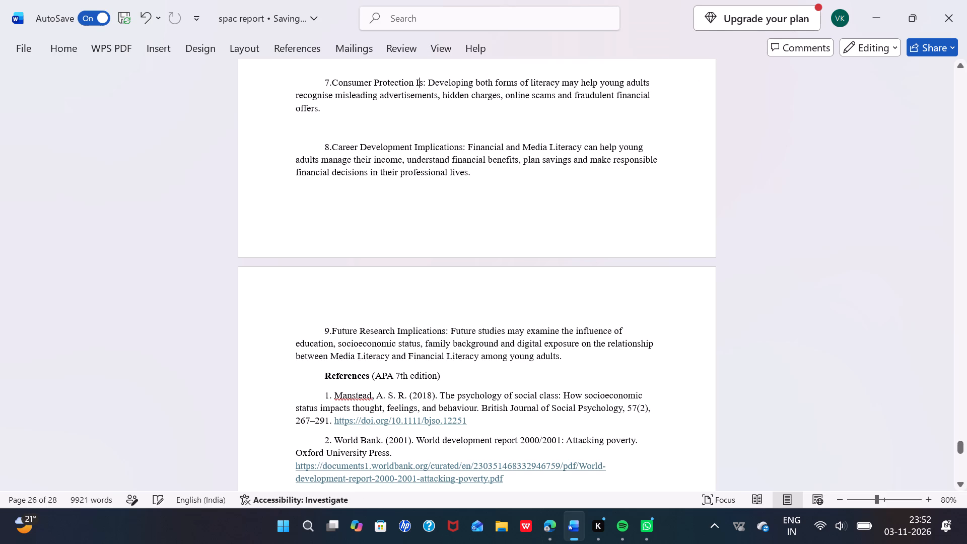
{"action": "left_click", "coordinate": [421, 81]}
{"action": "key", "text": "BackSpace"}
{"action": "key", "text": "BackSpace"}
{"action": "key", "text": "BackSpace"}
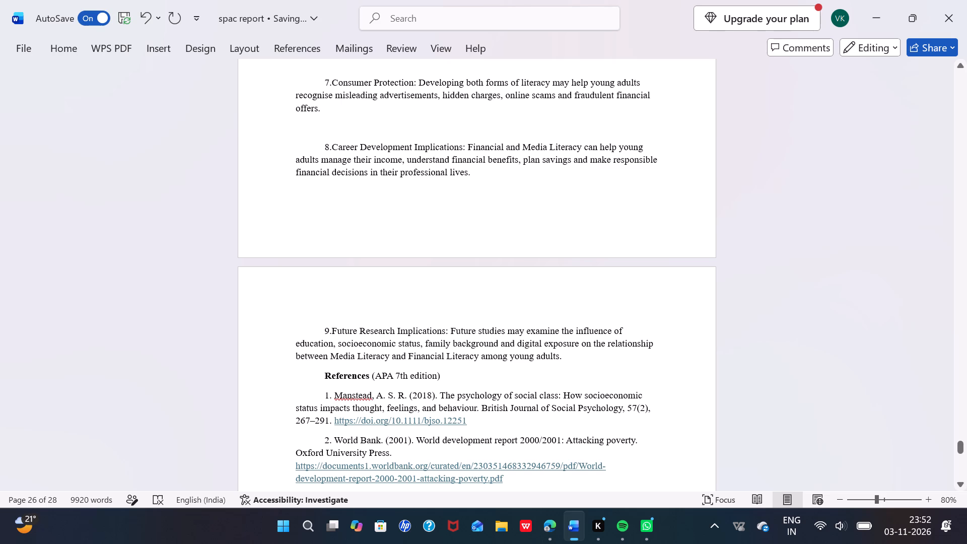
Remove the word "Implications" from the Career Development item's title.
{"action": "left_click_drag", "start_coordinate": [461, 146], "coordinate": [415, 144]}
{"action": "key", "text": "BackSpace"}
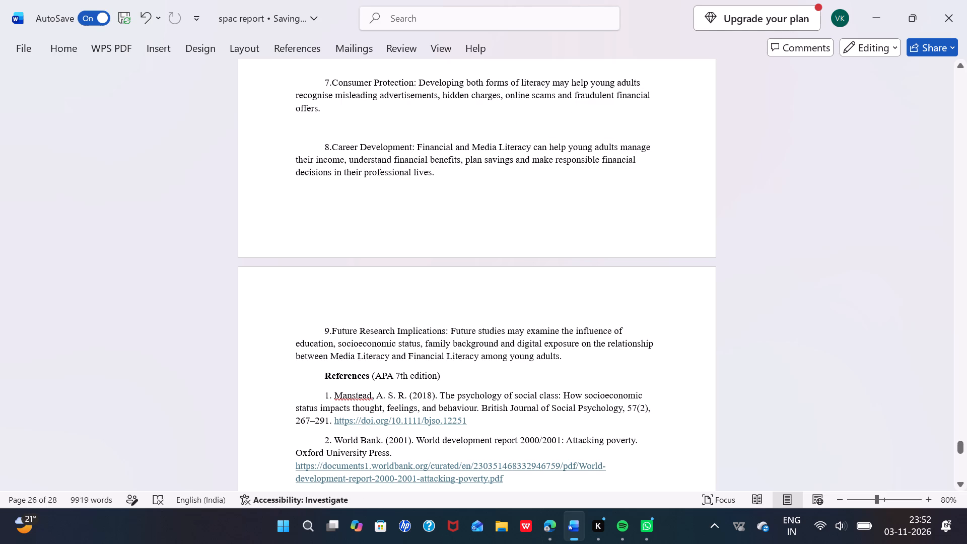
Remove the word "Implications" from the Future Research item's title, leaving no space before the colon.
{"action": "left_click_drag", "start_coordinate": [442, 329], "coordinate": [405, 330]}
{"action": "left_click_drag", "start_coordinate": [405, 330], "coordinate": [396, 330]}
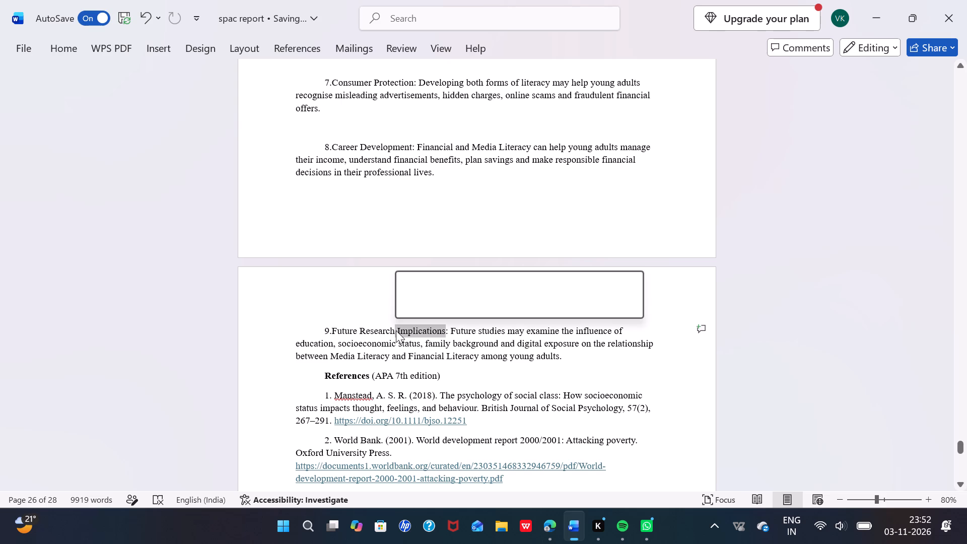
{"action": "key", "text": "BackSpace"}
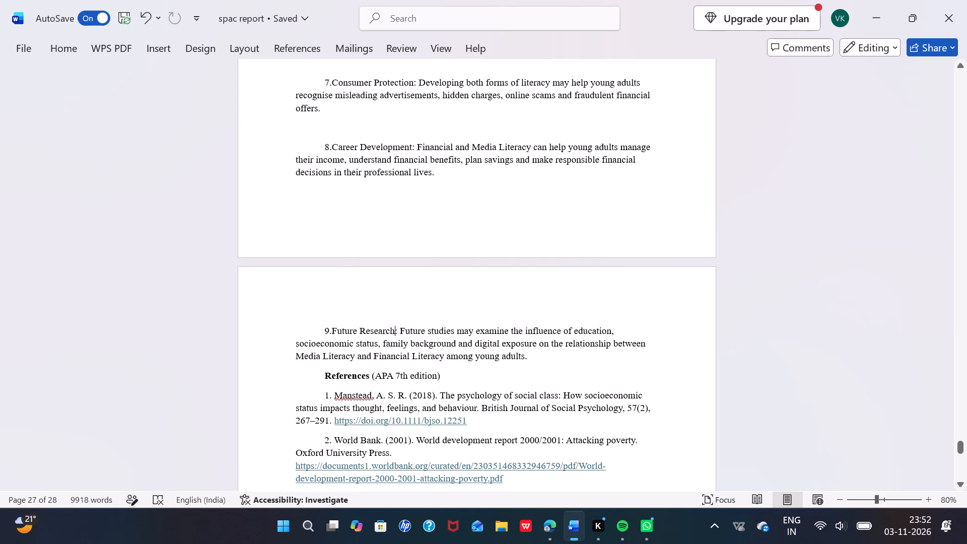
{"action": "key", "text": "space"}
{"action": "key", "text": "BackSpace"}
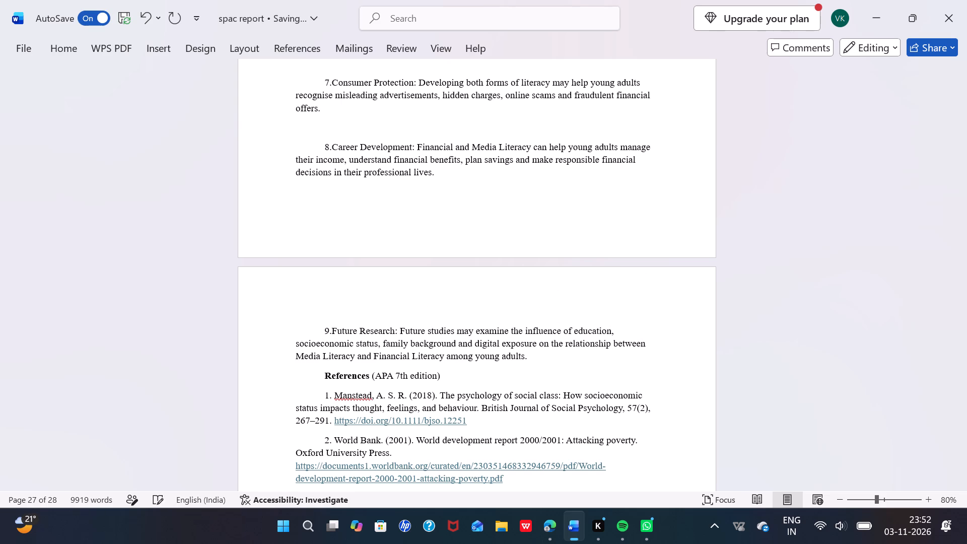
Look through the References list and back over the numbered implications items to check their layout.
{"action": "scroll", "coordinate": [426, 341], "scroll_direction": "down", "scroll_amount": 3}
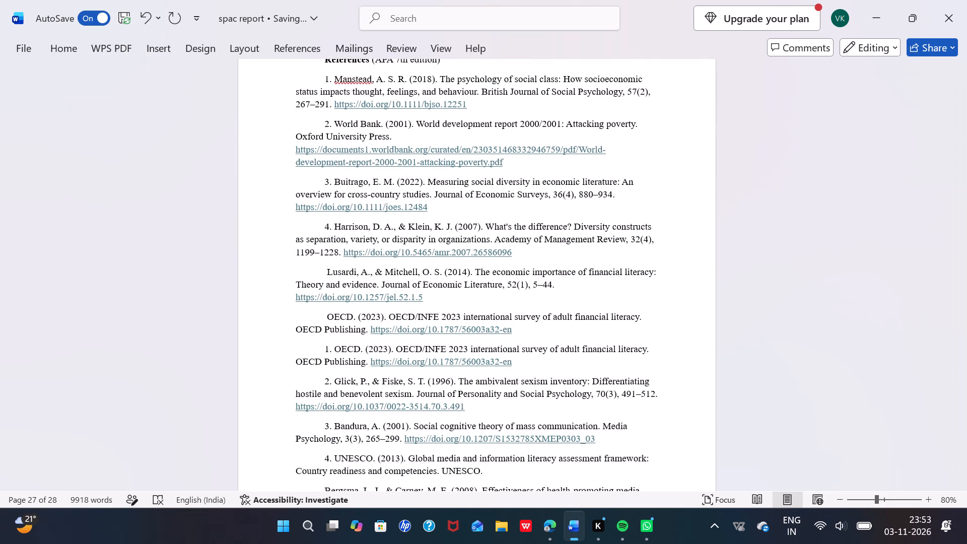
{"action": "scroll", "coordinate": [426, 341], "scroll_direction": "down", "scroll_amount": 2}
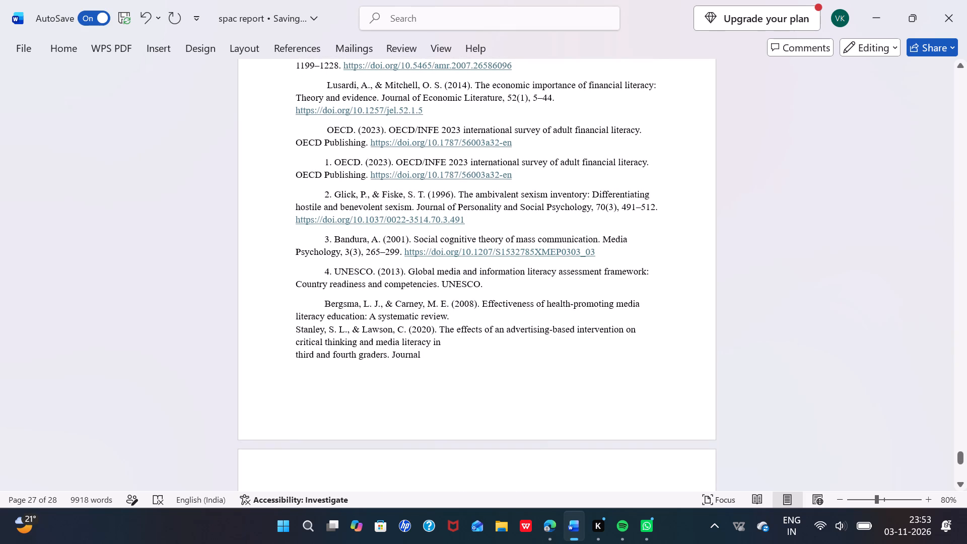
{"action": "scroll", "coordinate": [426, 341], "scroll_direction": "down", "scroll_amount": 1}
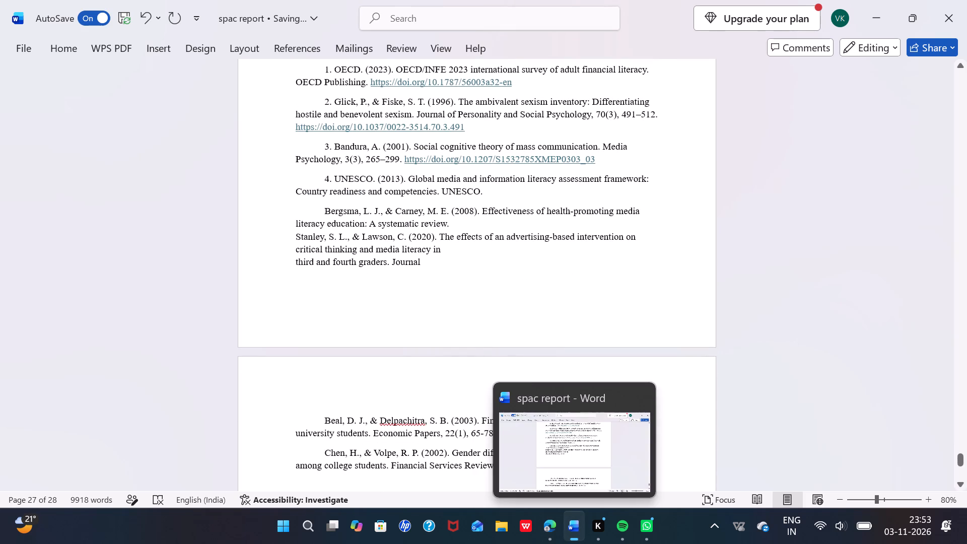
{"action": "scroll", "coordinate": [415, 407], "scroll_direction": "down", "scroll_amount": 2}
{"action": "scroll", "coordinate": [415, 407], "scroll_direction": "up", "scroll_amount": 6}
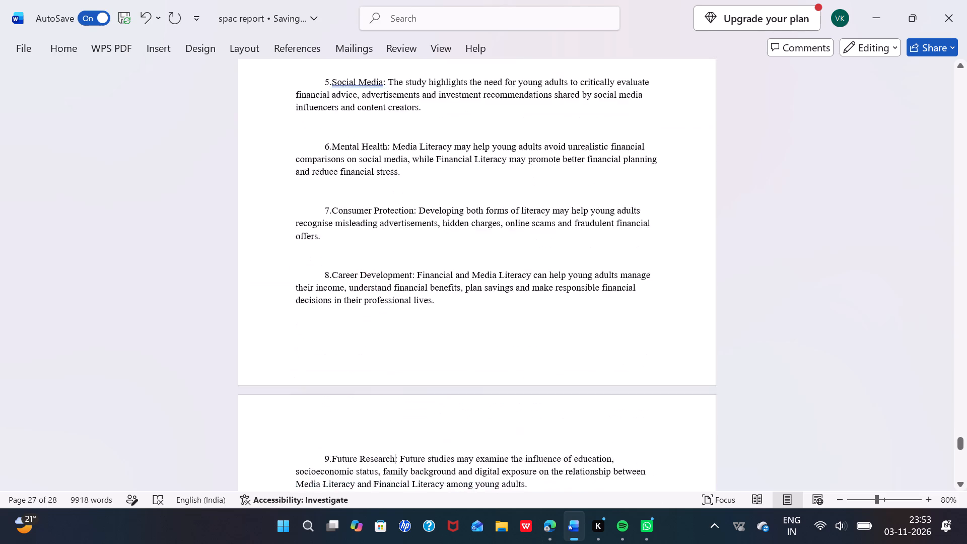
{"action": "scroll", "coordinate": [415, 407], "scroll_direction": "up", "scroll_amount": 2}
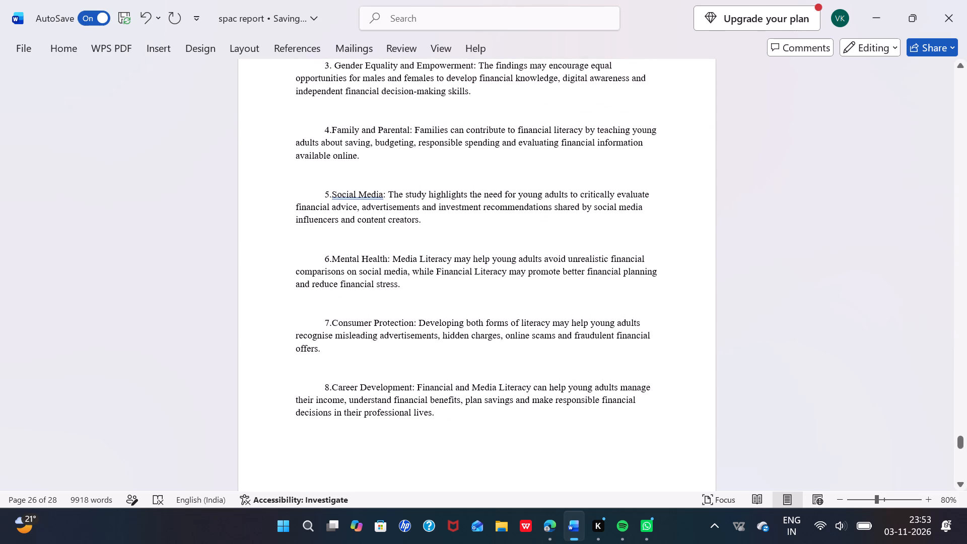
Remove the blank line between the Consumer Protection and Career Development items, keeping item 8 as its own paragraph.
{"action": "left_click", "coordinate": [326, 383]}
{"action": "key", "text": "BackSpace"}
{"action": "key", "text": "BackSpace"}
{"action": "key", "text": "BackSpace"}
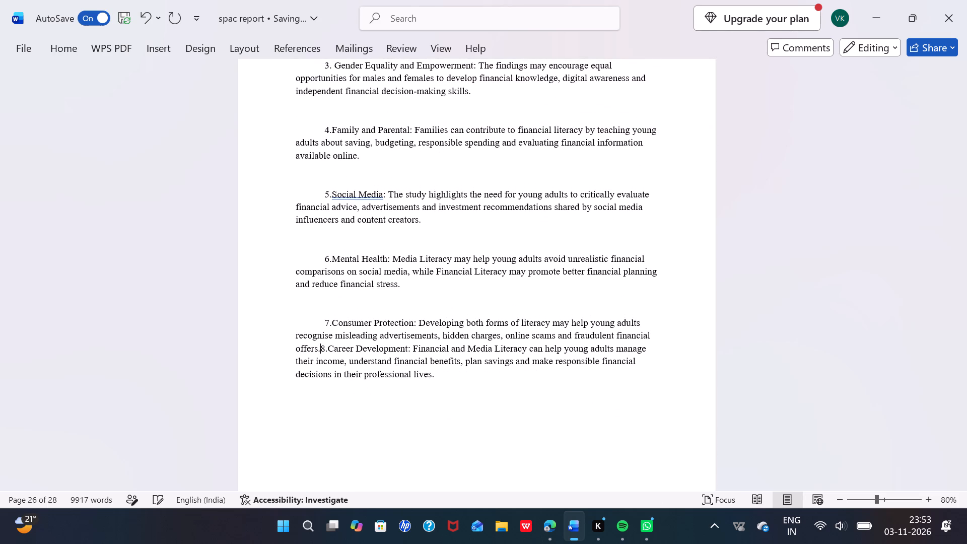
{"action": "key", "text": "Return"}
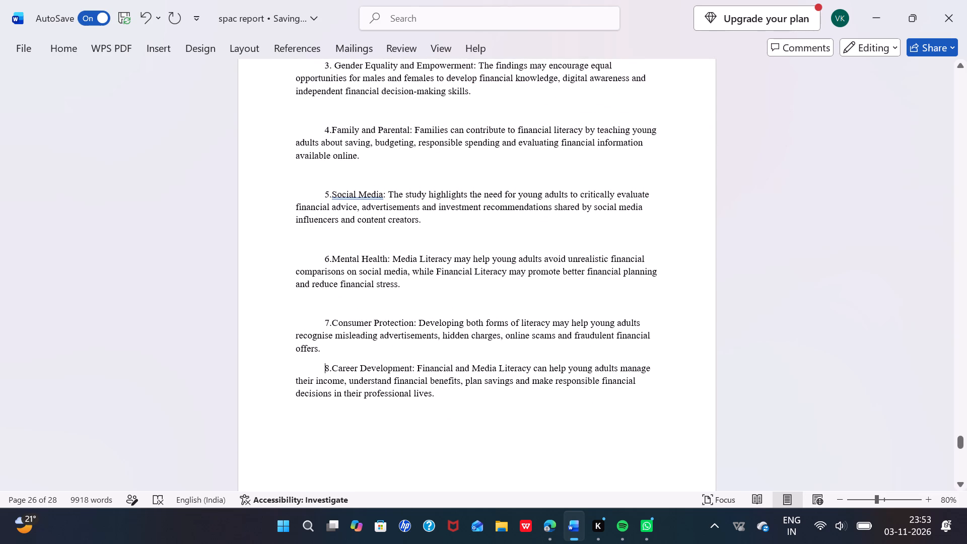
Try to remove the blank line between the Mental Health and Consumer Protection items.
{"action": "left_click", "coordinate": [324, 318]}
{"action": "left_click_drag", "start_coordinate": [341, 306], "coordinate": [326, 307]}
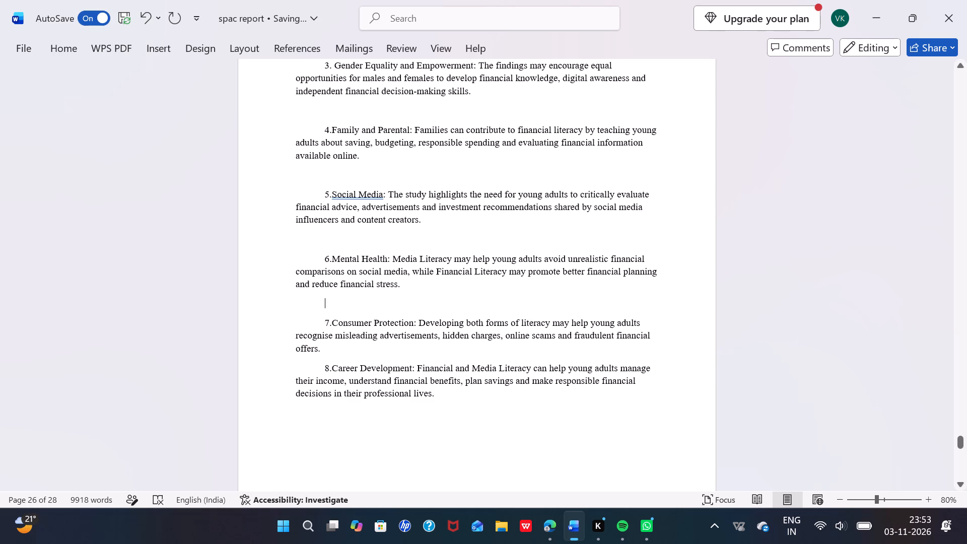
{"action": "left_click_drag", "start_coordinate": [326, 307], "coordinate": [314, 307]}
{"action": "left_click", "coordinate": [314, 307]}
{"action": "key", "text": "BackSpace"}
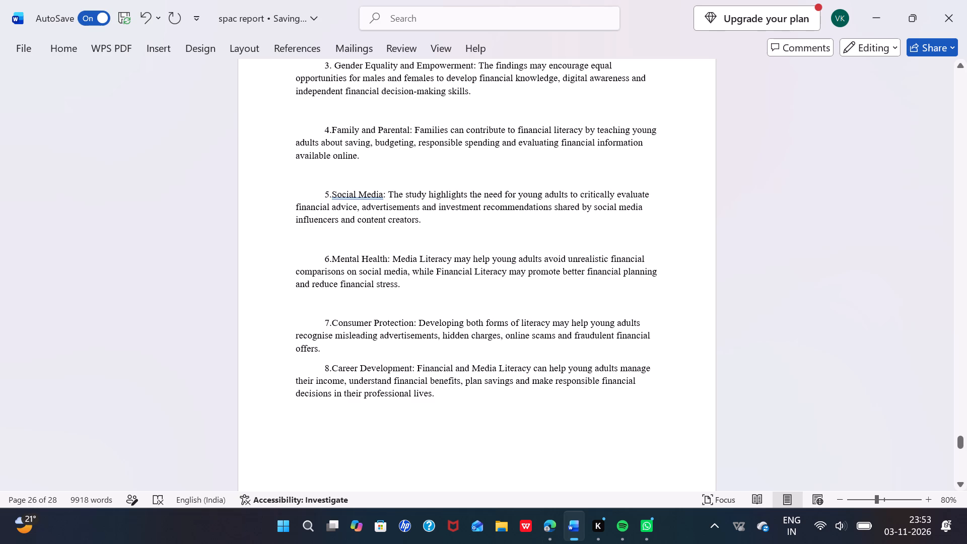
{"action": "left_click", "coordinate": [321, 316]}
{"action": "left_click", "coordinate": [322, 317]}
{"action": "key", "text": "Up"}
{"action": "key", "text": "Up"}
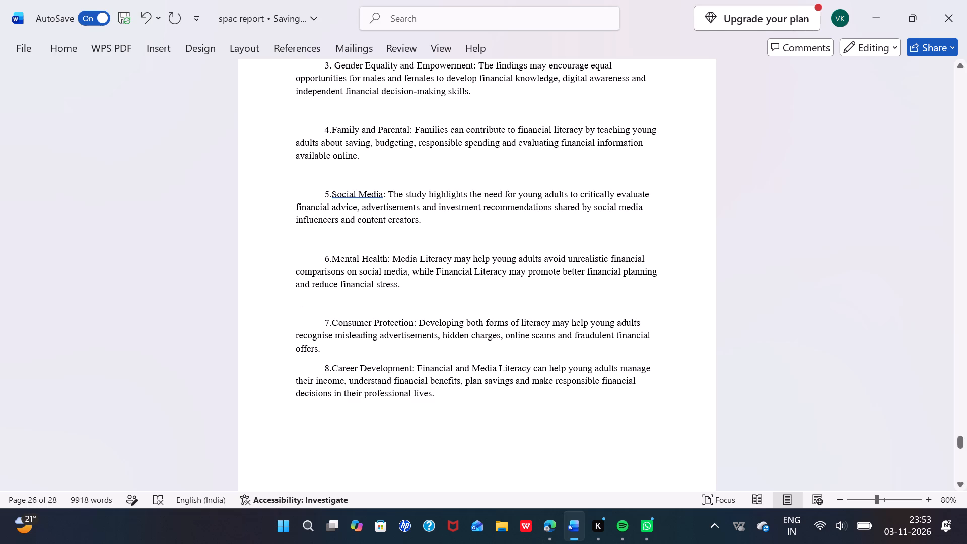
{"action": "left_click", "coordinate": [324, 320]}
Remove the blank lines directly above the Mental Health and Consumer Protection items, keeping each item as its own paragraph.
{"action": "left_click", "coordinate": [320, 251]}
{"action": "key", "text": "BackSpace"}
{"action": "key", "text": "BackSpace"}
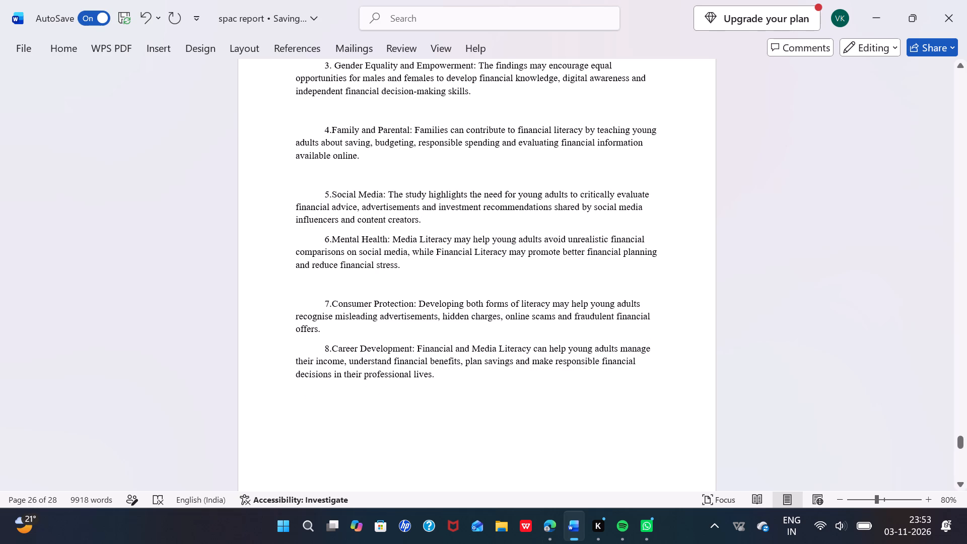
{"action": "left_click", "coordinate": [325, 286]}
{"action": "key", "text": "BackSpace"}
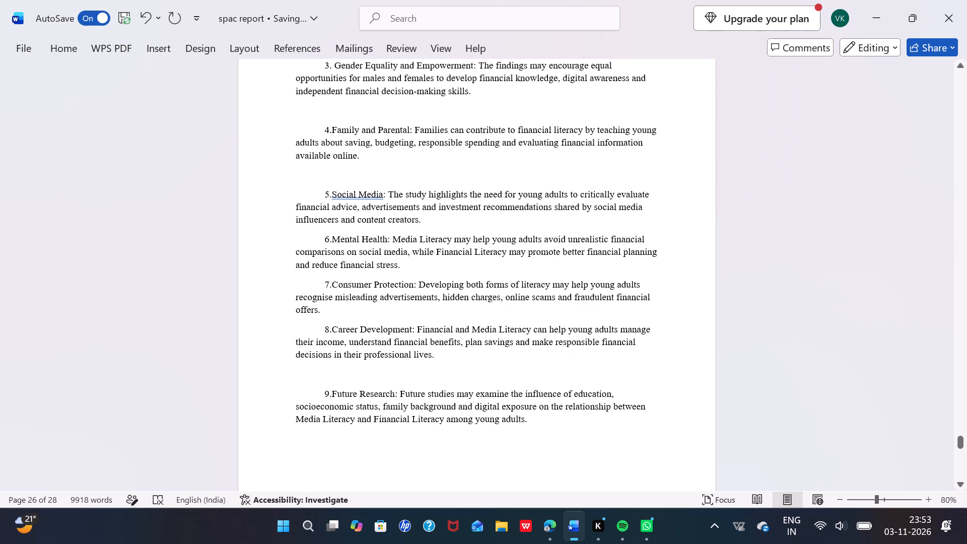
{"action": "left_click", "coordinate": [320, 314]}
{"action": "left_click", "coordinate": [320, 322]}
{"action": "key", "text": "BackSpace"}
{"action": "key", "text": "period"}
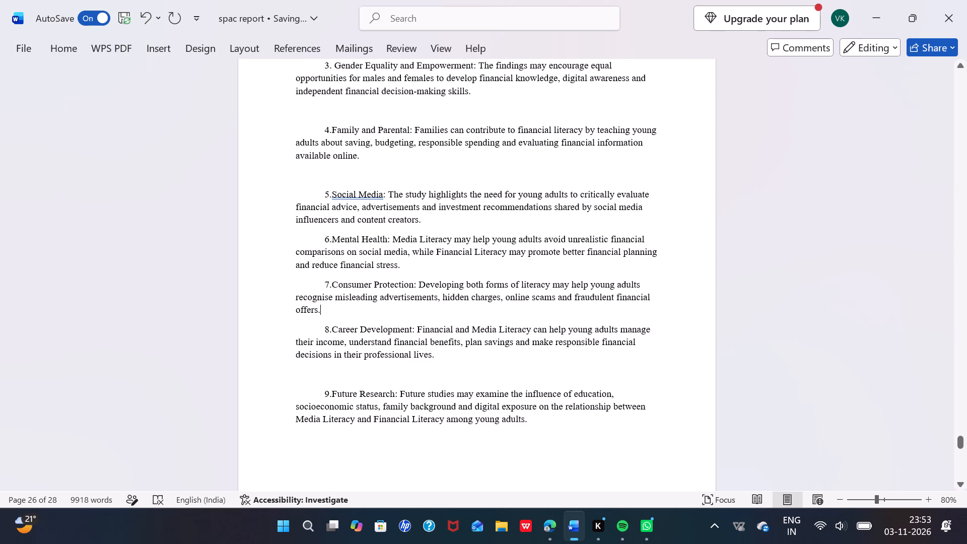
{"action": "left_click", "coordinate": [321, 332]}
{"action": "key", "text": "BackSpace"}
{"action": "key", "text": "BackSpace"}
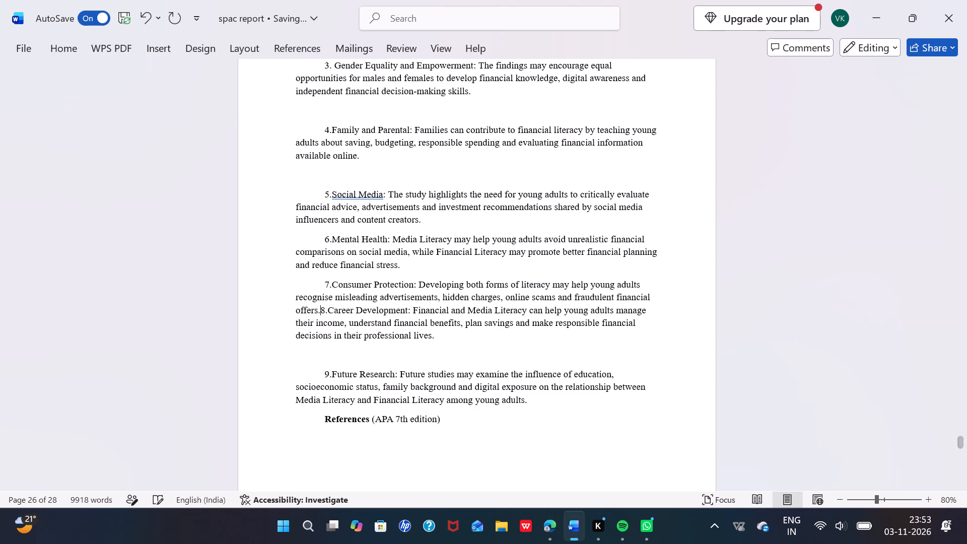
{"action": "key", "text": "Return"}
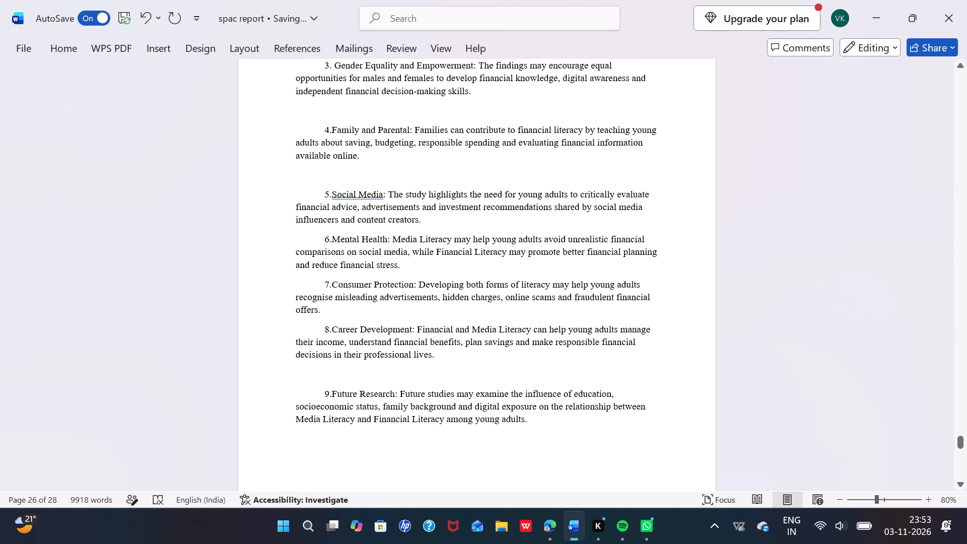
Remove the blank line above the Future Research item and the blank lines separating implications items 1 through 5.
{"action": "left_click", "coordinate": [321, 390]}
{"action": "key", "text": "BackSpace"}
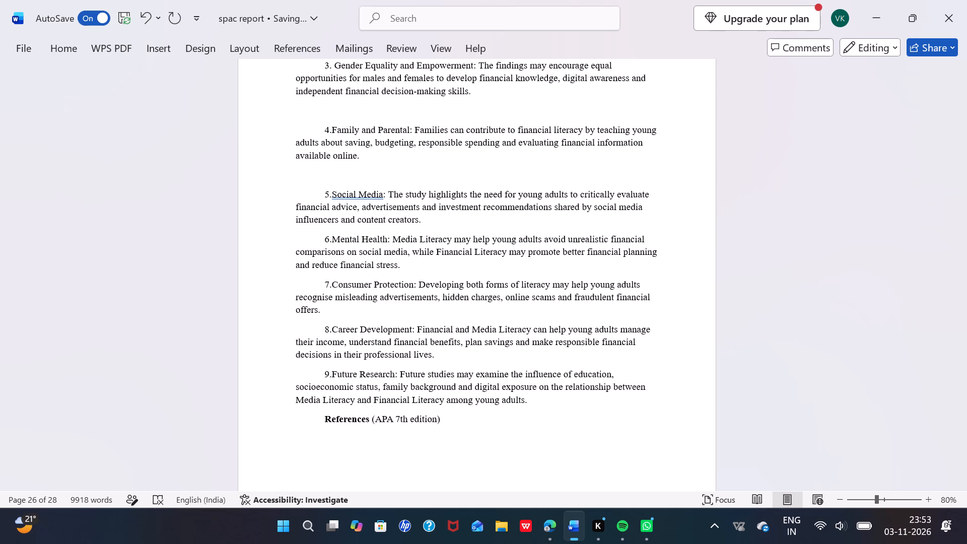
{"action": "scroll", "coordinate": [321, 390], "scroll_direction": "up", "scroll_amount": 2}
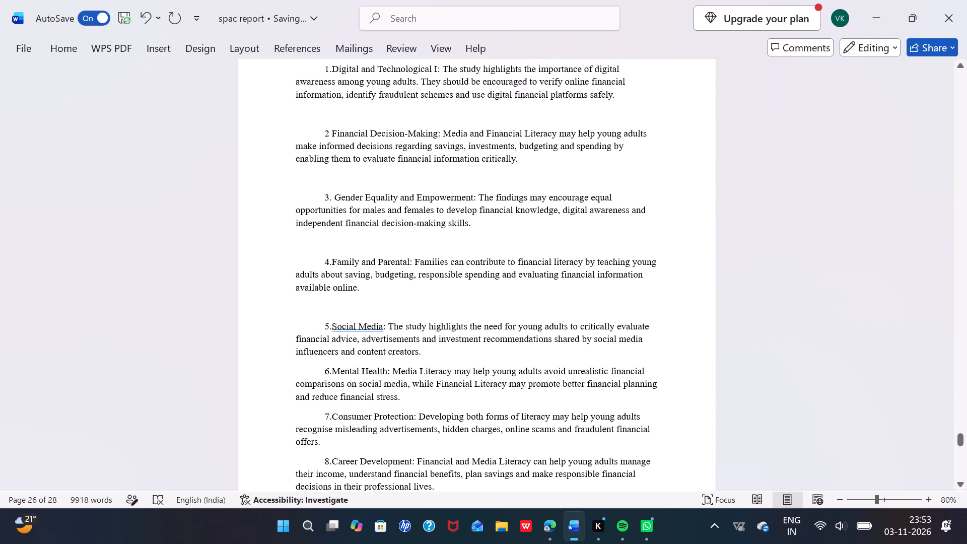
{"action": "left_click", "coordinate": [324, 326]}
{"action": "key", "text": "BackSpace"}
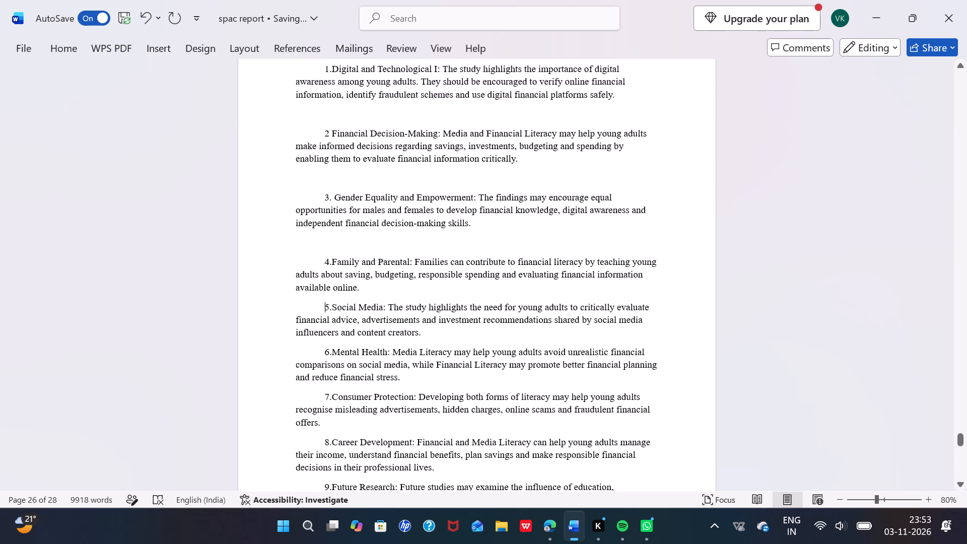
{"action": "left_click", "coordinate": [322, 258]}
{"action": "key", "text": "BackSpace"}
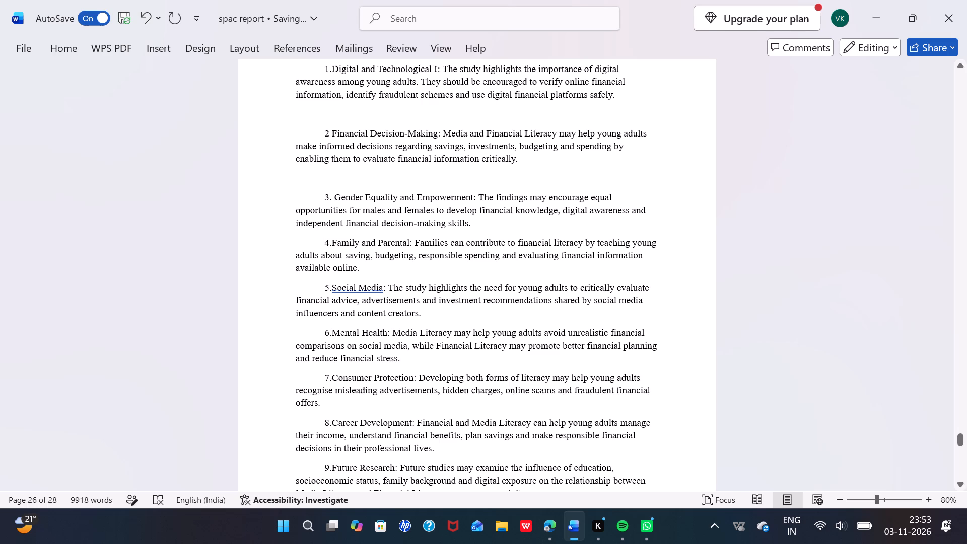
{"action": "left_click", "coordinate": [322, 196]}
{"action": "key", "text": "BackSpace"}
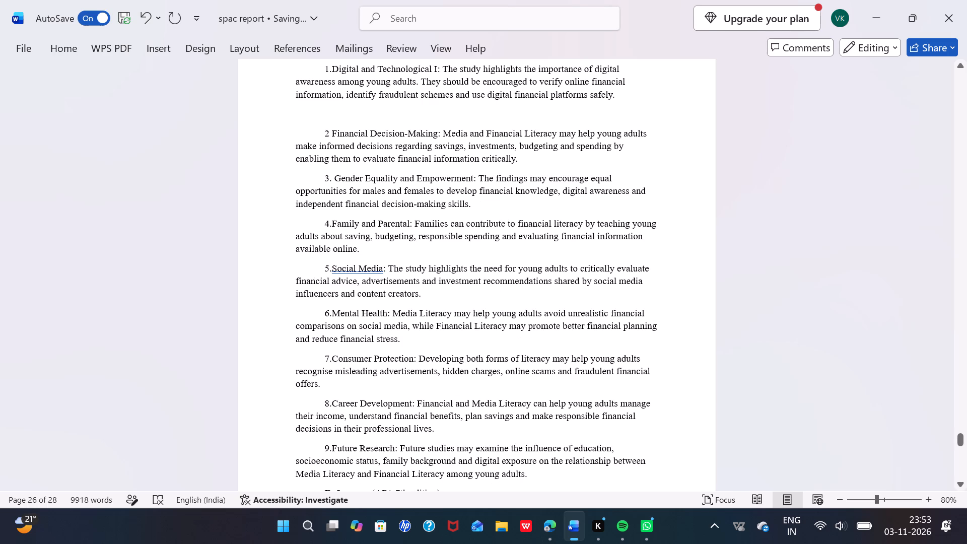
{"action": "left_click", "coordinate": [324, 132]}
{"action": "key", "text": "BackSpace"}
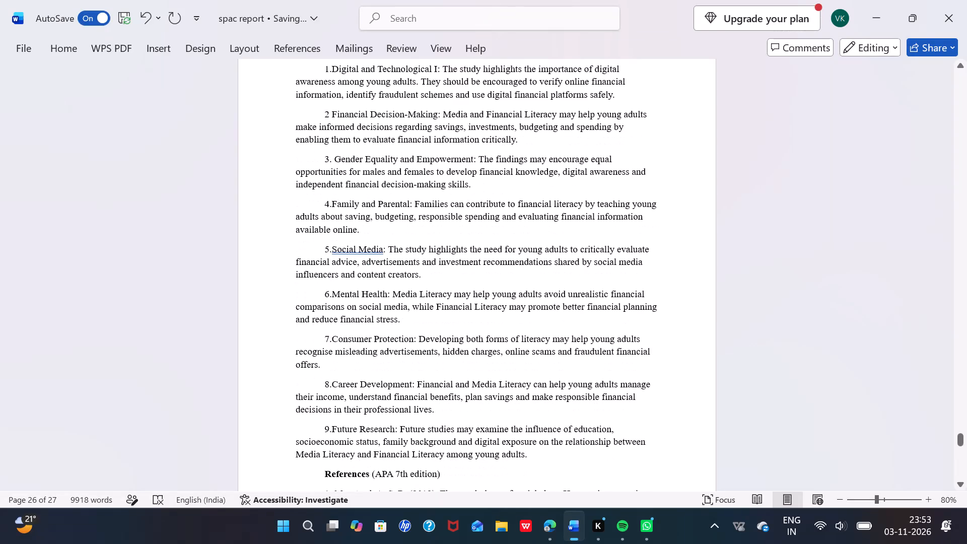
Look back through the report from the implications items to its opening pages, checking the layout of each section.
{"action": "scroll", "coordinate": [325, 145], "scroll_direction": "up", "scroll_amount": 5}
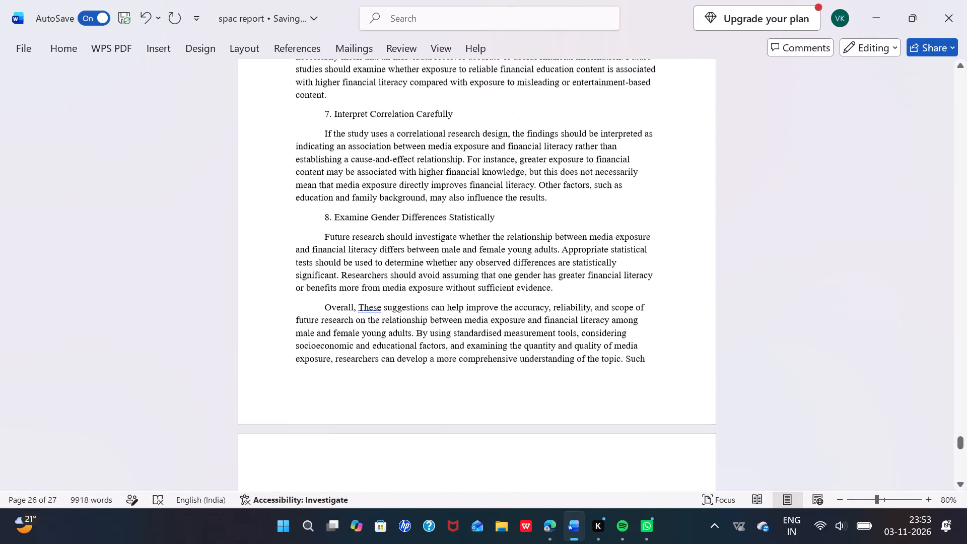
{"action": "scroll", "coordinate": [325, 145], "scroll_direction": "up", "scroll_amount": 3}
{"action": "scroll", "coordinate": [315, 225], "scroll_direction": "up", "scroll_amount": 1}
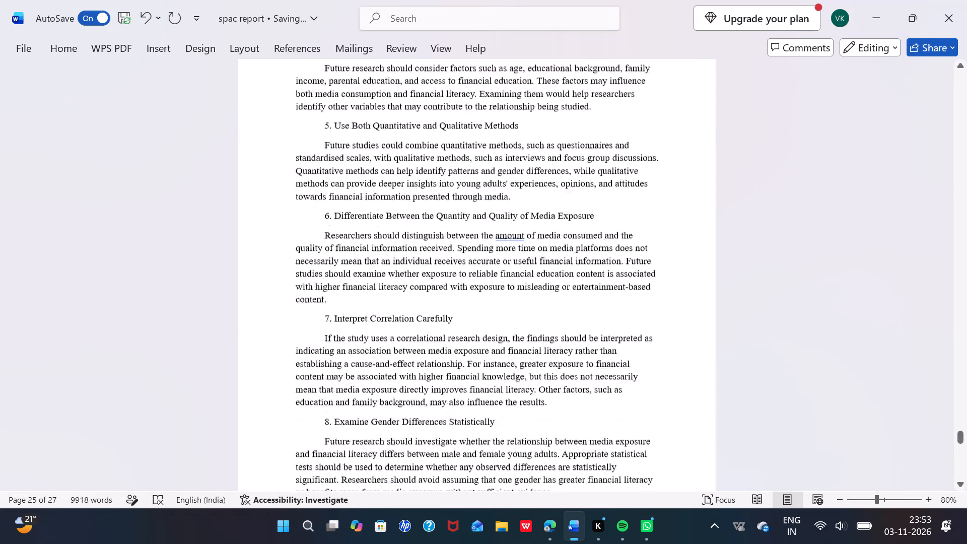
{"action": "scroll", "coordinate": [315, 225], "scroll_direction": "up", "scroll_amount": 4}
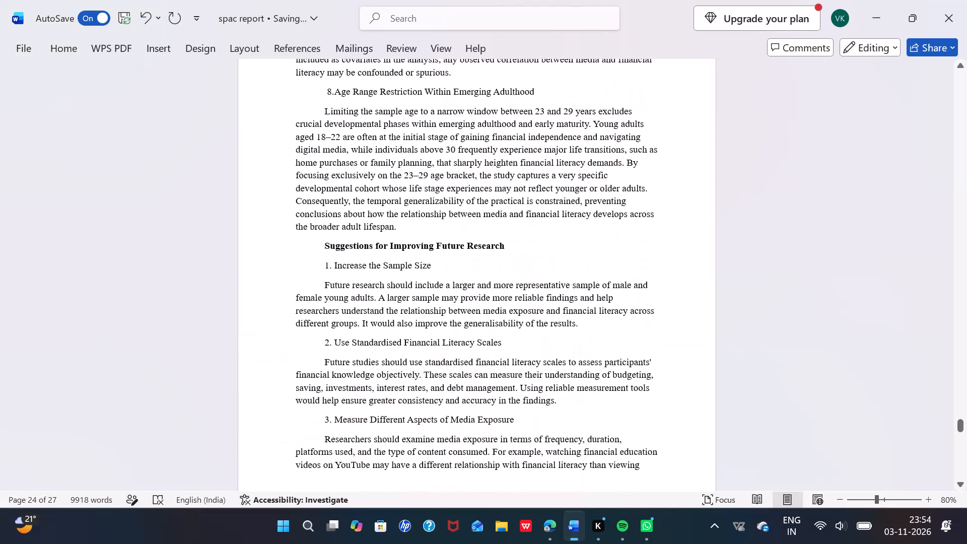
{"action": "scroll", "coordinate": [315, 225], "scroll_direction": "up", "scroll_amount": 2}
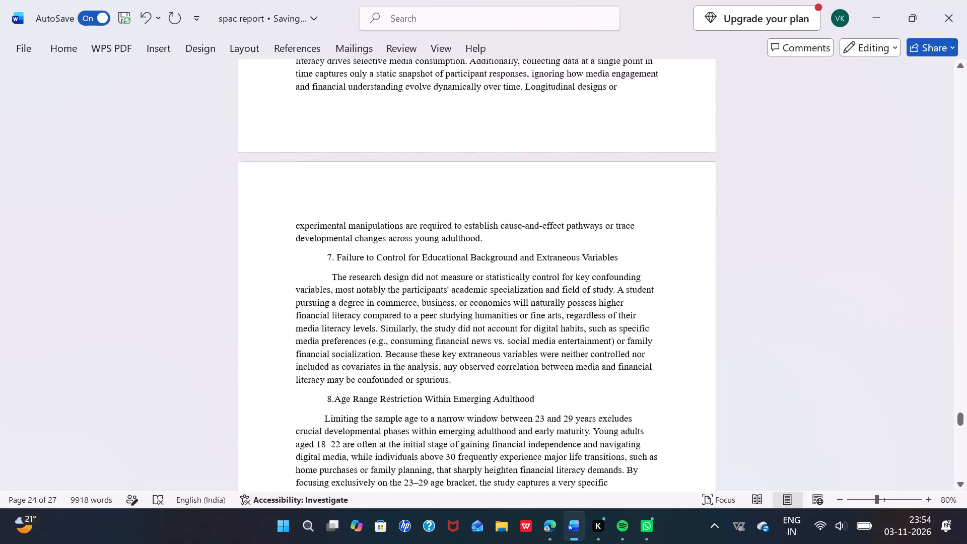
{"action": "scroll", "coordinate": [315, 225], "scroll_direction": "up", "scroll_amount": 4}
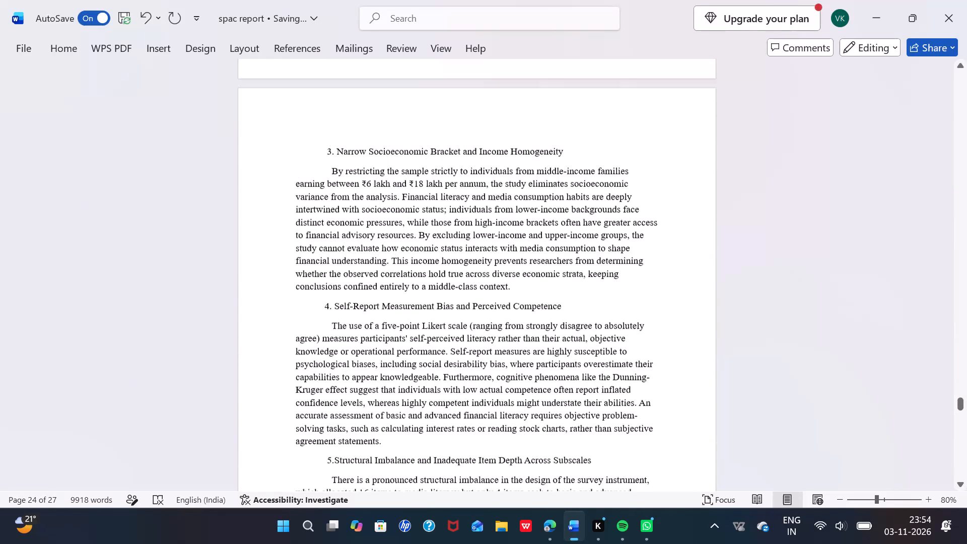
{"action": "scroll", "coordinate": [315, 225], "scroll_direction": "up", "scroll_amount": 2}
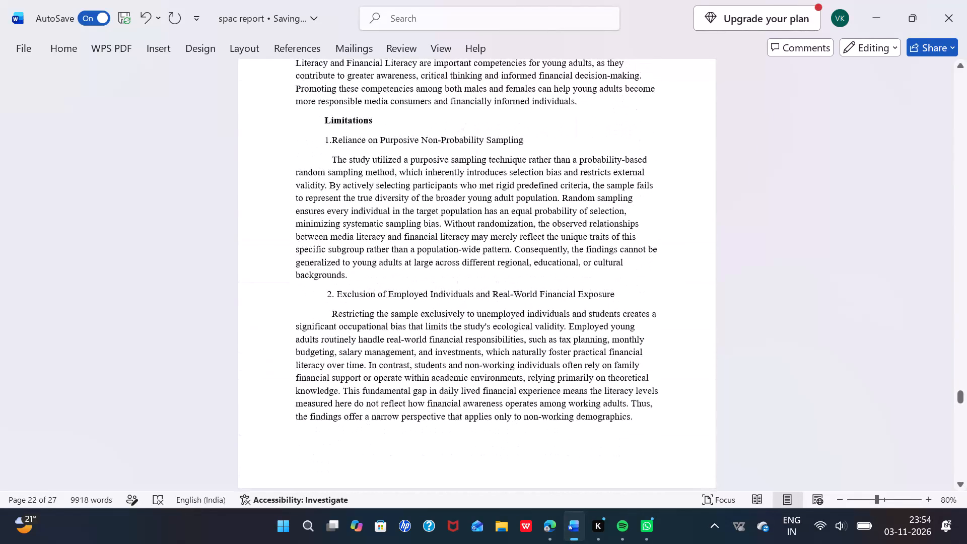
{"action": "scroll", "coordinate": [315, 225], "scroll_direction": "up", "scroll_amount": 14}
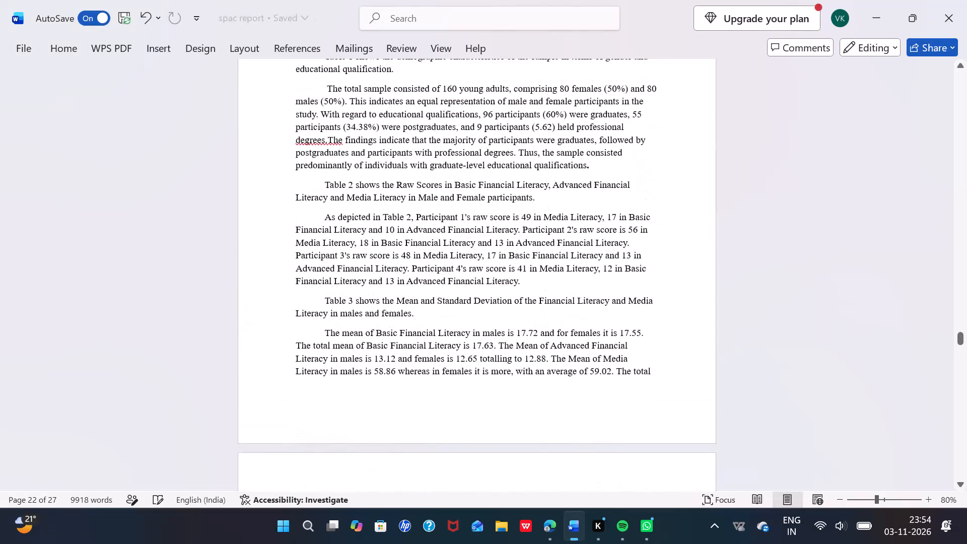
{"action": "scroll", "coordinate": [315, 225], "scroll_direction": "up", "scroll_amount": 10}
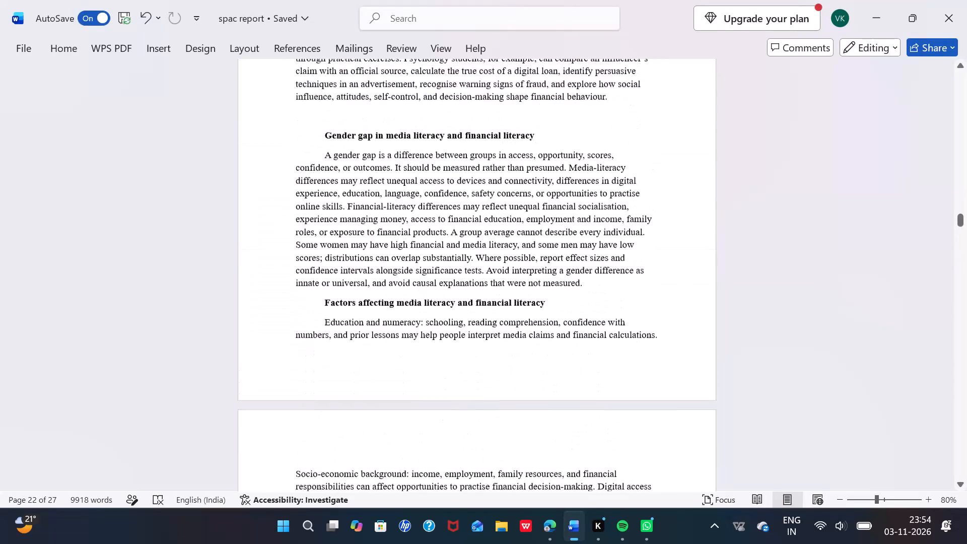
{"action": "scroll", "coordinate": [315, 225], "scroll_direction": "up", "scroll_amount": 9}
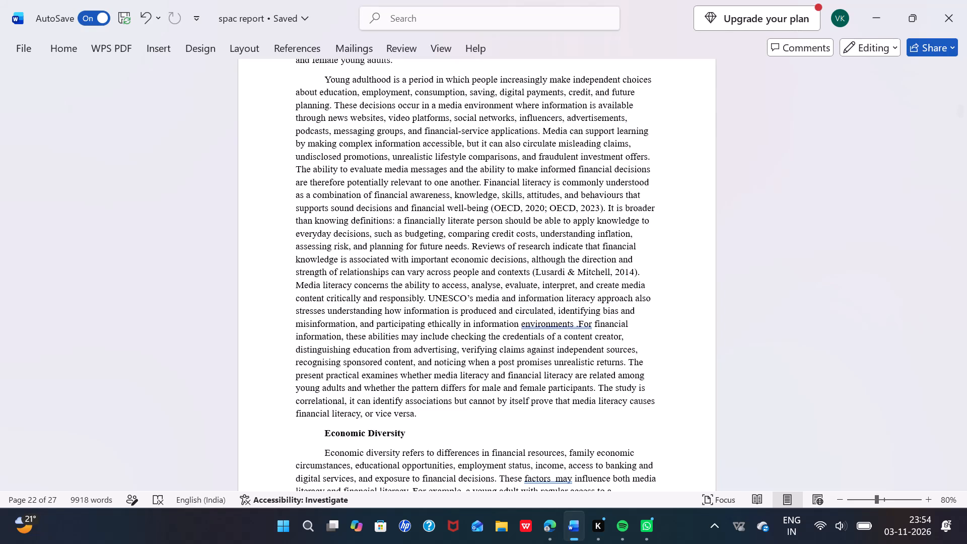
{"action": "scroll", "coordinate": [315, 225], "scroll_direction": "up", "scroll_amount": 11}
Read through the report from the Aim to the Indian Context section, checking headings, paragraph breaks and repeated gender content.
{"action": "scroll", "coordinate": [315, 225], "scroll_direction": "down", "scroll_amount": 3}
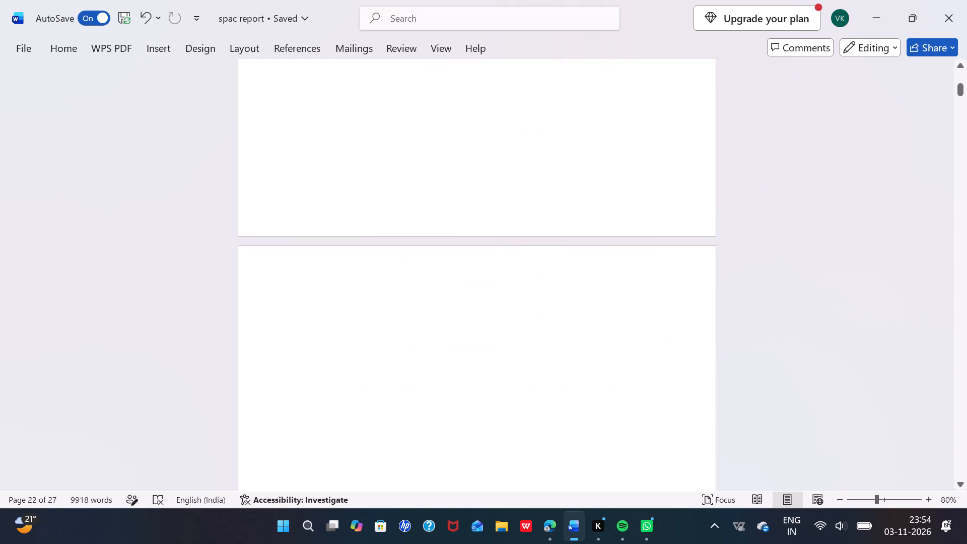
{"action": "scroll", "coordinate": [315, 225], "scroll_direction": "down", "scroll_amount": 7}
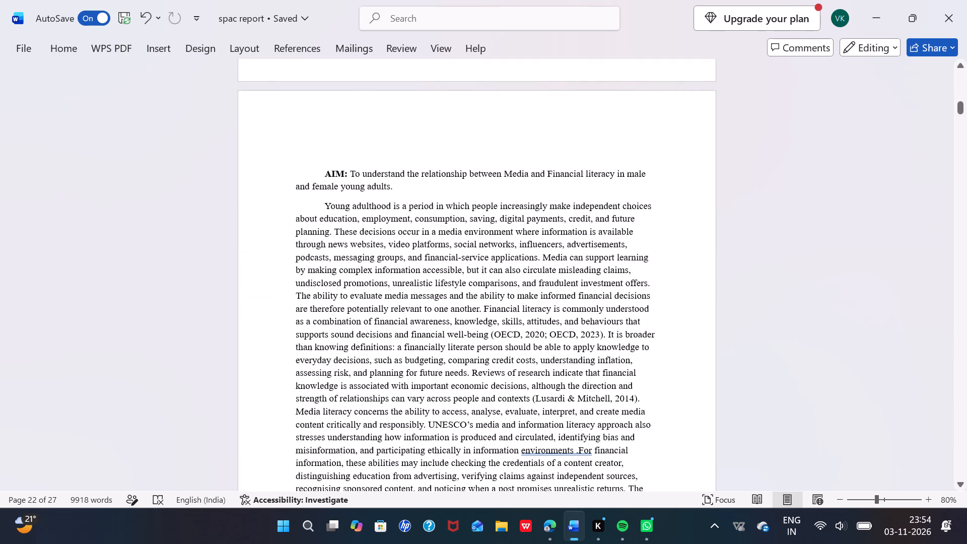
{"action": "scroll", "coordinate": [315, 225], "scroll_direction": "down", "scroll_amount": 5}
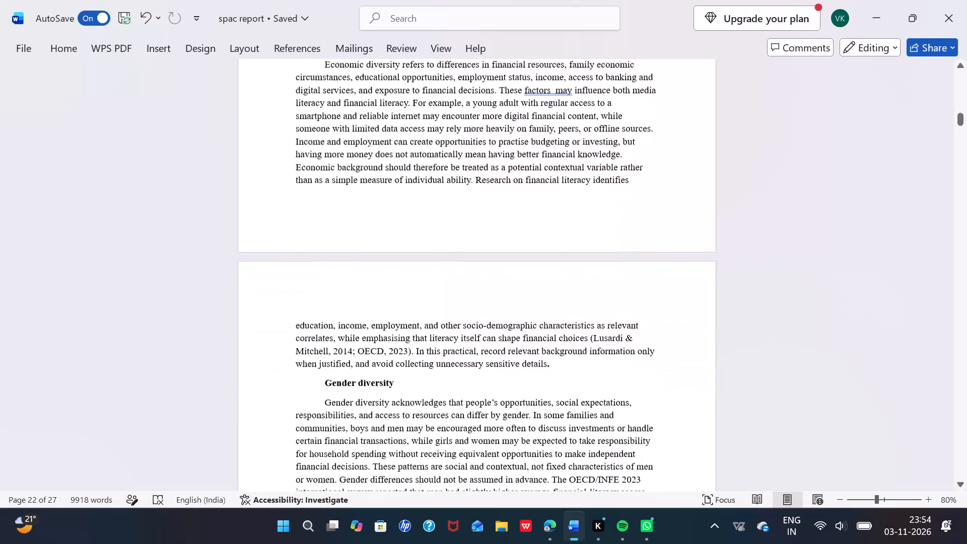
{"action": "scroll", "coordinate": [315, 225], "scroll_direction": "down", "scroll_amount": 2}
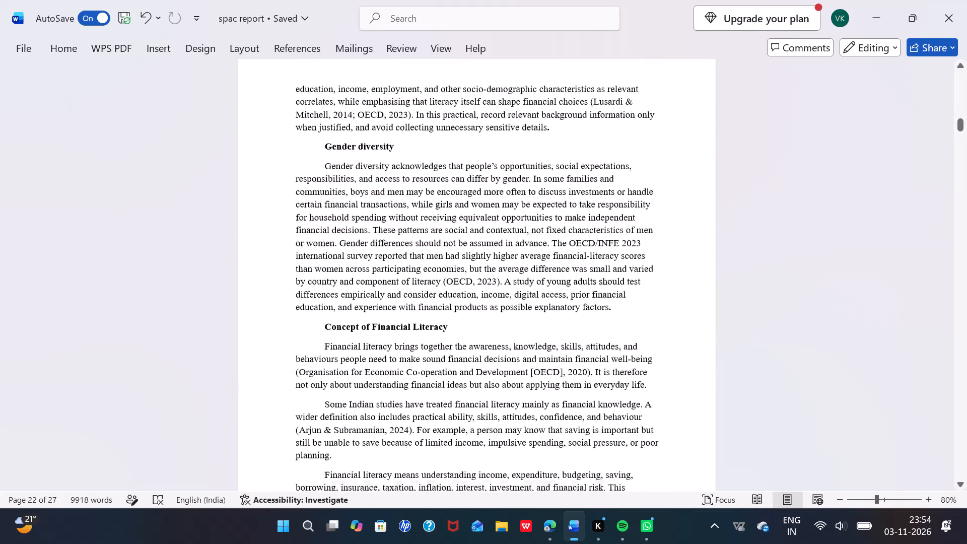
{"action": "scroll", "coordinate": [315, 225], "scroll_direction": "down", "scroll_amount": 1}
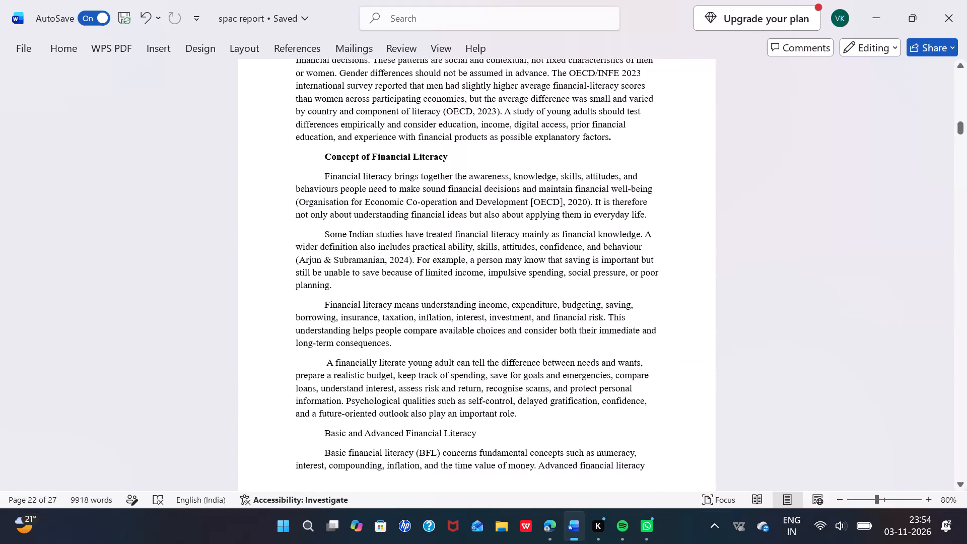
{"action": "scroll", "coordinate": [315, 225], "scroll_direction": "down", "scroll_amount": 4}
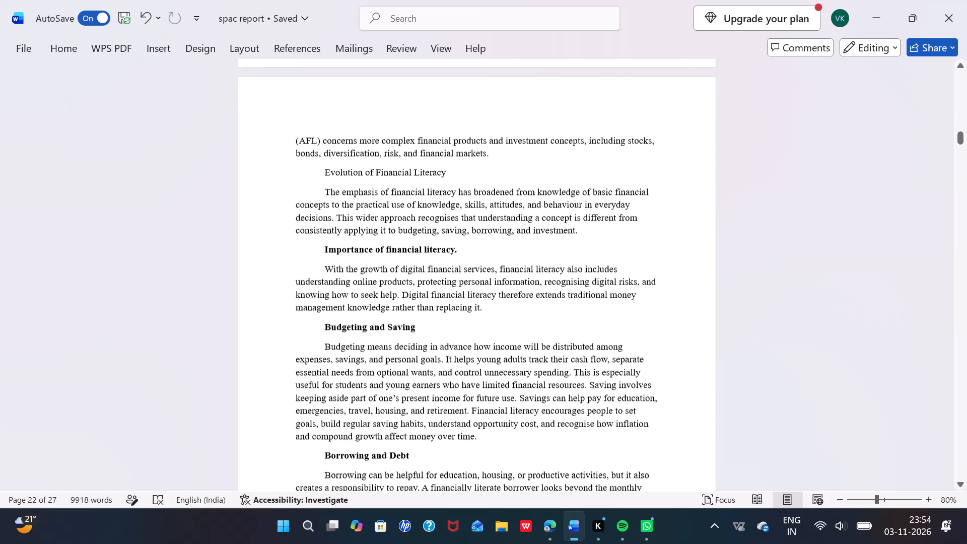
{"action": "scroll", "coordinate": [315, 225], "scroll_direction": "down", "scroll_amount": 1}
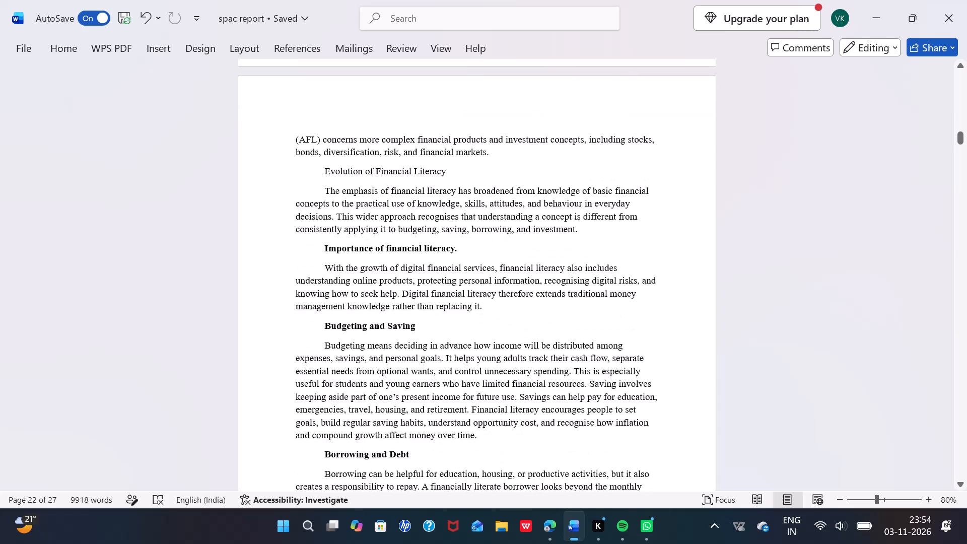
{"action": "scroll", "coordinate": [315, 225], "scroll_direction": "down", "scroll_amount": 4}
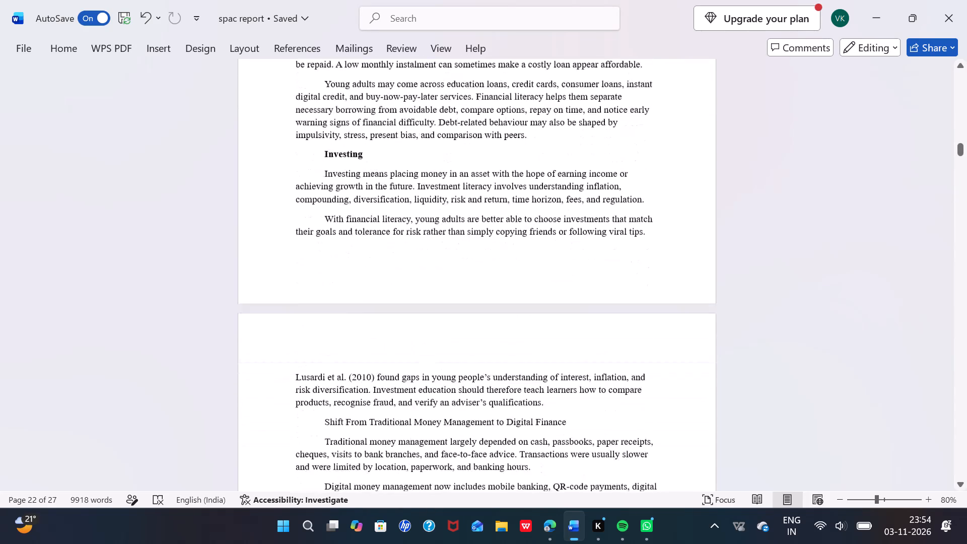
{"action": "scroll", "coordinate": [315, 225], "scroll_direction": "down", "scroll_amount": 4}
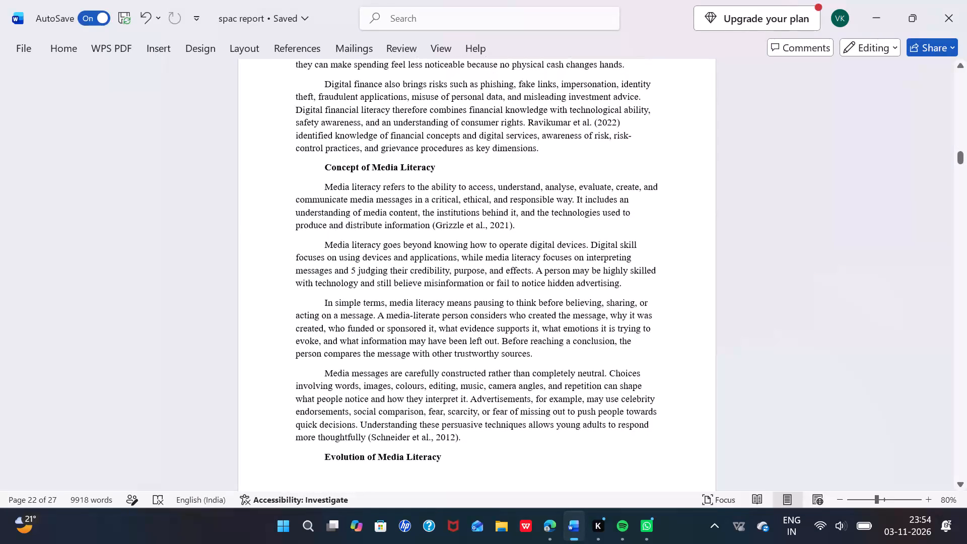
{"action": "scroll", "coordinate": [315, 225], "scroll_direction": "down", "scroll_amount": 3}
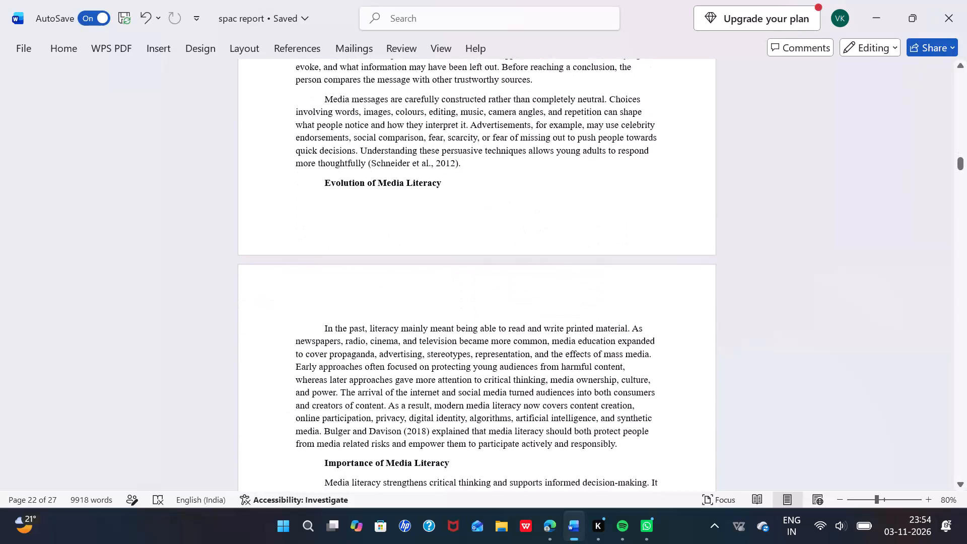
{"action": "scroll", "coordinate": [315, 225], "scroll_direction": "down", "scroll_amount": 4}
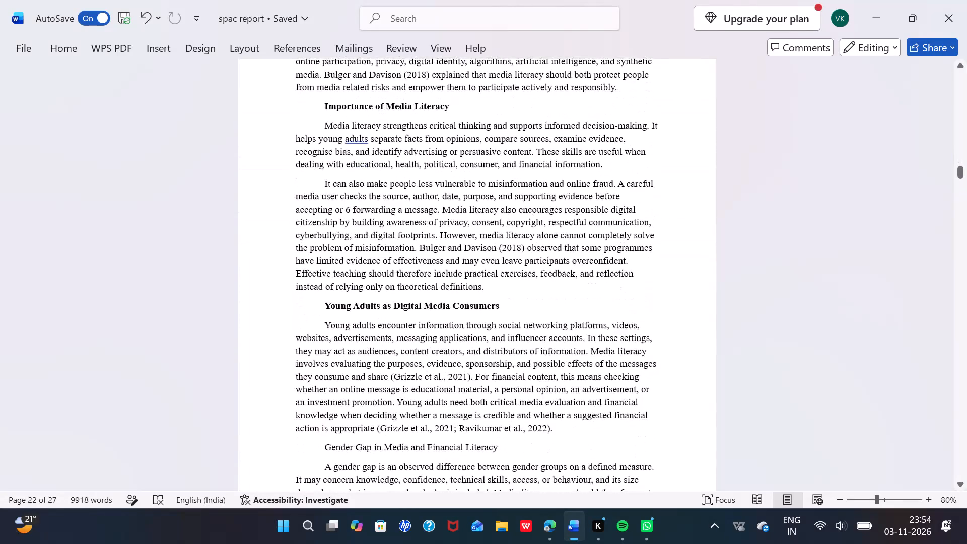
{"action": "scroll", "coordinate": [315, 225], "scroll_direction": "down", "scroll_amount": 4}
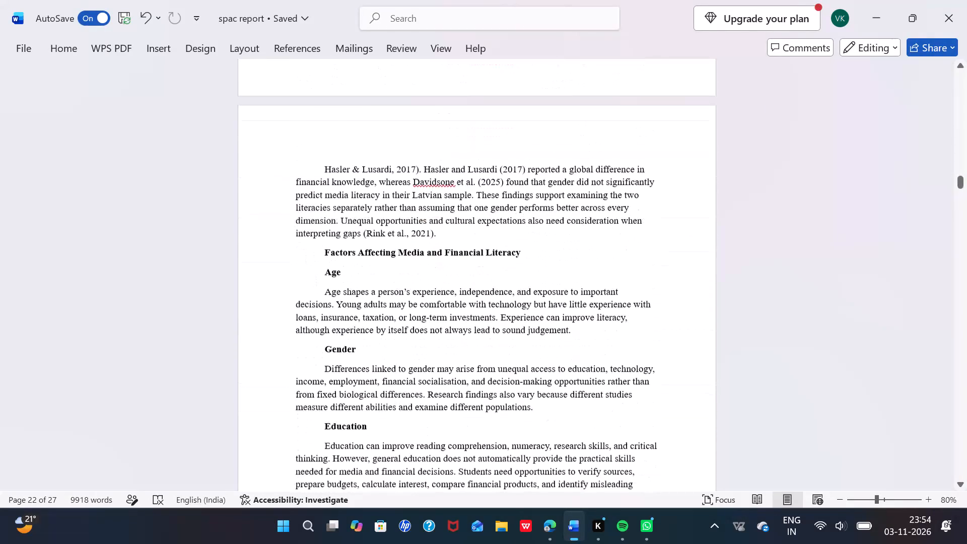
{"action": "scroll", "coordinate": [315, 225], "scroll_direction": "down", "scroll_amount": 1}
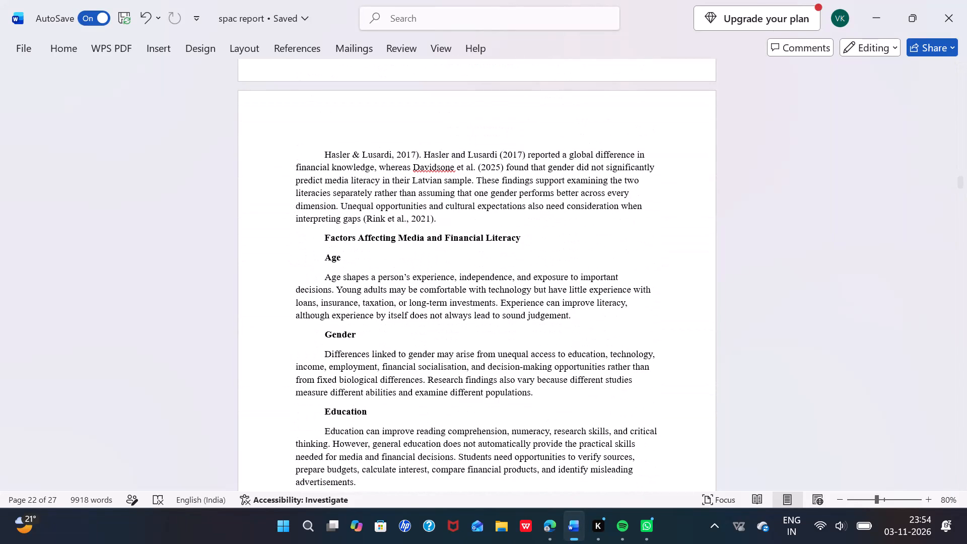
{"action": "scroll", "coordinate": [315, 225], "scroll_direction": "down", "scroll_amount": 1}
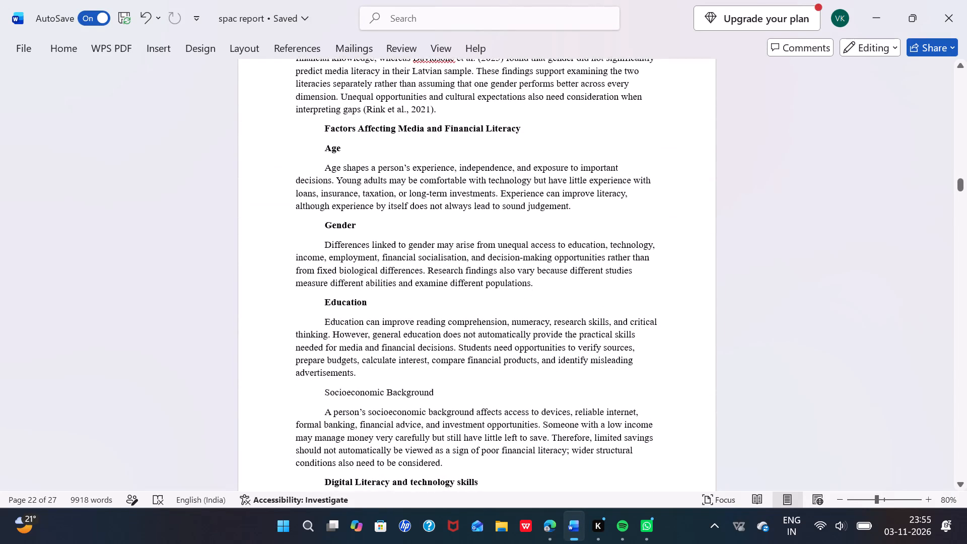
{"action": "scroll", "coordinate": [315, 225], "scroll_direction": "up", "scroll_amount": 3}
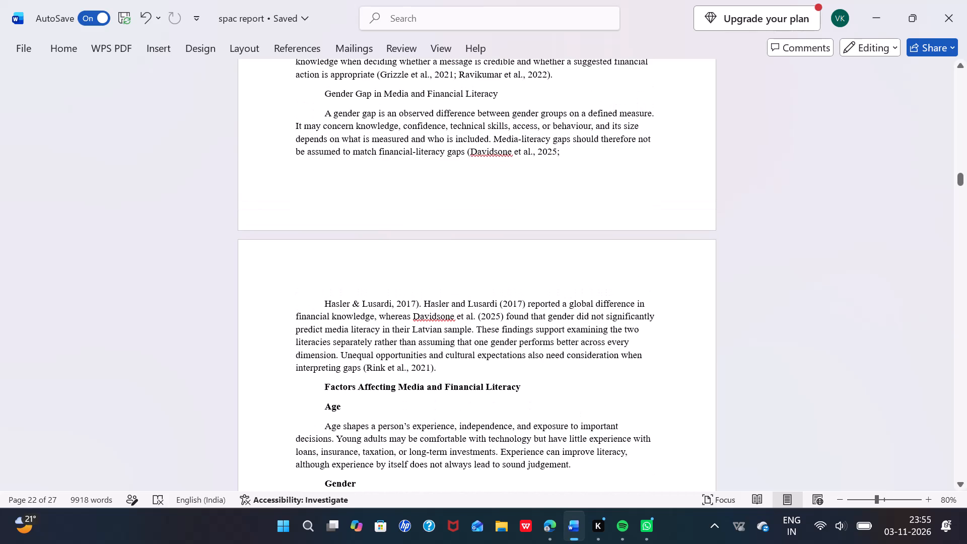
{"action": "scroll", "coordinate": [315, 225], "scroll_direction": "down", "scroll_amount": 5}
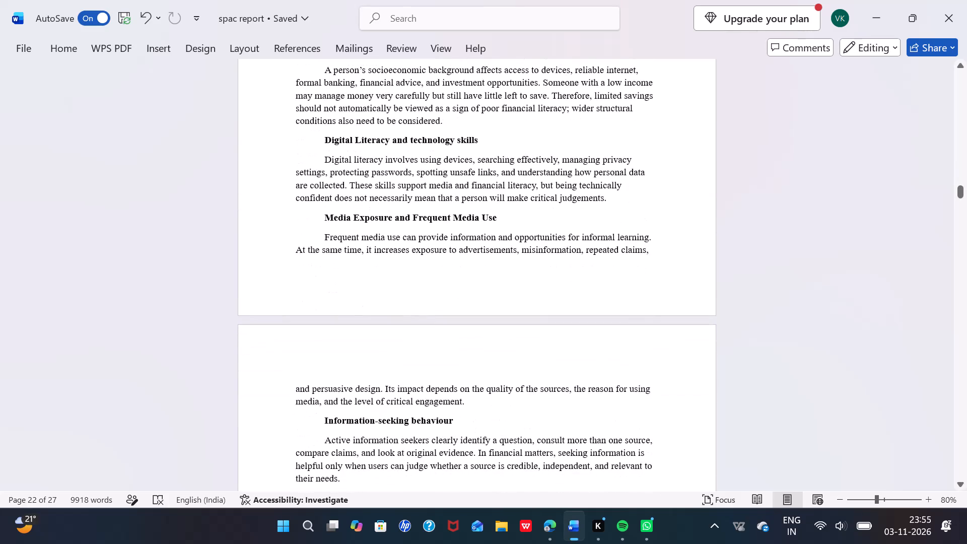
{"action": "scroll", "coordinate": [315, 225], "scroll_direction": "down", "scroll_amount": 6}
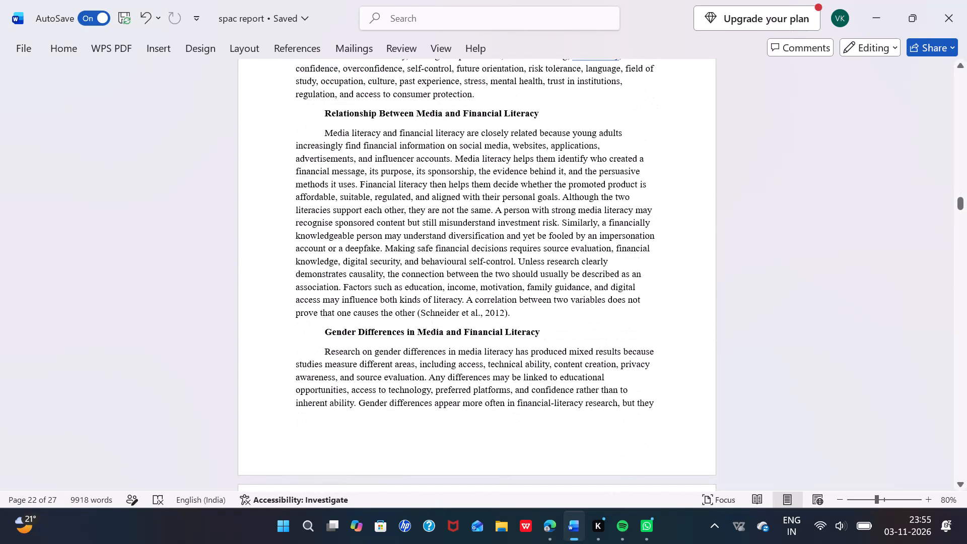
{"action": "scroll", "coordinate": [312, 348], "scroll_direction": "down", "scroll_amount": 3}
{"action": "scroll", "coordinate": [374, 356], "scroll_direction": "down", "scroll_amount": 2}
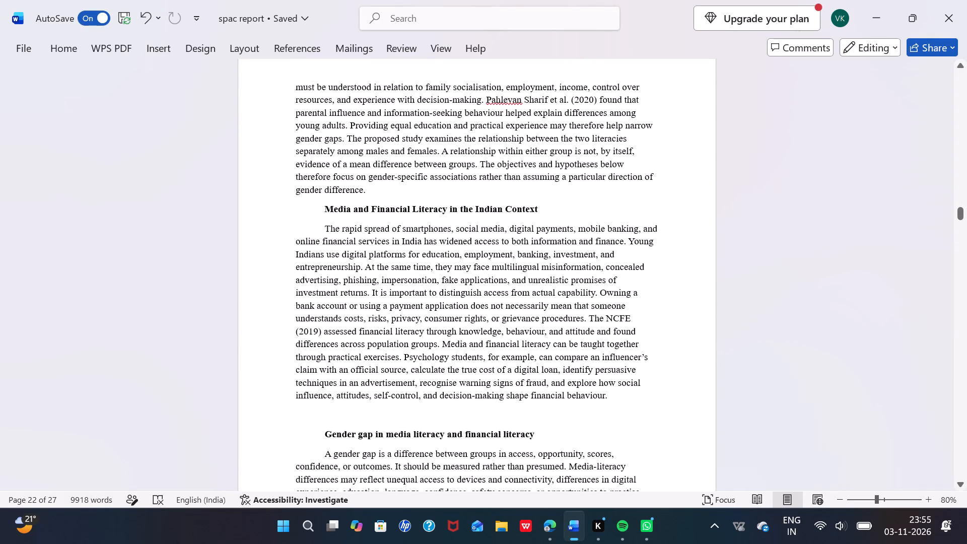
Copy the whole Gender Differences in Media and Financial Literacy section, including its heading.
{"action": "left_click_drag", "start_coordinate": [369, 187], "coordinate": [335, 157]}
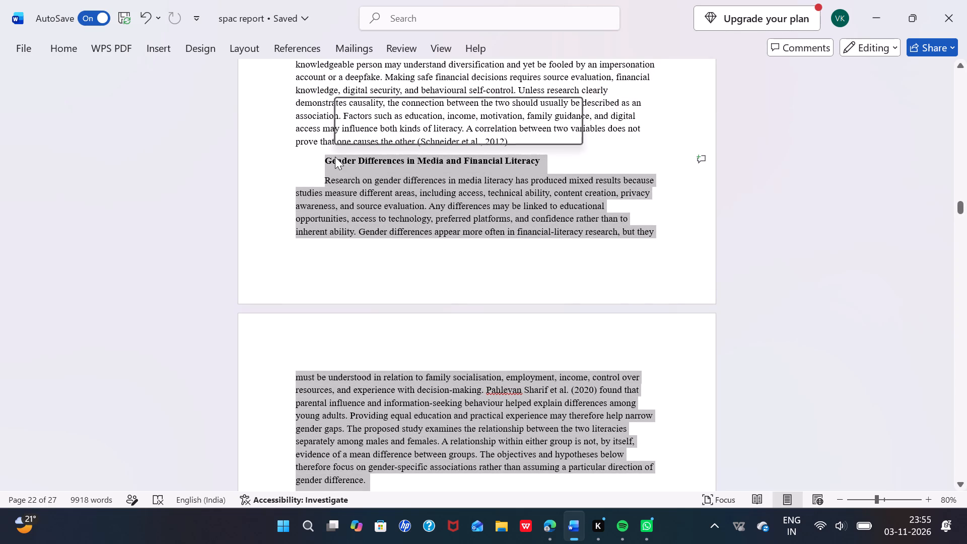
{"action": "key", "text": "ctrl+c"}
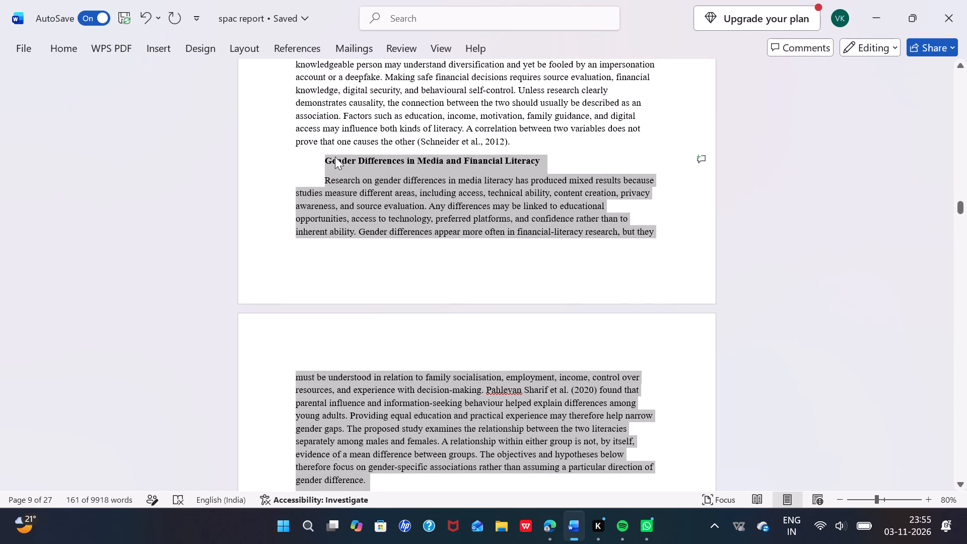
Make the Gender Gap in Media and Financial Literacy heading bold, above the paragraph starting "A gender gap is an observed difference".
{"action": "scroll", "coordinate": [335, 157], "scroll_direction": "up", "scroll_amount": 9}
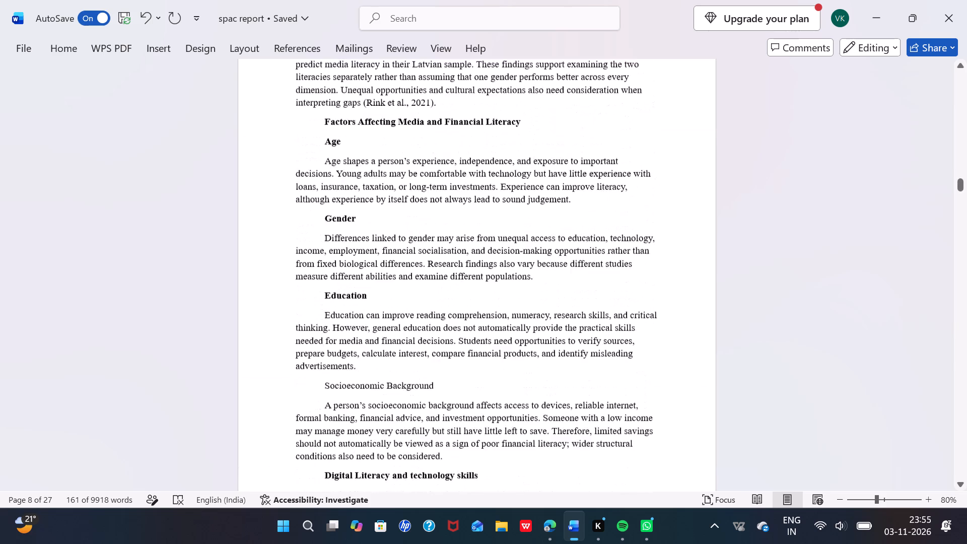
{"action": "scroll", "coordinate": [335, 157], "scroll_direction": "up", "scroll_amount": 1}
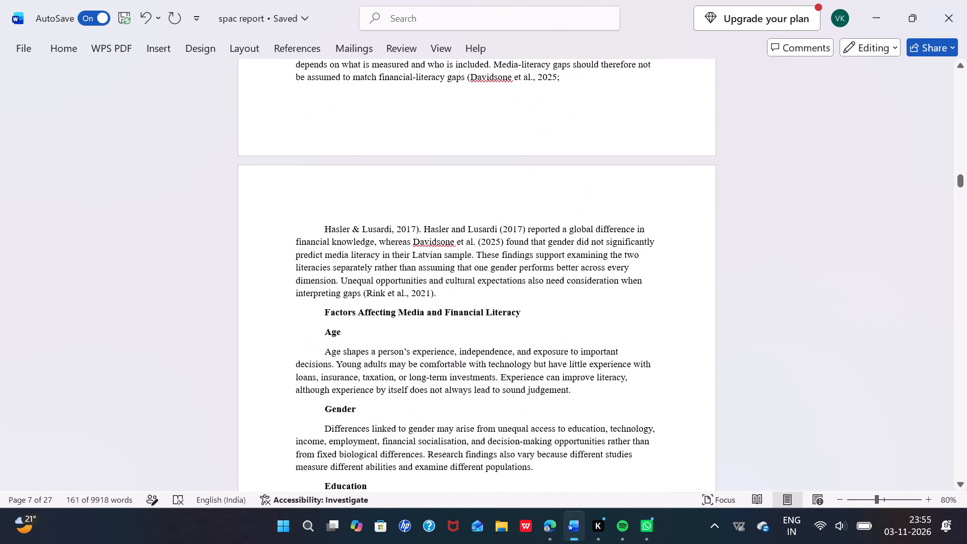
{"action": "scroll", "coordinate": [443, 289], "scroll_direction": "up", "scroll_amount": 2}
{"action": "scroll", "coordinate": [443, 289], "scroll_direction": "down", "scroll_amount": 1}
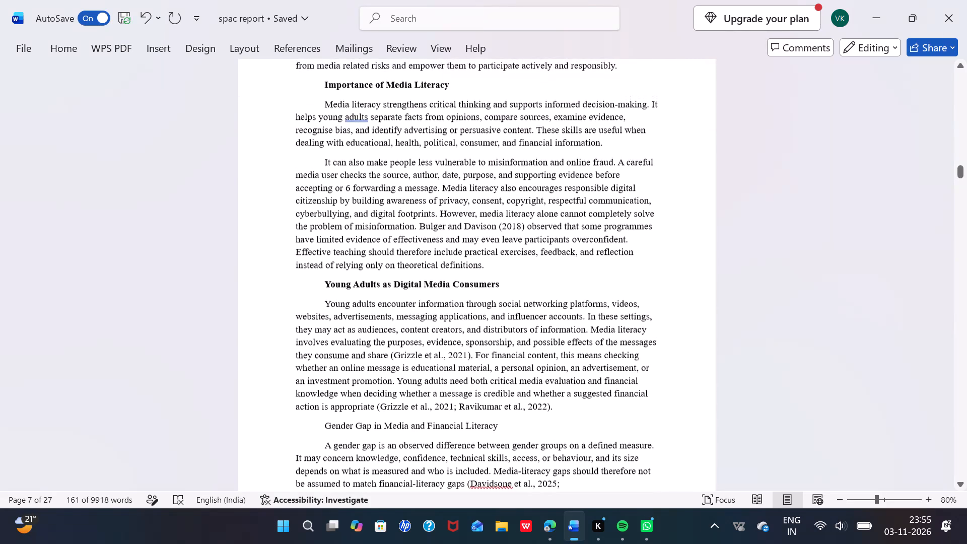
{"action": "scroll", "coordinate": [443, 289], "scroll_direction": "down", "scroll_amount": 2}
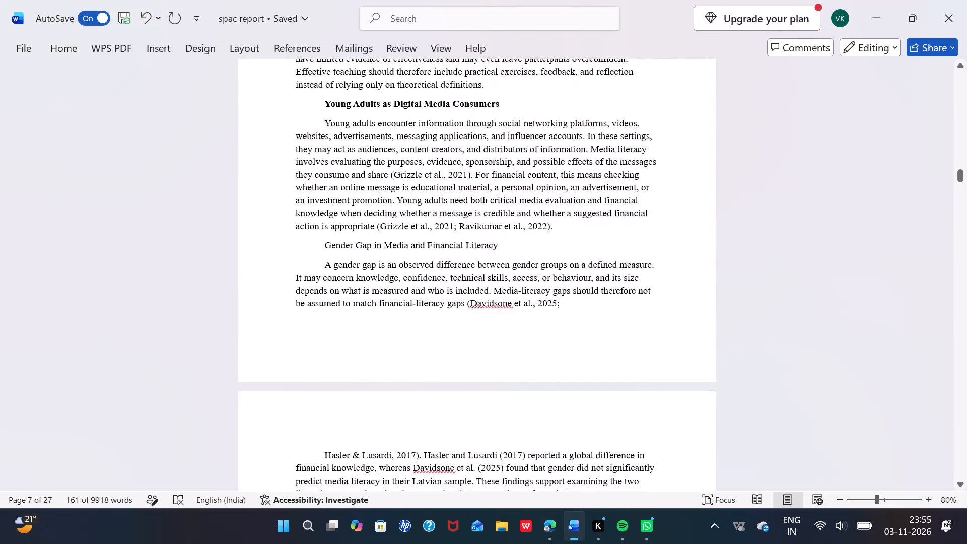
{"action": "scroll", "coordinate": [443, 289], "scroll_direction": "down", "scroll_amount": 1}
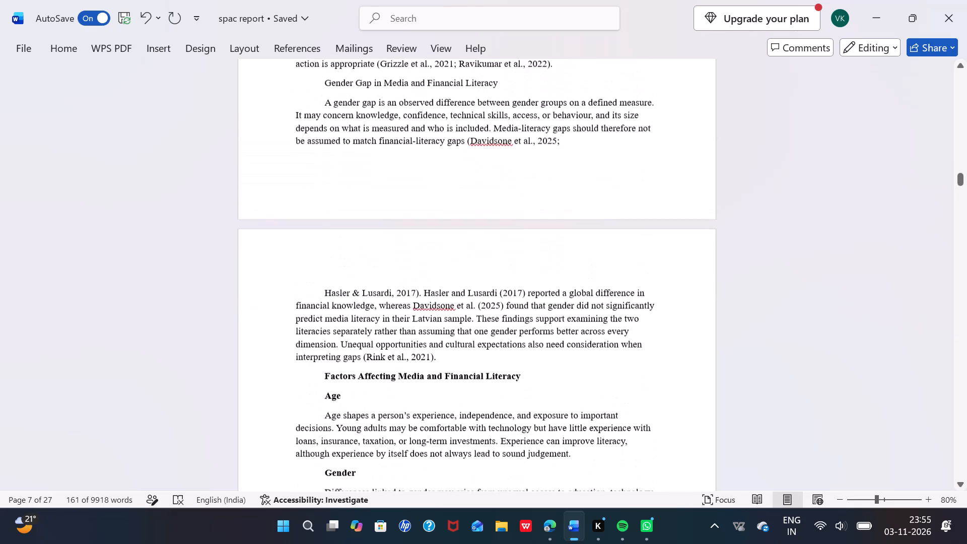
{"action": "scroll", "coordinate": [443, 289], "scroll_direction": "up", "scroll_amount": 1}
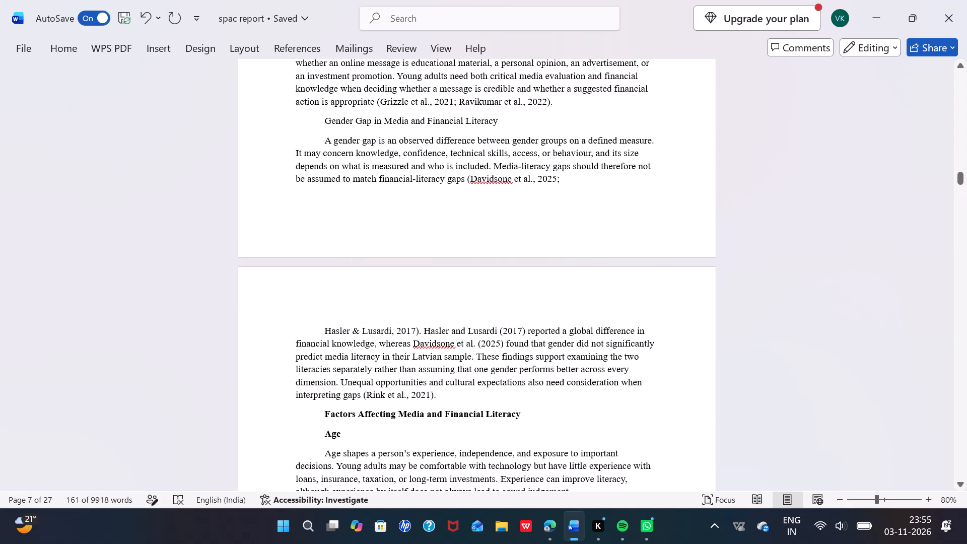
{"action": "left_click_drag", "start_coordinate": [509, 123], "coordinate": [398, 125]}
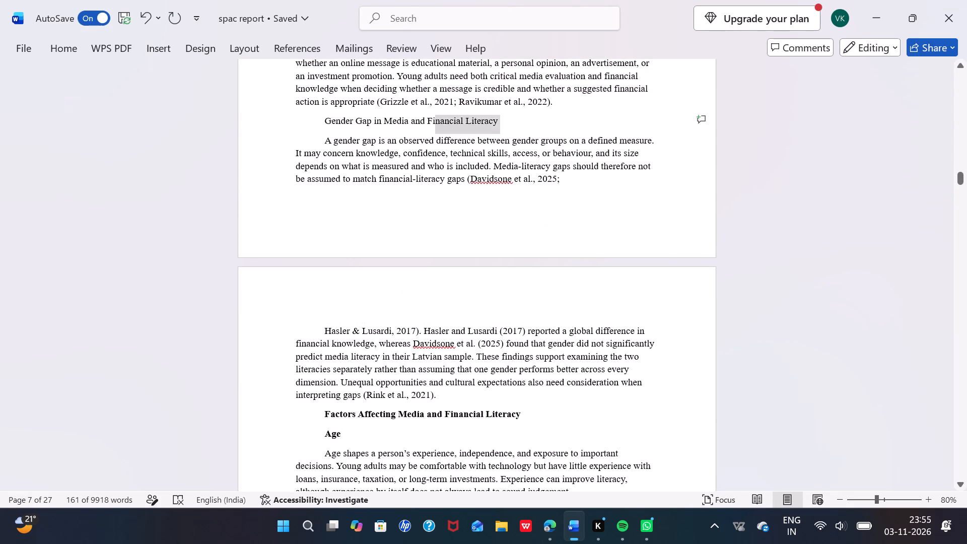
{"action": "left_click_drag", "start_coordinate": [398, 125], "coordinate": [332, 126]}
{"action": "left_click", "coordinate": [343, 101]}
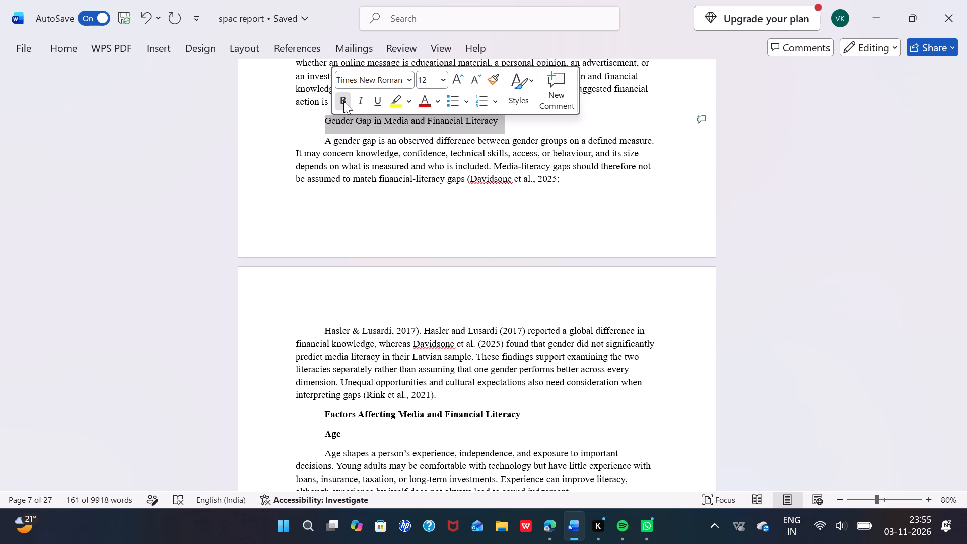
Paste the copied gender differences section directly below the bold Gender Gap in Media and Financial Literacy heading, deleting the pasted text's own heading.
{"action": "left_click", "coordinate": [524, 122]}
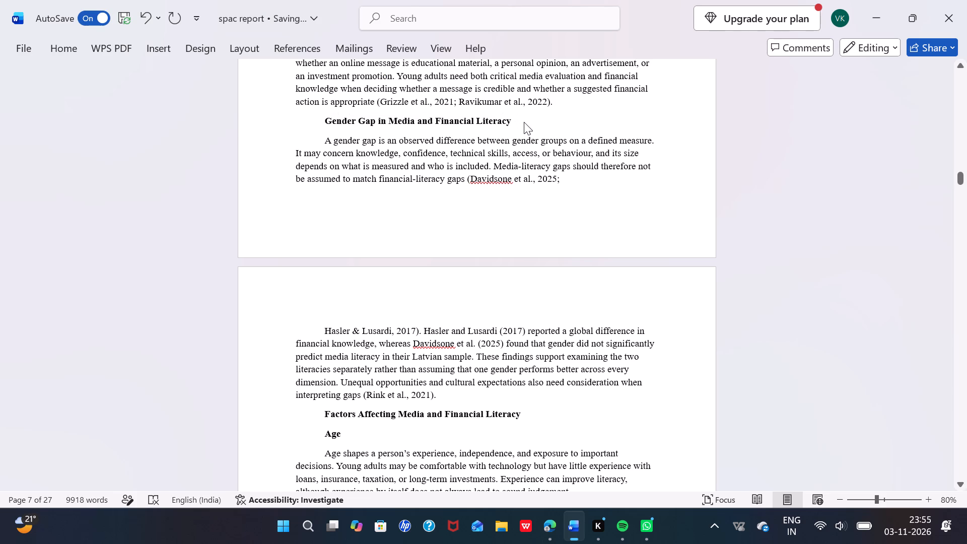
{"action": "key", "text": "Return"}
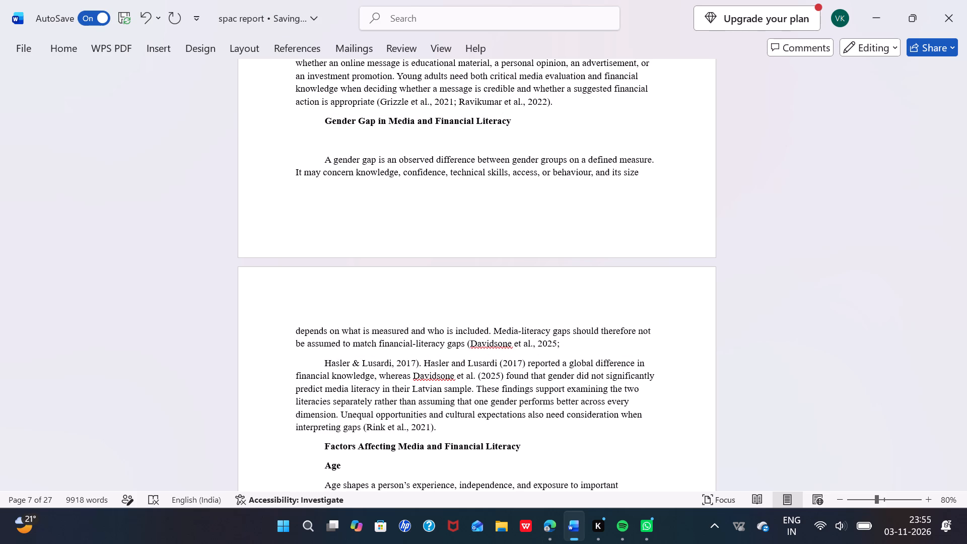
{"action": "key", "text": "ctrl+v"}
{"action": "left_click_drag", "start_coordinate": [544, 138], "coordinate": [313, 142]}
{"action": "key", "text": "BackSpace"}
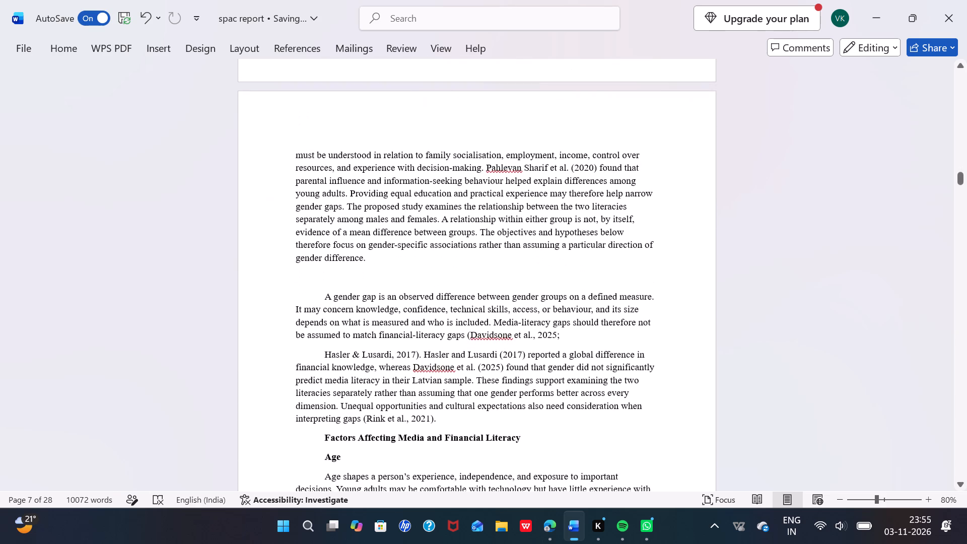
Check how the pasted gender differences text runs across the page break into the original gender gap paragraphs.
{"action": "scroll", "coordinate": [387, 213], "scroll_direction": "down", "scroll_amount": 1}
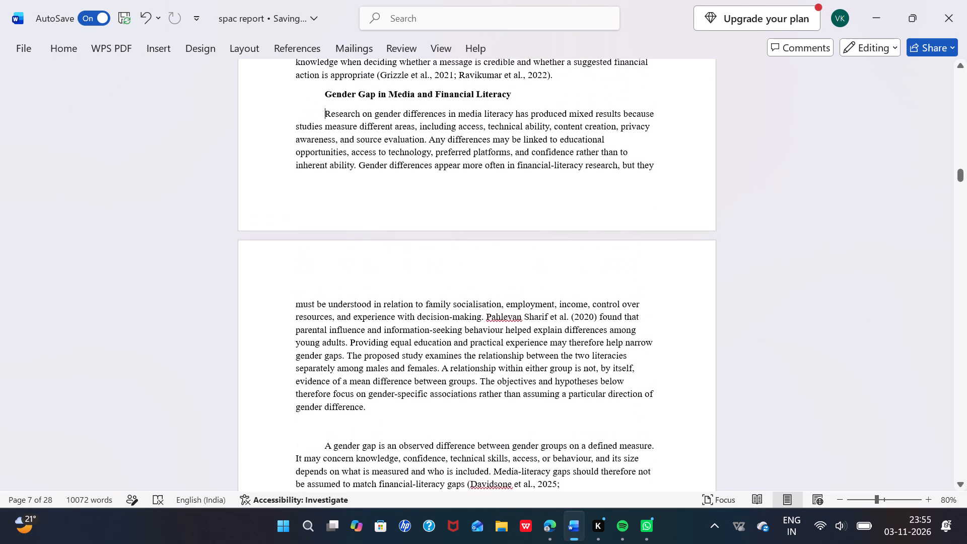
{"action": "scroll", "coordinate": [387, 213], "scroll_direction": "down", "scroll_amount": 2}
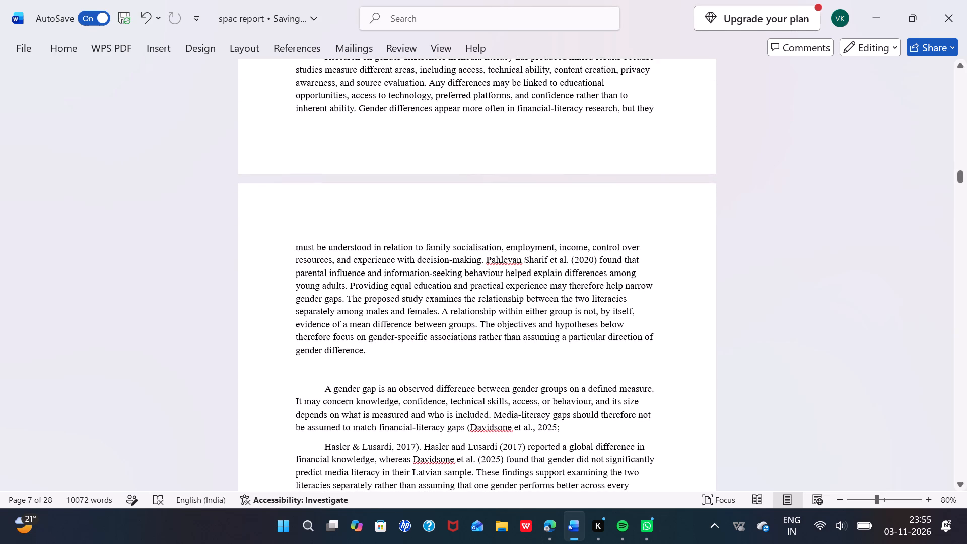
{"action": "scroll", "coordinate": [387, 213], "scroll_direction": "down", "scroll_amount": 1}
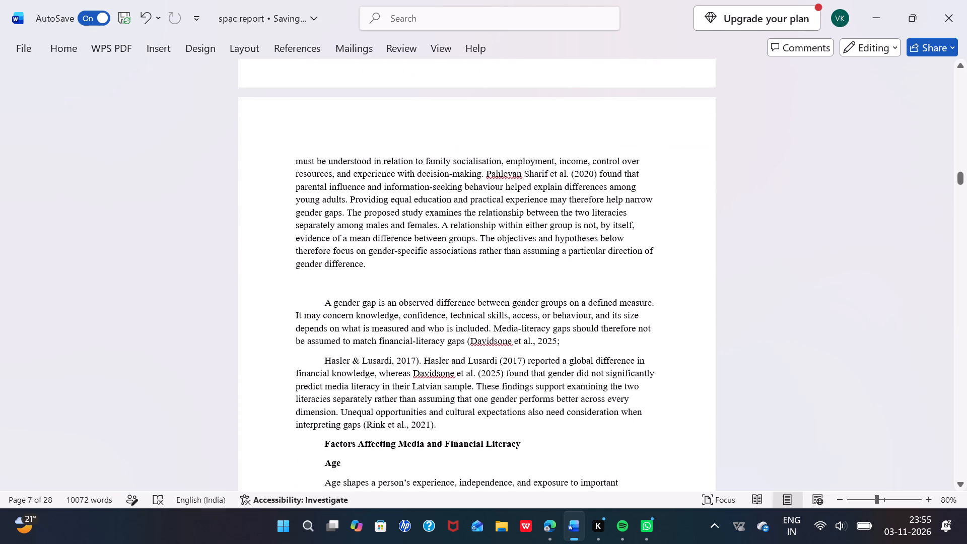
{"action": "scroll", "coordinate": [387, 213], "scroll_direction": "down", "scroll_amount": 2}
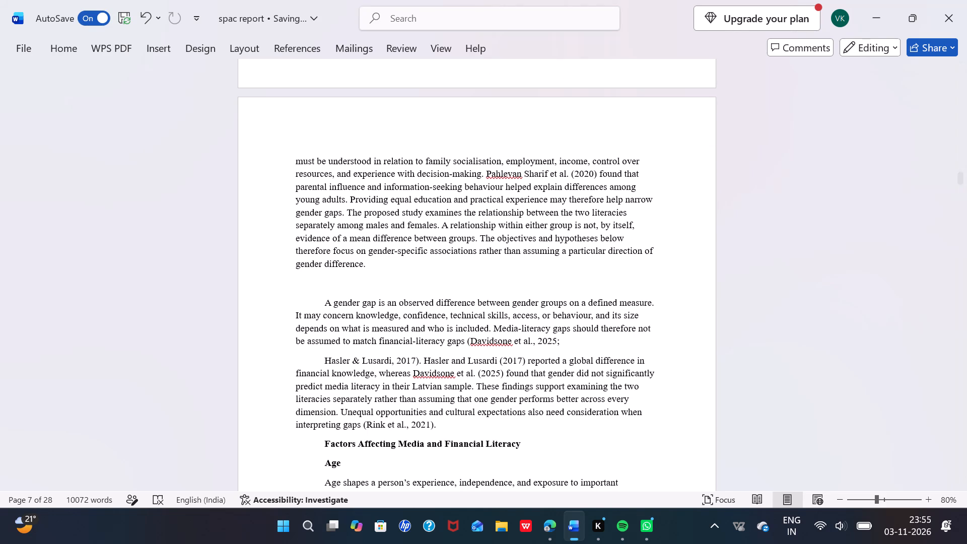
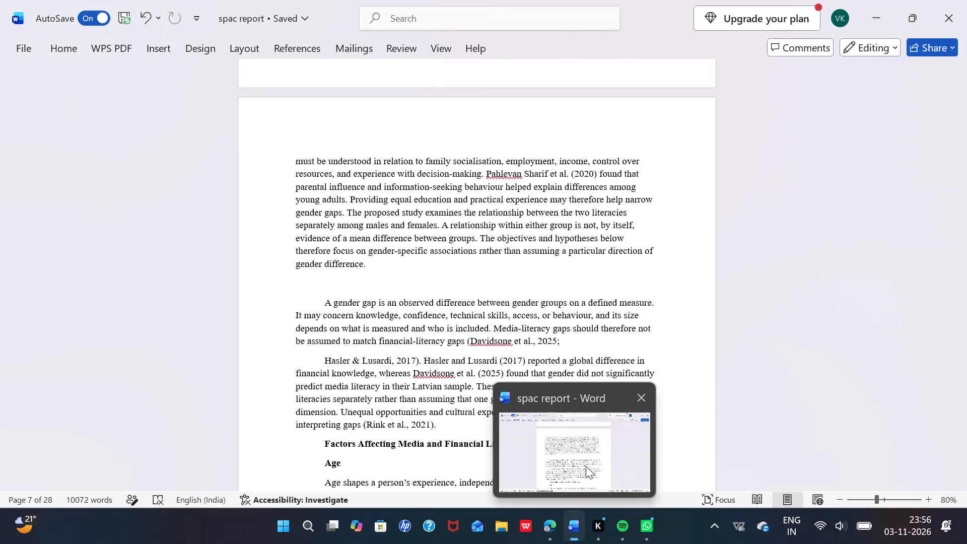
Review the report from the merged gender gap paragraphs through the literacy factors to the second gender gap heading, checking for repeated sections.
{"action": "left_click", "coordinate": [586, 466]}
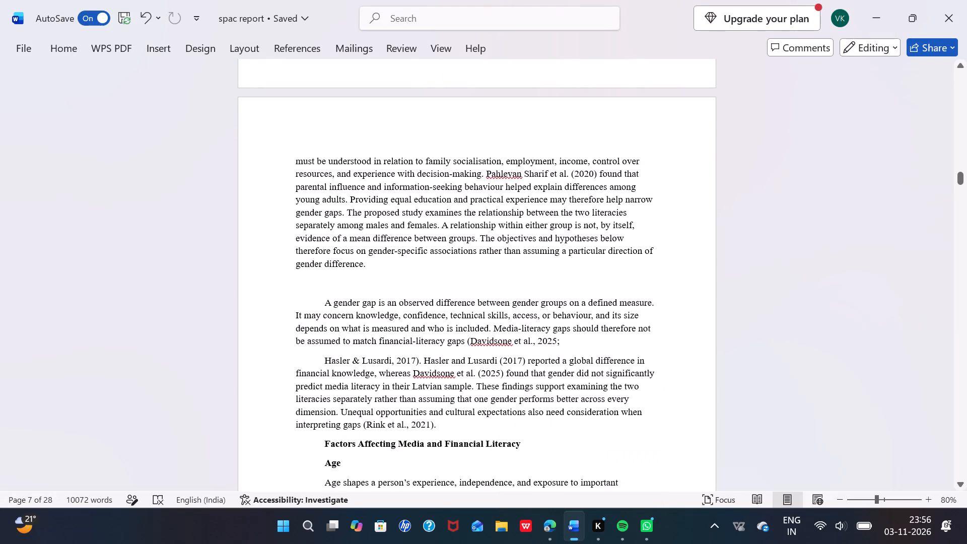
{"action": "scroll", "coordinate": [586, 466], "scroll_direction": "down", "scroll_amount": 1}
{"action": "scroll", "coordinate": [586, 466], "scroll_direction": "up", "scroll_amount": 1}
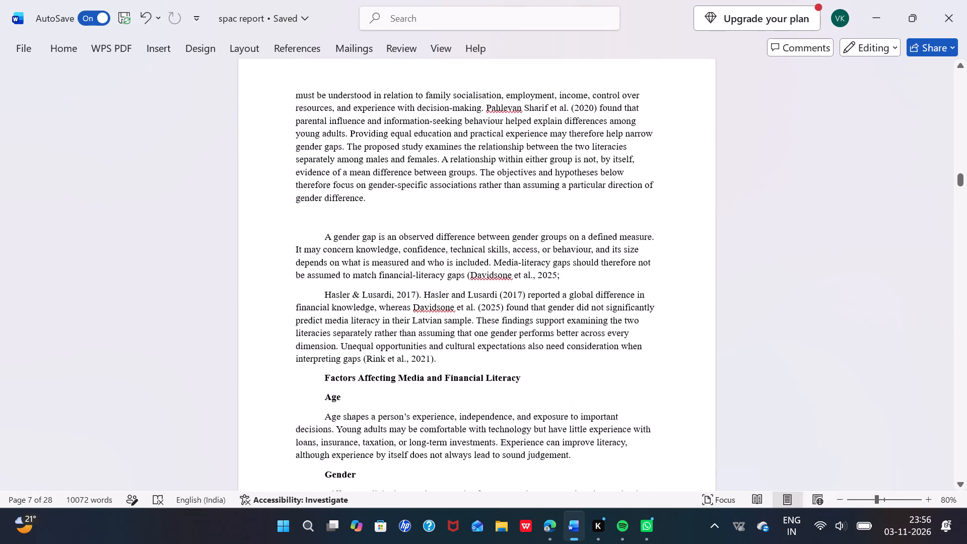
{"action": "scroll", "coordinate": [586, 466], "scroll_direction": "up", "scroll_amount": 1}
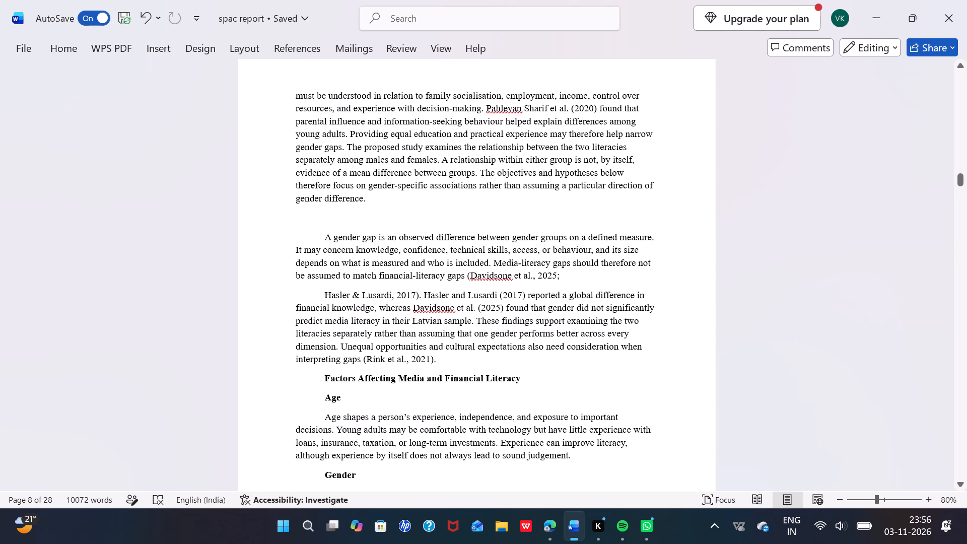
{"action": "scroll", "coordinate": [481, 409], "scroll_direction": "down", "scroll_amount": 1}
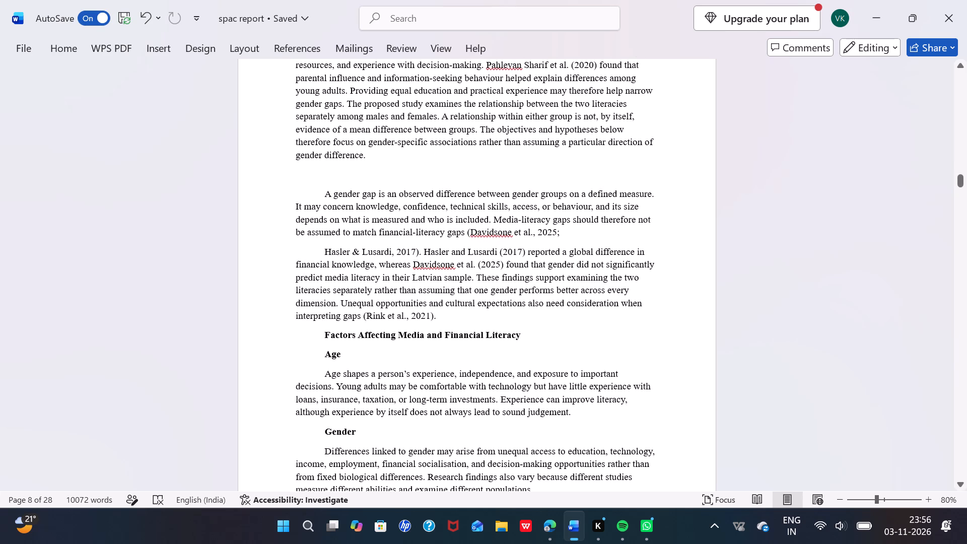
{"action": "scroll", "coordinate": [322, 189], "scroll_direction": "up", "scroll_amount": 1}
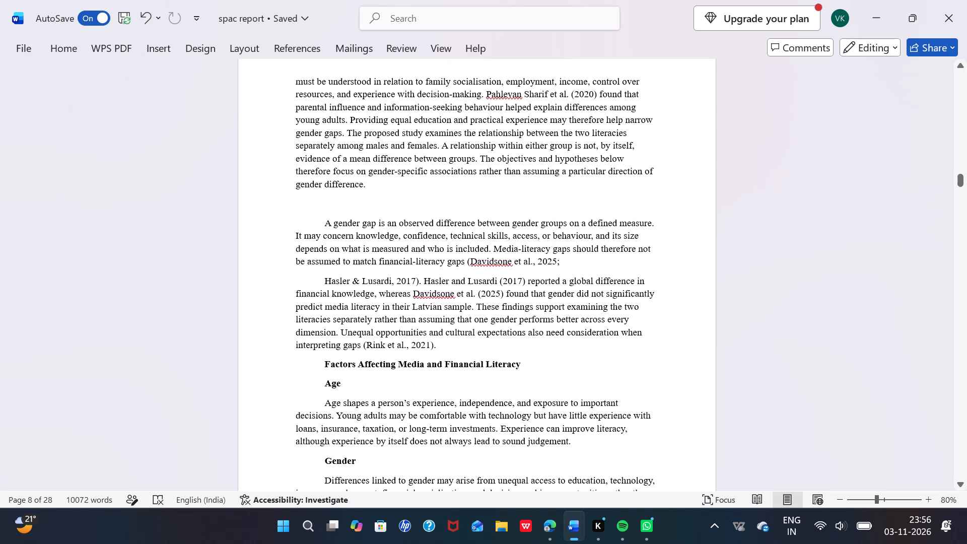
{"action": "scroll", "coordinate": [321, 214], "scroll_direction": "down", "scroll_amount": 3}
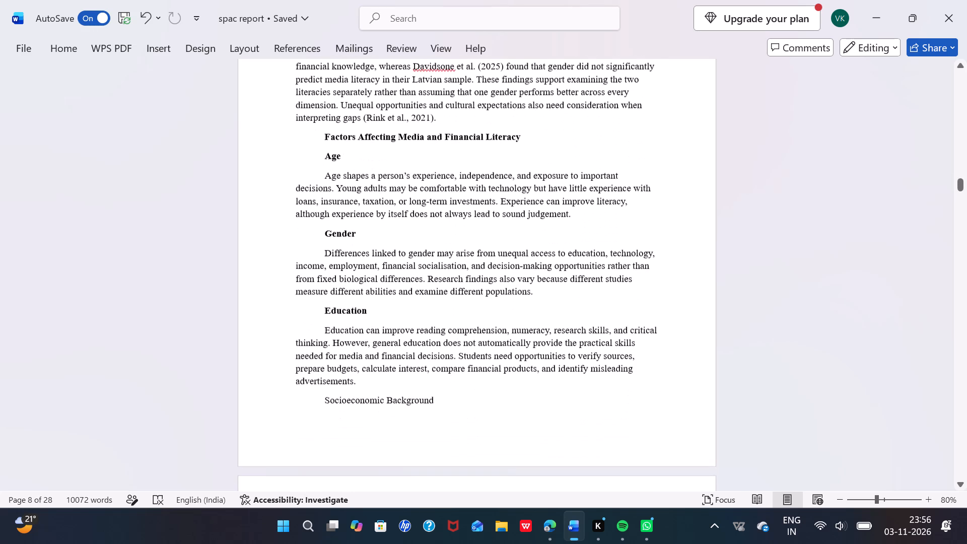
{"action": "scroll", "coordinate": [321, 214], "scroll_direction": "down", "scroll_amount": 1}
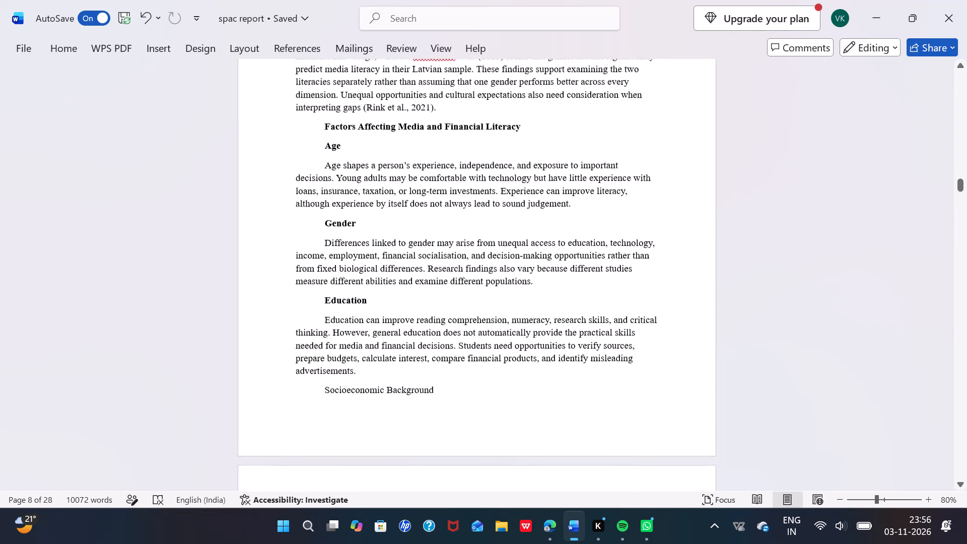
{"action": "scroll", "coordinate": [321, 214], "scroll_direction": "down", "scroll_amount": 1}
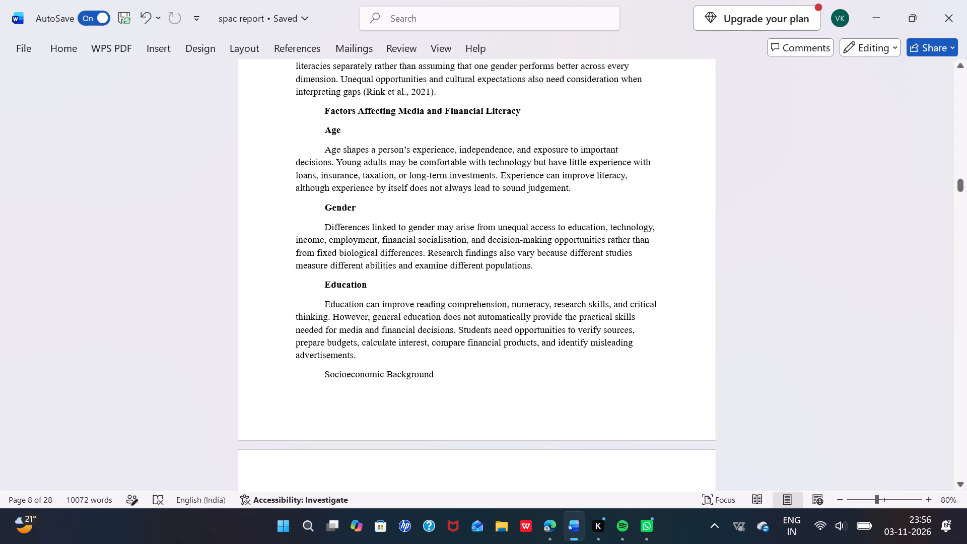
{"action": "scroll", "coordinate": [357, 288], "scroll_direction": "down", "scroll_amount": 3}
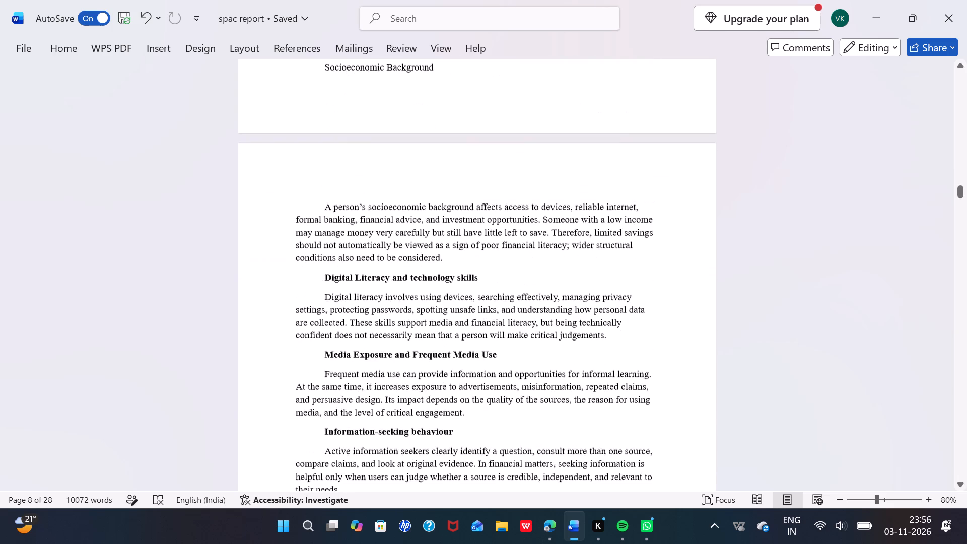
{"action": "scroll", "coordinate": [357, 288], "scroll_direction": "down", "scroll_amount": 3}
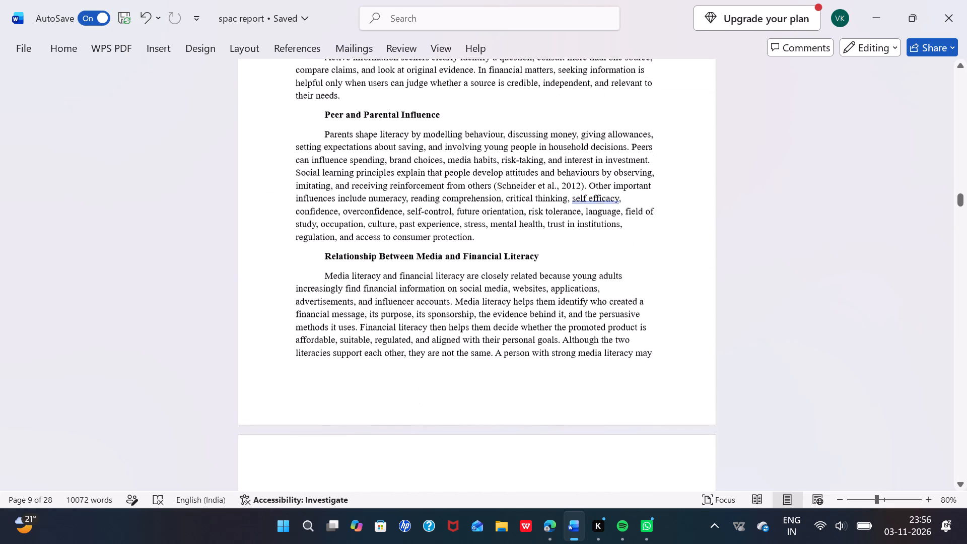
{"action": "scroll", "coordinate": [357, 288], "scroll_direction": "down", "scroll_amount": 4}
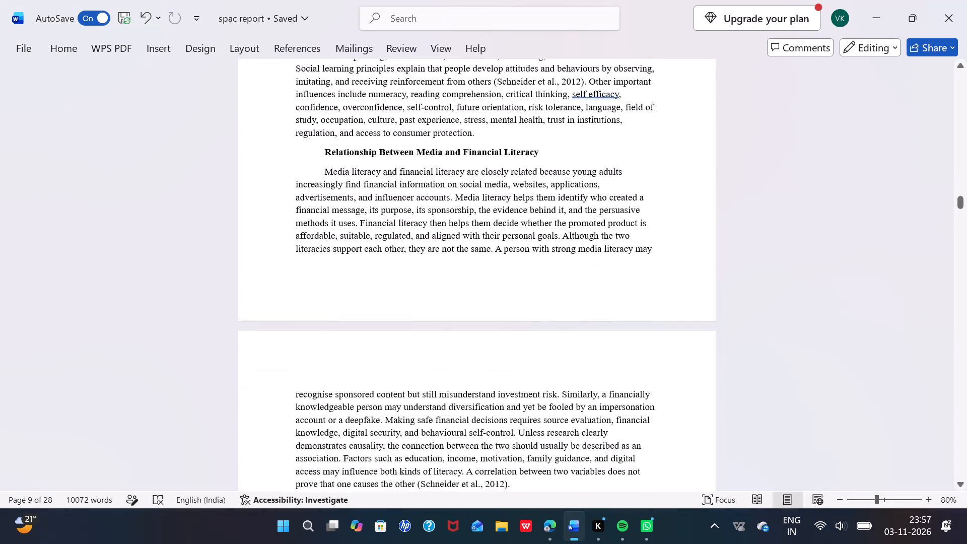
{"action": "scroll", "coordinate": [357, 288], "scroll_direction": "down", "scroll_amount": 3}
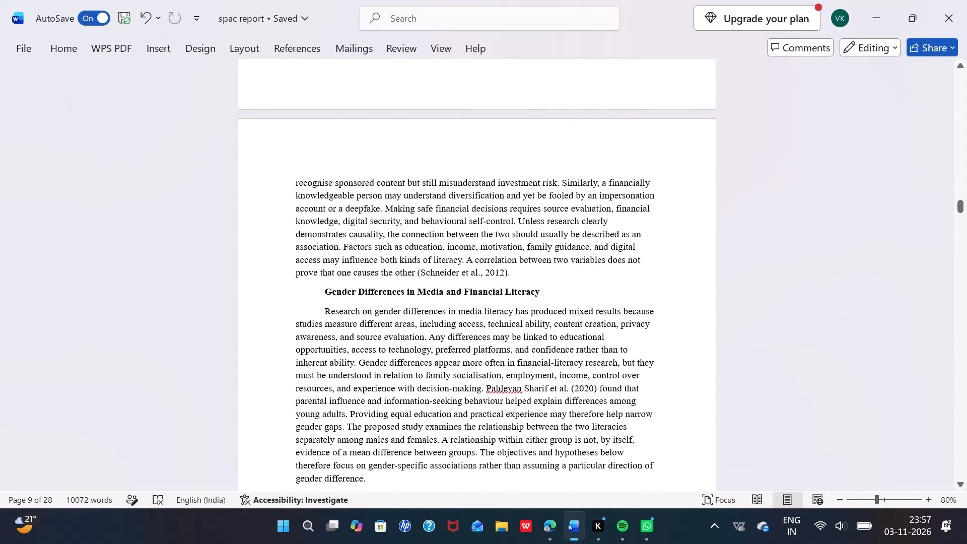
{"action": "scroll", "coordinate": [357, 288], "scroll_direction": "down", "scroll_amount": 2}
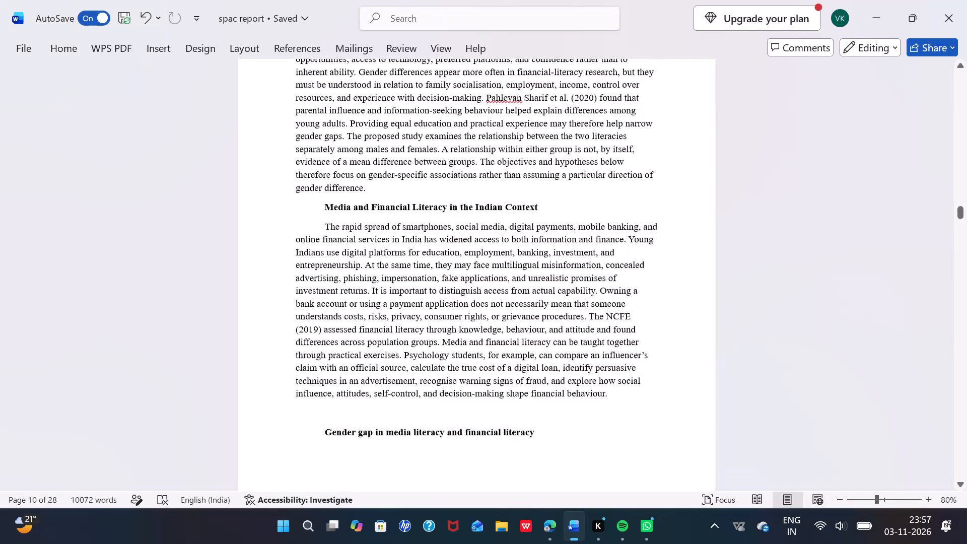
{"action": "scroll", "coordinate": [357, 288], "scroll_direction": "down", "scroll_amount": 3}
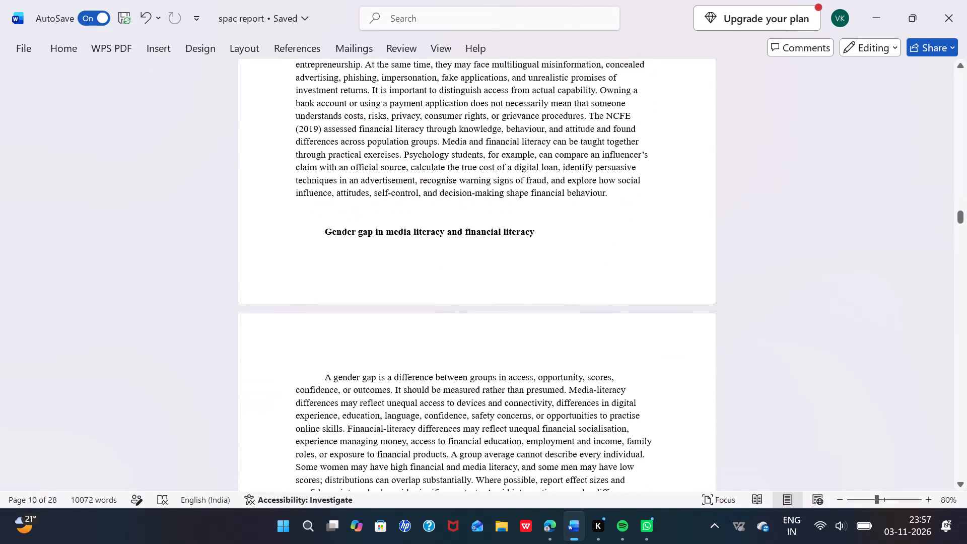
{"action": "scroll", "coordinate": [398, 223], "scroll_direction": "up", "scroll_amount": 1}
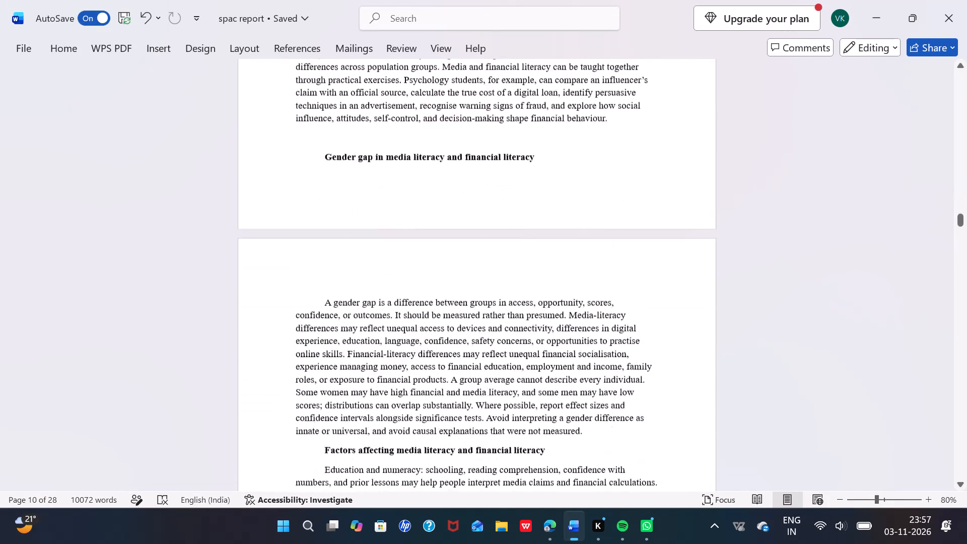
{"action": "scroll", "coordinate": [398, 223], "scroll_direction": "up", "scroll_amount": 1}
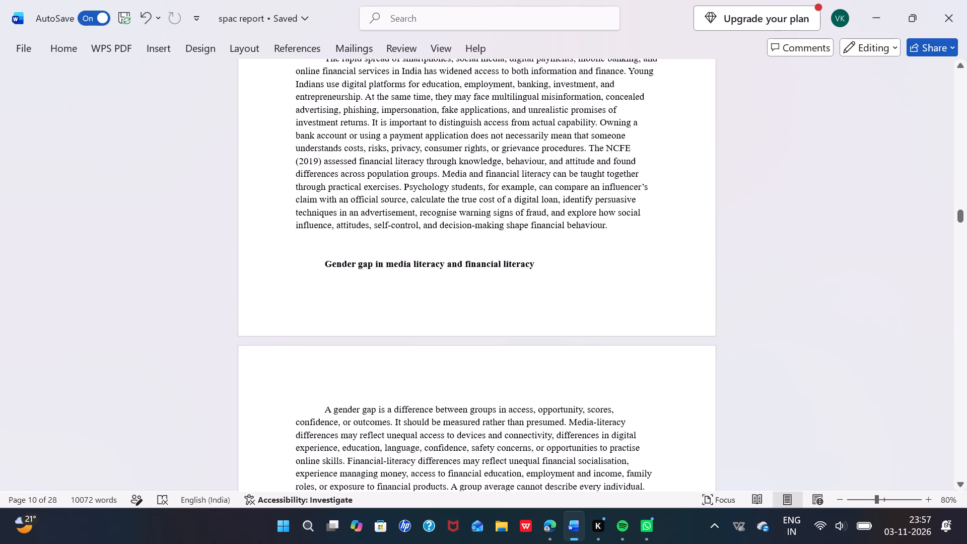
{"action": "left_click", "coordinate": [613, 224]}
Delete the repeated "Factors affecting media literacy and financial literacy" section, including its heading and both paragraphs.
{"action": "scroll", "coordinate": [613, 224], "scroll_direction": "down", "scroll_amount": 4}
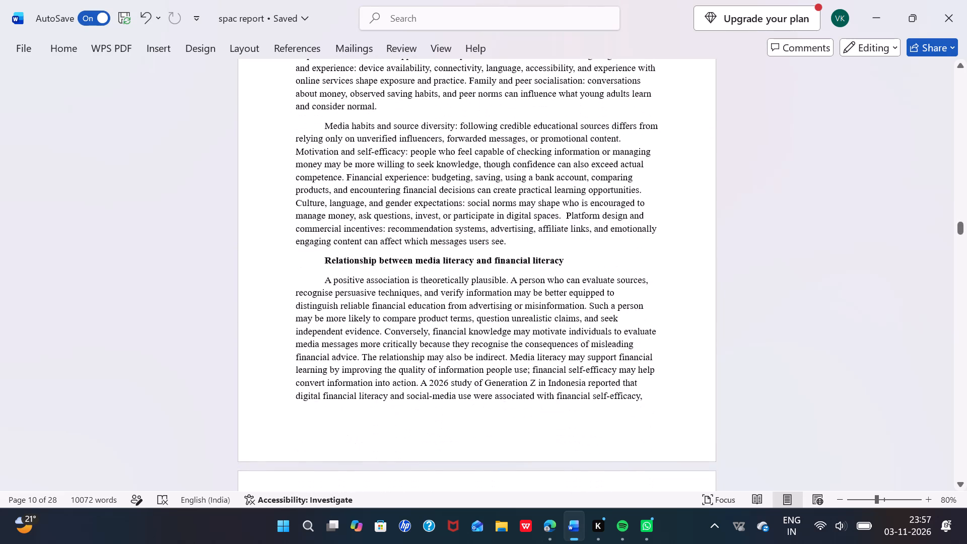
{"action": "scroll", "coordinate": [613, 224], "scroll_direction": "up", "scroll_amount": 1}
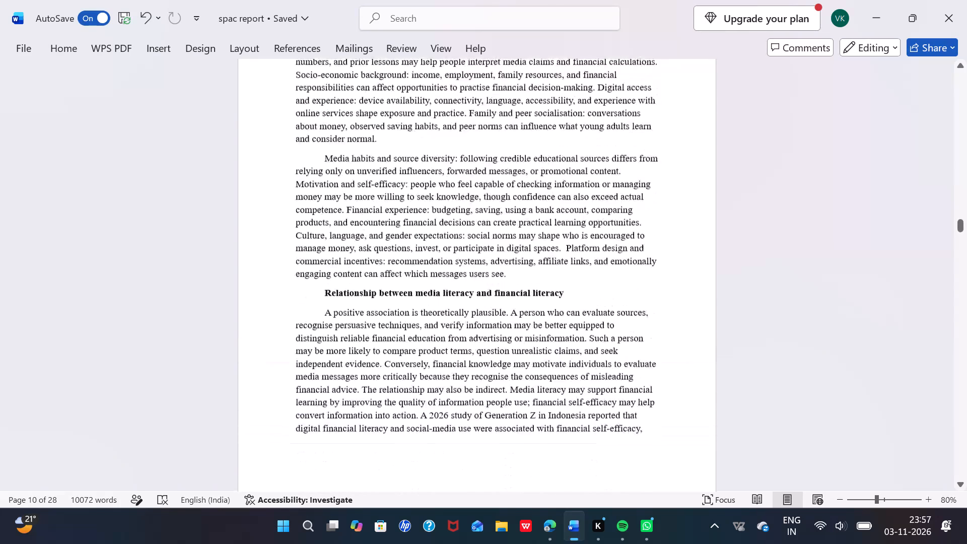
{"action": "scroll", "coordinate": [613, 224], "scroll_direction": "up", "scroll_amount": 1}
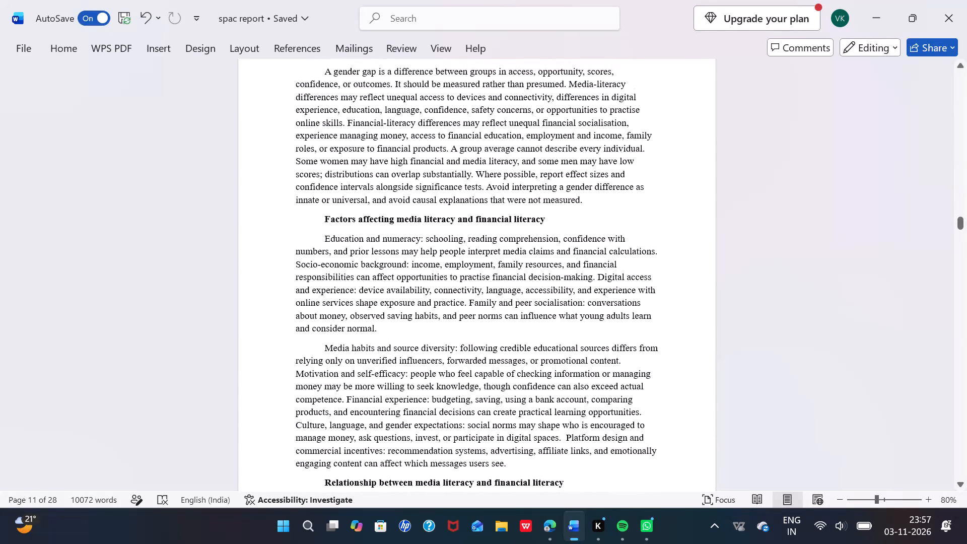
{"action": "scroll", "coordinate": [613, 224], "scroll_direction": "down", "scroll_amount": 1}
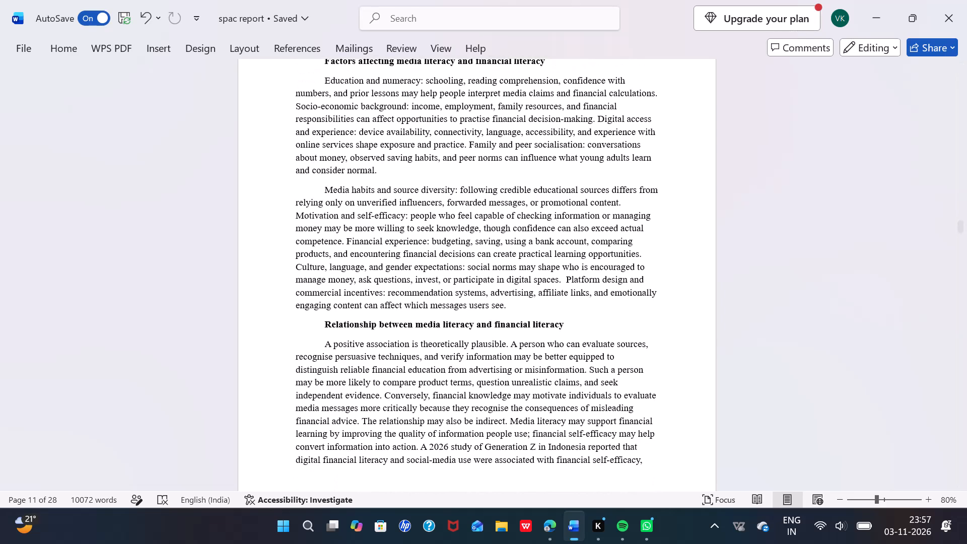
{"action": "scroll", "coordinate": [613, 224], "scroll_direction": "up", "scroll_amount": 1}
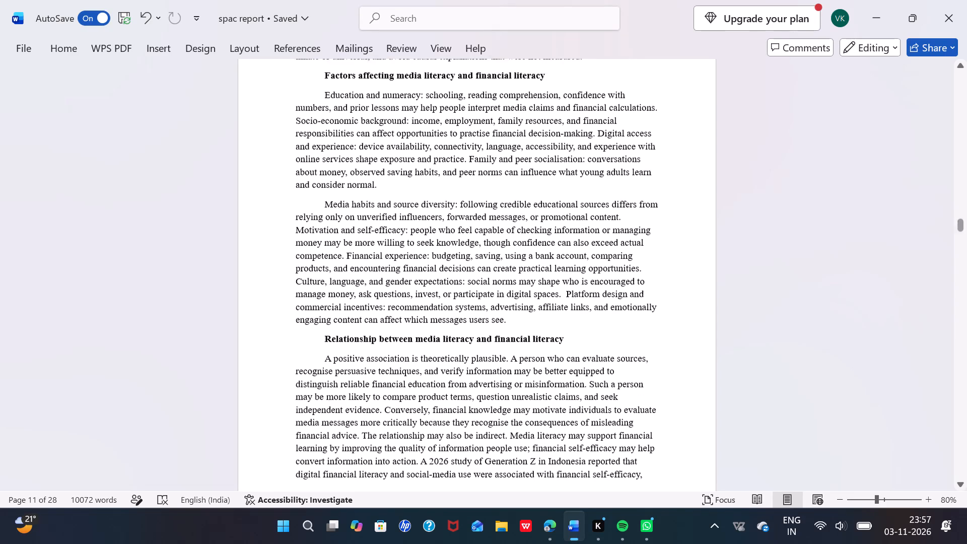
{"action": "scroll", "coordinate": [613, 224], "scroll_direction": "up", "scroll_amount": 1}
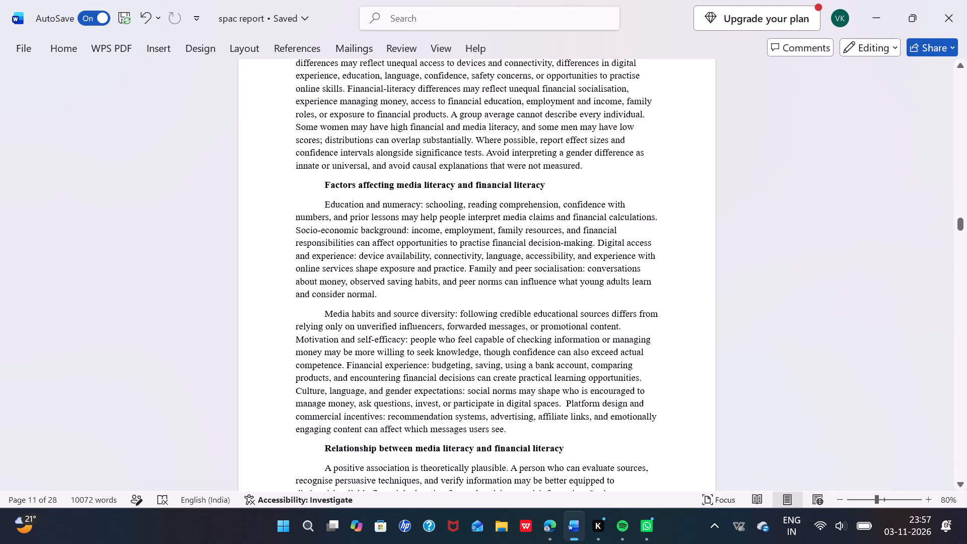
{"action": "left_click_drag", "start_coordinate": [525, 434], "coordinate": [400, 273]}
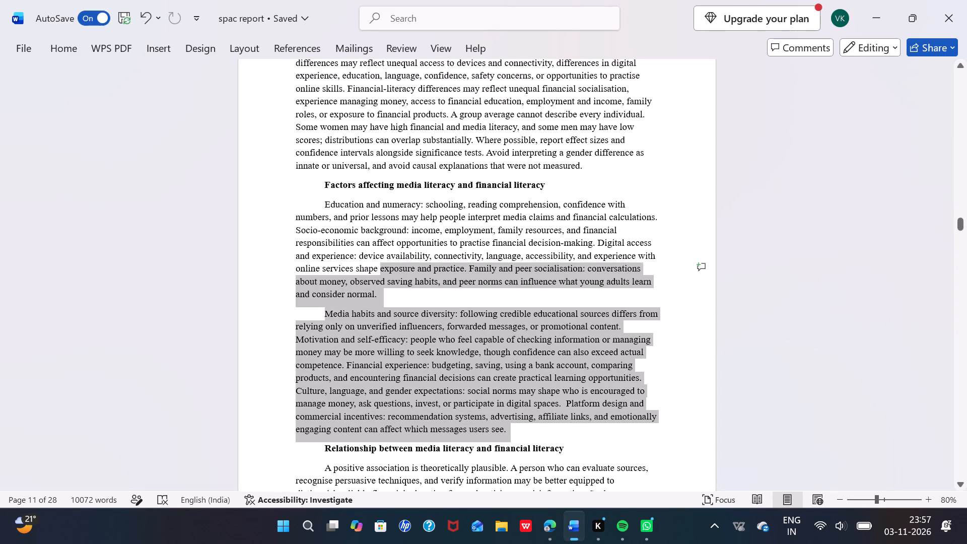
{"action": "left_click_drag", "start_coordinate": [400, 273], "coordinate": [324, 195]}
{"action": "key", "text": "BackSpace"}
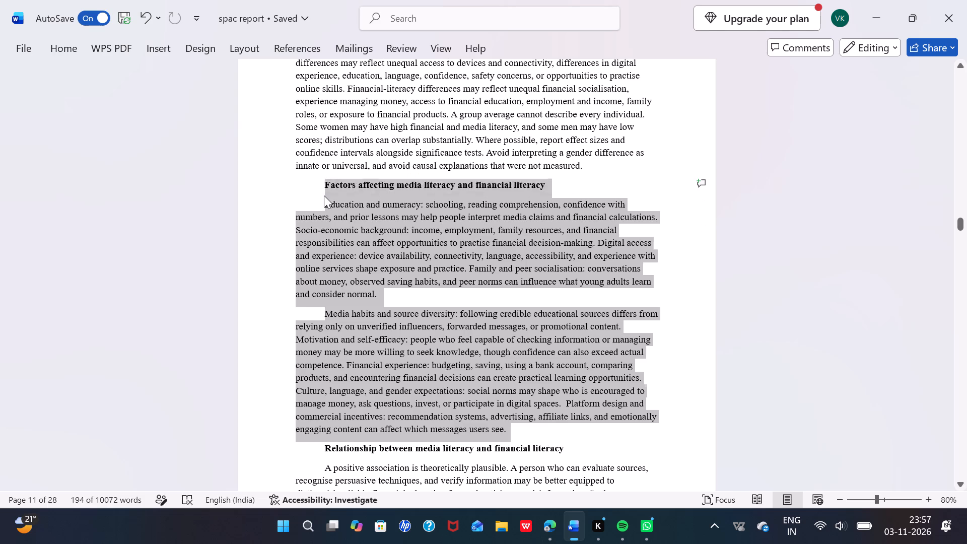
Delete the repeated "Relationship between media literacy and financial literacy" section, including its heading.
{"action": "left_click_drag", "start_coordinate": [553, 402], "coordinate": [347, 187]}
{"action": "key", "text": "BackSpace"}
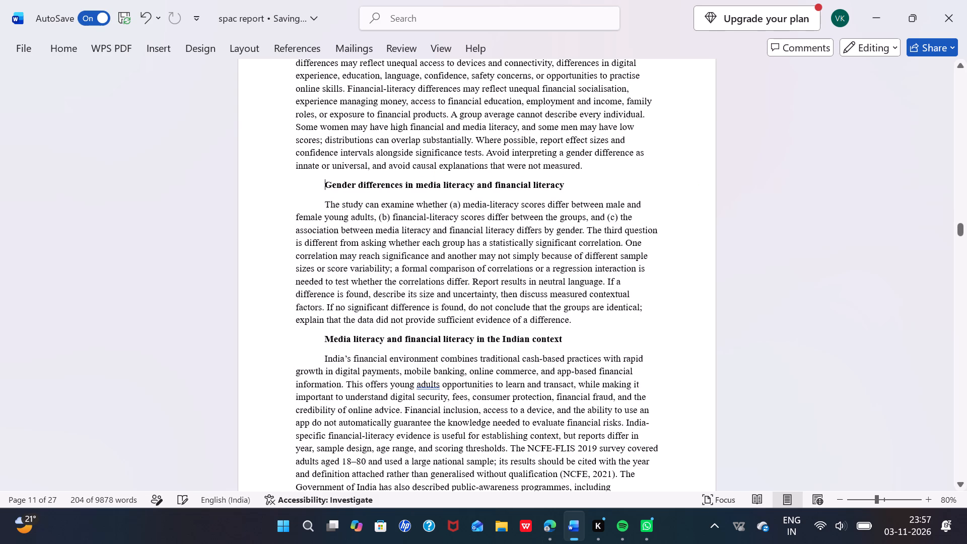
Delete the repeated "Media literacy and financial literacy in the Indian context" section, including its heading, before the Gender and Financial Literacy heading.
{"action": "scroll", "coordinate": [359, 139], "scroll_direction": "down", "scroll_amount": 1}
{"action": "scroll", "coordinate": [503, 390], "scroll_direction": "down", "scroll_amount": 1}
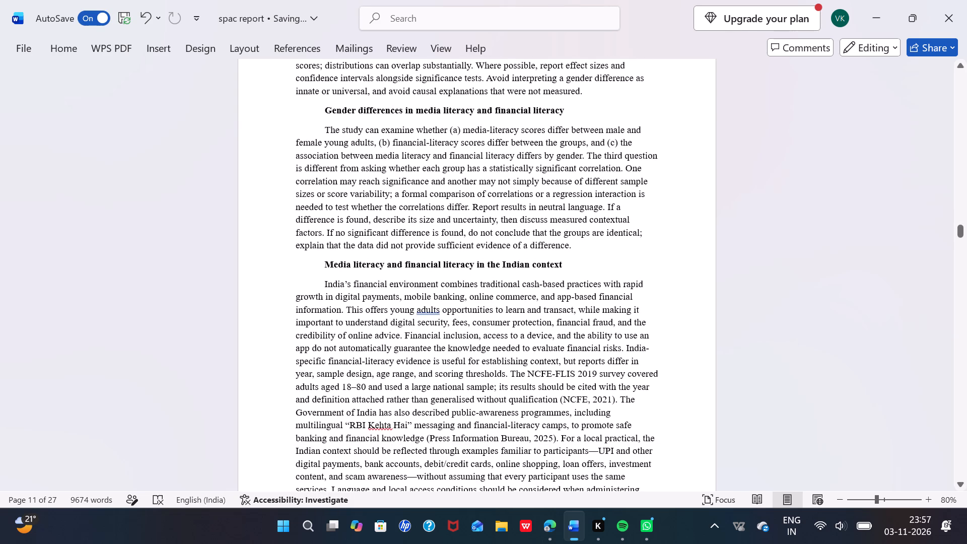
{"action": "scroll", "coordinate": [503, 390], "scroll_direction": "down", "scroll_amount": 1}
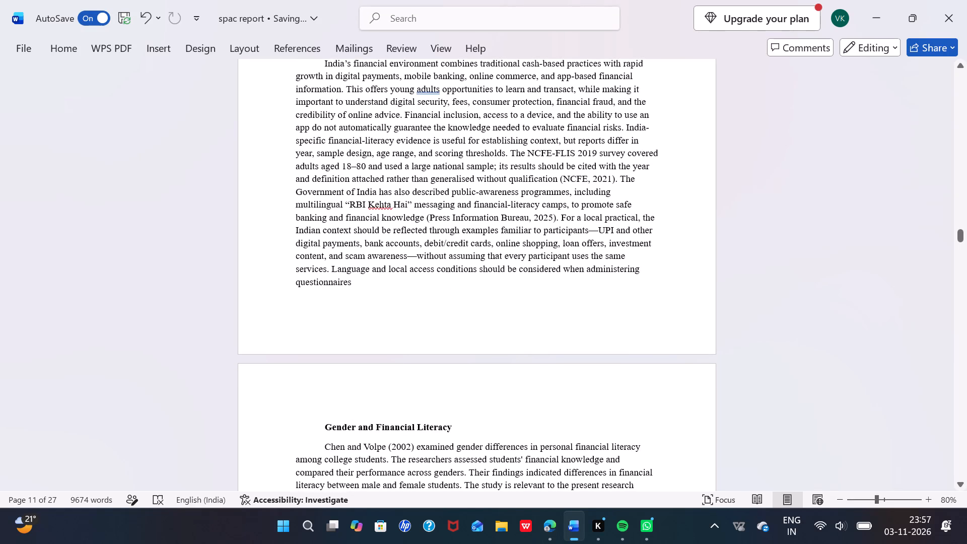
{"action": "left_click_drag", "start_coordinate": [360, 281], "coordinate": [373, 61]}
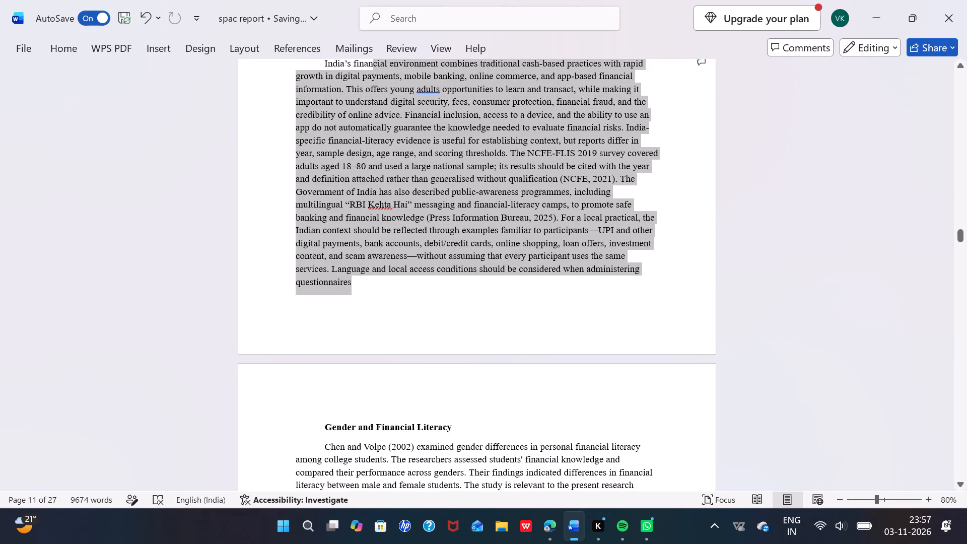
{"action": "left_click_drag", "start_coordinate": [373, 61], "coordinate": [325, 151]}
{"action": "key", "text": "BackSpace"}
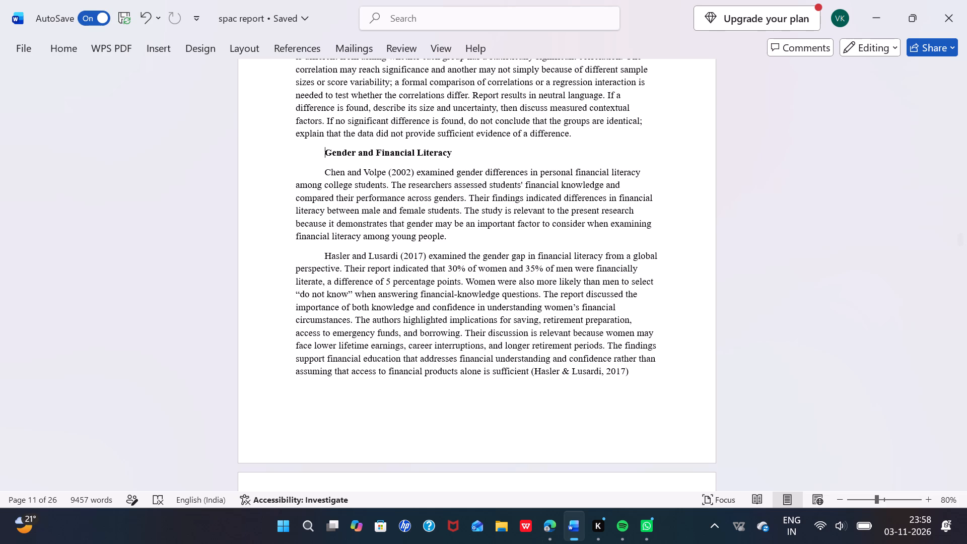
Insert a blank line between the "Gender differences in media literacy and financial literacy" paragraph and the "Gender and Financial Literacy" heading.
{"action": "scroll", "coordinate": [459, 259], "scroll_direction": "up", "scroll_amount": 2}
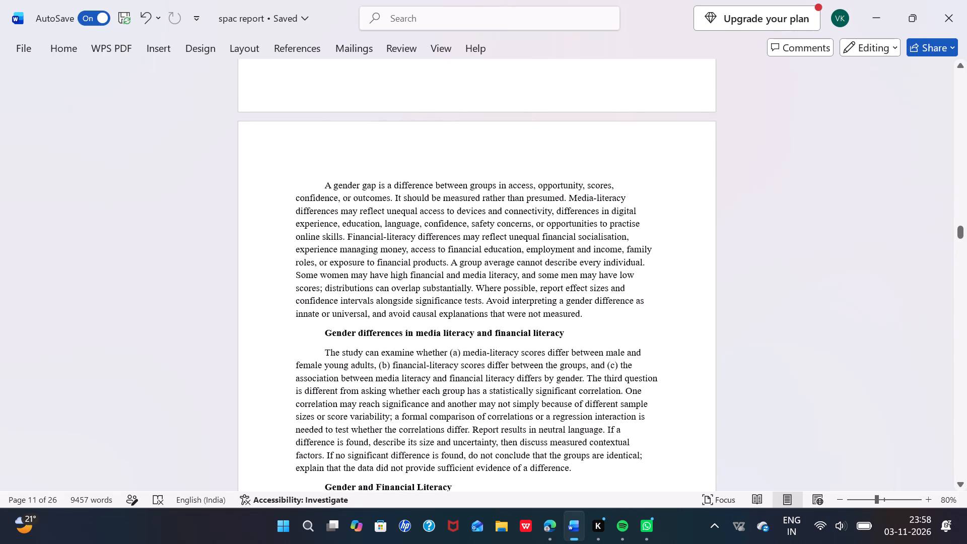
{"action": "scroll", "coordinate": [473, 345], "scroll_direction": "down", "scroll_amount": 6}
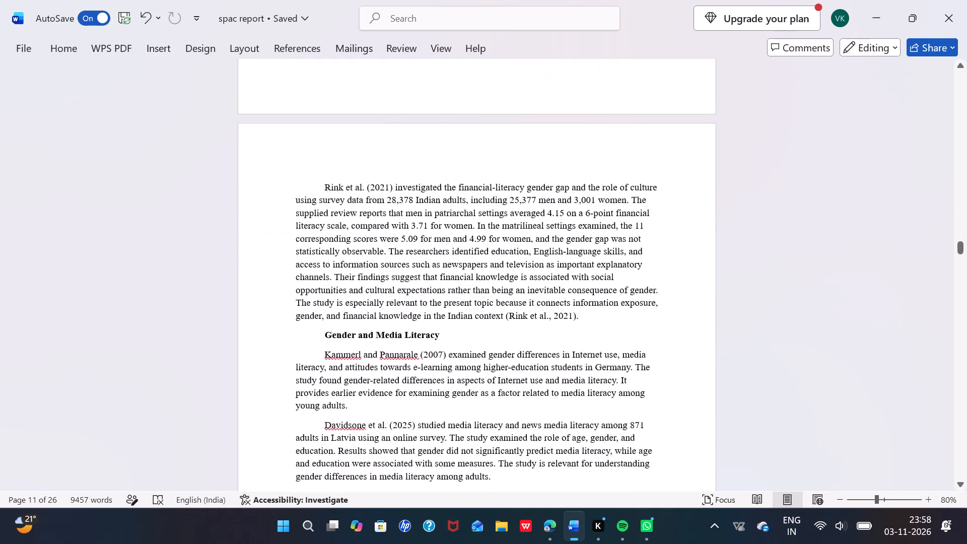
{"action": "scroll", "coordinate": [473, 345], "scroll_direction": "up", "scroll_amount": 3}
{"action": "left_click", "coordinate": [590, 218]}
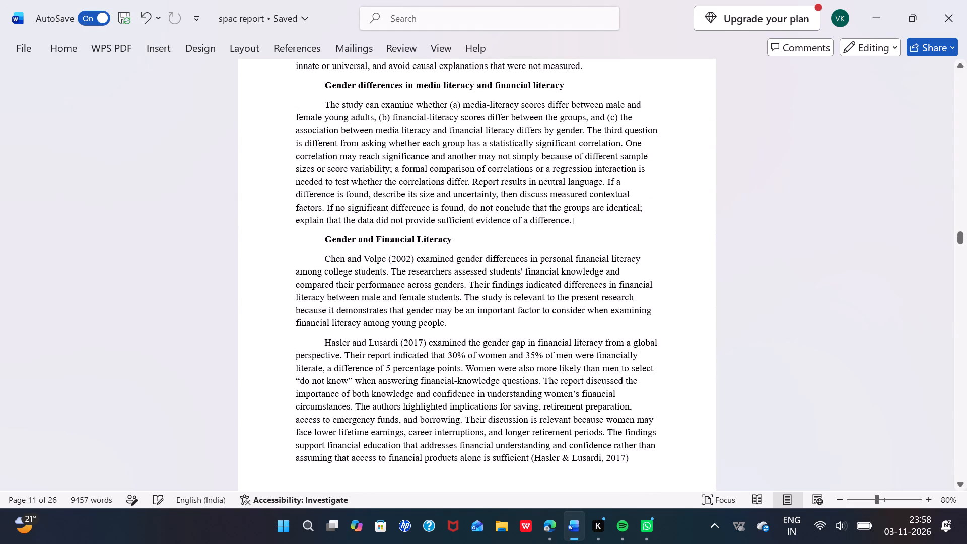
{"action": "key", "text": "Return"}
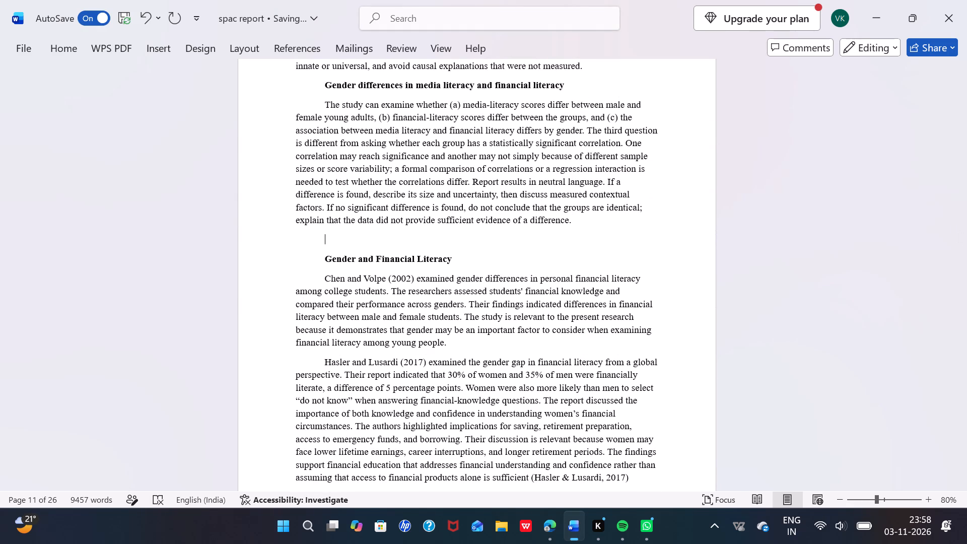
{"action": "key", "text": "m"}
{"action": "type", "text": "jor"}
{"action": "key", "text": "space"}
{"action": "key", "text": "BackSpace"}
{"action": "key", "text": "BackSpace"}
{"action": "key", "text": "BackSpace"}
{"action": "key", "text": "BackSpace"}
{"action": "key", "text": "BackSpace"}
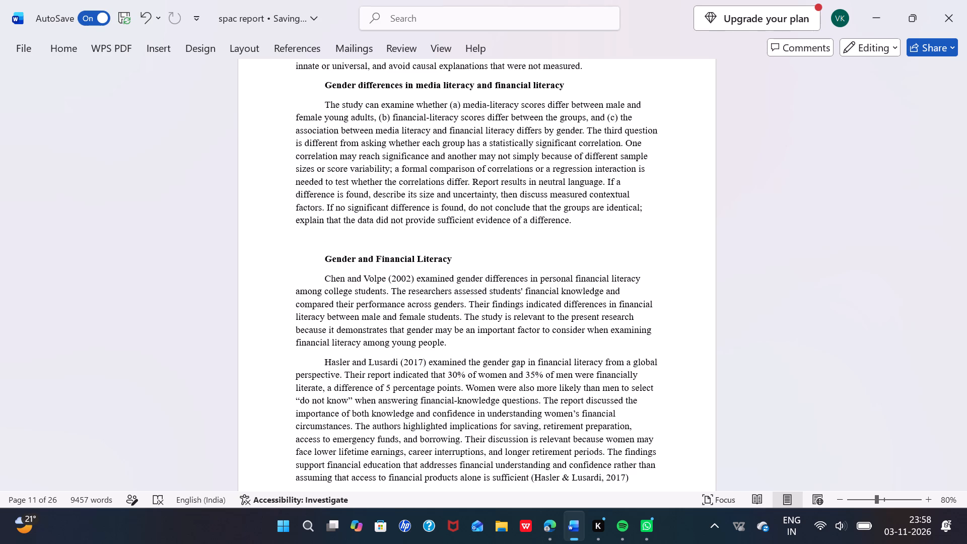
Delete the "Relationship Between Media and Financial Literacy" section, including its heading and the Kafadar (2022) paragraph, before the Rationale heading.
{"action": "scroll", "coordinate": [590, 218], "scroll_direction": "down", "scroll_amount": 2}
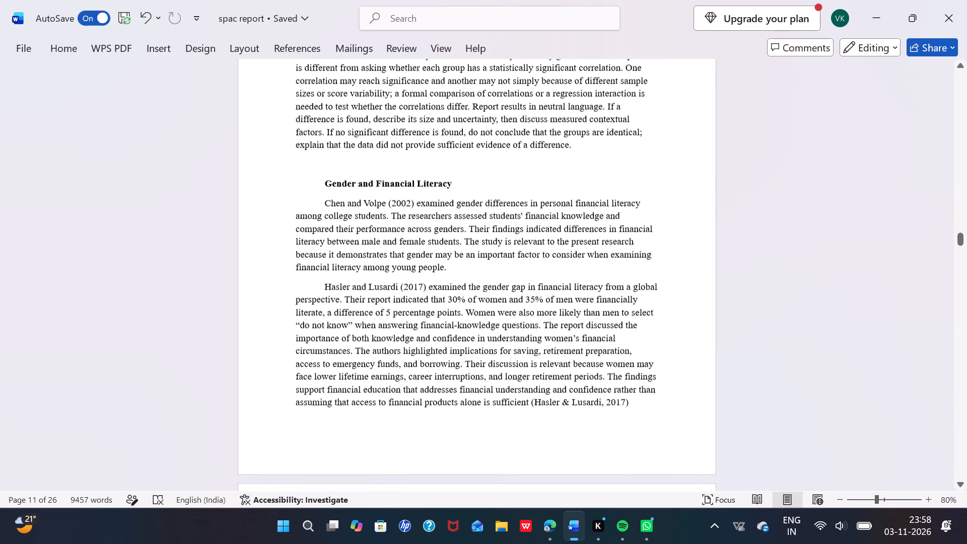
{"action": "scroll", "coordinate": [590, 218], "scroll_direction": "down", "scroll_amount": 3}
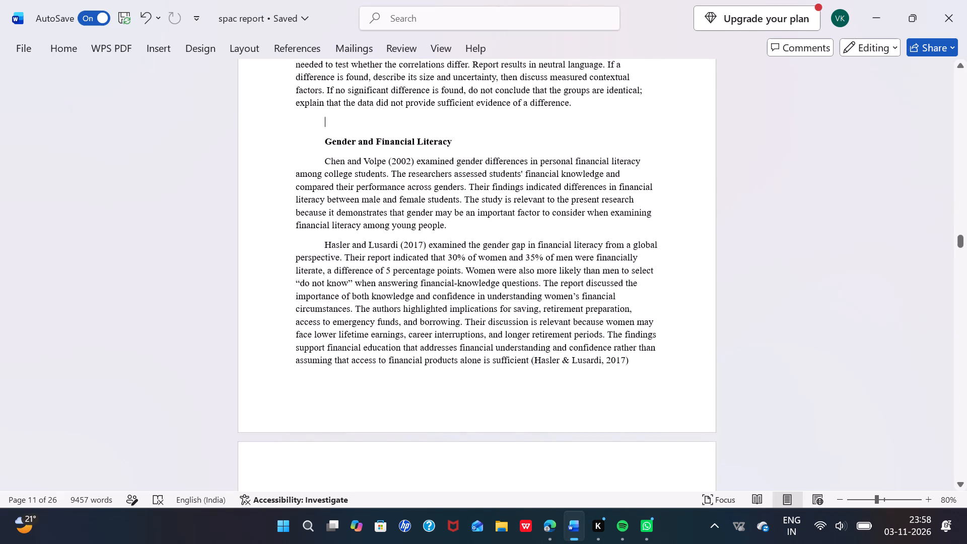
{"action": "scroll", "coordinate": [590, 218], "scroll_direction": "down", "scroll_amount": 4}
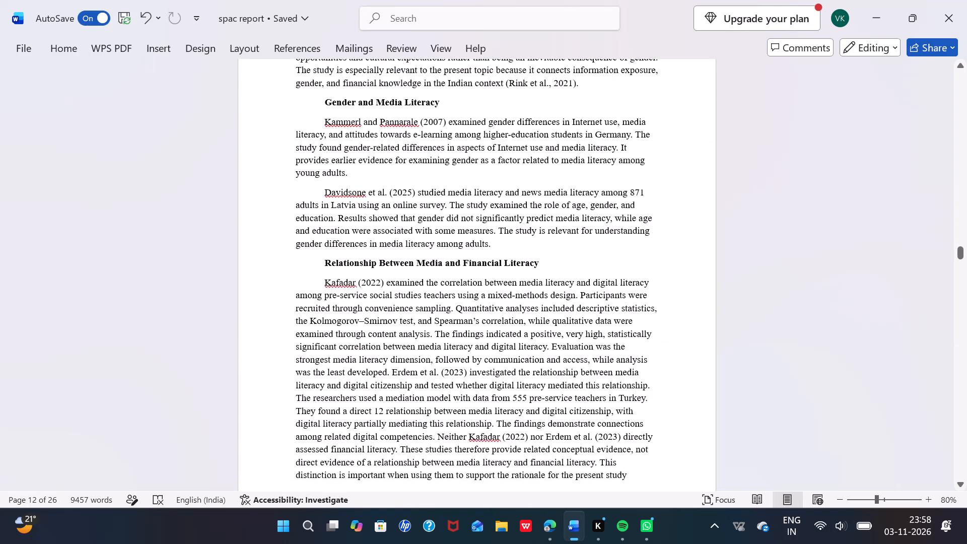
{"action": "scroll", "coordinate": [590, 218], "scroll_direction": "down", "scroll_amount": 2}
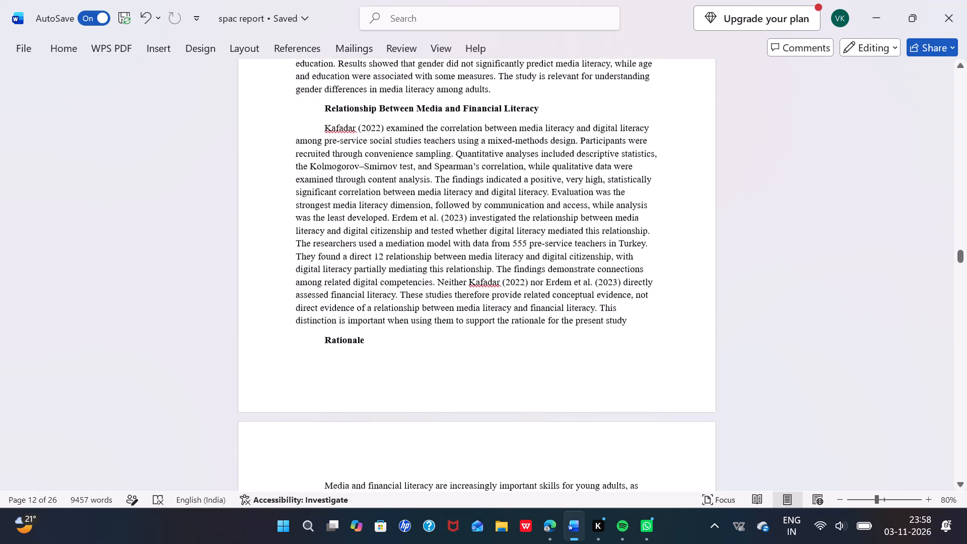
{"action": "scroll", "coordinate": [590, 218], "scroll_direction": "up", "scroll_amount": 2}
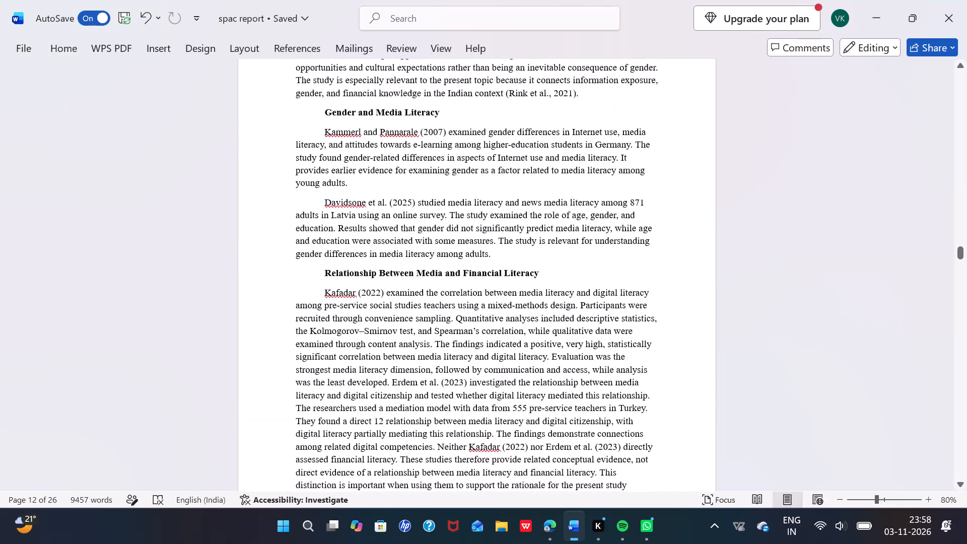
{"action": "scroll", "coordinate": [590, 218], "scroll_direction": "up", "scroll_amount": 5}
{"action": "scroll", "coordinate": [590, 218], "scroll_direction": "down", "scroll_amount": 1}
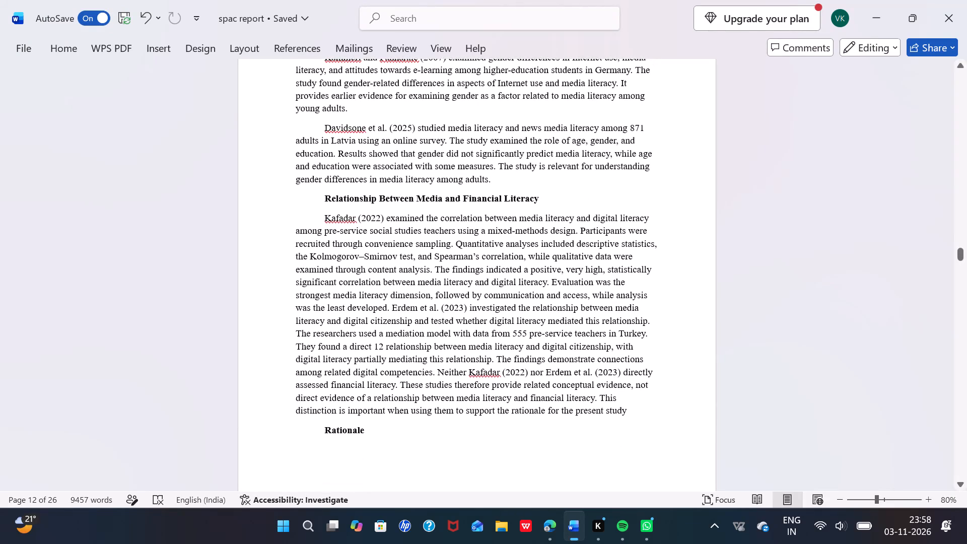
{"action": "left_click_drag", "start_coordinate": [626, 414], "coordinate": [469, 344]}
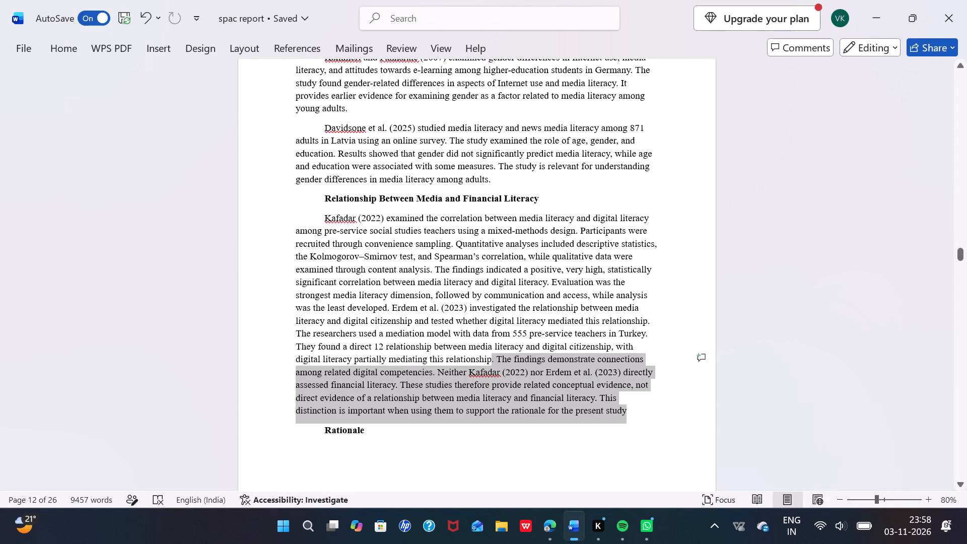
{"action": "left_click_drag", "start_coordinate": [469, 344], "coordinate": [286, 206]}
{"action": "key", "text": "BackSpace"}
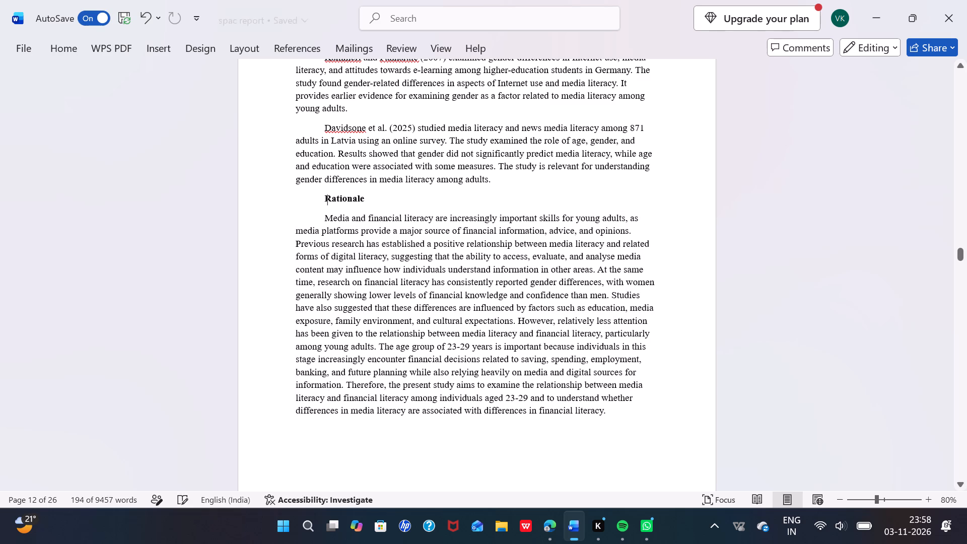
Insert five blank lines after the procedure paragraph ending in "financial literacy" to push the TABLE 1 caption and its table onto the next page.
{"action": "scroll", "coordinate": [346, 247], "scroll_direction": "down", "scroll_amount": 2}
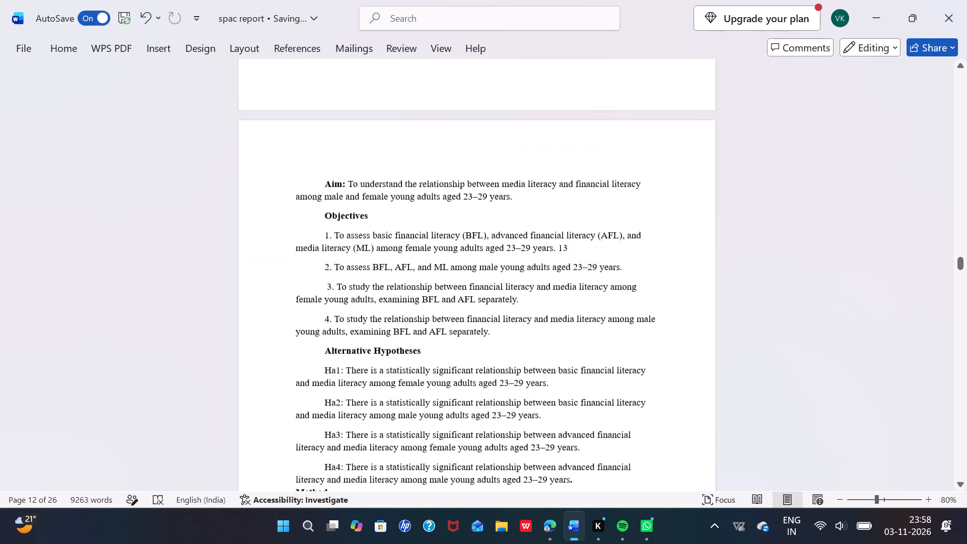
{"action": "scroll", "coordinate": [346, 247], "scroll_direction": "down", "scroll_amount": 3}
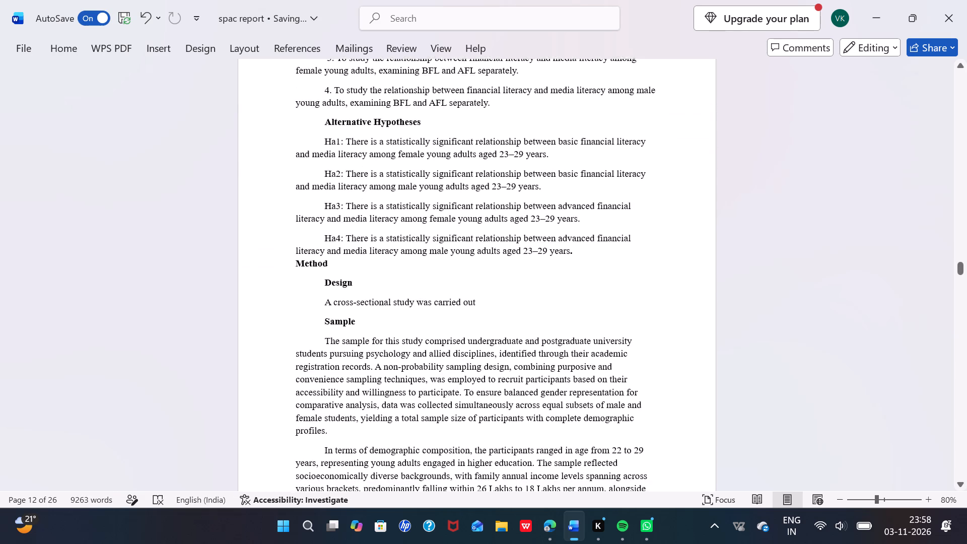
{"action": "scroll", "coordinate": [346, 247], "scroll_direction": "down", "scroll_amount": 4}
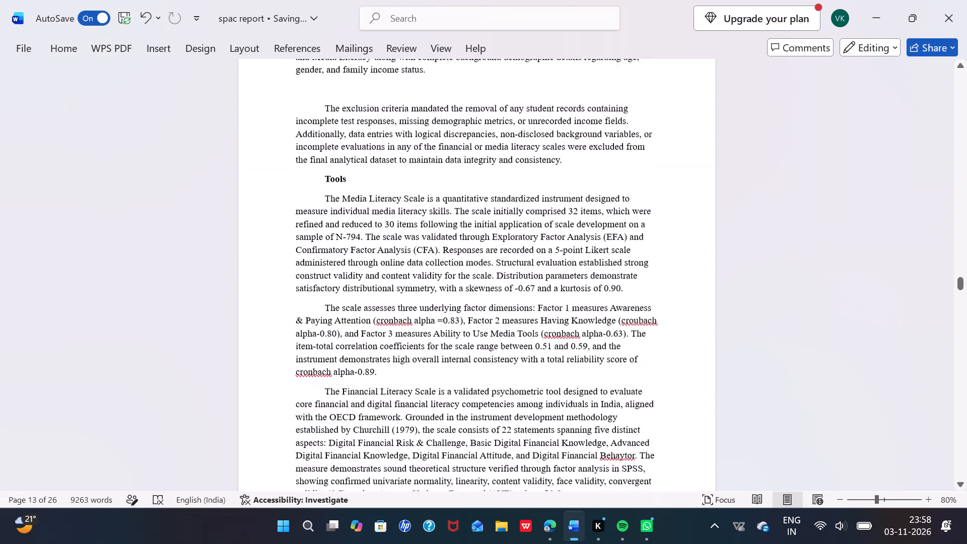
{"action": "scroll", "coordinate": [346, 247], "scroll_direction": "down", "scroll_amount": 6}
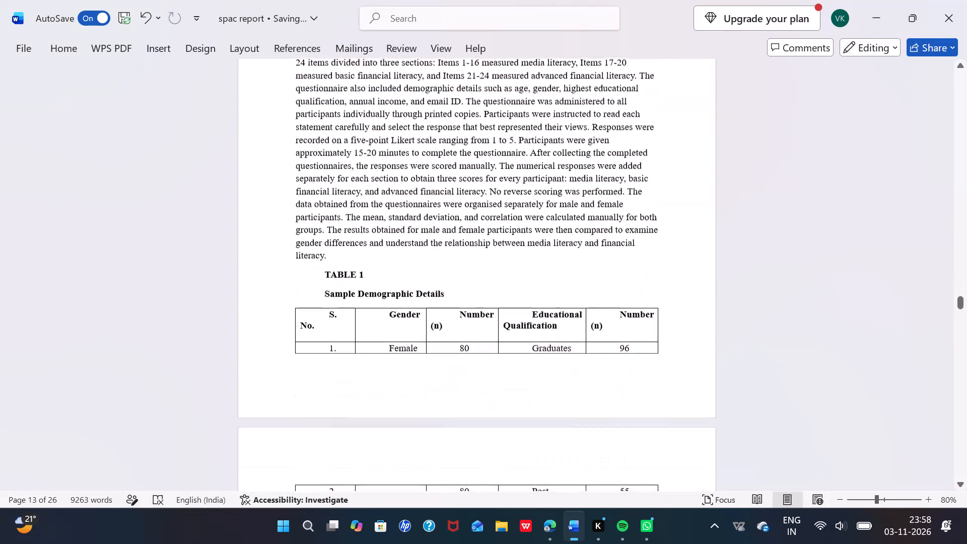
{"action": "scroll", "coordinate": [346, 247], "scroll_direction": "down", "scroll_amount": 2}
{"action": "scroll", "coordinate": [346, 247], "scroll_direction": "up", "scroll_amount": 2}
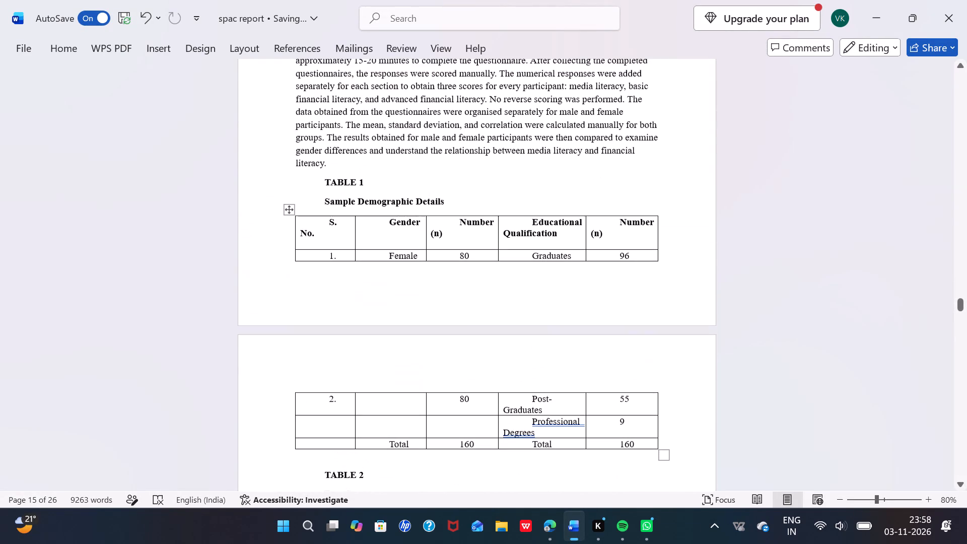
{"action": "left_click", "coordinate": [333, 170]}
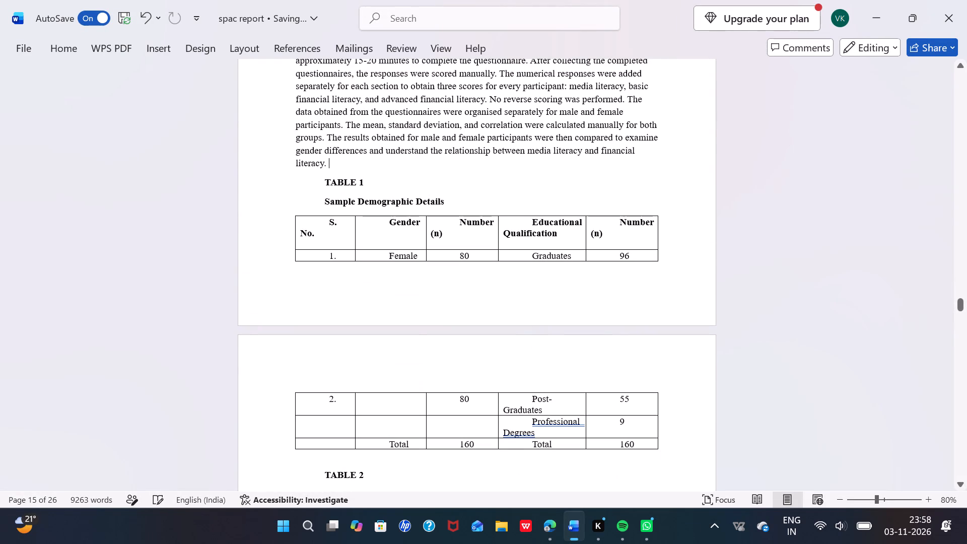
{"action": "key", "text": "Return"}
{"action": "key", "text": "Return"}
{"action": "key", "text": "Return"}
{"action": "key", "text": "Return"}
{"action": "key", "text": "Return"}
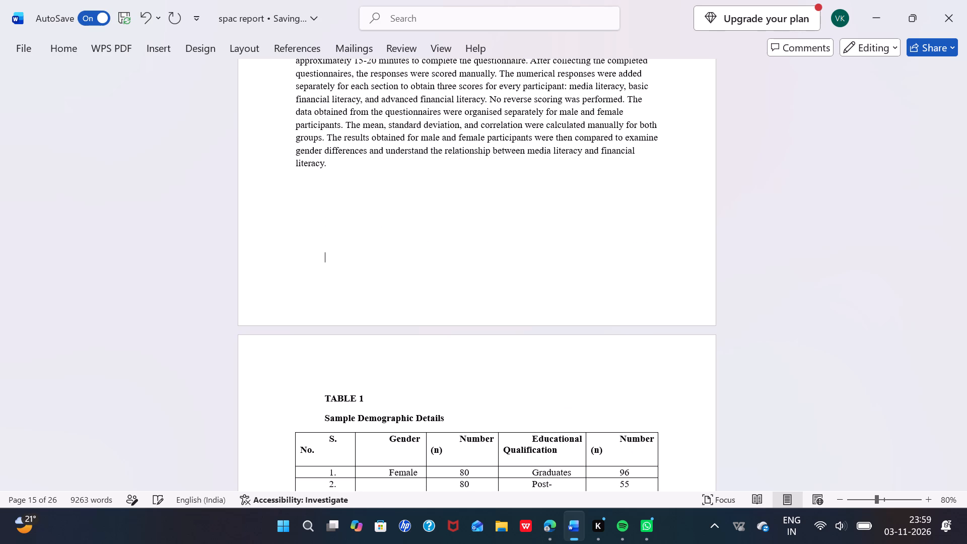
Widen the Sample Demographic Details table slightly so the "S. No." header fits on one line.
{"action": "scroll", "coordinate": [333, 170], "scroll_direction": "down", "scroll_amount": 4}
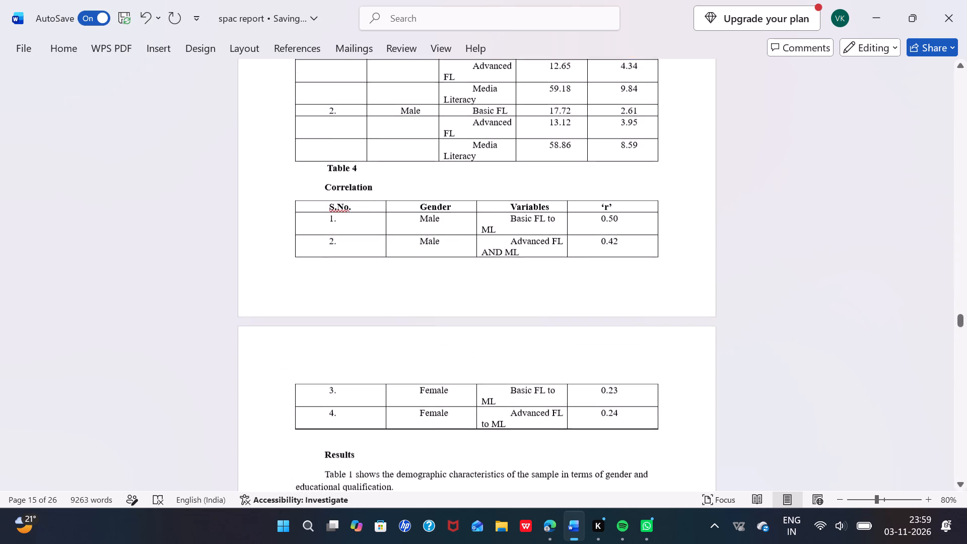
{"action": "scroll", "coordinate": [333, 170], "scroll_direction": "down", "scroll_amount": 1}
{"action": "scroll", "coordinate": [333, 170], "scroll_direction": "up", "scroll_amount": 3}
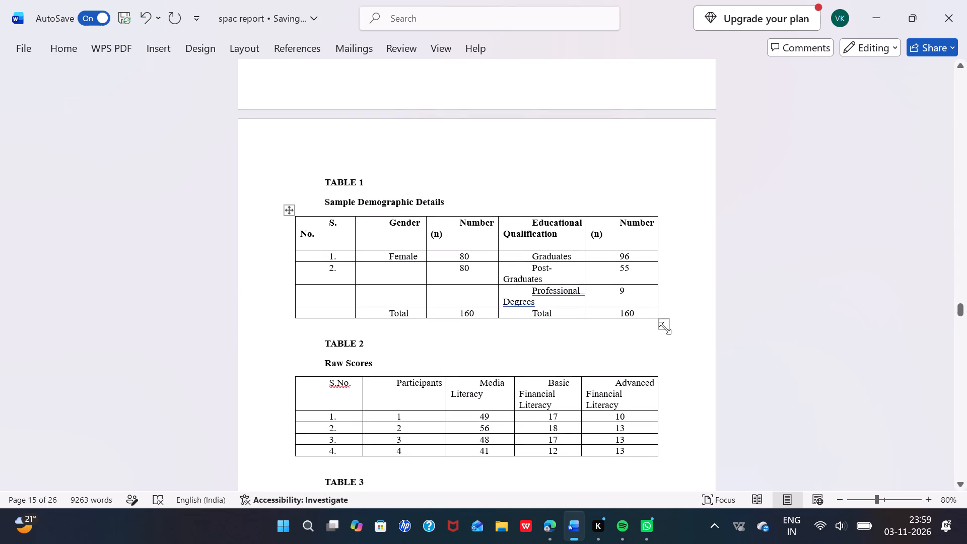
{"action": "left_click_drag", "start_coordinate": [665, 328], "coordinate": [664, 299]}
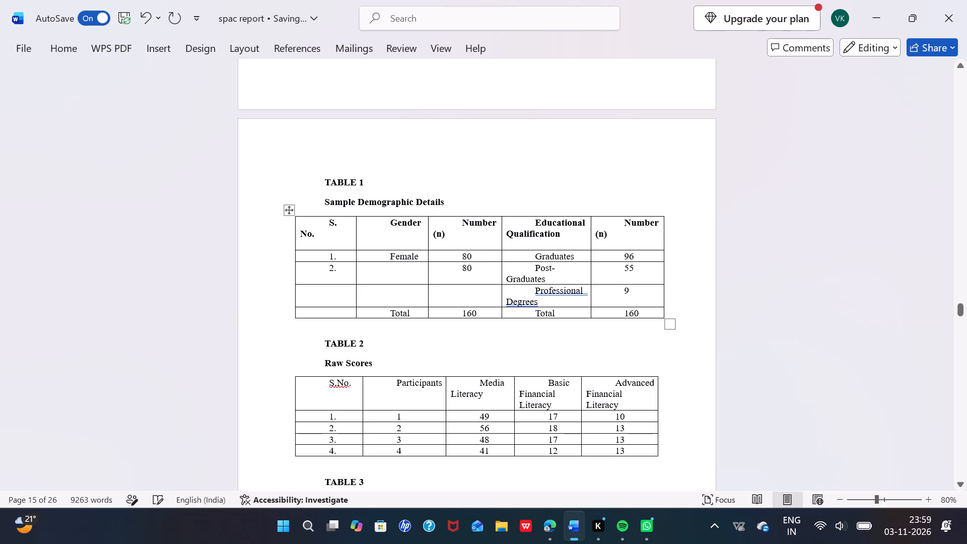
{"action": "left_click_drag", "start_coordinate": [673, 323], "coordinate": [672, 293]}
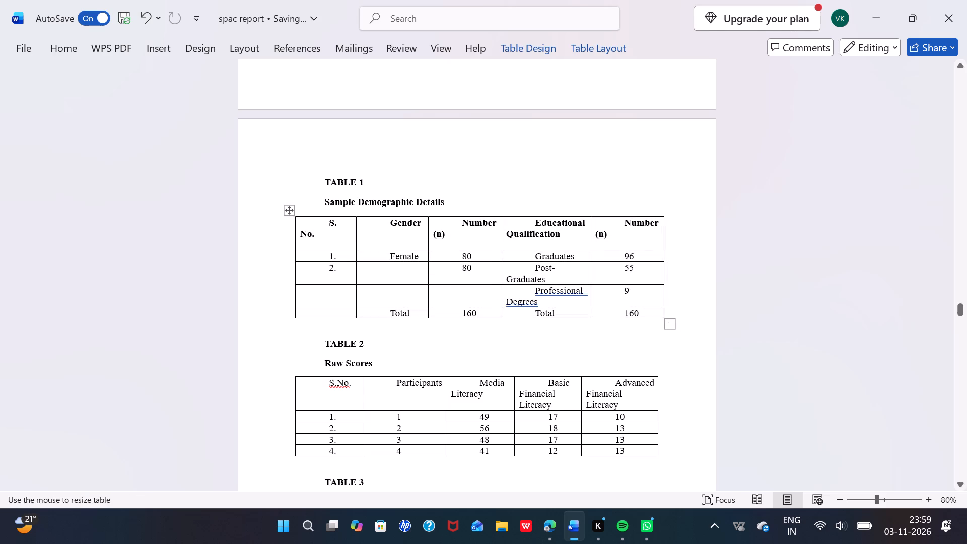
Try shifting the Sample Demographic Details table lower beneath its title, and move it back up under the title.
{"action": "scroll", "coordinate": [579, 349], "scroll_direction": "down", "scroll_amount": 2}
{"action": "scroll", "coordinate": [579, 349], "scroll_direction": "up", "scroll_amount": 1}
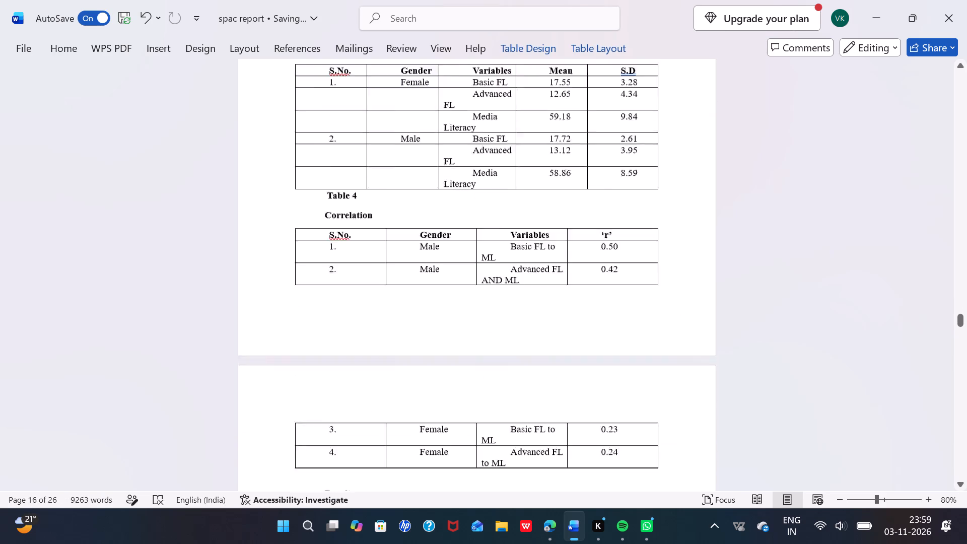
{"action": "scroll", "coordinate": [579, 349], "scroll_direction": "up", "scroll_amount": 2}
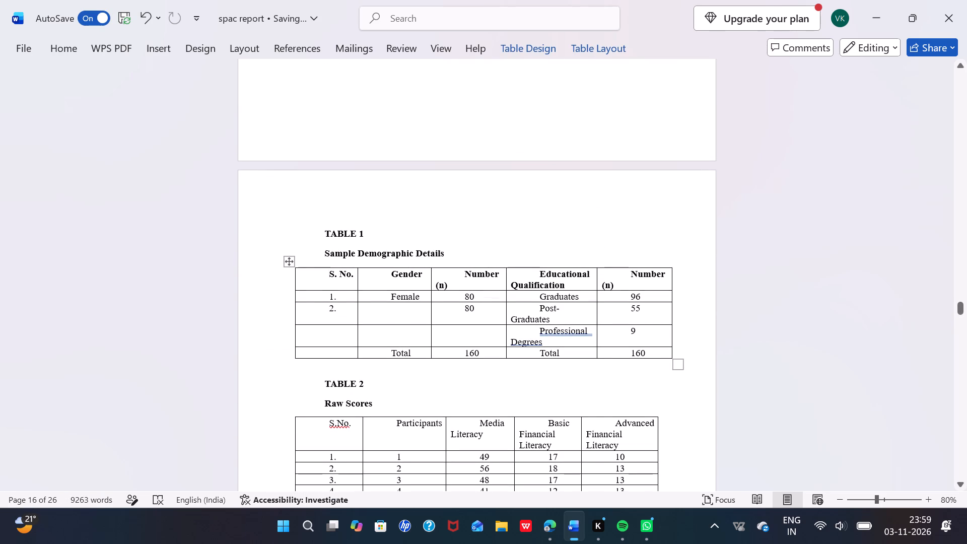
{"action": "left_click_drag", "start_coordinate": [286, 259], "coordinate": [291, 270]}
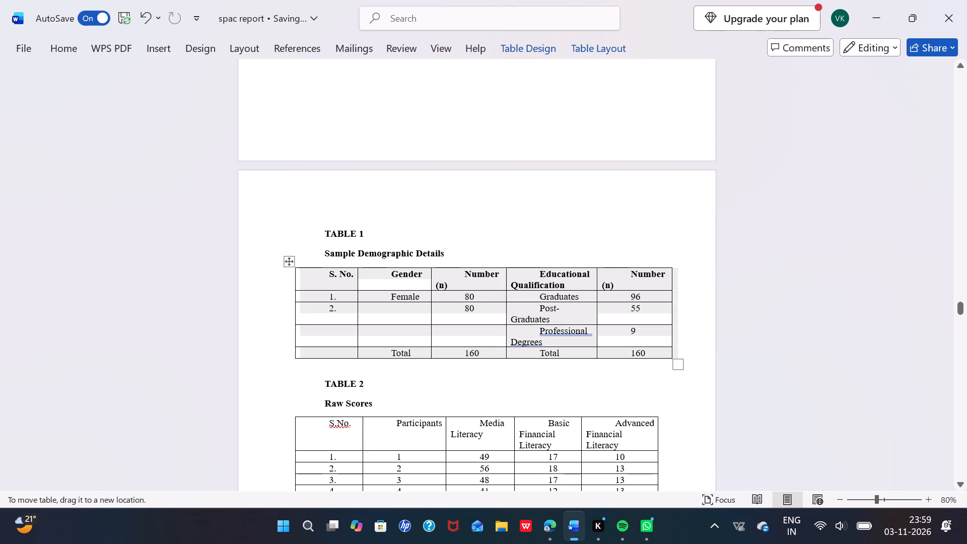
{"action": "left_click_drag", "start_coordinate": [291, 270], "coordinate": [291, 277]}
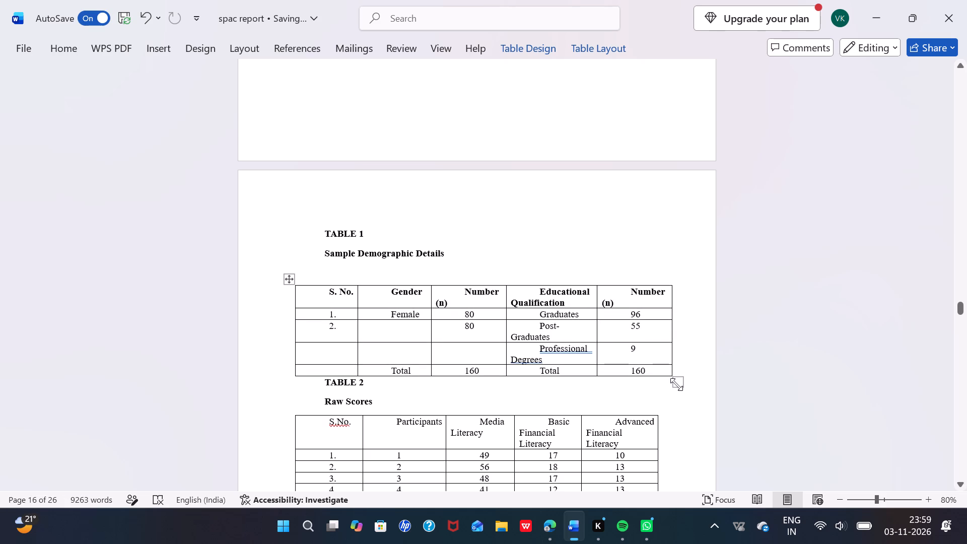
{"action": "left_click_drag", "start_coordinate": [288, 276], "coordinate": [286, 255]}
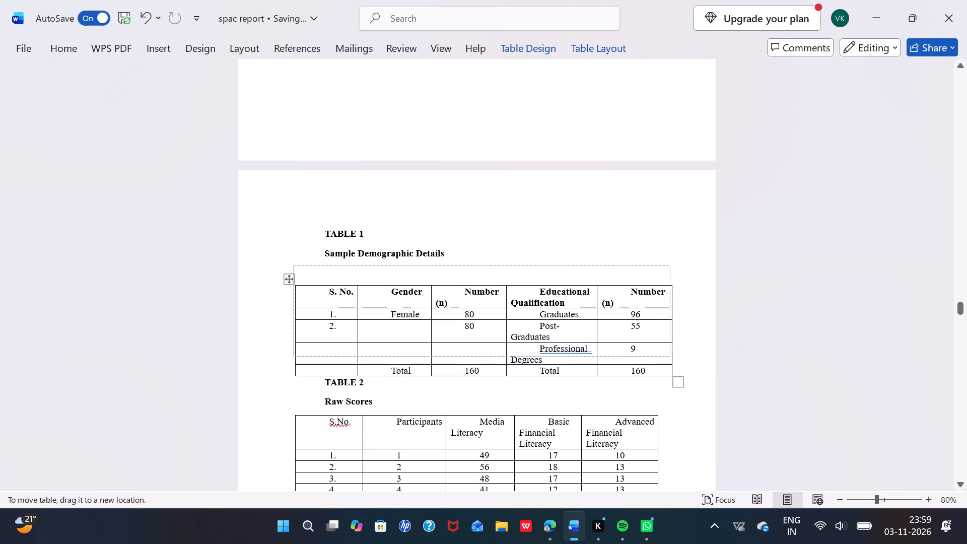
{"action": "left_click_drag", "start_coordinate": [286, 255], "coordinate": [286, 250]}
Place the insertion point directly before the TABLE 2 caption.
{"action": "scroll", "coordinate": [535, 354], "scroll_direction": "down", "scroll_amount": 1}
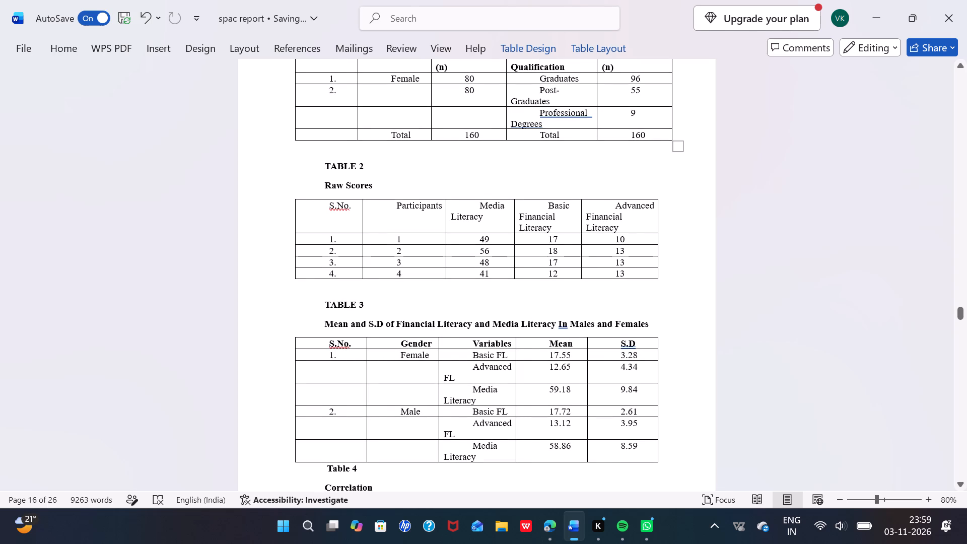
{"action": "left_click", "coordinate": [320, 165]}
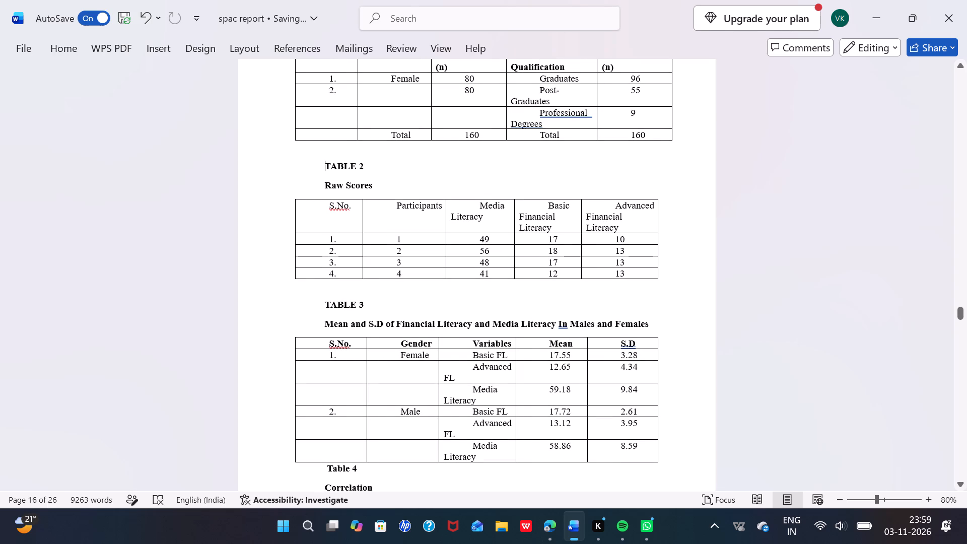
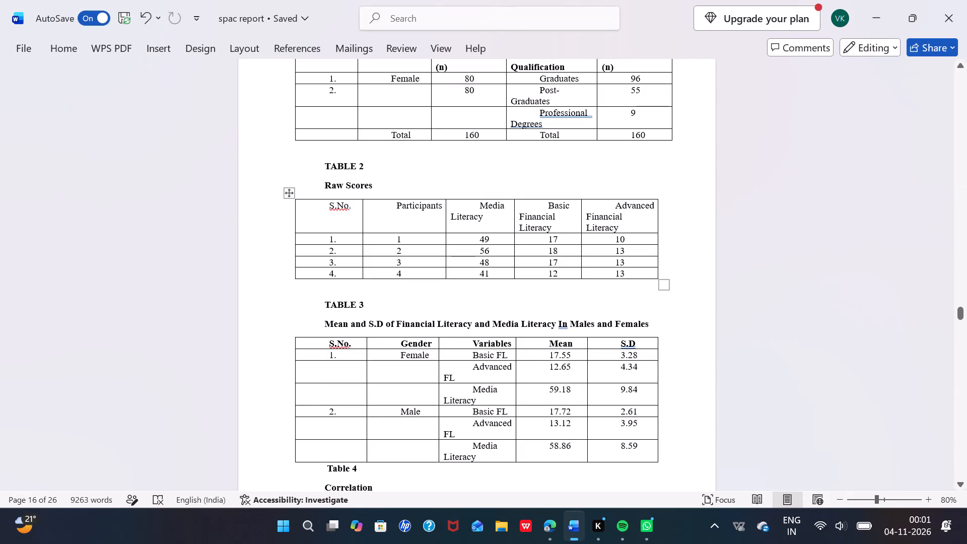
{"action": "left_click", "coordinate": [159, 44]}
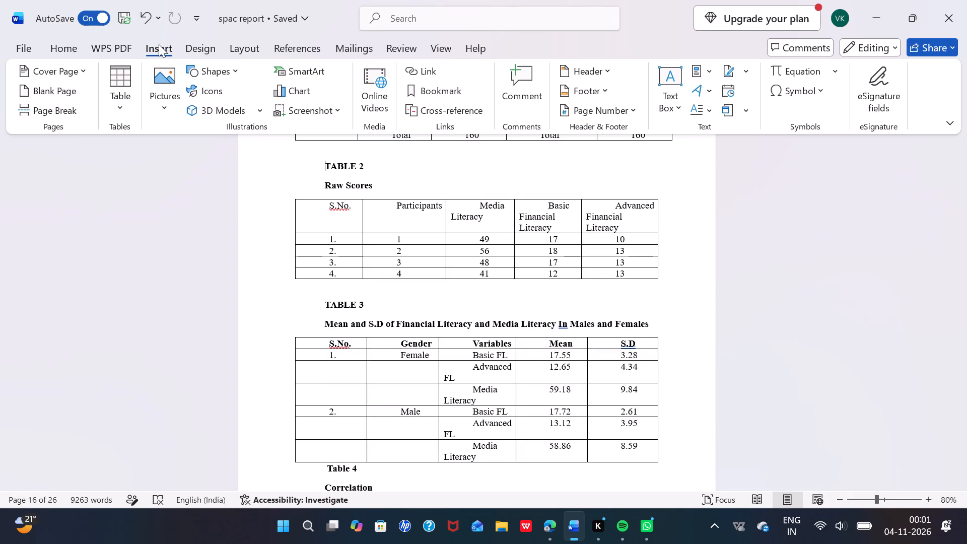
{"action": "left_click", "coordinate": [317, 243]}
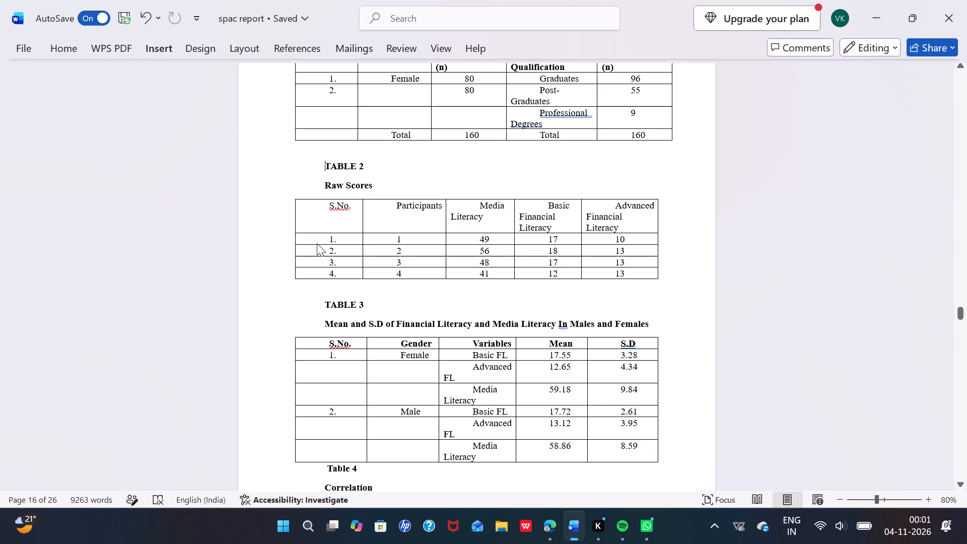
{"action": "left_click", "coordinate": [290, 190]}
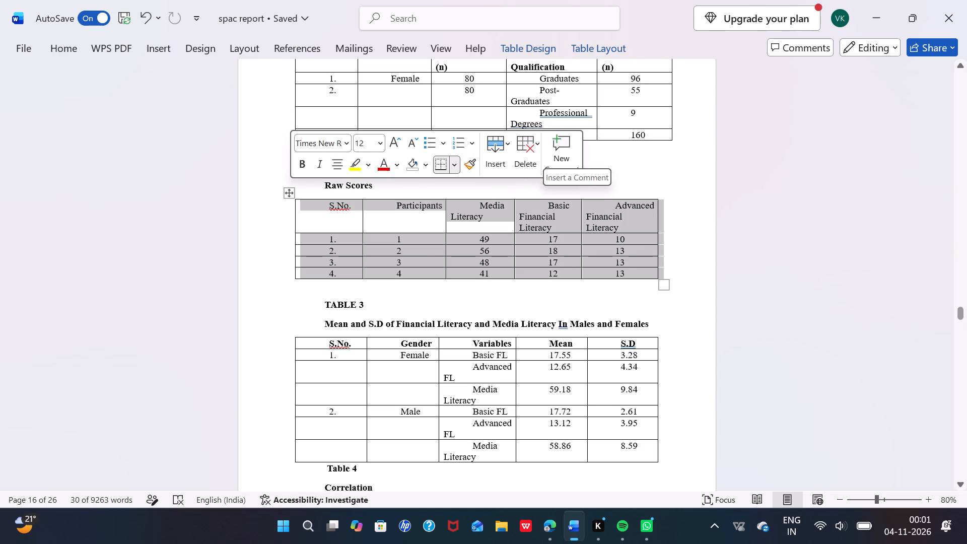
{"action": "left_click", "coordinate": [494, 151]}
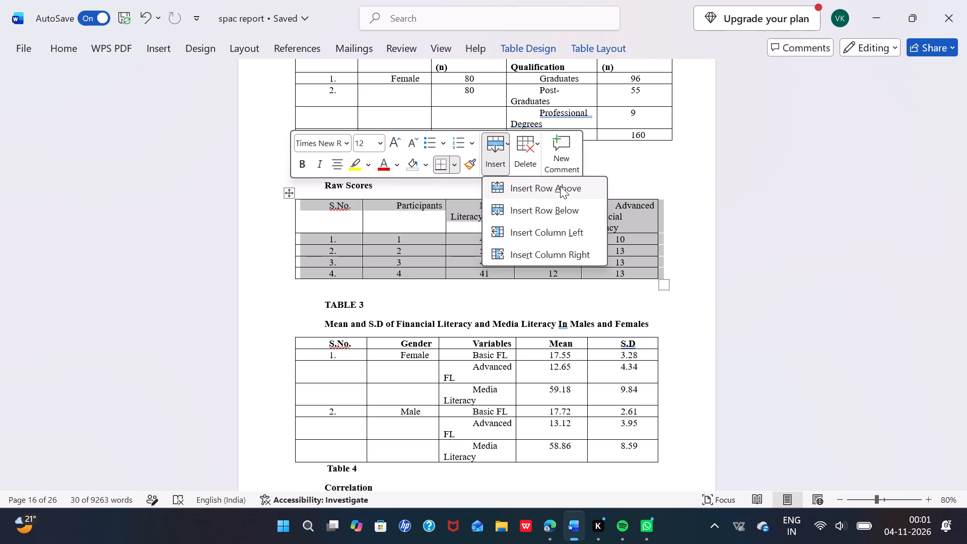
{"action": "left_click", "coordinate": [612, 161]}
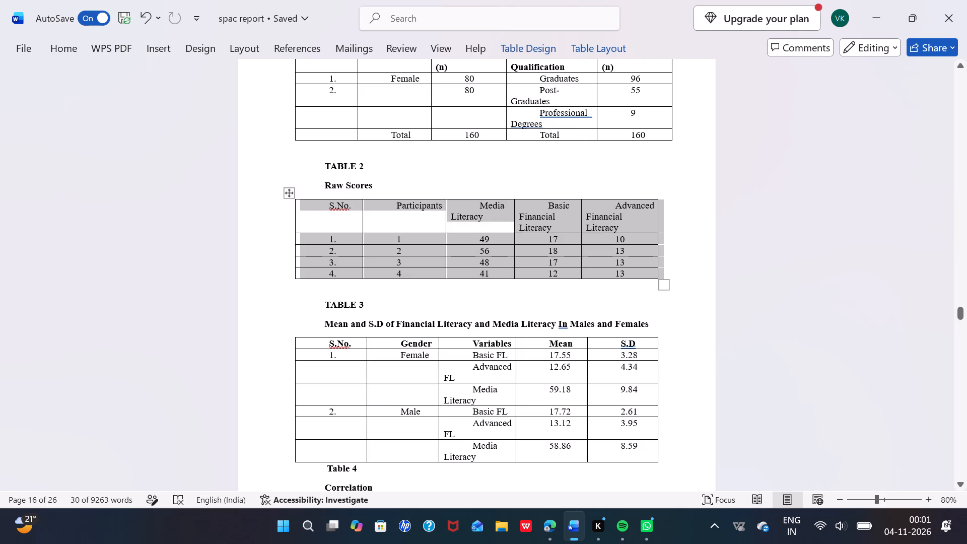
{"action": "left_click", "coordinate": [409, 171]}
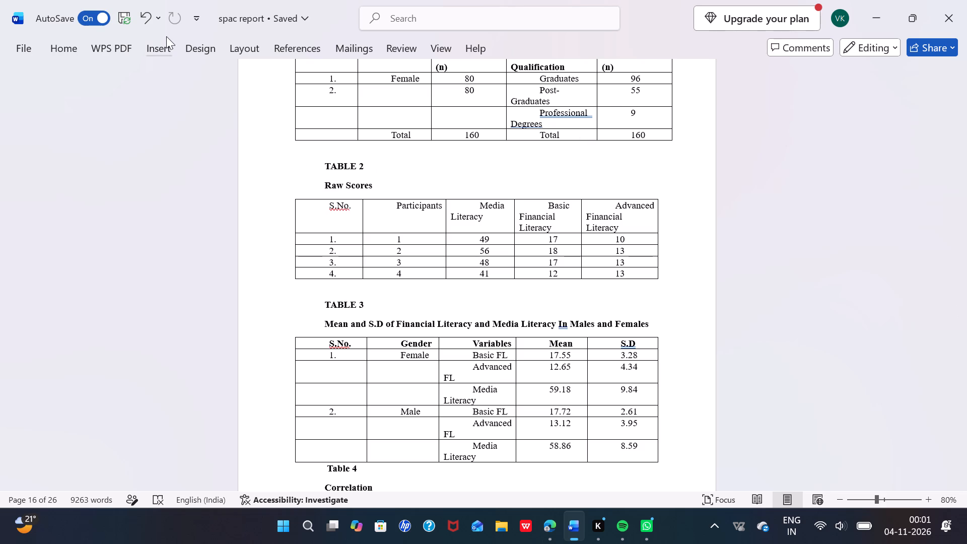
Insert twenty blank lines before the Results heading to open up space below the Correlation table.
{"action": "scroll", "coordinate": [326, 224], "scroll_direction": "down", "scroll_amount": 1}
{"action": "scroll", "coordinate": [448, 405], "scroll_direction": "down", "scroll_amount": 1}
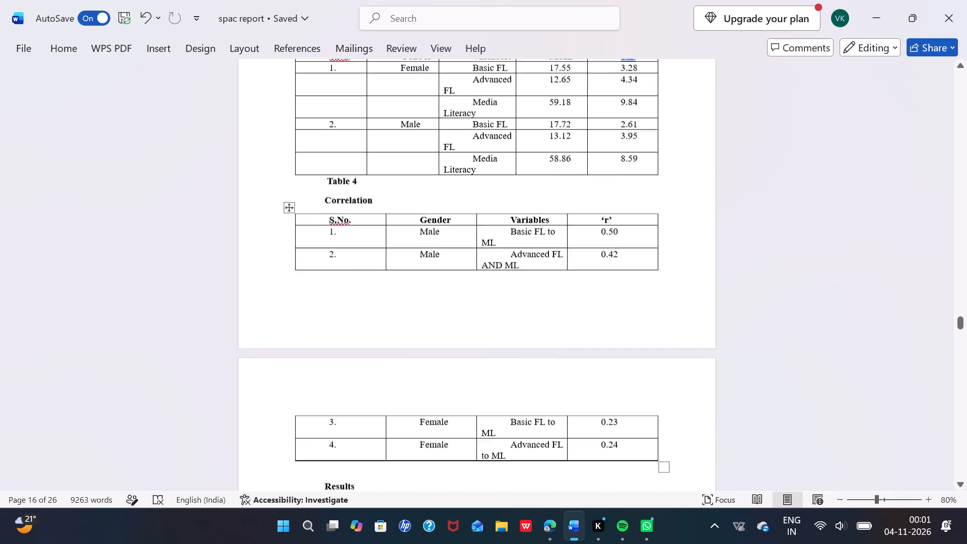
{"action": "scroll", "coordinate": [448, 405], "scroll_direction": "down", "scroll_amount": 1}
{"action": "left_click", "coordinate": [320, 240]}
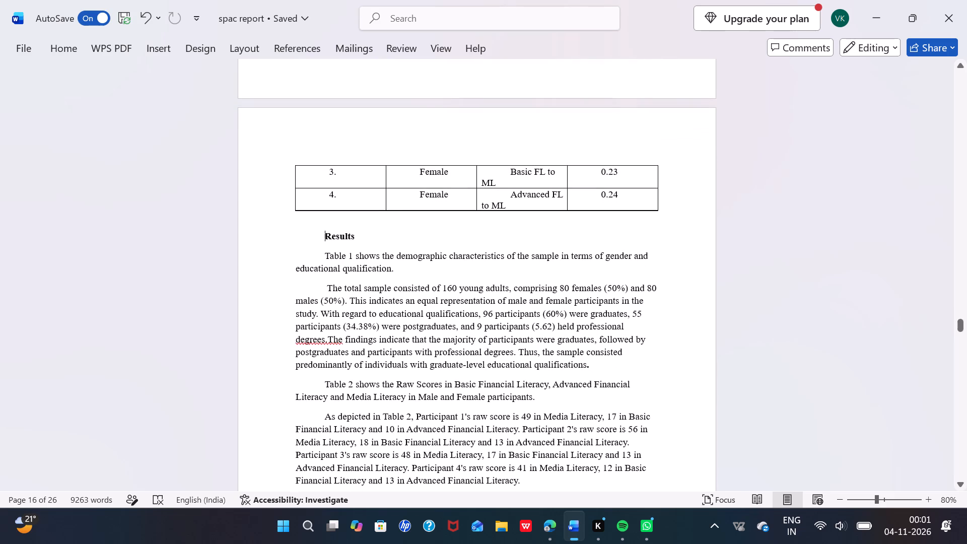
{"action": "key", "text": "Return"}
{"action": "key", "text": "Return"}
{"action": "key", "text": "Return"}
{"action": "key", "text": "Return"}
{"action": "key", "text": "Return"}
{"action": "key", "text": "Return"}
{"action": "key", "text": "Return"}
{"action": "key", "text": "Return"}
{"action": "key", "text": "Return"}
{"action": "key", "text": "Return"}
{"action": "key", "text": "Return"}
{"action": "key", "text": "Return"}
{"action": "key", "text": "Return"}
{"action": "key", "text": "Return"}
{"action": "key", "text": "Return"}
{"action": "key", "text": "Return"}
{"action": "key", "text": "Return"}
{"action": "key", "text": "Return"}
{"action": "key", "text": "Return"}
{"action": "key", "text": "Return"}
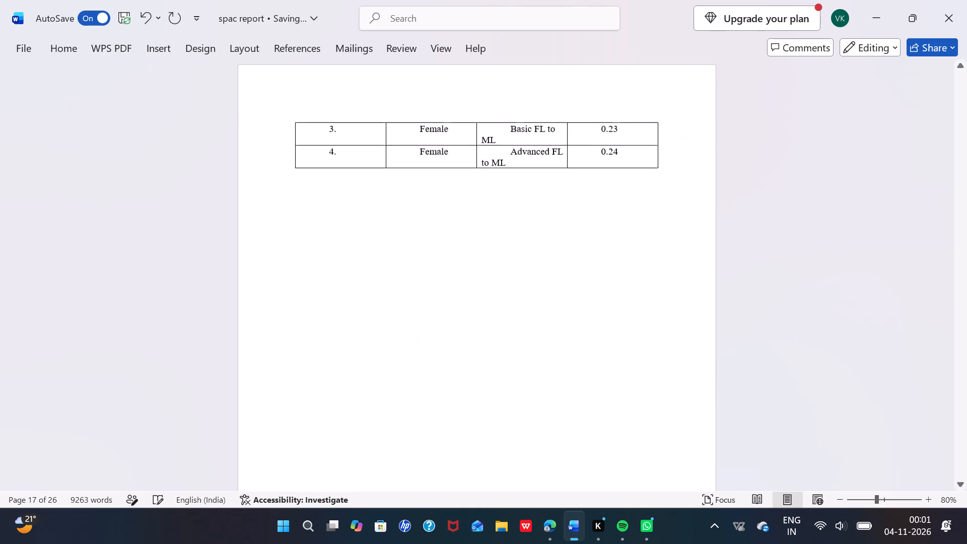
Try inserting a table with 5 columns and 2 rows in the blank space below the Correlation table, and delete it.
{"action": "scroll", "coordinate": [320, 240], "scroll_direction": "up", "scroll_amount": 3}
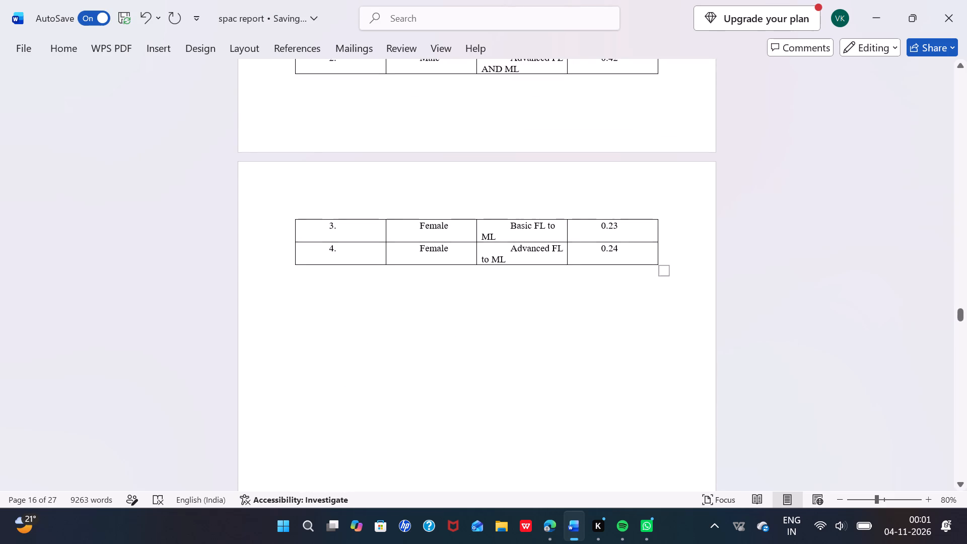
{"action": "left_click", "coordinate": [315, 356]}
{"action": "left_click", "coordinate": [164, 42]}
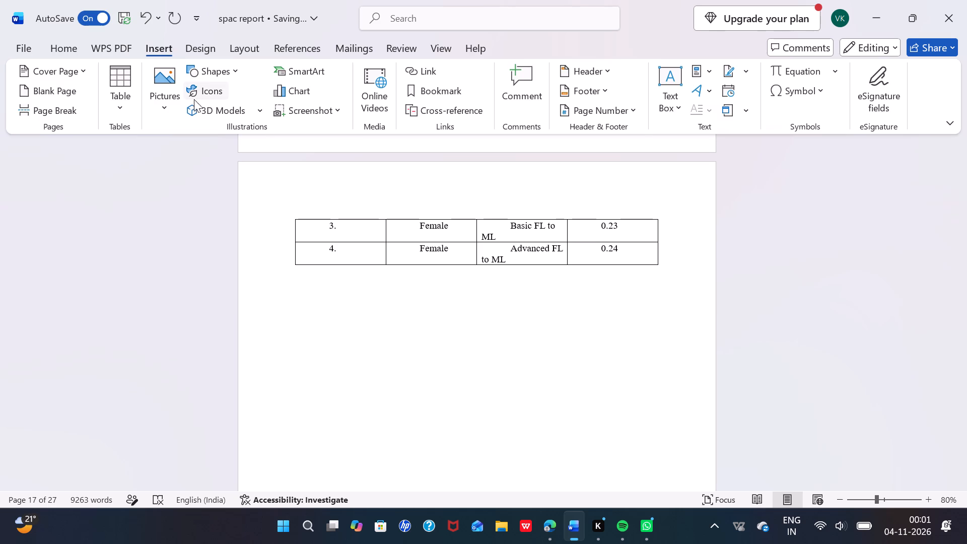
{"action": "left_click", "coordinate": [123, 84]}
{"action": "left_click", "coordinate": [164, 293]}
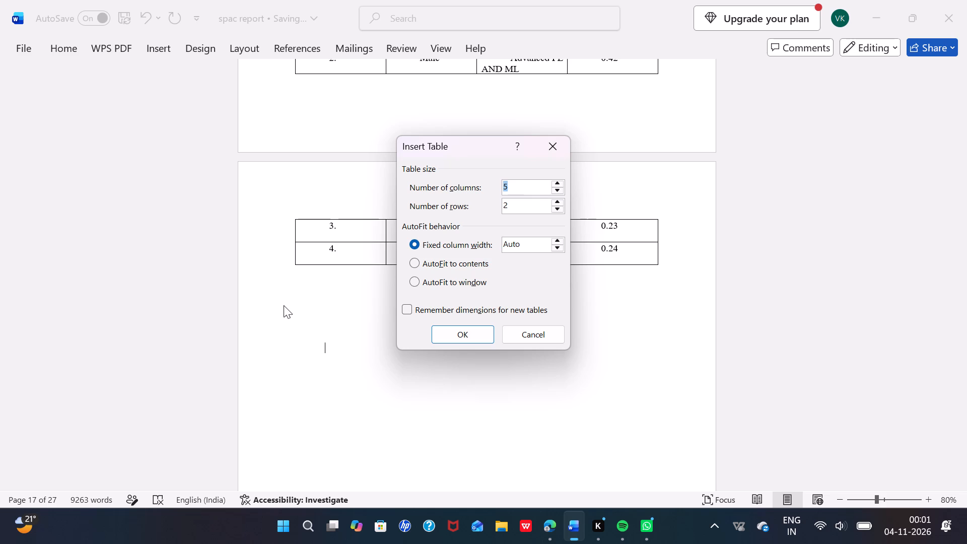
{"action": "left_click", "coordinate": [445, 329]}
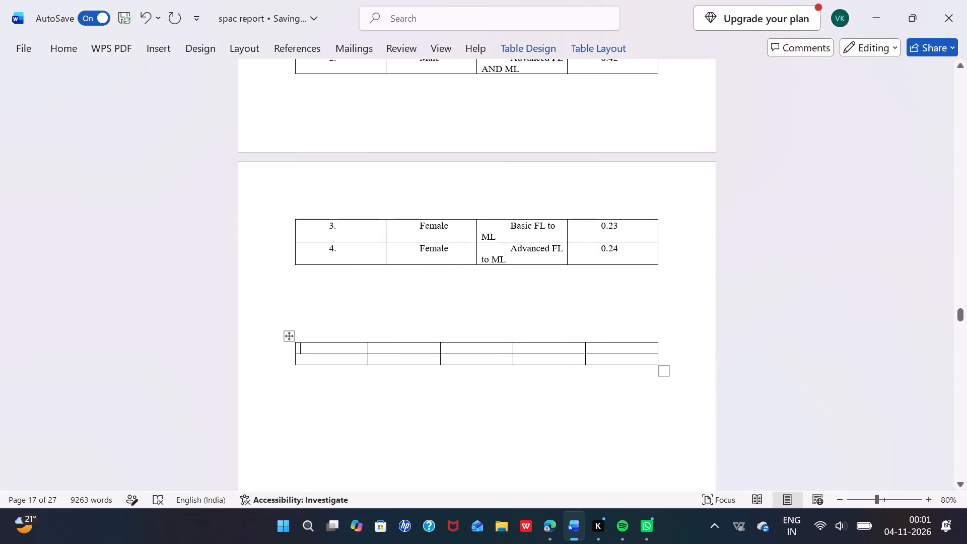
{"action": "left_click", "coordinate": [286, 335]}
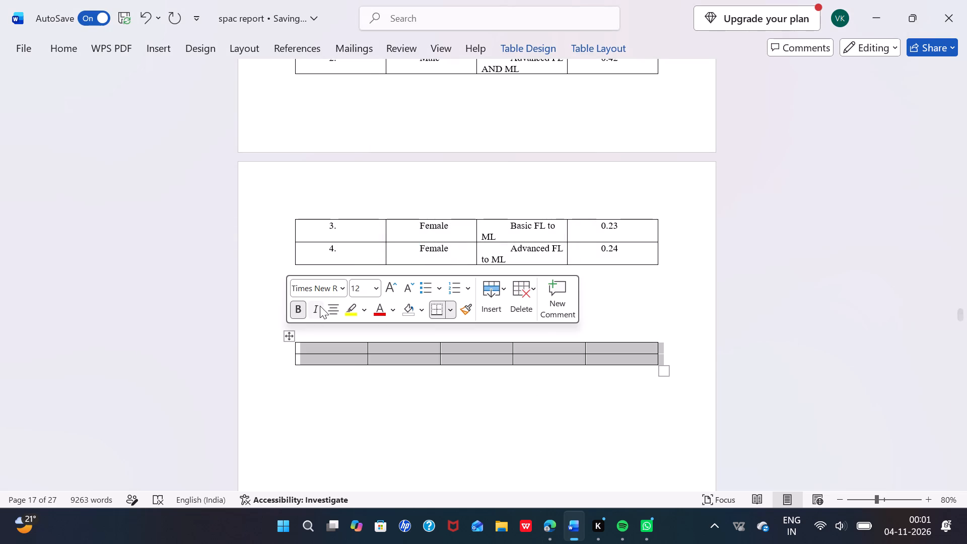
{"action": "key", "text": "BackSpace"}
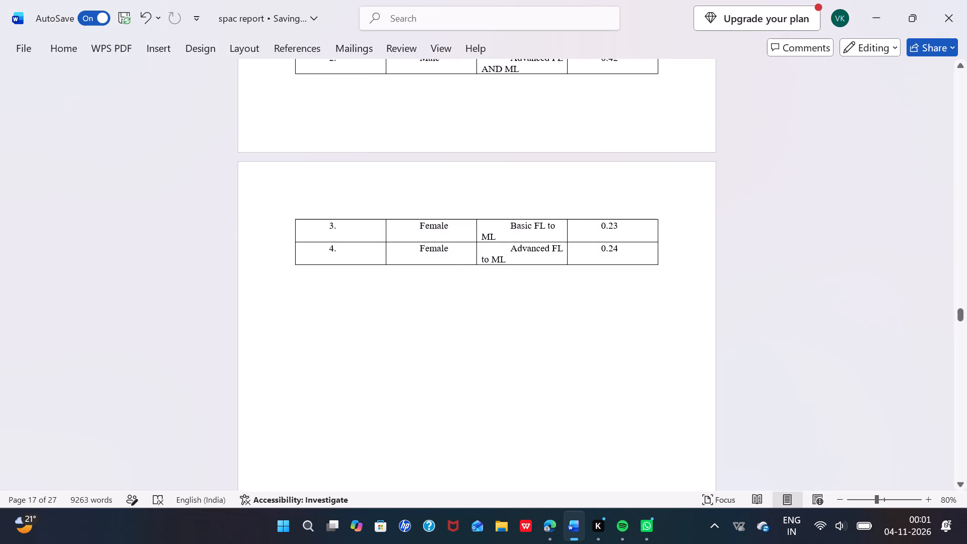
Examine the row and column layout of Tables 1 to 4 on the preceding page.
{"action": "scroll", "coordinate": [350, 364], "scroll_direction": "up", "scroll_amount": 1}
{"action": "scroll", "coordinate": [333, 255], "scroll_direction": "up", "scroll_amount": 1}
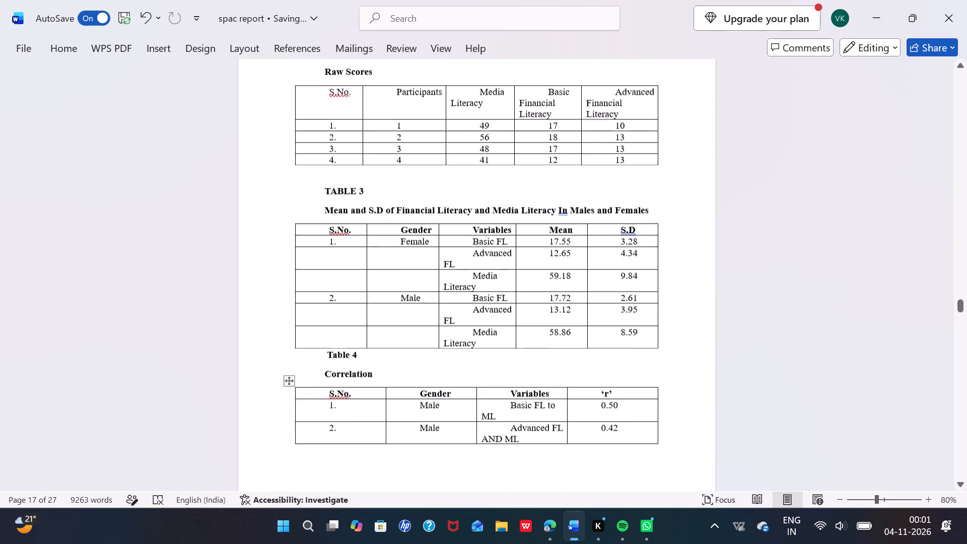
{"action": "scroll", "coordinate": [333, 255], "scroll_direction": "up", "scroll_amount": 1}
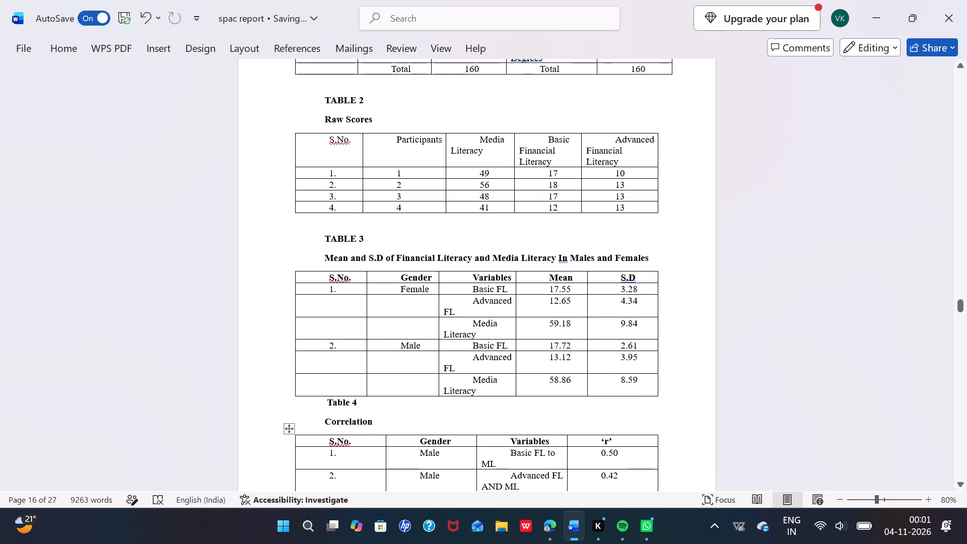
{"action": "scroll", "coordinate": [354, 156], "scroll_direction": "up", "scroll_amount": 1}
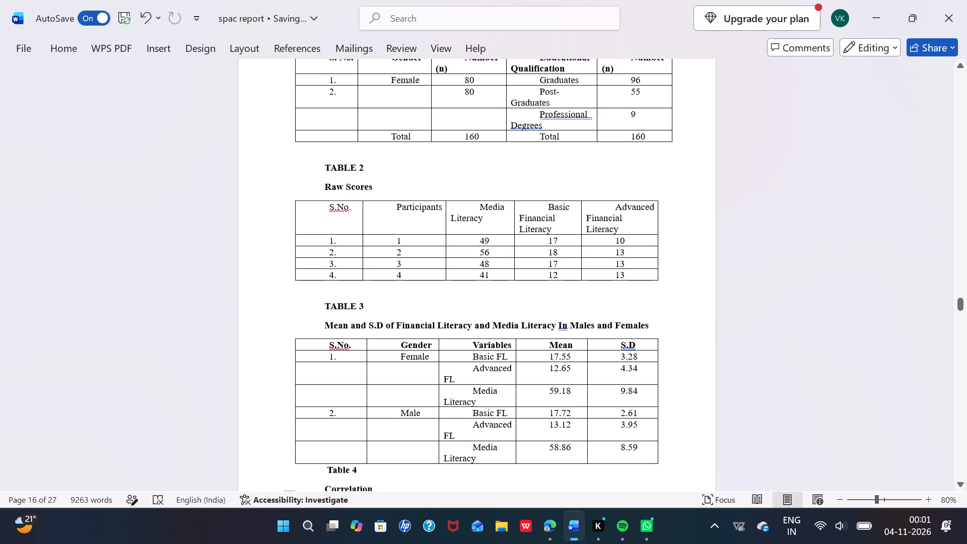
{"action": "scroll", "coordinate": [347, 194], "scroll_direction": "up", "scroll_amount": 1}
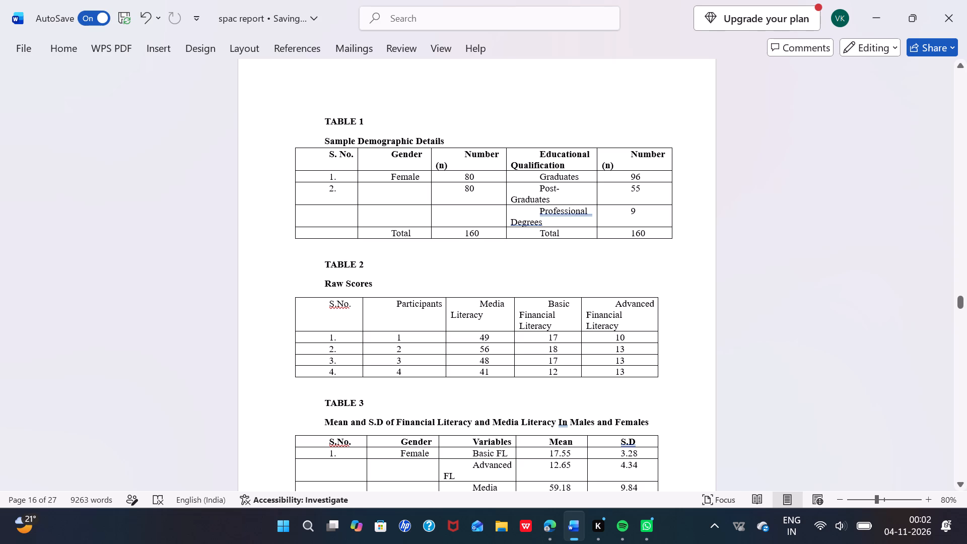
{"action": "scroll", "coordinate": [404, 221], "scroll_direction": "down", "scroll_amount": 4}
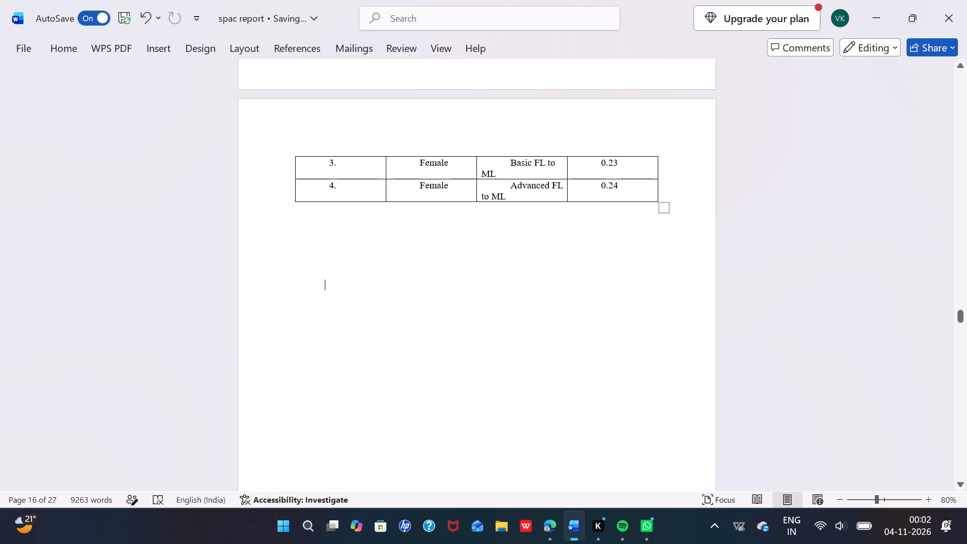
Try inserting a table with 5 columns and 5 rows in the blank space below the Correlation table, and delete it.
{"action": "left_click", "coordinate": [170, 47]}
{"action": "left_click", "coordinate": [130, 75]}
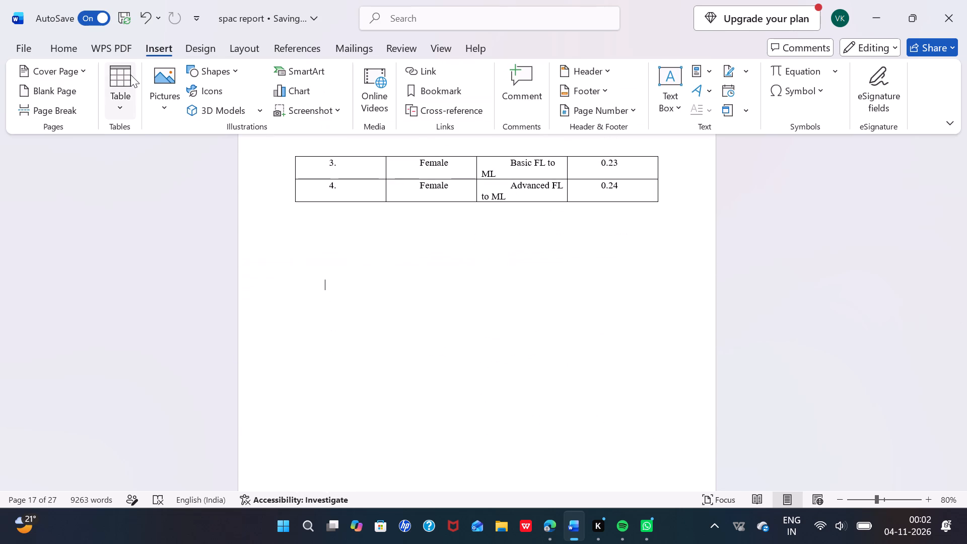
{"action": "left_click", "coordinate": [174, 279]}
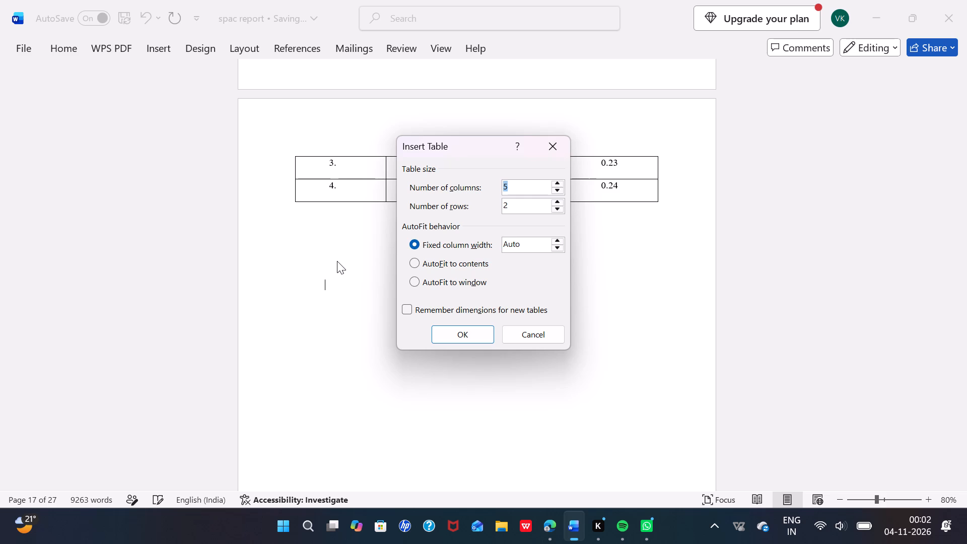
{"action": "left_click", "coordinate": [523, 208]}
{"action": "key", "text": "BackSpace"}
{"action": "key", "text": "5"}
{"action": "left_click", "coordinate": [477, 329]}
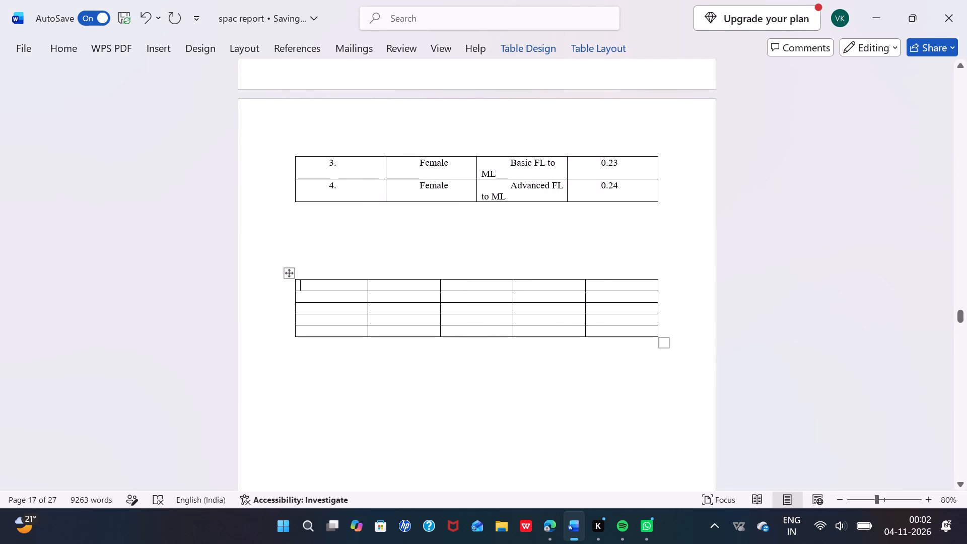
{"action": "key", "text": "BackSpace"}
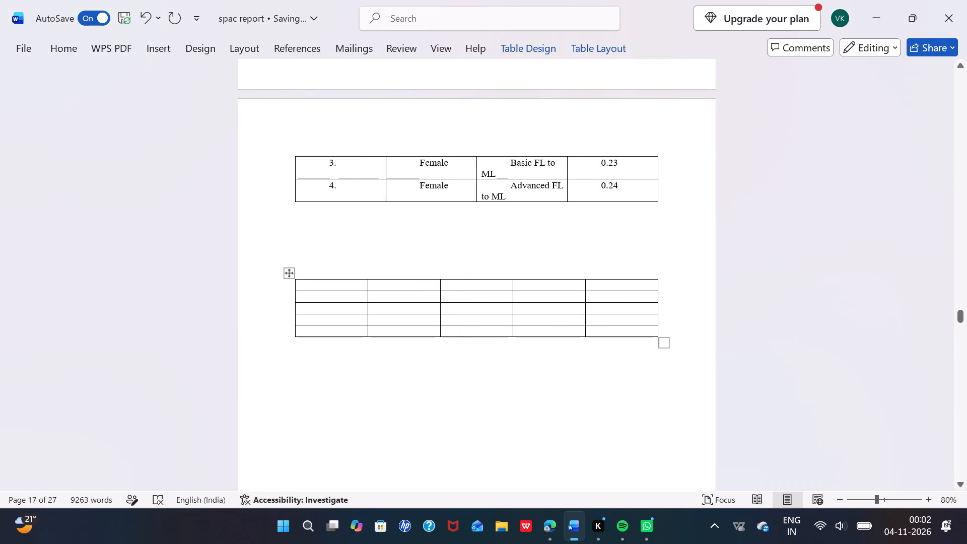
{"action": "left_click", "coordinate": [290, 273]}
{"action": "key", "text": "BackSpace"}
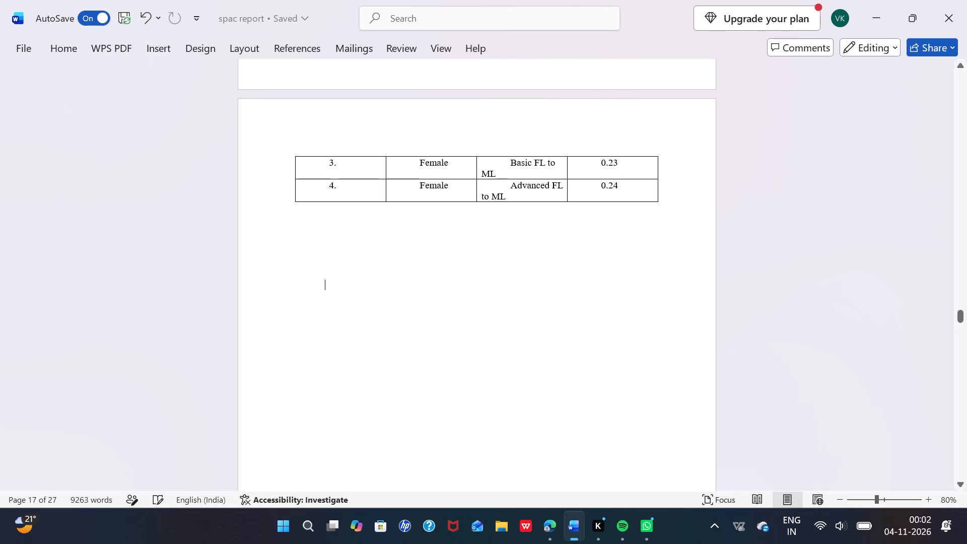
Insert a table with 5 columns and 5 rows in the blank space below the Correlation table.
{"action": "left_click", "coordinate": [162, 41]}
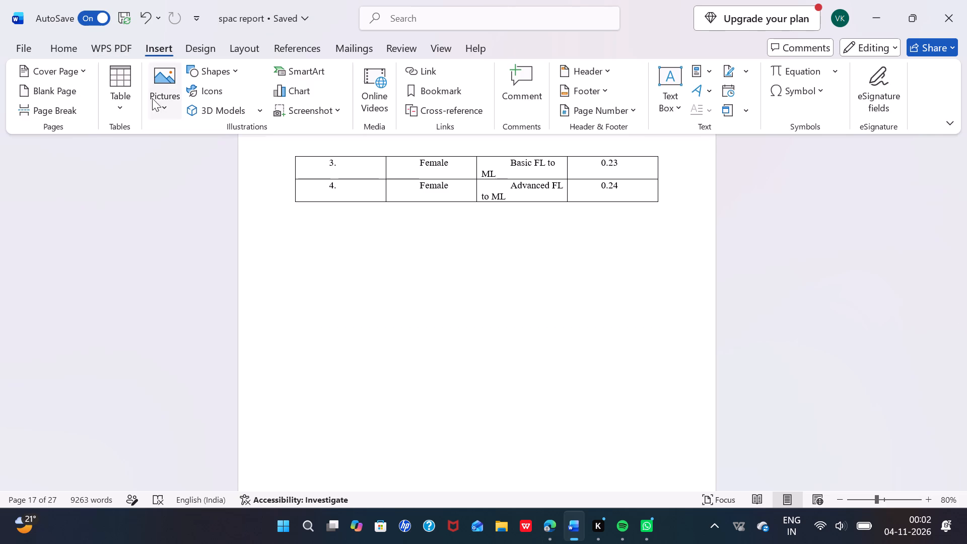
{"action": "left_click", "coordinate": [126, 81]}
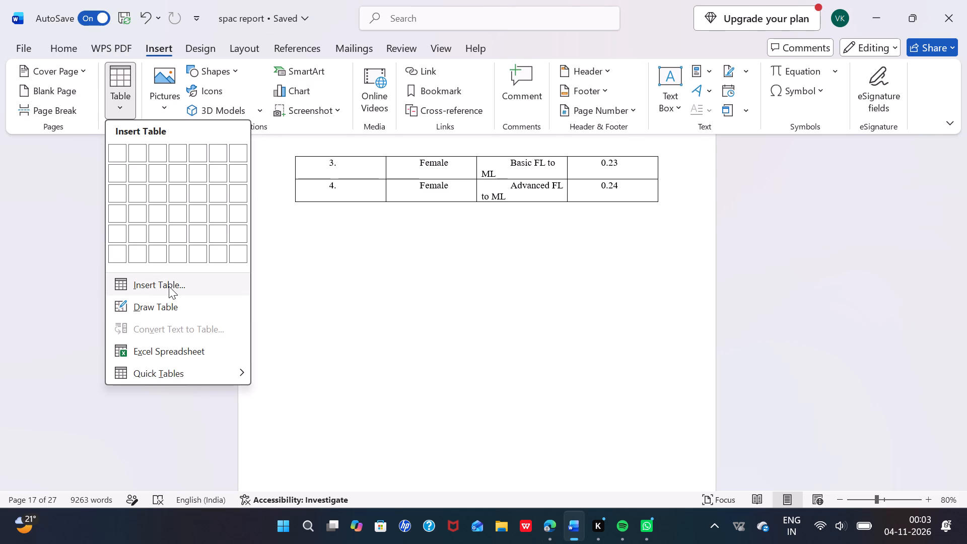
{"action": "left_click", "coordinate": [169, 286]}
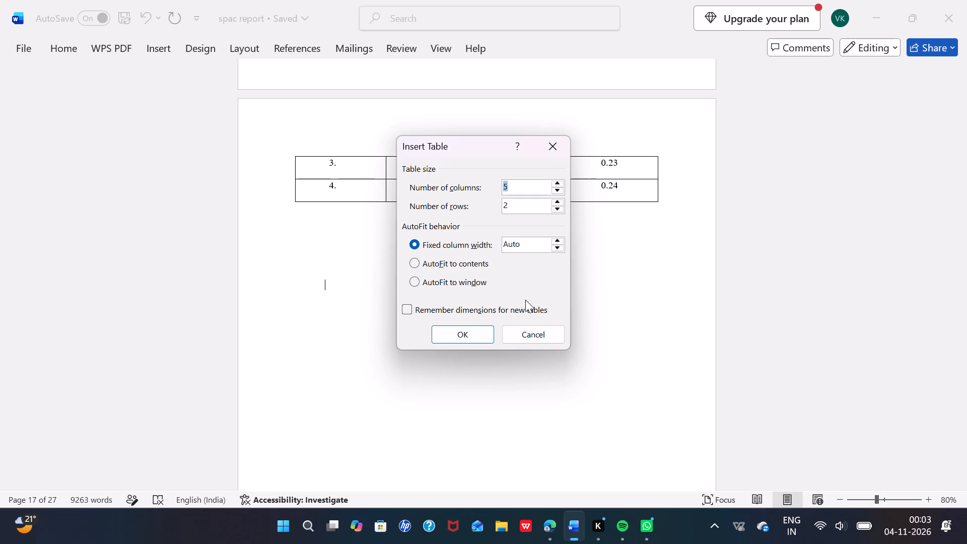
{"action": "left_click", "coordinate": [526, 207]}
{"action": "key", "text": "BackSpace"}
{"action": "key", "text": "5"}
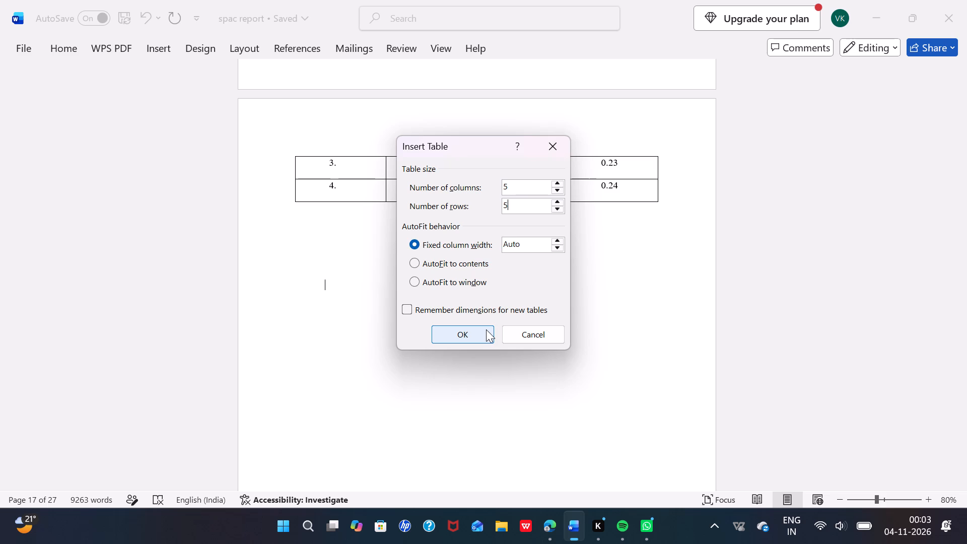
{"action": "left_click", "coordinate": [486, 329]}
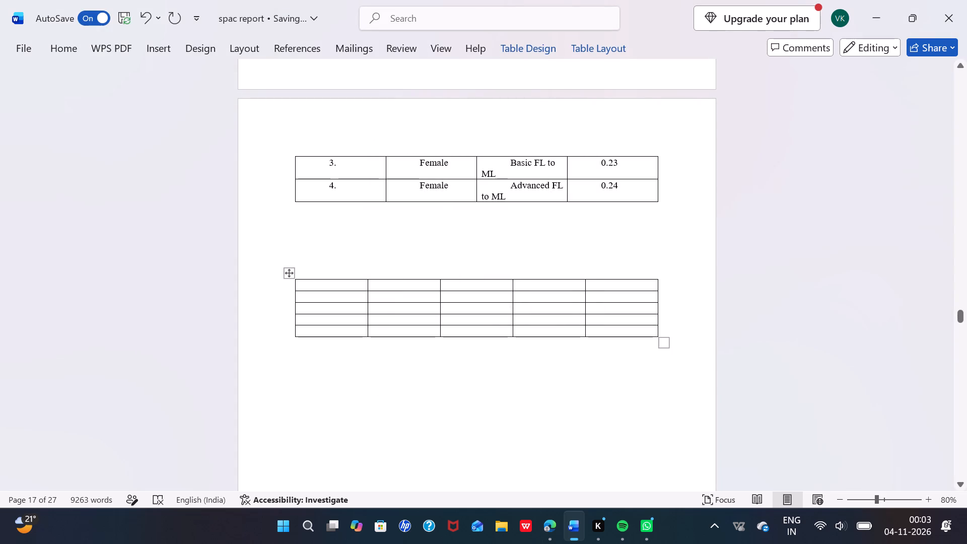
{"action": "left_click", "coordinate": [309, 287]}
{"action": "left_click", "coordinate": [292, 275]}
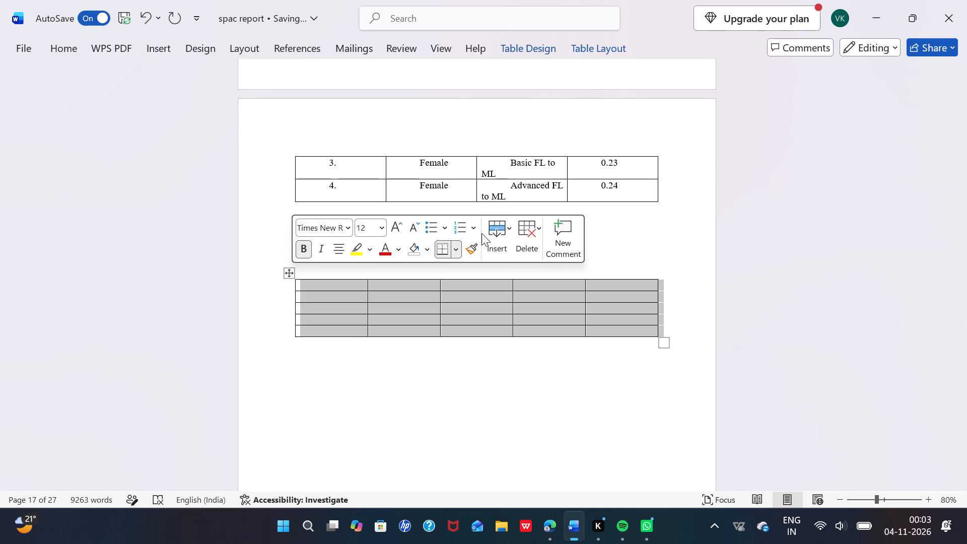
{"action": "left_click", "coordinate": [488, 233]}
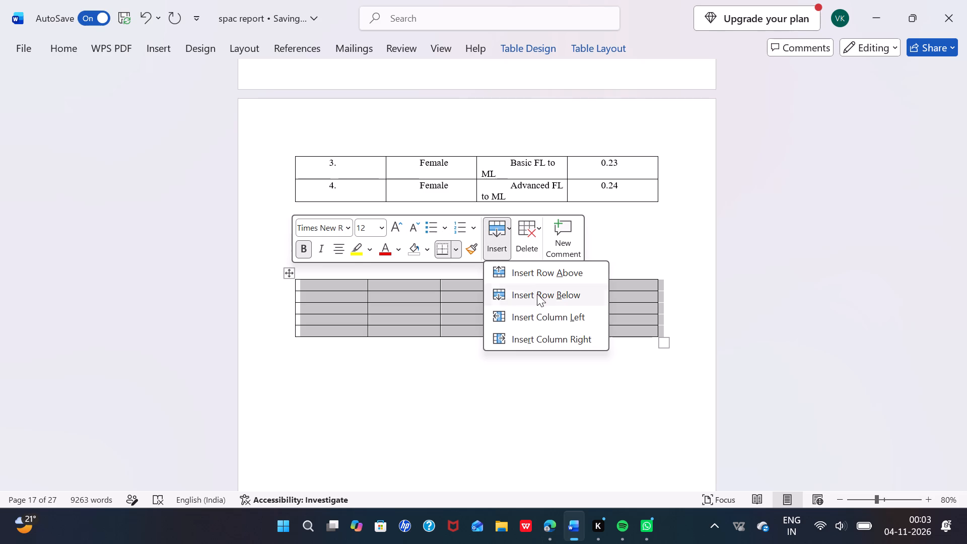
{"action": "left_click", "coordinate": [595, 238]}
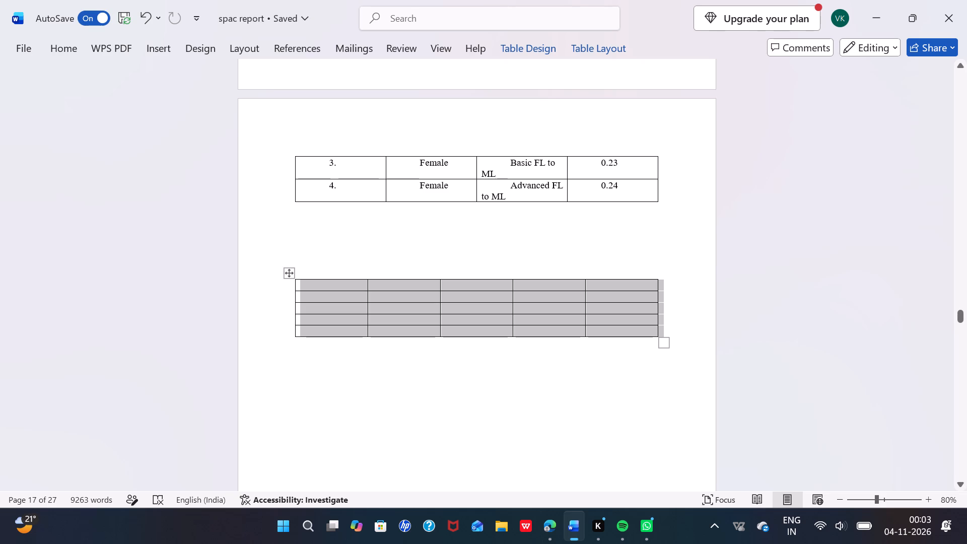
Remove the indent from the blank line below the Correlation table and delete the blank table with 5 columns and 5 rows.
{"action": "left_click", "coordinate": [464, 255]}
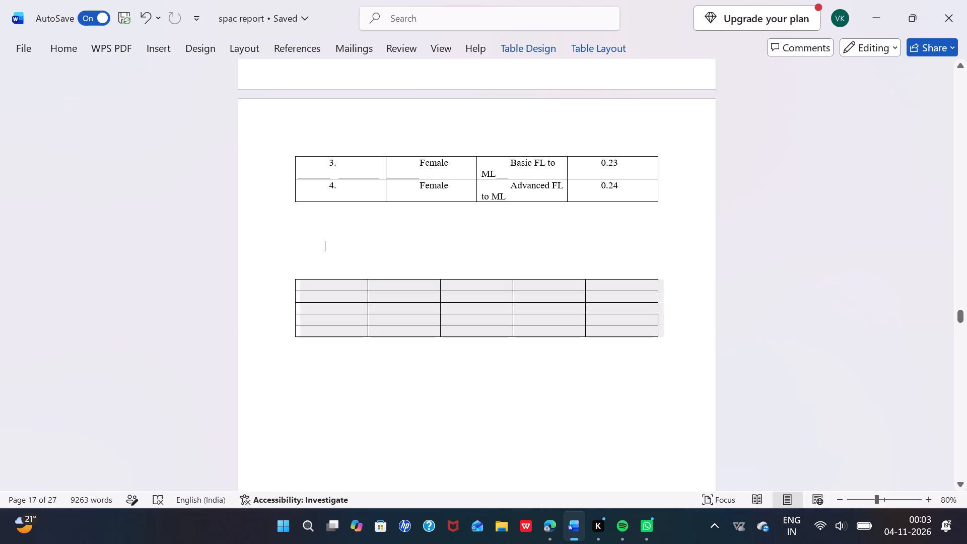
{"action": "key", "text": "BackSpace"}
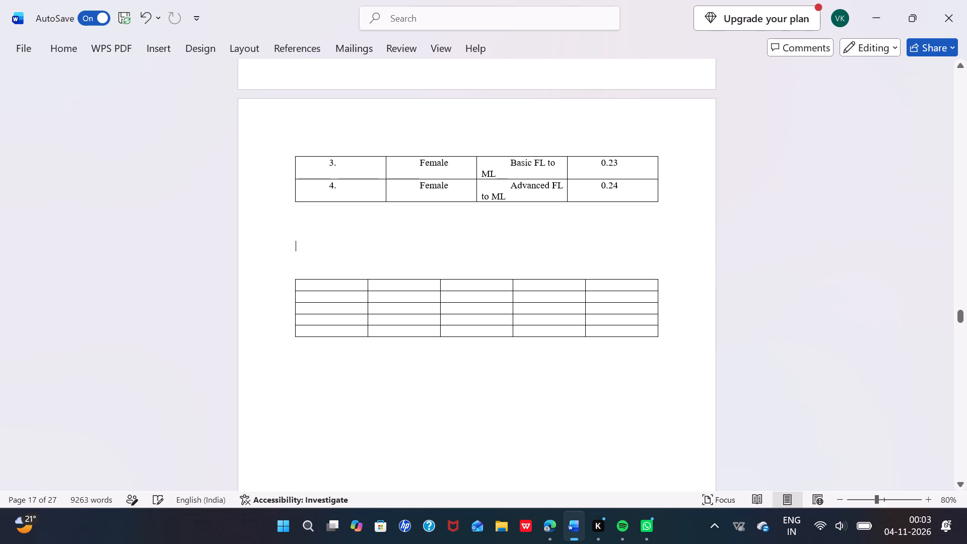
{"action": "left_click", "coordinate": [300, 290]}
{"action": "key", "text": "BackSpace"}
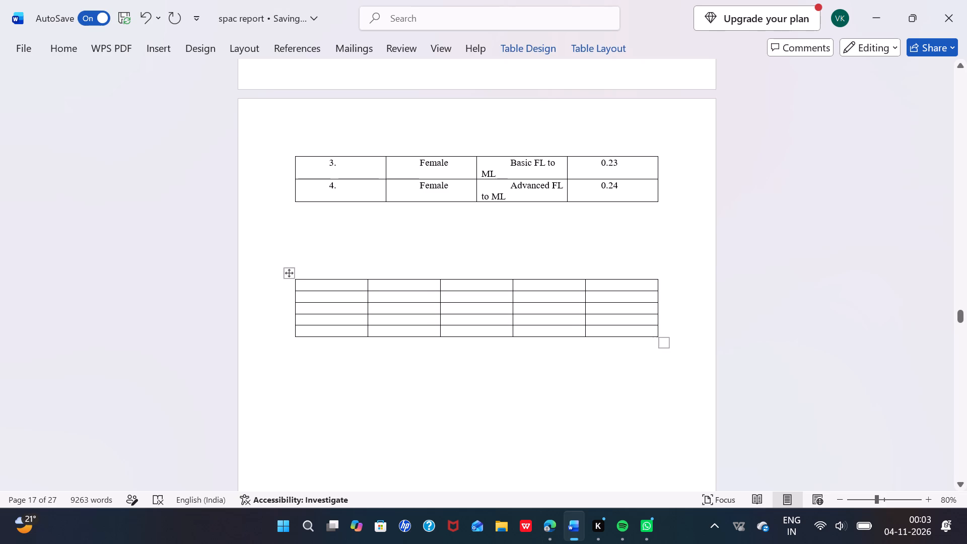
{"action": "left_click", "coordinate": [287, 271]}
{"action": "key", "text": "BackSpace"}
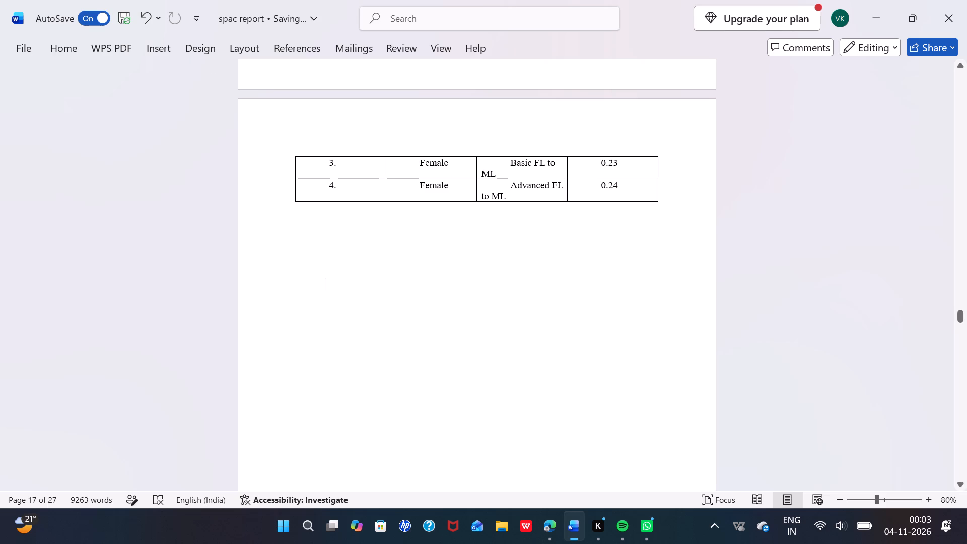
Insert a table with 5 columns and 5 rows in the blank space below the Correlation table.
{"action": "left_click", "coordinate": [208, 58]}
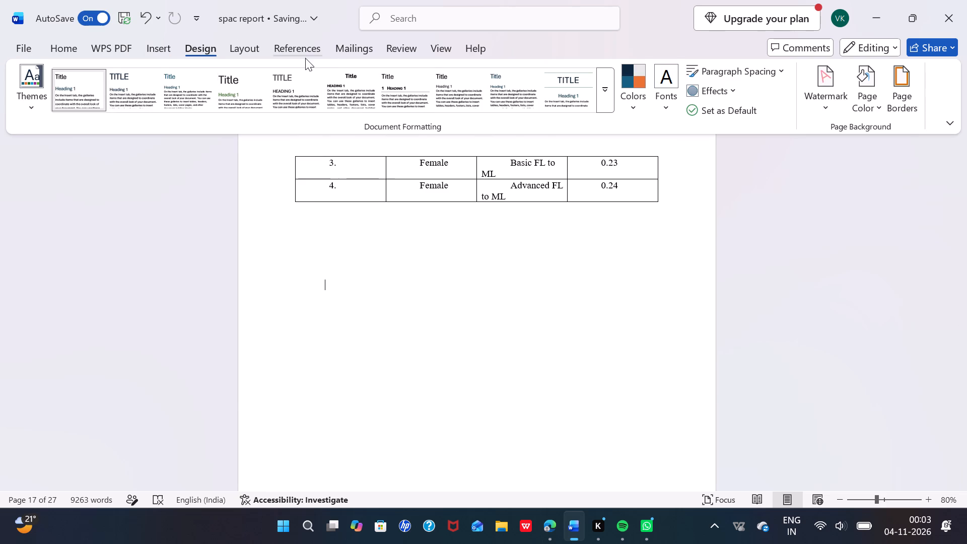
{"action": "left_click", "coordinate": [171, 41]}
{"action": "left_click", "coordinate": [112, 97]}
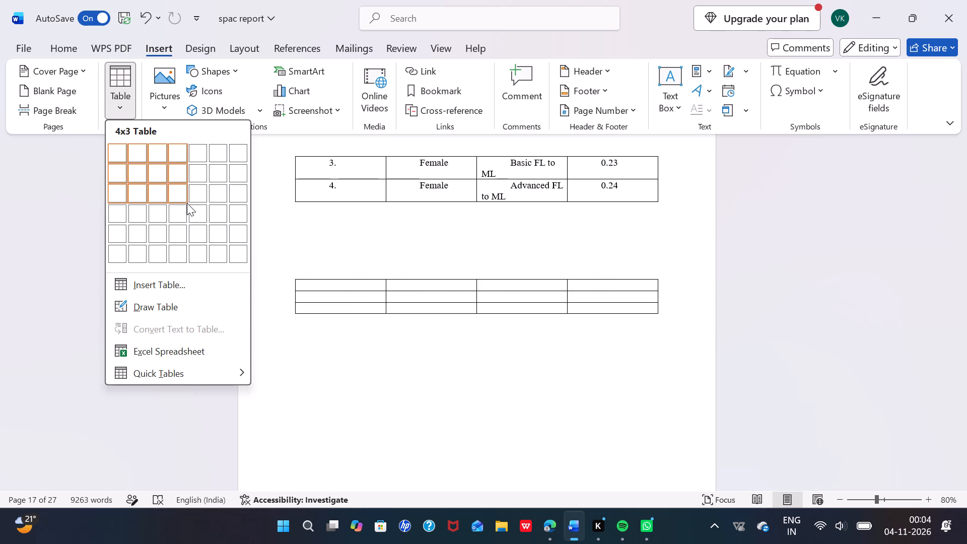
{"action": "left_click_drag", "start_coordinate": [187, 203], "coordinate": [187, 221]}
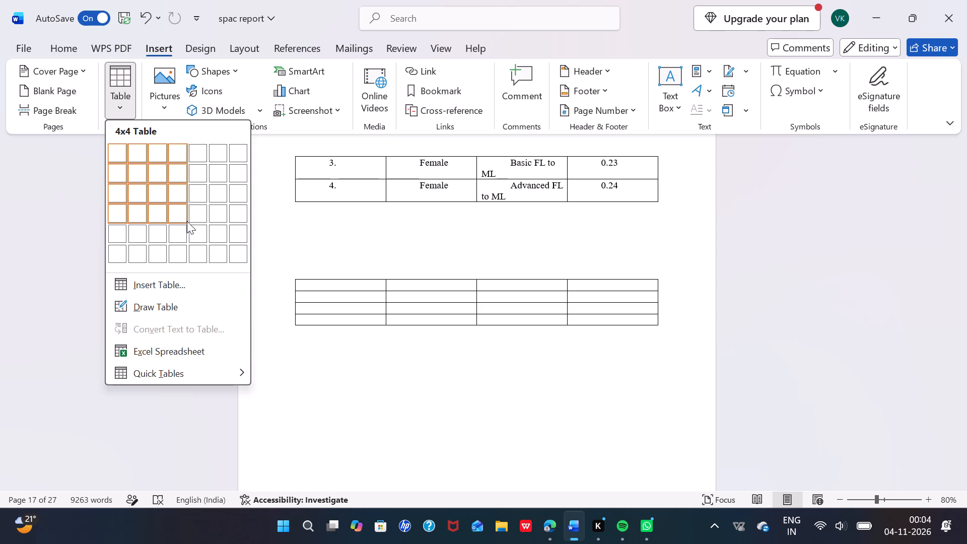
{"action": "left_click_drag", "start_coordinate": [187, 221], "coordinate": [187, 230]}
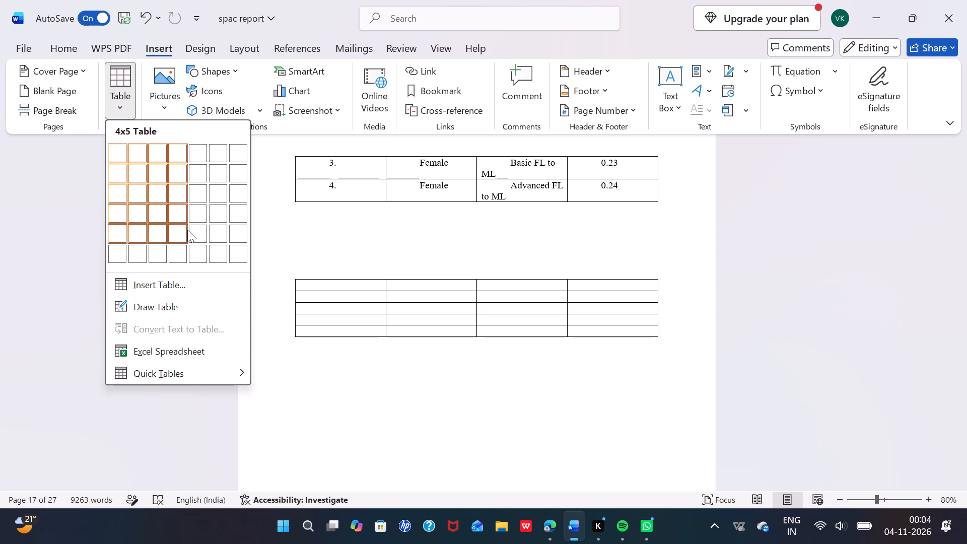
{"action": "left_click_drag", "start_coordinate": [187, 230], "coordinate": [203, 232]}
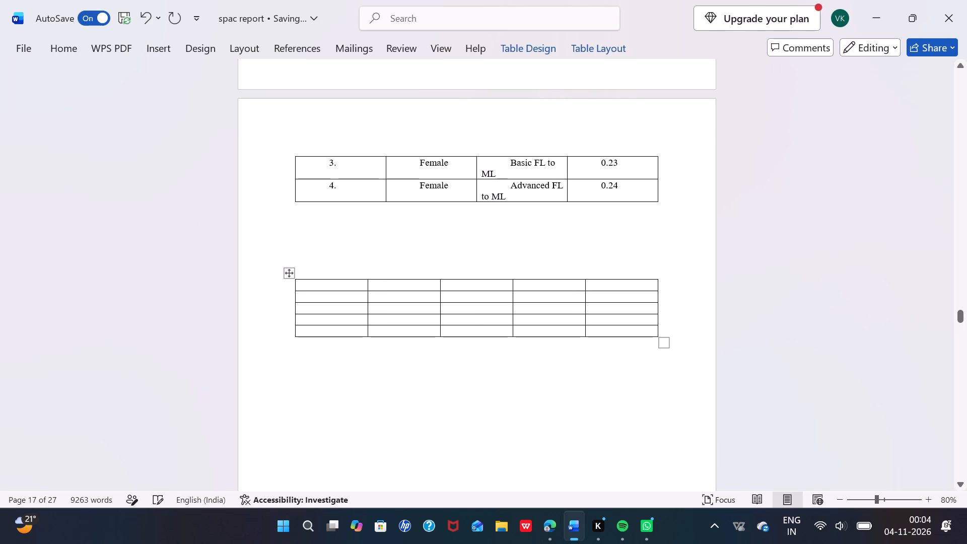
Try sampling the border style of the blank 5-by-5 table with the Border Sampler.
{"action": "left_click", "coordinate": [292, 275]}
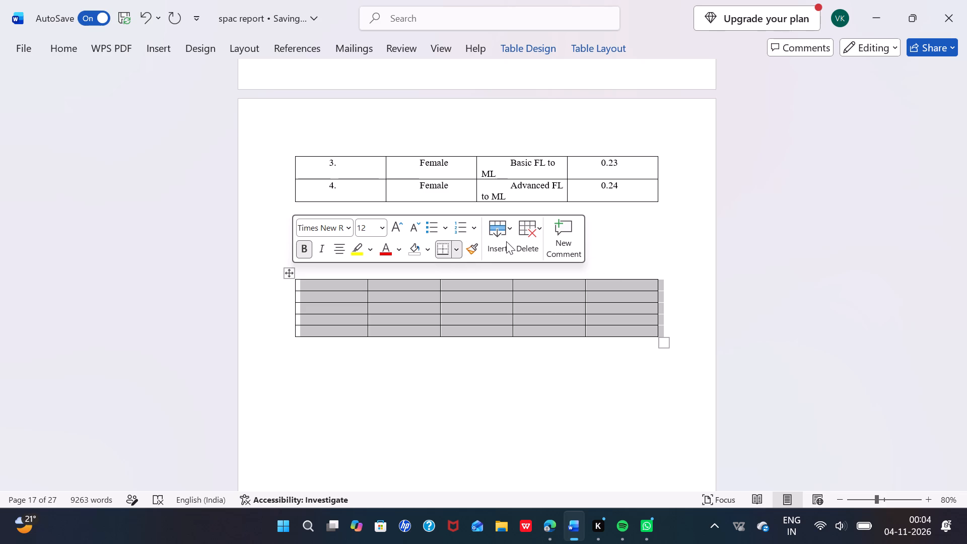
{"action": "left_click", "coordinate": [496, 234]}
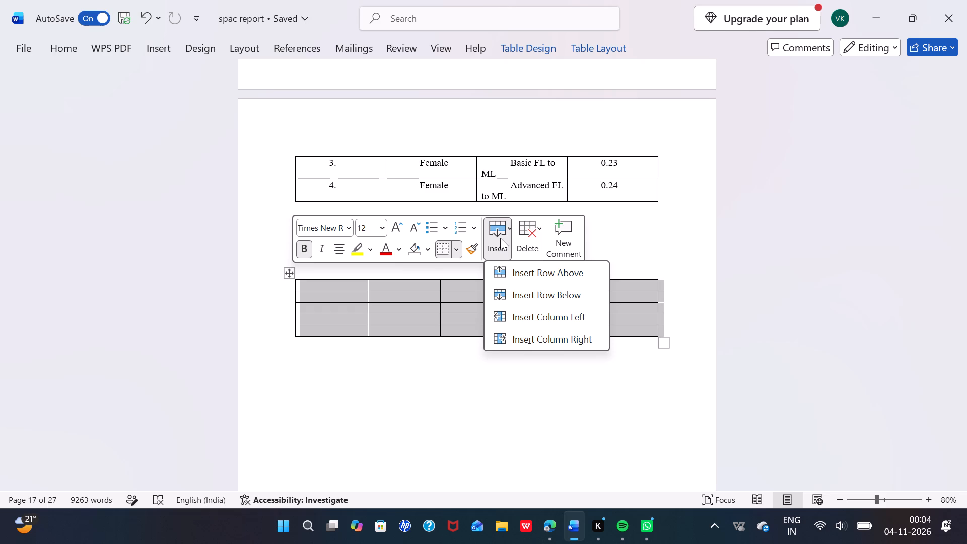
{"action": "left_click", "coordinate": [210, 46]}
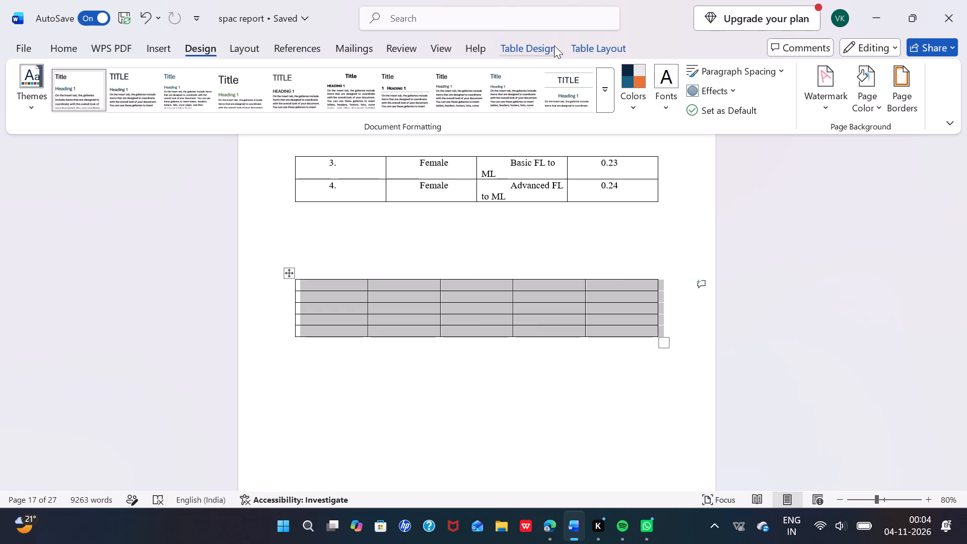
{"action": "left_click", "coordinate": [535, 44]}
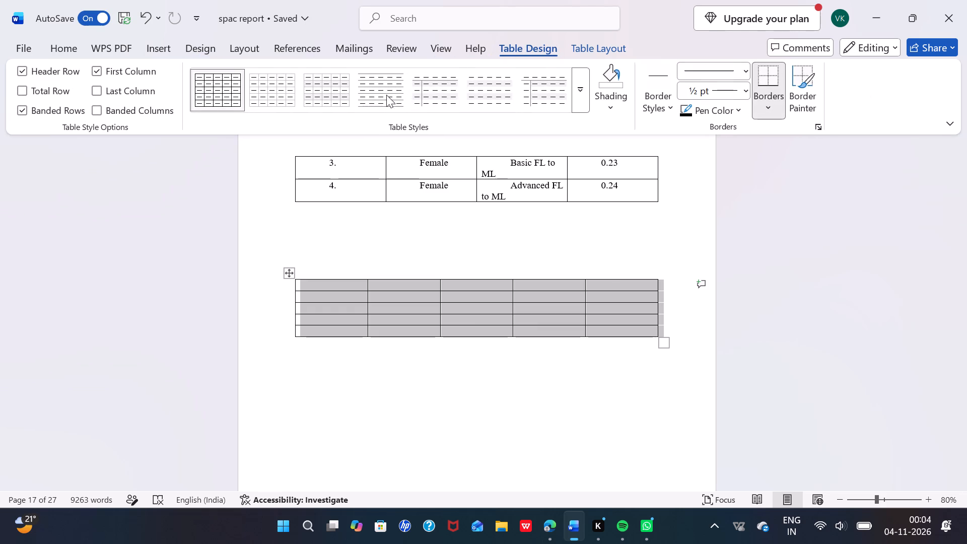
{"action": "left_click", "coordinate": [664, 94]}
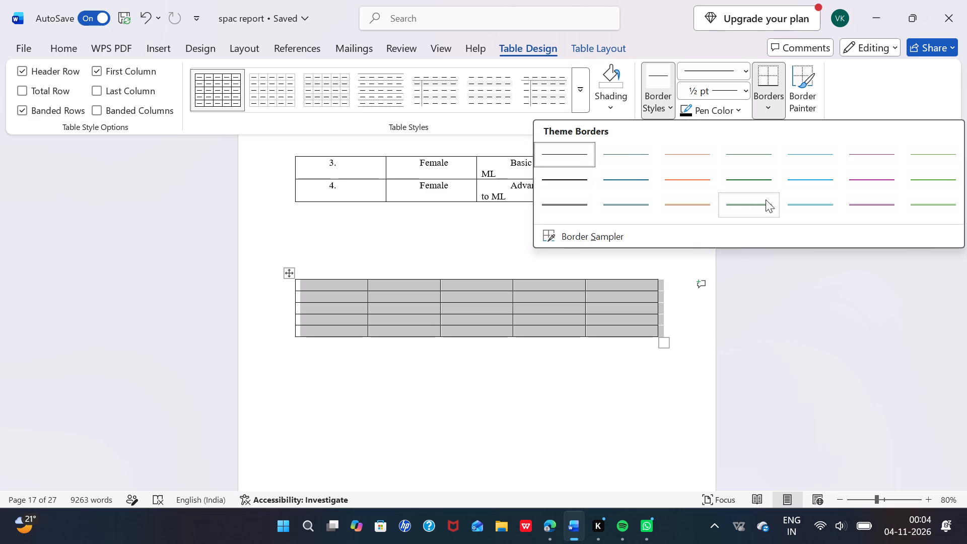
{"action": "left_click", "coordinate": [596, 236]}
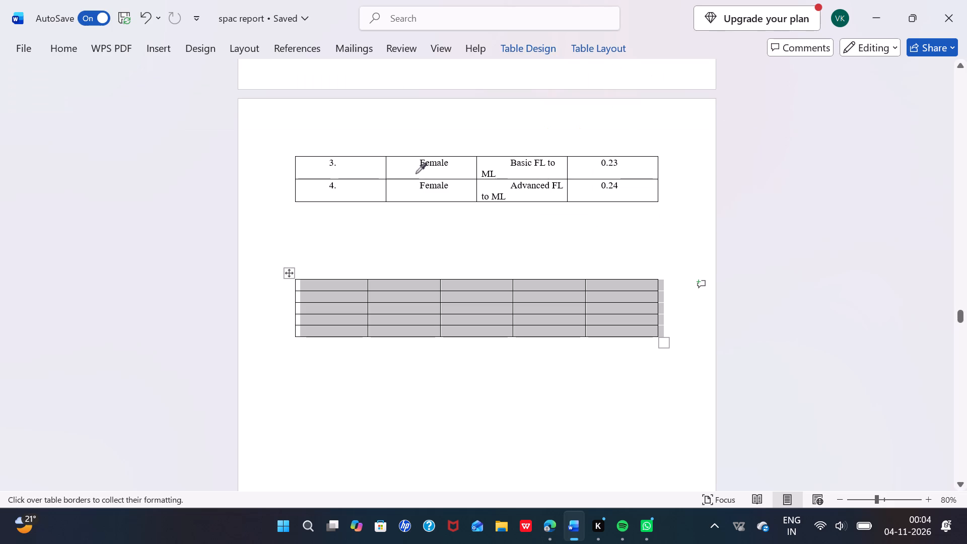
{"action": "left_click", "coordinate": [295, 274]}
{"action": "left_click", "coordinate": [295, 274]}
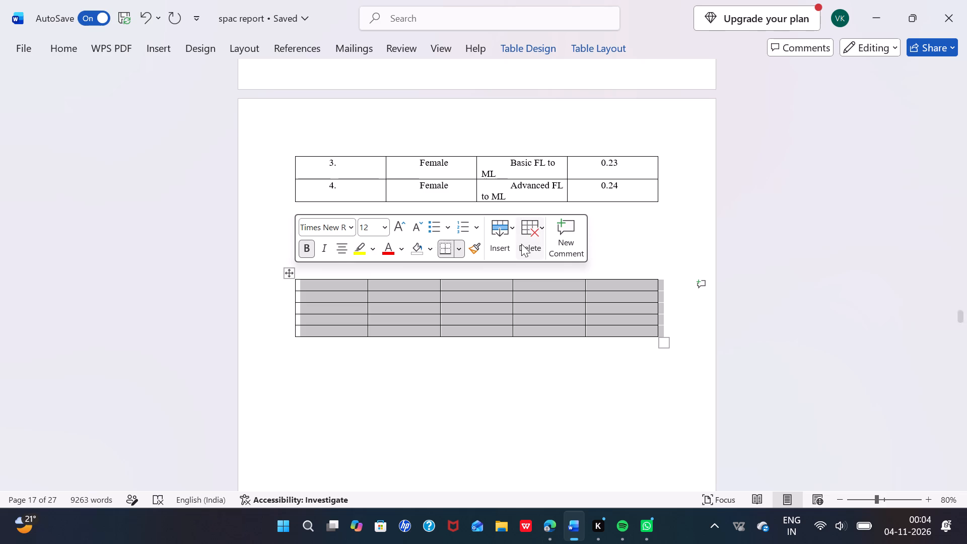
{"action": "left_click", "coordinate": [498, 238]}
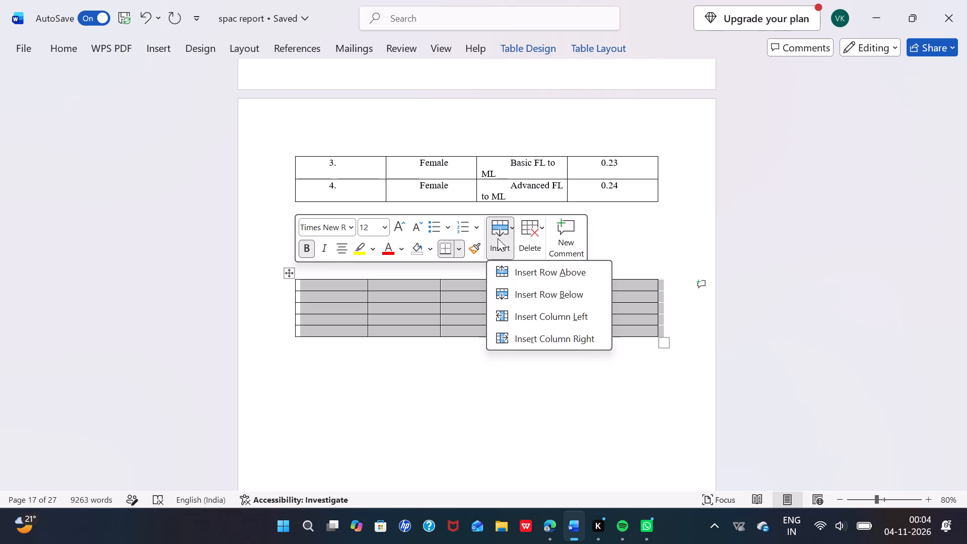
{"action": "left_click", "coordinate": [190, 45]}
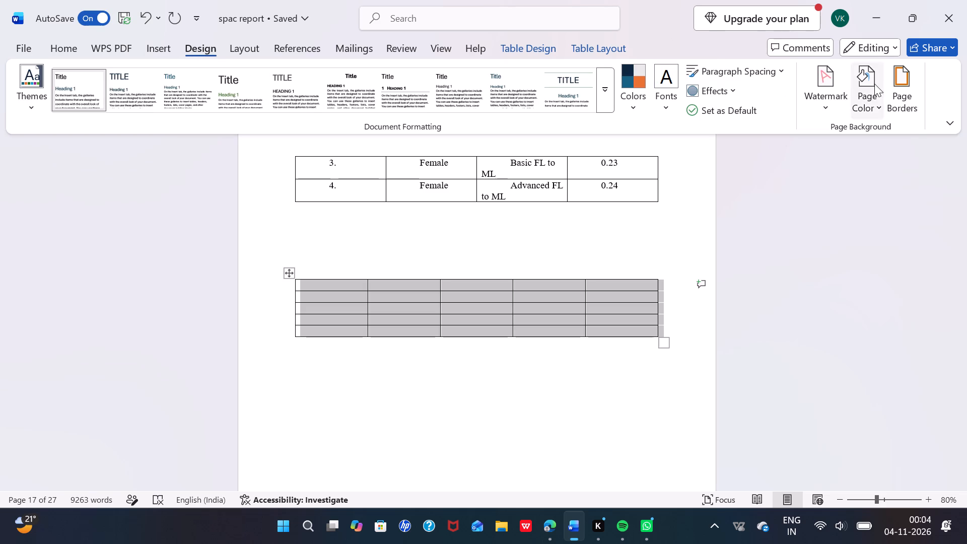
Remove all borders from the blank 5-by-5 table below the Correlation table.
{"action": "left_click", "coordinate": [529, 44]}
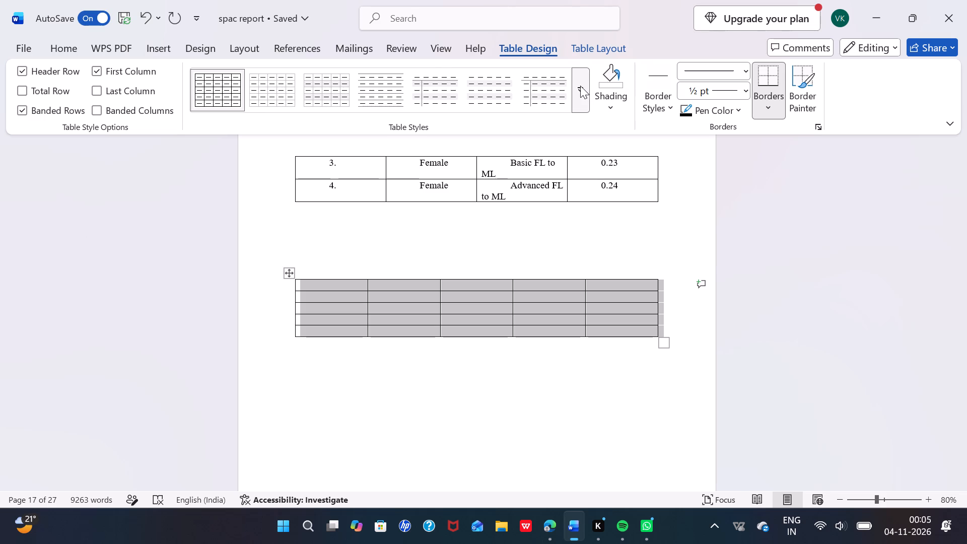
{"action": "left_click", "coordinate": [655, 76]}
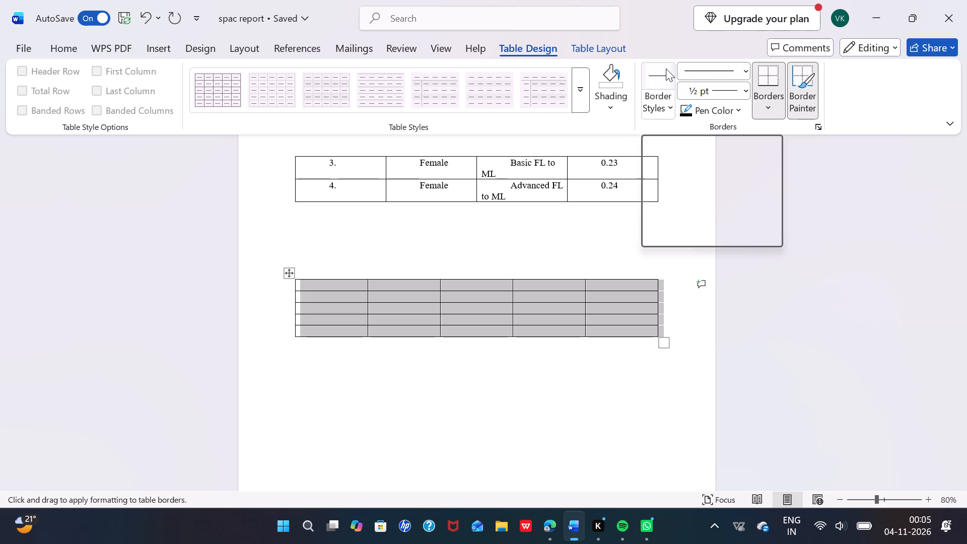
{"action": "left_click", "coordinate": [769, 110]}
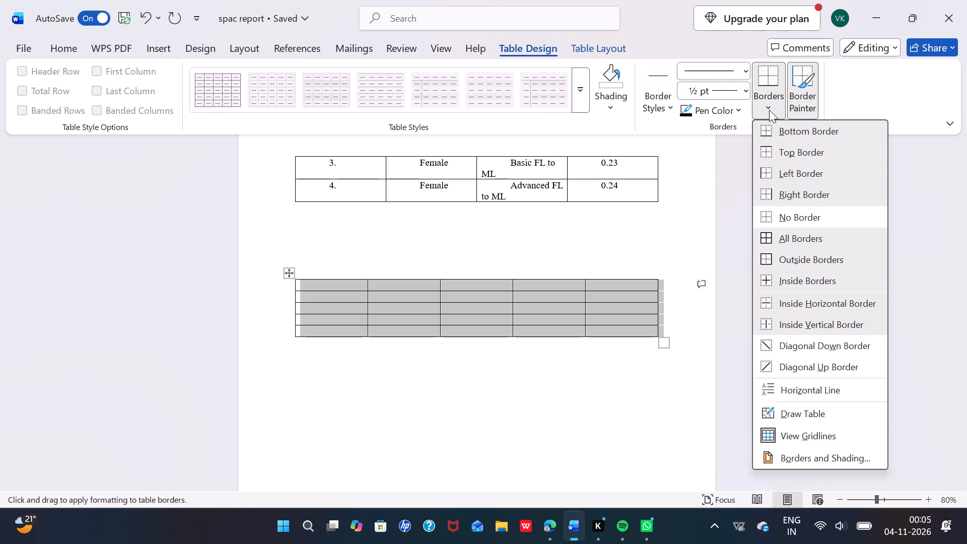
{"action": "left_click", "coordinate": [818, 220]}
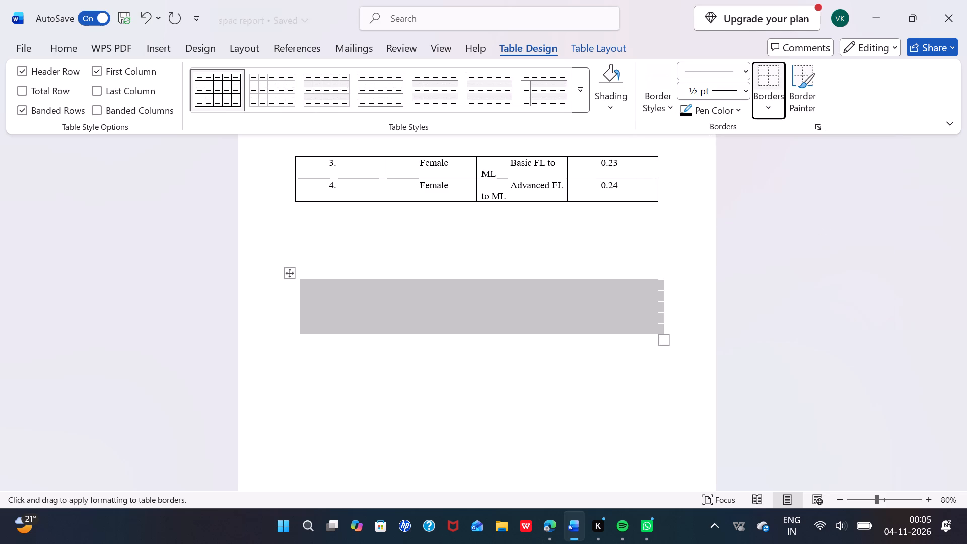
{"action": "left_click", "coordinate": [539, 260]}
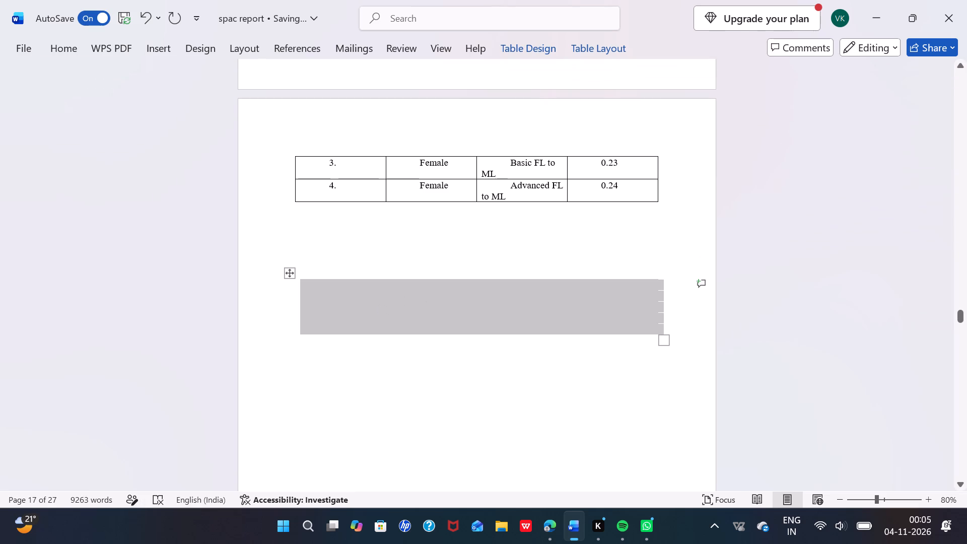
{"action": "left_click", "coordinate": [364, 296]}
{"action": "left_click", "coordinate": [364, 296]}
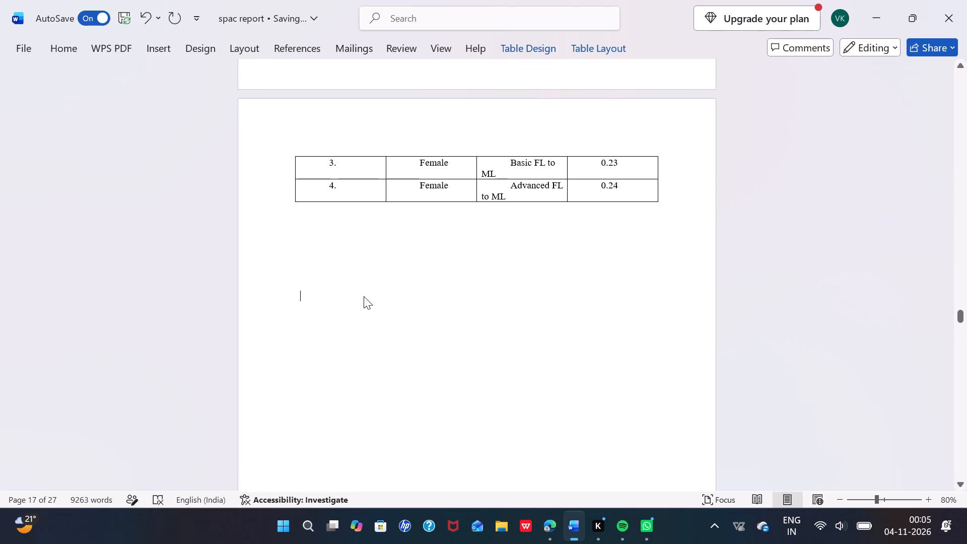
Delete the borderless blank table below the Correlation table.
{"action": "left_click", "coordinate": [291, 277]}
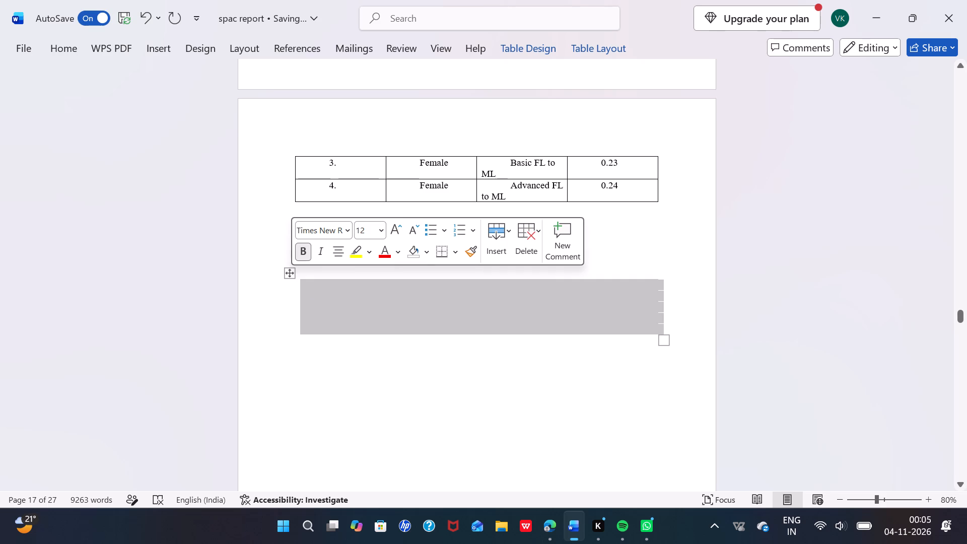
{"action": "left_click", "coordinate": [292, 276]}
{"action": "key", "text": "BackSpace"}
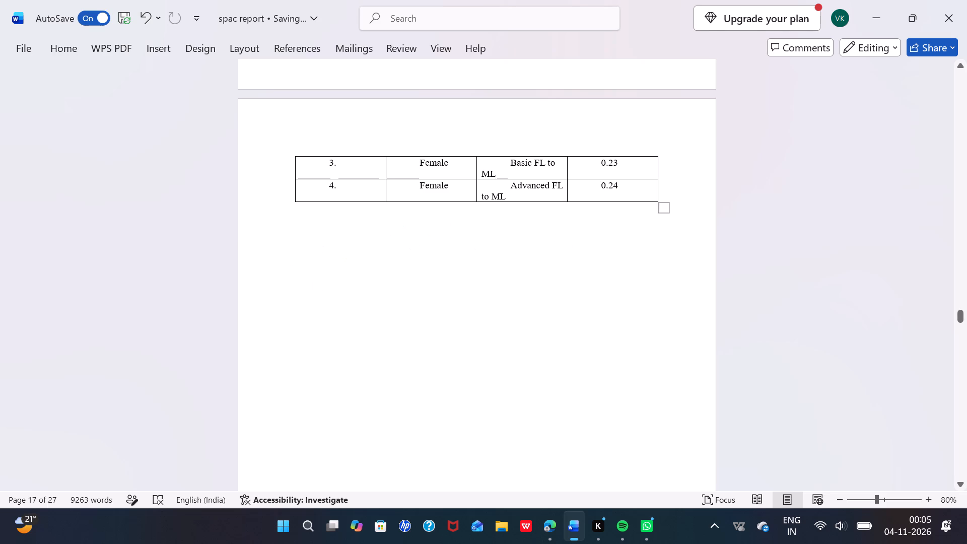
Remove all borders from Table 1, Sample Demographic Details.
{"action": "scroll", "coordinate": [330, 175], "scroll_direction": "up", "scroll_amount": 6}
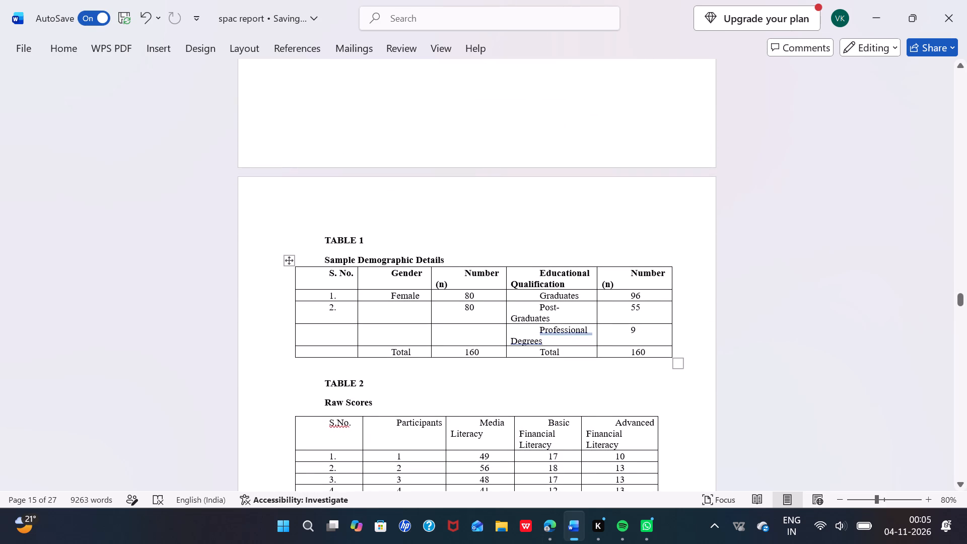
{"action": "left_click", "coordinate": [290, 261]}
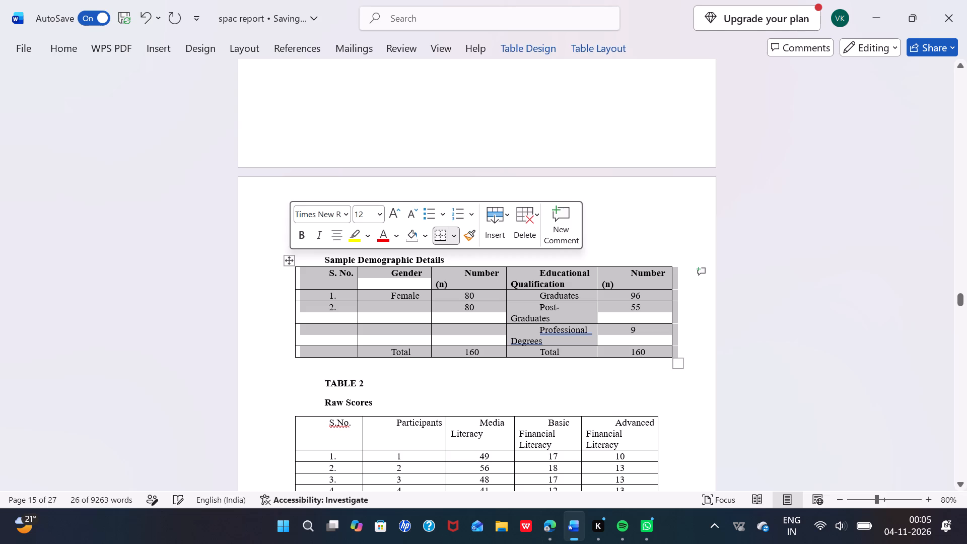
{"action": "left_click", "coordinate": [208, 44]}
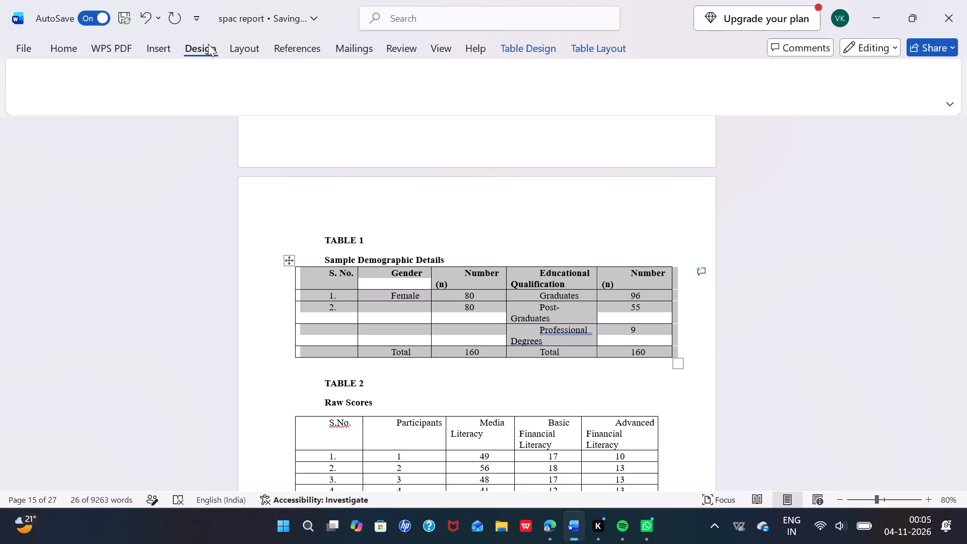
{"action": "left_click", "coordinate": [532, 44]}
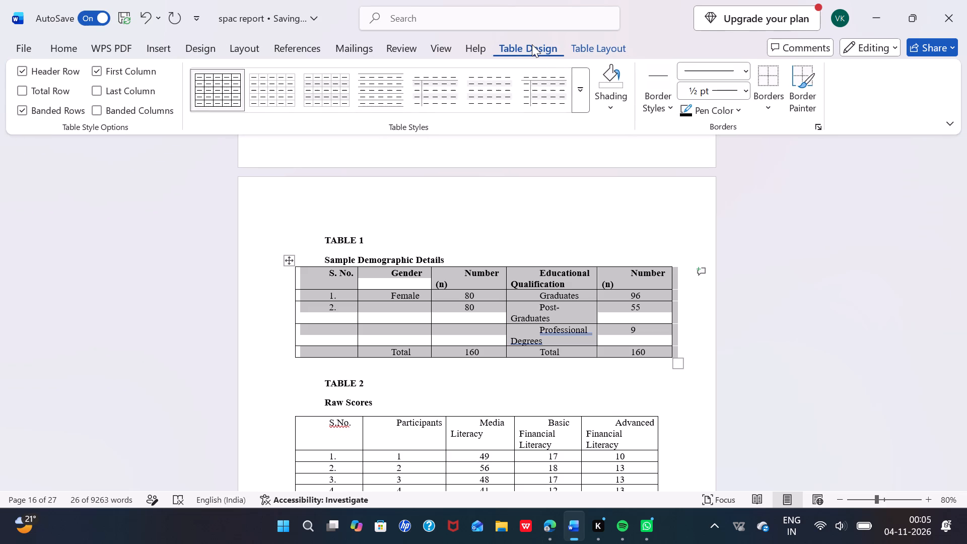
{"action": "left_click", "coordinate": [769, 103]}
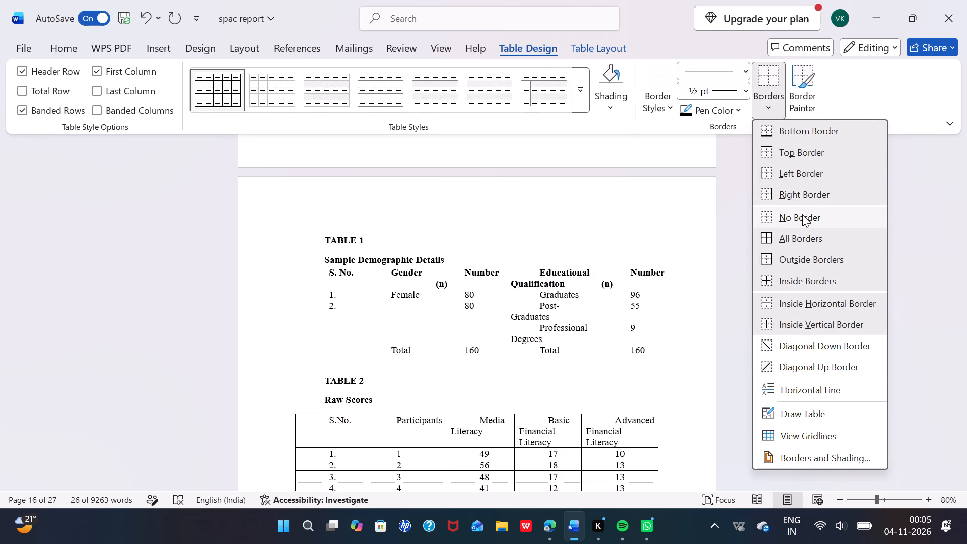
{"action": "left_click", "coordinate": [802, 214]}
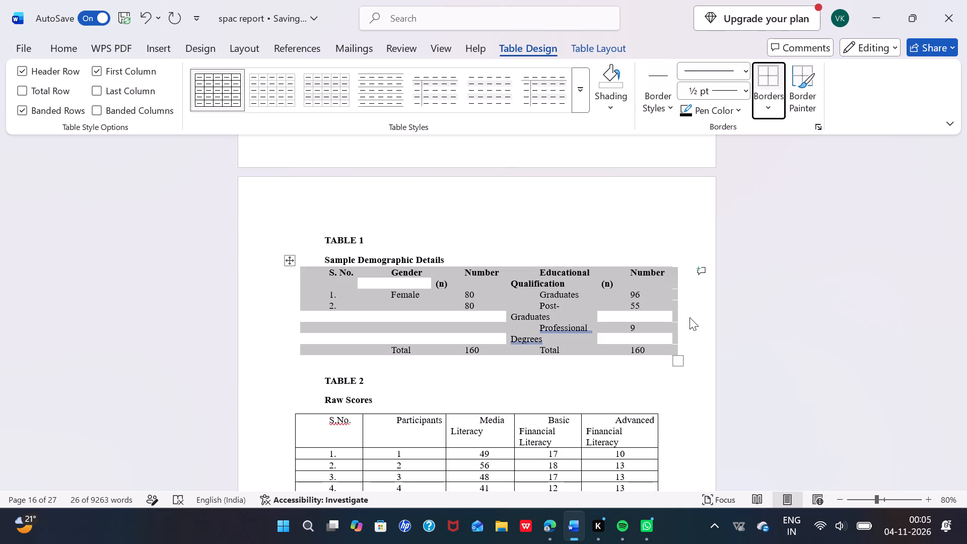
{"action": "left_click", "coordinate": [689, 317]}
{"action": "left_click", "coordinate": [637, 253]}
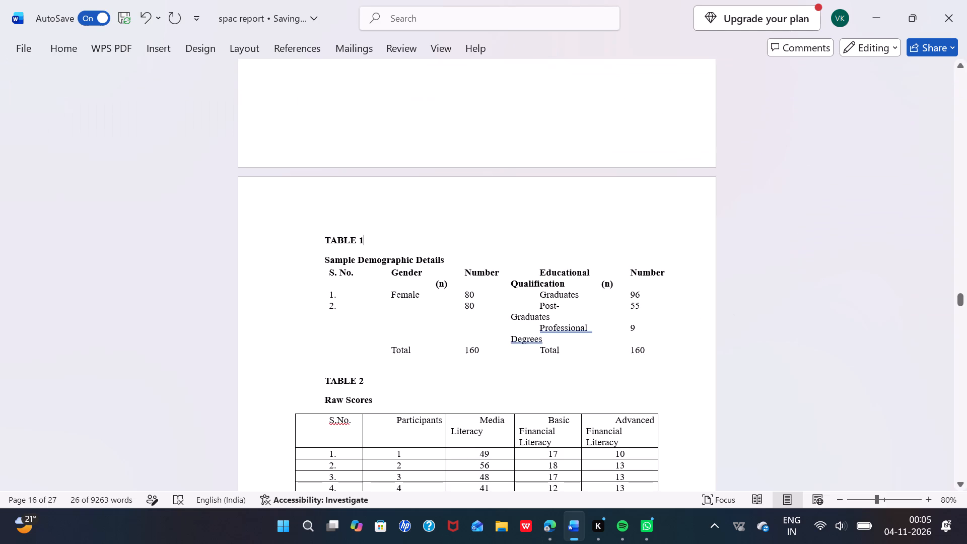
Remove the first-line indent before "Professional Degrees" in Table 1's Educational Qualification column.
{"action": "left_click", "coordinate": [539, 327]}
{"action": "key", "text": "BackSpace"}
{"action": "key", "text": "BackSpace"}
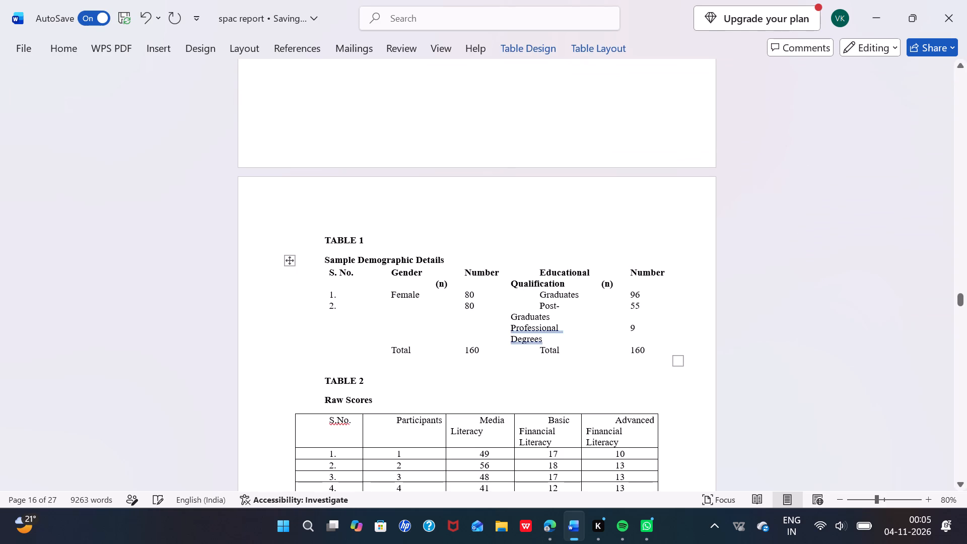
{"action": "key", "text": "BackSpace"}
{"action": "left_click", "coordinate": [563, 320]}
Move Table 1 out into the left page margin and widen it to nearly the right page edge.
{"action": "left_click_drag", "start_coordinate": [569, 315], "coordinate": [561, 316]}
{"action": "left_click_drag", "start_coordinate": [287, 260], "coordinate": [261, 254]}
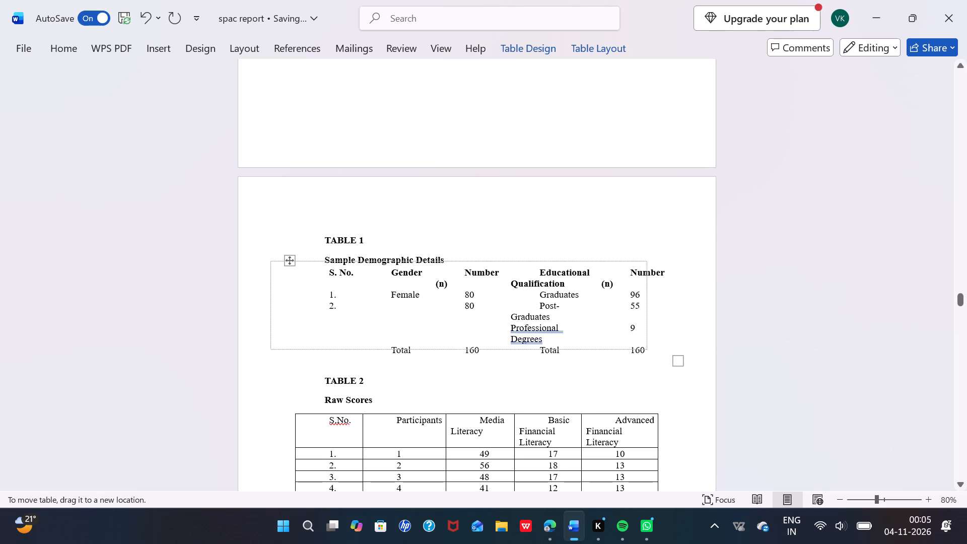
{"action": "left_click_drag", "start_coordinate": [261, 254], "coordinate": [255, 254]}
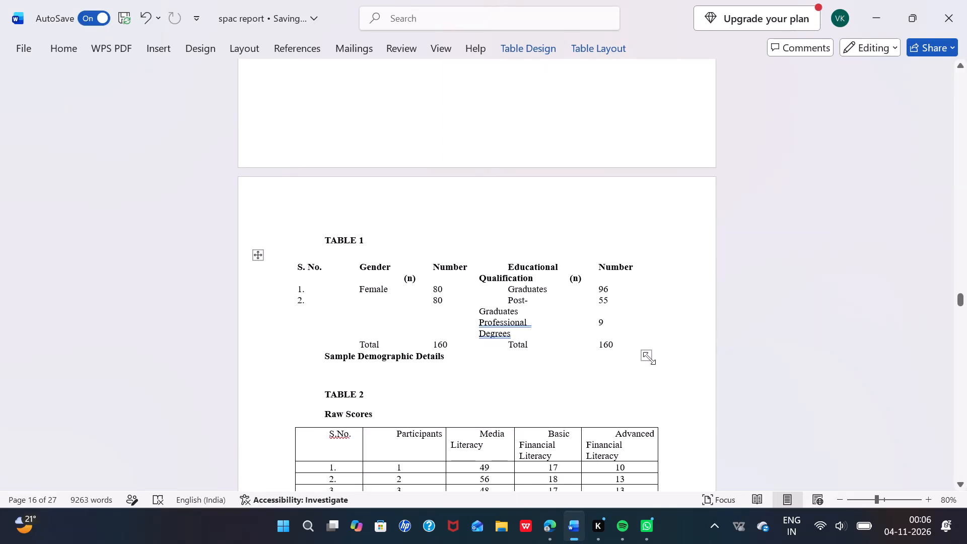
{"action": "left_click_drag", "start_coordinate": [650, 358], "coordinate": [703, 332]}
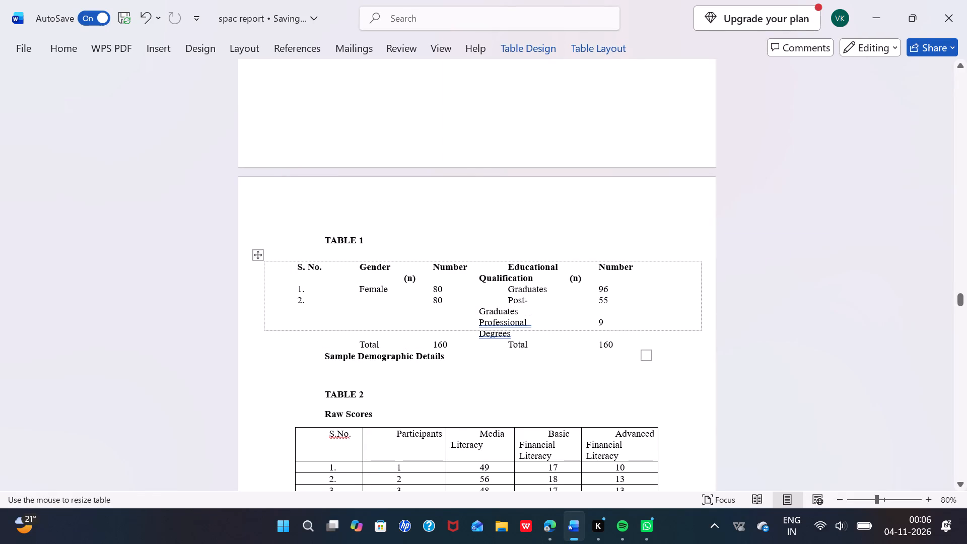
{"action": "left_click_drag", "start_coordinate": [703, 332], "coordinate": [705, 337]}
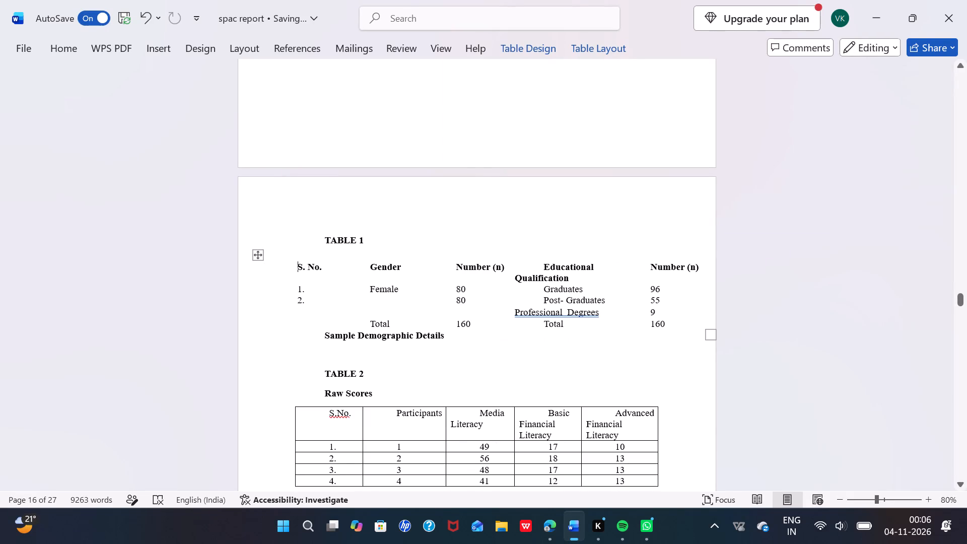
Add a blank line under the TABLE 1 heading and copy the "Sample Demographic Details" caption from below the table into it.
{"action": "scroll", "coordinate": [368, 343], "scroll_direction": "down", "scroll_amount": 1}
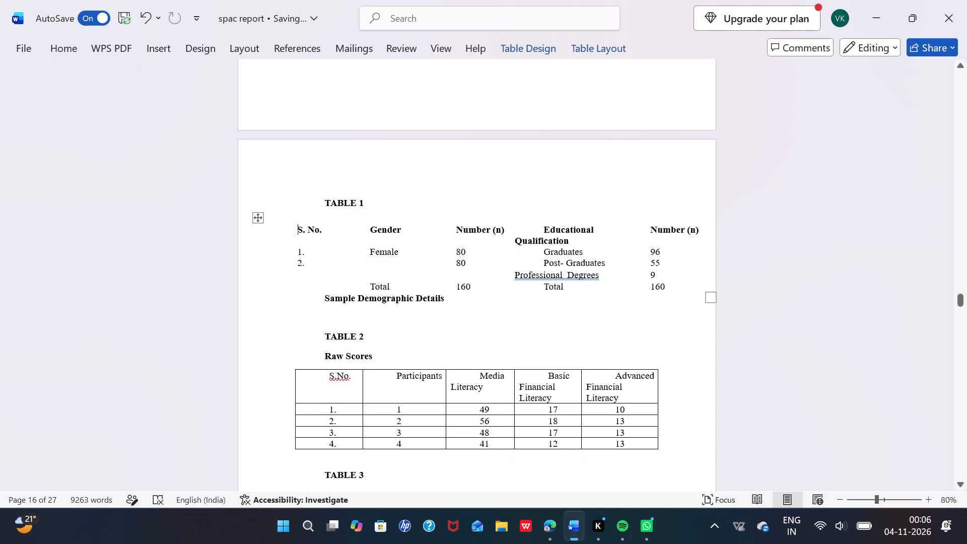
{"action": "left_click", "coordinate": [322, 295]}
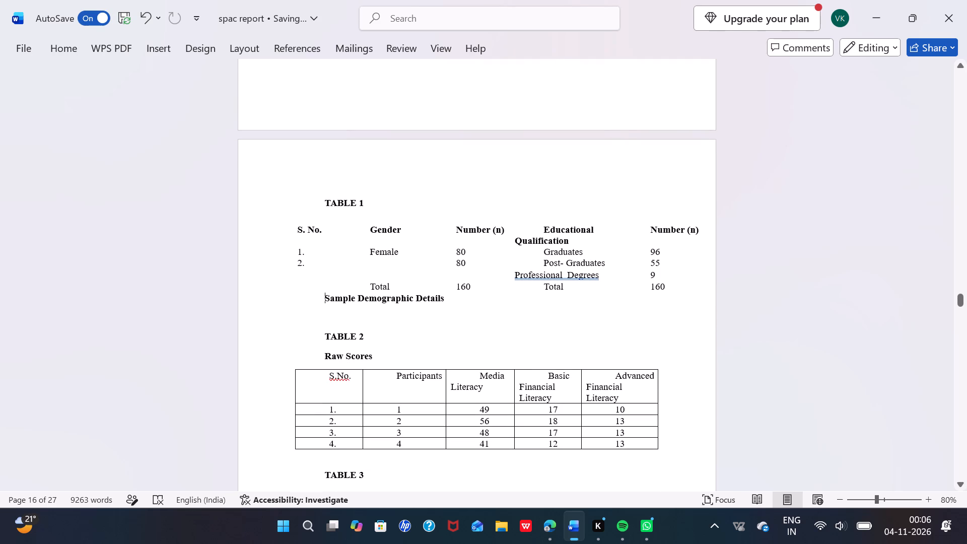
{"action": "scroll", "coordinate": [322, 295], "scroll_direction": "up", "scroll_amount": 1}
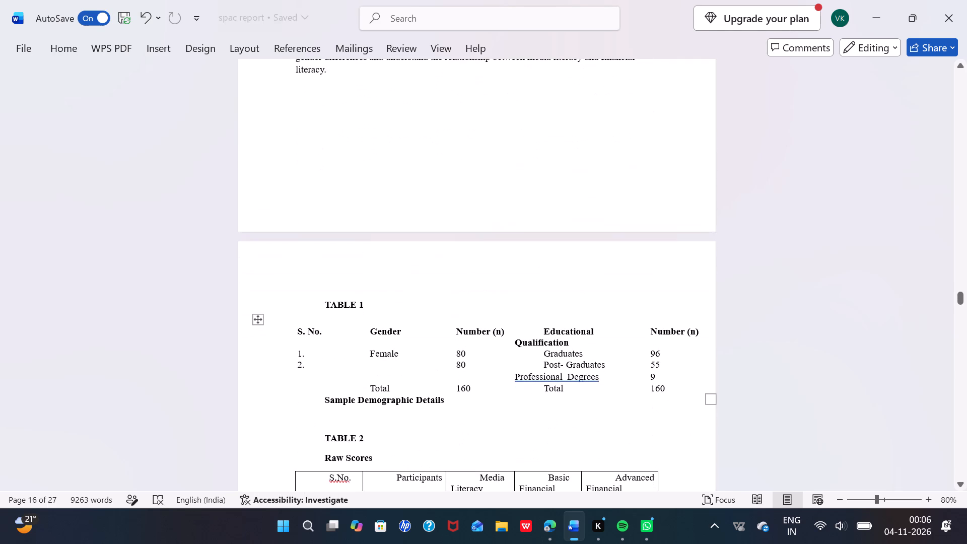
{"action": "left_click_drag", "start_coordinate": [445, 404], "coordinate": [356, 407]}
{"action": "left_click", "coordinate": [432, 435]}
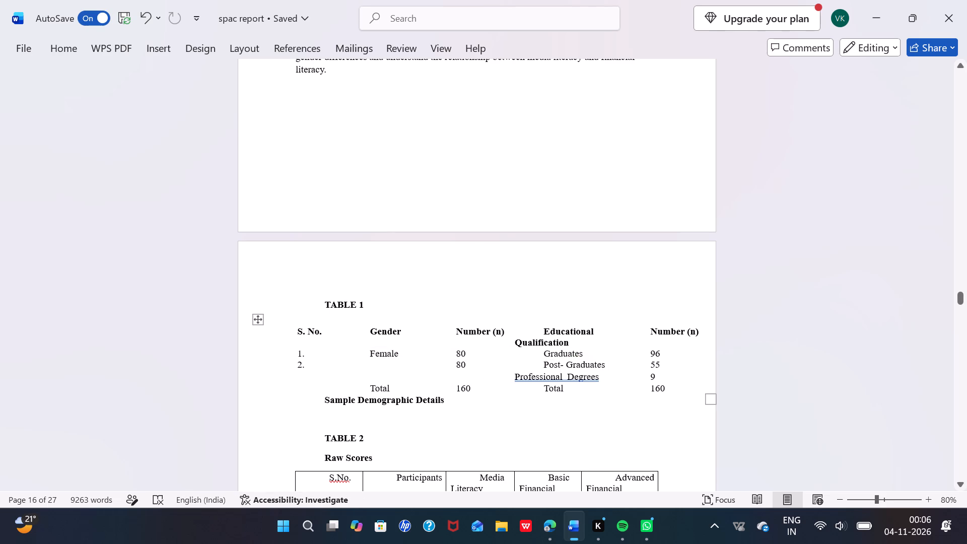
{"action": "left_click", "coordinate": [291, 318]}
{"action": "key", "text": "Return"}
{"action": "key", "text": "BackSpace"}
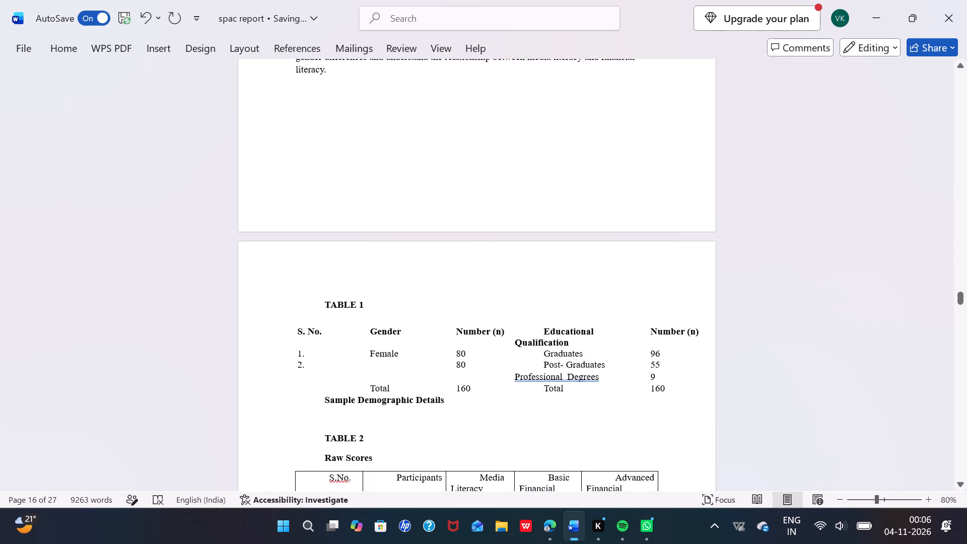
{"action": "left_click", "coordinate": [379, 312]}
{"action": "key", "text": "Return"}
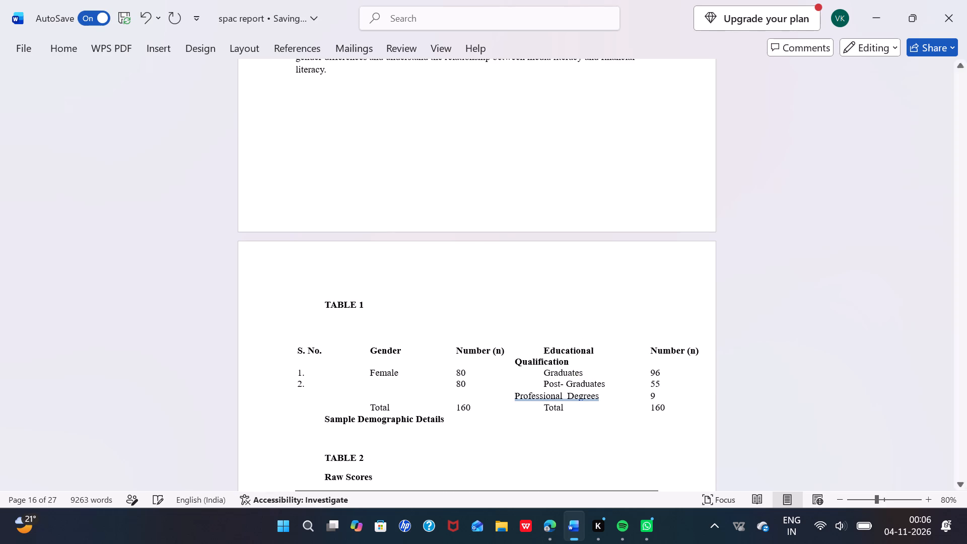
{"action": "left_click_drag", "start_coordinate": [446, 423], "coordinate": [328, 422]}
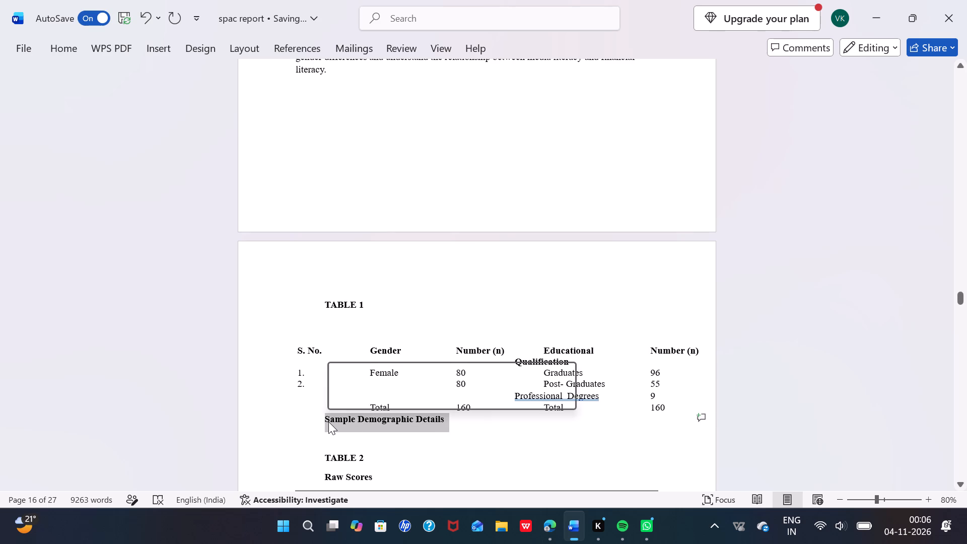
{"action": "key", "text": "ctrl+c"}
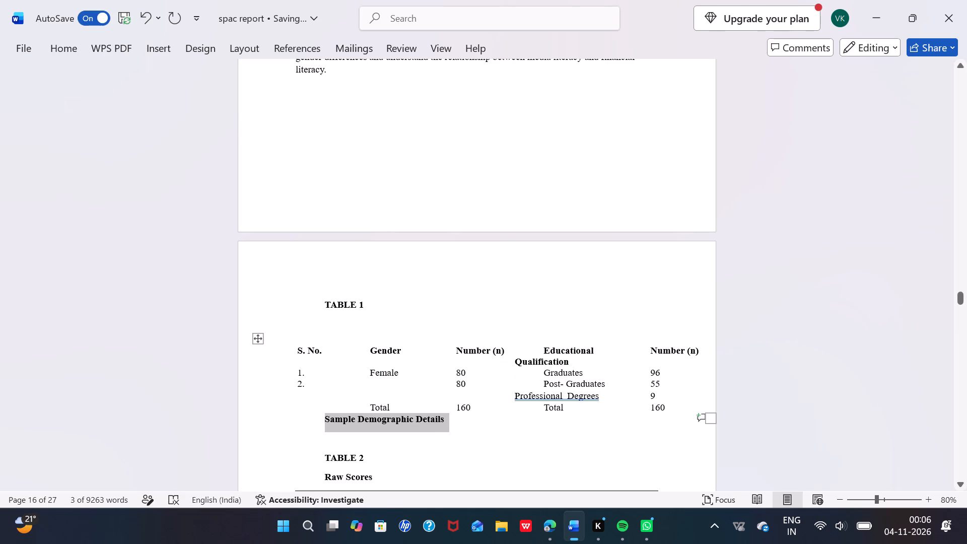
{"action": "left_click", "coordinate": [329, 326]}
{"action": "key", "text": "ctrl+v"}
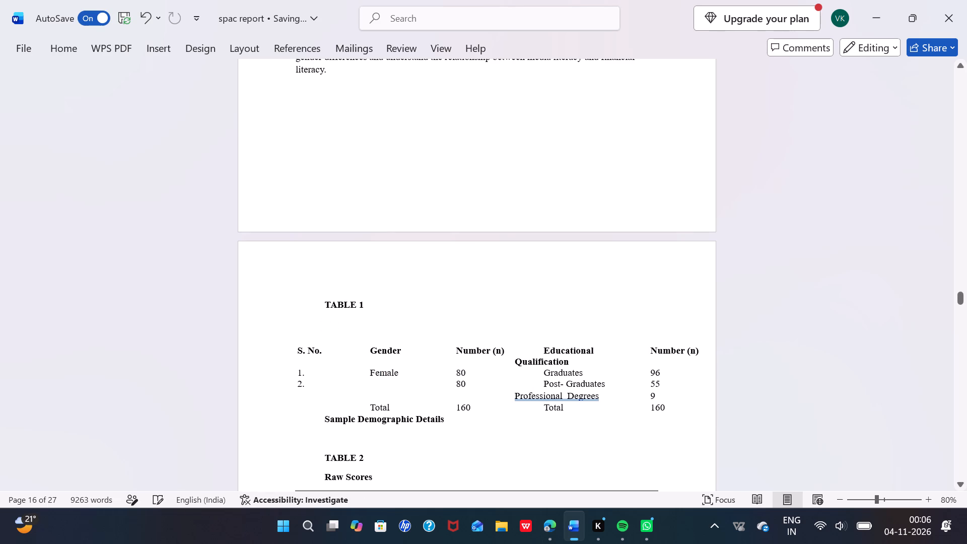
Delete the duplicate "Sample Demographic Details" caption below Table 1.
{"action": "scroll", "coordinate": [331, 349], "scroll_direction": "down", "scroll_amount": 2}
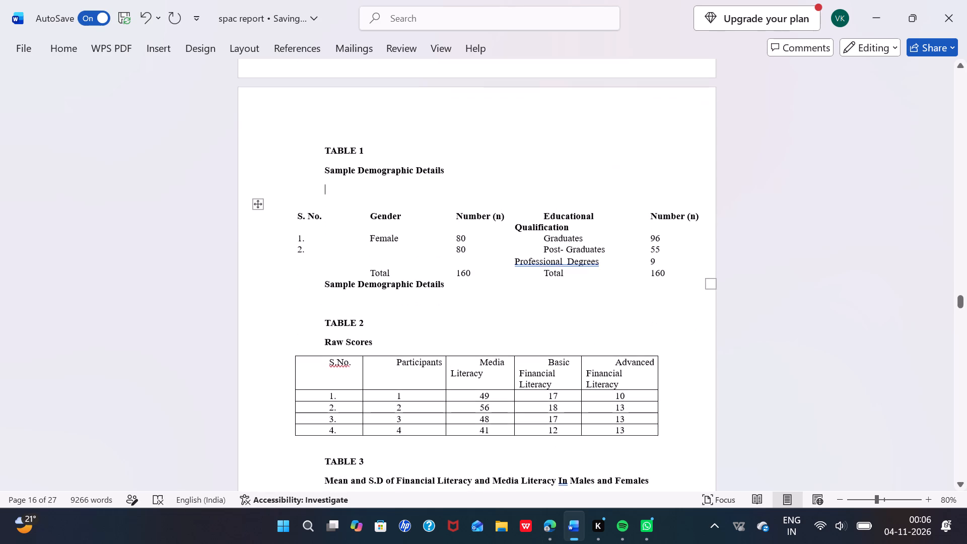
{"action": "left_click_drag", "start_coordinate": [457, 287], "coordinate": [328, 297]}
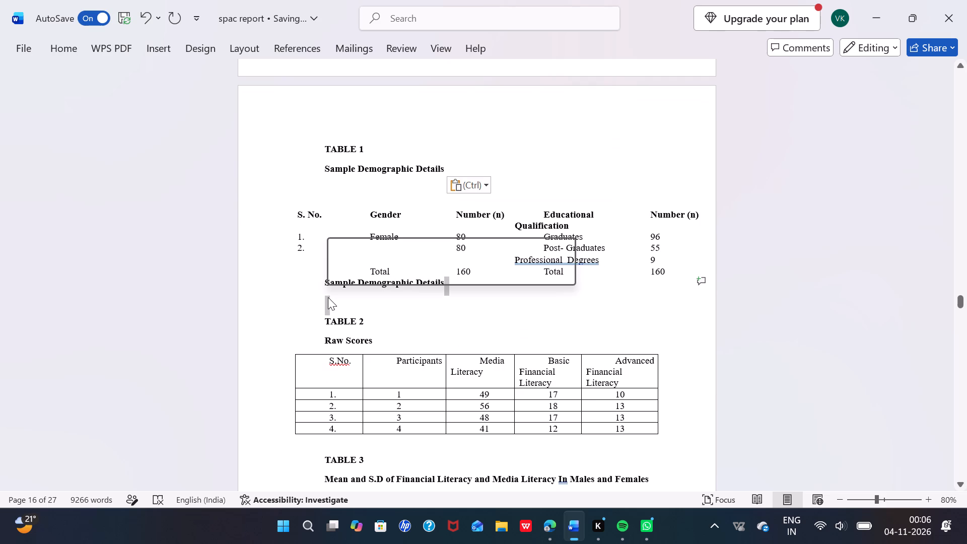
{"action": "left_click", "coordinate": [423, 294]}
{"action": "left_click_drag", "start_coordinate": [450, 283], "coordinate": [356, 285]}
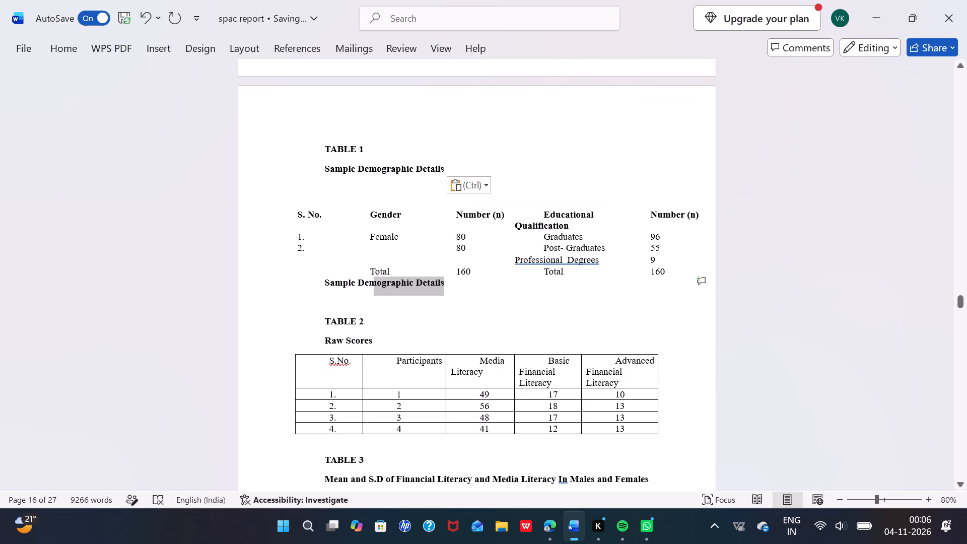
{"action": "left_click_drag", "start_coordinate": [356, 285], "coordinate": [330, 288]}
{"action": "key", "text": "BackSpace"}
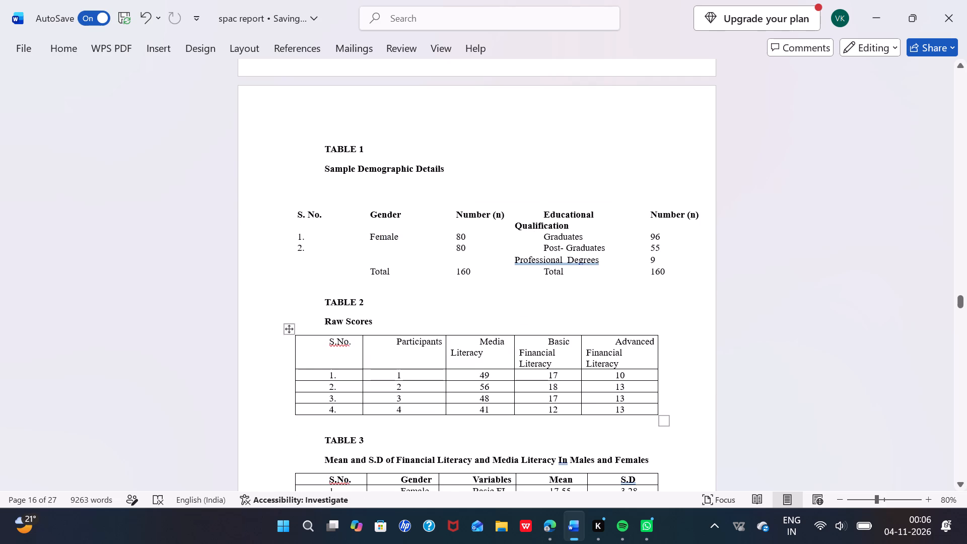
Apply inside horizontal borders to the whole of Table 1.
{"action": "scroll", "coordinate": [329, 337], "scroll_direction": "down", "scroll_amount": 1}
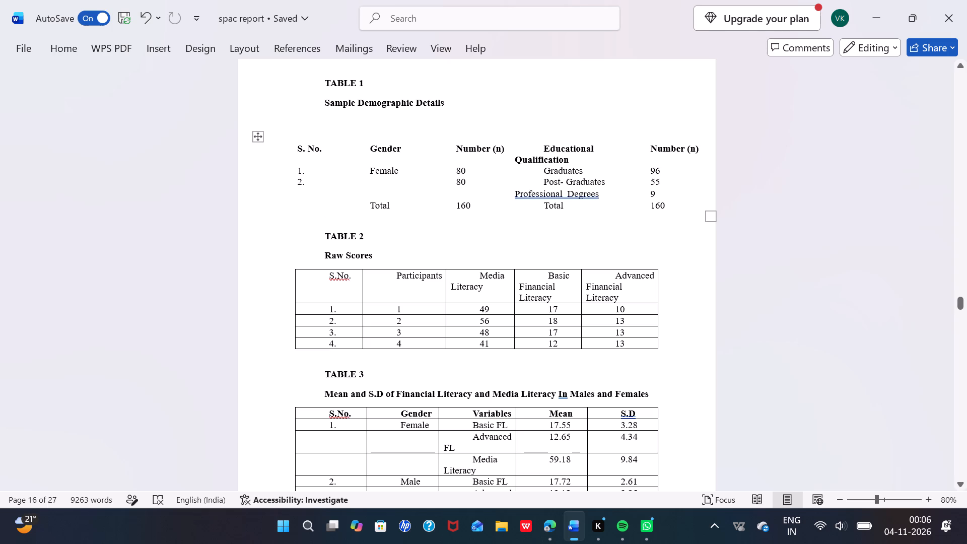
{"action": "left_click", "coordinate": [259, 141]}
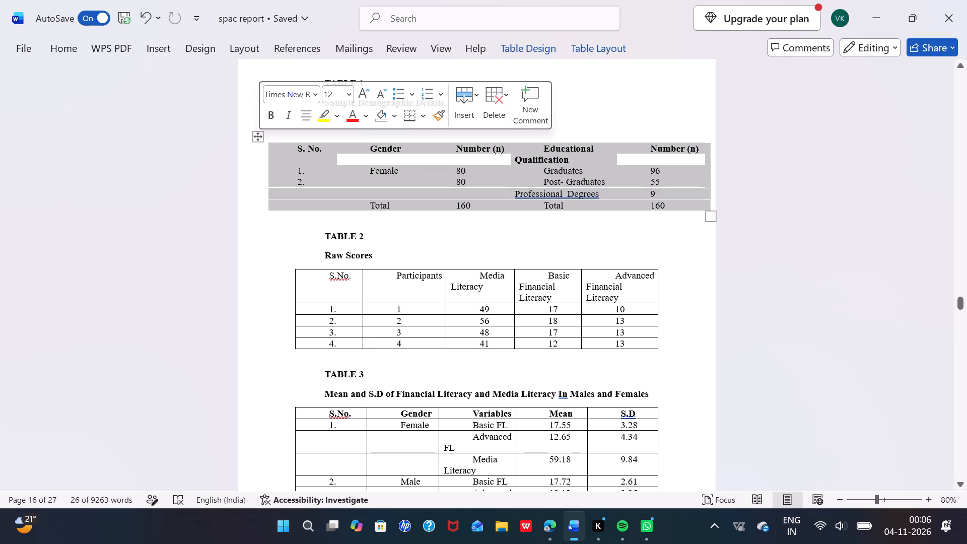
{"action": "left_click", "coordinate": [516, 44]}
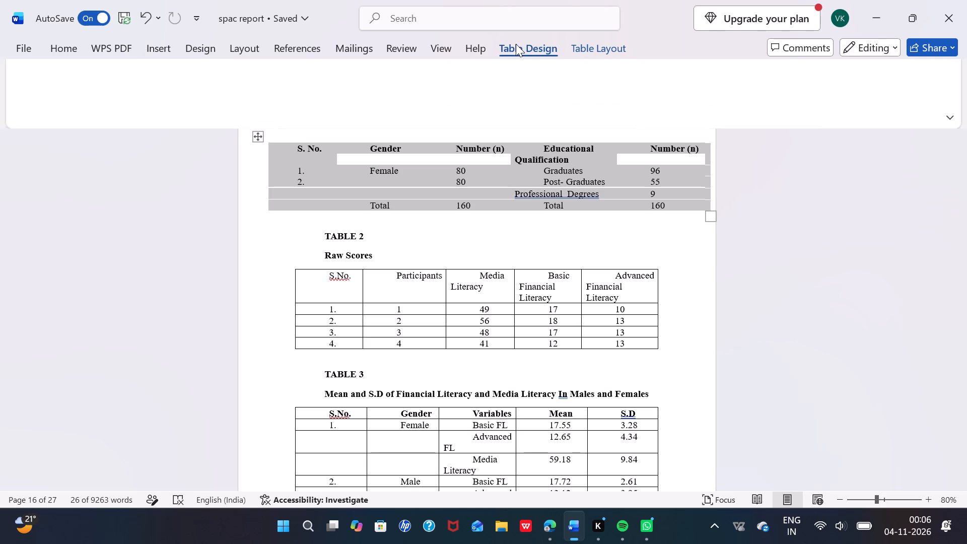
{"action": "left_click", "coordinate": [768, 106]}
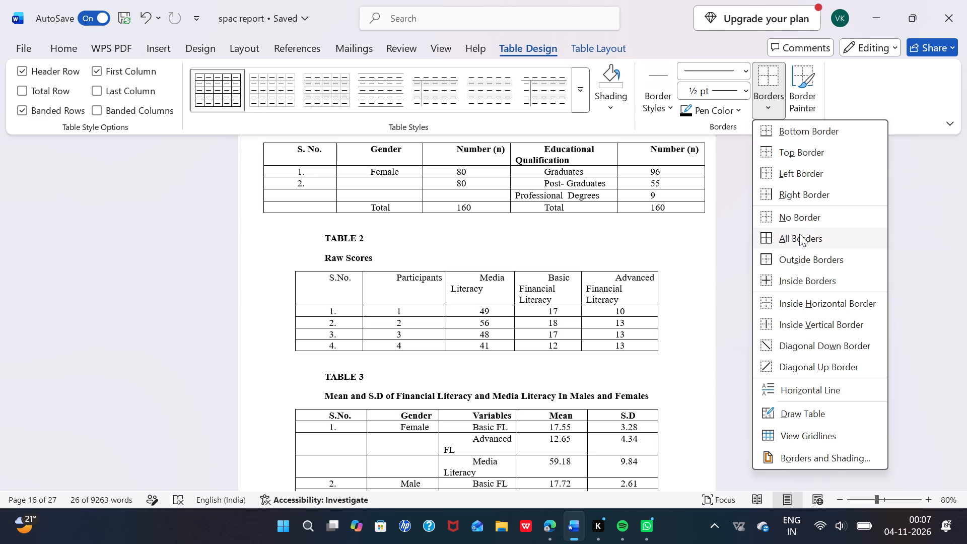
{"action": "left_click", "coordinate": [842, 309]}
{"action": "left_click", "coordinate": [614, 232]}
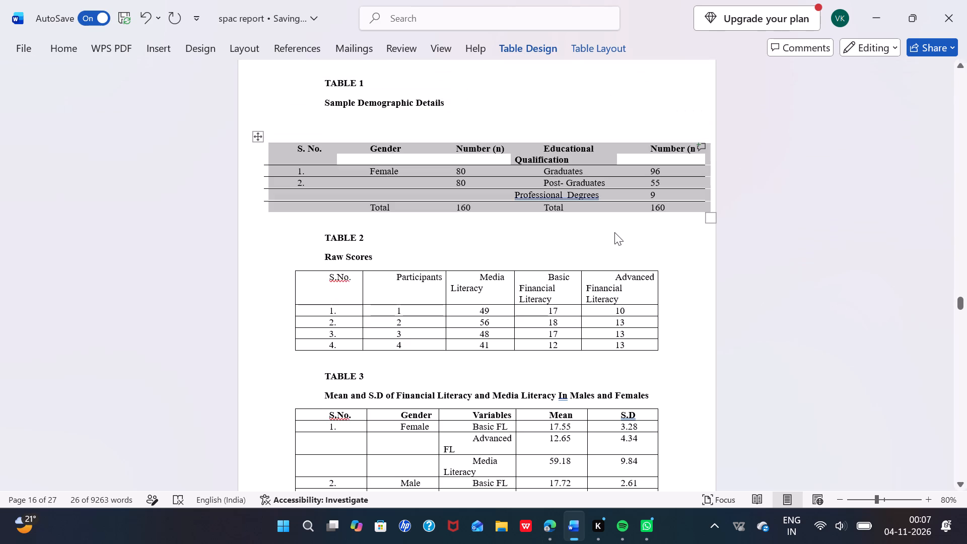
{"action": "left_click", "coordinate": [580, 124]}
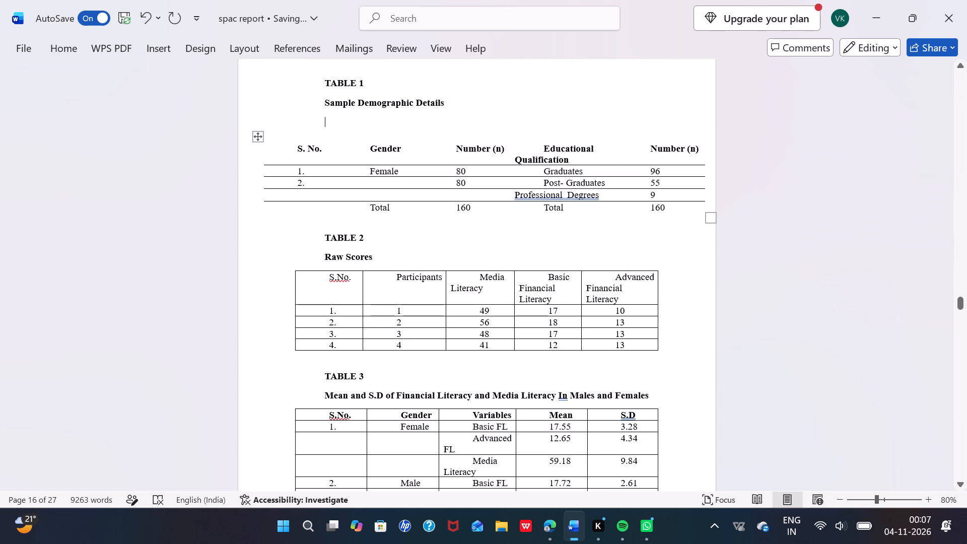
Add a top border to Table 1.
{"action": "left_click", "coordinate": [258, 133]}
{"action": "left_click", "coordinate": [530, 51]}
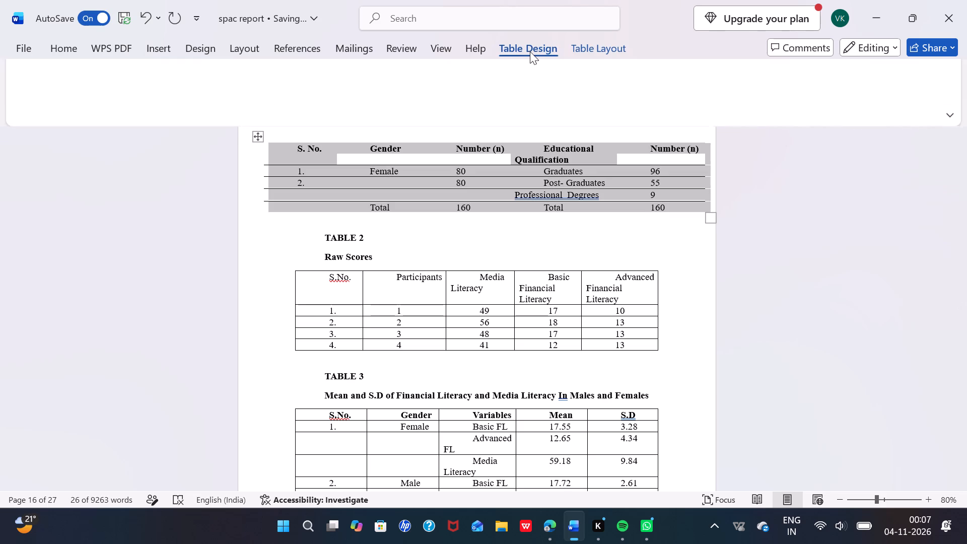
{"action": "left_click", "coordinate": [764, 106]}
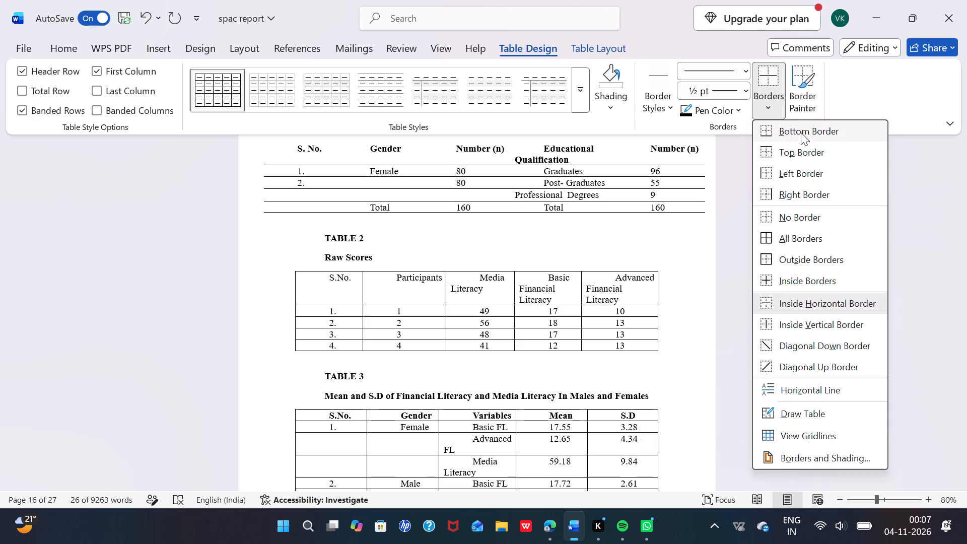
{"action": "left_click", "coordinate": [813, 158]}
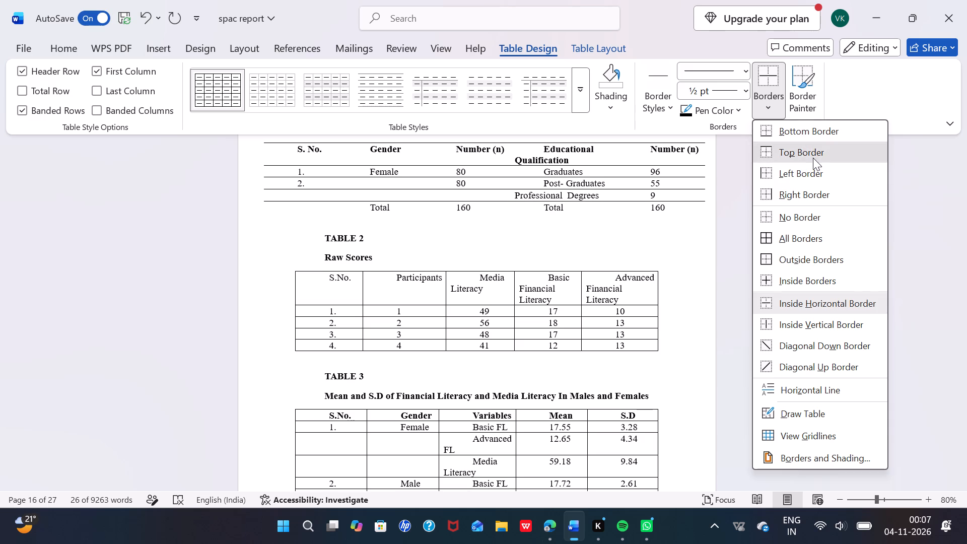
{"action": "left_click", "coordinate": [700, 232]}
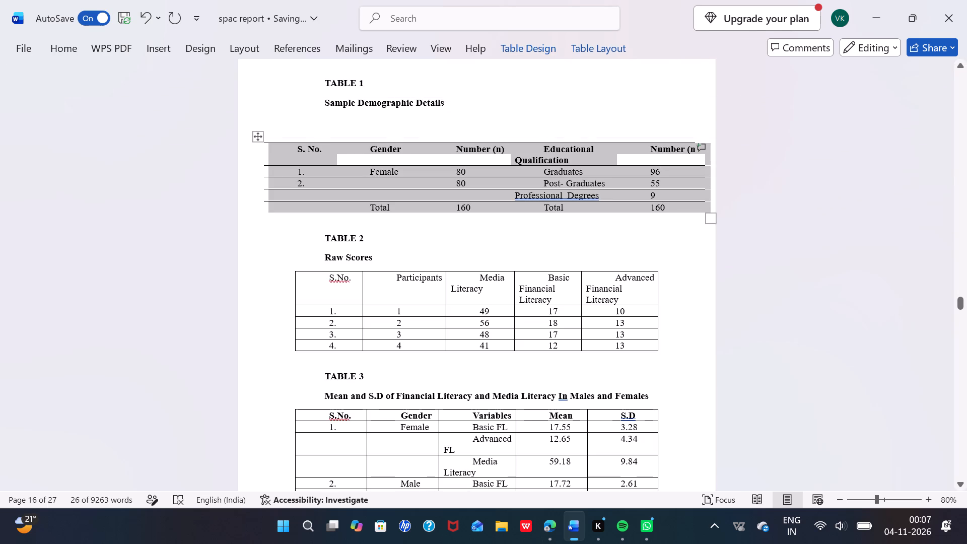
Add a bottom border to Table 1.
{"action": "left_click", "coordinate": [258, 136]}
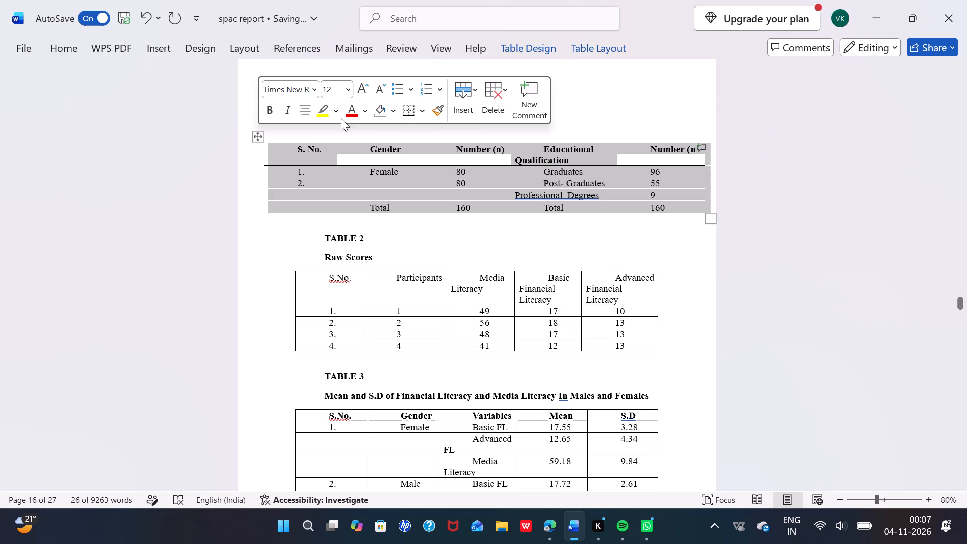
{"action": "left_click", "coordinate": [519, 50]}
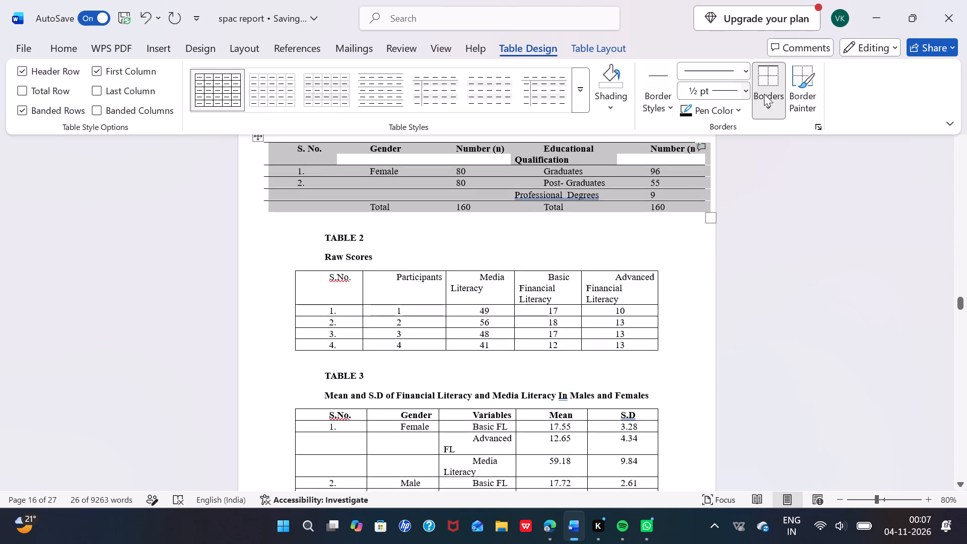
{"action": "left_click", "coordinate": [773, 109]}
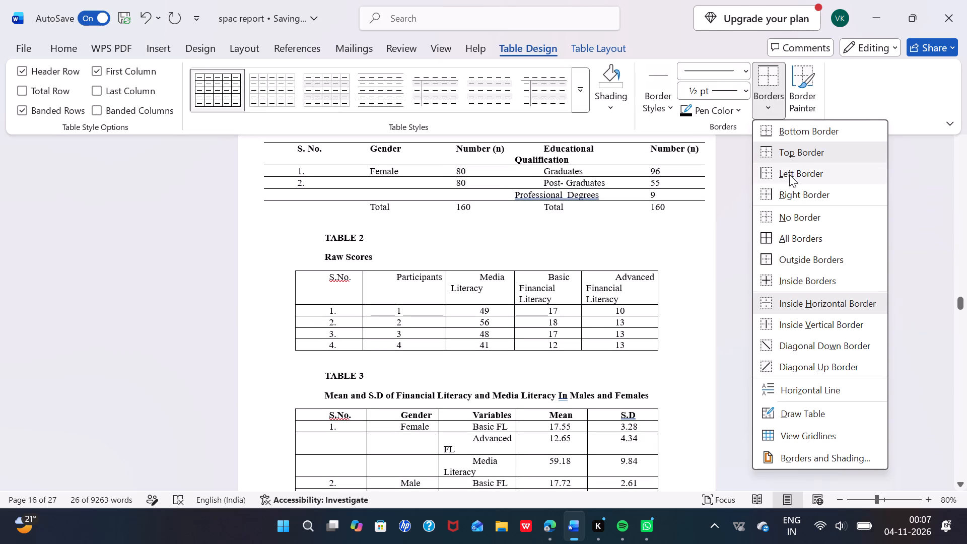
{"action": "left_click", "coordinate": [801, 122]}
{"action": "left_click", "coordinate": [671, 224]}
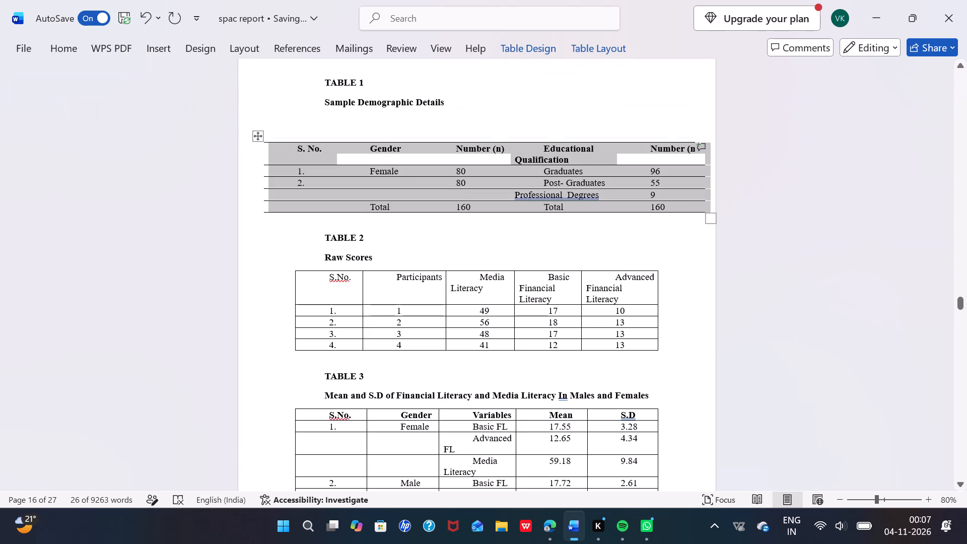
{"action": "left_click", "coordinate": [613, 230]}
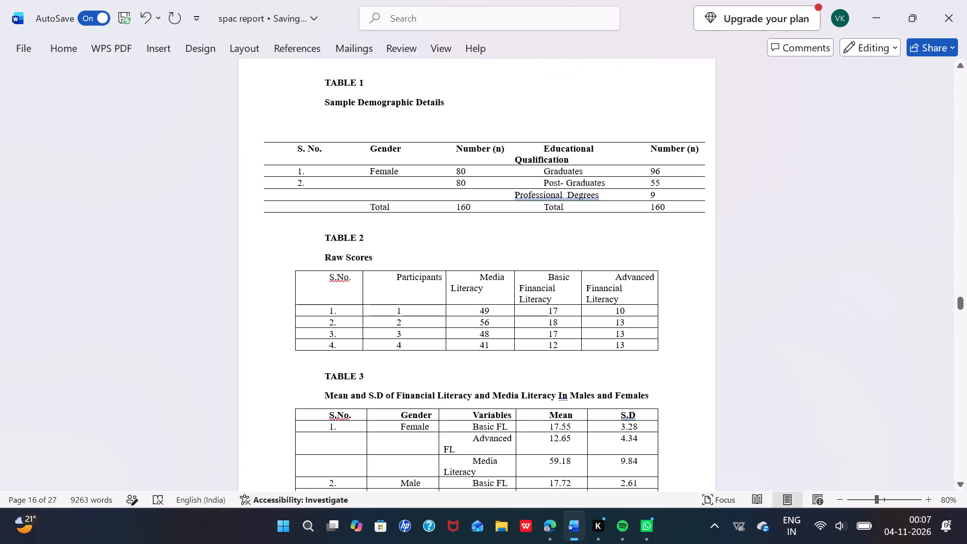
{"action": "scroll", "coordinate": [613, 230], "scroll_direction": "down", "scroll_amount": 1}
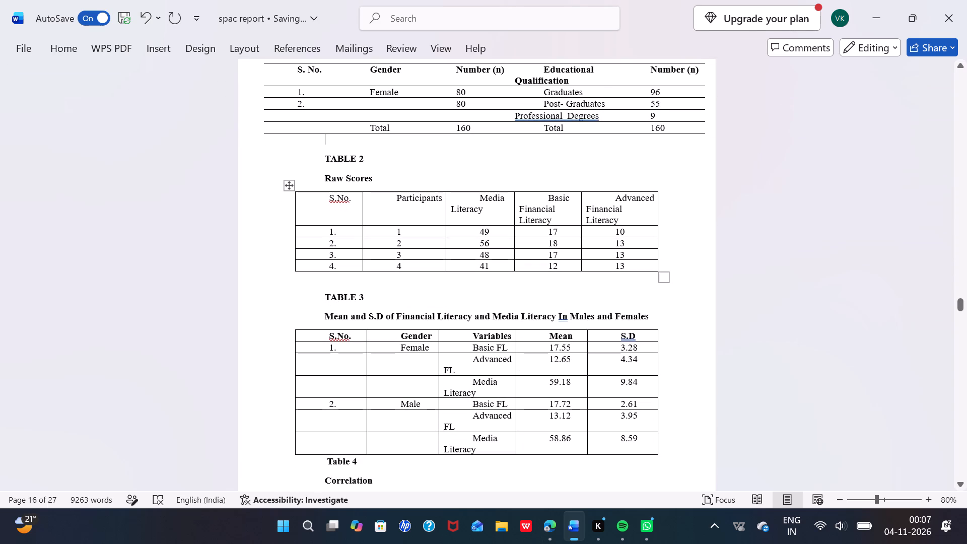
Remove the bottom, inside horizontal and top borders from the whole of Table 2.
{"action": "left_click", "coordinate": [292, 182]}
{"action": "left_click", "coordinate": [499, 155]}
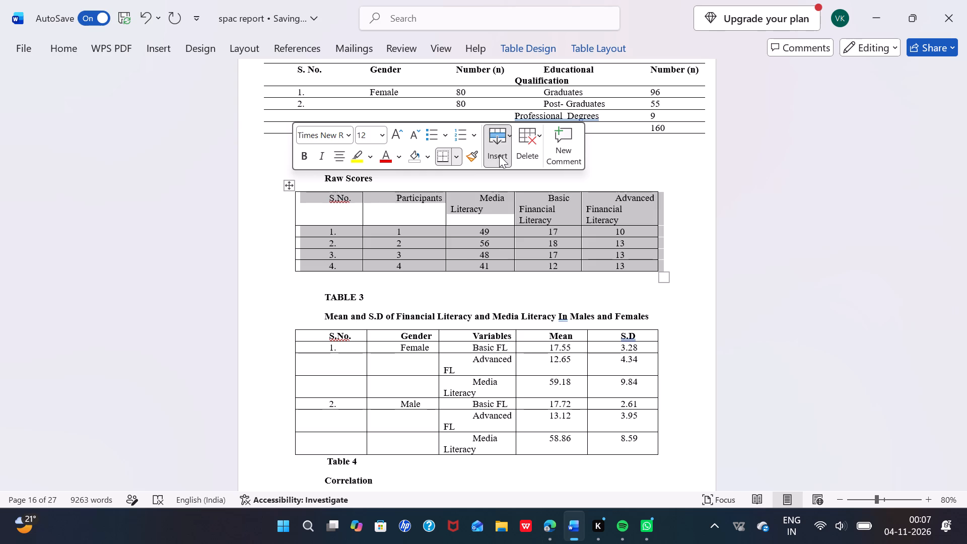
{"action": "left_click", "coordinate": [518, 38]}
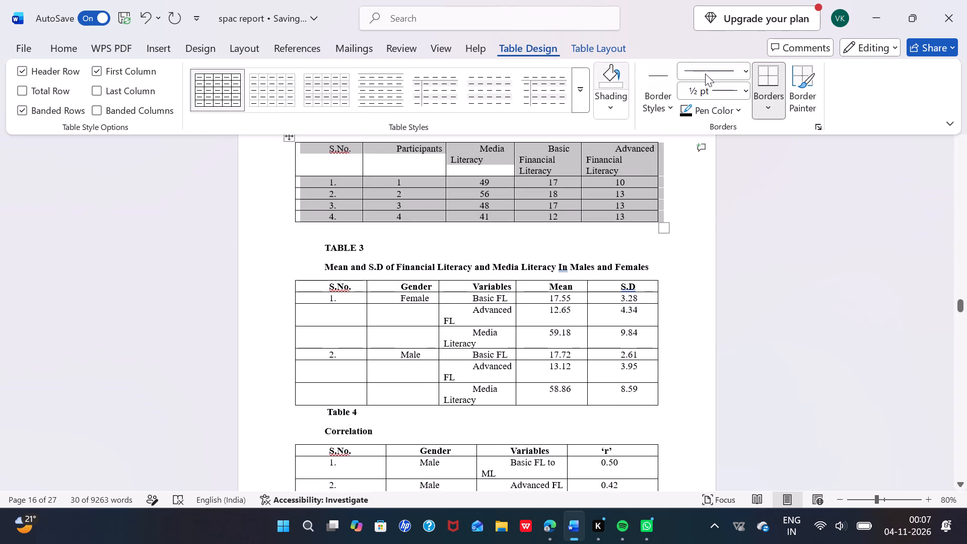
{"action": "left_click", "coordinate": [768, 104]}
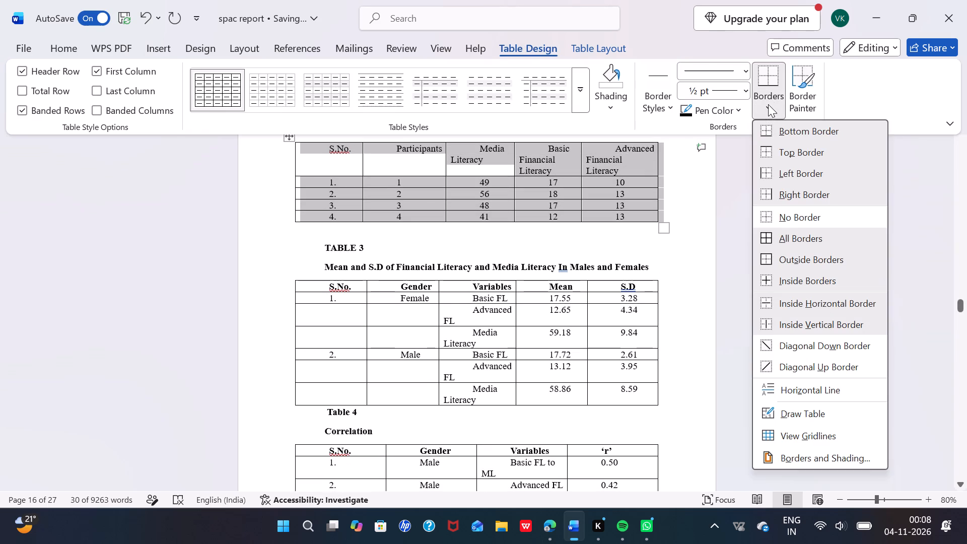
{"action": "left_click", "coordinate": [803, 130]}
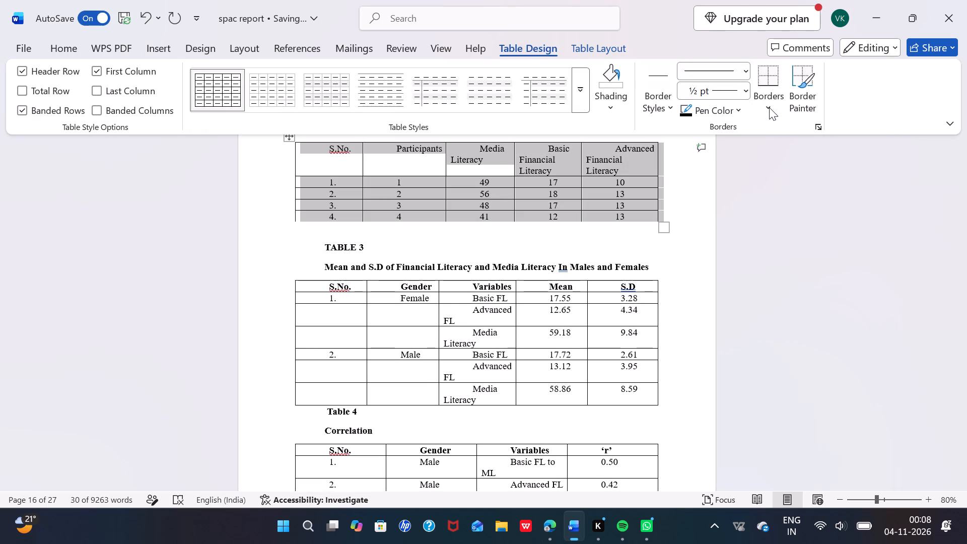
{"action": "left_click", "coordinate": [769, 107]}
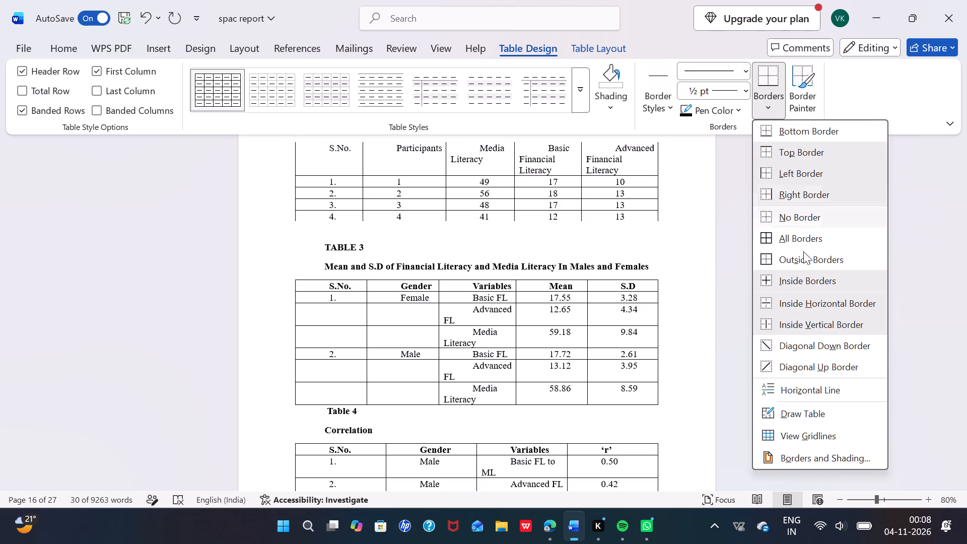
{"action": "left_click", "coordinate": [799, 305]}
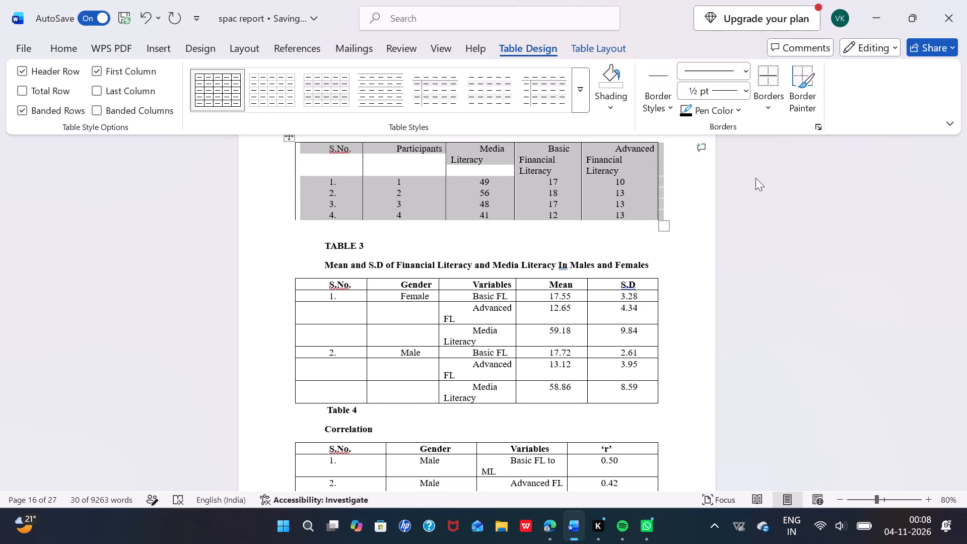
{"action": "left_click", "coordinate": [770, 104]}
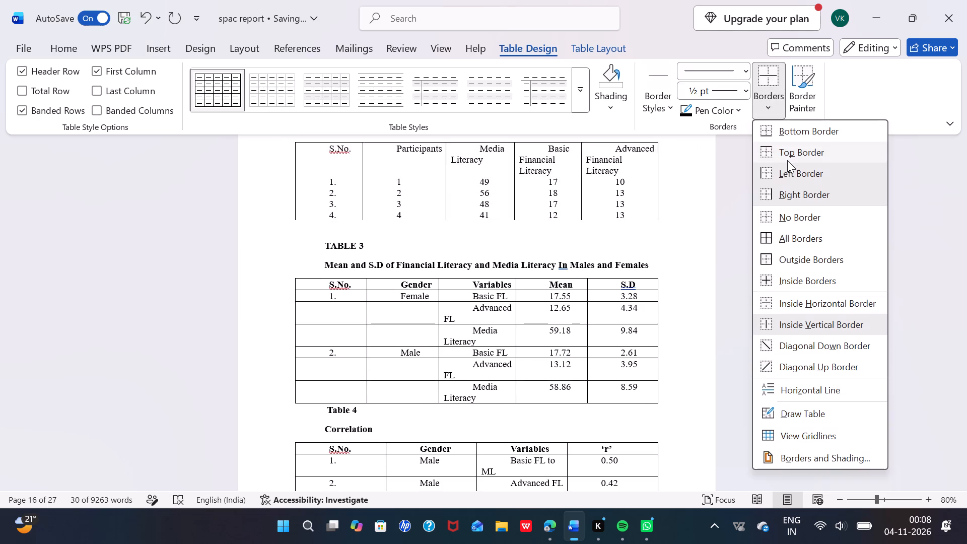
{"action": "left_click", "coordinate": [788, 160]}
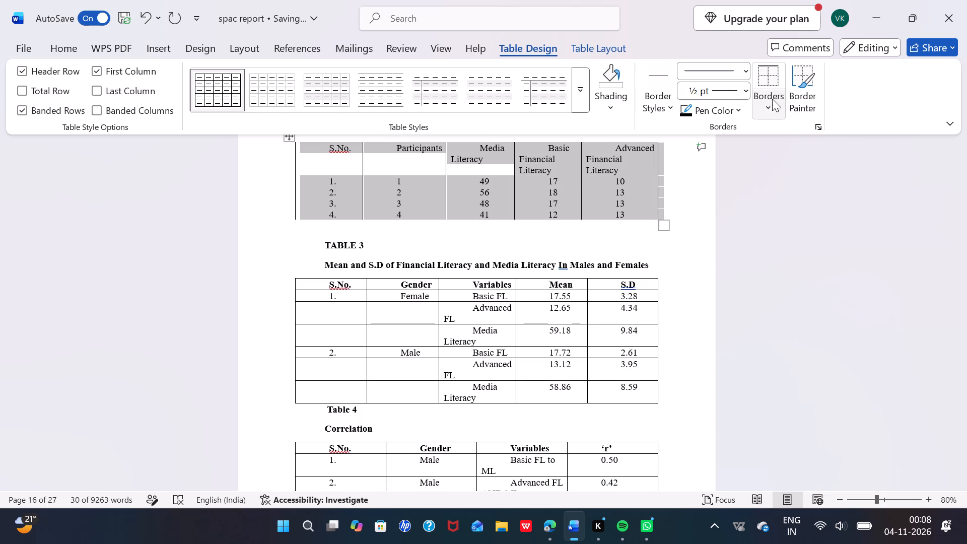
Apply inside horizontal borders to the whole of Table 2.
{"action": "left_click", "coordinate": [770, 105]}
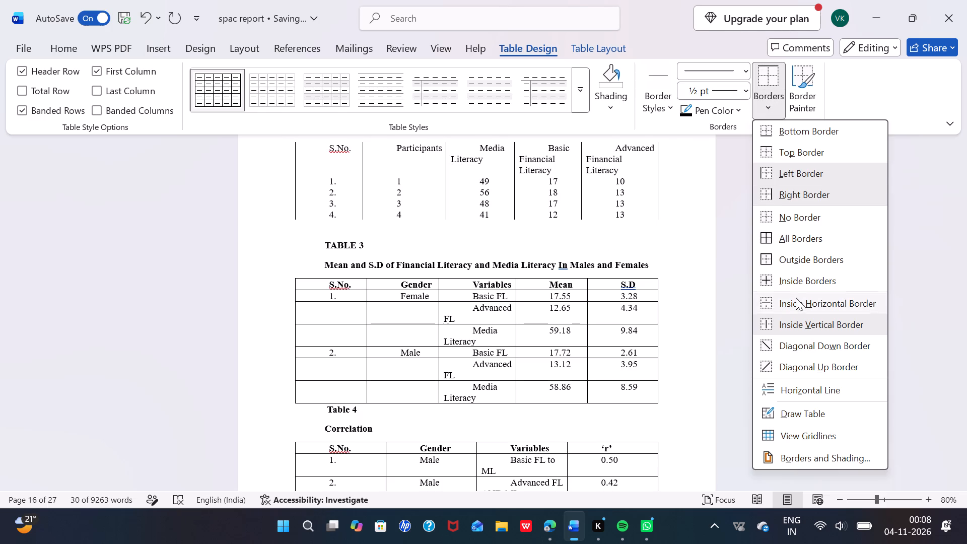
{"action": "left_click", "coordinate": [796, 298]}
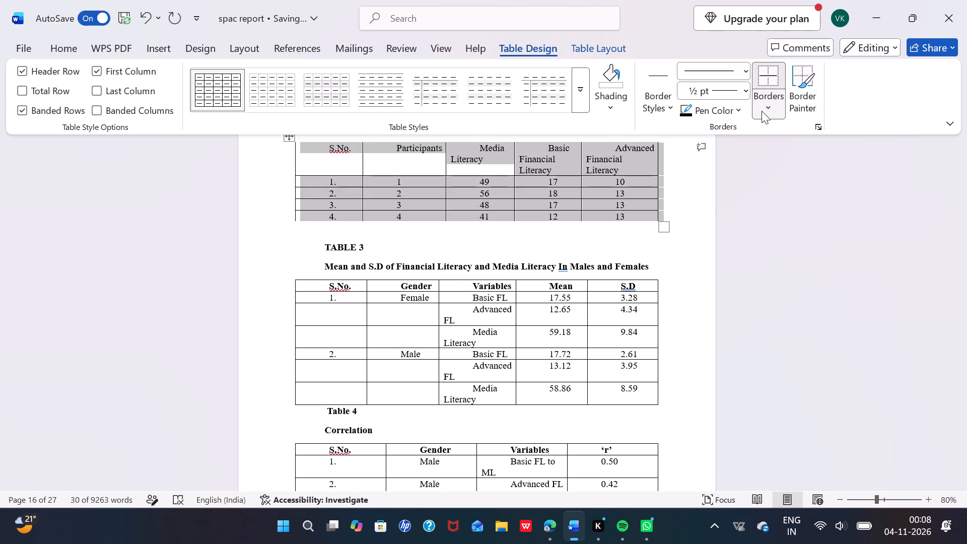
Remove the inside vertical borders from Table 2.
{"action": "left_click", "coordinate": [763, 110]}
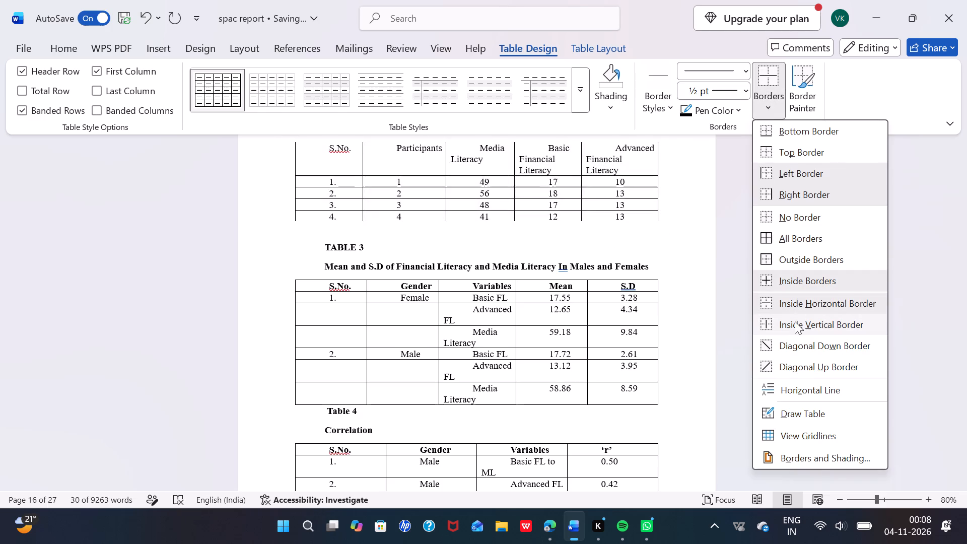
{"action": "left_click", "coordinate": [795, 321]}
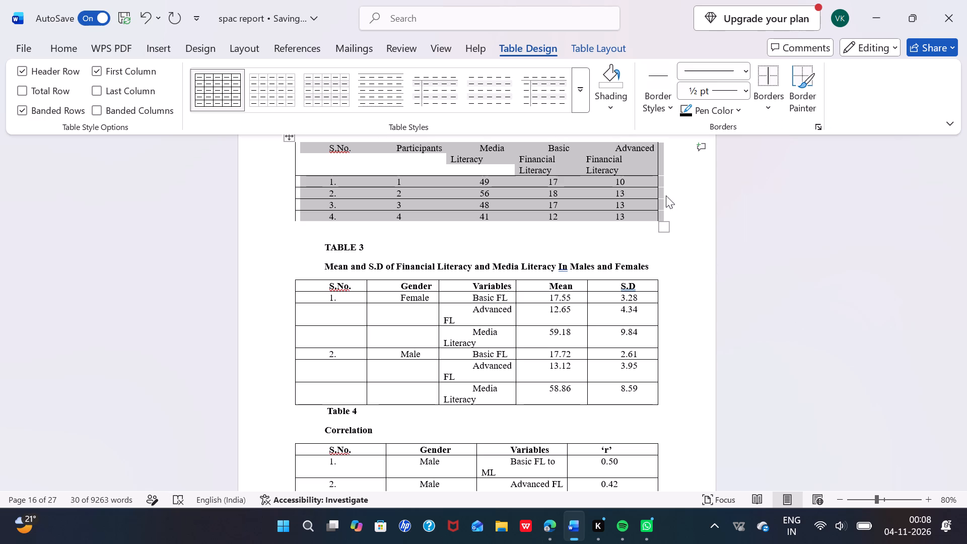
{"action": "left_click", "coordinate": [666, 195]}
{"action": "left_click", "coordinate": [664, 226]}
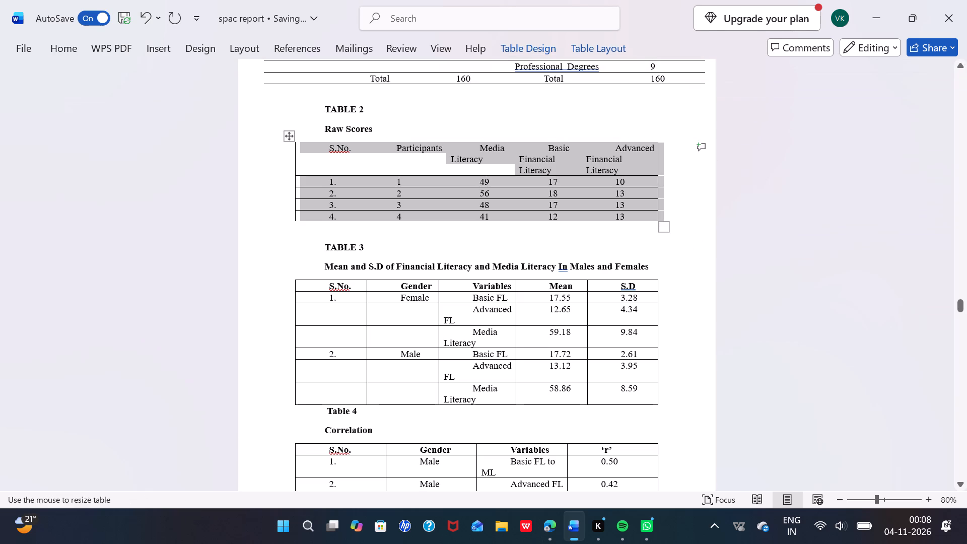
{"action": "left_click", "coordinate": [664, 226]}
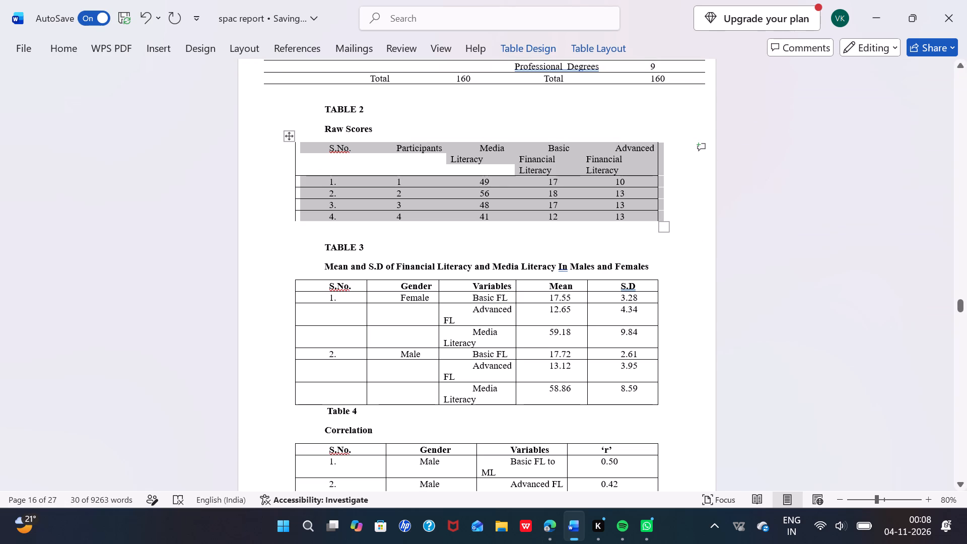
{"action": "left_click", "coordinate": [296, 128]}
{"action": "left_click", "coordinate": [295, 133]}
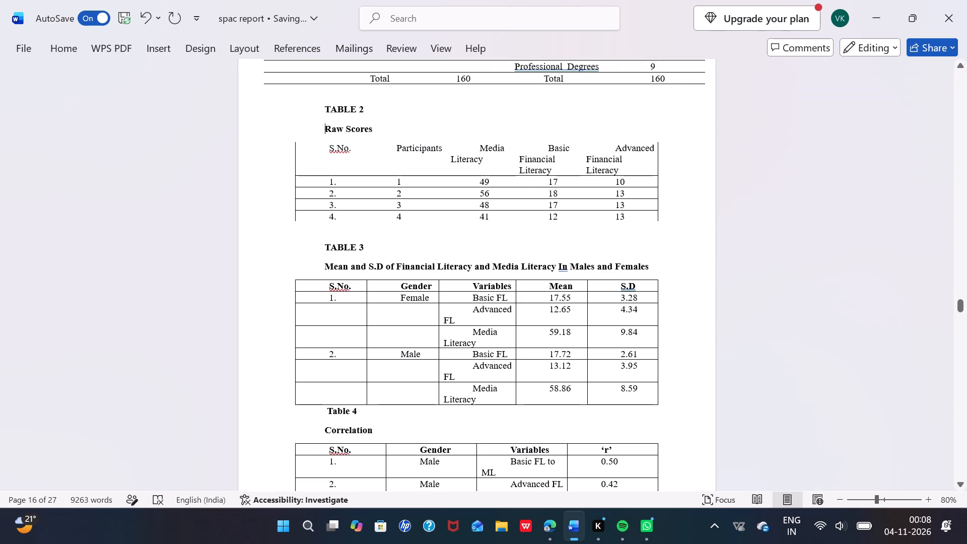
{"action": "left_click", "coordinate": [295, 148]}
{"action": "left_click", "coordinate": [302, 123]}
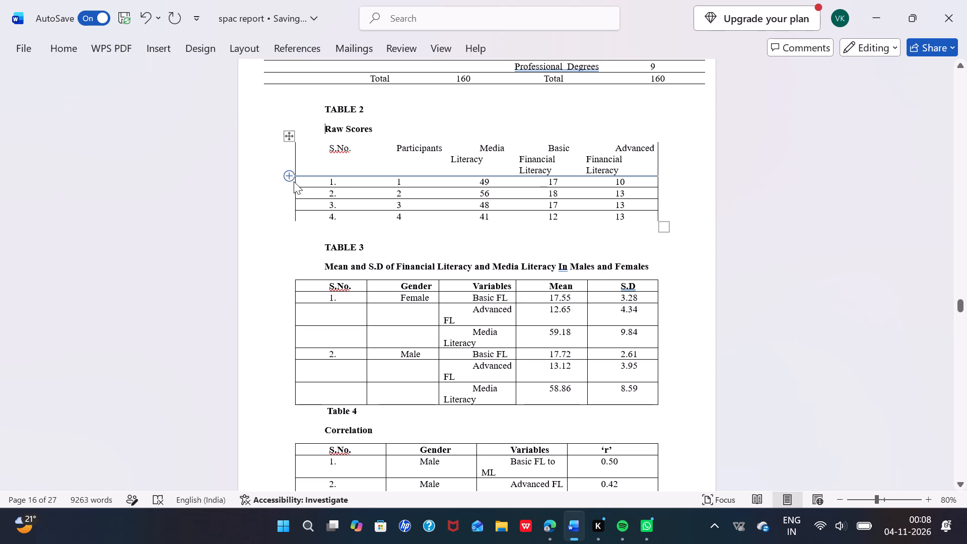
Add a bottom border and a top border to the whole of Table 2.
{"action": "left_click", "coordinate": [290, 139]}
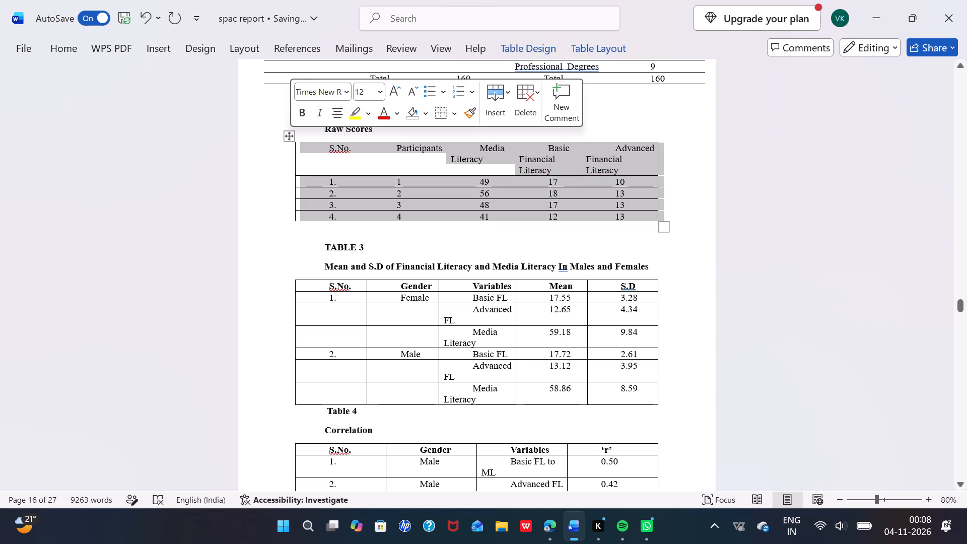
{"action": "left_click", "coordinate": [533, 54]}
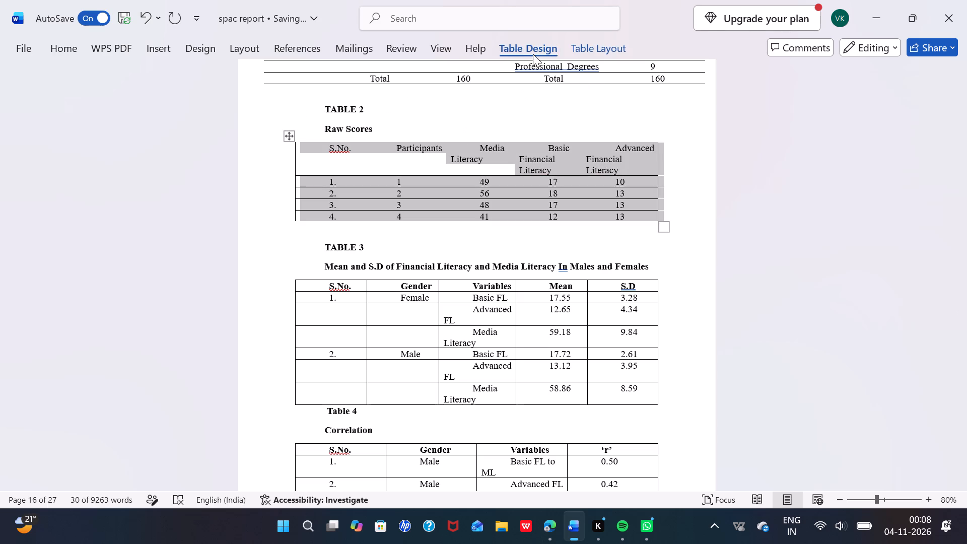
{"action": "left_click", "coordinate": [770, 105]}
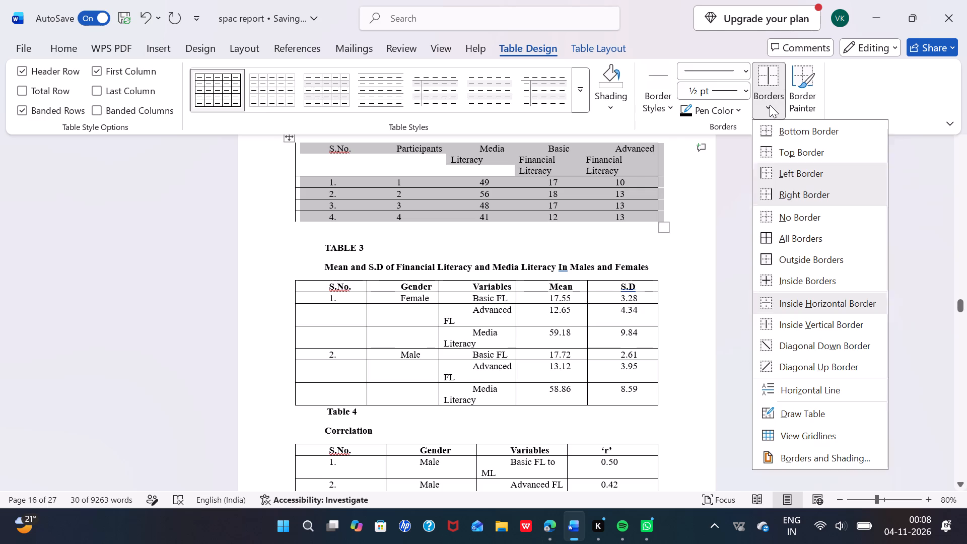
{"action": "left_click", "coordinate": [793, 137]}
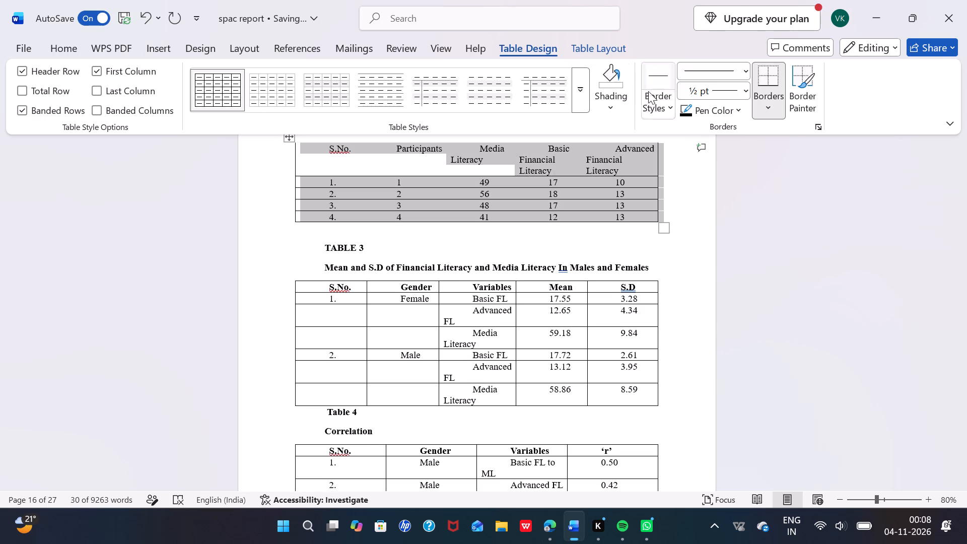
{"action": "left_click", "coordinate": [766, 109]}
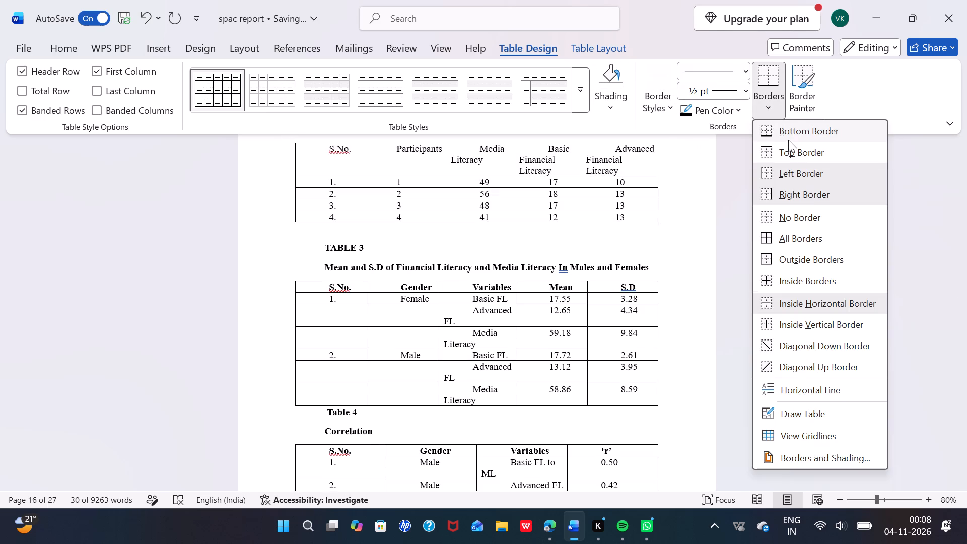
{"action": "left_click", "coordinate": [789, 151]}
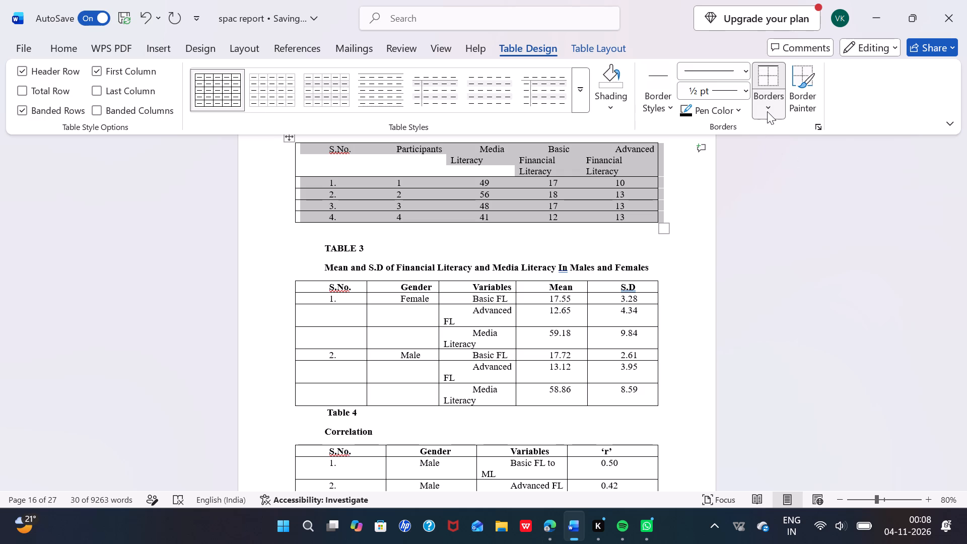
Remove the left and right outer borders from Table 2.
{"action": "left_click", "coordinate": [767, 110]}
{"action": "left_click", "coordinate": [805, 173]}
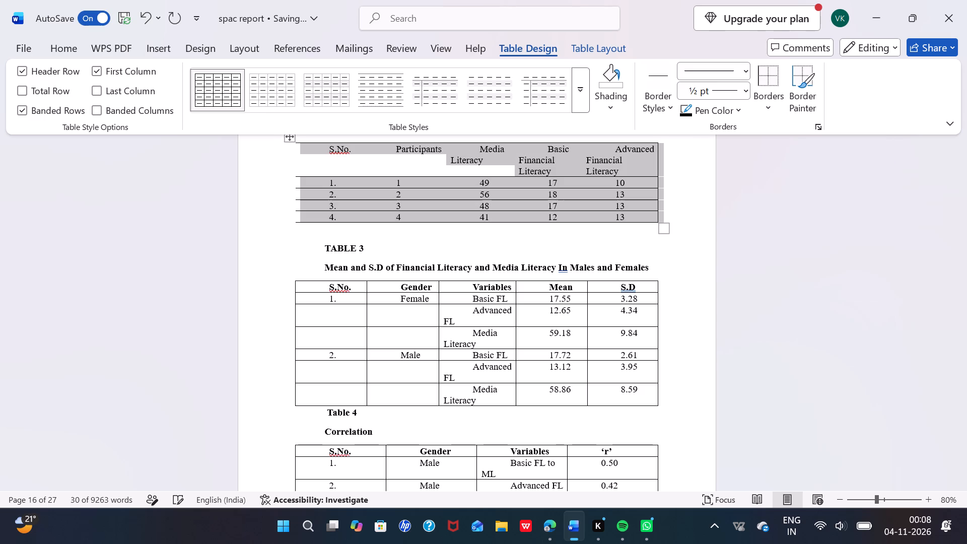
{"action": "left_click", "coordinate": [771, 106]}
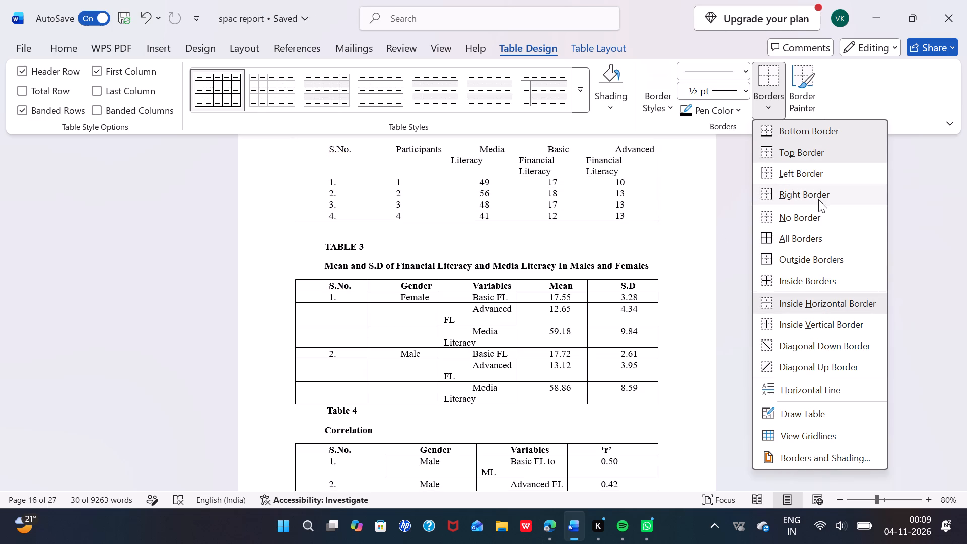
{"action": "left_click", "coordinate": [818, 198]}
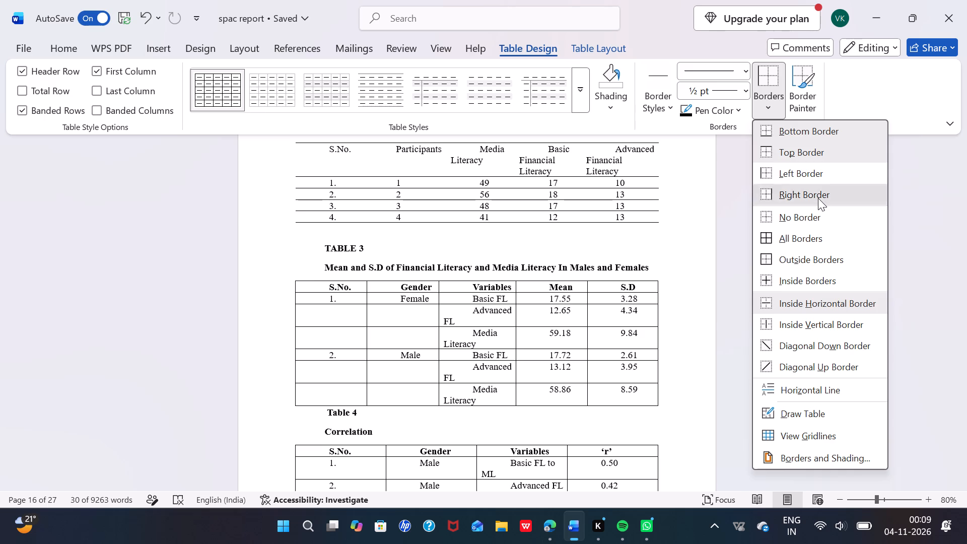
{"action": "left_click", "coordinate": [699, 230]}
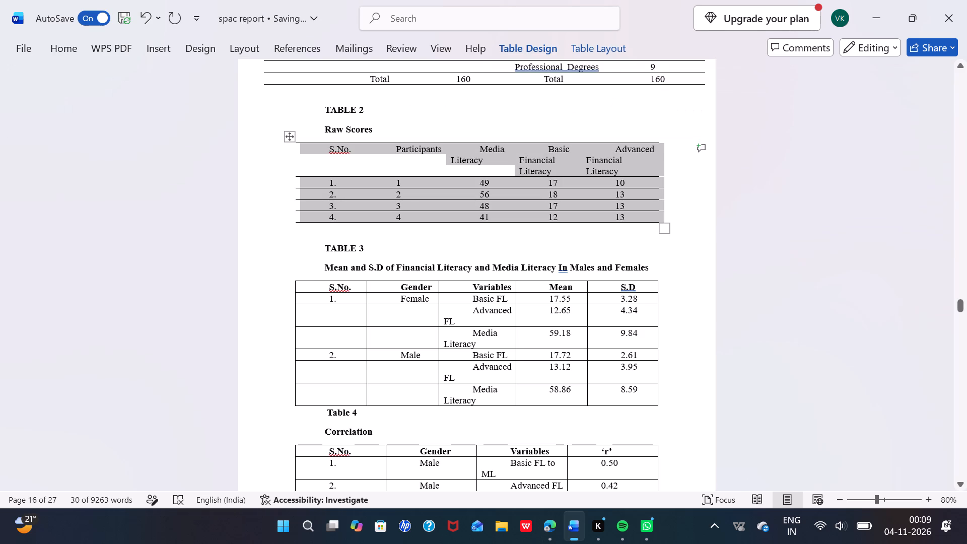
{"action": "left_click", "coordinate": [611, 252]}
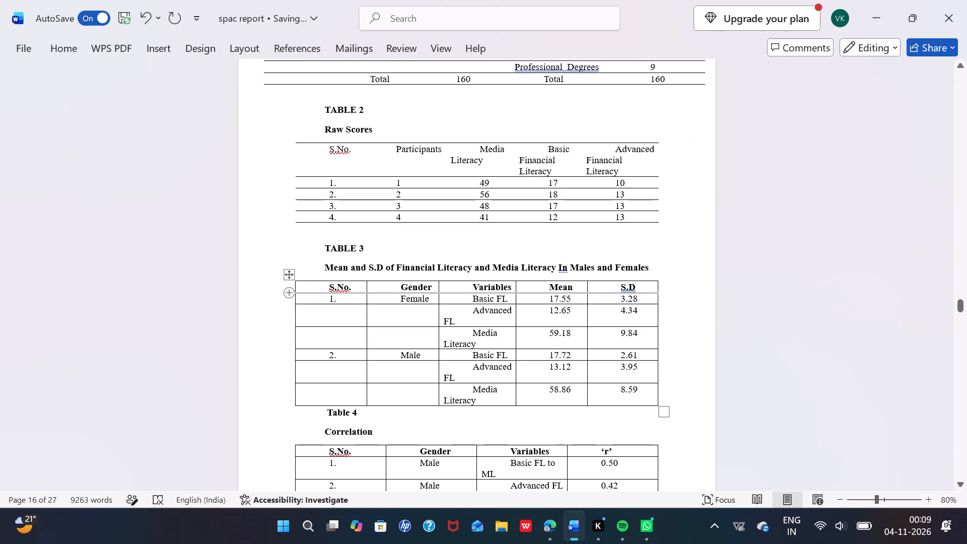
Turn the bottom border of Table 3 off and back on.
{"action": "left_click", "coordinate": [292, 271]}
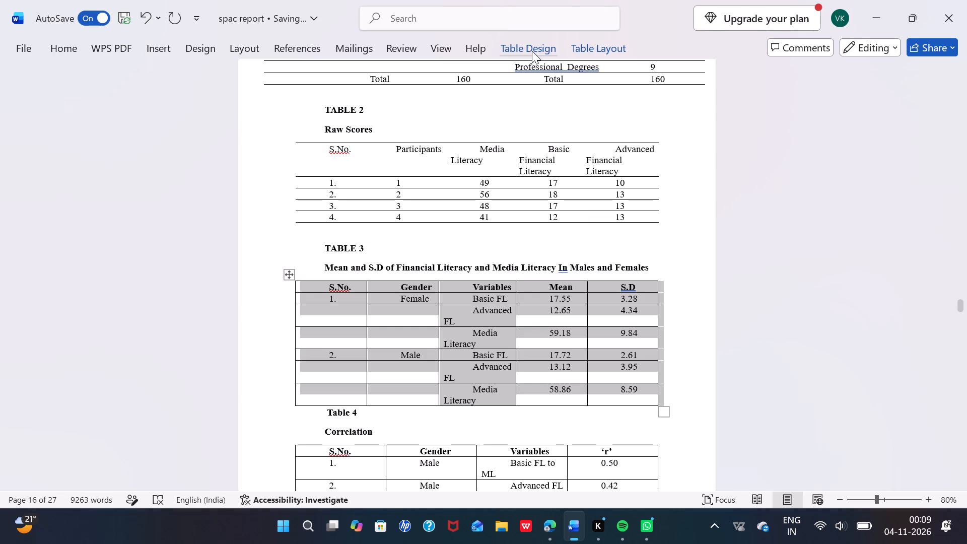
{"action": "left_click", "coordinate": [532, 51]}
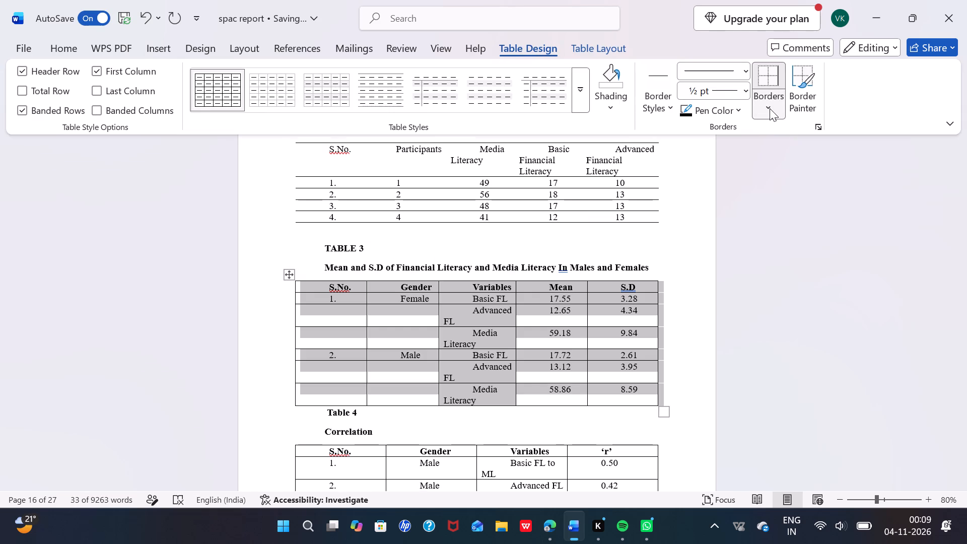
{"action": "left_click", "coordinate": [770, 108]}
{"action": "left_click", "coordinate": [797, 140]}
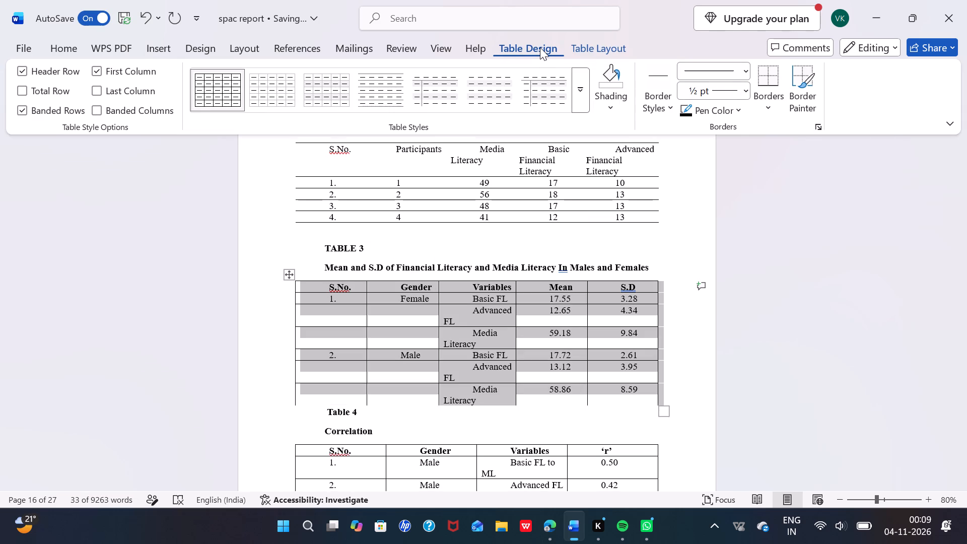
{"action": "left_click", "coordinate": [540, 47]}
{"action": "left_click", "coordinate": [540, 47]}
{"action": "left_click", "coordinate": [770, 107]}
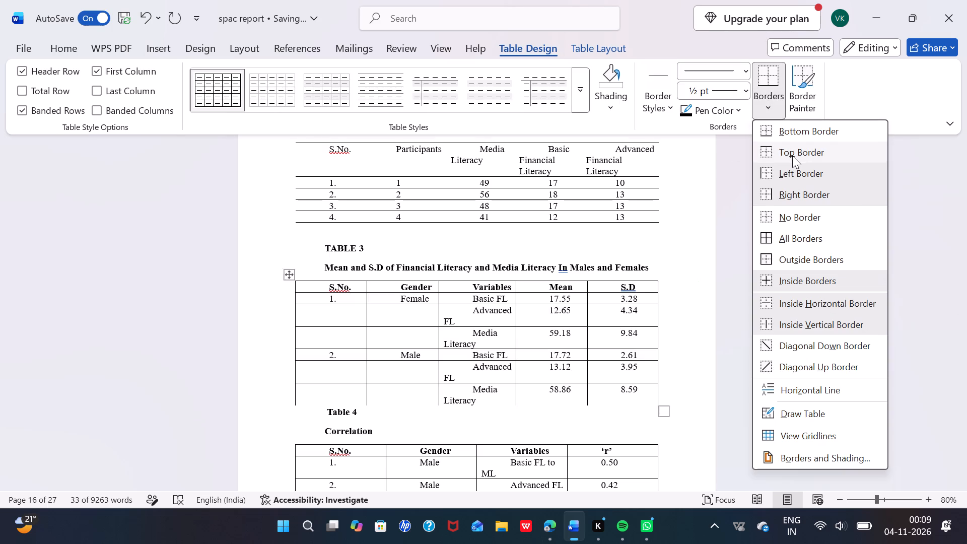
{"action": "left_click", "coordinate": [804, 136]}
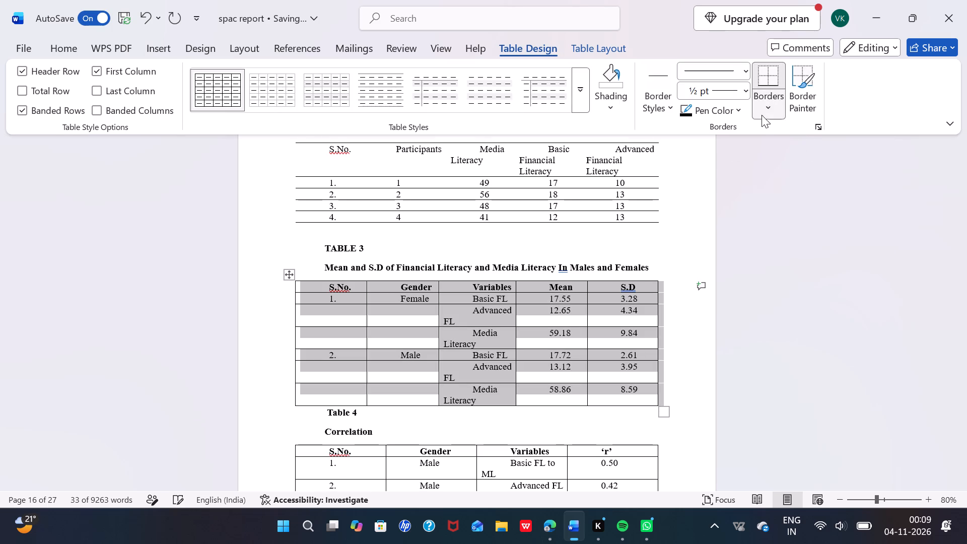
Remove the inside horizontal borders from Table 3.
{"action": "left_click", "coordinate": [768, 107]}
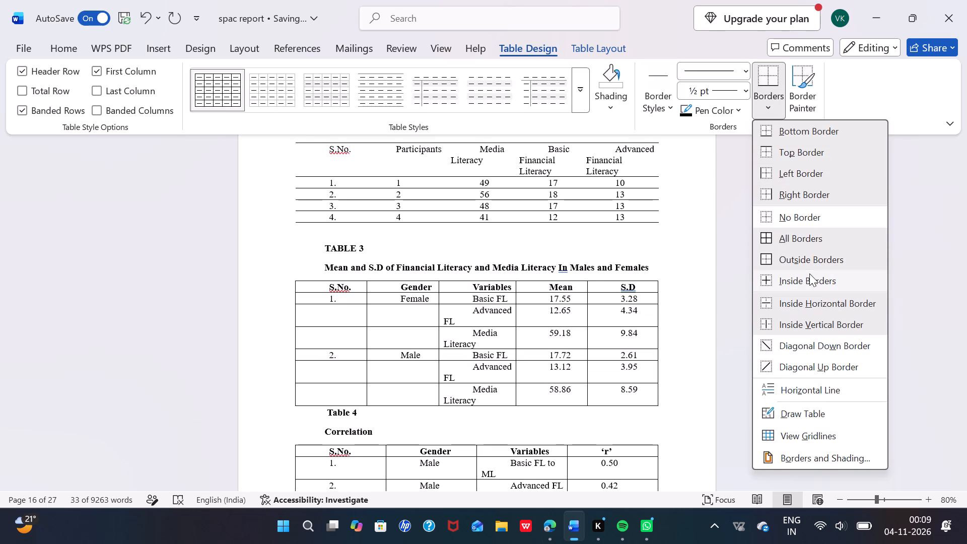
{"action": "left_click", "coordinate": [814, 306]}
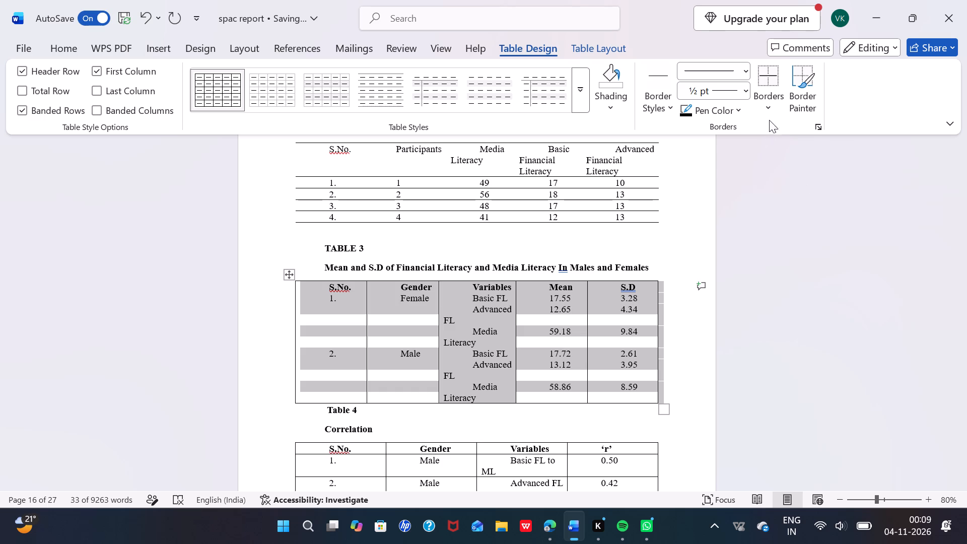
Remove all vertical lines from Table 3: the inside vertical borders and the right and left outer borders.
{"action": "left_click", "coordinate": [767, 102]}
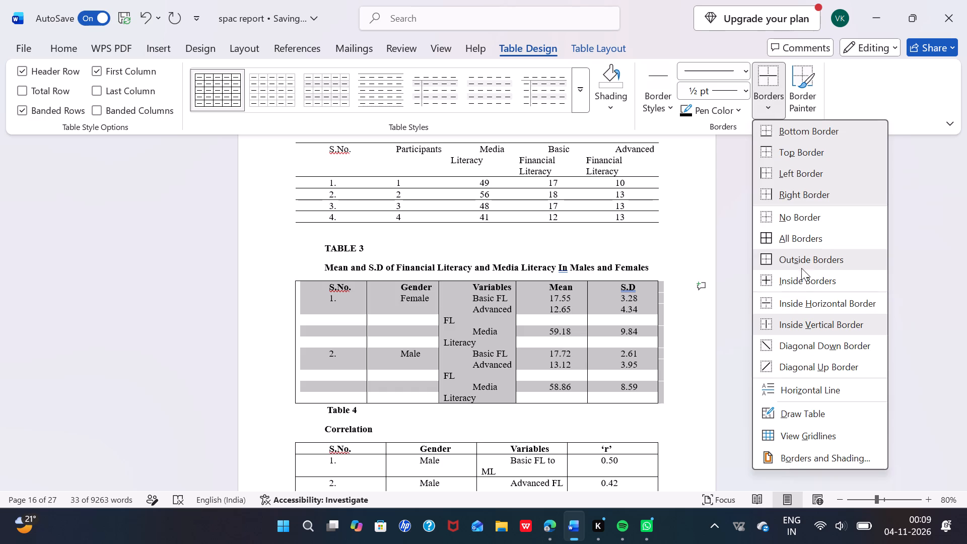
{"action": "left_click", "coordinate": [789, 321]}
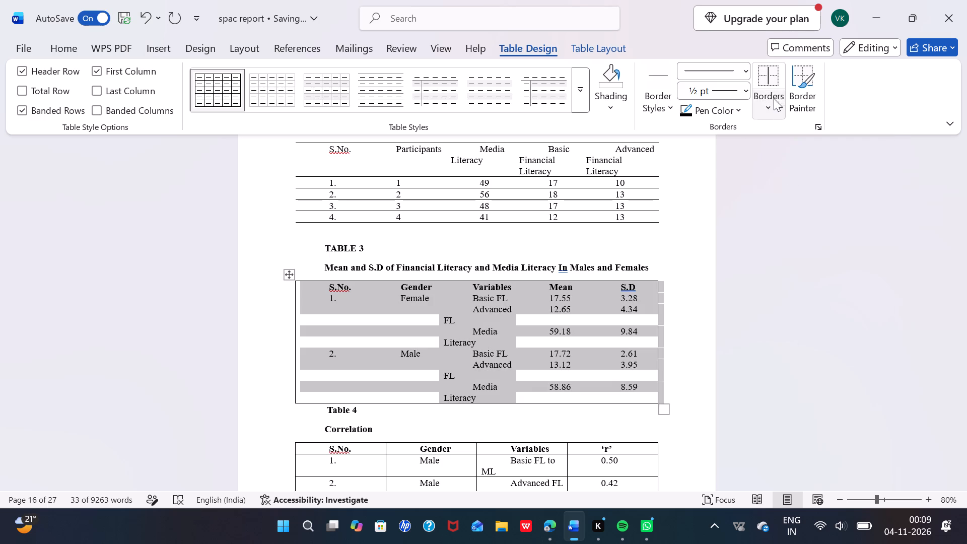
{"action": "left_click", "coordinate": [769, 103]}
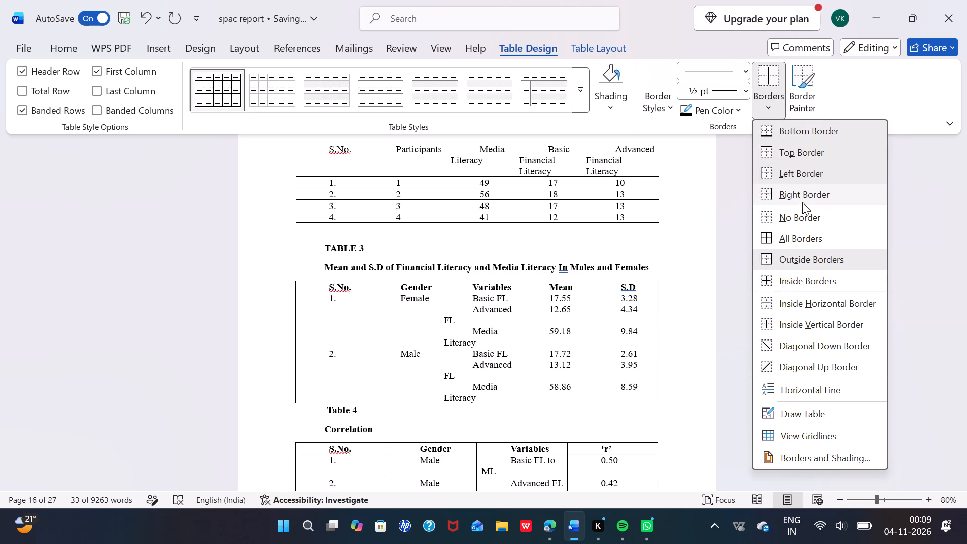
{"action": "left_click", "coordinate": [802, 202]}
{"action": "left_click", "coordinate": [771, 108]}
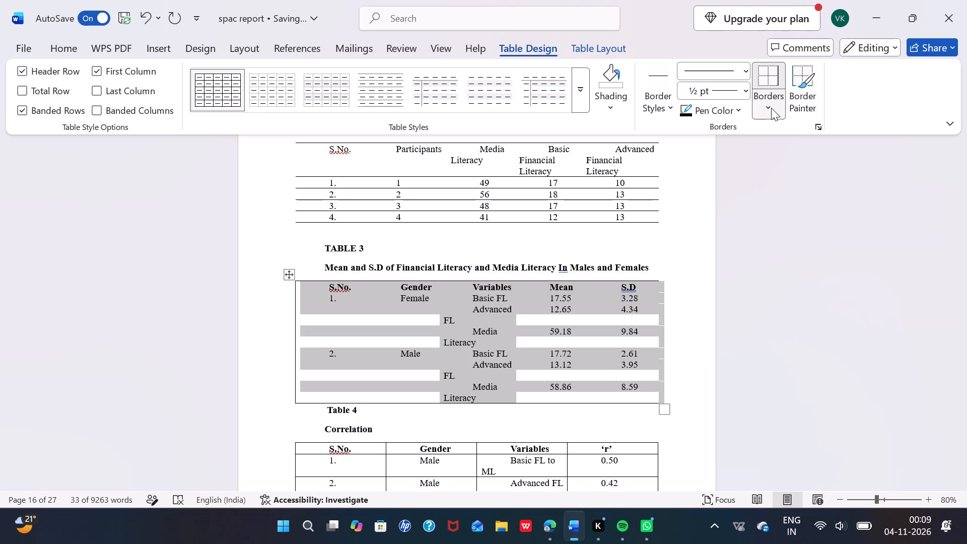
{"action": "left_click", "coordinate": [788, 175]}
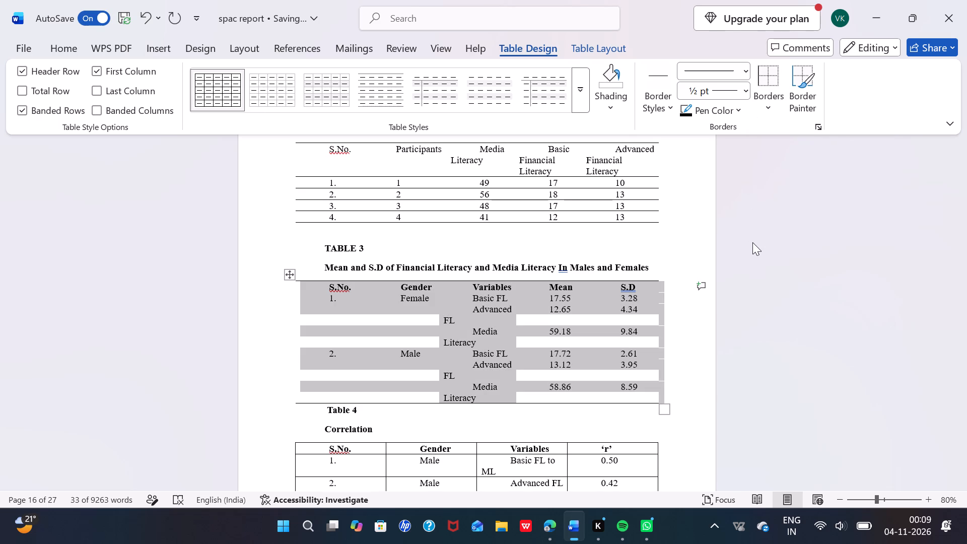
{"action": "left_click", "coordinate": [752, 242]}
{"action": "left_click", "coordinate": [690, 198]}
{"action": "left_click", "coordinate": [690, 198]}
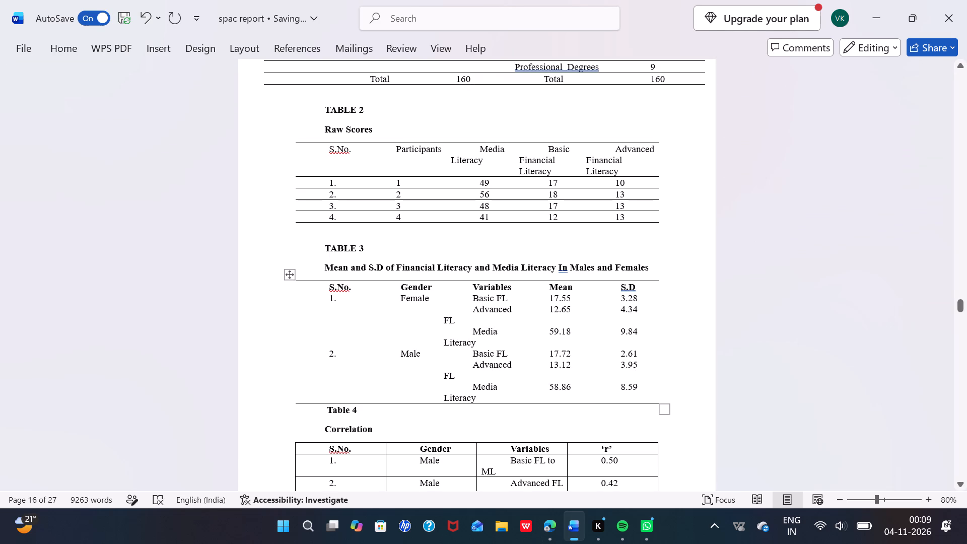
Add inside horizontal borders to the whole of Table 3.
{"action": "left_click", "coordinate": [288, 274]}
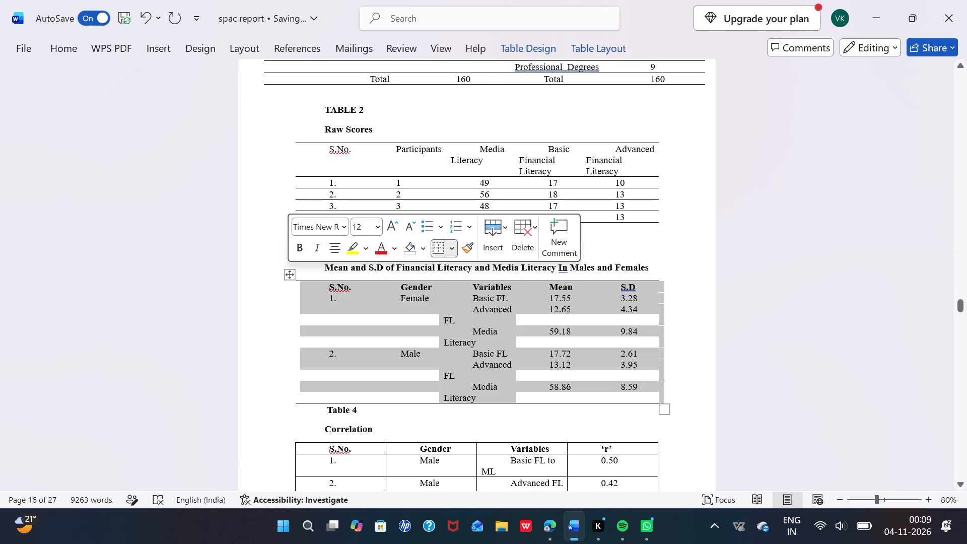
{"action": "left_click", "coordinate": [535, 46]}
{"action": "left_click", "coordinate": [772, 103]}
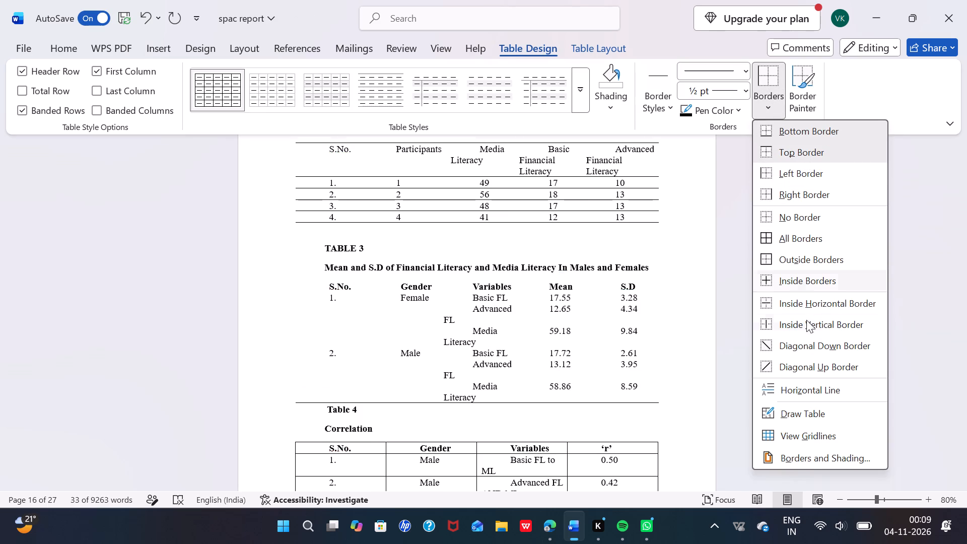
{"action": "left_click", "coordinate": [807, 304]}
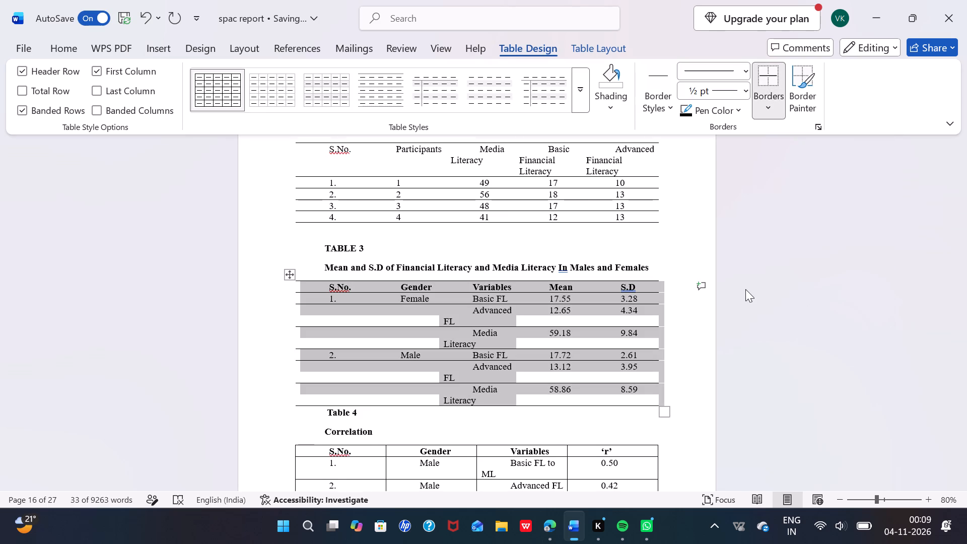
{"action": "left_click", "coordinate": [745, 289]}
{"action": "left_click", "coordinate": [688, 235]}
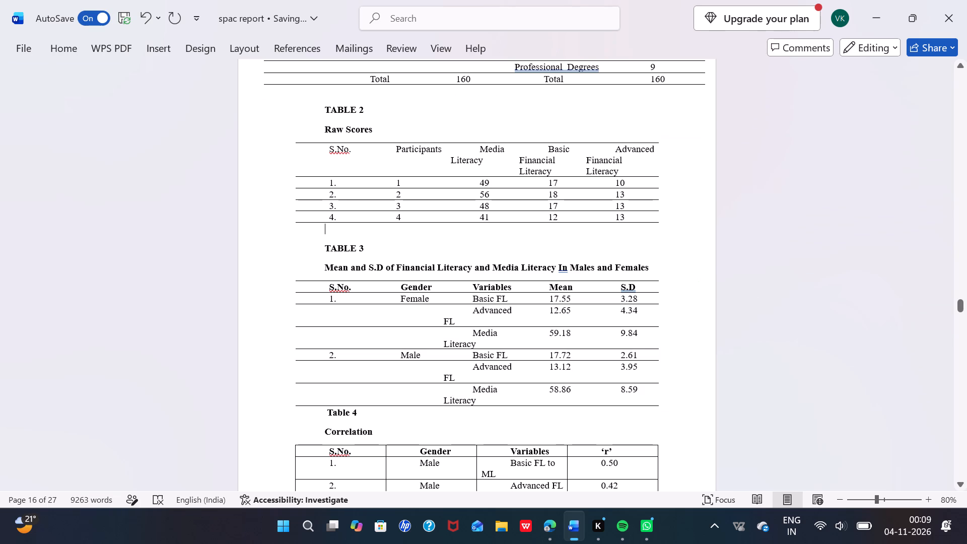
Clear all borders from the whole of Table 4, the Correlation table.
{"action": "scroll", "coordinate": [688, 235], "scroll_direction": "down", "scroll_amount": 2}
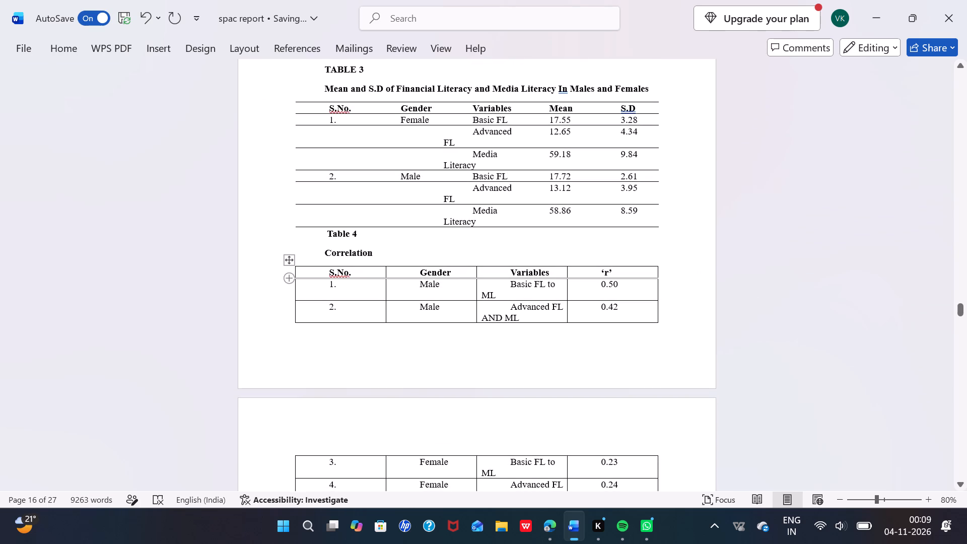
{"action": "left_click", "coordinate": [289, 263]}
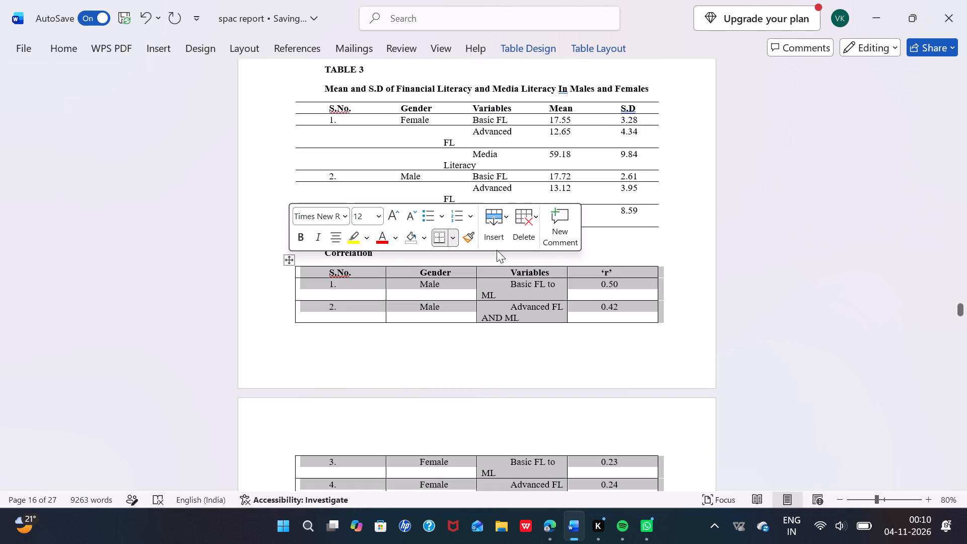
{"action": "left_click", "coordinate": [535, 47]}
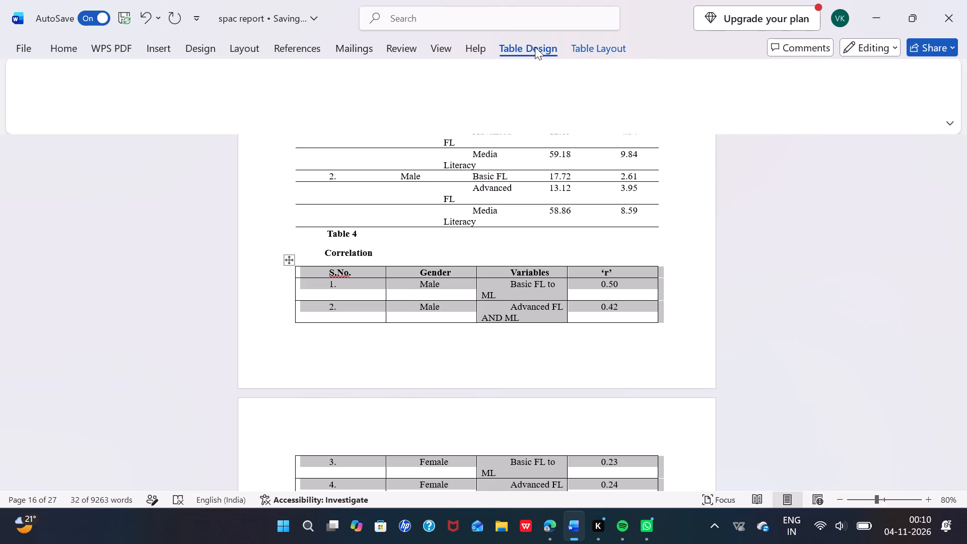
{"action": "left_click", "coordinate": [767, 110]}
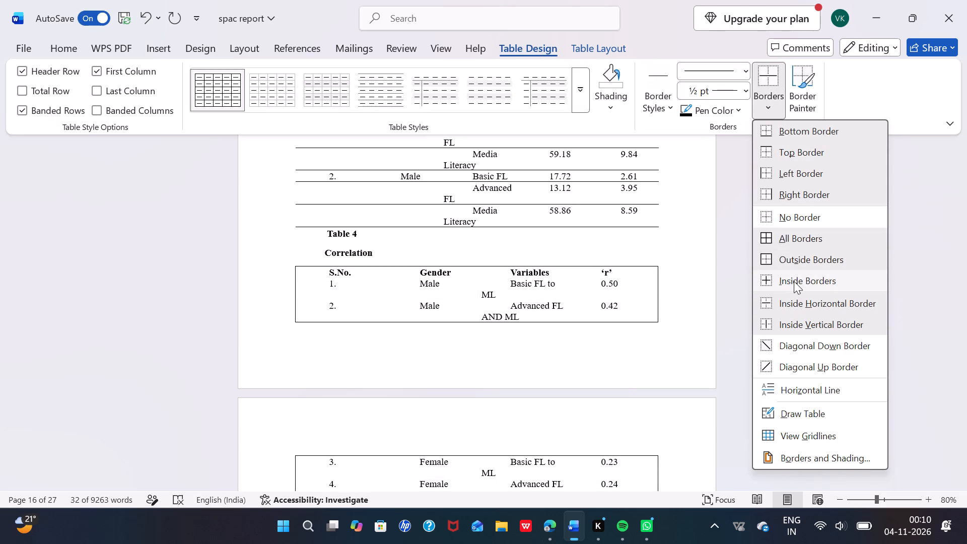
{"action": "left_click", "coordinate": [816, 238]}
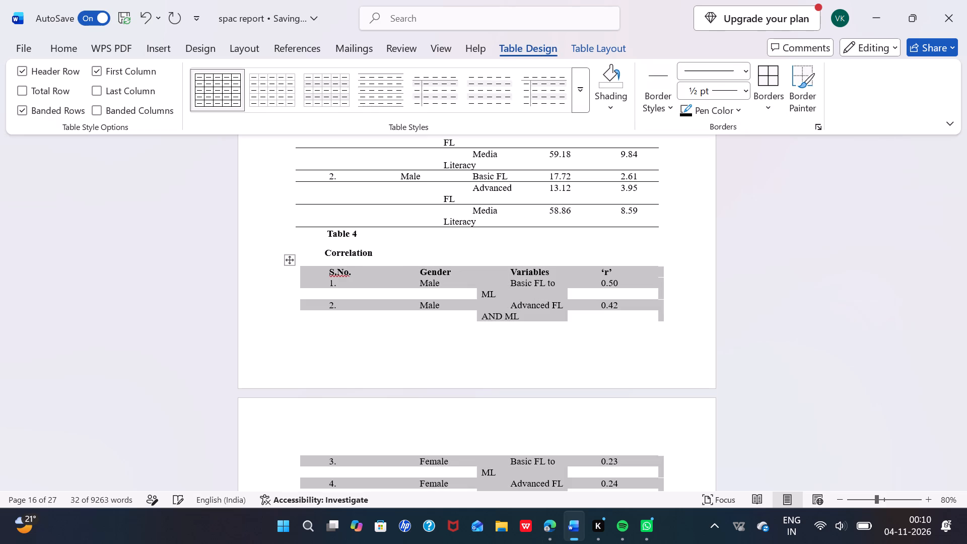
Add inside horizontal, bottom and top borders to the whole of Table 4.
{"action": "left_click", "coordinate": [773, 103]}
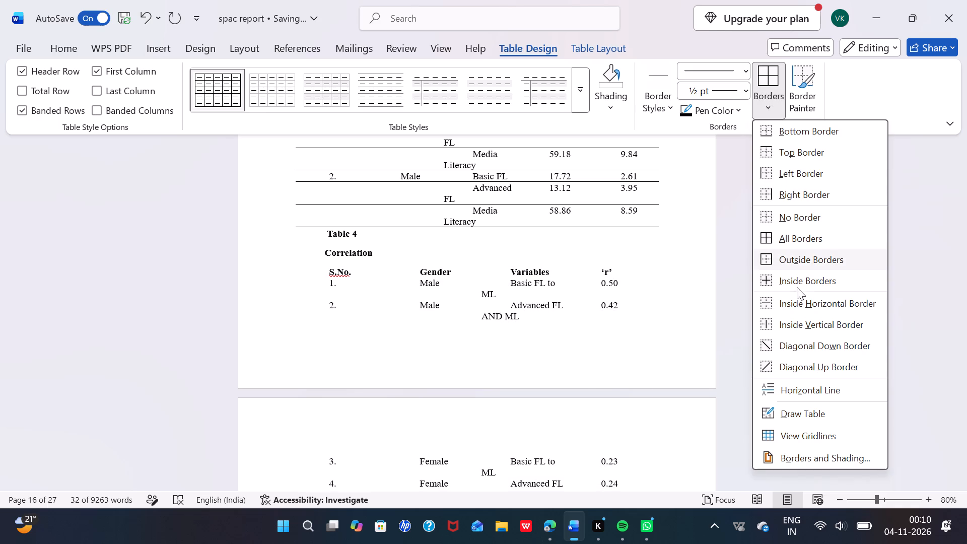
{"action": "left_click", "coordinate": [796, 301]}
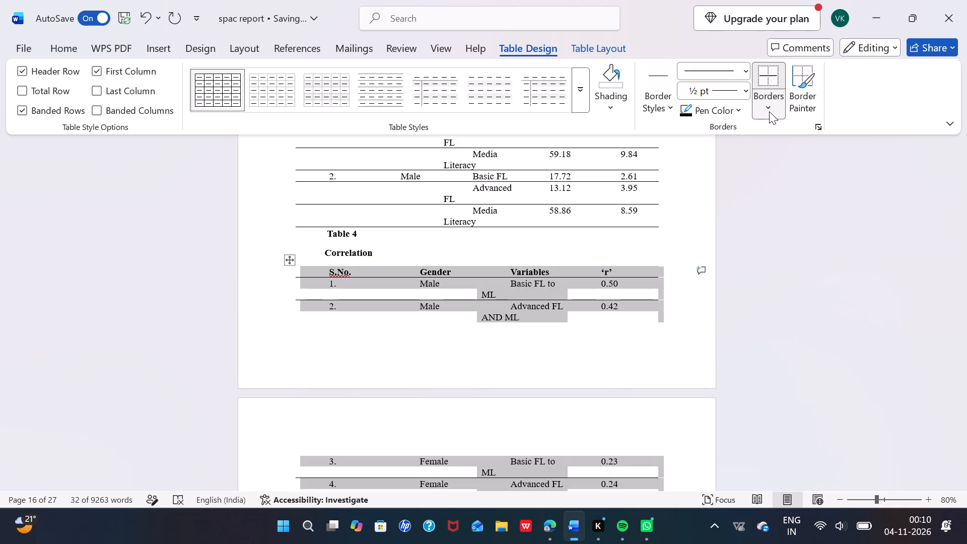
{"action": "left_click", "coordinate": [769, 112]}
{"action": "left_click", "coordinate": [795, 132]}
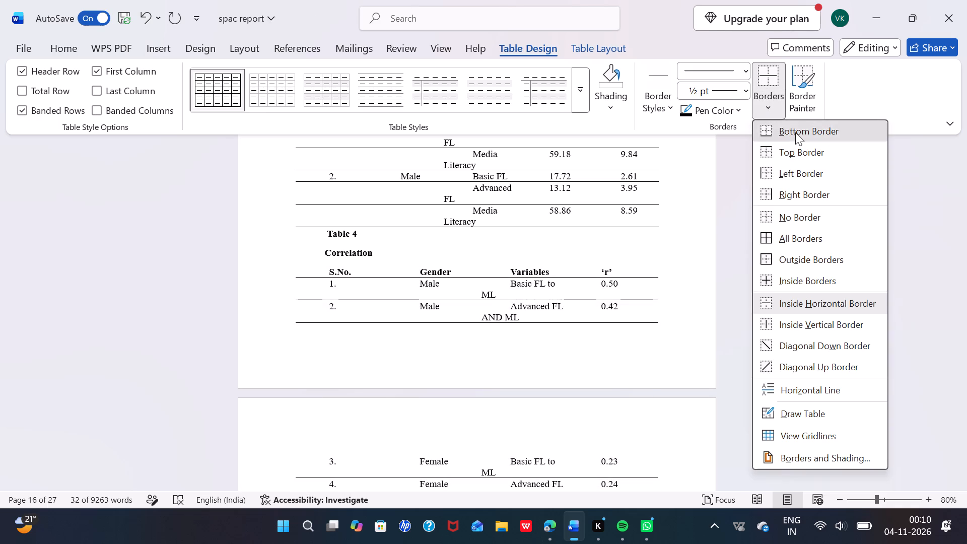
{"action": "left_click", "coordinate": [767, 102]}
{"action": "left_click", "coordinate": [783, 152]}
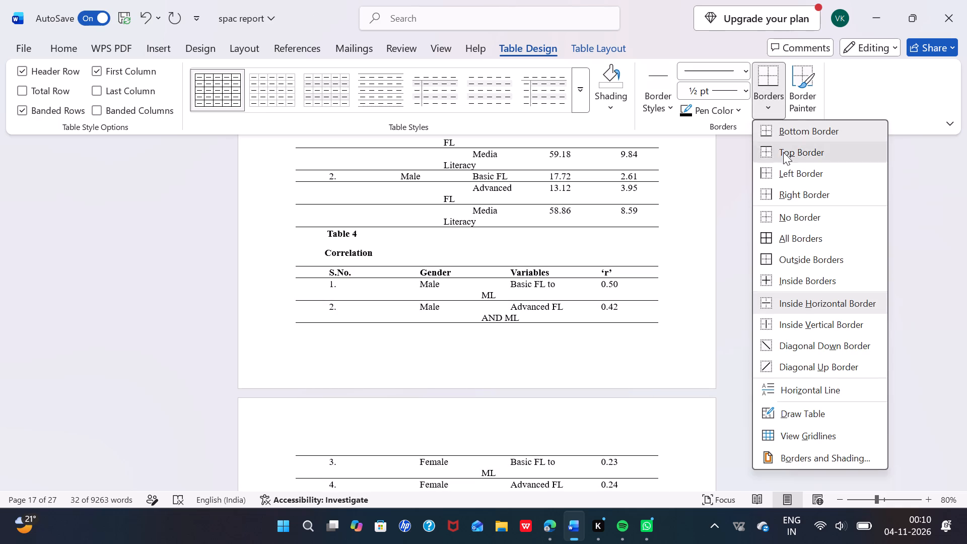
{"action": "left_click", "coordinate": [696, 236]}
{"action": "scroll", "coordinate": [696, 236], "scroll_direction": "down", "scroll_amount": 2}
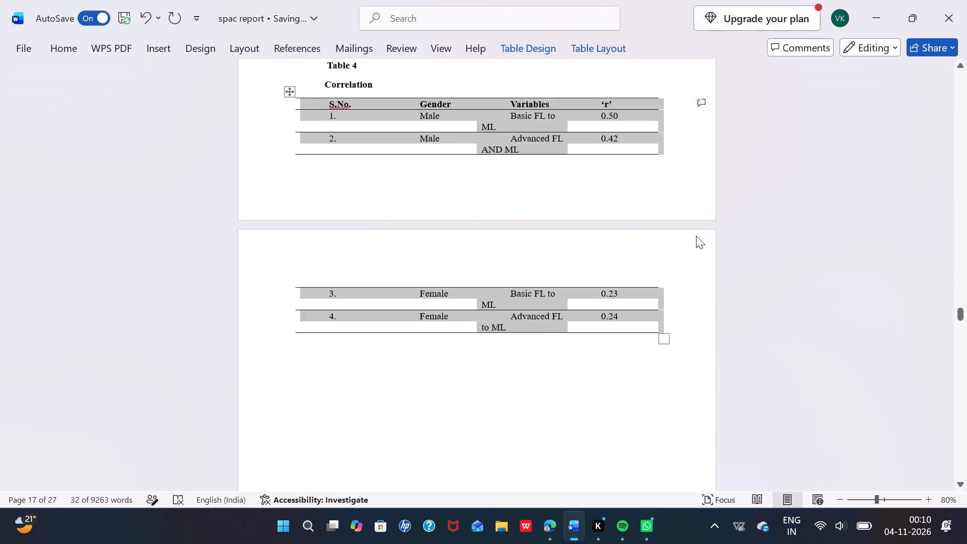
{"action": "scroll", "coordinate": [696, 236], "scroll_direction": "down", "scroll_amount": 1}
{"action": "left_click", "coordinate": [463, 322]}
Insert a blank line between Table 3 and the Table 4 caption.
{"action": "scroll", "coordinate": [463, 322], "scroll_direction": "up", "scroll_amount": 2}
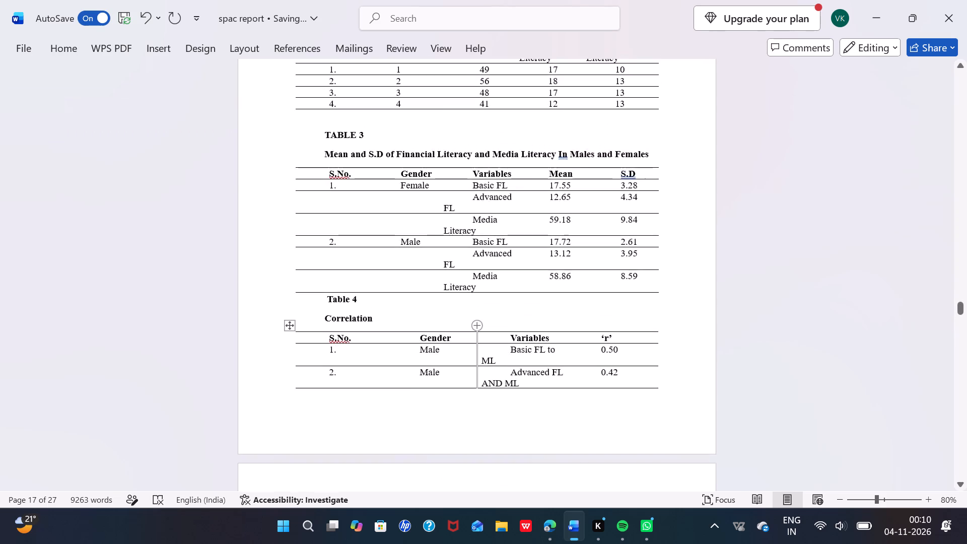
{"action": "scroll", "coordinate": [463, 322], "scroll_direction": "up", "scroll_amount": 3}
{"action": "scroll", "coordinate": [463, 322], "scroll_direction": "down", "scroll_amount": 1}
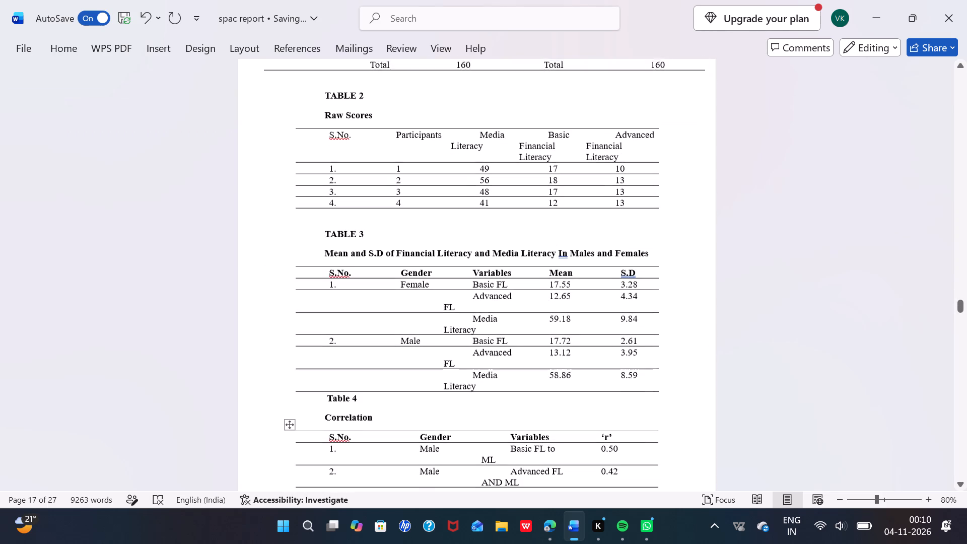
{"action": "scroll", "coordinate": [463, 322], "scroll_direction": "down", "scroll_amount": 2}
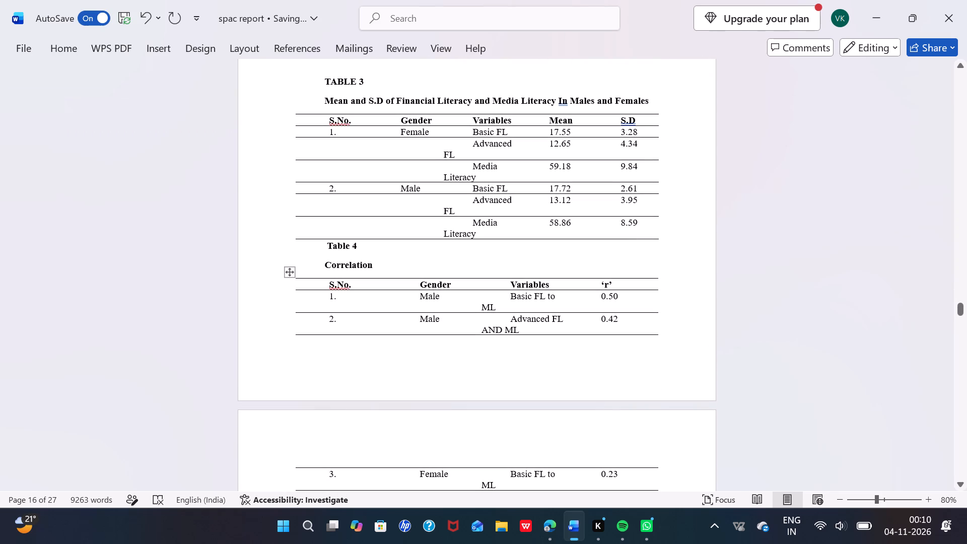
{"action": "left_click", "coordinate": [325, 246]}
{"action": "key", "text": "Return"}
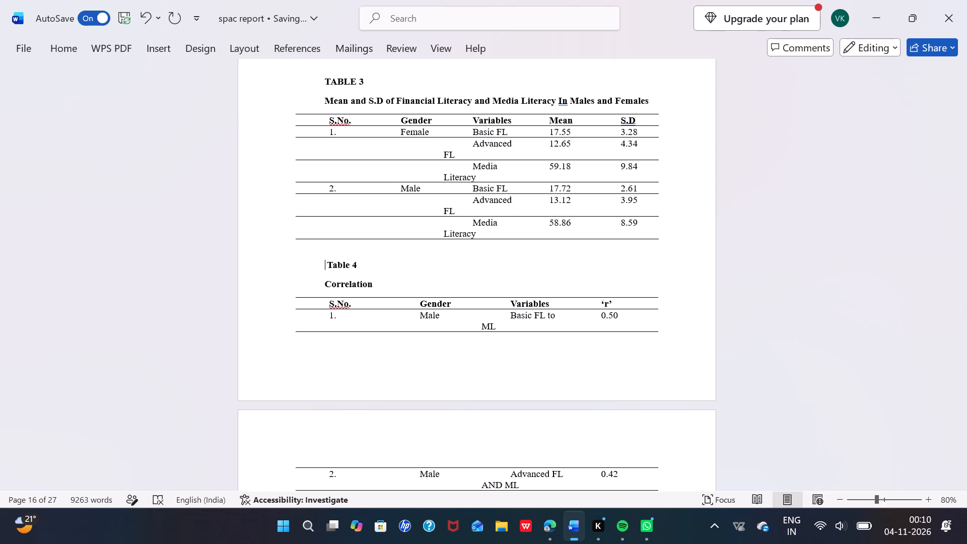
Delete the empty line between the Sample Demographic Details caption and Table 1.
{"action": "scroll", "coordinate": [326, 251], "scroll_direction": "up", "scroll_amount": 4}
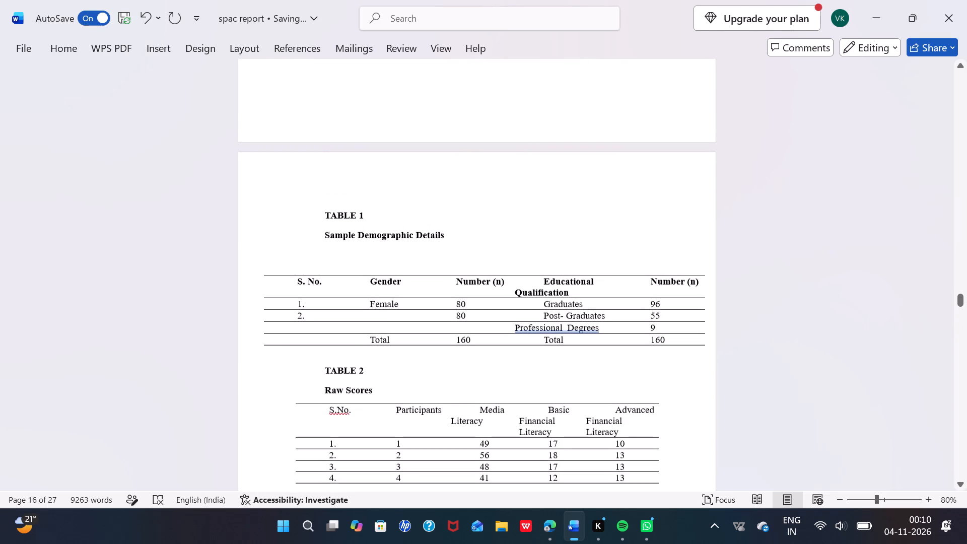
{"action": "left_click", "coordinate": [295, 258]}
{"action": "key", "text": "BackSpace"}
{"action": "key", "text": "BackSpace"}
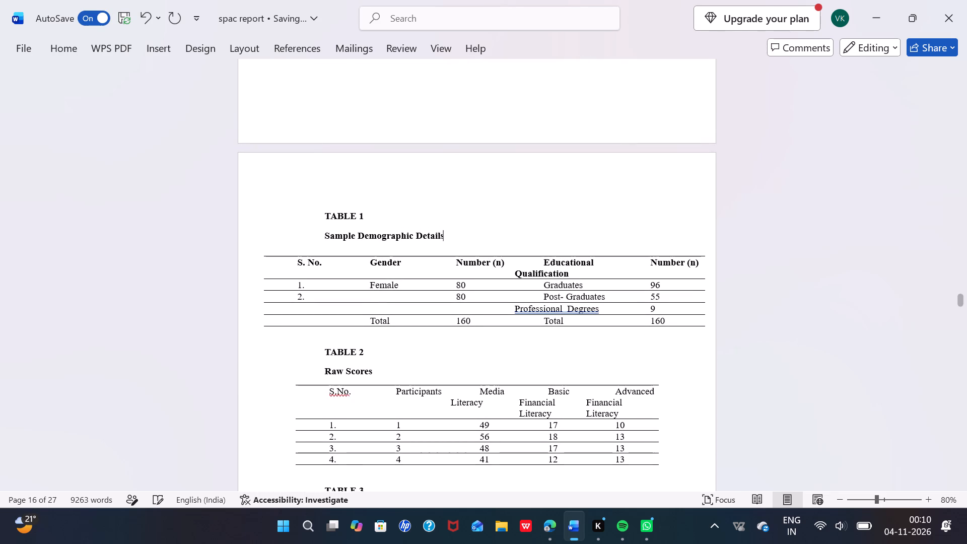
Examine the spacing, captions and borders of the tables from Table 1 down to the Table 4 caption.
{"action": "left_click", "coordinate": [312, 357]}
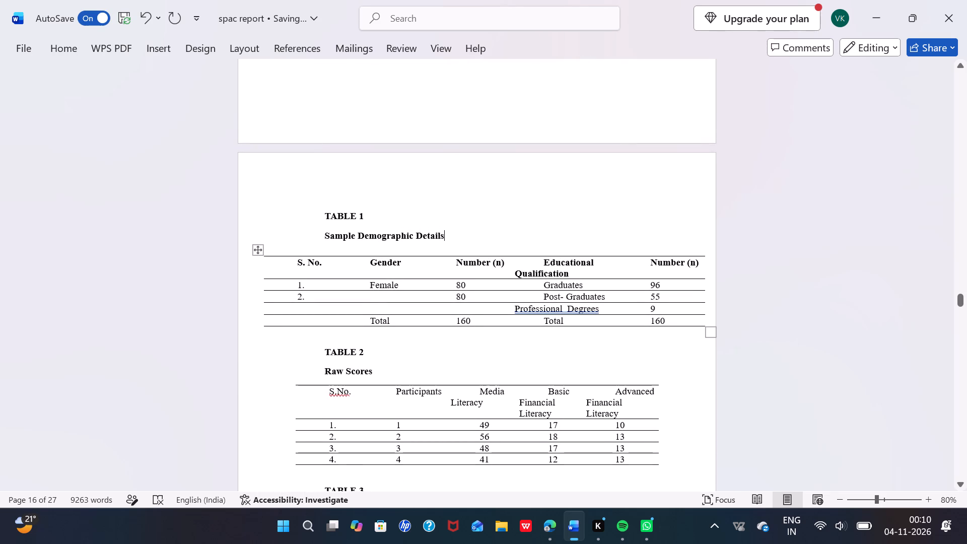
{"action": "scroll", "coordinate": [312, 357], "scroll_direction": "down", "scroll_amount": 1}
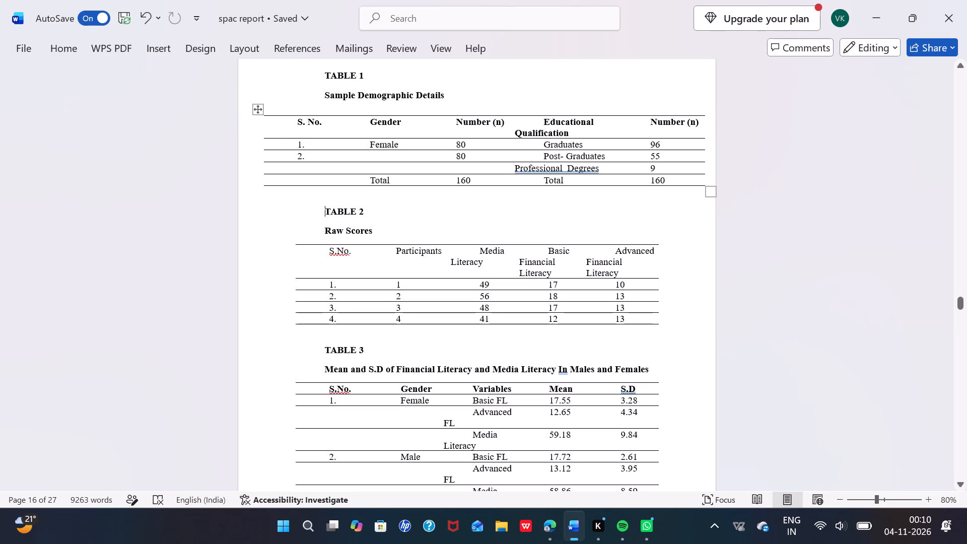
{"action": "scroll", "coordinate": [320, 74], "scroll_direction": "up", "scroll_amount": 1}
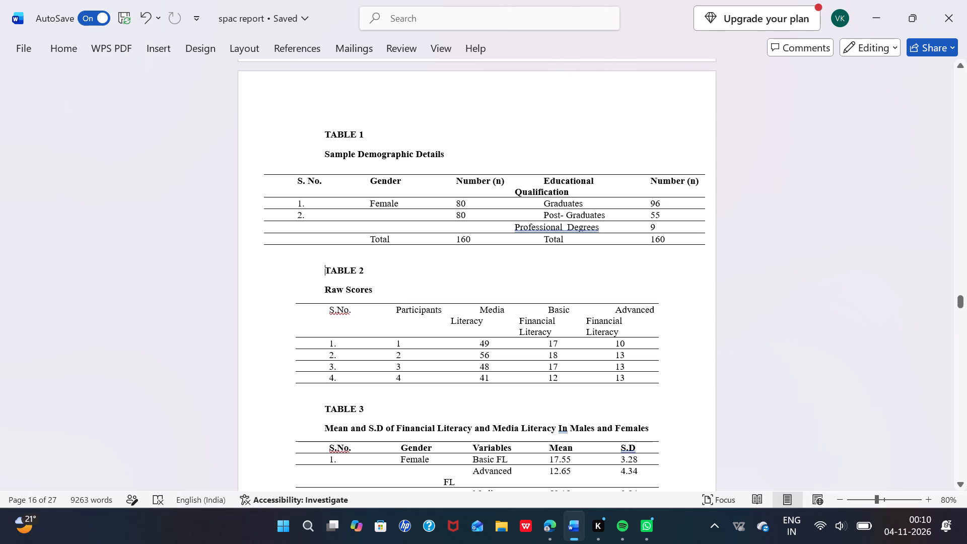
{"action": "scroll", "coordinate": [462, 250], "scroll_direction": "up", "scroll_amount": 1}
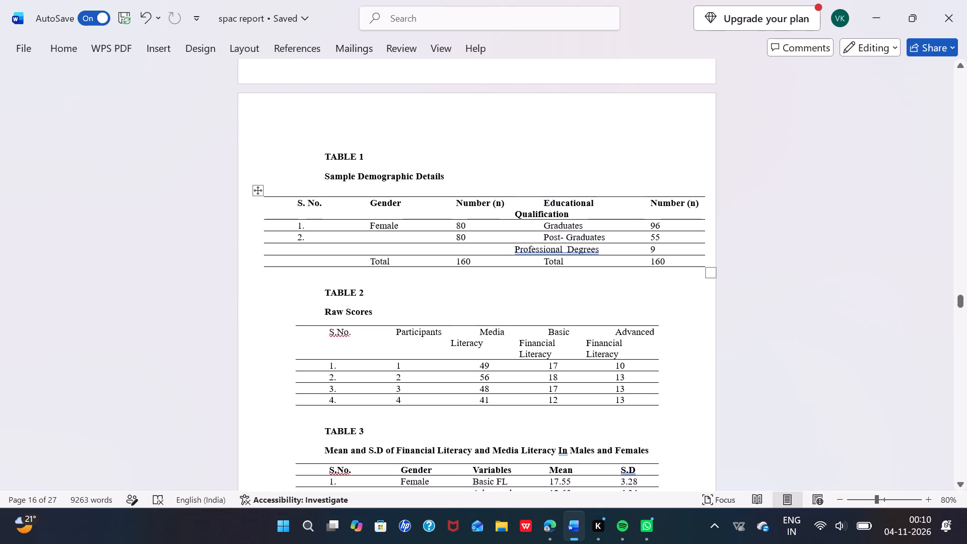
{"action": "scroll", "coordinate": [462, 250], "scroll_direction": "up", "scroll_amount": 2}
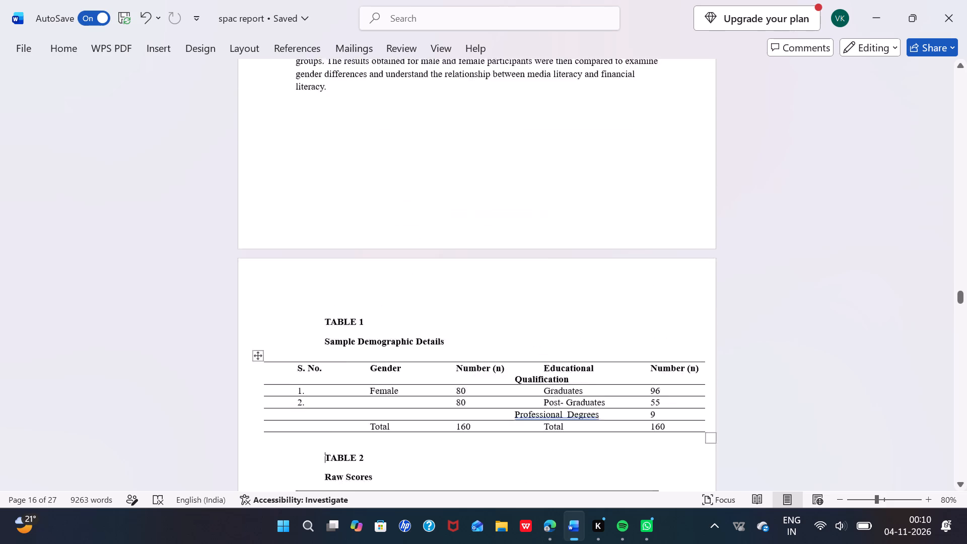
{"action": "scroll", "coordinate": [462, 250], "scroll_direction": "up", "scroll_amount": 2}
{"action": "scroll", "coordinate": [462, 250], "scroll_direction": "down", "scroll_amount": 2}
{"action": "scroll", "coordinate": [462, 250], "scroll_direction": "up", "scroll_amount": 1}
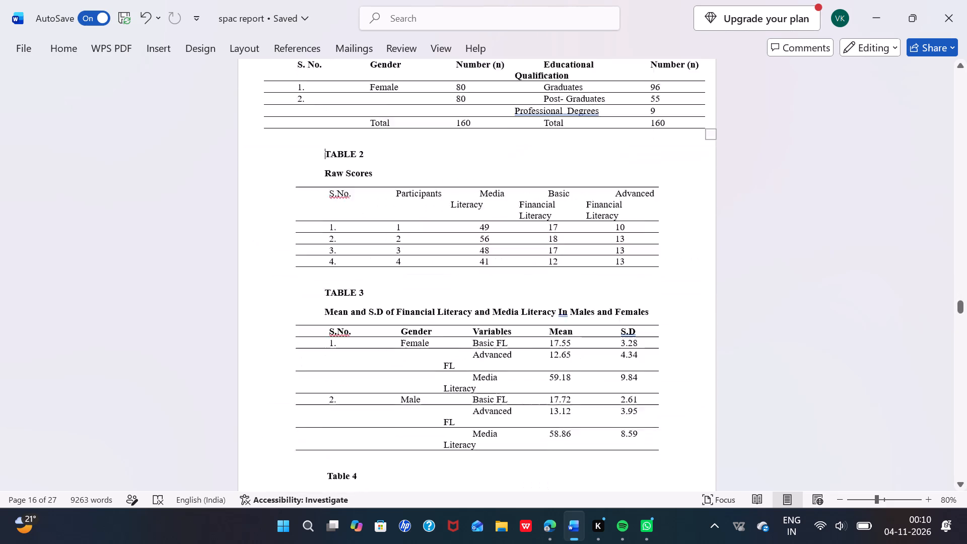
{"action": "scroll", "coordinate": [462, 250], "scroll_direction": "up", "scroll_amount": 1}
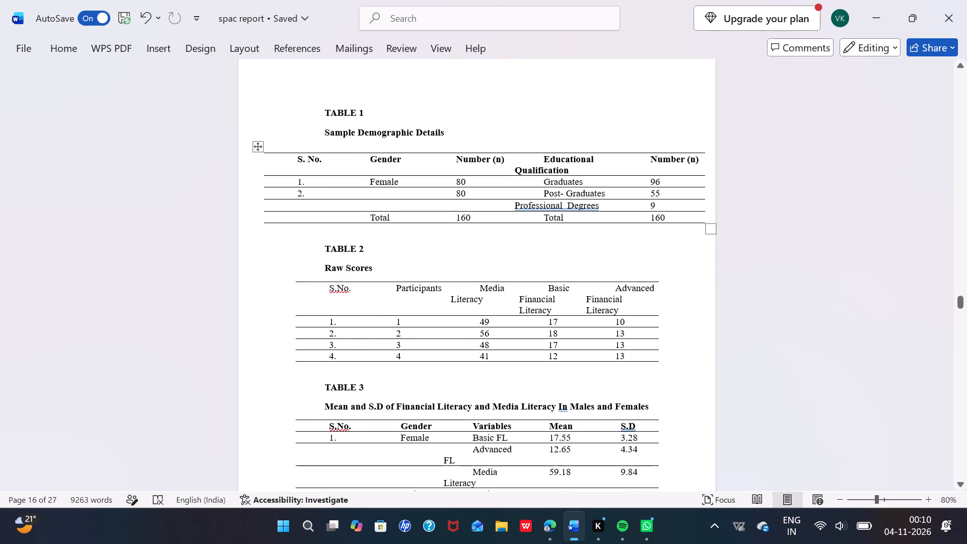
Move Table 1 to the right and narrow it so both of its edges line up with Table 2.
{"action": "left_click_drag", "start_coordinate": [259, 142], "coordinate": [279, 142]}
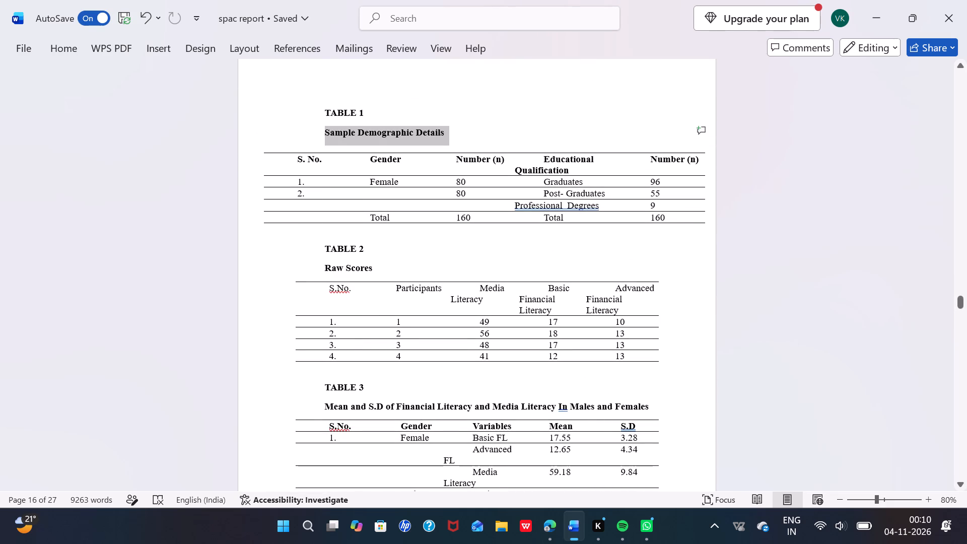
{"action": "left_click_drag", "start_coordinate": [279, 142], "coordinate": [266, 149]}
{"action": "left_click", "coordinate": [266, 149]}
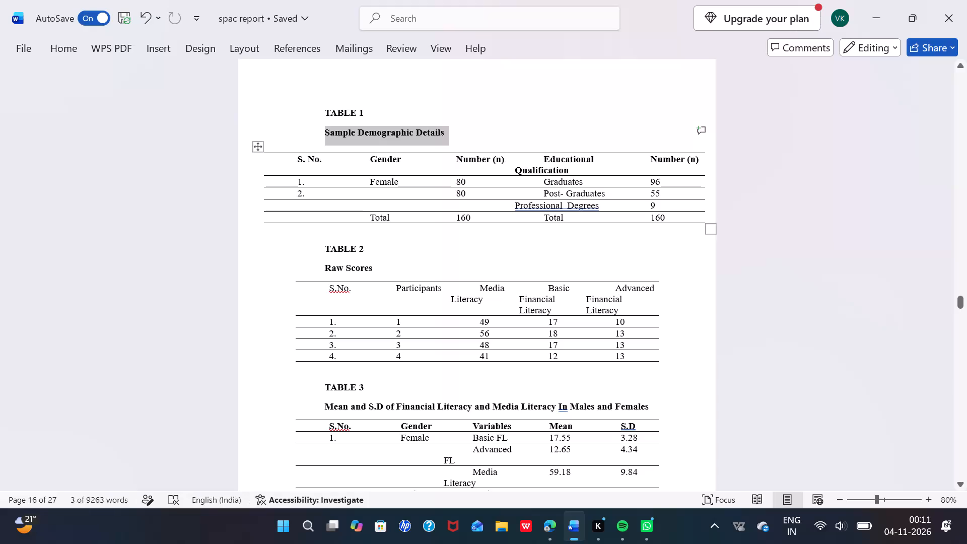
{"action": "left_click_drag", "start_coordinate": [259, 148], "coordinate": [277, 148]}
{"action": "left_click_drag", "start_coordinate": [711, 233], "coordinate": [686, 222]}
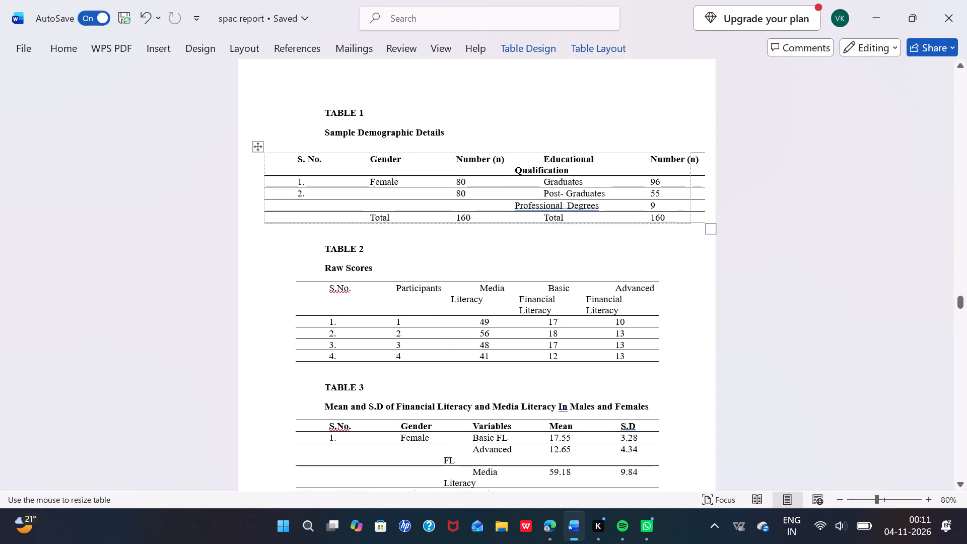
{"action": "left_click_drag", "start_coordinate": [686, 222], "coordinate": [689, 218]}
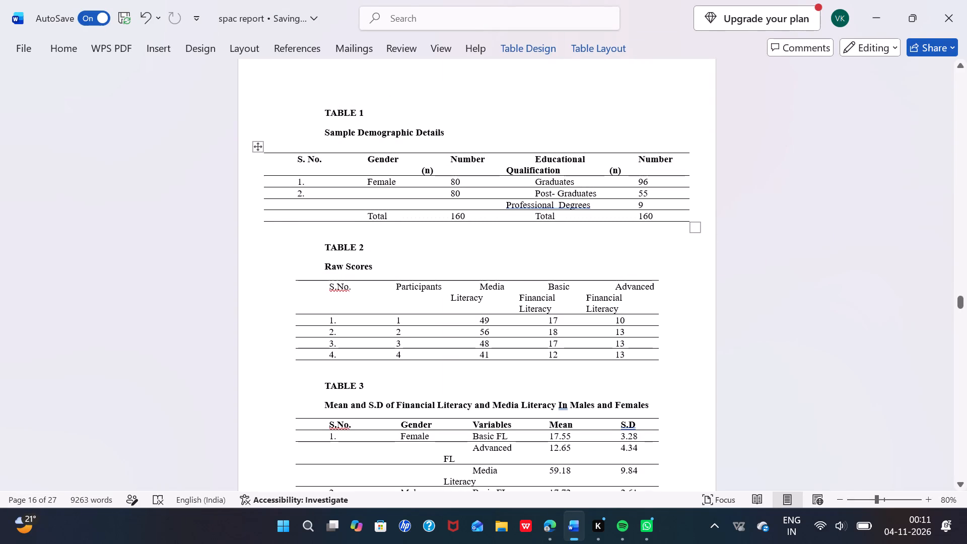
{"action": "left_click_drag", "start_coordinate": [257, 142], "coordinate": [285, 147]}
{"action": "left_click_drag", "start_coordinate": [730, 236], "coordinate": [709, 232]}
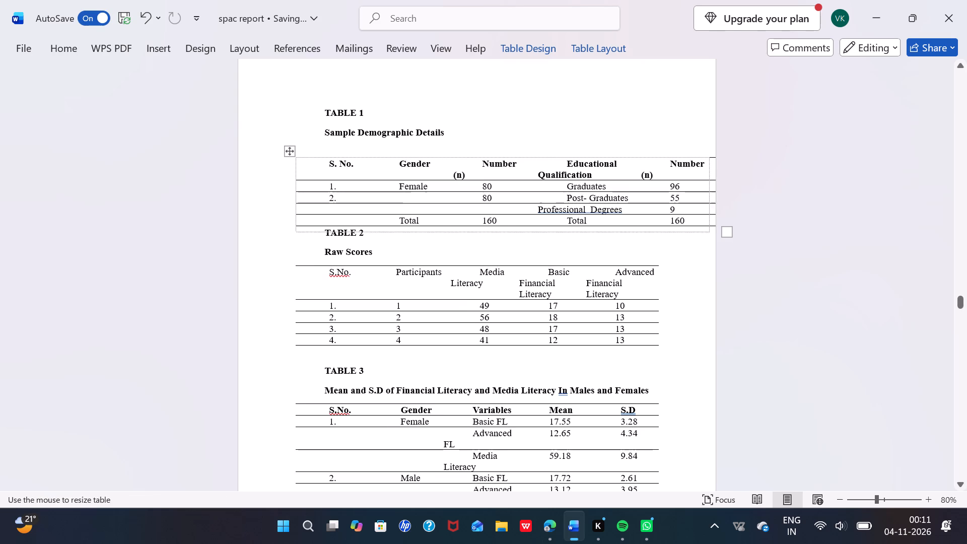
{"action": "left_click_drag", "start_coordinate": [709, 232], "coordinate": [687, 229]}
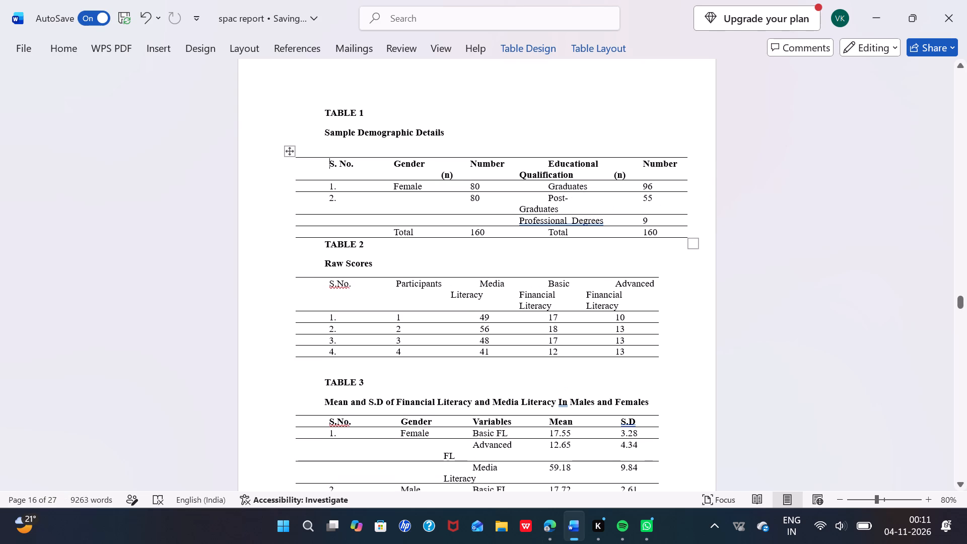
{"action": "left_click", "coordinate": [759, 260]}
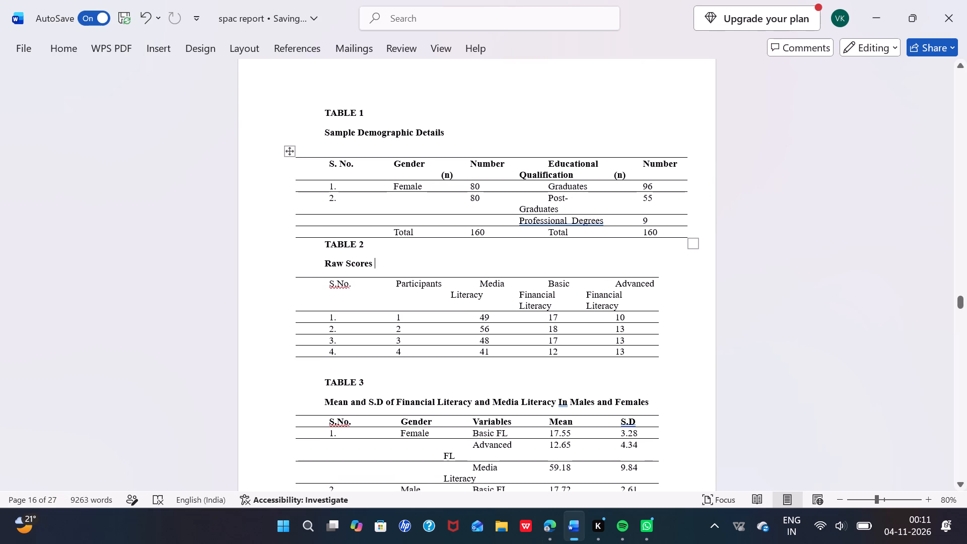
{"action": "left_click_drag", "start_coordinate": [692, 245], "coordinate": [656, 237]}
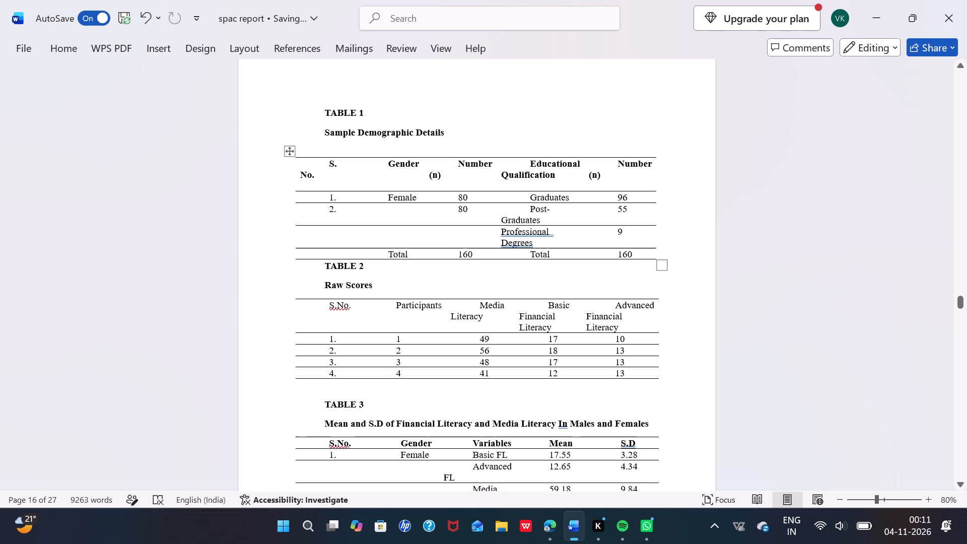
{"action": "left_click", "coordinate": [702, 220]}
Remove the space inside the S. No. heading of Table 1 so it reads S.No. on one line.
{"action": "left_click", "coordinate": [329, 161]}
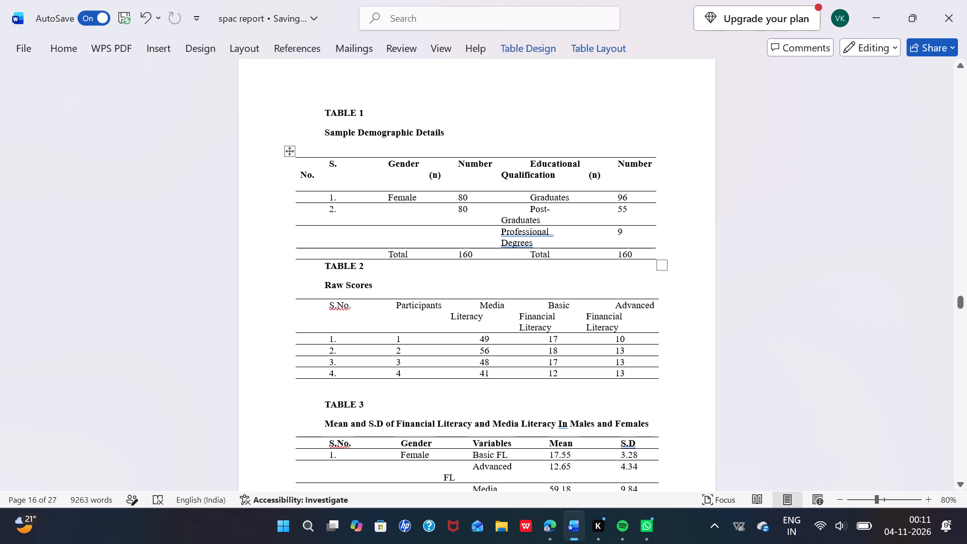
{"action": "left_click", "coordinate": [300, 172]}
{"action": "key", "text": "BackSpace"}
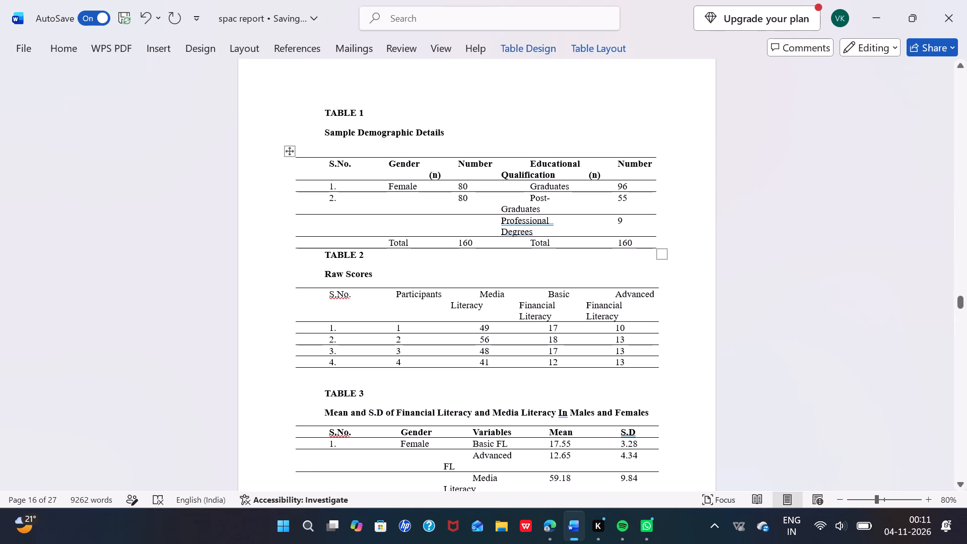
Insert an extra space before Qualification in the Educational Qualification heading of Table 1.
{"action": "left_click", "coordinate": [502, 174]}
{"action": "key", "text": "space"}
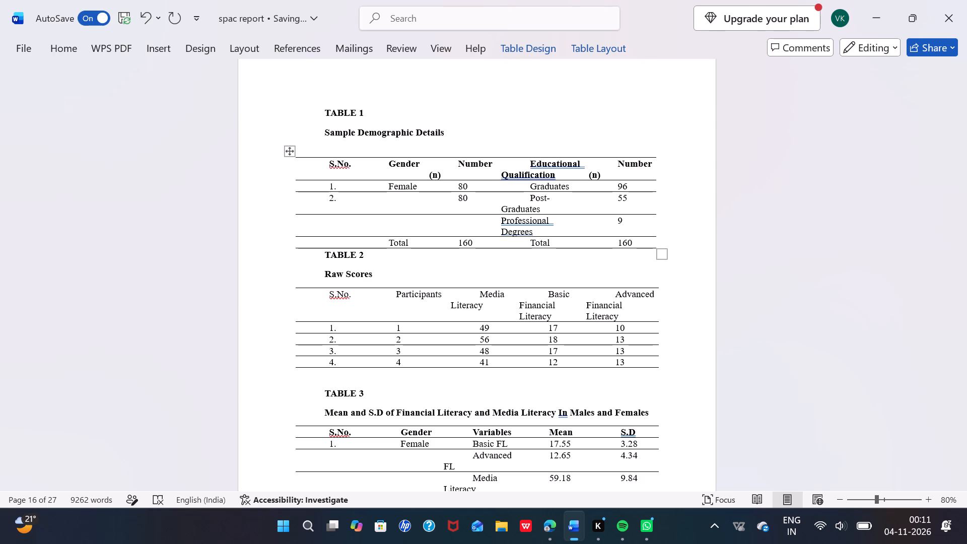
Shift Table 3 toward the left page edge and widen it toward the right page edge, beyond the width of Table 4.
{"action": "scroll", "coordinate": [671, 183], "scroll_direction": "down", "scroll_amount": 2}
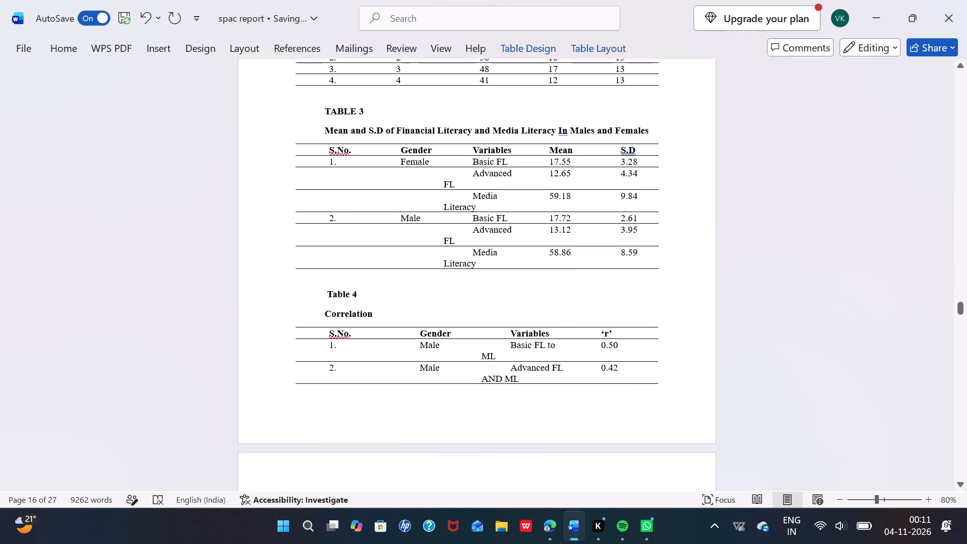
{"action": "scroll", "coordinate": [671, 183], "scroll_direction": "up", "scroll_amount": 4}
{"action": "scroll", "coordinate": [671, 183], "scroll_direction": "down", "scroll_amount": 1}
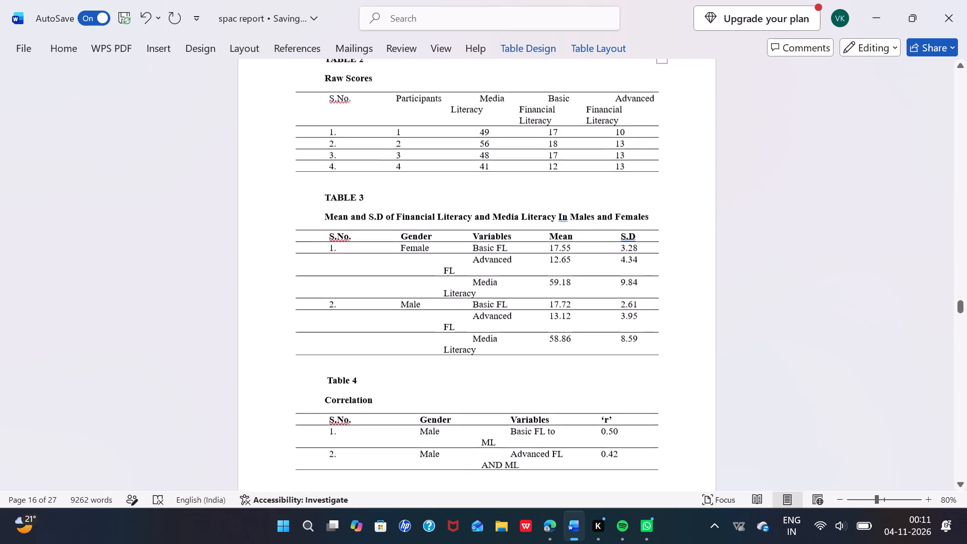
{"action": "scroll", "coordinate": [671, 183], "scroll_direction": "down", "scroll_amount": 1}
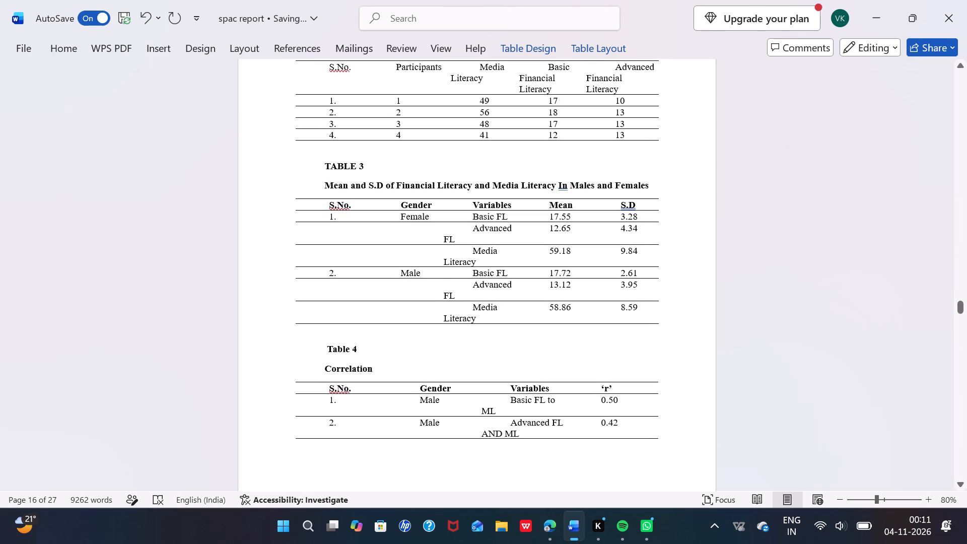
{"action": "left_click", "coordinate": [294, 203]}
{"action": "left_click", "coordinate": [293, 194]}
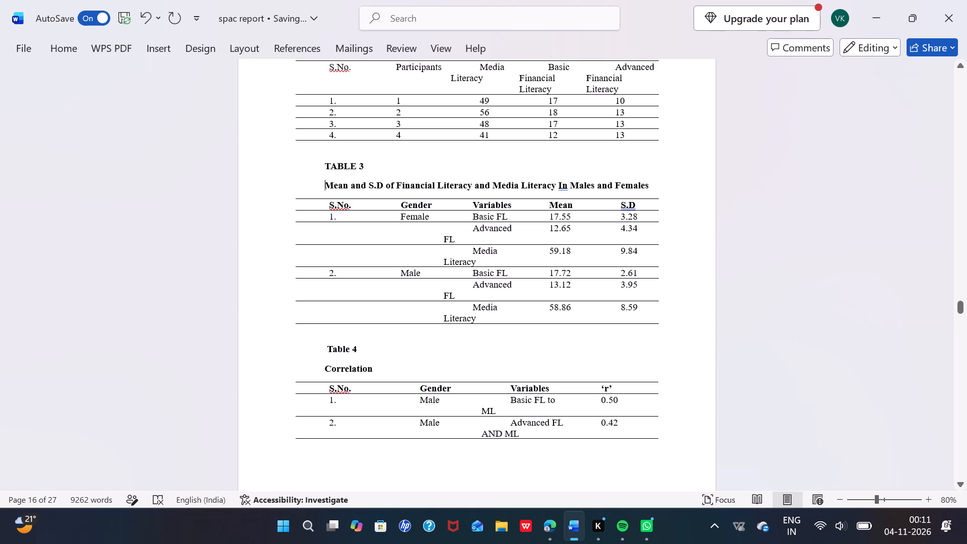
{"action": "left_click", "coordinate": [320, 184]}
{"action": "left_click_drag", "start_coordinate": [290, 191], "coordinate": [270, 191]}
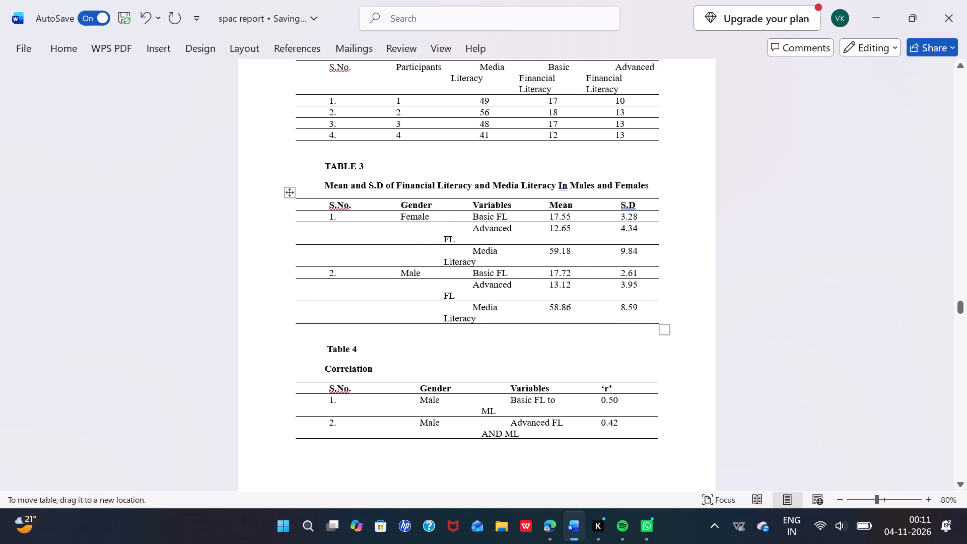
{"action": "left_click_drag", "start_coordinate": [647, 332], "coordinate": [673, 331]}
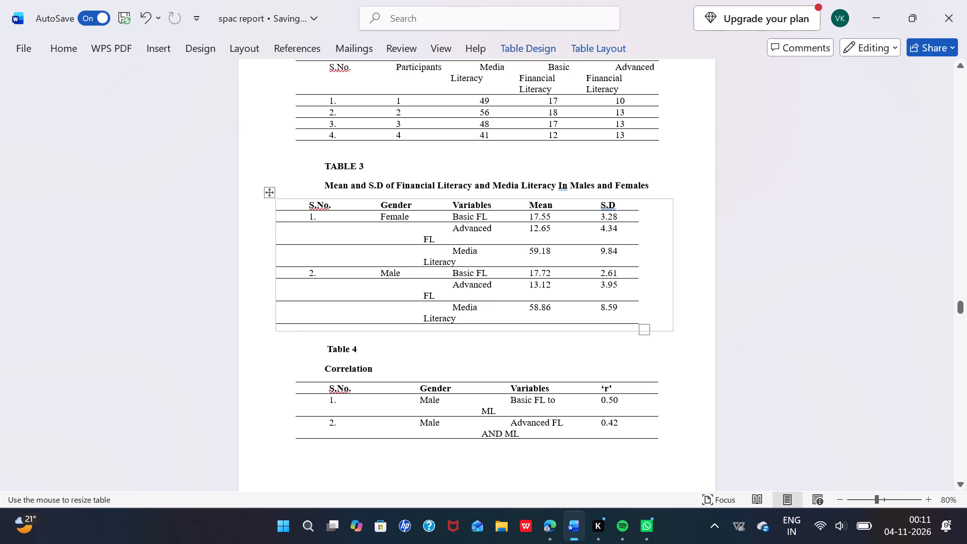
{"action": "left_click_drag", "start_coordinate": [673, 331], "coordinate": [675, 331]}
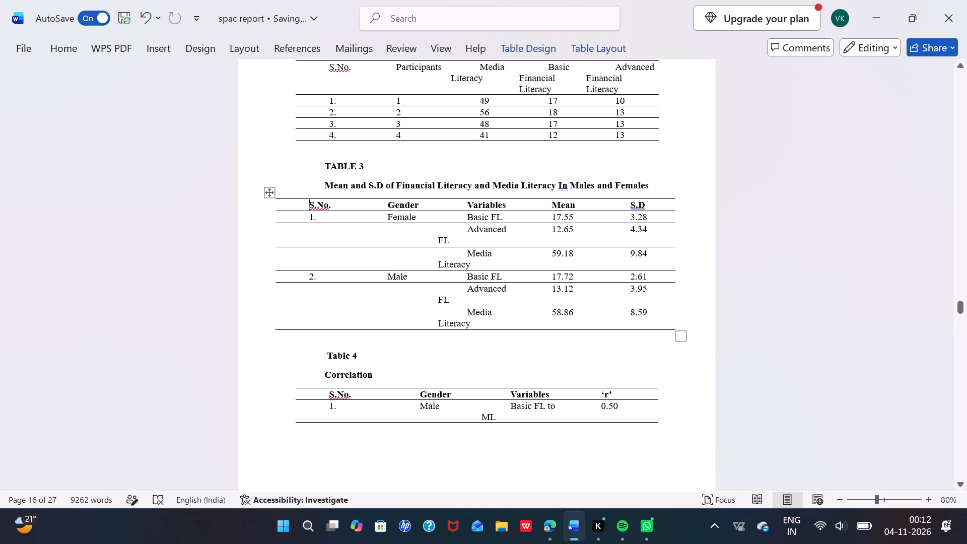
{"action": "left_click", "coordinate": [525, 340]}
Insert two spaces before FL in the Female group's Advanced FL entry of Table 3.
{"action": "scroll", "coordinate": [525, 340], "scroll_direction": "down", "scroll_amount": 1}
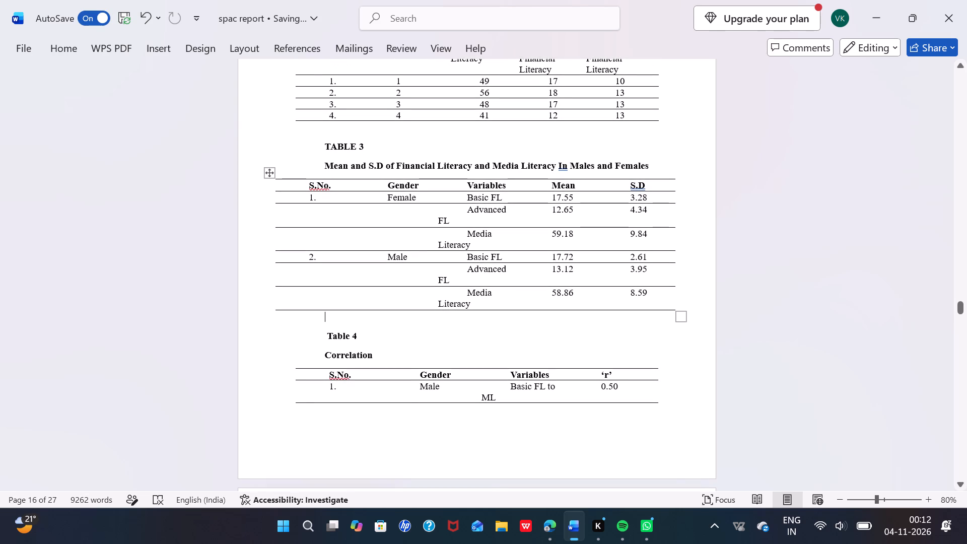
{"action": "left_click", "coordinate": [439, 223]}
{"action": "key", "text": "space"}
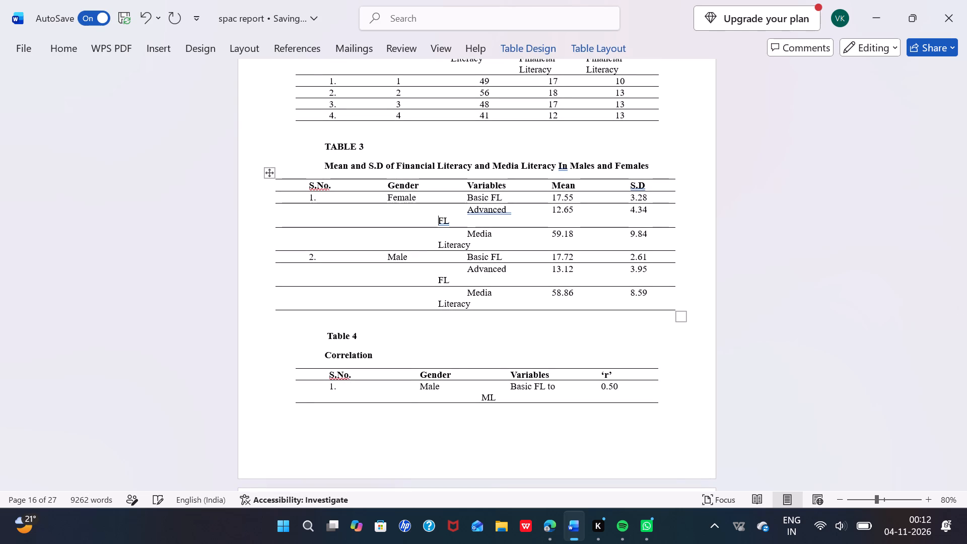
{"action": "key", "text": "space"}
Remove the first-line indents from the Variables heading and the Female group's three variable names in Table 3.
{"action": "left_click", "coordinate": [461, 186]}
{"action": "key", "text": "BackSpace"}
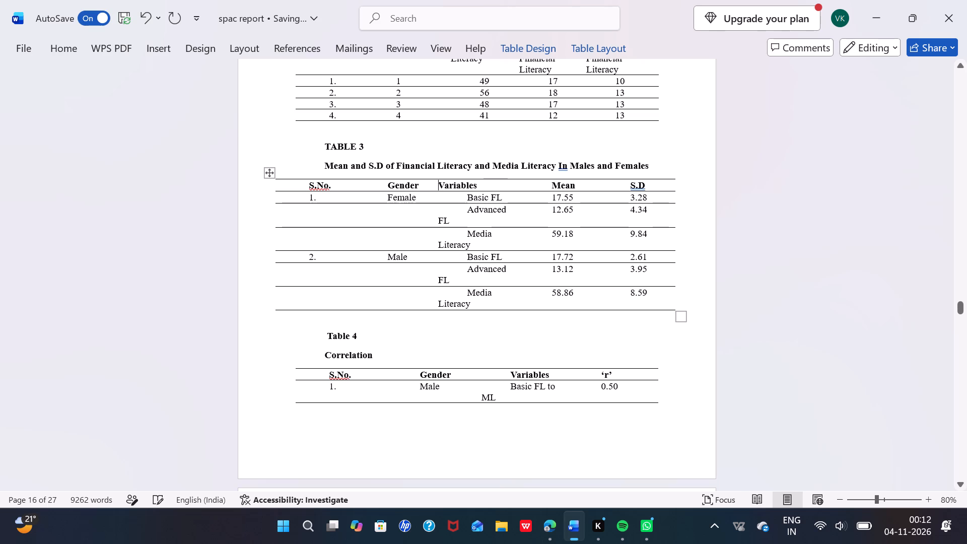
{"action": "left_click_drag", "start_coordinate": [469, 197], "coordinate": [469, 197]}
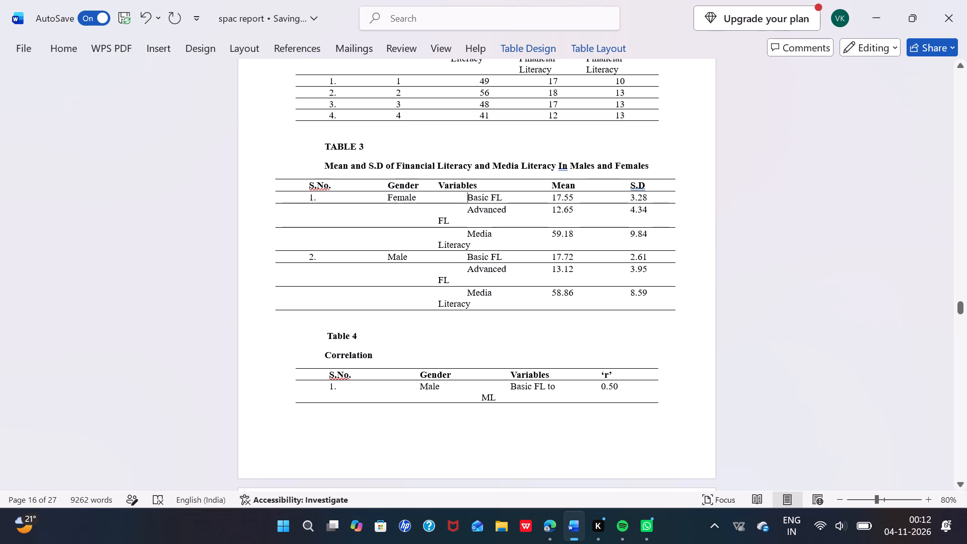
{"action": "left_click_drag", "start_coordinate": [469, 197], "coordinate": [465, 197]}
{"action": "left_click", "coordinate": [465, 197]}
{"action": "key", "text": "BackSpace"}
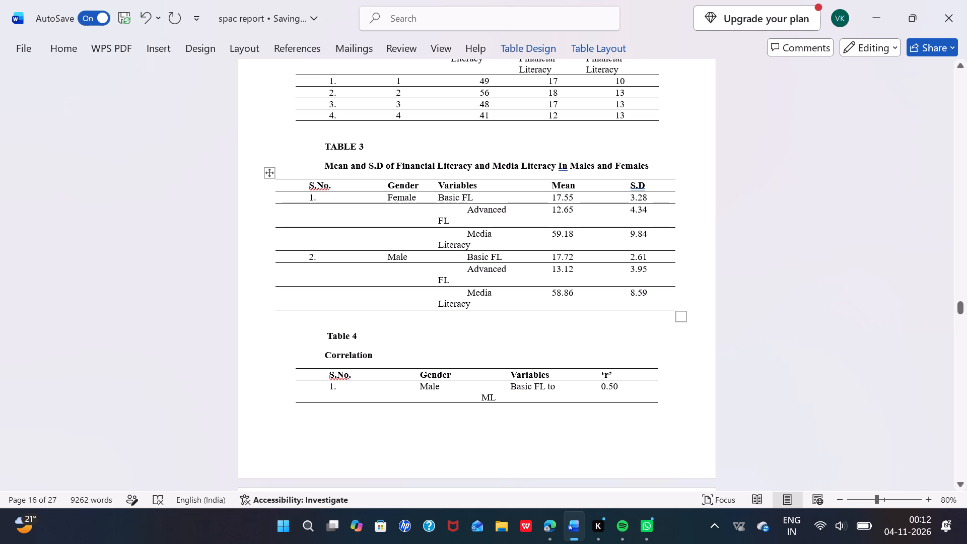
{"action": "left_click", "coordinate": [465, 208]}
{"action": "key", "text": "BackSpace"}
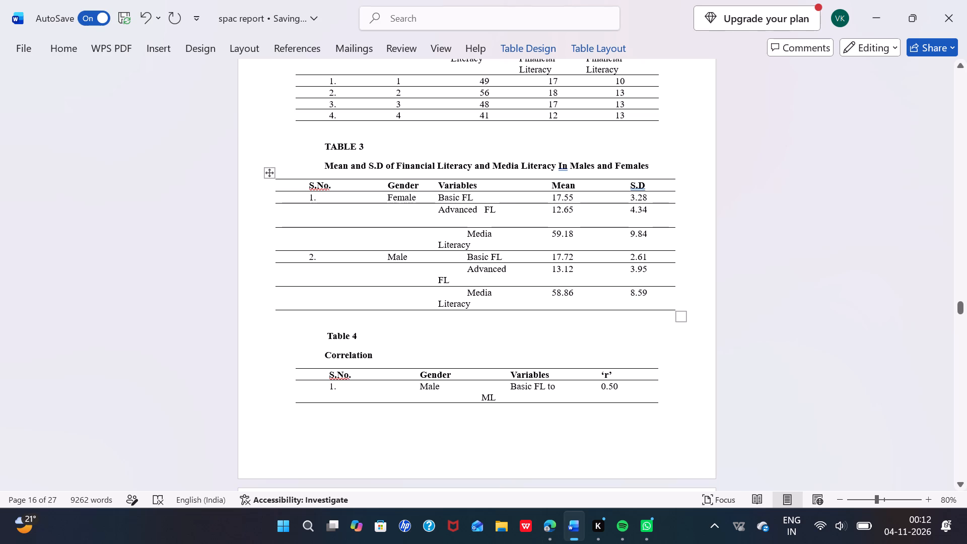
{"action": "left_click", "coordinate": [465, 232]}
{"action": "key", "text": "BackSpace"}
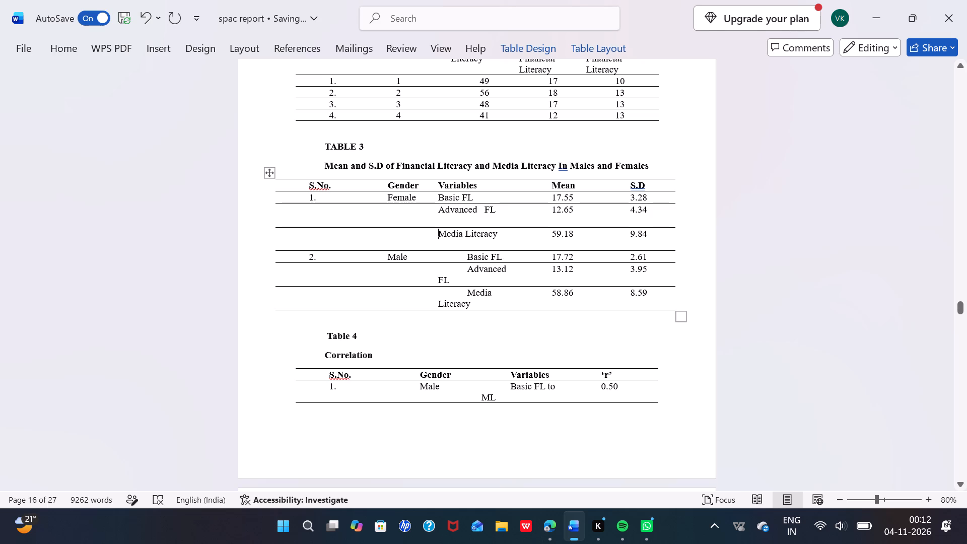
Remove the first-line indents from the Male group's Basic FL, Advanced FL and Media Literacy entries in Table 3.
{"action": "left_click", "coordinate": [465, 254]}
{"action": "key", "text": "BackSpace"}
{"action": "left_click", "coordinate": [470, 266]}
{"action": "key", "text": "BackSpace"}
{"action": "left_click", "coordinate": [466, 292]}
{"action": "key", "text": "BackSpace"}
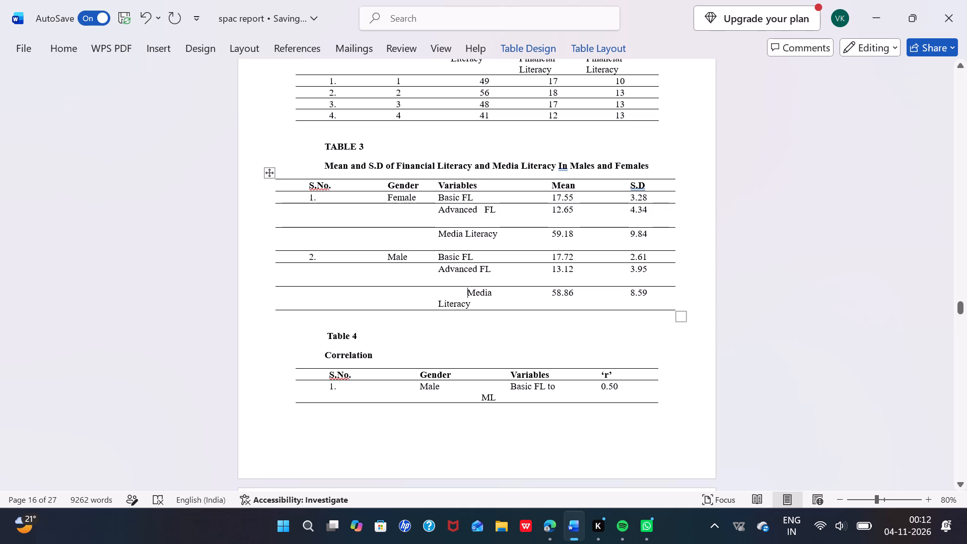
{"action": "key", "text": "BackSpace"}
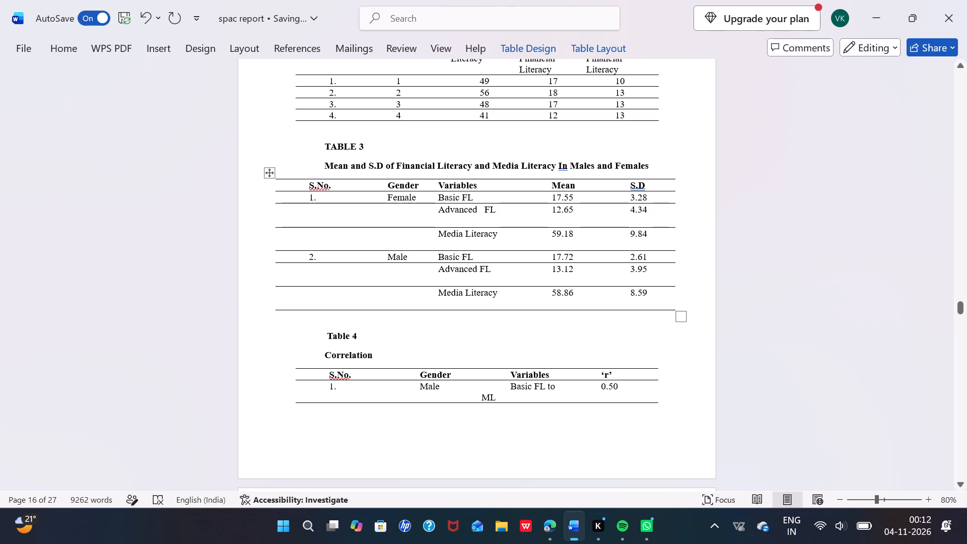
Remove the first-line indents from the Variables heading and all four variable entries in Table 4.
{"action": "left_click", "coordinate": [505, 387]}
{"action": "key", "text": "BackSpace"}
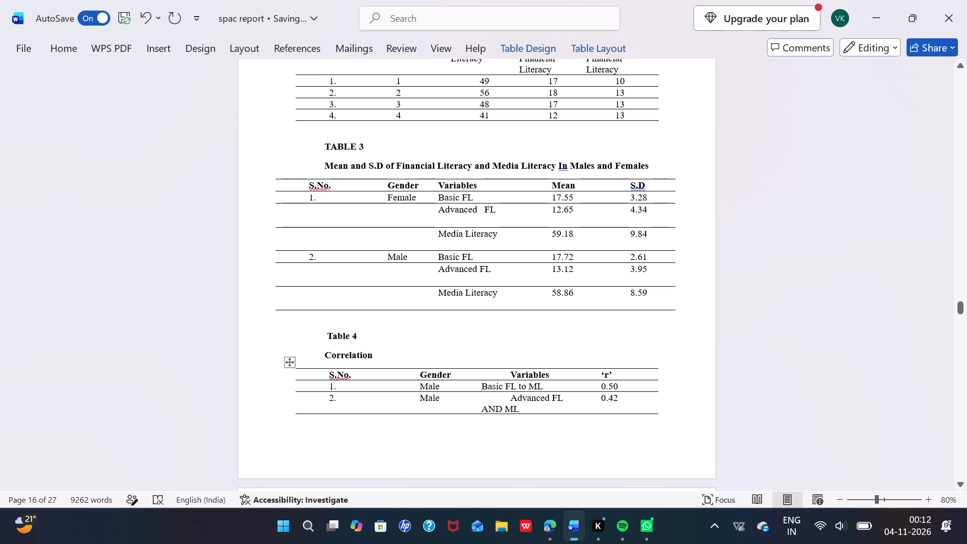
{"action": "left_click", "coordinate": [508, 377]}
{"action": "key", "text": "BackSpace"}
{"action": "left_click", "coordinate": [510, 397]}
{"action": "key", "text": "BackSpace"}
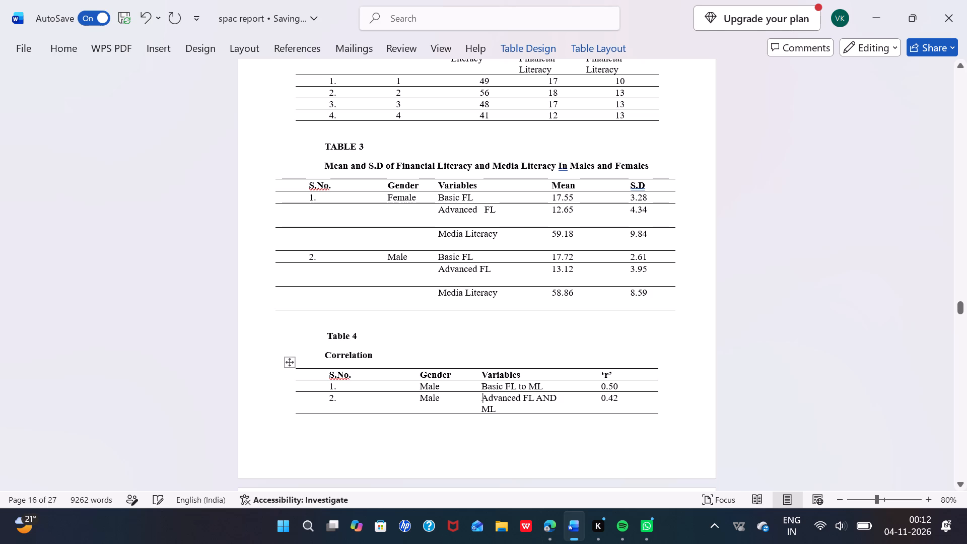
{"action": "scroll", "coordinate": [508, 411], "scroll_direction": "down", "scroll_amount": 2}
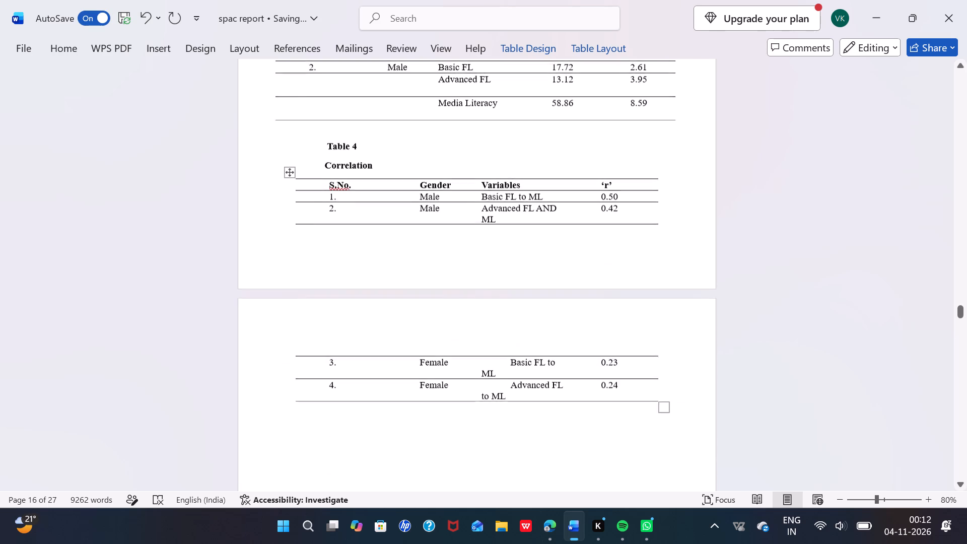
{"action": "left_click", "coordinate": [507, 361]}
{"action": "key", "text": "BackSpace"}
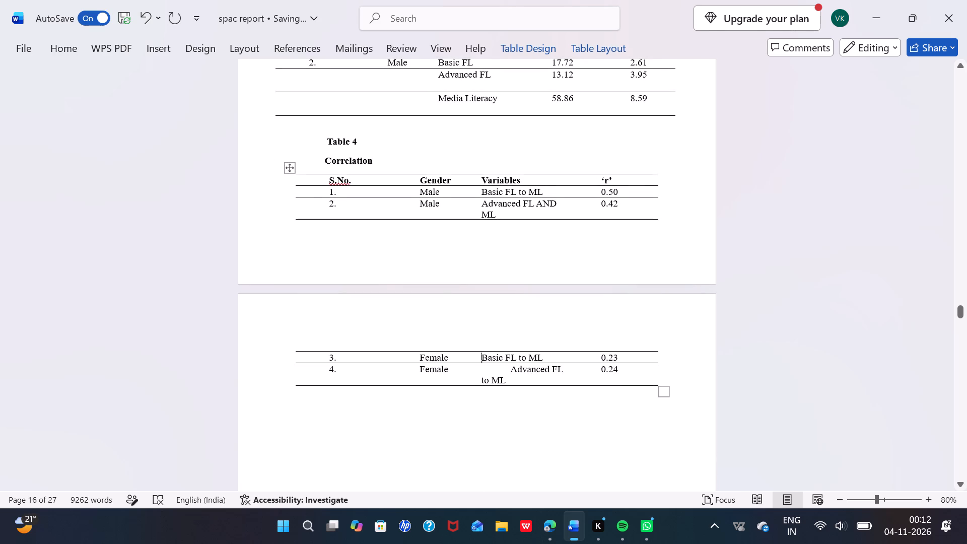
{"action": "left_click", "coordinate": [508, 368]}
{"action": "key", "text": "BackSpace"}
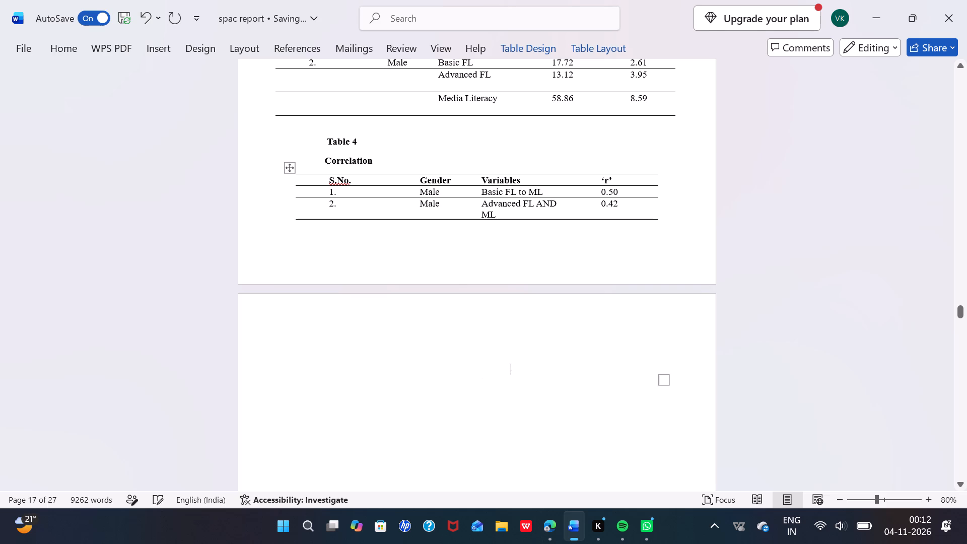
Remove the first-line indents from the Educational Qualification heading and the Graduates, Post-Graduates and Total entries below it in Table 1.
{"action": "scroll", "coordinate": [508, 368], "scroll_direction": "up", "scroll_amount": 2}
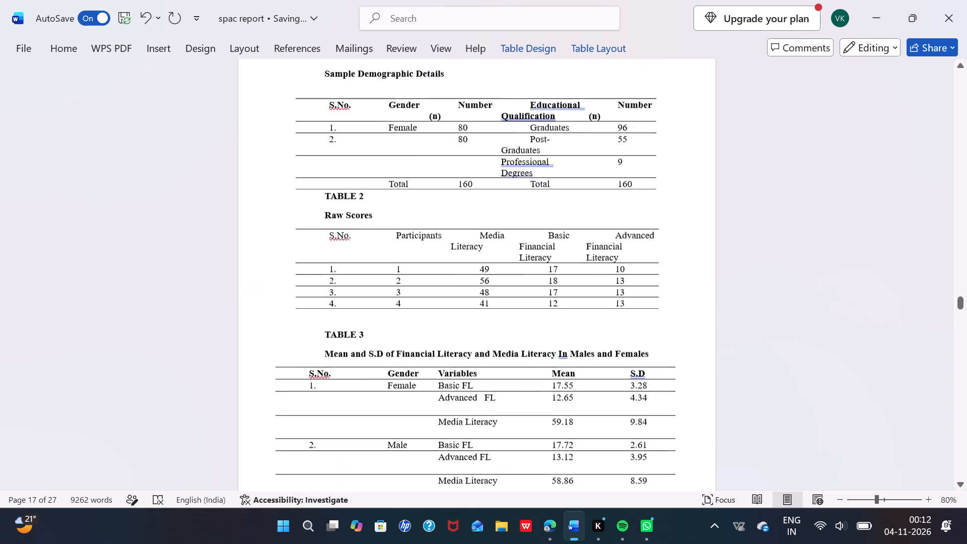
{"action": "scroll", "coordinate": [508, 368], "scroll_direction": "up", "scroll_amount": 1}
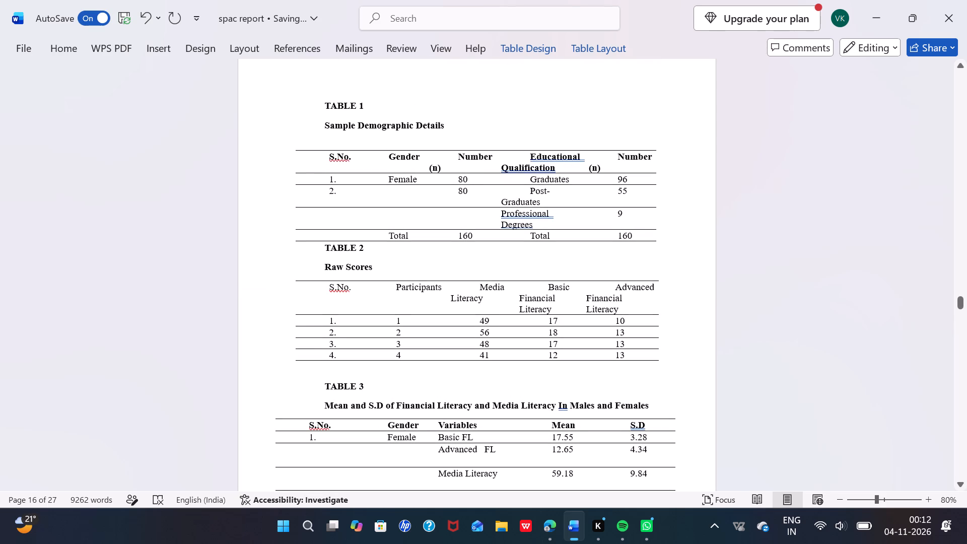
{"action": "left_click", "coordinate": [528, 161]}
{"action": "key", "text": "BackSpace"}
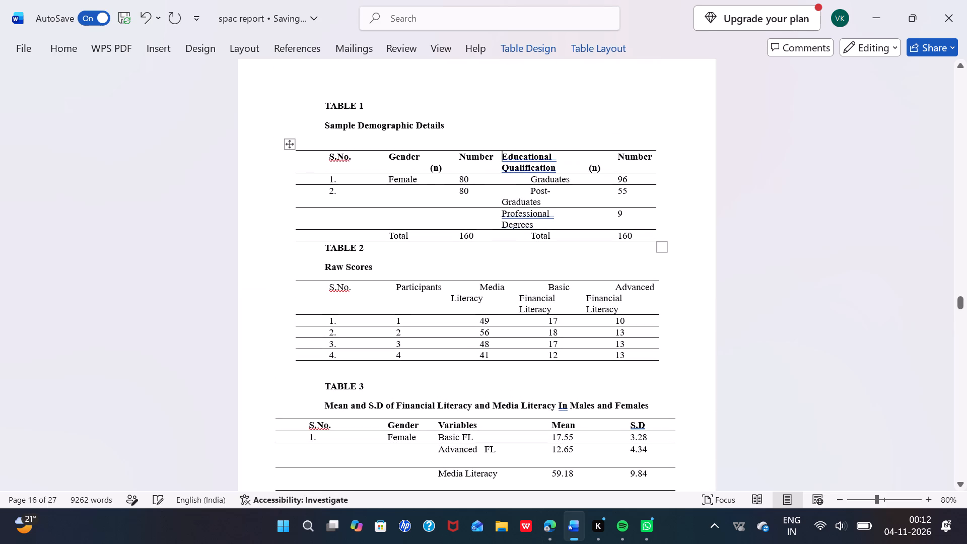
{"action": "left_click", "coordinate": [529, 177]}
{"action": "key", "text": "BackSpace"}
{"action": "left_click", "coordinate": [529, 191]}
{"action": "key", "text": "BackSpace"}
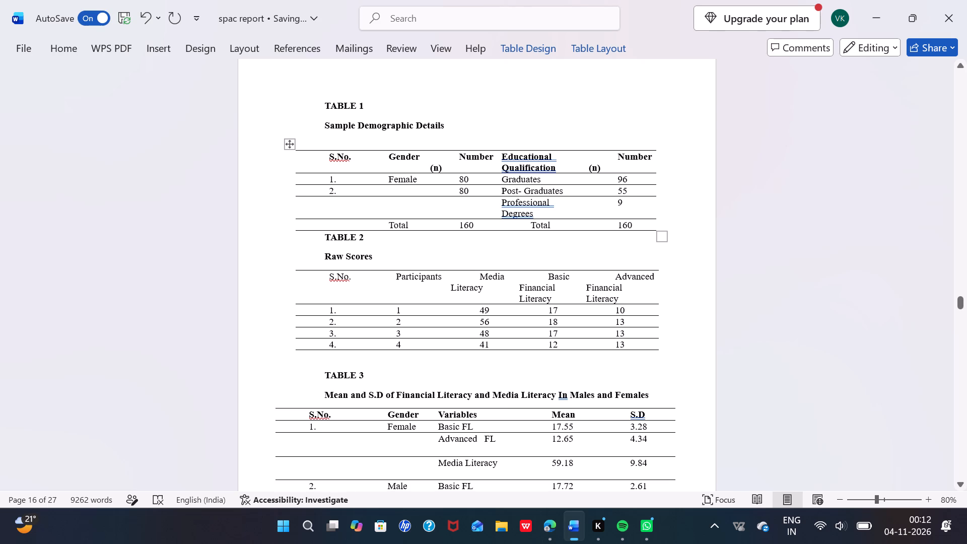
{"action": "left_click", "coordinate": [533, 227]}
{"action": "key", "text": "BackSpace"}
Remove the first-line indents from both Number (n) headings in Table 1.
{"action": "left_click", "coordinate": [616, 154]}
{"action": "key", "text": "BackSpace"}
{"action": "left_click", "coordinate": [459, 154]}
{"action": "key", "text": "BackSpace"}
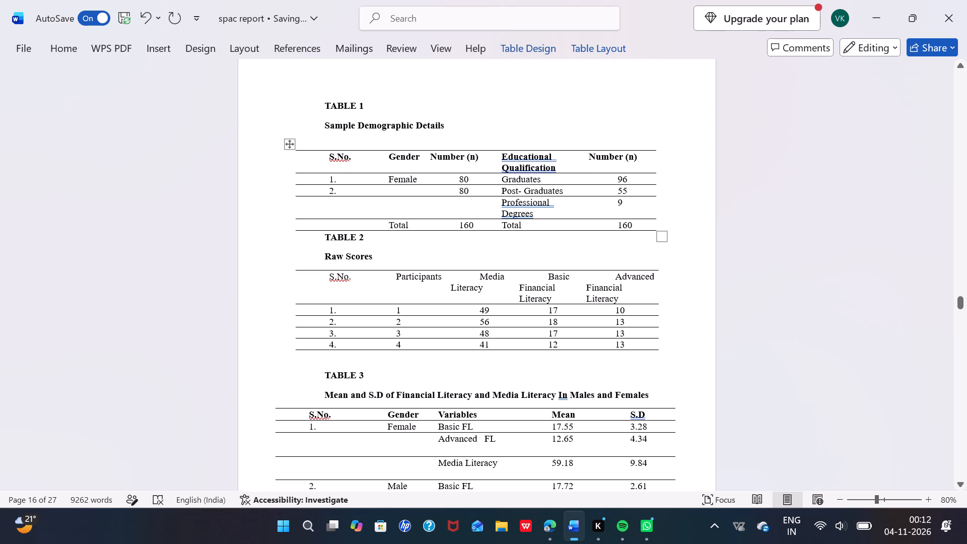
Remove the first-line indents from the Media Literacy, Basic Financial Literacy and Advanced Financial Literacy headings in Table 2.
{"action": "left_click", "coordinate": [481, 277]}
{"action": "key", "text": "BackSpace"}
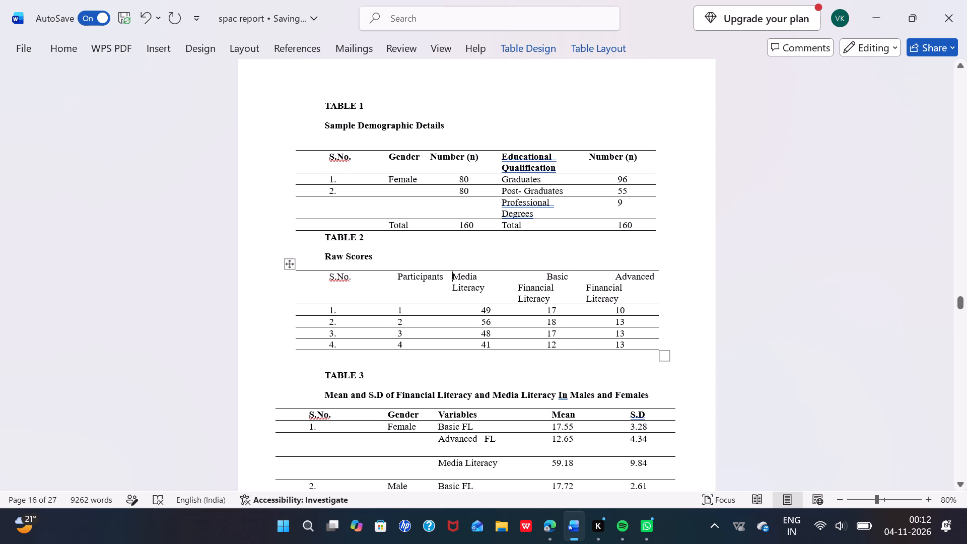
{"action": "left_click", "coordinate": [546, 276]}
{"action": "key", "text": "BackSpace"}
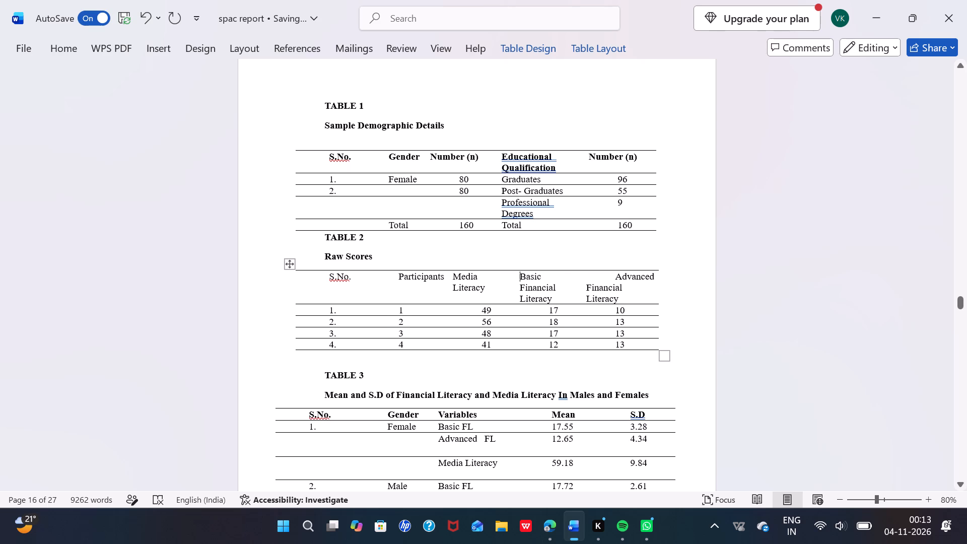
{"action": "left_click", "coordinate": [615, 276]}
{"action": "key", "text": "BackSpace"}
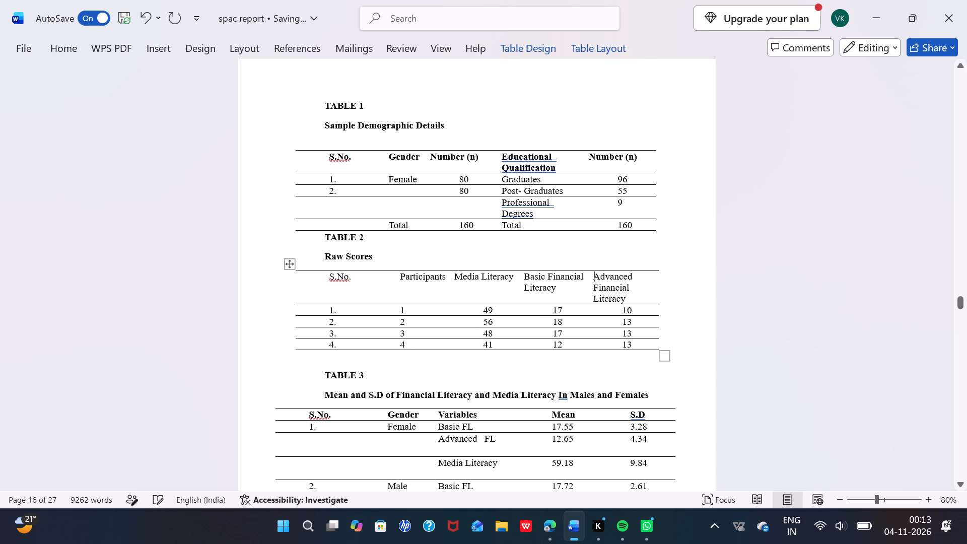
Review the layout of Tables 1 to 4 and the method pages before them.
{"action": "scroll", "coordinate": [615, 276], "scroll_direction": "down", "scroll_amount": 1}
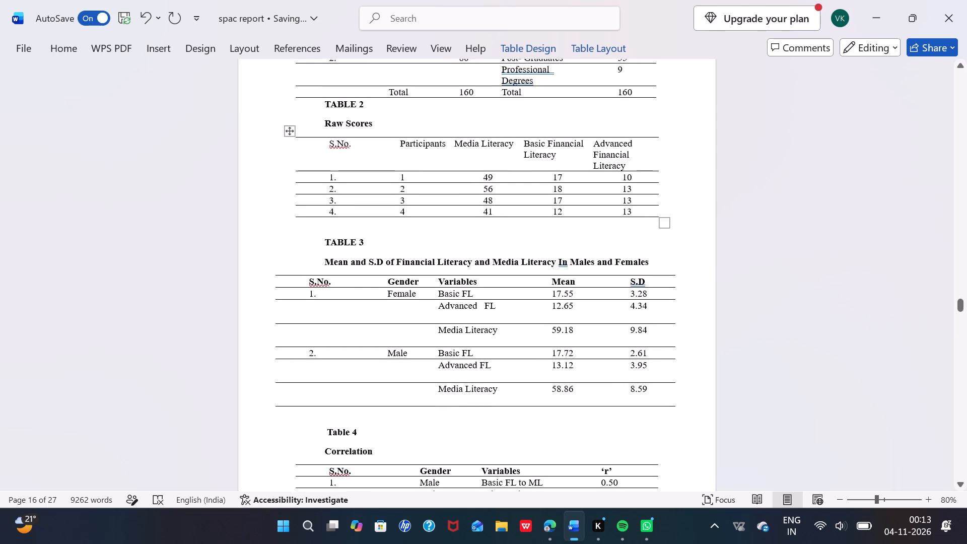
{"action": "scroll", "coordinate": [528, 280], "scroll_direction": "down", "scroll_amount": 1}
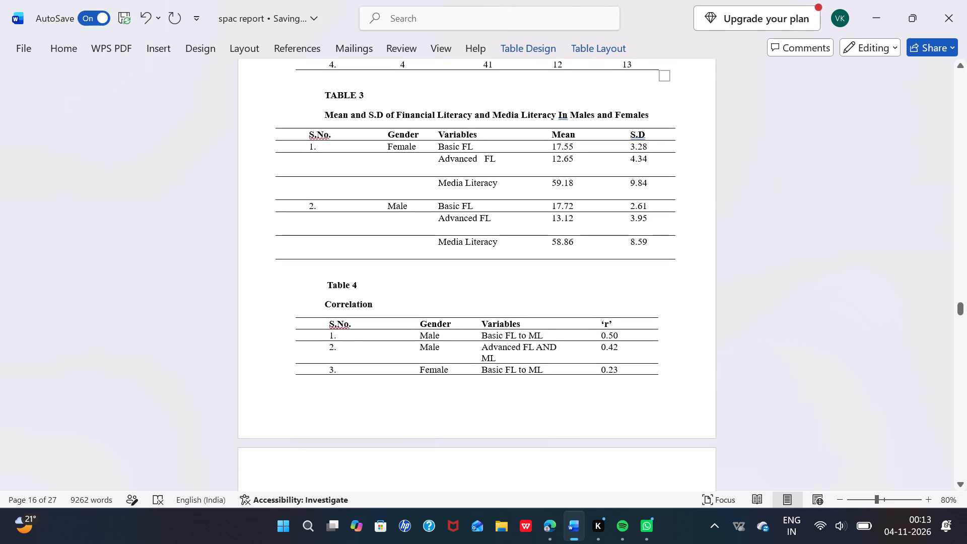
{"action": "scroll", "coordinate": [510, 199], "scroll_direction": "down", "scroll_amount": 1}
{"action": "scroll", "coordinate": [510, 199], "scroll_direction": "up", "scroll_amount": 2}
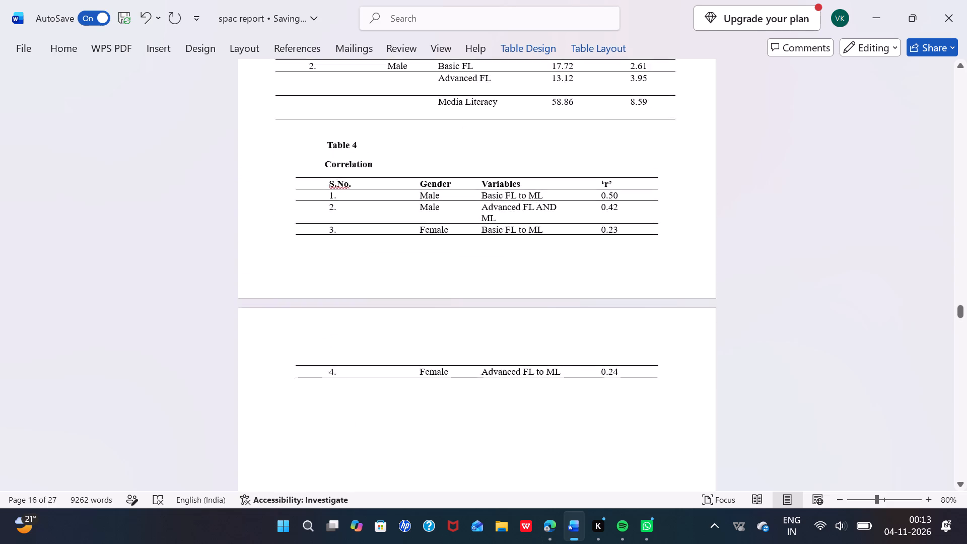
{"action": "scroll", "coordinate": [510, 199], "scroll_direction": "up", "scroll_amount": 5}
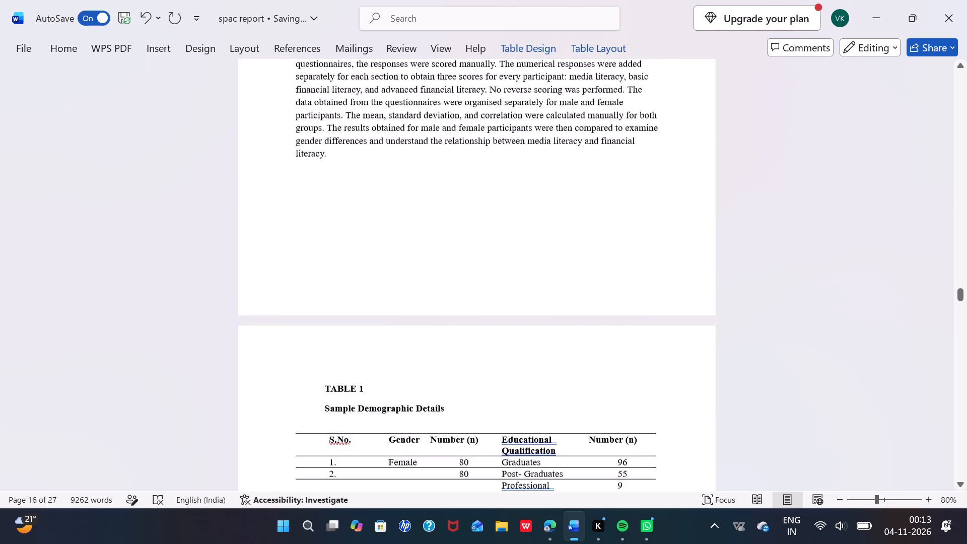
{"action": "scroll", "coordinate": [510, 199], "scroll_direction": "up", "scroll_amount": 3}
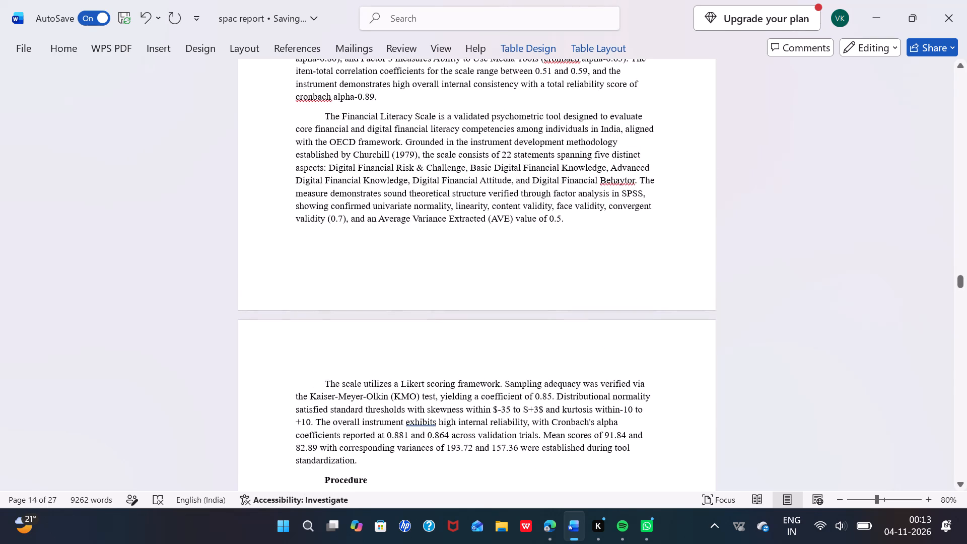
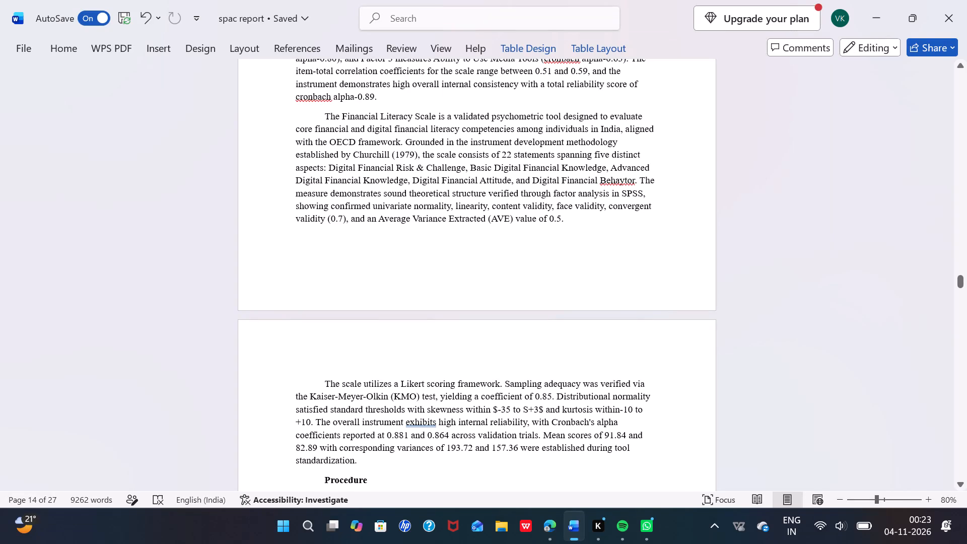
Remove the blank line between Table 3 and the Table 4 caption, along with the caption's first-line indent.
{"action": "scroll", "coordinate": [508, 217], "scroll_direction": "down", "scroll_amount": 1}
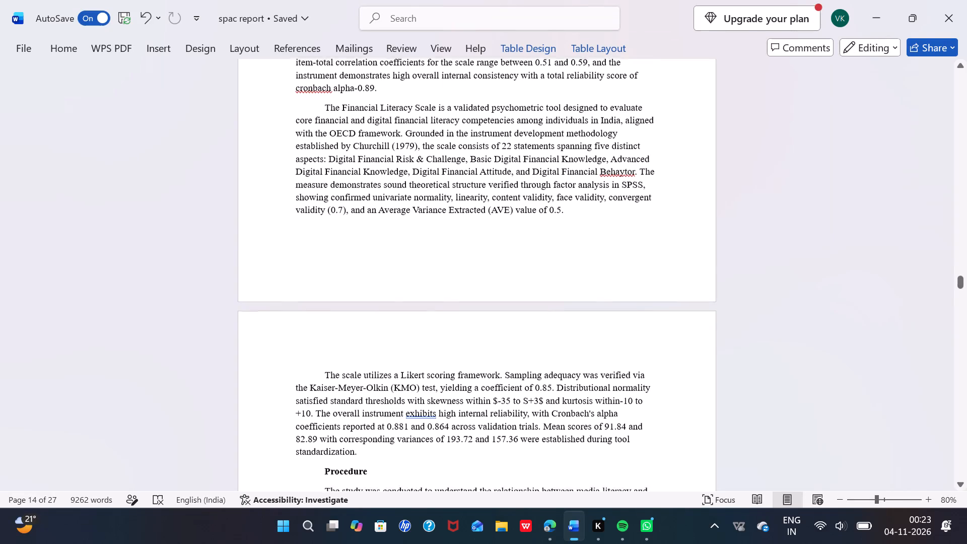
{"action": "scroll", "coordinate": [508, 217], "scroll_direction": "down", "scroll_amount": 7}
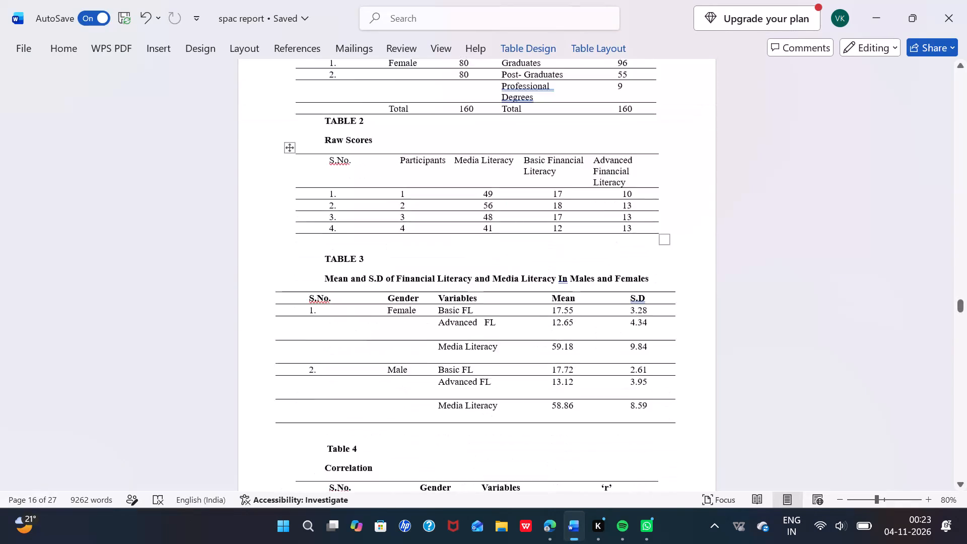
{"action": "scroll", "coordinate": [508, 217], "scroll_direction": "down", "scroll_amount": 4}
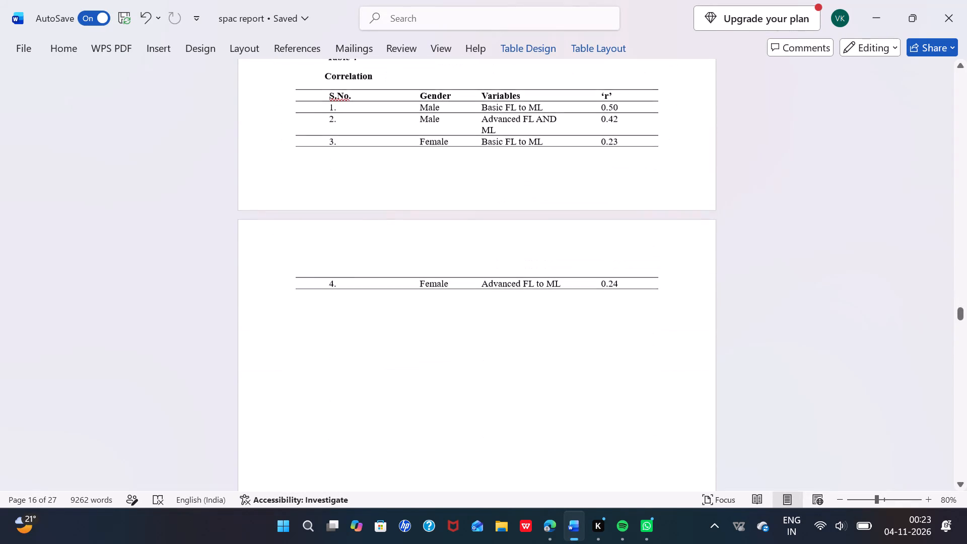
{"action": "scroll", "coordinate": [508, 217], "scroll_direction": "up", "scroll_amount": 2}
{"action": "left_click", "coordinate": [318, 238]}
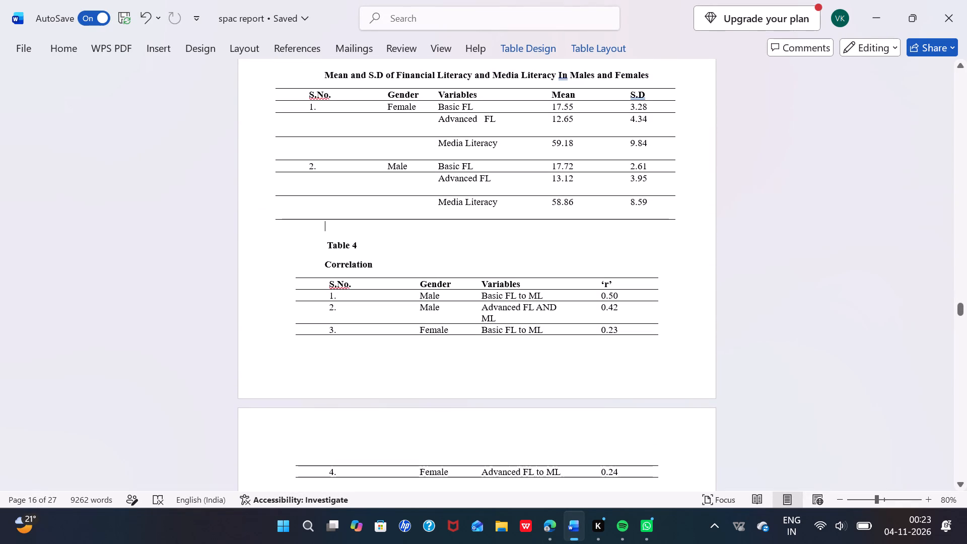
{"action": "key", "text": "BackSpace"}
{"action": "left_click", "coordinate": [327, 249]}
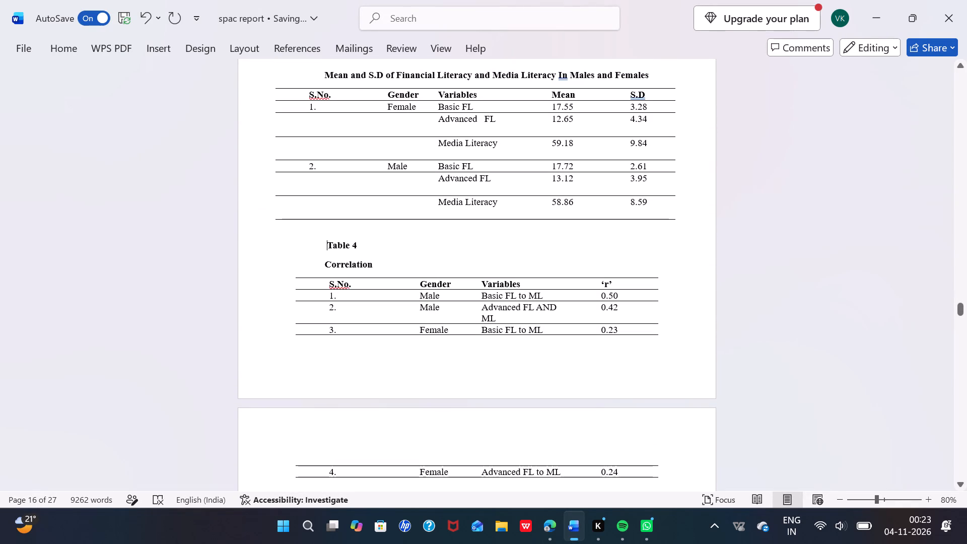
{"action": "key", "text": "BackSpace"}
{"action": "key", "text": "BackSpace"}
{"action": "key", "text": "BackSpace"}
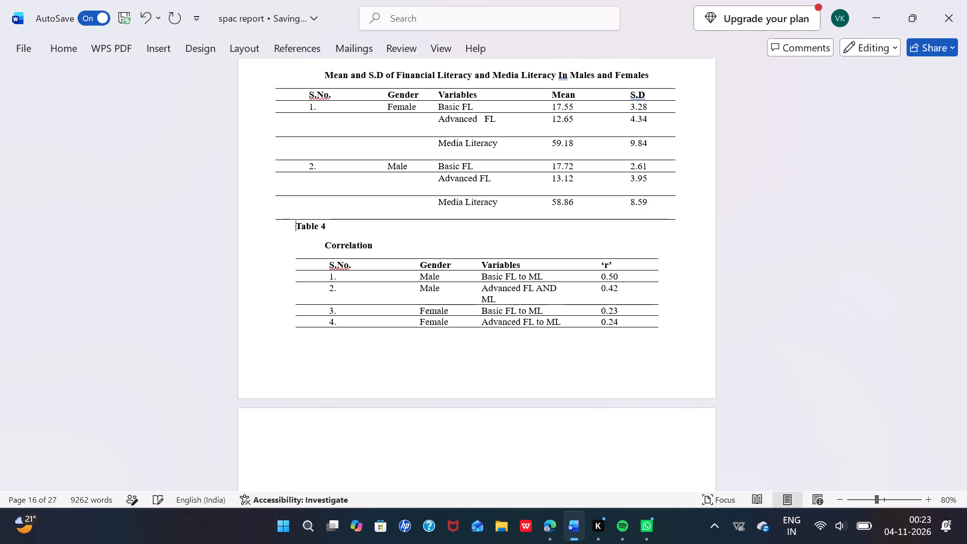
Indent the Table 4 caption with spaces so that it lines up with the Correlation title below it.
{"action": "left_click", "coordinate": [327, 249]}
{"action": "key", "text": "space"}
{"action": "key", "text": "BackSpace"}
{"action": "left_click", "coordinate": [288, 222]}
{"action": "key", "text": "space"}
{"action": "key", "text": "space"}
{"action": "key", "text": "space"}
{"action": "key", "text": "space"}
{"action": "key", "text": "space"}
{"action": "key", "text": "space"}
{"action": "key", "text": "space"}
{"action": "key", "text": "space"}
{"action": "key", "text": "space"}
{"action": "key", "text": "space"}
{"action": "key", "text": "space"}
{"action": "key", "text": "space"}
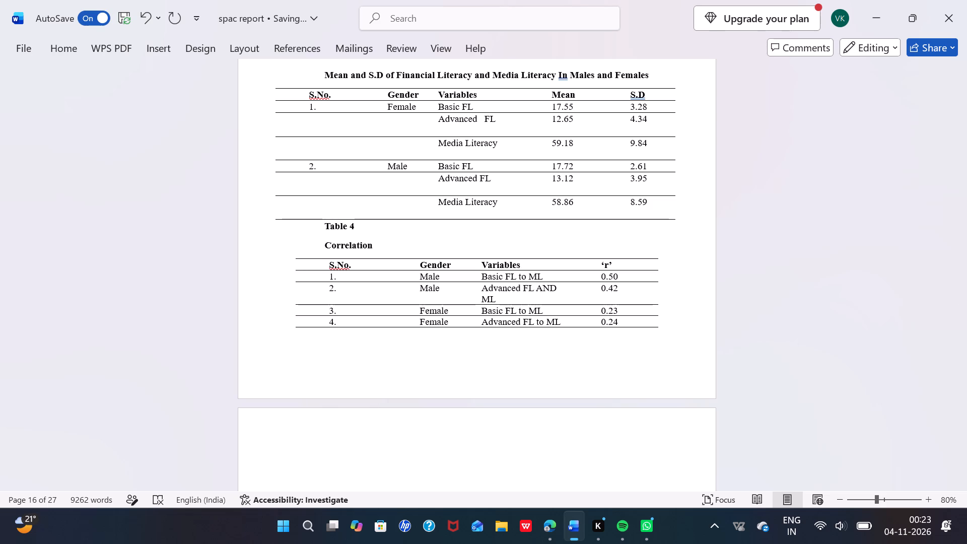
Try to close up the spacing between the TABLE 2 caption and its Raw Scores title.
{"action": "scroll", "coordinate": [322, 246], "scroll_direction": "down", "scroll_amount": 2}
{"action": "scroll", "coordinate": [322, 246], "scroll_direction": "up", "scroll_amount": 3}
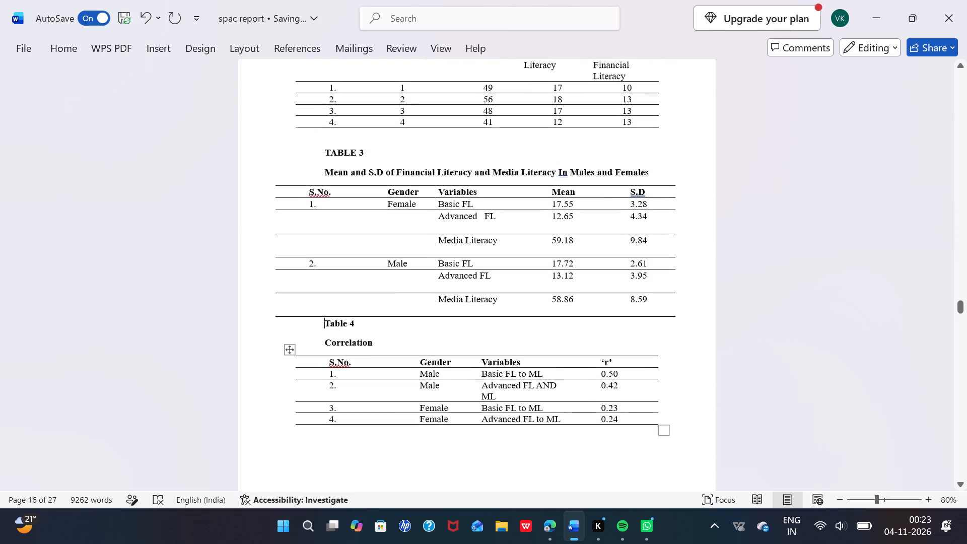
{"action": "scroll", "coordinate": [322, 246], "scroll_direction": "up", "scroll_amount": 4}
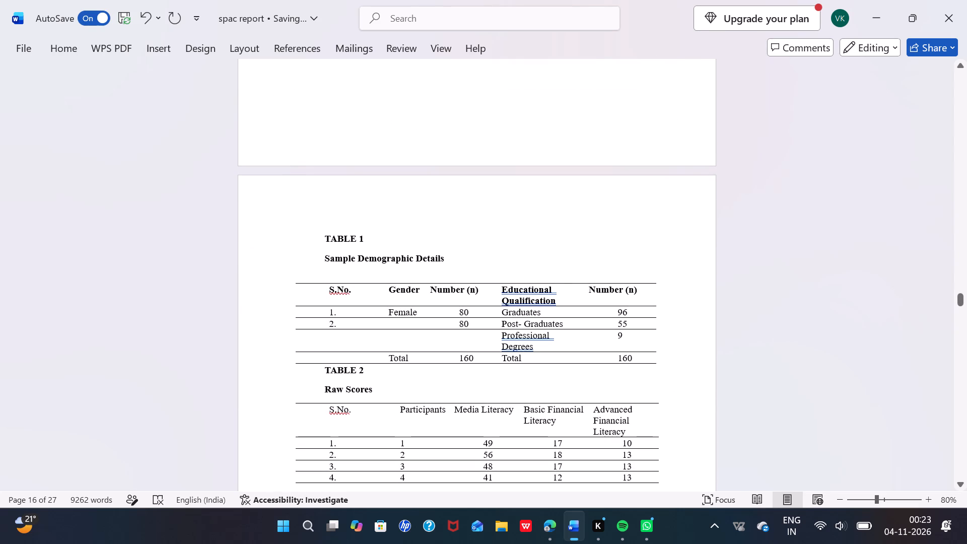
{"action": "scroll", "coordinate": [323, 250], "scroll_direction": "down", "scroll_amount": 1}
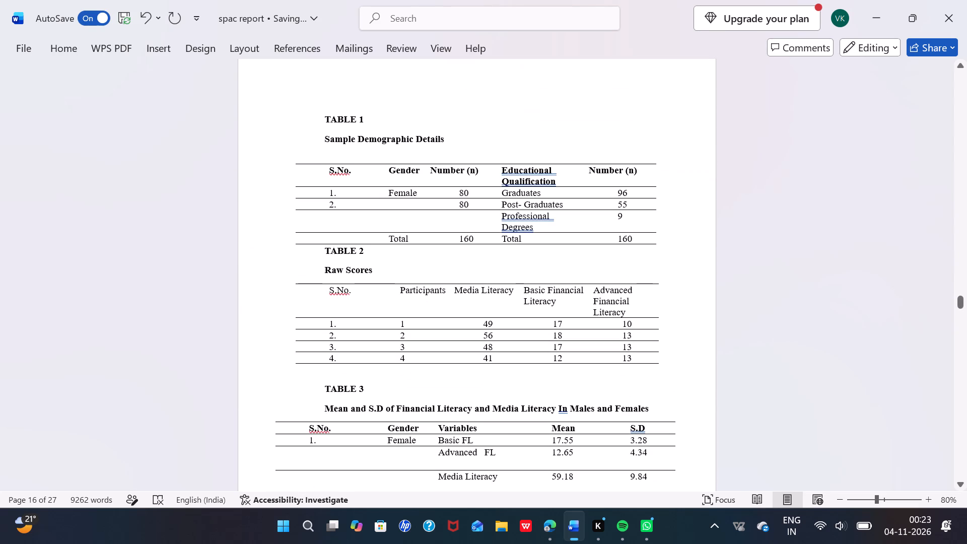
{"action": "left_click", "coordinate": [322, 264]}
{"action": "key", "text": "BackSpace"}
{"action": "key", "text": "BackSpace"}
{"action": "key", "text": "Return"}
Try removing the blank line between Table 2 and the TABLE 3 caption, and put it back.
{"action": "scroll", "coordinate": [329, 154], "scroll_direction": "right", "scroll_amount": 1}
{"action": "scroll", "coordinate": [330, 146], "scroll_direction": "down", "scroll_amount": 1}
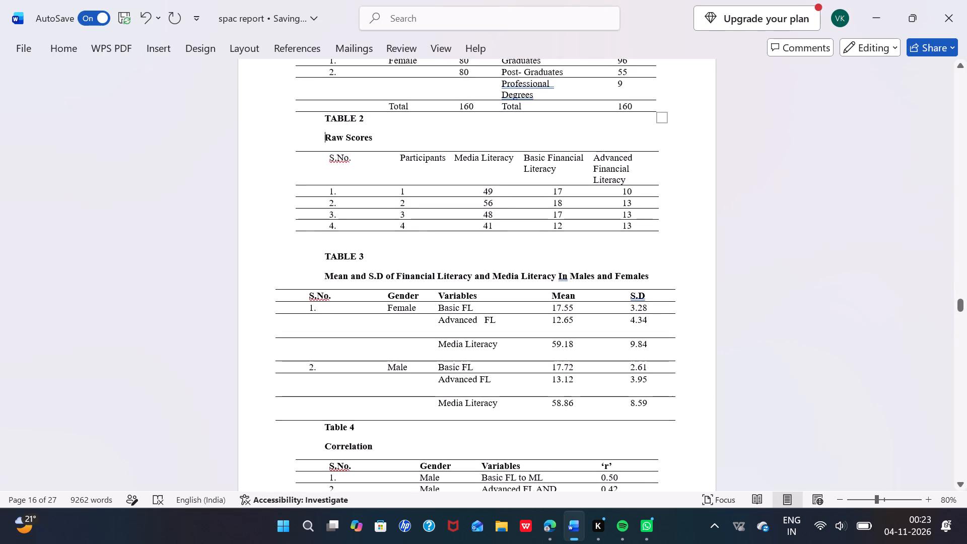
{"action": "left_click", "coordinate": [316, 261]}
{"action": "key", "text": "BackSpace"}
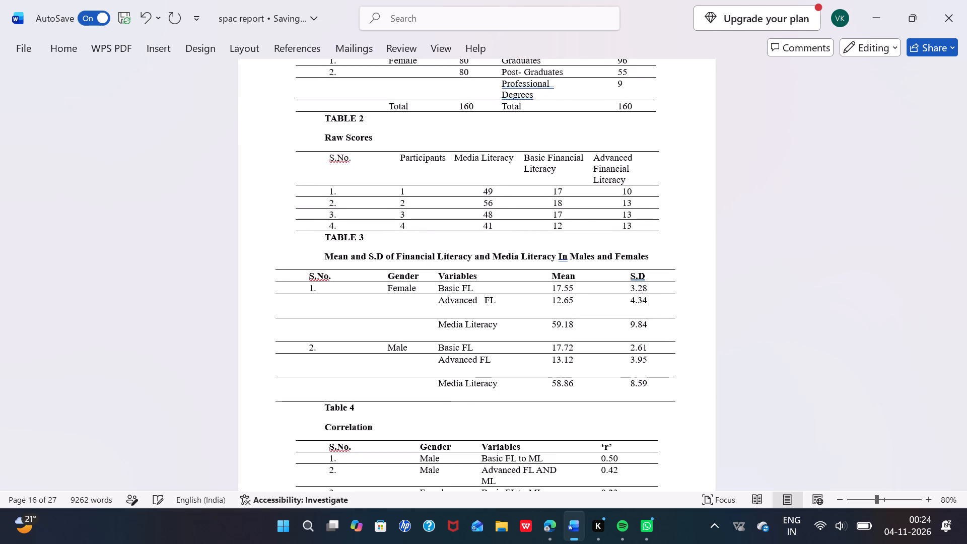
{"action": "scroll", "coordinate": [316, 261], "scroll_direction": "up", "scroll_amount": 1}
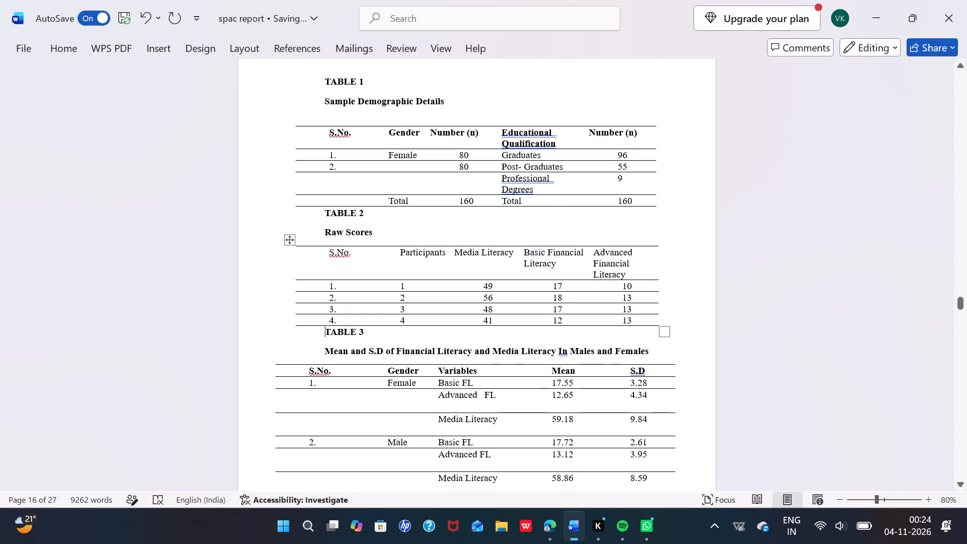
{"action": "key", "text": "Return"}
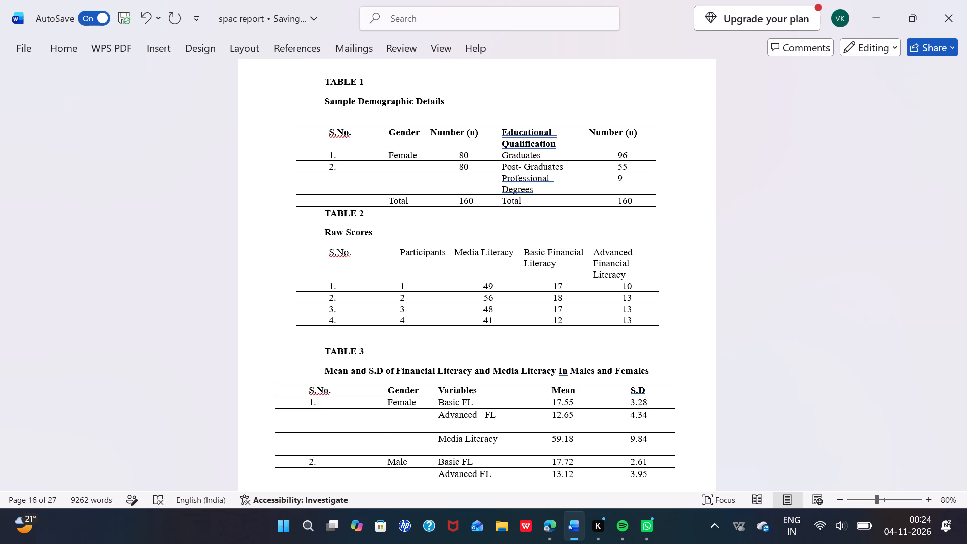
Remove the blank line between the inclusion criteria and exclusion criteria paragraphs in the method section.
{"action": "scroll", "coordinate": [330, 306], "scroll_direction": "down", "scroll_amount": 3}
{"action": "scroll", "coordinate": [330, 306], "scroll_direction": "up", "scroll_amount": 1}
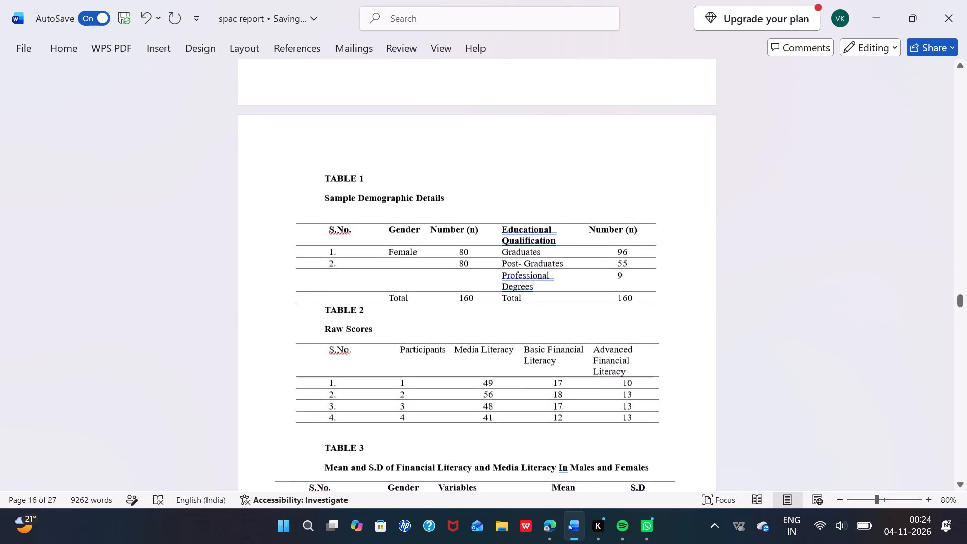
{"action": "scroll", "coordinate": [322, 320], "scroll_direction": "up", "scroll_amount": 1}
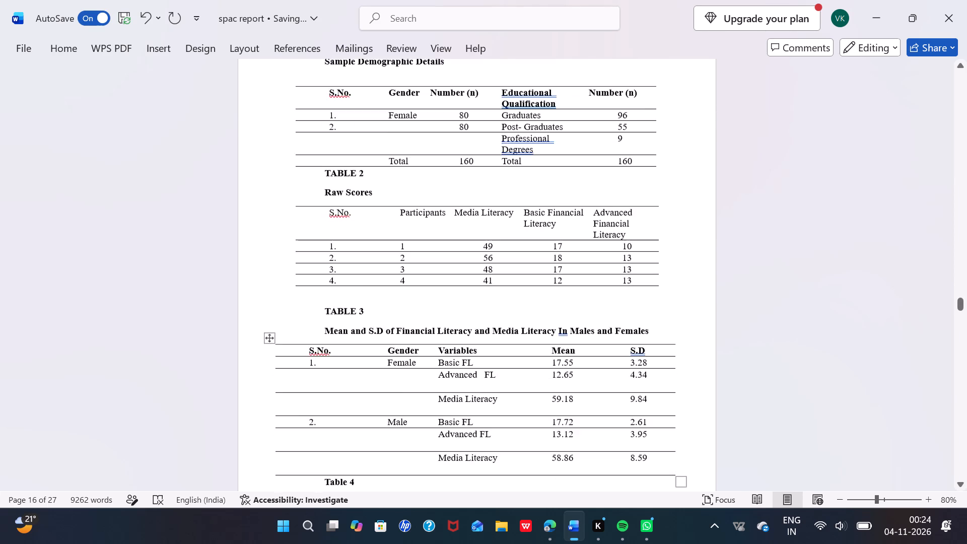
{"action": "scroll", "coordinate": [322, 320], "scroll_direction": "up", "scroll_amount": 4}
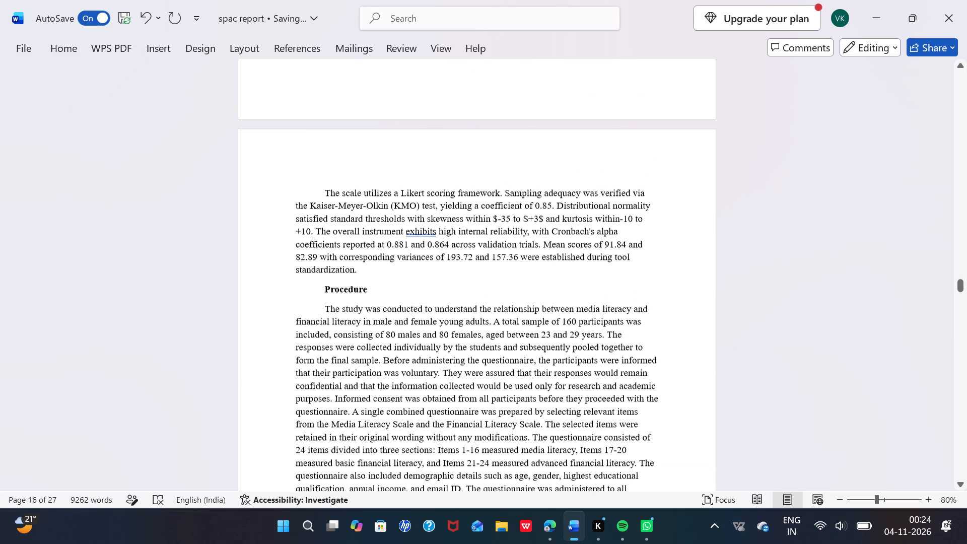
{"action": "scroll", "coordinate": [322, 320], "scroll_direction": "up", "scroll_amount": 5}
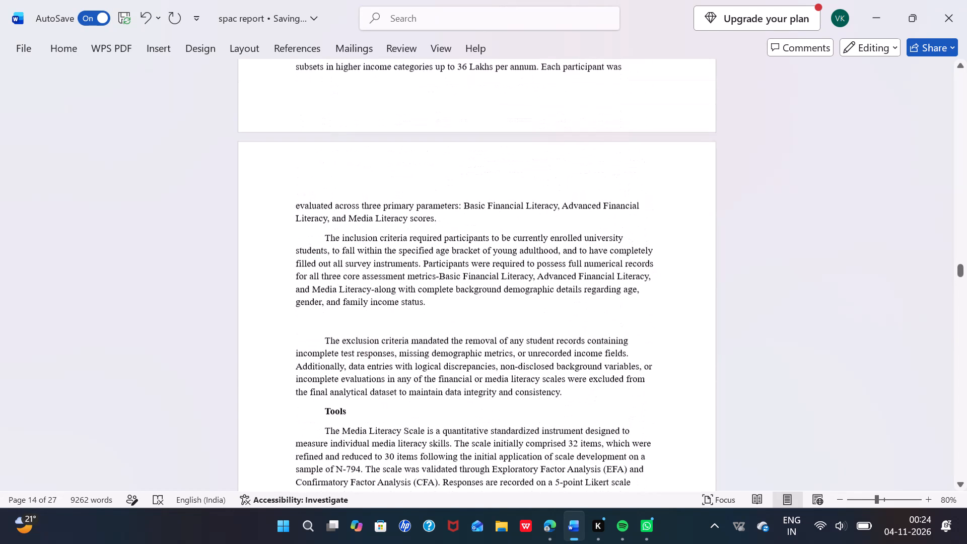
{"action": "scroll", "coordinate": [322, 320], "scroll_direction": "up", "scroll_amount": 1}
{"action": "left_click", "coordinate": [322, 330]}
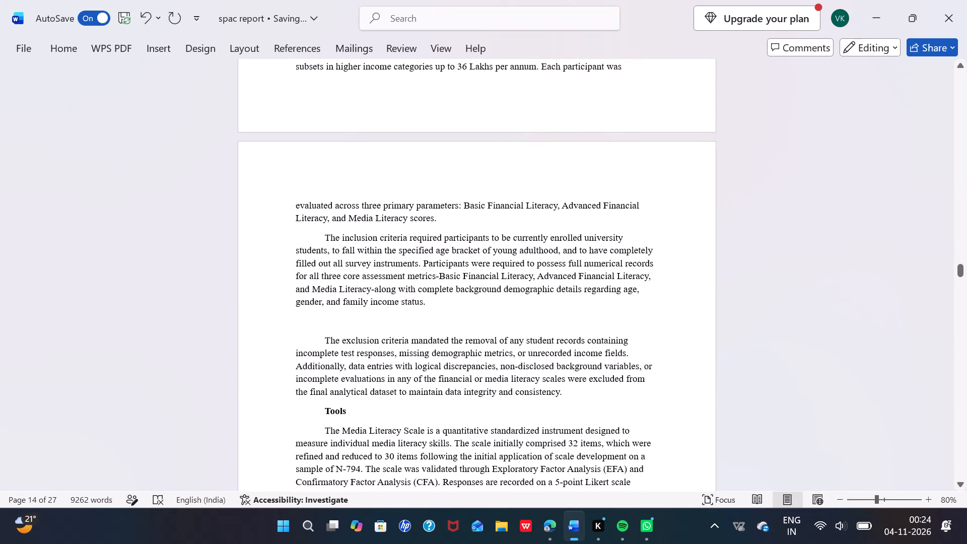
{"action": "left_click", "coordinate": [322, 338]}
{"action": "key", "text": "BackSpace"}
Remove the blank lines between the end of the Procedure text and the TABLE 1 caption, along with the caption's indent.
{"action": "scroll", "coordinate": [322, 338], "scroll_direction": "down", "scroll_amount": 5}
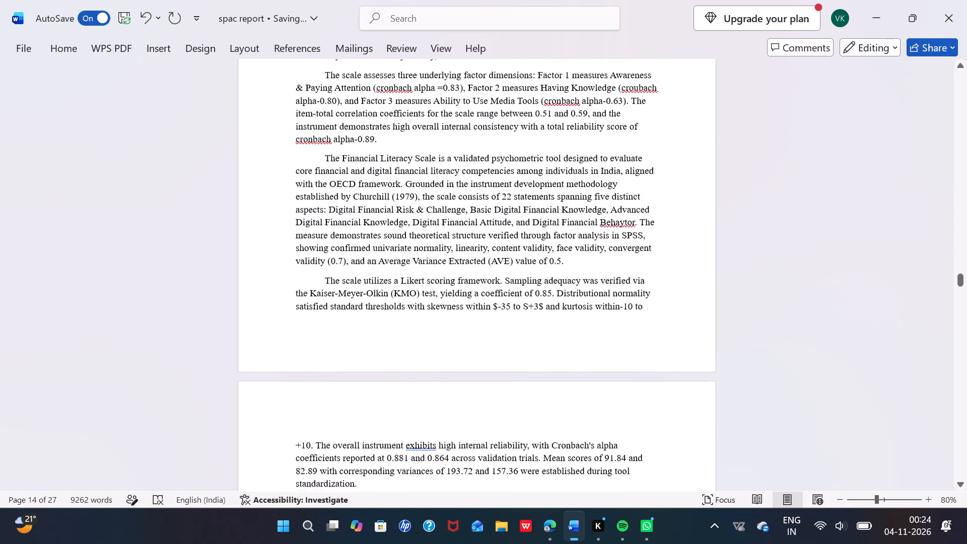
{"action": "scroll", "coordinate": [322, 338], "scroll_direction": "down", "scroll_amount": 5}
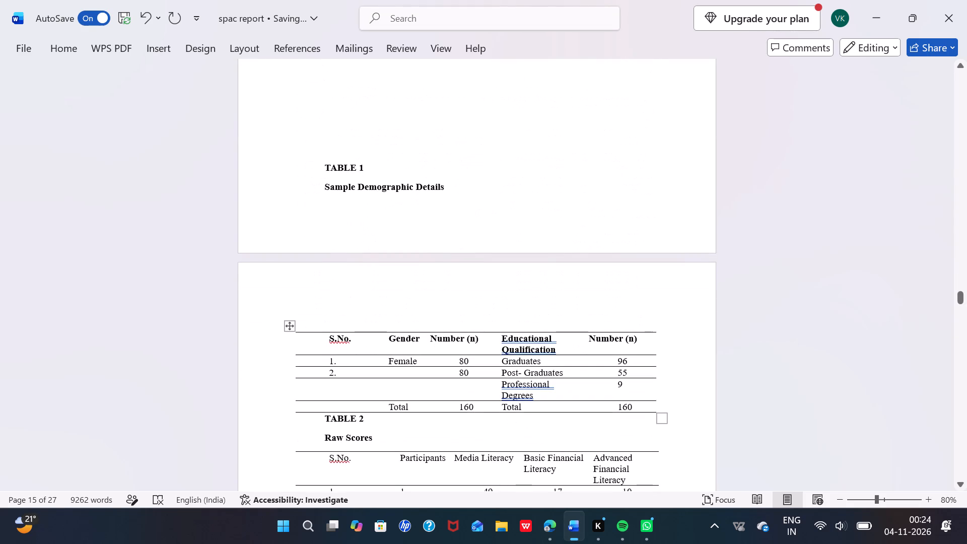
{"action": "scroll", "coordinate": [322, 198], "scroll_direction": "up", "scroll_amount": 1}
{"action": "left_click", "coordinate": [320, 321]}
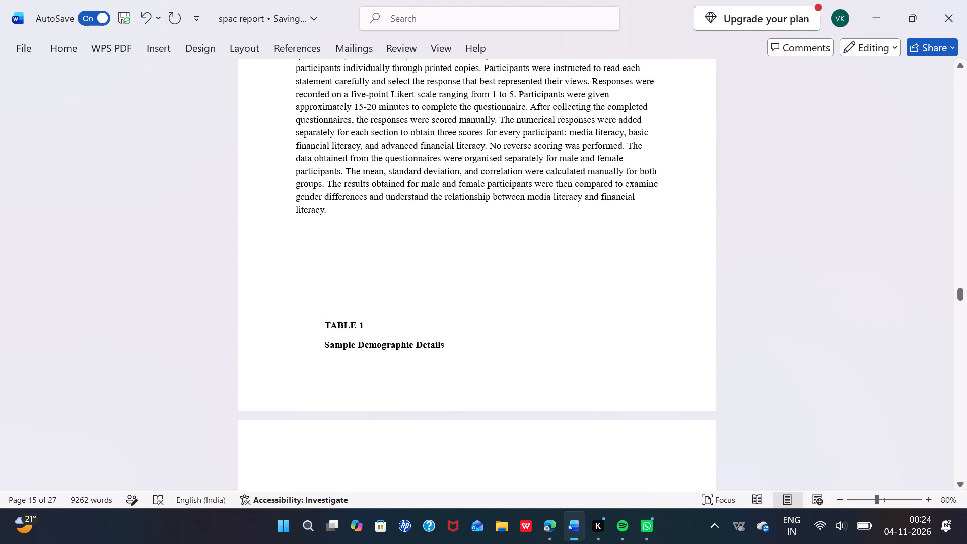
{"action": "key", "text": "BackSpace"}
{"action": "key", "text": "BackSpace"}
{"action": "key", "text": "BackSpace"}
{"action": "key", "text": "BackSpace"}
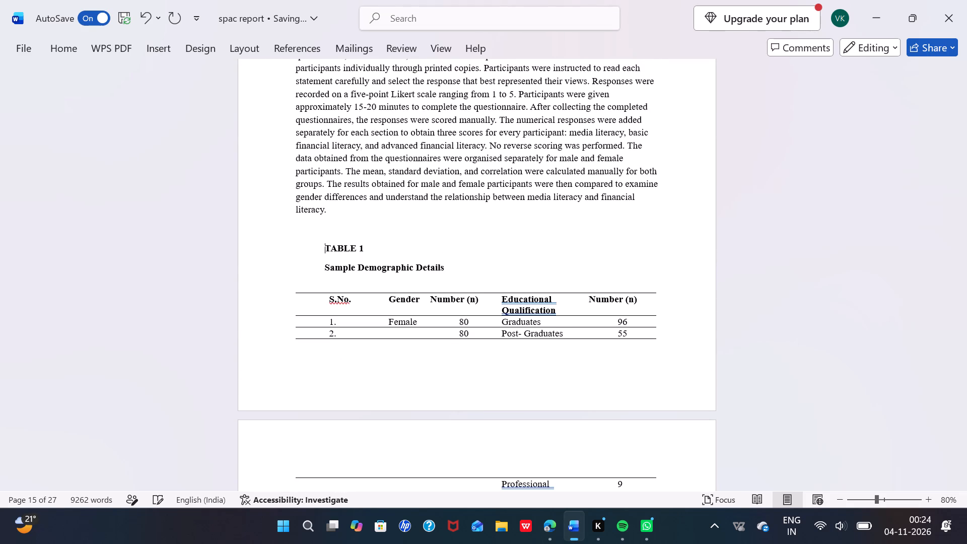
{"action": "key", "text": "BackSpace"}
{"action": "key", "text": "BackSpace"}
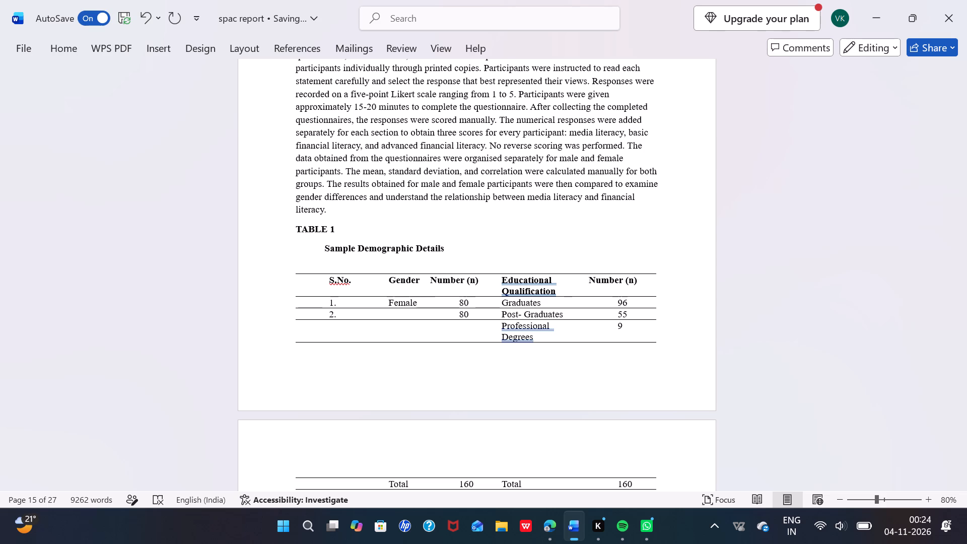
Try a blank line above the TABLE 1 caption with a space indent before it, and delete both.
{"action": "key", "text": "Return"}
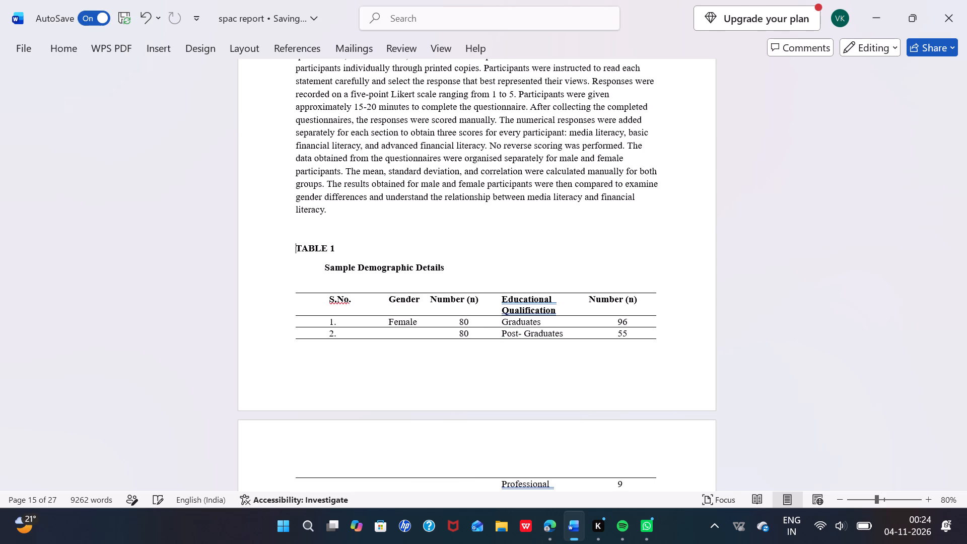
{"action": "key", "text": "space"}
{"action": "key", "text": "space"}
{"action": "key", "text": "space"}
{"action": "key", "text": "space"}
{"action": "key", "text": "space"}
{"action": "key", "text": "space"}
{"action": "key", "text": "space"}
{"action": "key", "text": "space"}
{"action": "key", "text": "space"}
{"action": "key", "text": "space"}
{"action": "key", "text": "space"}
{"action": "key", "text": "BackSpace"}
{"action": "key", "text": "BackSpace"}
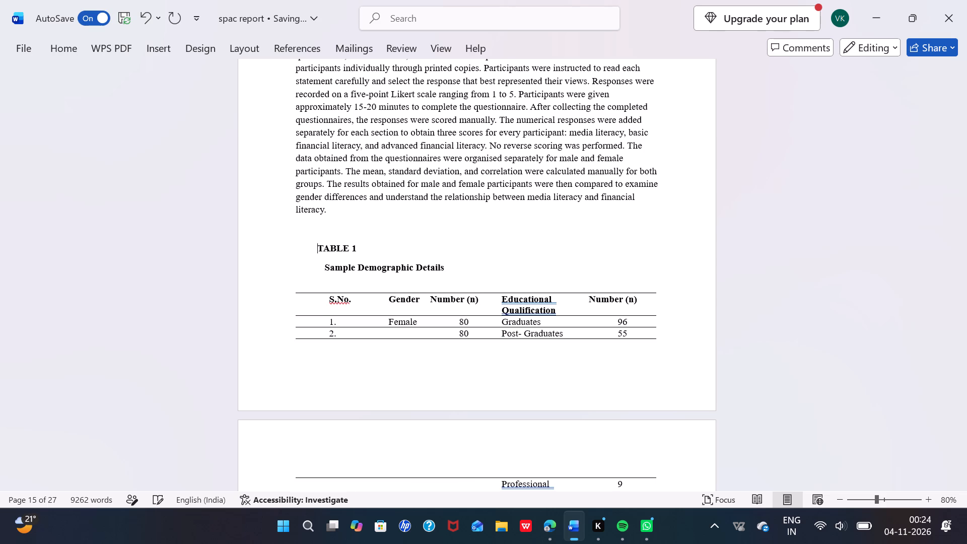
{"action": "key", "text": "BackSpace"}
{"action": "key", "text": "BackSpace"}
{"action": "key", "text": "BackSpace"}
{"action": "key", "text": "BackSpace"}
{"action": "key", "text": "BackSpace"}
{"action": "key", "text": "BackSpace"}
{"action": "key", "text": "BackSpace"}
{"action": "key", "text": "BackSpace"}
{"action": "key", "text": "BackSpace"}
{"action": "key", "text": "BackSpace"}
Indent the TABLE 1 caption with spaces so that it roughly lines up with the Sample Demographic Details title.
{"action": "key", "text": "space"}
{"action": "key", "text": "space"}
{"action": "key", "text": "space"}
{"action": "key", "text": "space"}
{"action": "key", "text": "space"}
{"action": "key", "text": "space"}
{"action": "key", "text": "space"}
{"action": "key", "text": "space"}
{"action": "key", "text": "space"}
{"action": "key", "text": "space"}
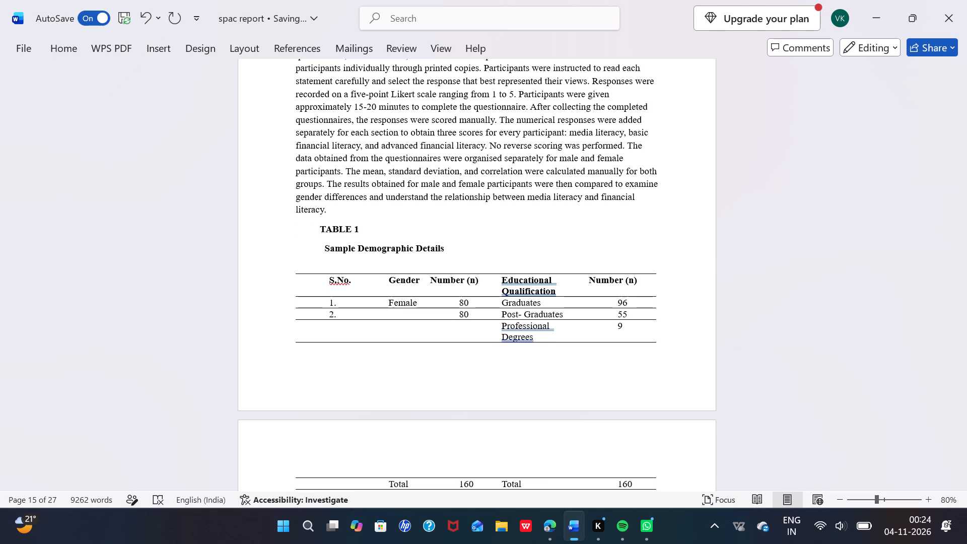
{"action": "scroll", "coordinate": [320, 321], "scroll_direction": "up", "scroll_amount": 2}
{"action": "scroll", "coordinate": [320, 321], "scroll_direction": "right", "scroll_amount": 1}
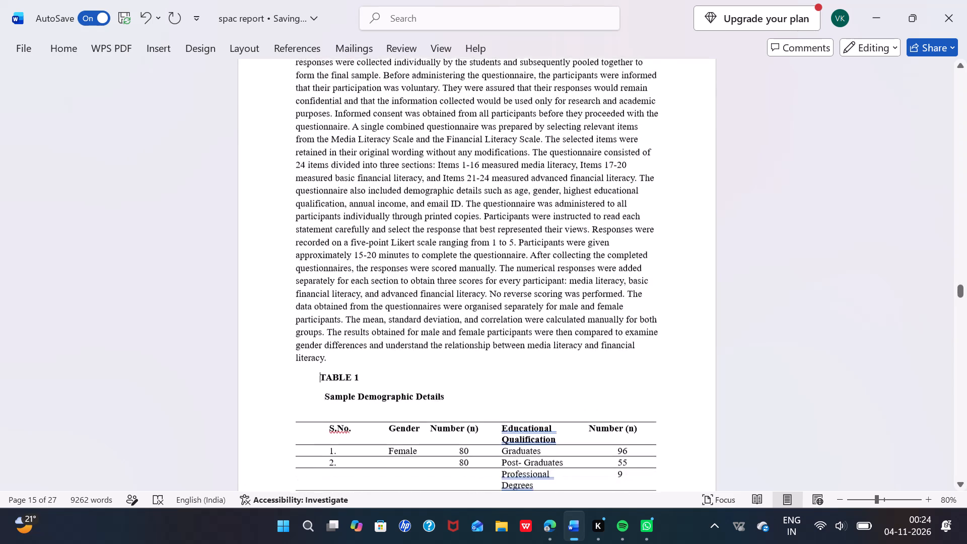
{"action": "scroll", "coordinate": [320, 321], "scroll_direction": "down", "scroll_amount": 1}
{"action": "key", "text": "space"}
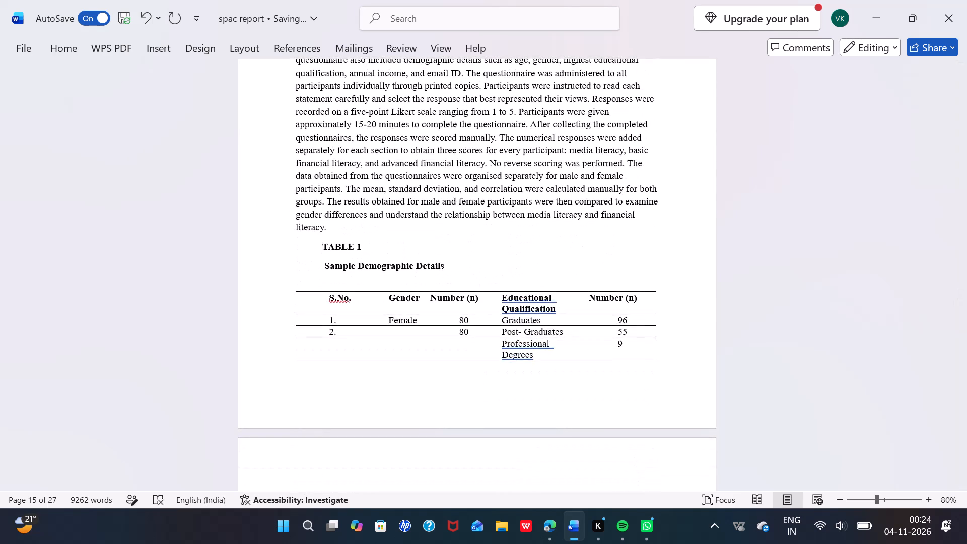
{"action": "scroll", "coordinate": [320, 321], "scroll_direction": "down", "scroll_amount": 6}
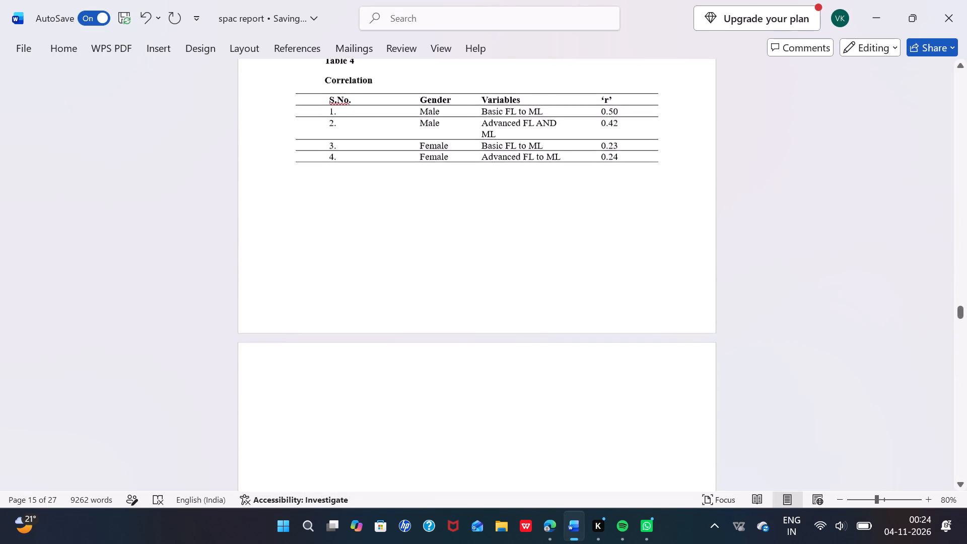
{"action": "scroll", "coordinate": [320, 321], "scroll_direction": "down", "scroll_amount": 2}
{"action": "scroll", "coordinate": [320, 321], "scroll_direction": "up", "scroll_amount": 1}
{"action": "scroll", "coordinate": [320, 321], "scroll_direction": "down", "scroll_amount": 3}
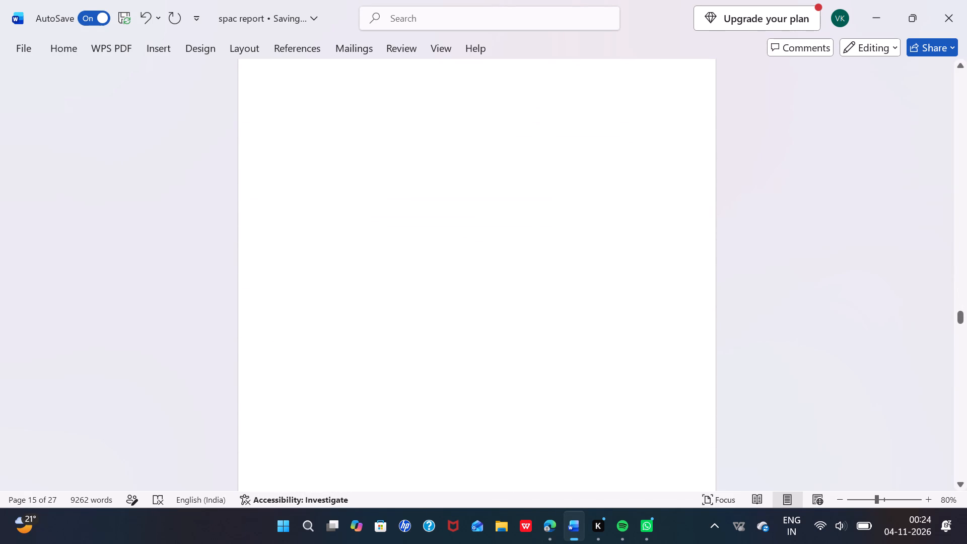
Delete the run of blank lines above the Results heading, back to the top of its page.
{"action": "scroll", "coordinate": [302, 388], "scroll_direction": "down", "scroll_amount": 1}
{"action": "left_click", "coordinate": [302, 389]}
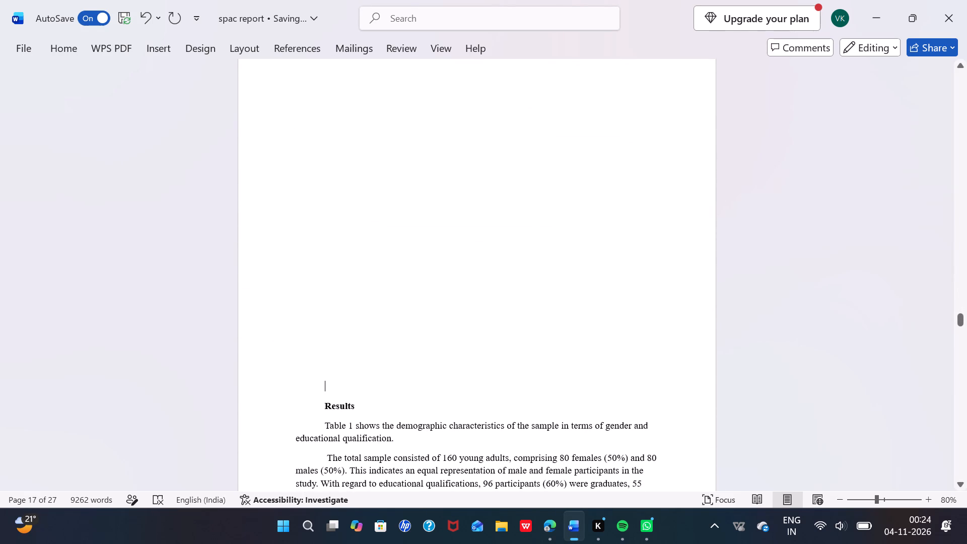
{"action": "key", "text": "BackSpace"}
{"action": "key", "text": "BackSpace"}
{"action": "key", "text": "BackSpace"}
{"action": "key", "text": "BackSpace"}
{"action": "key", "text": "BackSpace"}
{"action": "key", "text": "BackSpace"}
{"action": "key", "text": "BackSpace"}
{"action": "key", "text": "BackSpace"}
{"action": "key", "text": "BackSpace"}
{"action": "key", "text": "BackSpace"}
{"action": "key", "text": "BackSpace"}
{"action": "key", "text": "BackSpace"}
{"action": "key", "text": "BackSpace"}
{"action": "key", "text": "BackSpace"}
{"action": "key", "text": "BackSpace"}
{"action": "key", "text": "BackSpace"}
{"action": "key", "text": "BackSpace"}
{"action": "key", "text": "BackSpace"}
{"action": "key", "text": "BackSpace"}
{"action": "key", "text": "BackSpace"}
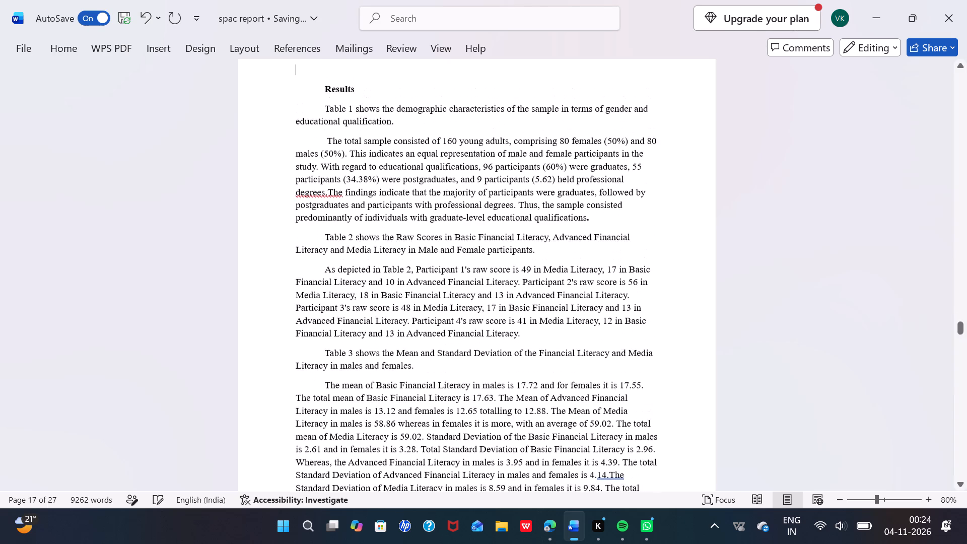
Change "degrees.The" to "degree. The" in the Results paragraph on the sample's educational qualifications.
{"action": "scroll", "coordinate": [302, 389], "scroll_direction": "up", "scroll_amount": 1}
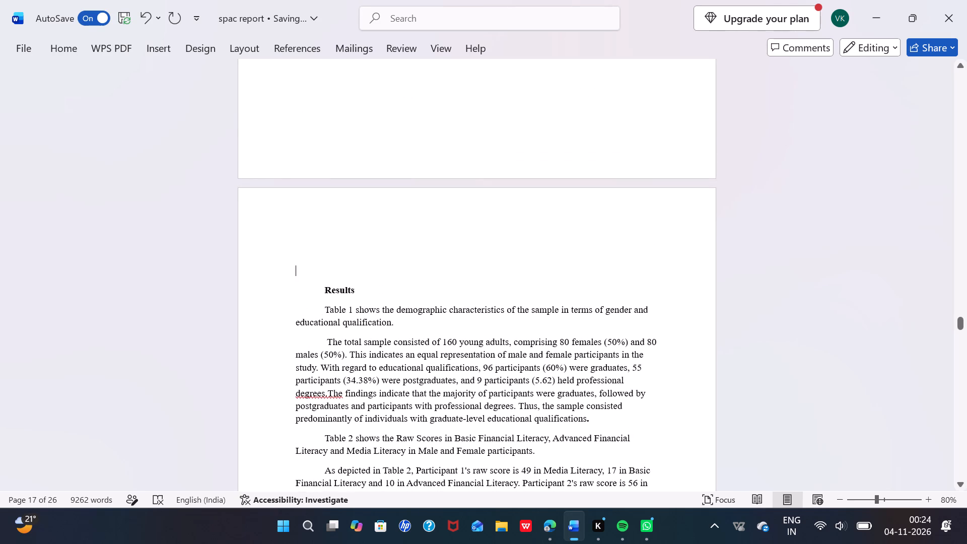
{"action": "left_click", "coordinate": [324, 393]}
{"action": "key", "text": "BackSpace"}
{"action": "key", "text": "space"}
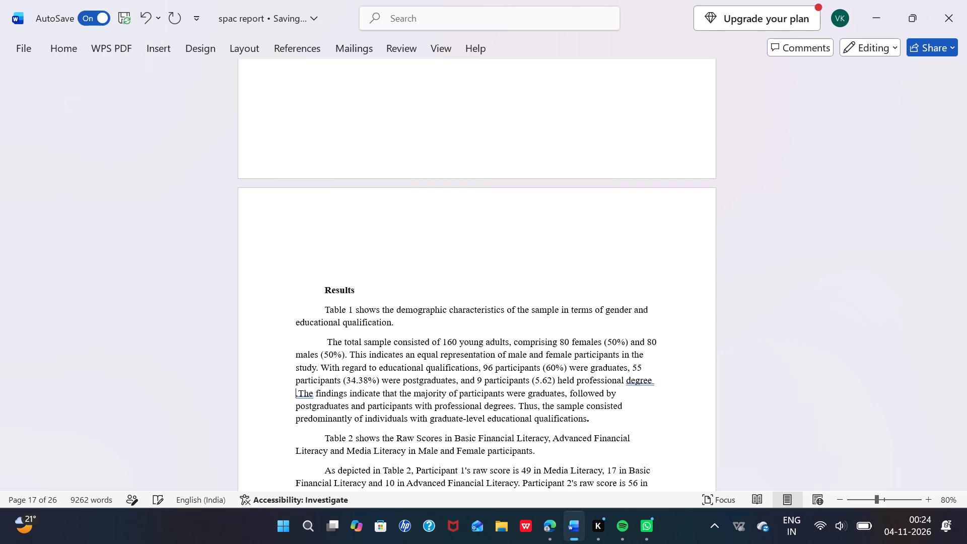
{"action": "key", "text": "BackSpace"}
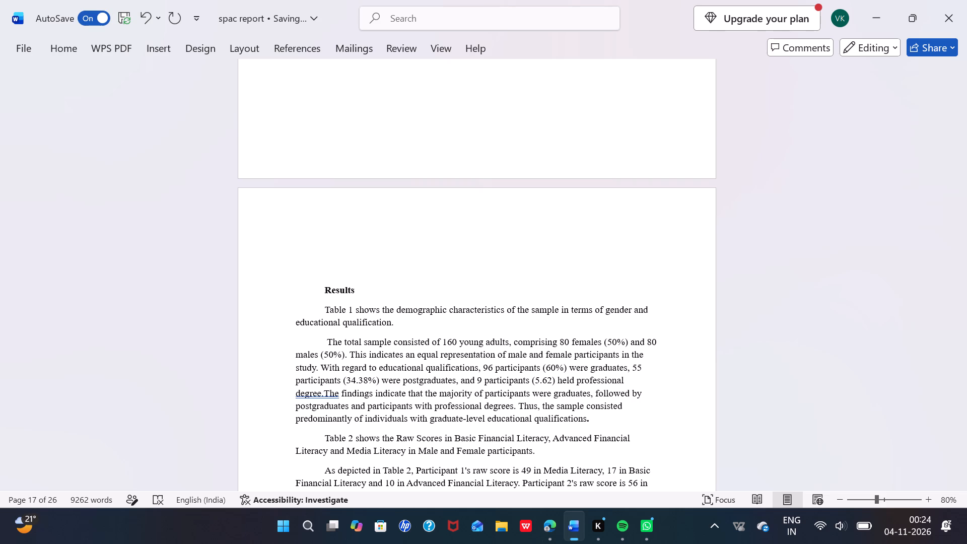
{"action": "left_click", "coordinate": [326, 393]}
{"action": "key", "text": "space"}
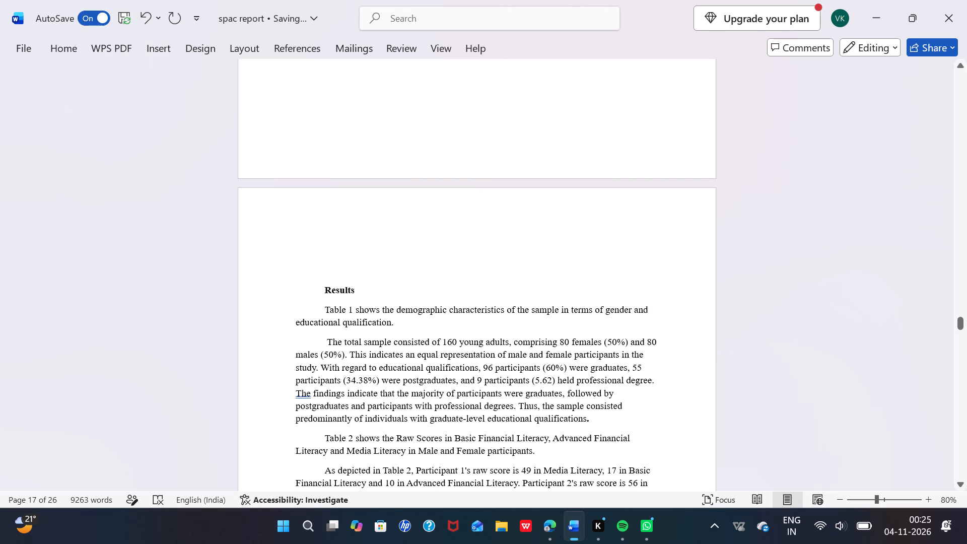
Remove the remaining blank lines above the Results heading so that it follows directly below the Table 4 correlation table.
{"action": "left_click", "coordinate": [325, 284]}
{"action": "key", "text": "BackSpace"}
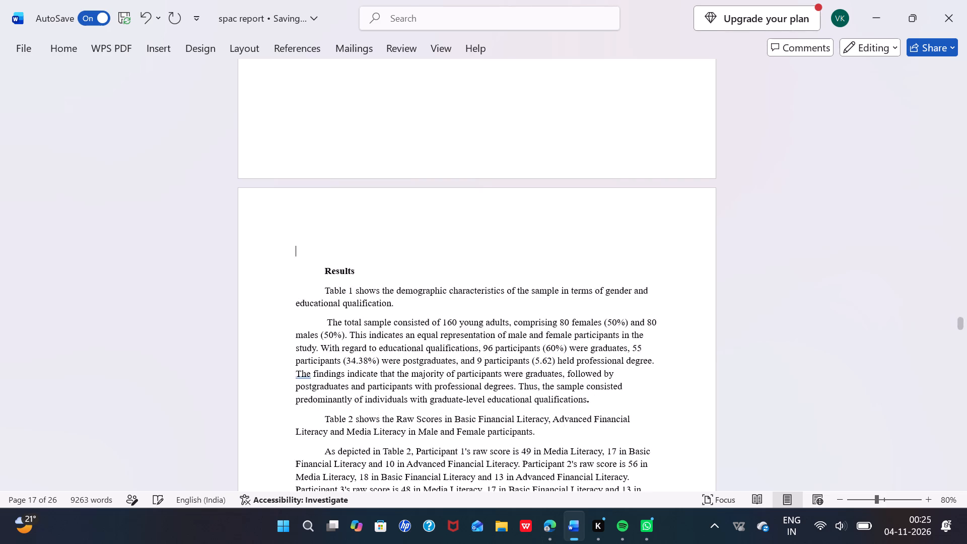
{"action": "key", "text": "BackSpace"}
{"action": "key", "text": "BackSpace"}
{"action": "key", "text": "BackSpace"}
{"action": "key", "text": "BackSpace"}
{"action": "key", "text": "BackSpace"}
{"action": "key", "text": "BackSpace"}
{"action": "key", "text": "BackSpace"}
{"action": "key", "text": "BackSpace"}
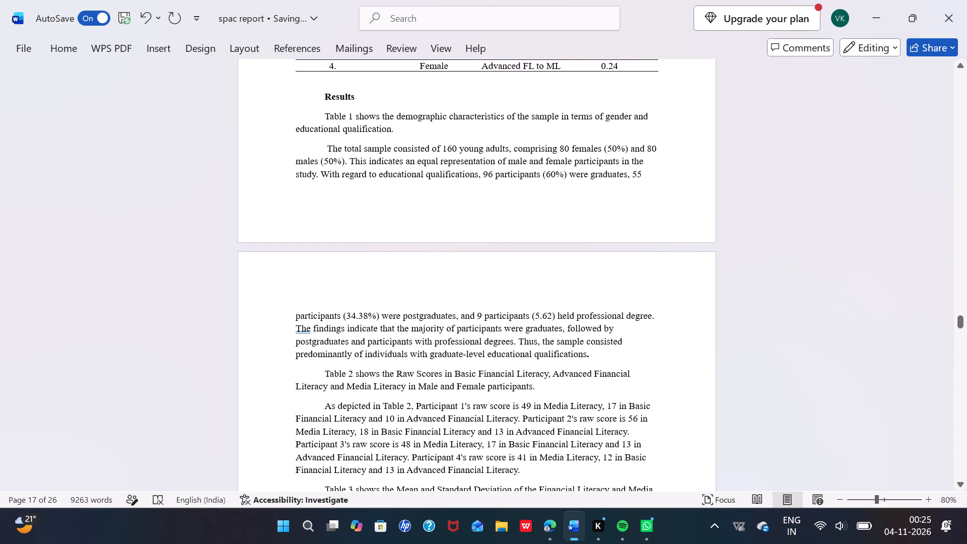
Look back through the report from the results tables, past the Procedure and scale descriptions, to the opening pages.
{"action": "scroll", "coordinate": [325, 284], "scroll_direction": "up", "scroll_amount": 1}
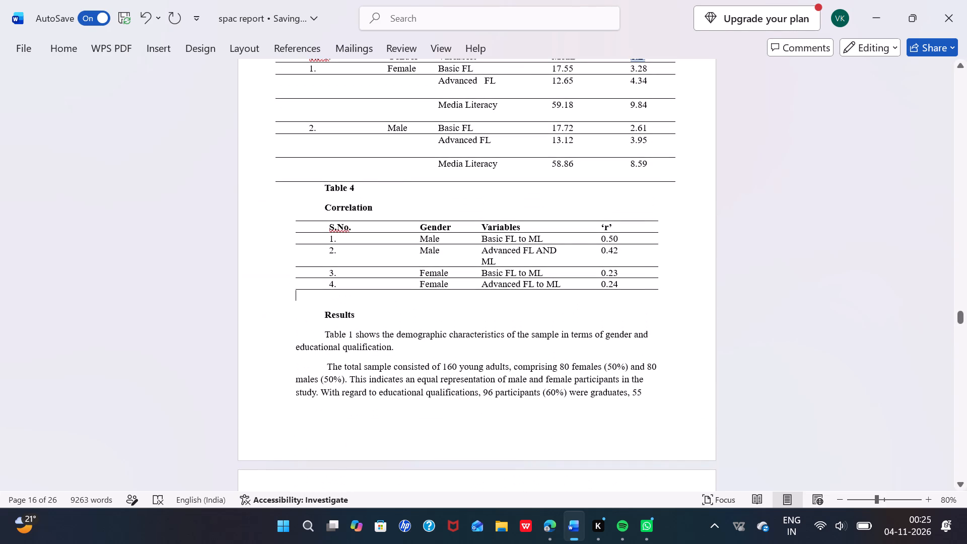
{"action": "scroll", "coordinate": [358, 351], "scroll_direction": "up", "scroll_amount": 2}
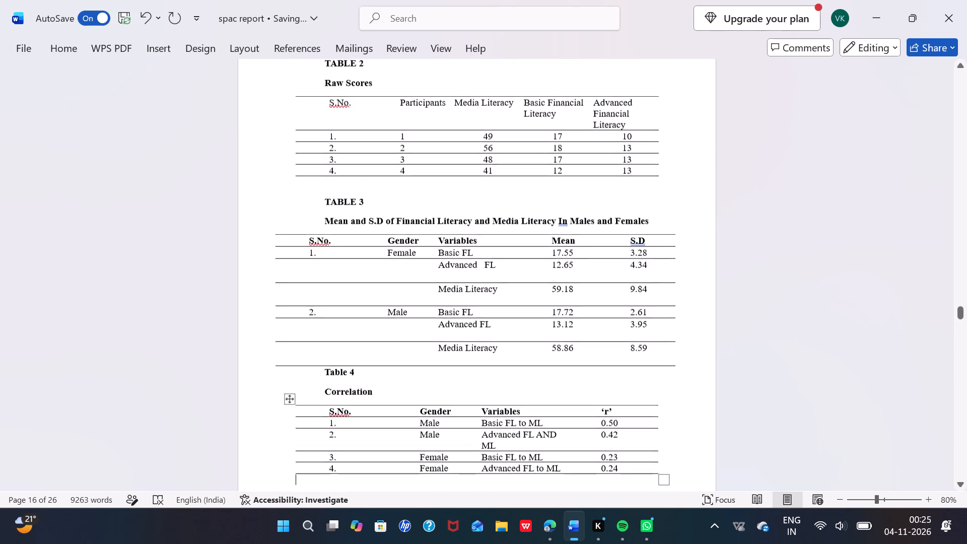
{"action": "scroll", "coordinate": [358, 351], "scroll_direction": "up", "scroll_amount": 2}
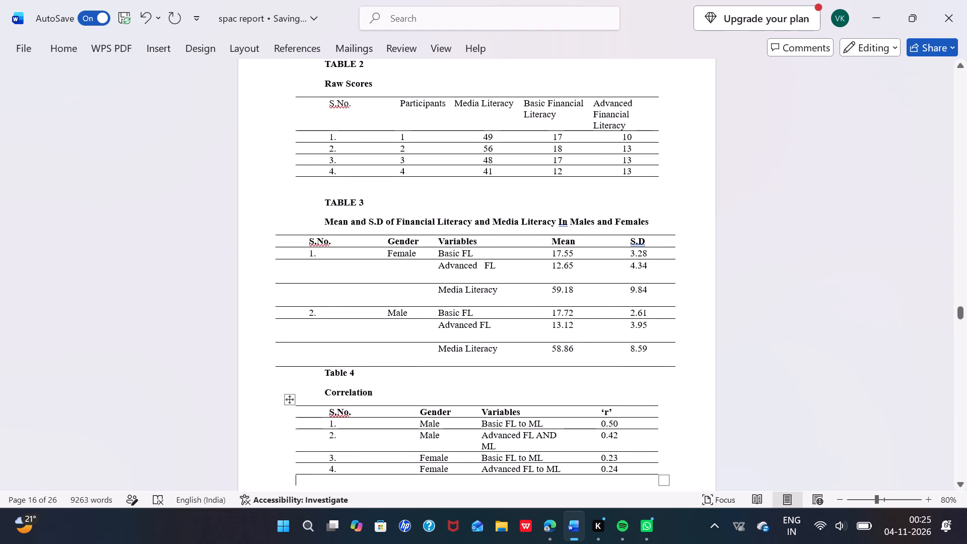
{"action": "scroll", "coordinate": [358, 351], "scroll_direction": "up", "scroll_amount": 4}
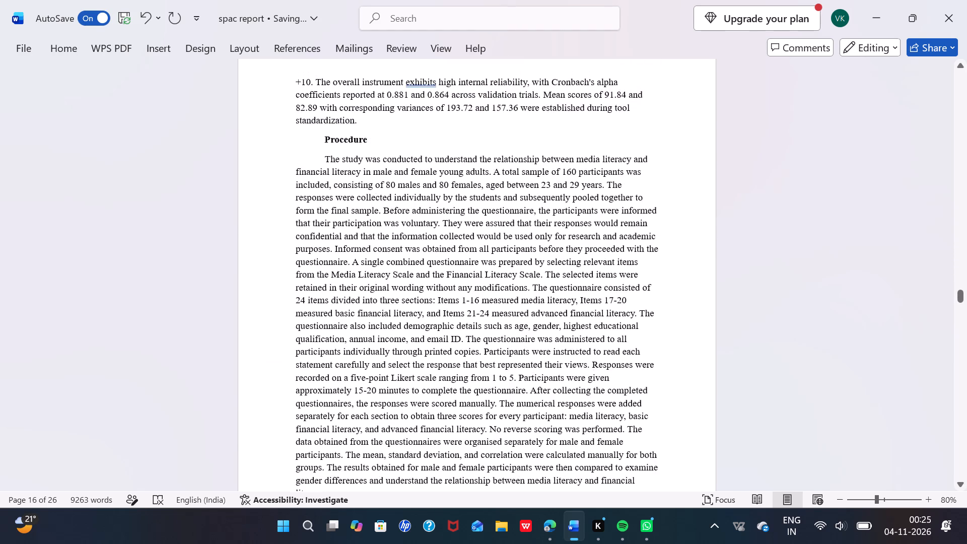
{"action": "scroll", "coordinate": [358, 351], "scroll_direction": "up", "scroll_amount": 2}
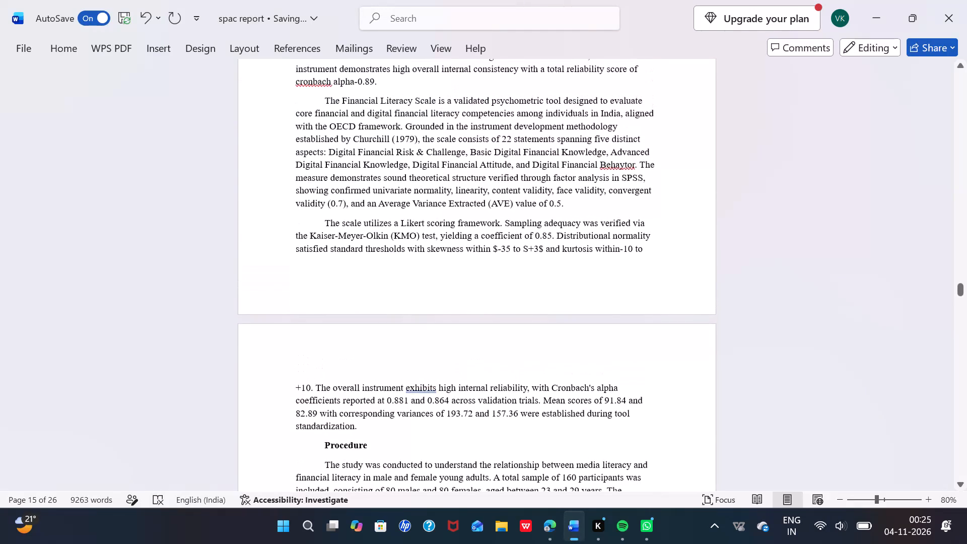
{"action": "scroll", "coordinate": [358, 351], "scroll_direction": "up", "scroll_amount": 10}
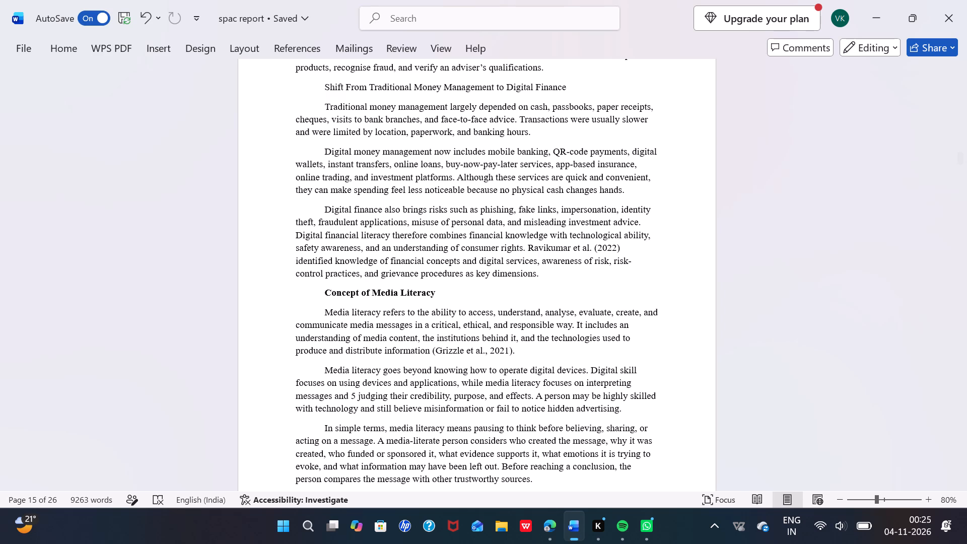
{"action": "scroll", "coordinate": [358, 351], "scroll_direction": "up", "scroll_amount": 8}
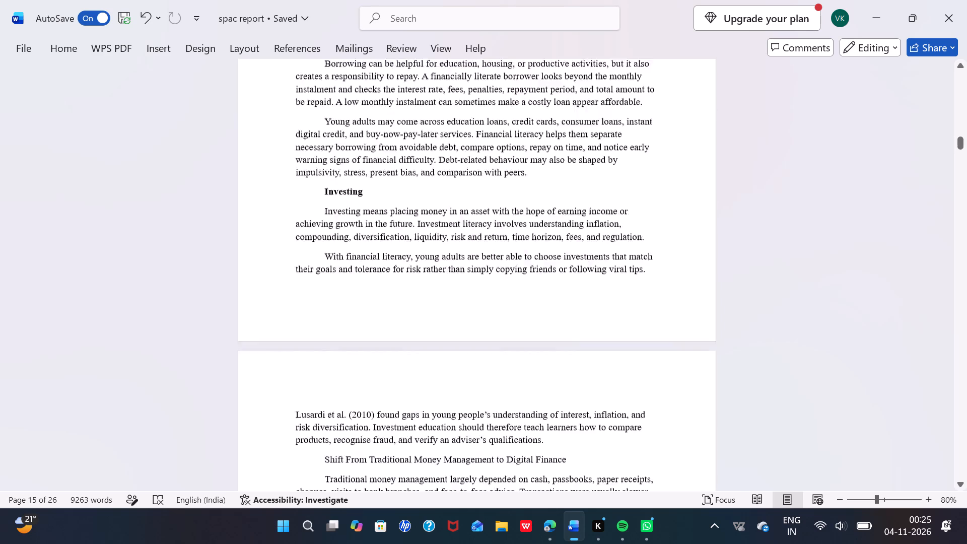
{"action": "scroll", "coordinate": [358, 351], "scroll_direction": "up", "scroll_amount": 13}
Review the introduction from the title page through Economic Diversity, Borrowing and Debt, Investing and the gender gap section.
{"action": "scroll", "coordinate": [358, 351], "scroll_direction": "down", "scroll_amount": 5}
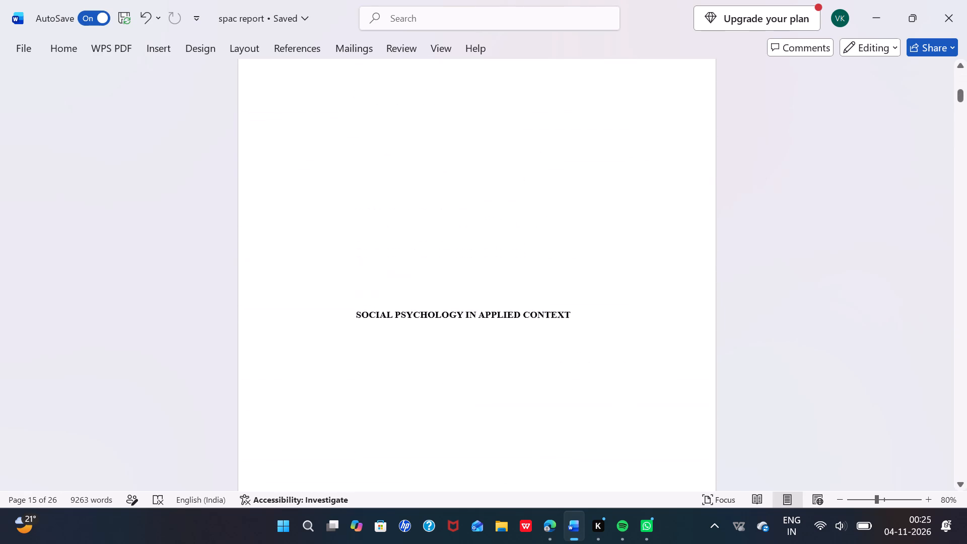
{"action": "scroll", "coordinate": [358, 351], "scroll_direction": "down", "scroll_amount": 7}
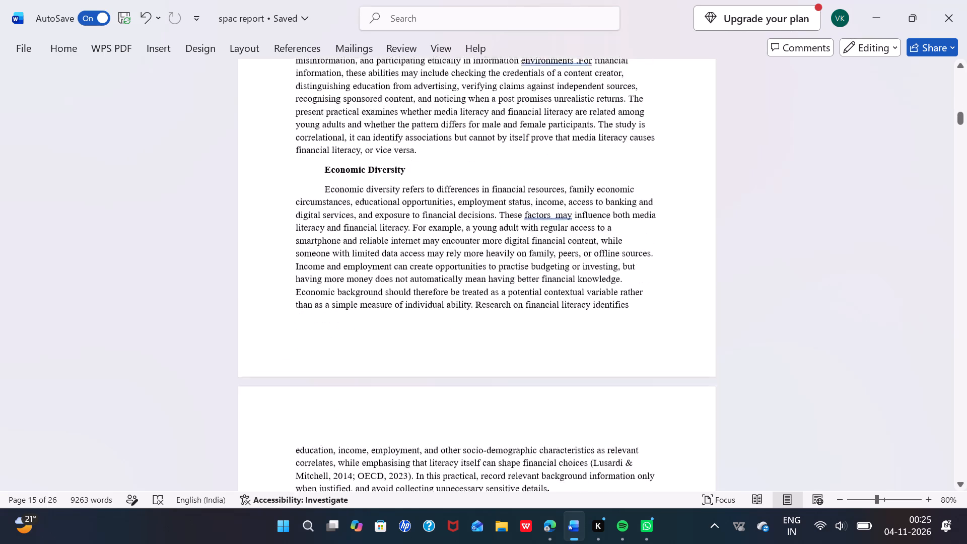
{"action": "scroll", "coordinate": [358, 351], "scroll_direction": "down", "scroll_amount": 8}
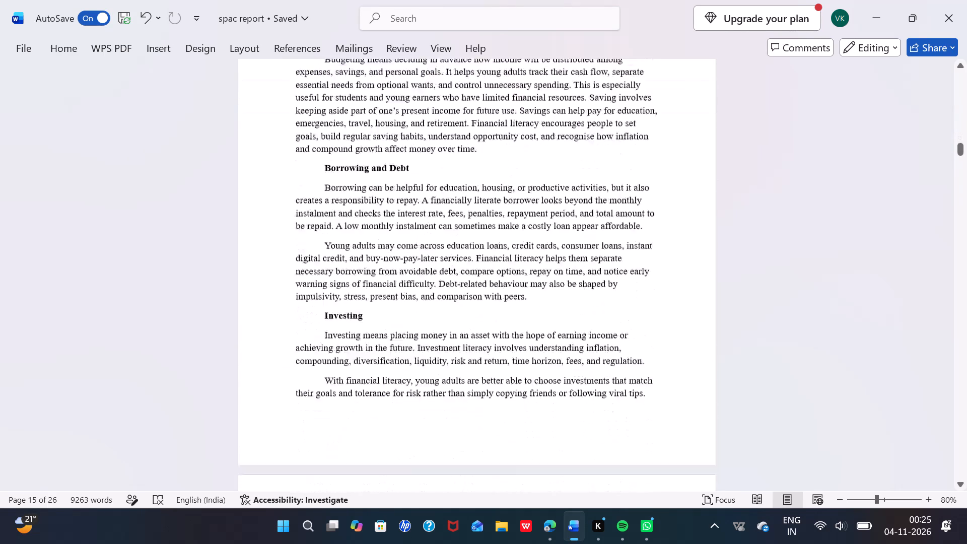
{"action": "scroll", "coordinate": [358, 351], "scroll_direction": "down", "scroll_amount": 8}
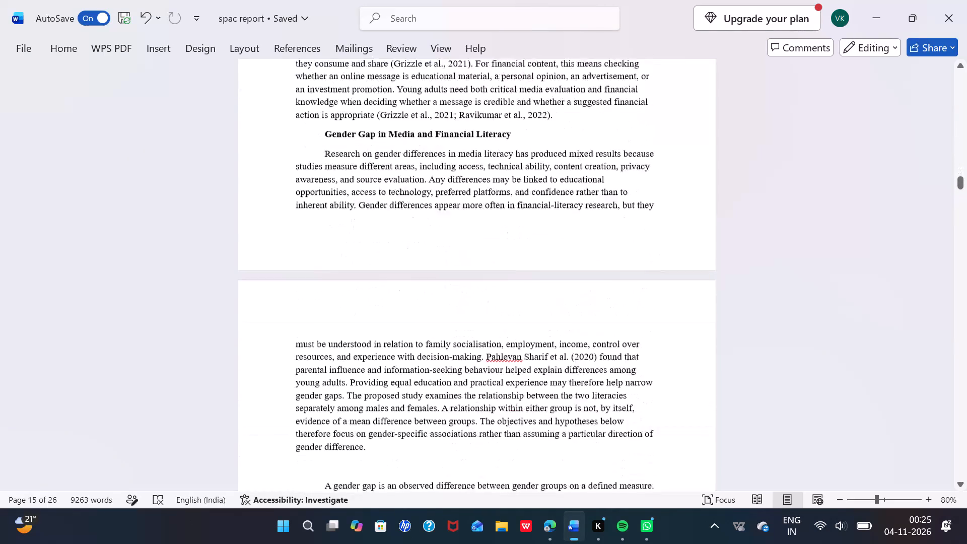
{"action": "scroll", "coordinate": [358, 351], "scroll_direction": "down", "scroll_amount": 3}
{"action": "scroll", "coordinate": [358, 351], "scroll_direction": "up", "scroll_amount": 1}
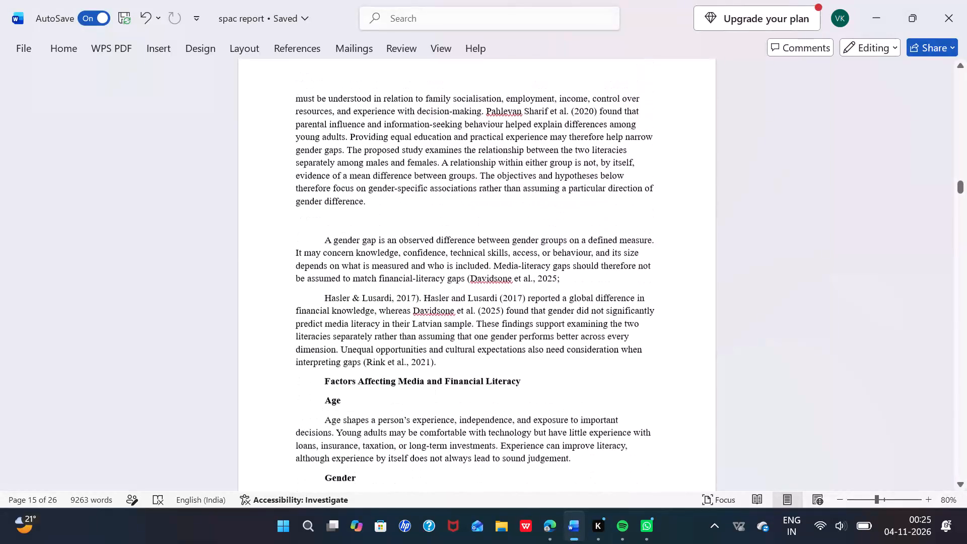
{"action": "scroll", "coordinate": [358, 351], "scroll_direction": "up", "scroll_amount": 1}
{"action": "scroll", "coordinate": [358, 395], "scroll_direction": "down", "scroll_amount": 1}
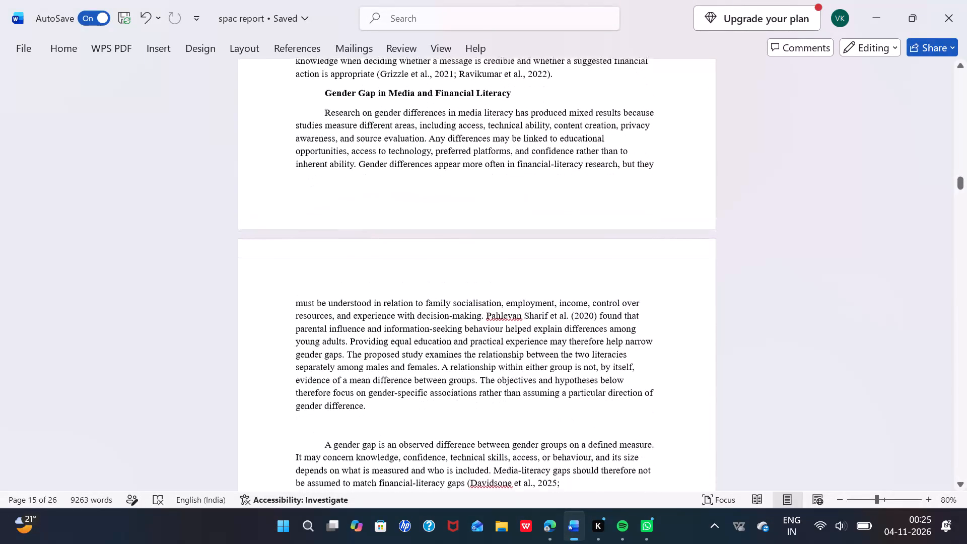
{"action": "scroll", "coordinate": [358, 395], "scroll_direction": "down", "scroll_amount": 1}
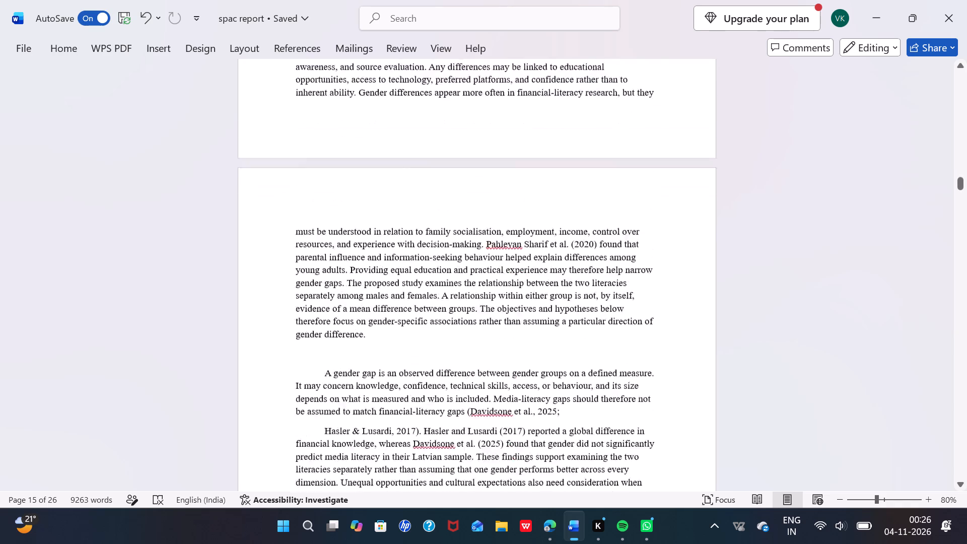
Re-examine the layout of the introduction between the Borrowing and Debt section and the Gender Gap in Media and Financial Literacy section.
{"action": "scroll", "coordinate": [390, 411], "scroll_direction": "up", "scroll_amount": 2}
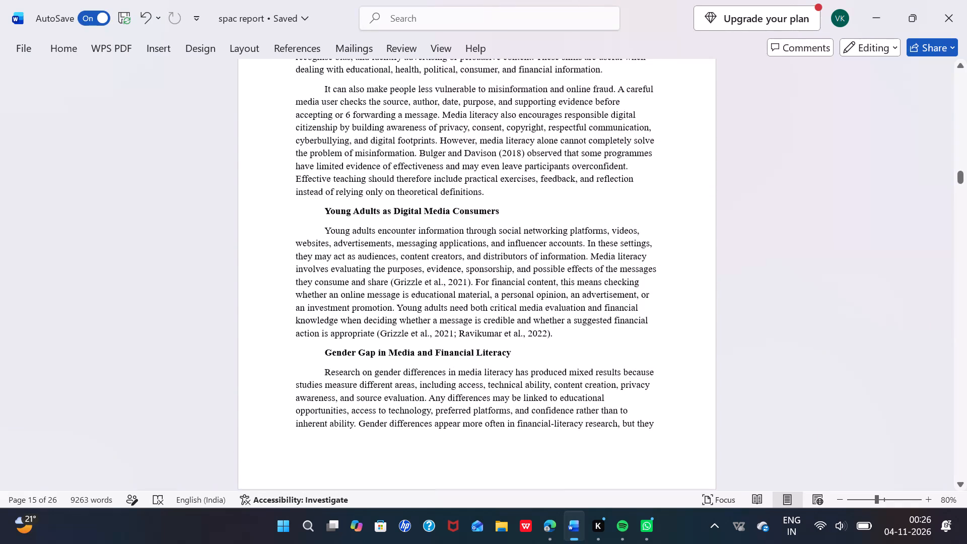
{"action": "scroll", "coordinate": [390, 411], "scroll_direction": "up", "scroll_amount": 2}
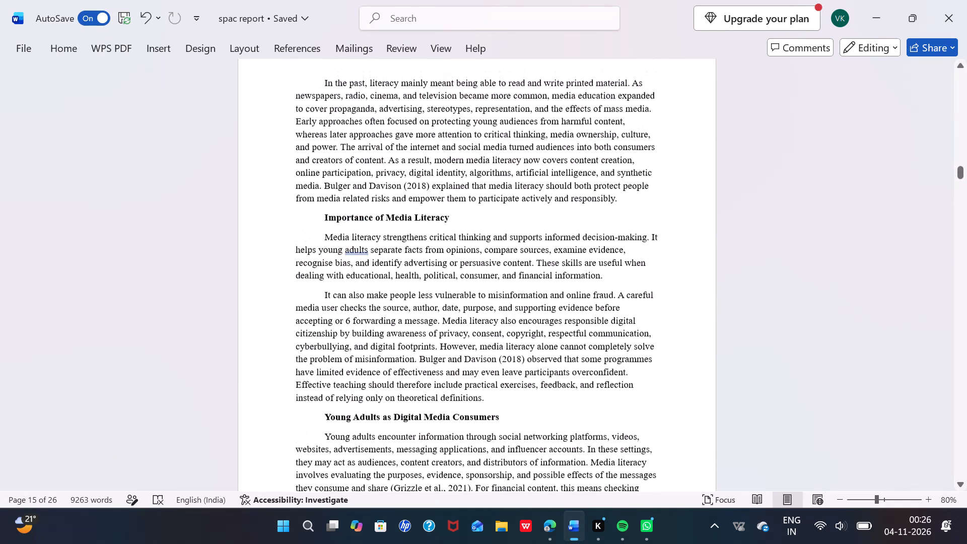
{"action": "scroll", "coordinate": [390, 411], "scroll_direction": "up", "scroll_amount": 1}
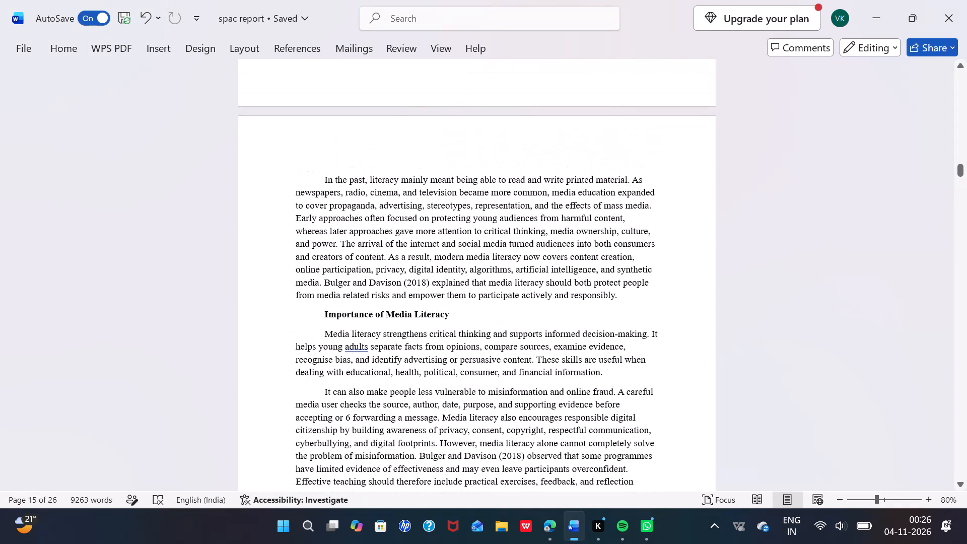
{"action": "scroll", "coordinate": [390, 411], "scroll_direction": "down", "scroll_amount": 1}
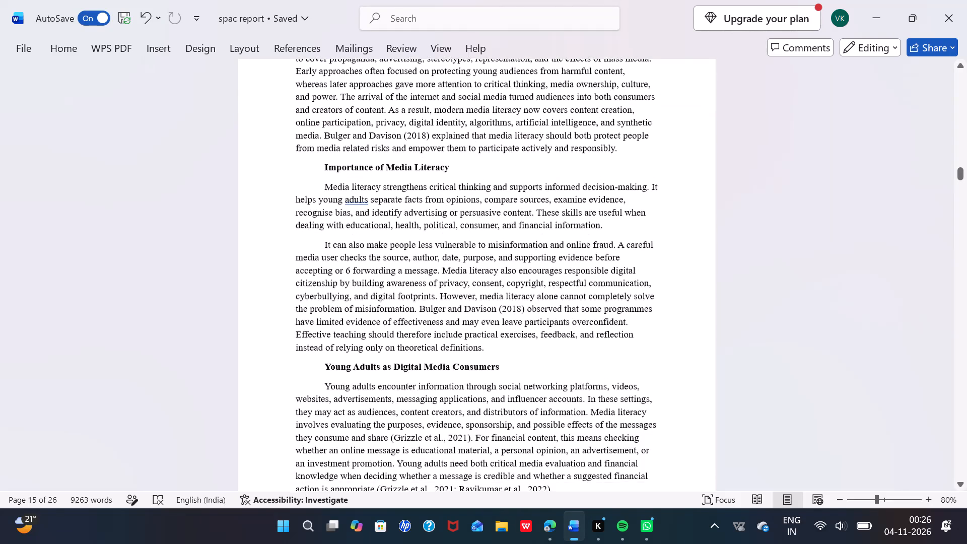
{"action": "scroll", "coordinate": [390, 411], "scroll_direction": "up", "scroll_amount": 8}
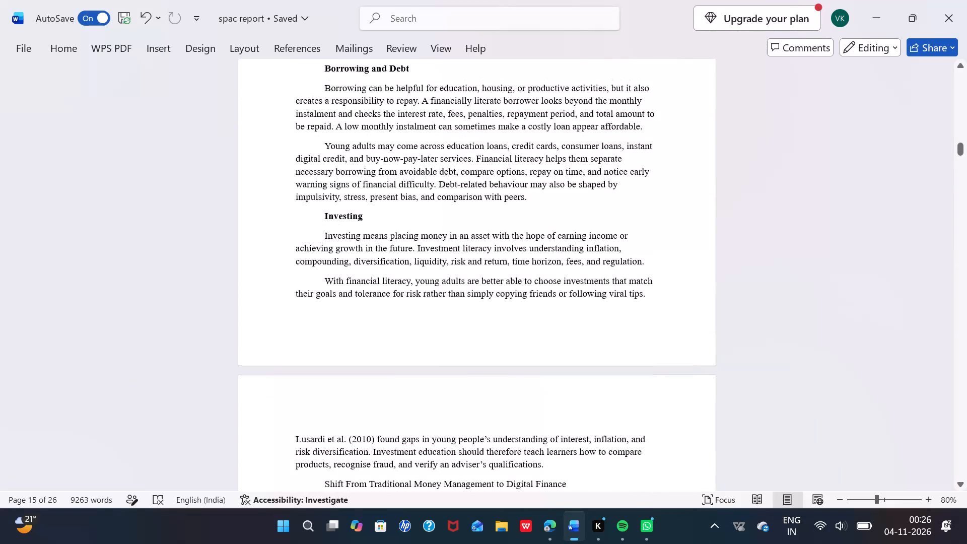
{"action": "scroll", "coordinate": [390, 411], "scroll_direction": "down", "scroll_amount": 3}
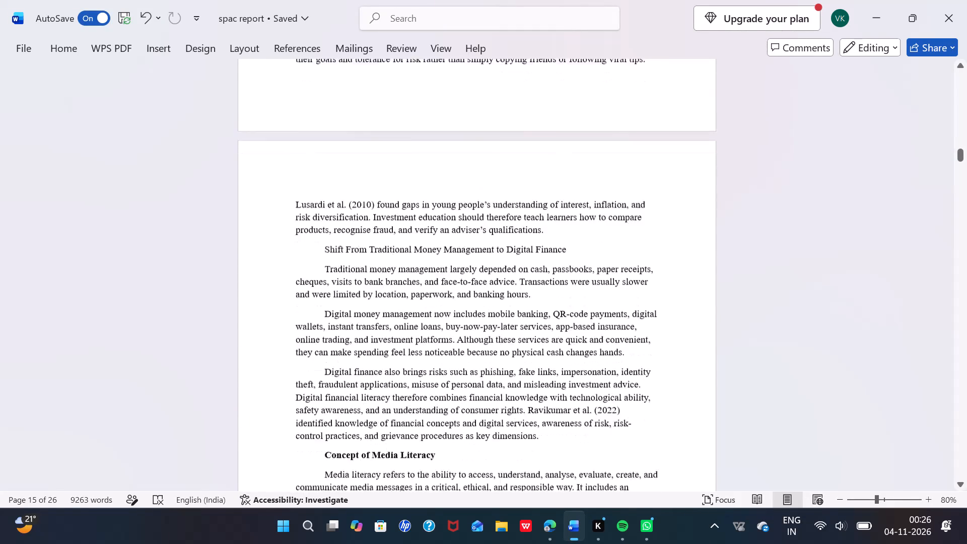
{"action": "scroll", "coordinate": [390, 411], "scroll_direction": "down", "scroll_amount": 4}
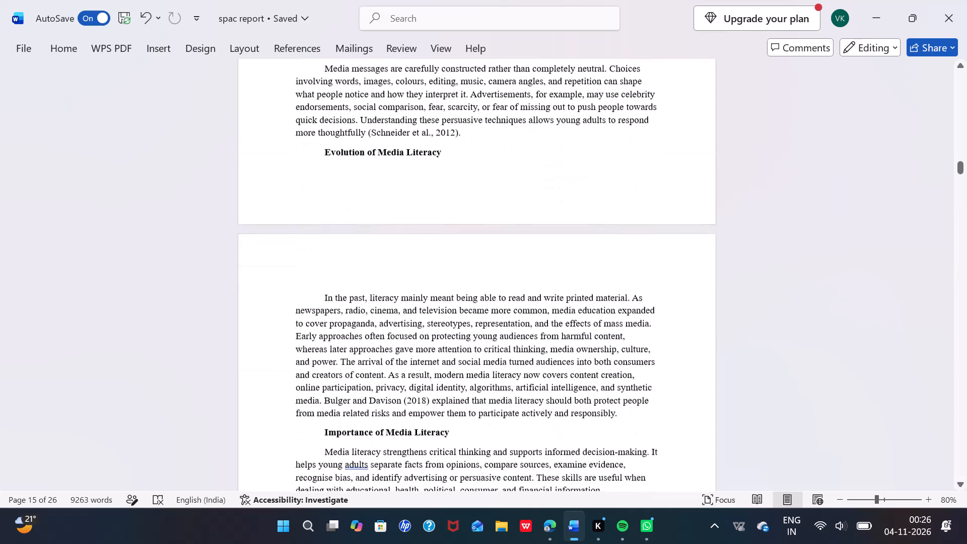
{"action": "scroll", "coordinate": [390, 411], "scroll_direction": "down", "scroll_amount": 2}
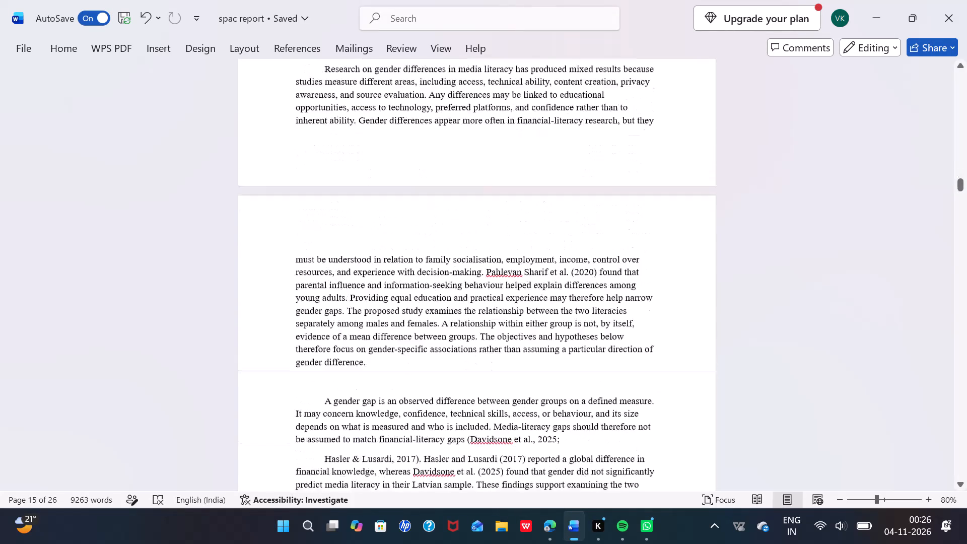
{"action": "scroll", "coordinate": [392, 402], "scroll_direction": "down", "scroll_amount": 1}
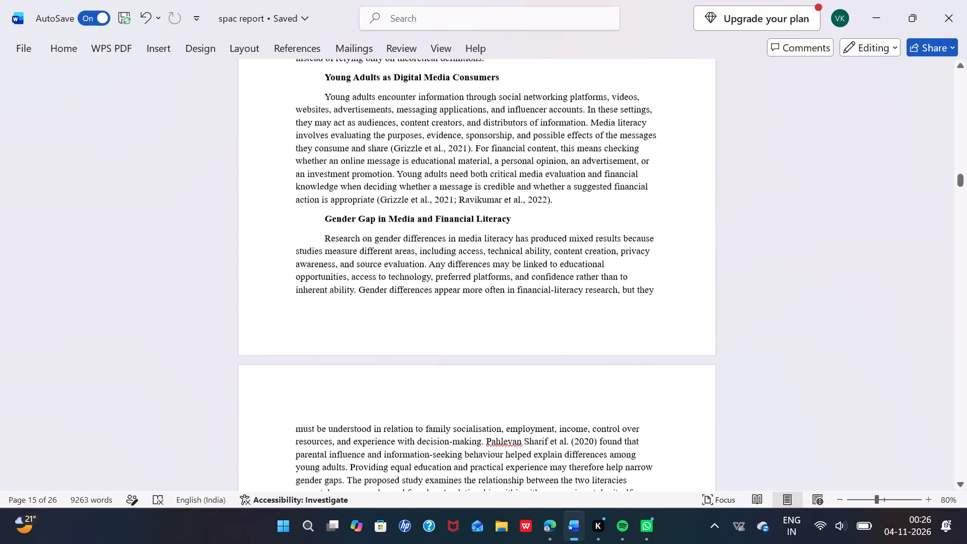
{"action": "scroll", "coordinate": [392, 402], "scroll_direction": "down", "scroll_amount": 1}
{"action": "scroll", "coordinate": [392, 402], "scroll_direction": "up", "scroll_amount": 1}
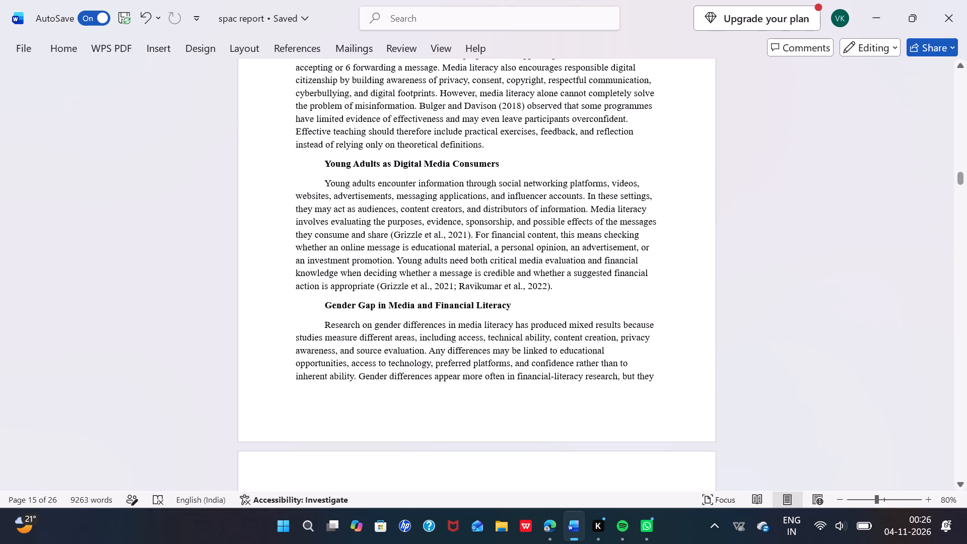
{"action": "scroll", "coordinate": [329, 318], "scroll_direction": "down", "scroll_amount": 2}
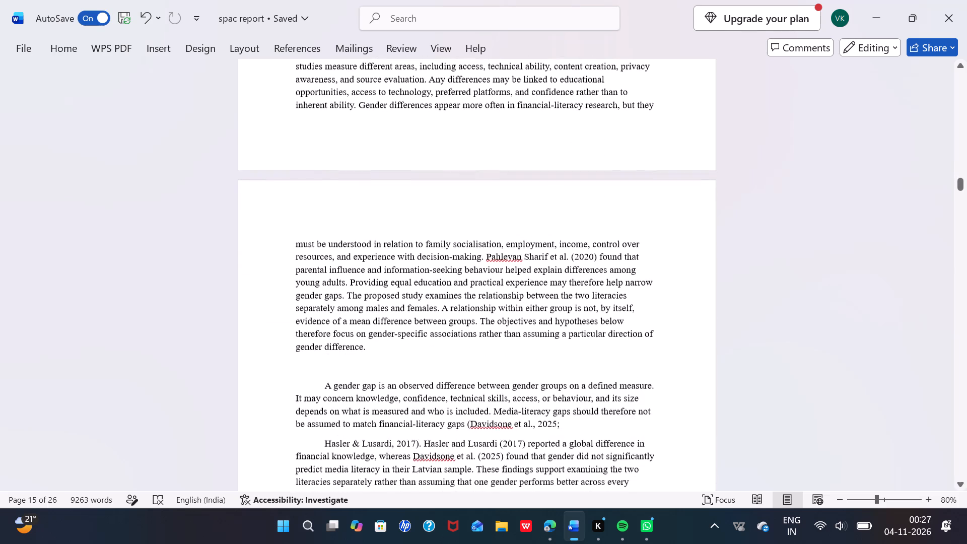
{"action": "scroll", "coordinate": [370, 345], "scroll_direction": "up", "scroll_amount": 1}
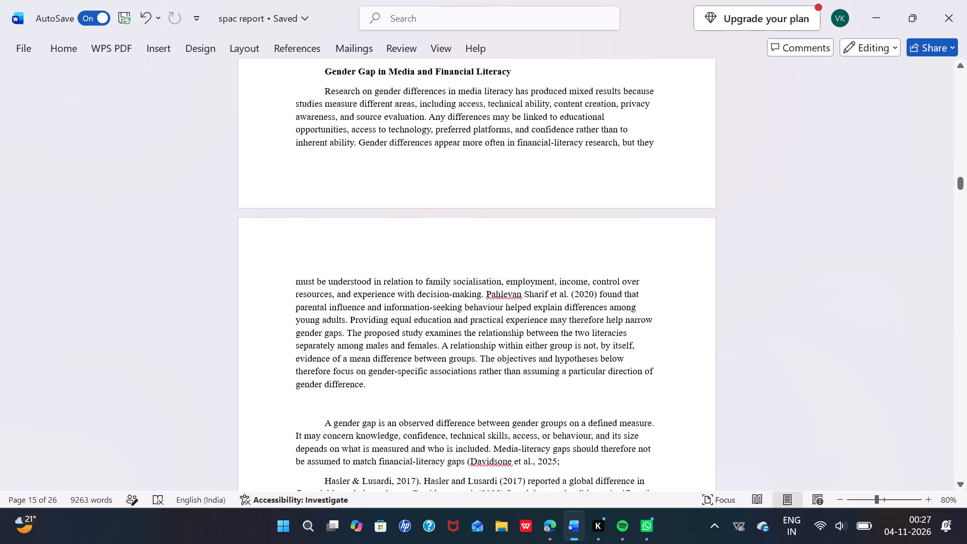
Delete the two repeated gender gap paragraphs above the Factors Affecting Media and Financial Literacy heading, from "A gender gap is" through "(Rink et al., 2021).".
{"action": "scroll", "coordinate": [420, 389], "scroll_direction": "down", "scroll_amount": 1}
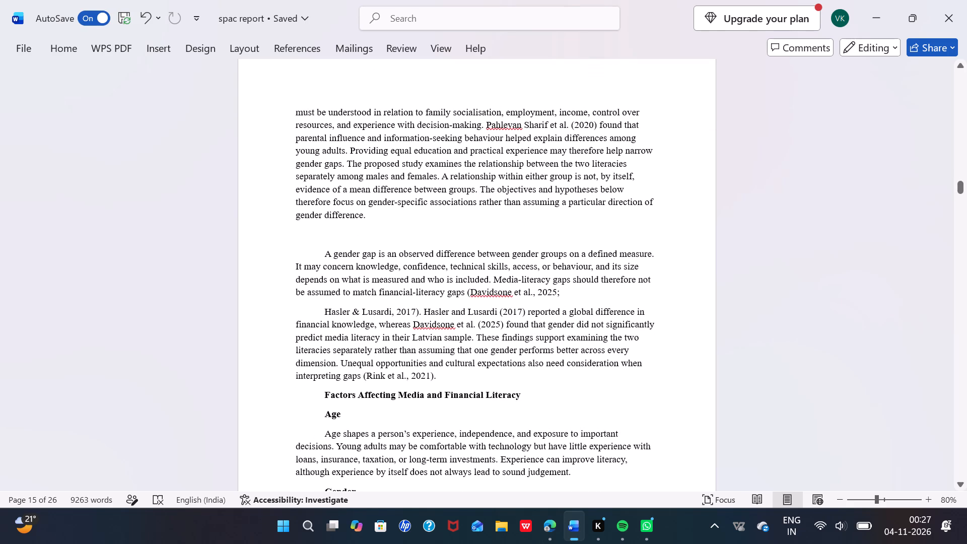
{"action": "left_click_drag", "start_coordinate": [453, 376], "coordinate": [325, 251]}
{"action": "key", "text": "BackSpace"}
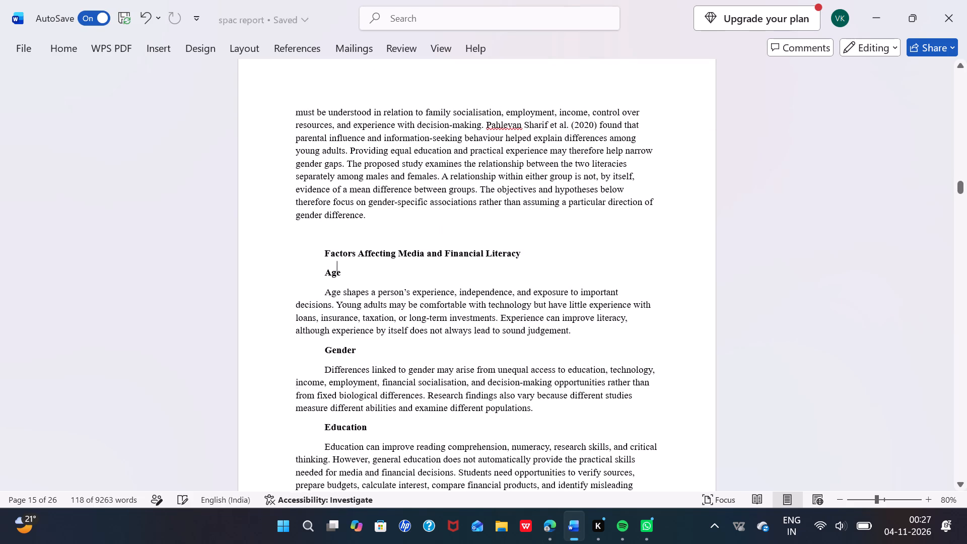
Remove the blank line above the Factors Affecting Media and Financial Literacy heading and indent it with spaces to align with the Age heading.
{"action": "key", "text": "BackSpace"}
{"action": "key", "text": "BackSpace"}
{"action": "key", "text": "space"}
{"action": "key", "text": "space"}
{"action": "key", "text": "space"}
{"action": "key", "text": "space"}
{"action": "key", "text": "space"}
{"action": "key", "text": "space"}
{"action": "key", "text": "space"}
{"action": "key", "text": "space"}
{"action": "key", "text": "space"}
{"action": "key", "text": "space"}
{"action": "key", "text": "space"}
{"action": "key", "text": "space"}
{"action": "key", "text": "space"}
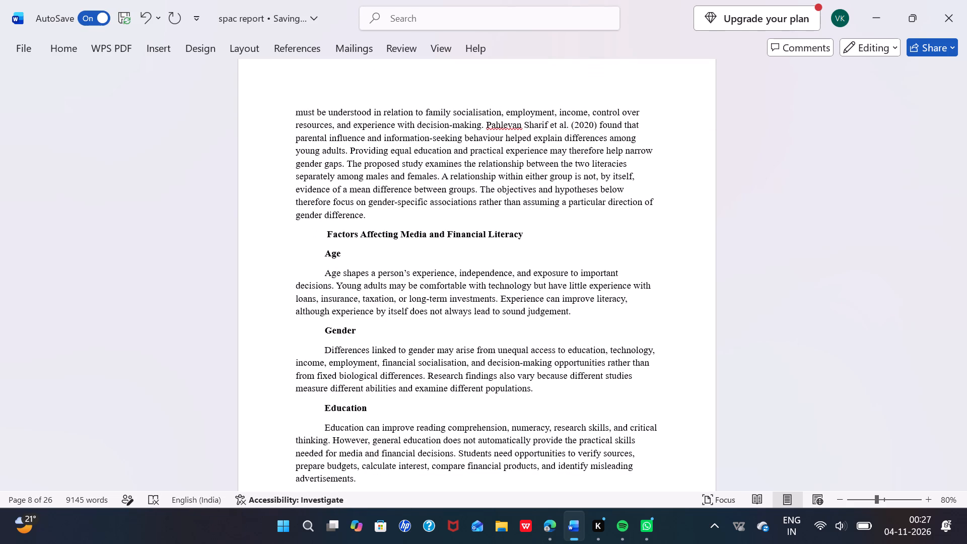
{"action": "key", "text": "BackSpace"}
Review the layout from the factors subsections through the Indian Context and gender gap sections, and back to Peer and Parental Influence.
{"action": "scroll", "coordinate": [325, 251], "scroll_direction": "down", "scroll_amount": 1}
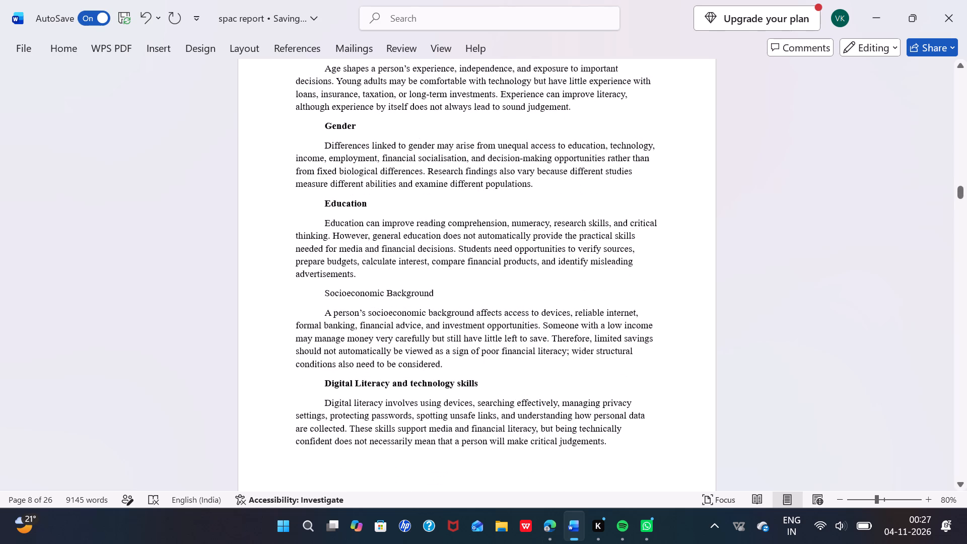
{"action": "scroll", "coordinate": [325, 251], "scroll_direction": "down", "scroll_amount": 4}
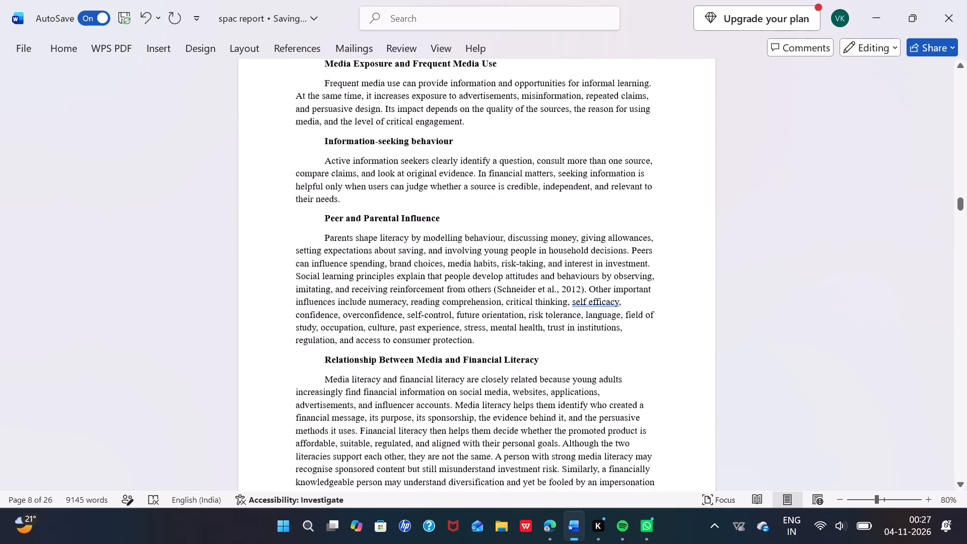
{"action": "scroll", "coordinate": [325, 251], "scroll_direction": "down", "scroll_amount": 3}
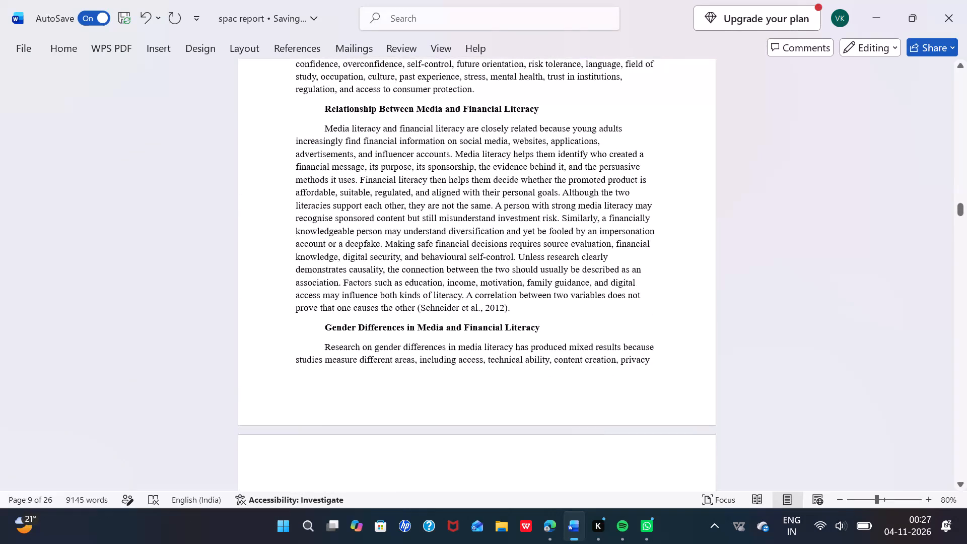
{"action": "scroll", "coordinate": [325, 251], "scroll_direction": "down", "scroll_amount": 5}
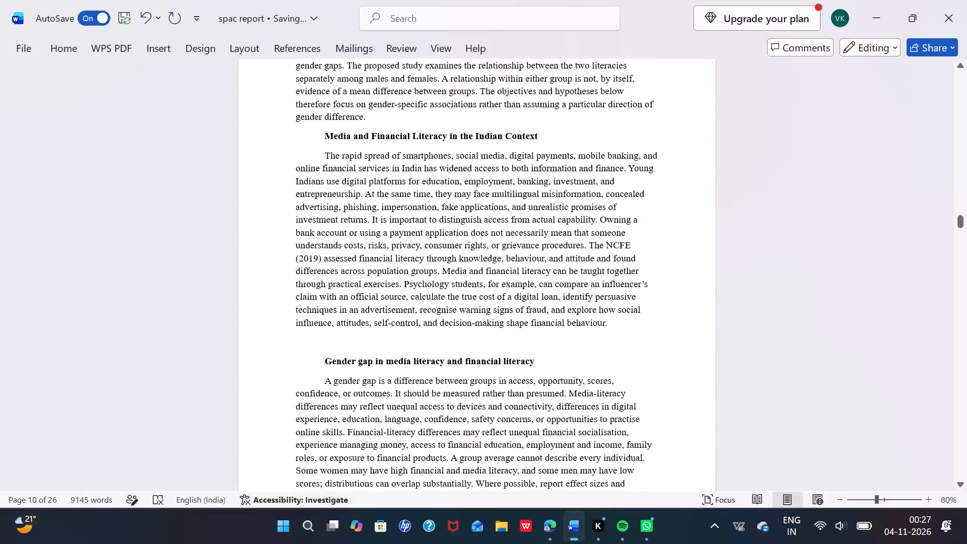
{"action": "scroll", "coordinate": [325, 251], "scroll_direction": "down", "scroll_amount": 2}
{"action": "scroll", "coordinate": [325, 251], "scroll_direction": "up", "scroll_amount": 1}
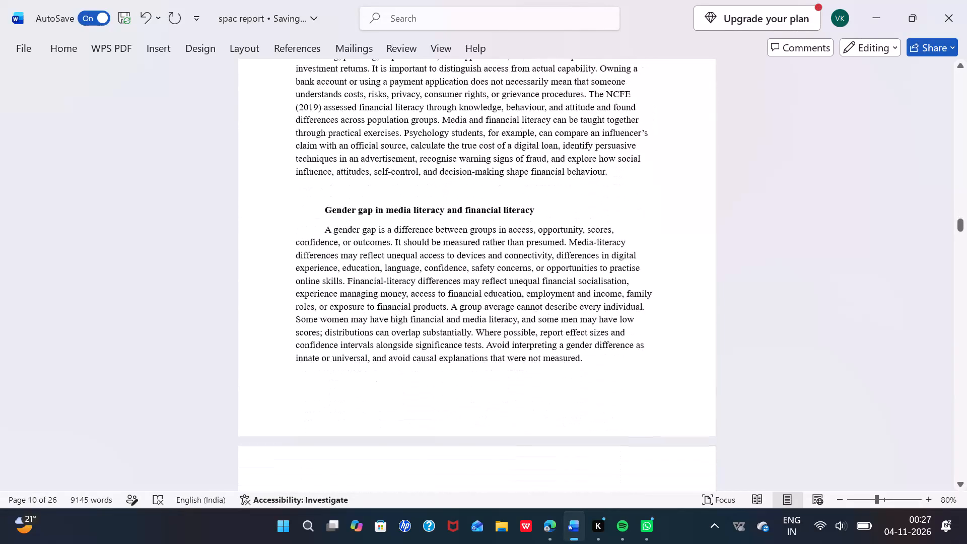
{"action": "scroll", "coordinate": [325, 251], "scroll_direction": "up", "scroll_amount": 1}
{"action": "scroll", "coordinate": [361, 176], "scroll_direction": "up", "scroll_amount": 1}
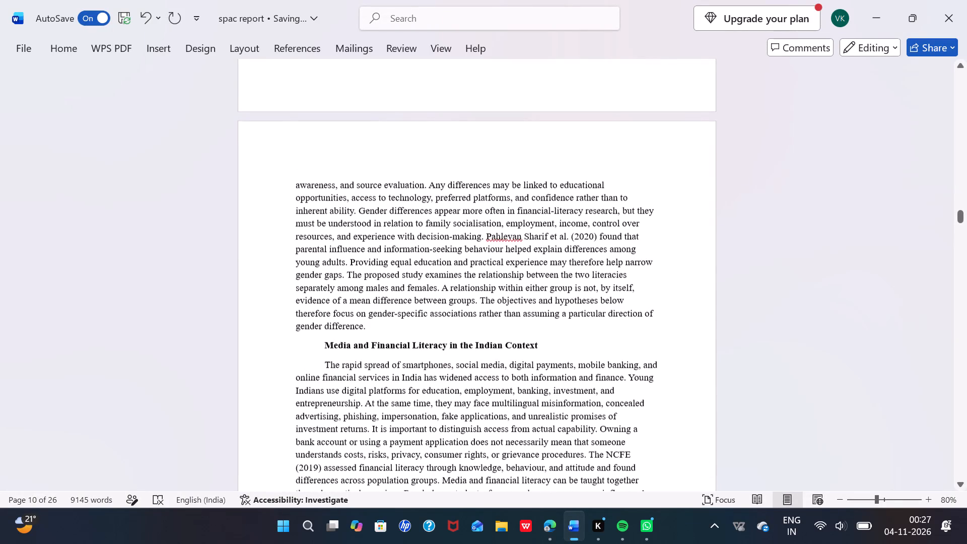
{"action": "left_click", "coordinate": [368, 325]}
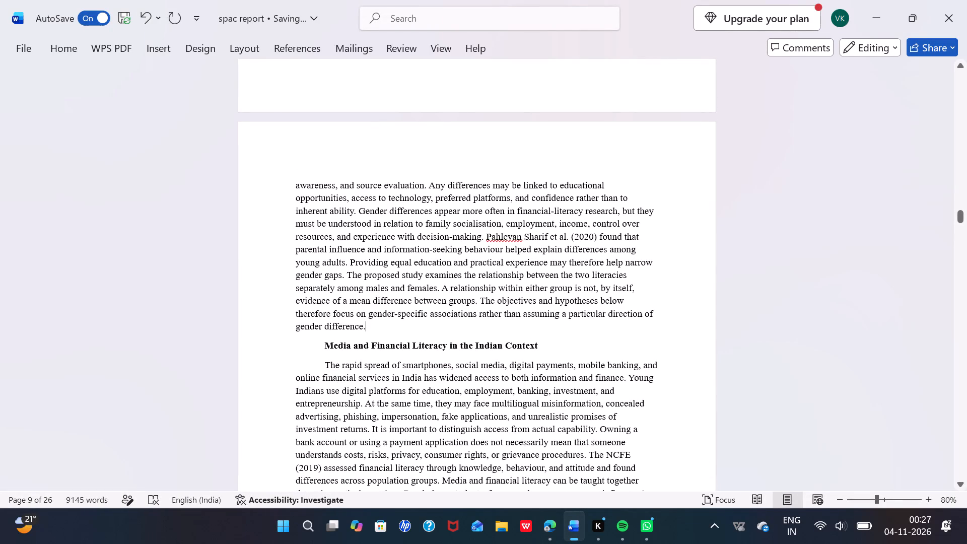
{"action": "scroll", "coordinate": [368, 325], "scroll_direction": "down", "scroll_amount": 1}
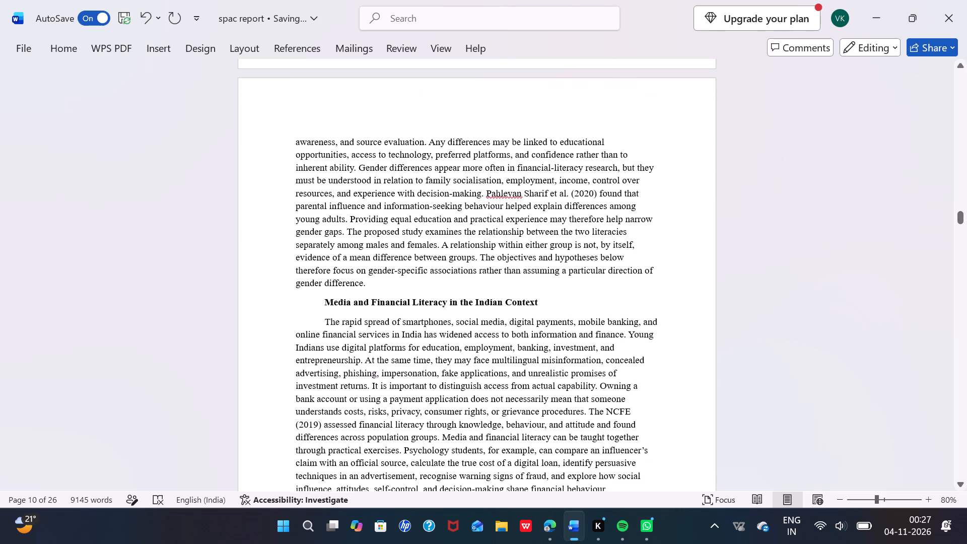
{"action": "scroll", "coordinate": [368, 325], "scroll_direction": "down", "scroll_amount": 1}
{"action": "scroll", "coordinate": [391, 307], "scroll_direction": "up", "scroll_amount": 2}
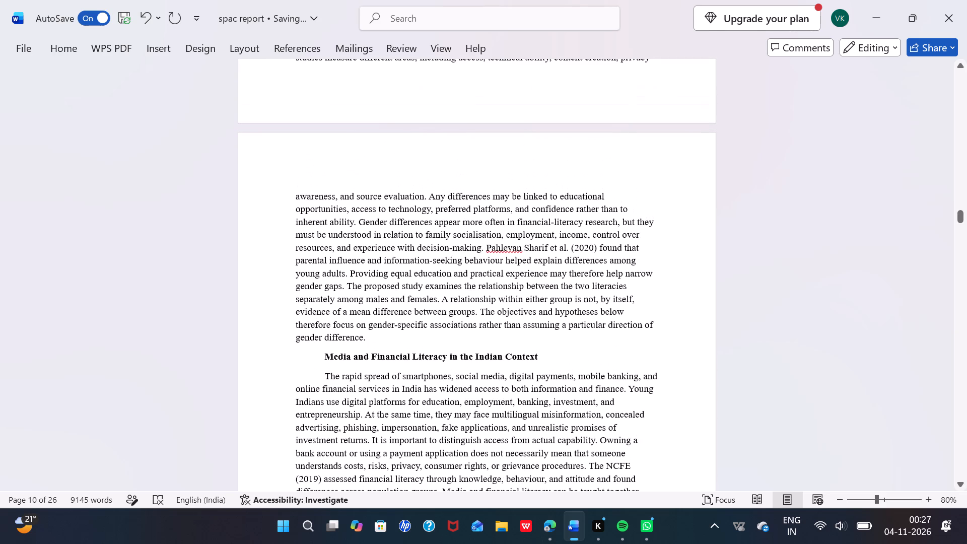
{"action": "scroll", "coordinate": [391, 307], "scroll_direction": "up", "scroll_amount": 2}
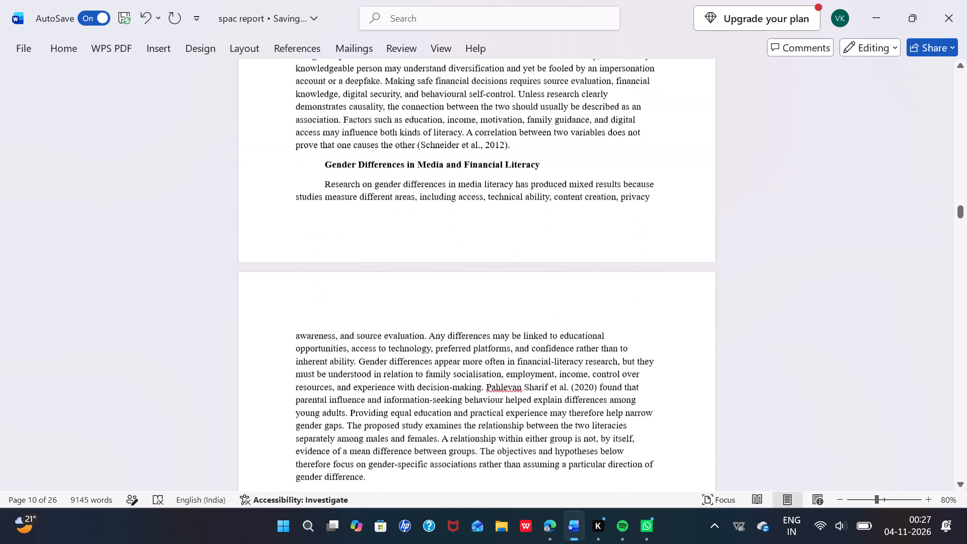
{"action": "scroll", "coordinate": [391, 307], "scroll_direction": "up", "scroll_amount": 3}
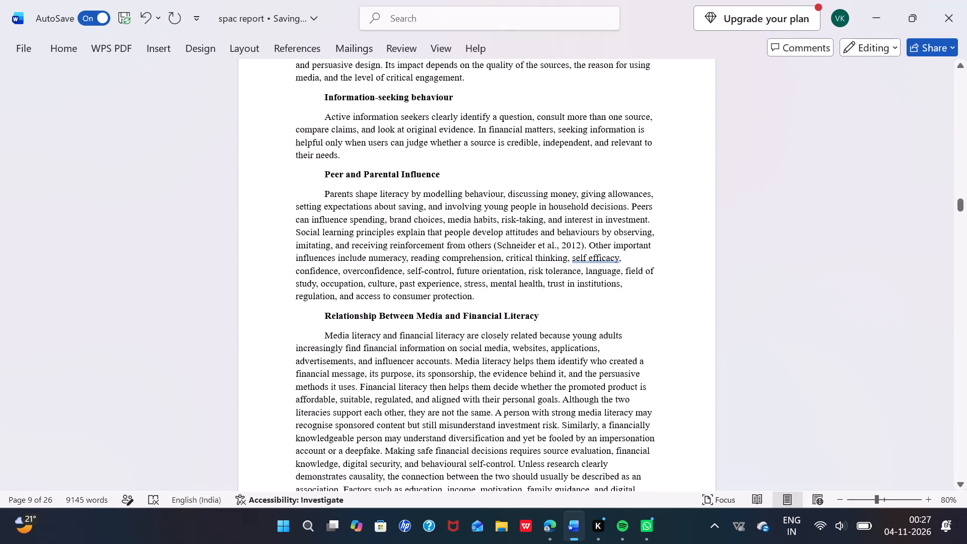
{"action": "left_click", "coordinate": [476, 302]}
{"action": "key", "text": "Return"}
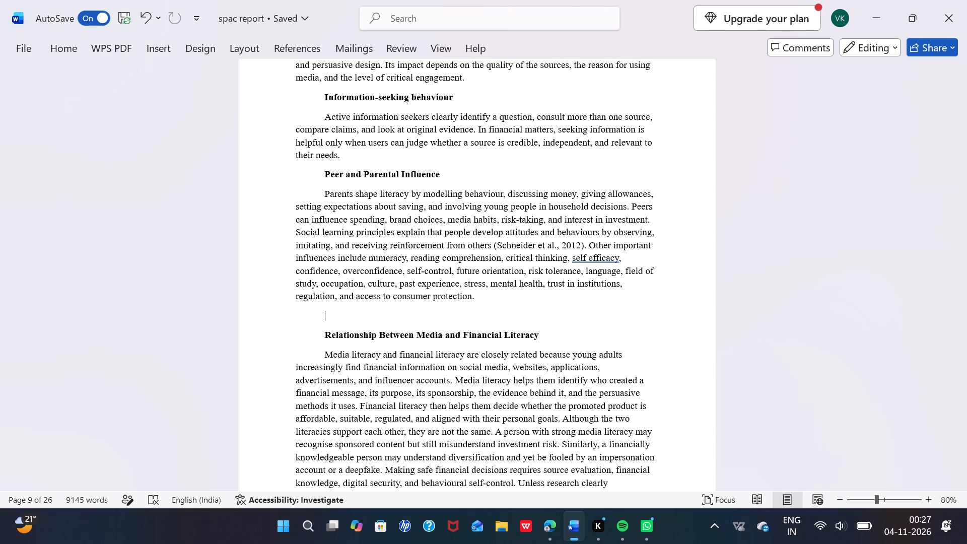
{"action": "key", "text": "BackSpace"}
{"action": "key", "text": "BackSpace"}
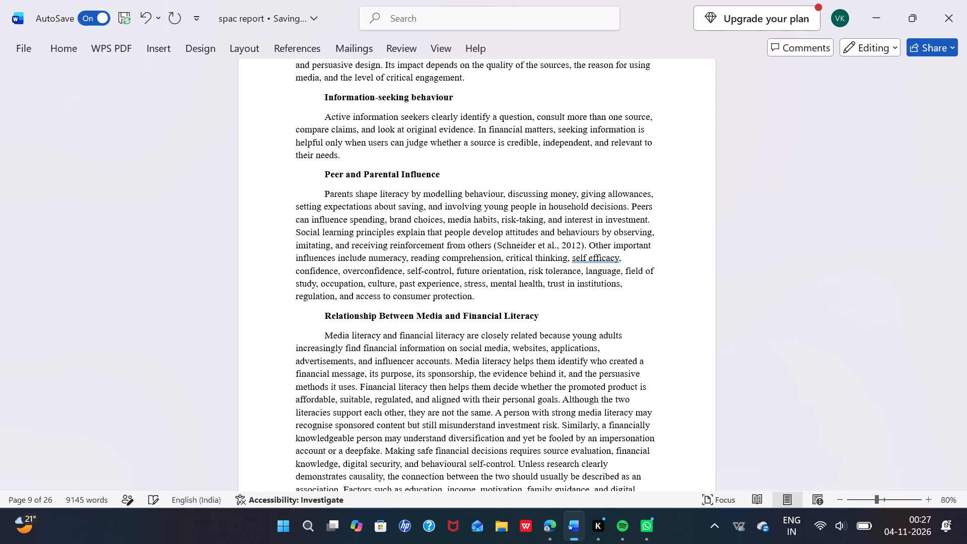
Compare the Gender Differences, Indian Context, gender gap and Gender and Financial Literacy sections for repeated content and uneven spacing.
{"action": "scroll", "coordinate": [476, 302], "scroll_direction": "down", "scroll_amount": 7}
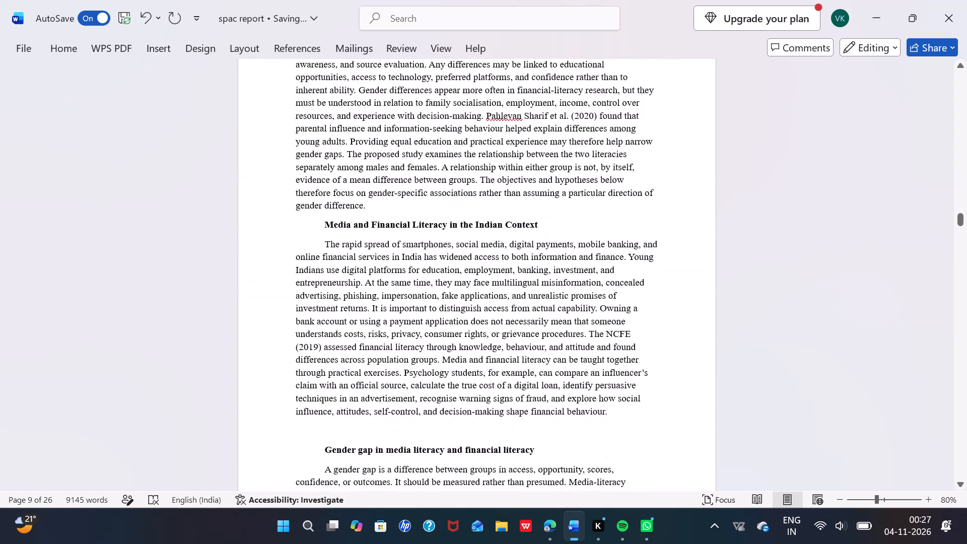
{"action": "scroll", "coordinate": [476, 302], "scroll_direction": "down", "scroll_amount": 2}
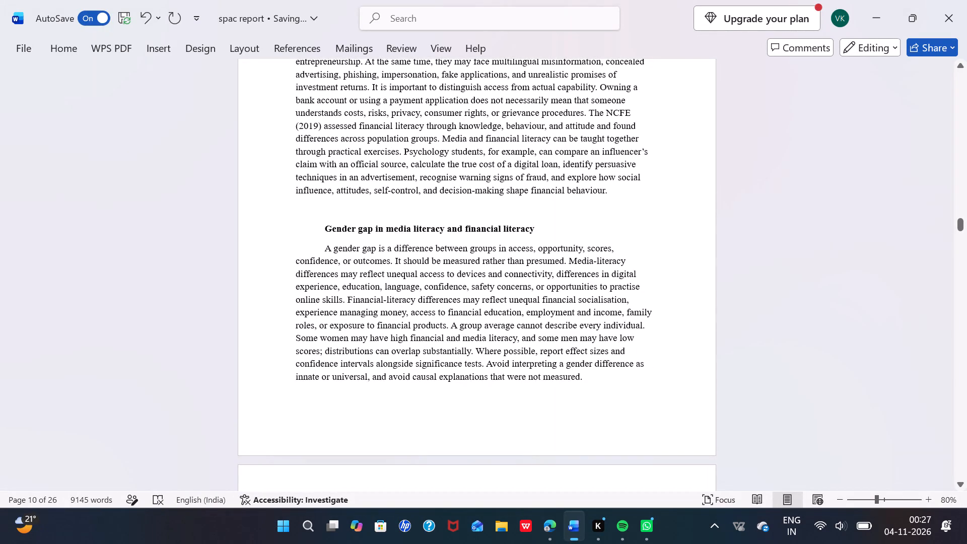
{"action": "scroll", "coordinate": [520, 217], "scroll_direction": "down", "scroll_amount": 3}
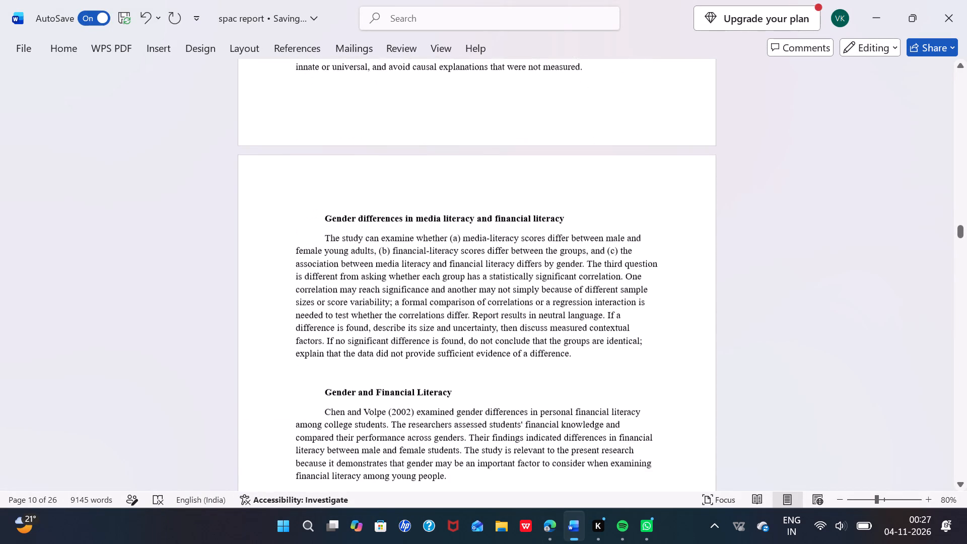
{"action": "scroll", "coordinate": [520, 217], "scroll_direction": "down", "scroll_amount": 1}
{"action": "scroll", "coordinate": [520, 217], "scroll_direction": "up", "scroll_amount": 1}
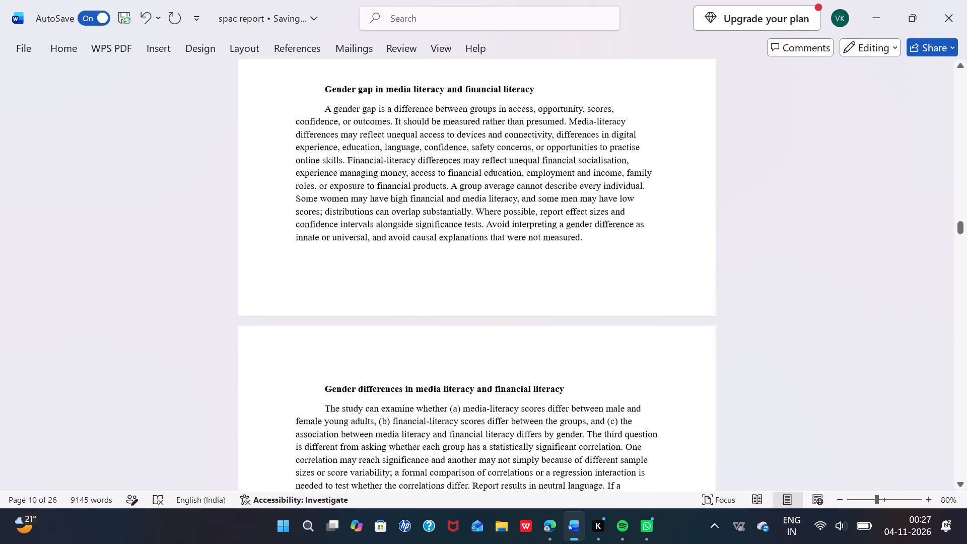
{"action": "scroll", "coordinate": [520, 217], "scroll_direction": "down", "scroll_amount": 1}
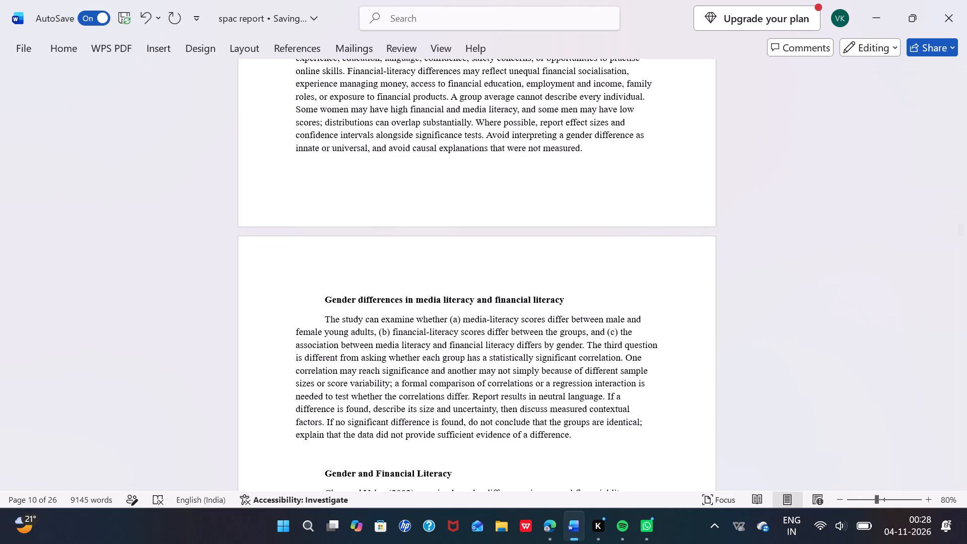
{"action": "scroll", "coordinate": [520, 217], "scroll_direction": "down", "scroll_amount": 1}
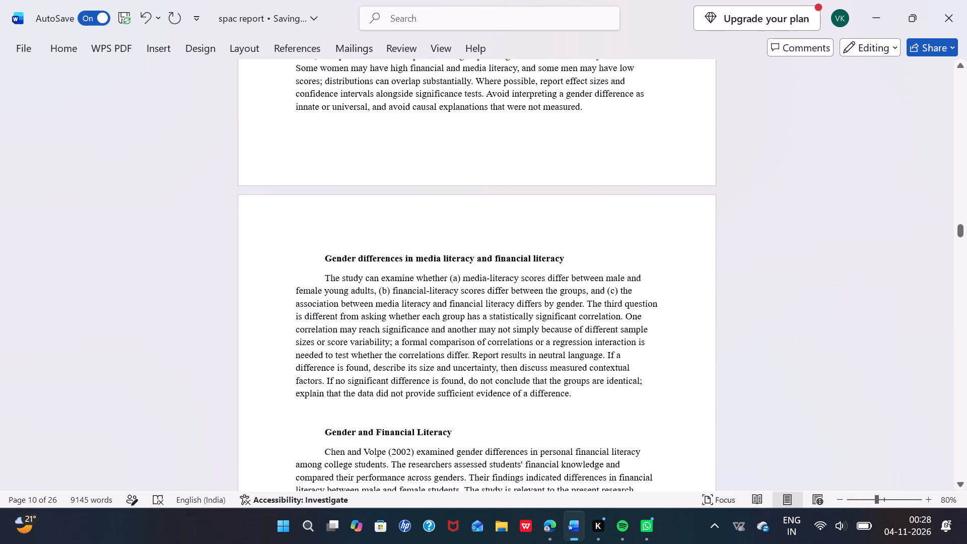
{"action": "scroll", "coordinate": [564, 359], "scroll_direction": "up", "scroll_amount": 2}
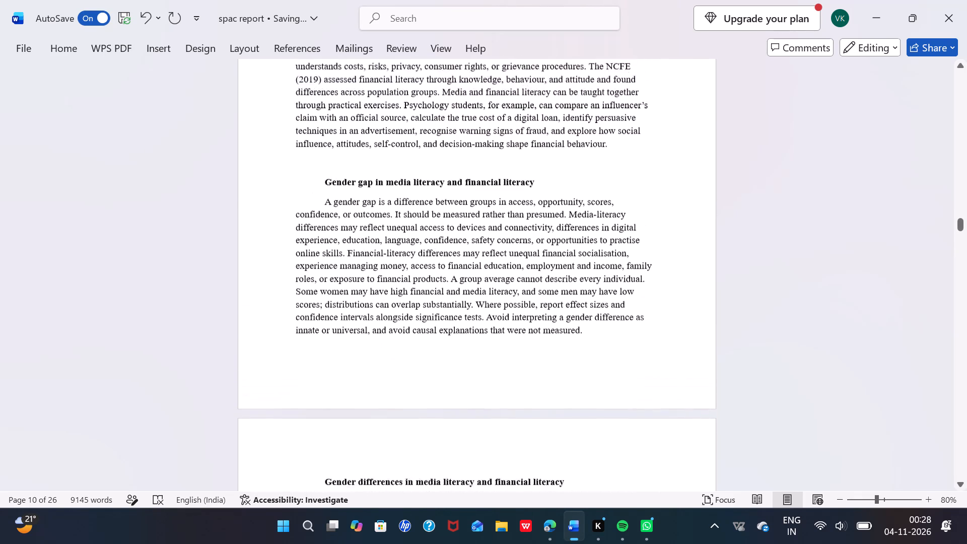
{"action": "scroll", "coordinate": [564, 359], "scroll_direction": "up", "scroll_amount": 4}
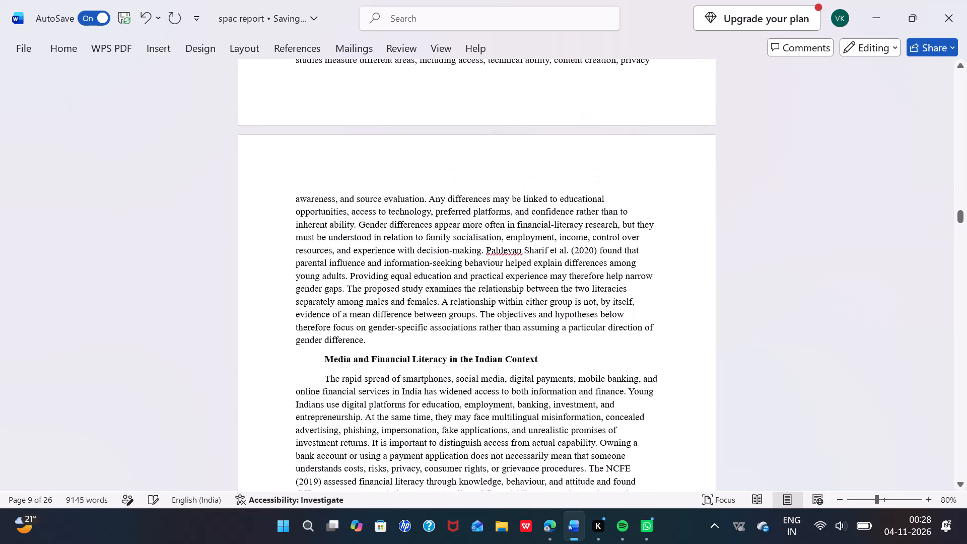
{"action": "scroll", "coordinate": [564, 359], "scroll_direction": "down", "scroll_amount": 1}
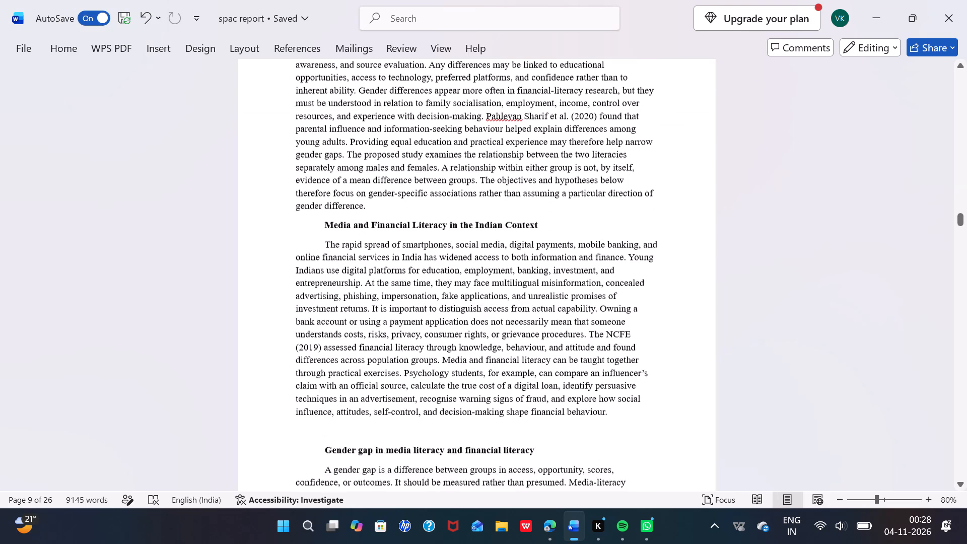
{"action": "scroll", "coordinate": [564, 359], "scroll_direction": "down", "scroll_amount": 1}
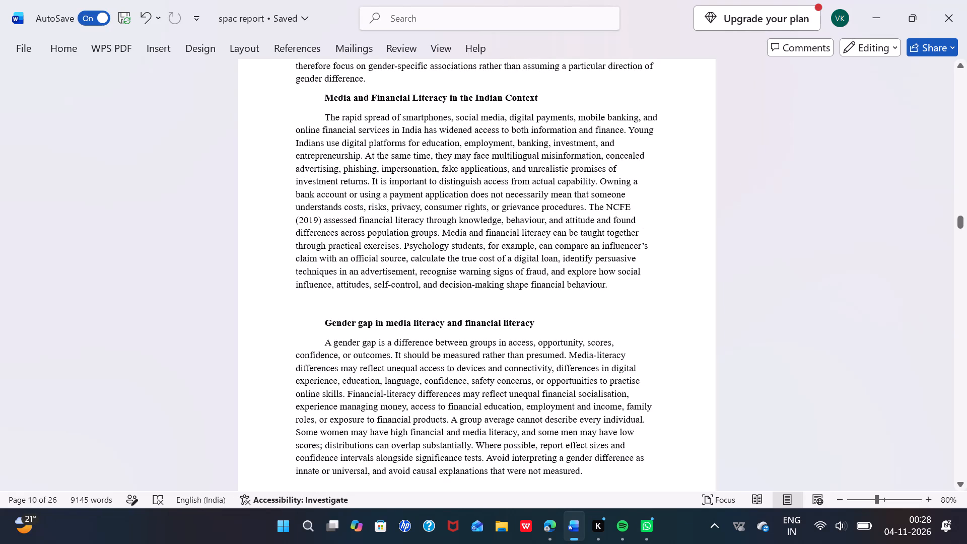
{"action": "scroll", "coordinate": [564, 359], "scroll_direction": "down", "scroll_amount": 1}
{"action": "scroll", "coordinate": [481, 273], "scroll_direction": "down", "scroll_amount": 1}
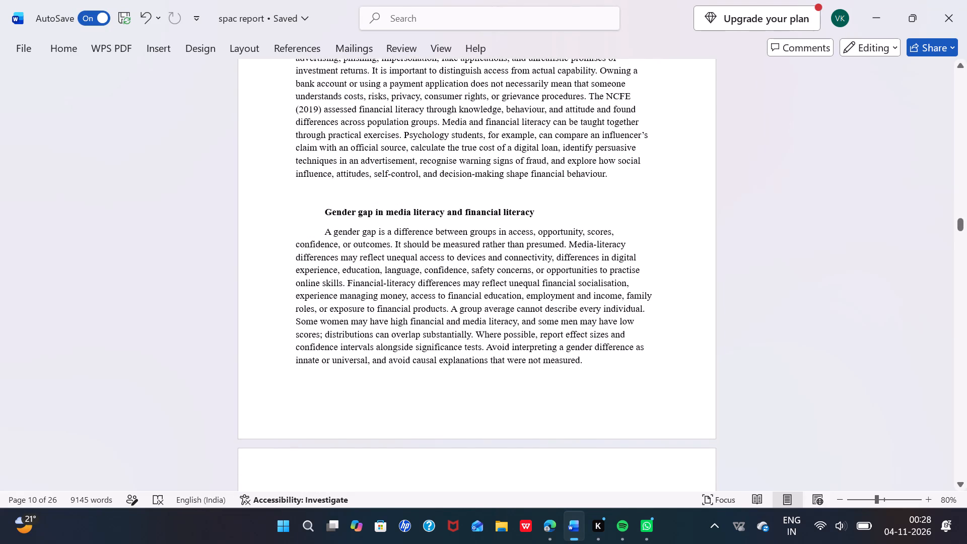
{"action": "scroll", "coordinate": [481, 273], "scroll_direction": "down", "scroll_amount": 2}
{"action": "scroll", "coordinate": [481, 273], "scroll_direction": "up", "scroll_amount": 1}
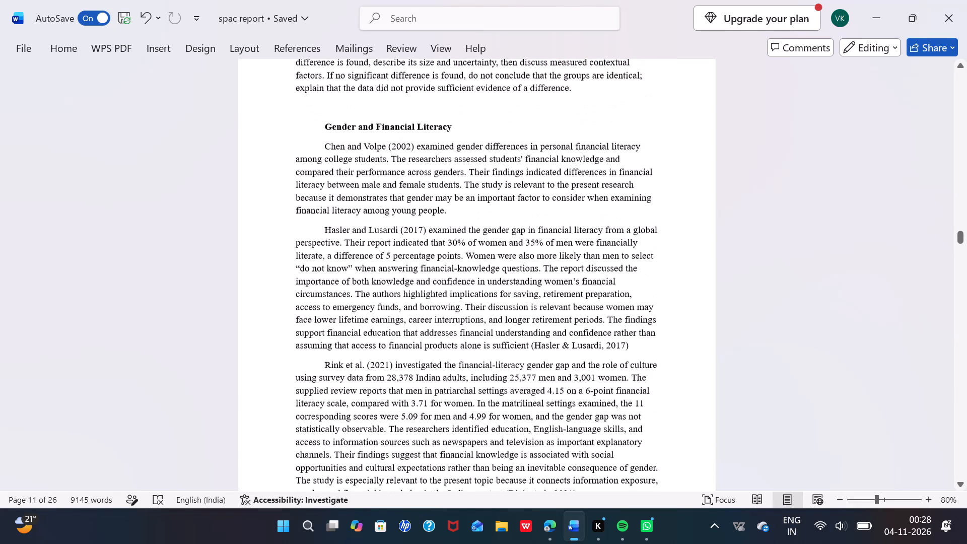
{"action": "scroll", "coordinate": [481, 273], "scroll_direction": "up", "scroll_amount": 2}
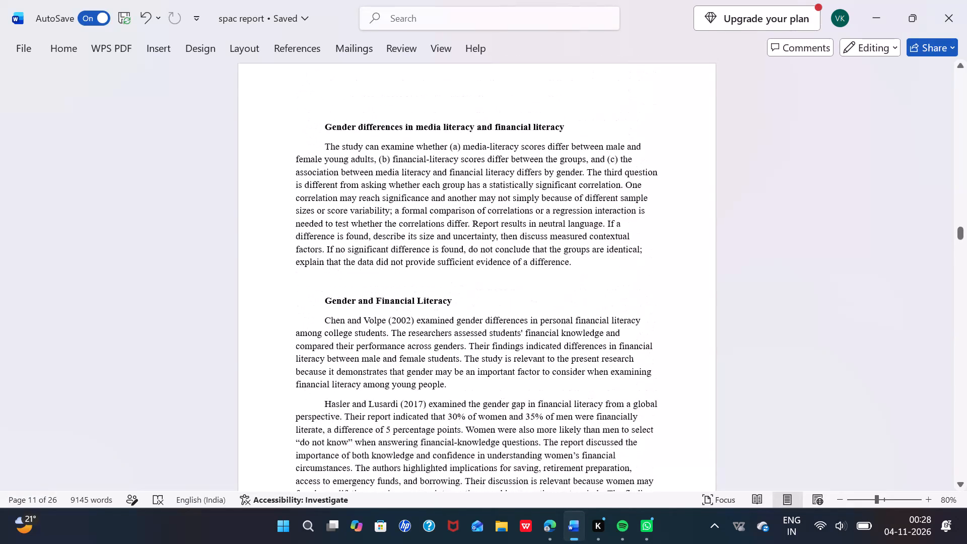
Delete the "Gender differences in media literacy and financial literacy" heading and its paragraph above the Gender and Financial Literacy section.
{"action": "scroll", "coordinate": [481, 273], "scroll_direction": "up", "scroll_amount": 1}
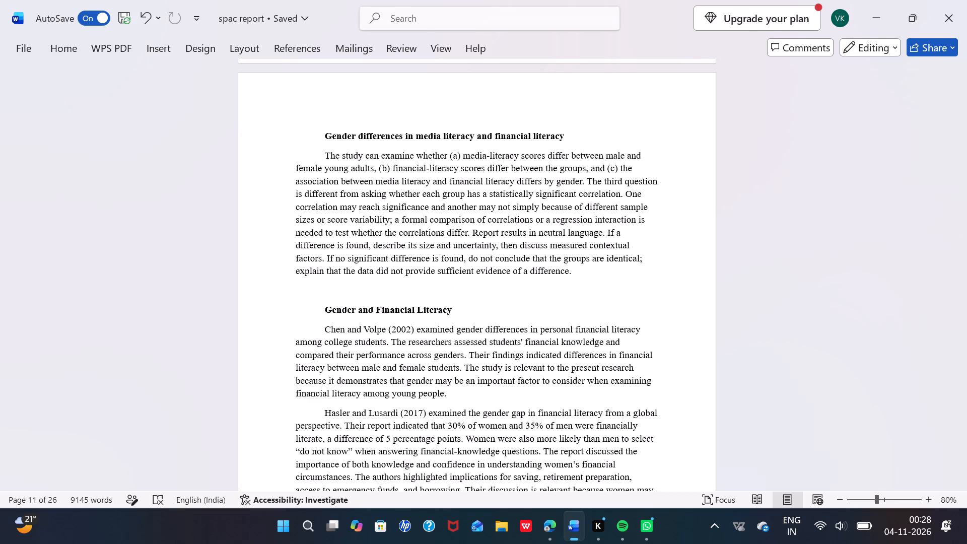
{"action": "left_click_drag", "start_coordinate": [569, 274], "coordinate": [330, 138]}
{"action": "key", "text": "BackSpace"}
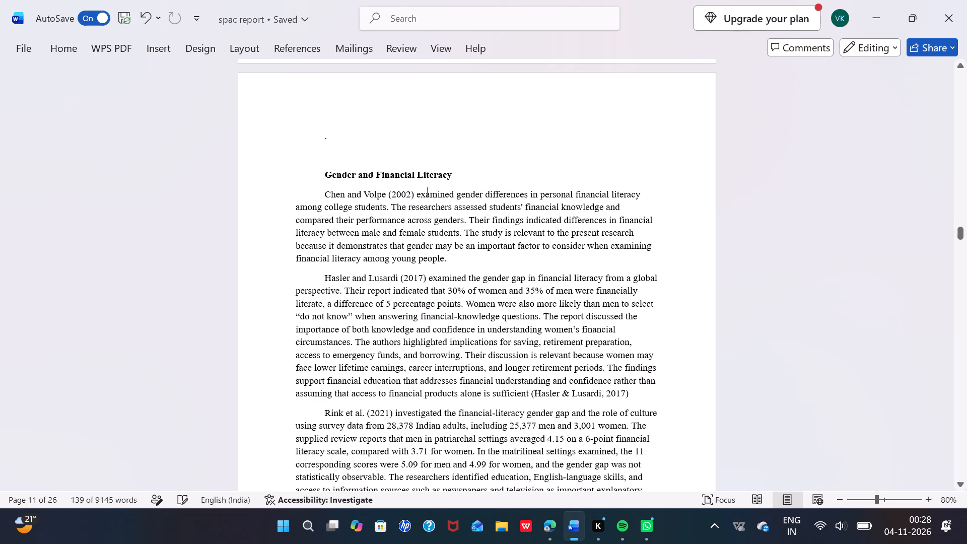
Review the sections back from Gender and Financial Literacy to Media Exposure and Frequent Media Use for layout and repeated content.
{"action": "scroll", "coordinate": [330, 138], "scroll_direction": "up", "scroll_amount": 3}
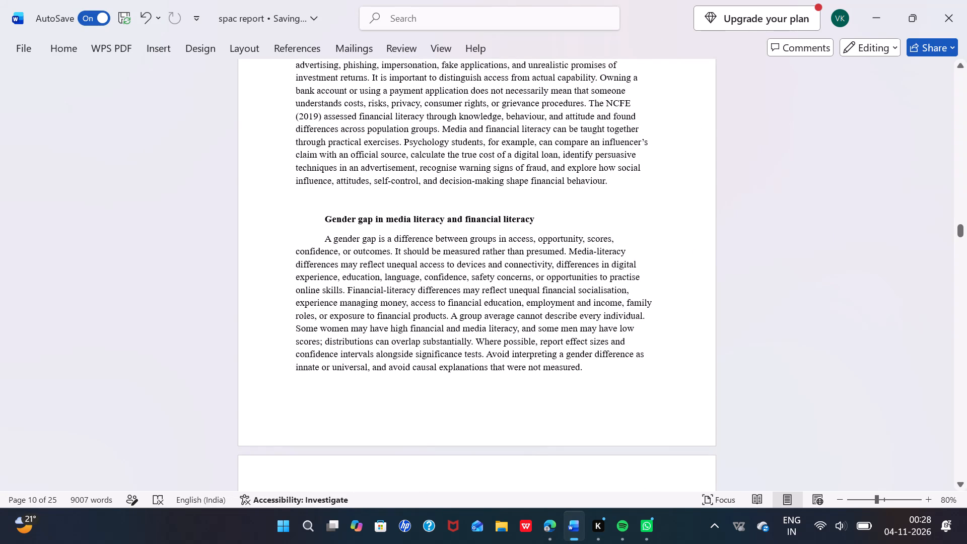
{"action": "scroll", "coordinate": [587, 370], "scroll_direction": "up", "scroll_amount": 2}
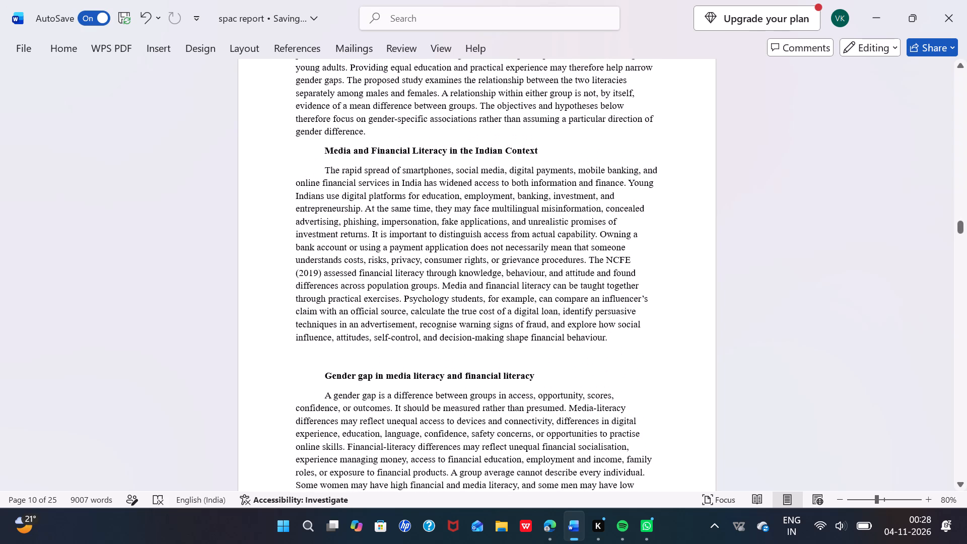
{"action": "scroll", "coordinate": [587, 370], "scroll_direction": "up", "scroll_amount": 1}
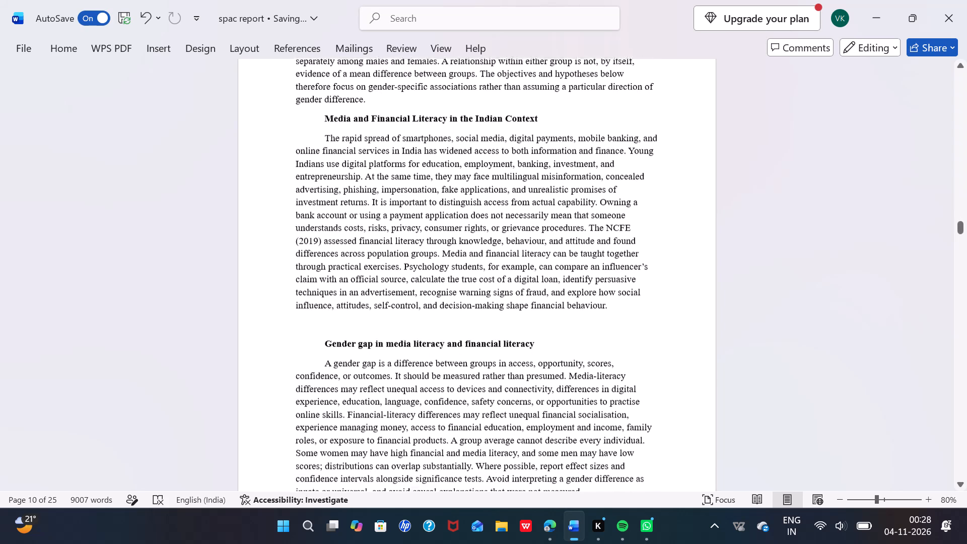
{"action": "scroll", "coordinate": [587, 370], "scroll_direction": "up", "scroll_amount": 1}
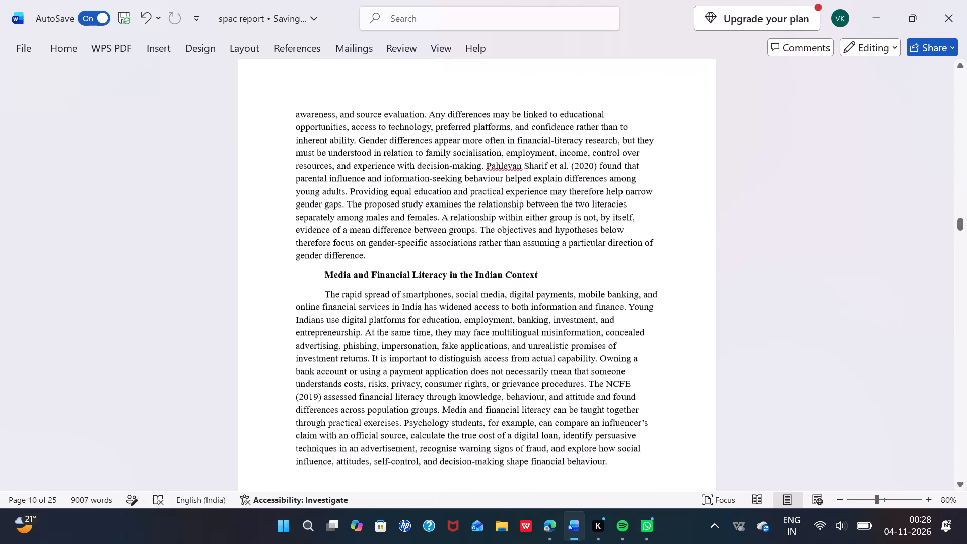
{"action": "scroll", "coordinate": [587, 370], "scroll_direction": "up", "scroll_amount": 3}
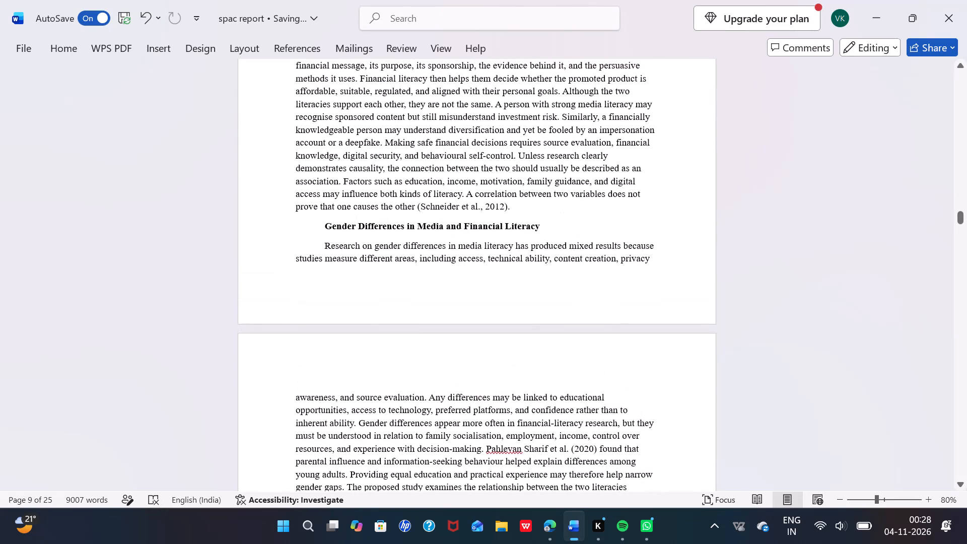
{"action": "scroll", "coordinate": [587, 370], "scroll_direction": "up", "scroll_amount": 3}
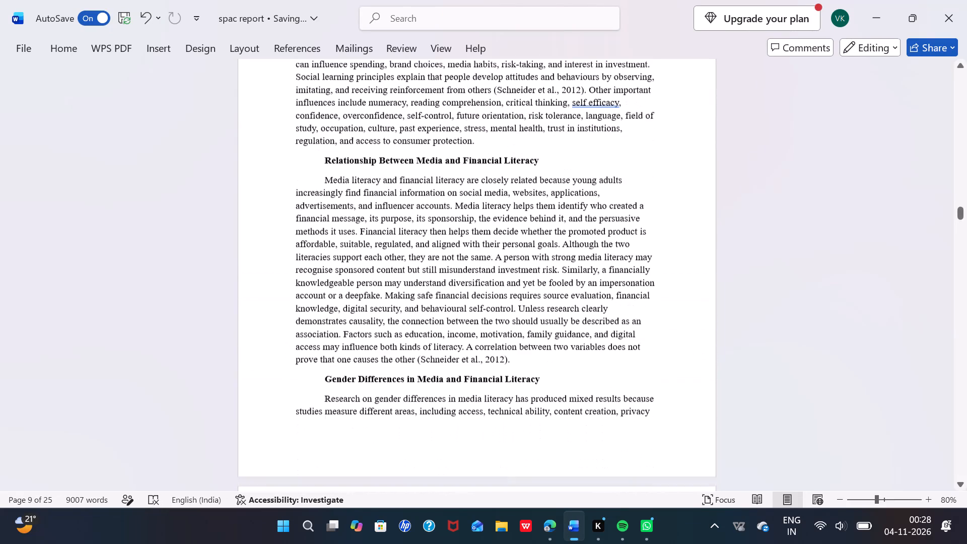
{"action": "scroll", "coordinate": [587, 370], "scroll_direction": "up", "scroll_amount": 3}
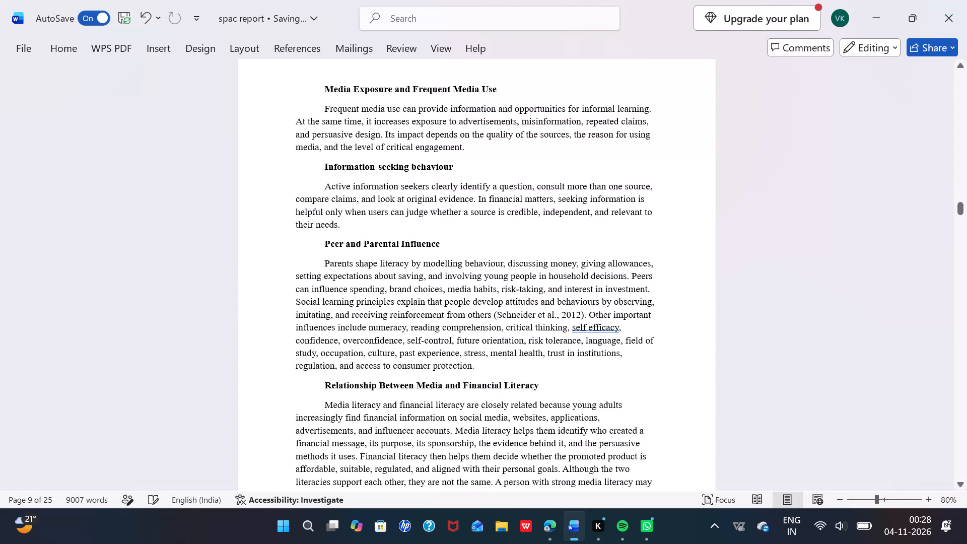
Check heading order and spacing from Peer and Parental Influence down through the gender gap section to Gender and Financial Literacy.
{"action": "scroll", "coordinate": [529, 379], "scroll_direction": "down", "scroll_amount": 4}
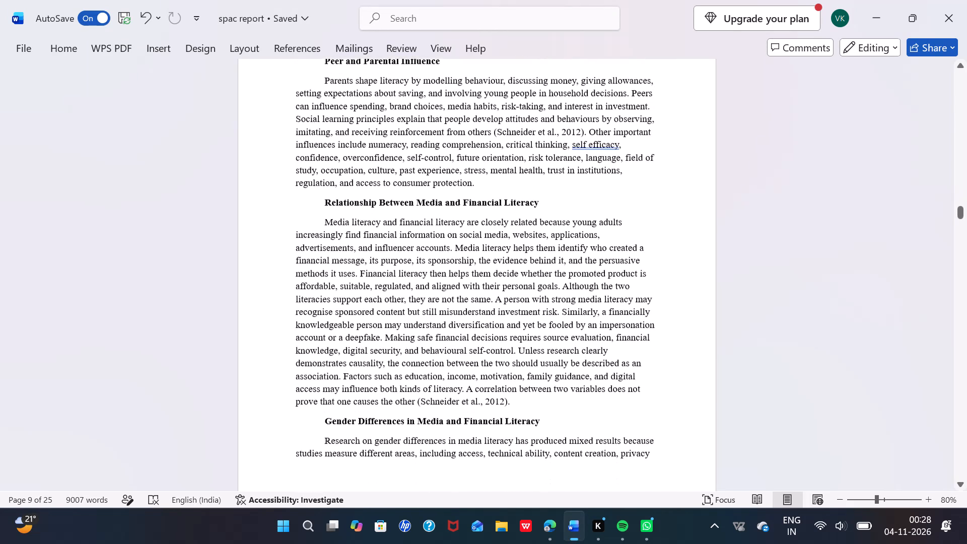
{"action": "scroll", "coordinate": [529, 379], "scroll_direction": "down", "scroll_amount": 3}
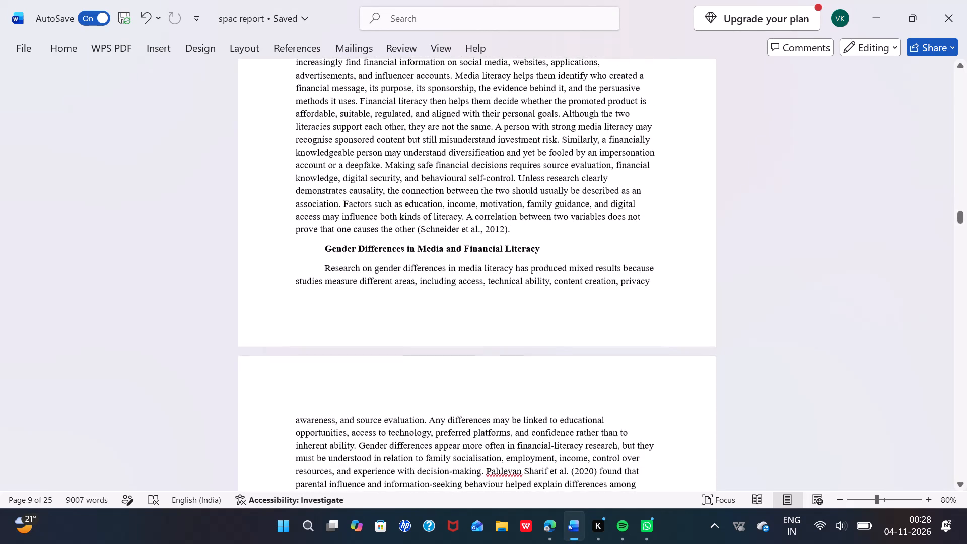
{"action": "scroll", "coordinate": [538, 315], "scroll_direction": "down", "scroll_amount": 1}
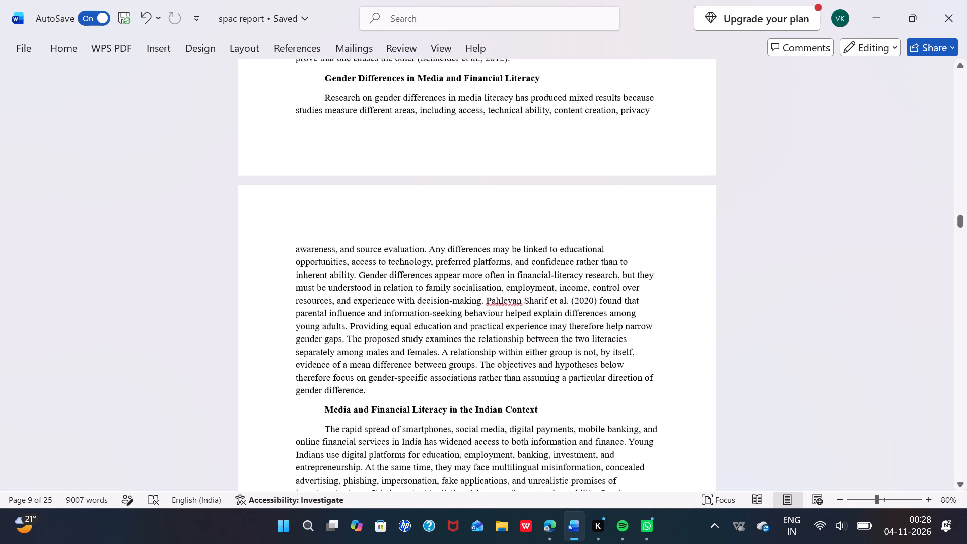
{"action": "scroll", "coordinate": [538, 315], "scroll_direction": "down", "scroll_amount": 2}
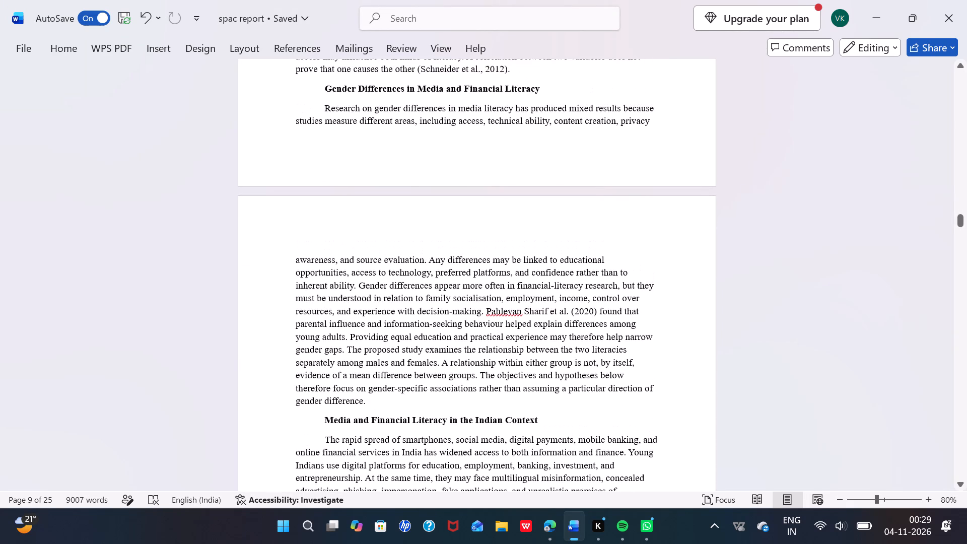
{"action": "scroll", "coordinate": [538, 315], "scroll_direction": "down", "scroll_amount": 1}
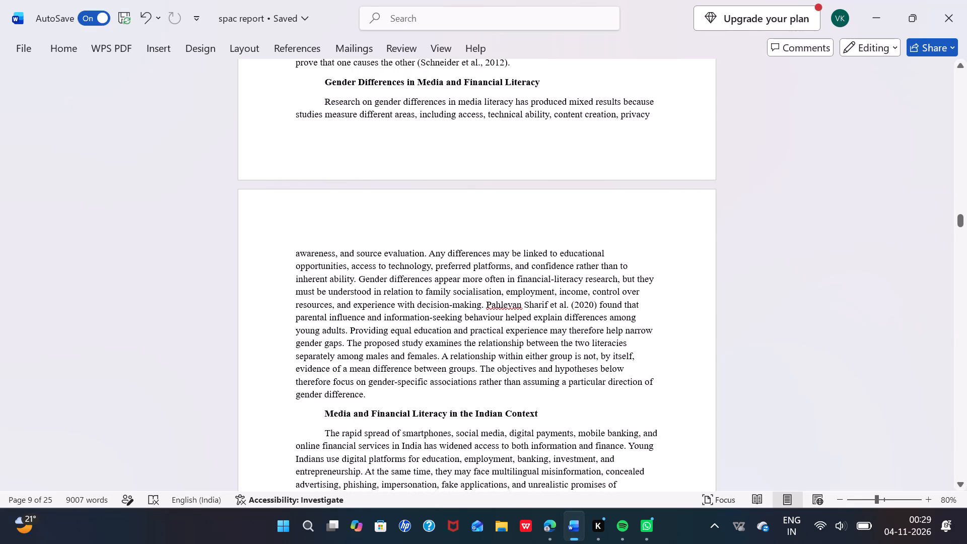
{"action": "scroll", "coordinate": [538, 315], "scroll_direction": "down", "scroll_amount": 4}
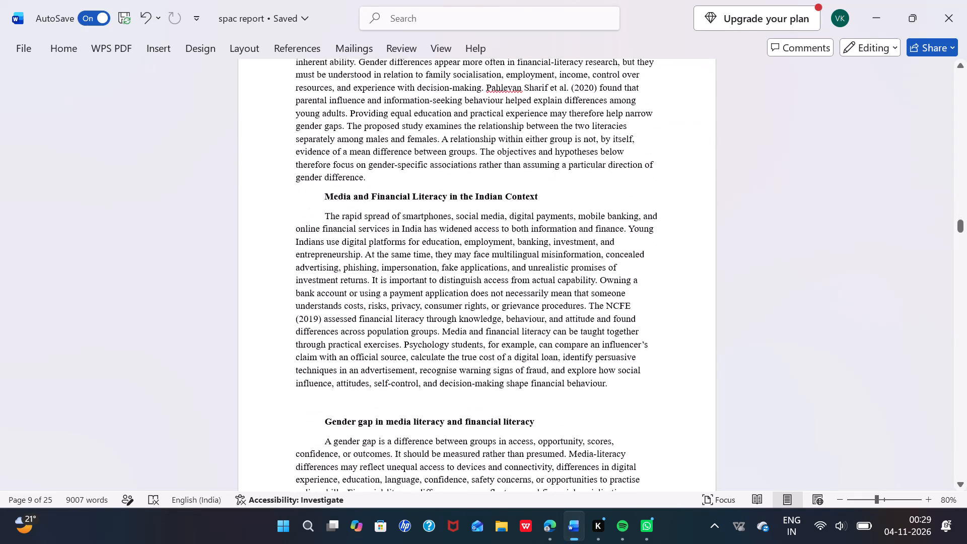
{"action": "scroll", "coordinate": [538, 315], "scroll_direction": "down", "scroll_amount": 2}
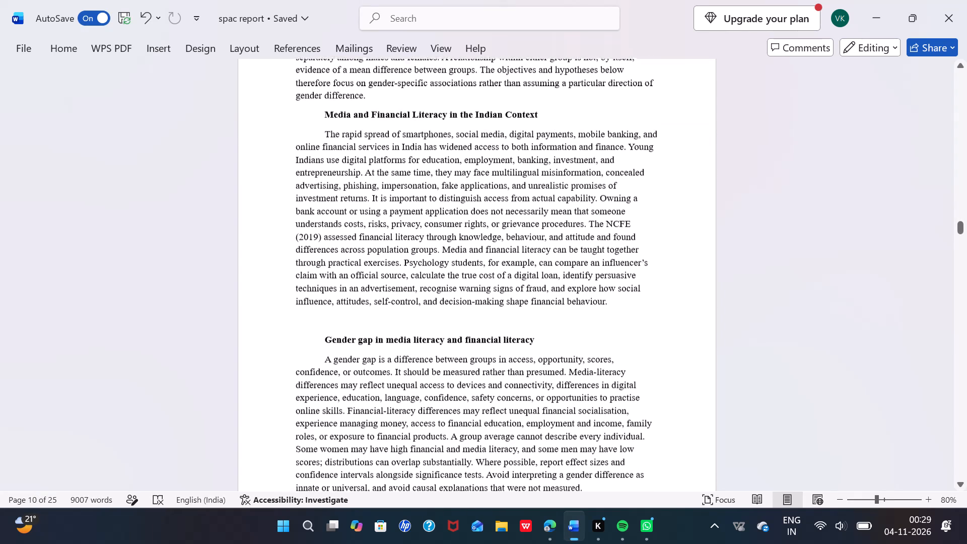
{"action": "scroll", "coordinate": [538, 315], "scroll_direction": "down", "scroll_amount": 2}
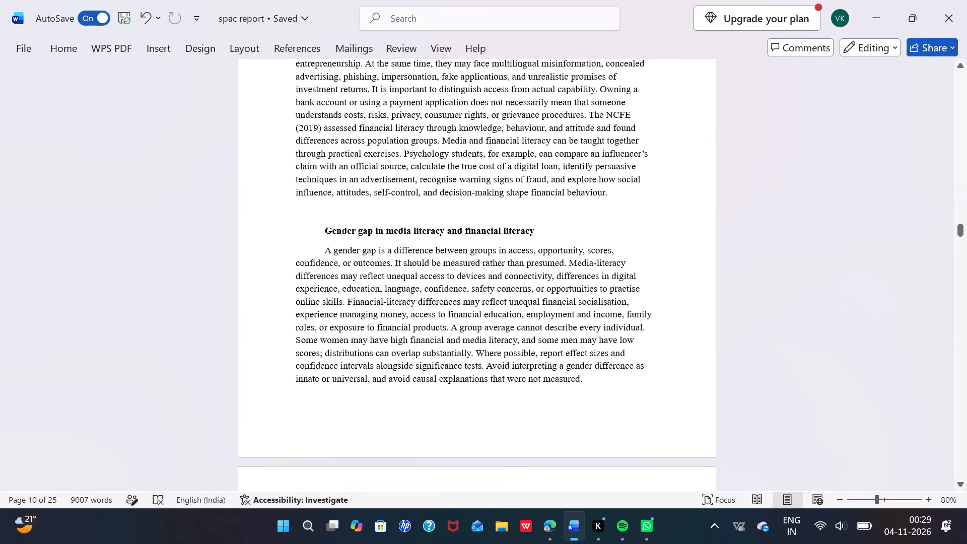
{"action": "scroll", "coordinate": [538, 315], "scroll_direction": "down", "scroll_amount": 4}
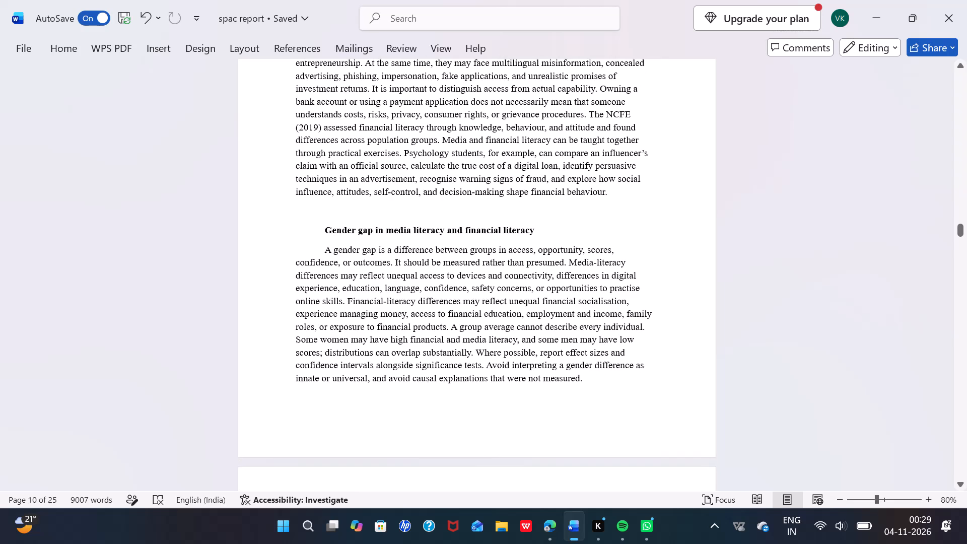
{"action": "scroll", "coordinate": [538, 315], "scroll_direction": "down", "scroll_amount": 3}
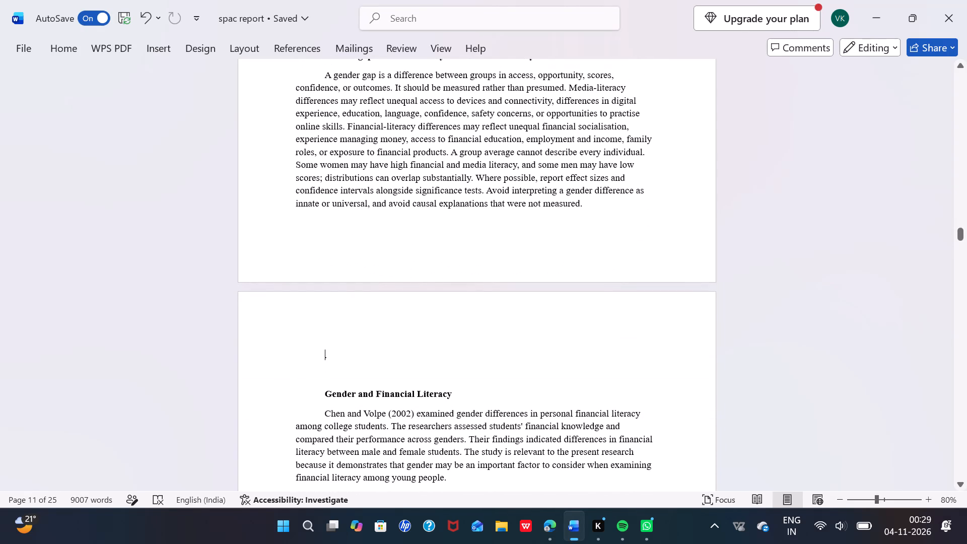
Replace the stray full stop above the Gender and Financial Literacy heading with a bold "Review of Literature" heading.
{"action": "left_click", "coordinate": [361, 330]}
{"action": "left_click", "coordinate": [357, 347]}
{"action": "key", "text": "BackSpace"}
{"action": "key", "text": "BackSpace"}
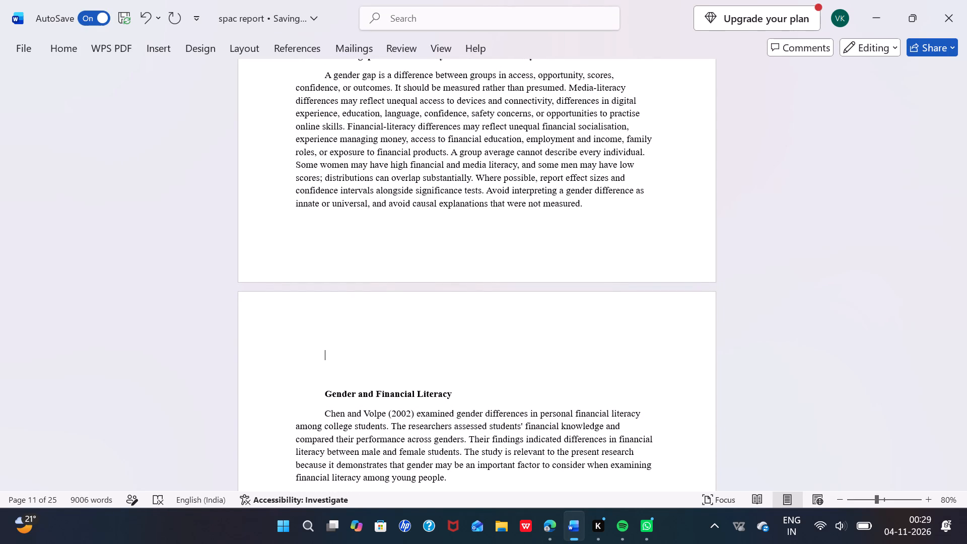
{"action": "key", "text": "r"}
{"action": "type", "text": "eview of"}
{"action": "key", "text": "space"}
{"action": "key", "text": "l"}
{"action": "type", "text": "iterature"}
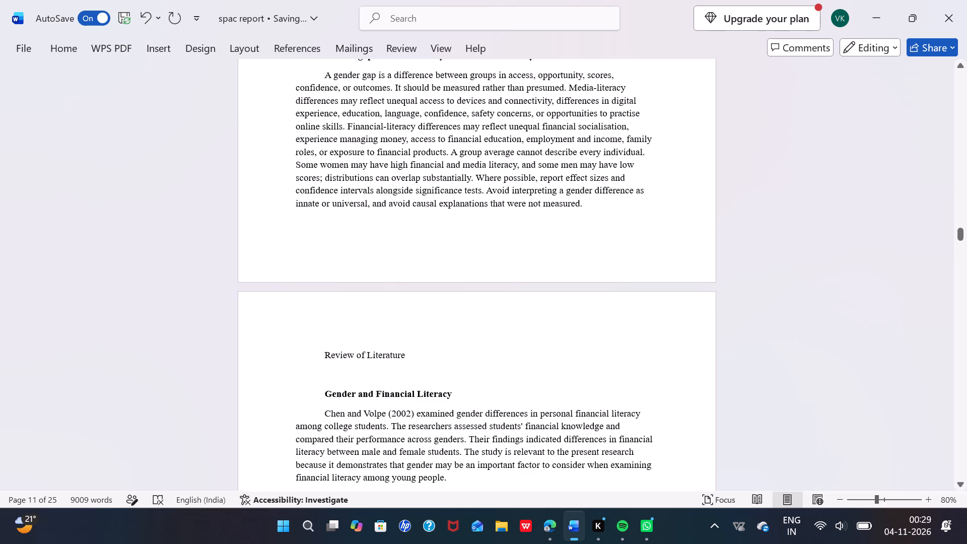
{"action": "left_click_drag", "start_coordinate": [417, 358], "coordinate": [334, 361]}
{"action": "left_click", "coordinate": [347, 335]}
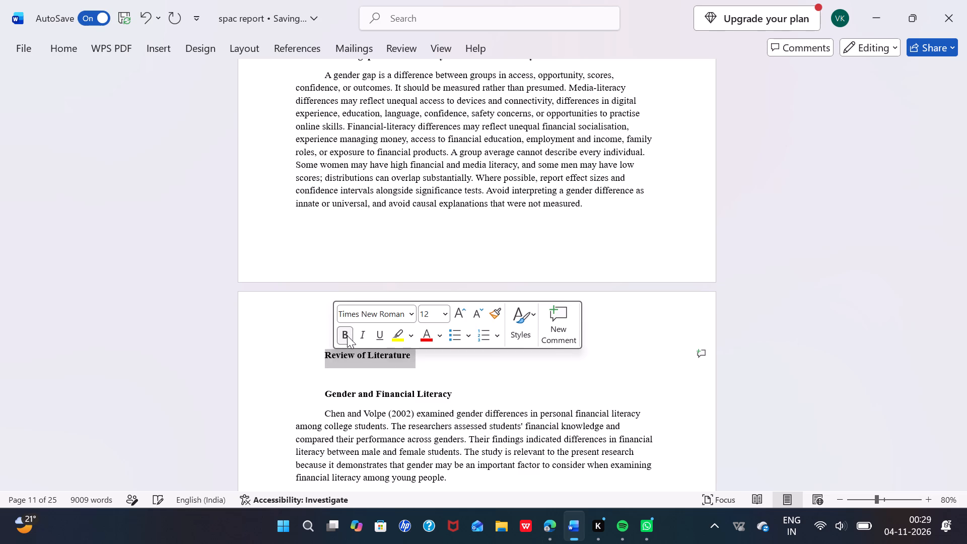
{"action": "left_click", "coordinate": [395, 361]}
Remove the blank line above the Gender and Financial Literacy heading and indent it with spaces to align with Review of Literature.
{"action": "left_click", "coordinate": [325, 393]}
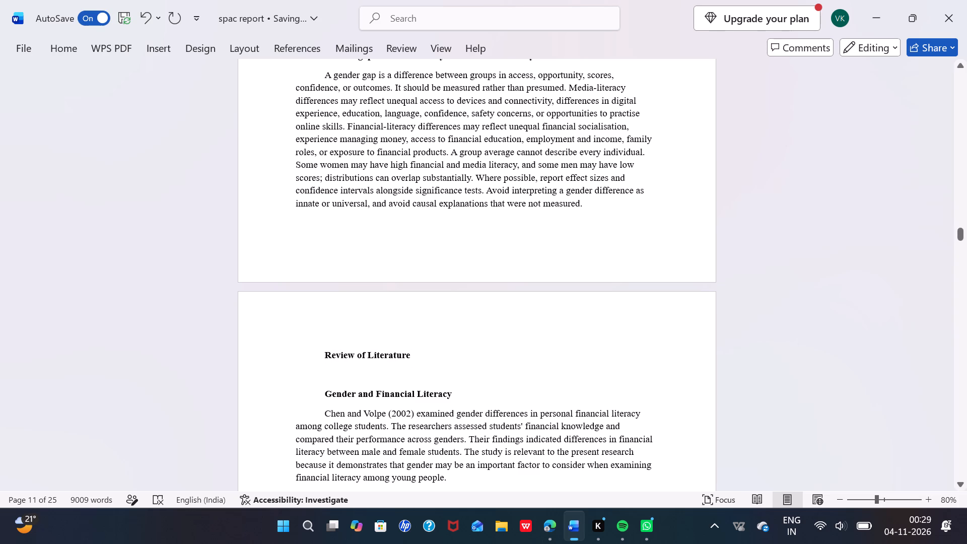
{"action": "key", "text": "BackSpace"}
{"action": "key", "text": "BackSpace"}
{"action": "key", "text": "space"}
{"action": "key", "text": "space"}
{"action": "key", "text": "space"}
{"action": "key", "text": "space"}
{"action": "key", "text": "space"}
{"action": "key", "text": "space"}
{"action": "key", "text": "space"}
{"action": "key", "text": "space"}
{"action": "key", "text": "space"}
{"action": "key", "text": "space"}
{"action": "key", "text": "space"}
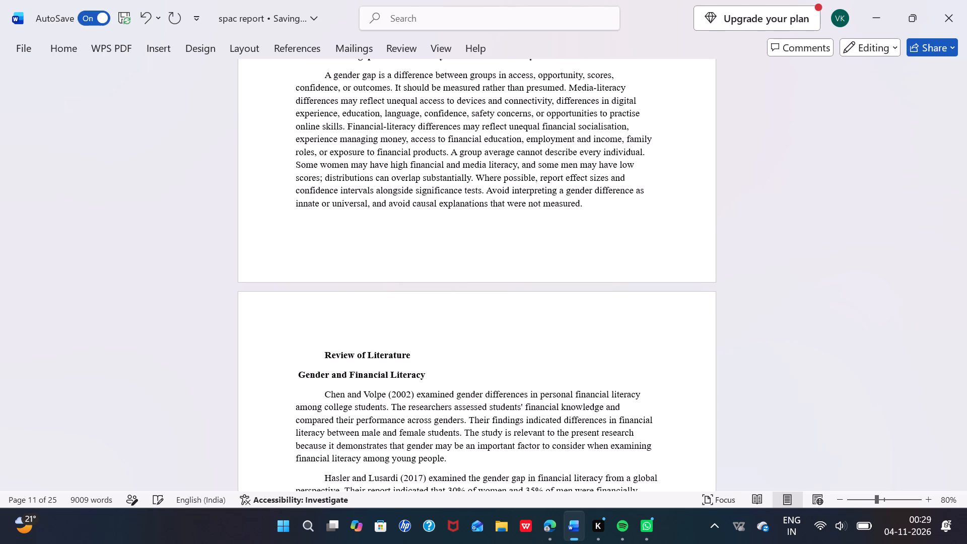
{"action": "key", "text": "space"}
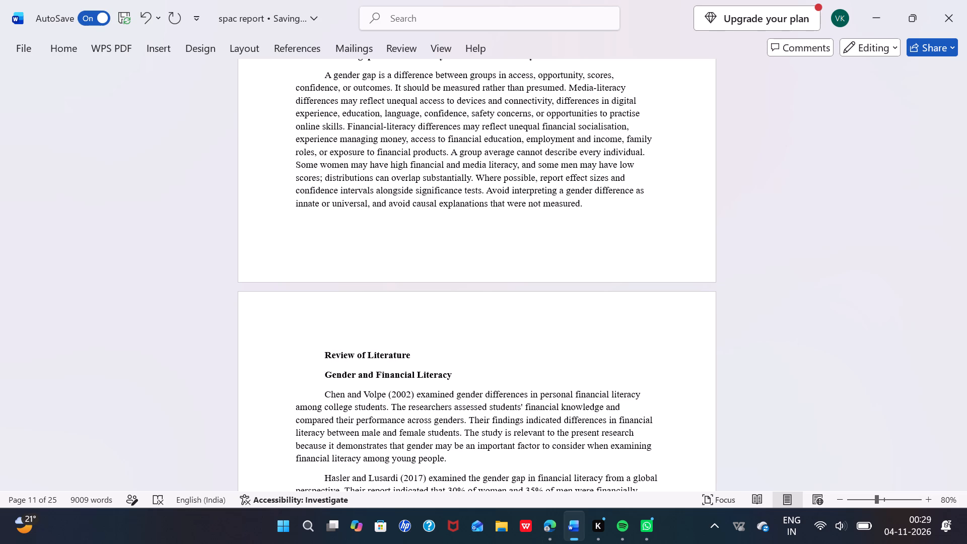
Try to indent the Method heading below the Alternative Hypotheses with spaces to align it with the other headings.
{"action": "scroll", "coordinate": [325, 393], "scroll_direction": "down", "scroll_amount": 3}
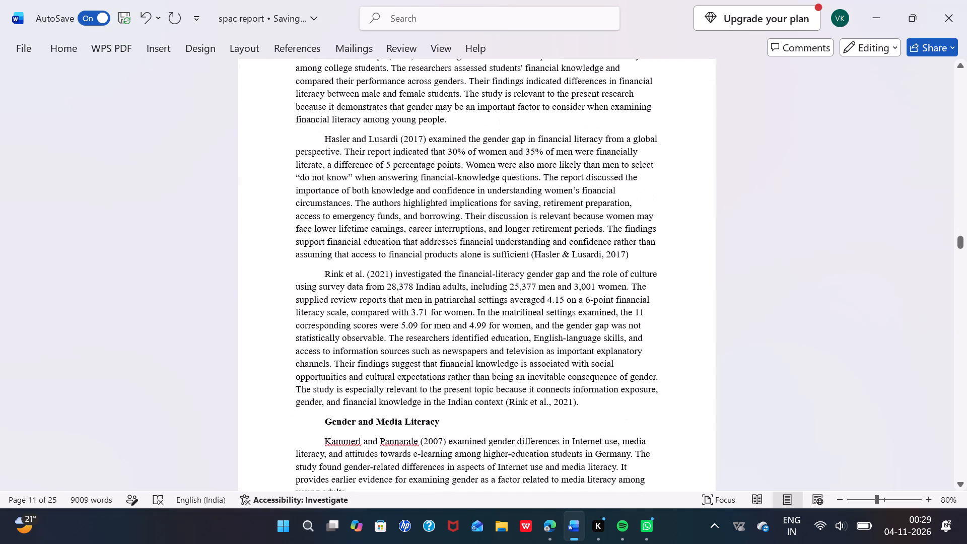
{"action": "scroll", "coordinate": [325, 393], "scroll_direction": "down", "scroll_amount": 4}
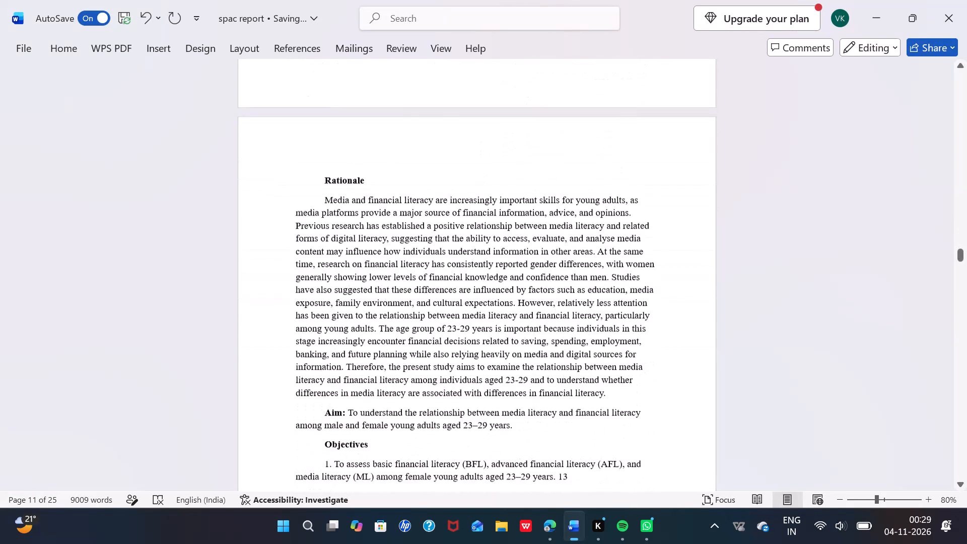
{"action": "scroll", "coordinate": [325, 393], "scroll_direction": "down", "scroll_amount": 2}
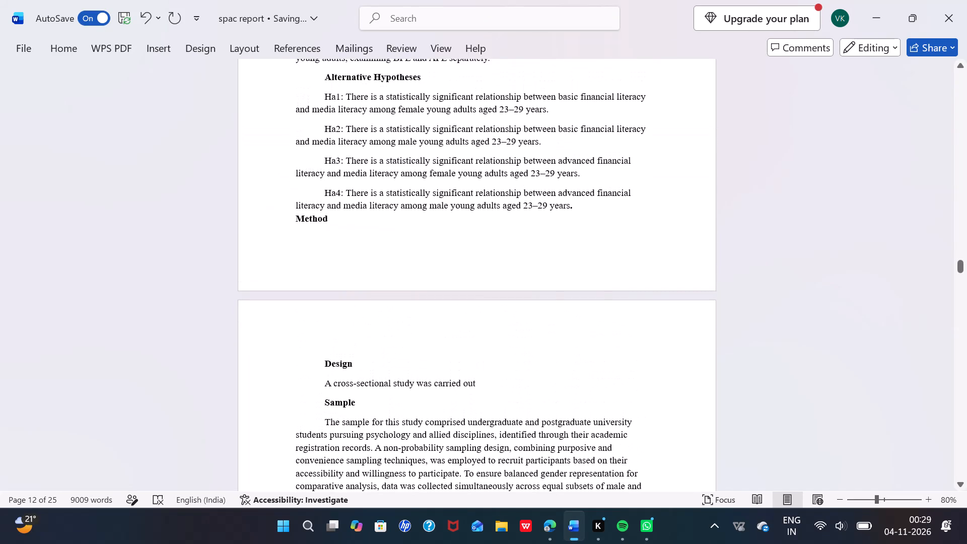
{"action": "left_click", "coordinate": [290, 215]}
{"action": "key", "text": "space"}
{"action": "key", "text": "space"}
{"action": "key", "text": "space"}
{"action": "key", "text": "space"}
{"action": "key", "text": "space"}
{"action": "key", "text": "space"}
{"action": "key", "text": "space"}
{"action": "key", "text": "space"}
{"action": "key", "text": "space"}
{"action": "key", "text": "space"}
{"action": "key", "text": "space"}
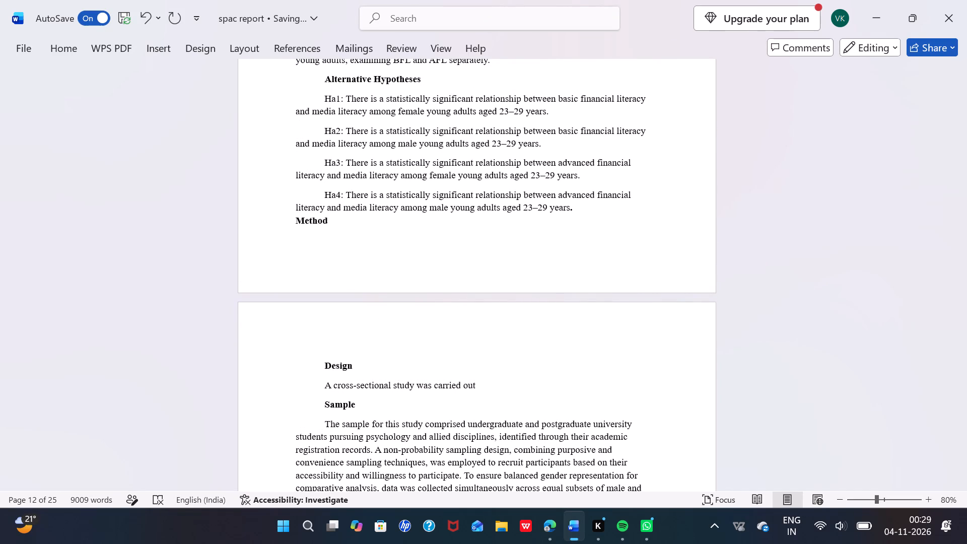
{"action": "key", "text": "space"}
Examine the layout from the Design section through the Table 4 and Results area, and back to Tables 1 and 2.
{"action": "scroll", "coordinate": [356, 316], "scroll_direction": "down", "scroll_amount": 3}
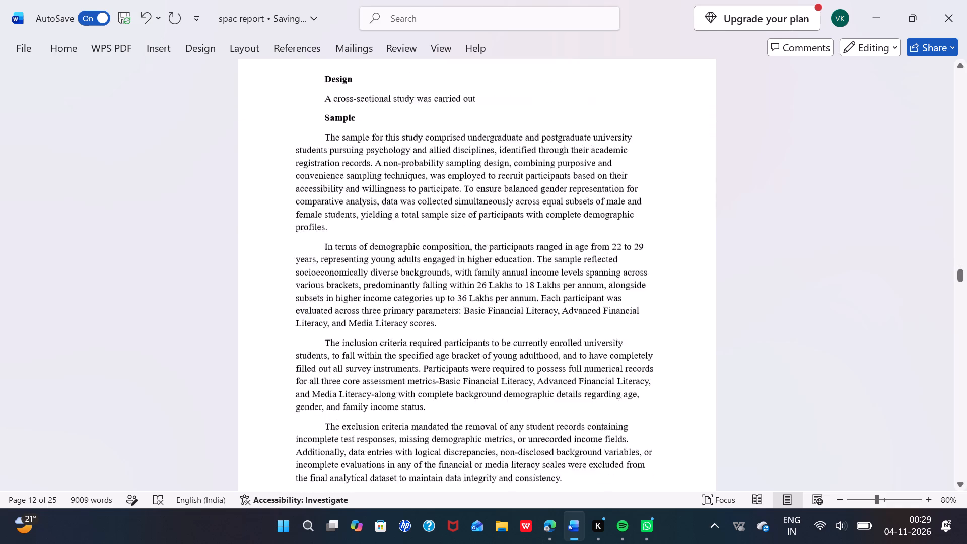
{"action": "scroll", "coordinate": [356, 316], "scroll_direction": "down", "scroll_amount": 6}
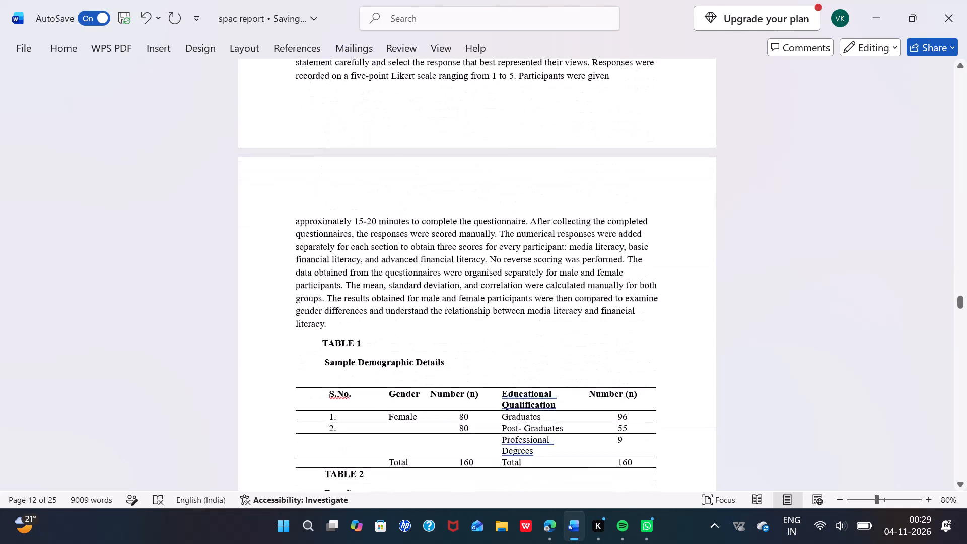
{"action": "scroll", "coordinate": [356, 316], "scroll_direction": "down", "scroll_amount": 3}
{"action": "scroll", "coordinate": [356, 316], "scroll_direction": "up", "scroll_amount": 1}
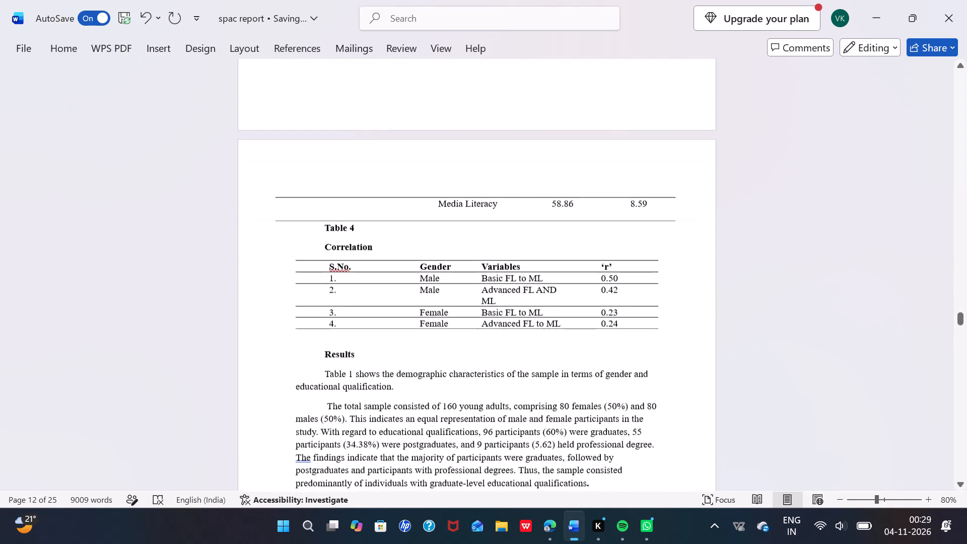
{"action": "scroll", "coordinate": [356, 316], "scroll_direction": "up", "scroll_amount": 4}
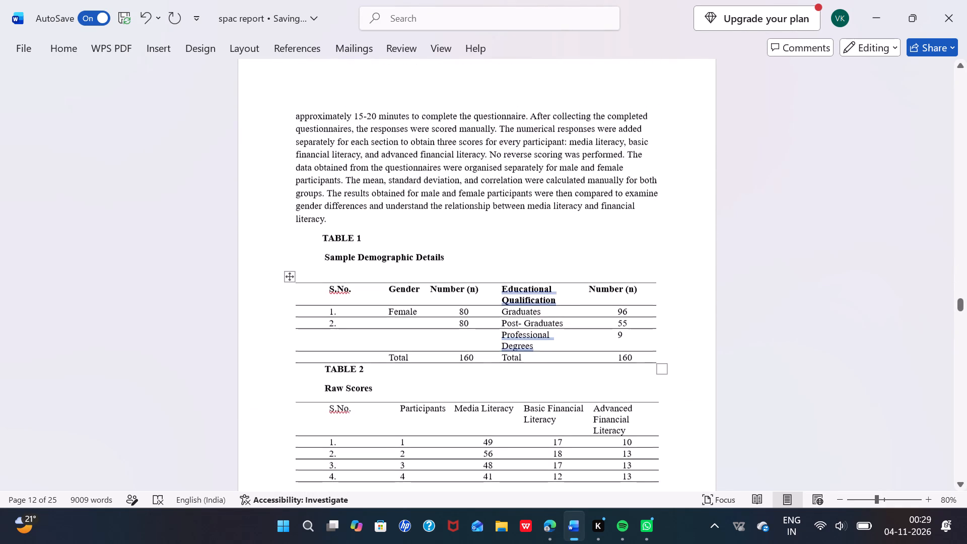
Insert blank lines above the TABLE 3 caption to move the caption and its whole table onto a new page.
{"action": "scroll", "coordinate": [356, 316], "scroll_direction": "up", "scroll_amount": 2}
{"action": "scroll", "coordinate": [356, 316], "scroll_direction": "down", "scroll_amount": 1}
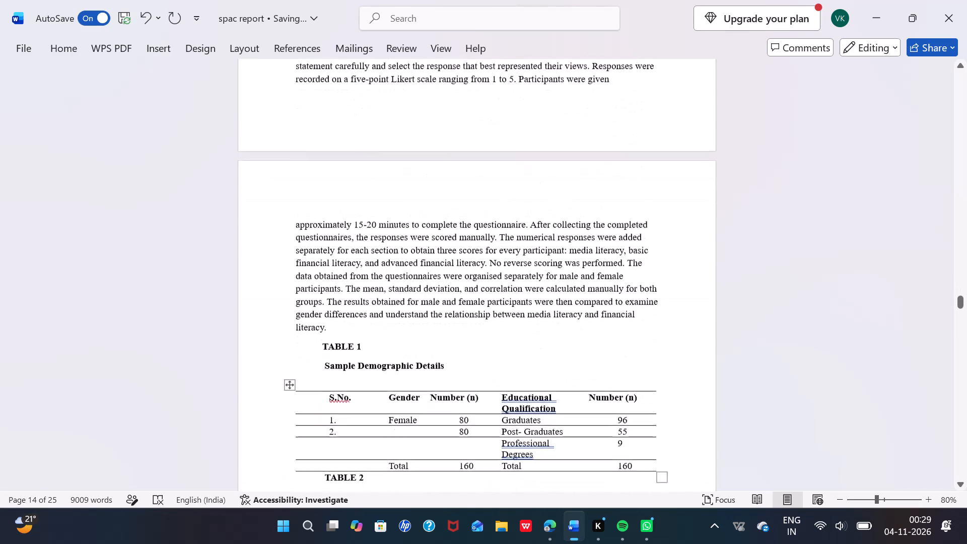
{"action": "scroll", "coordinate": [356, 316], "scroll_direction": "down", "scroll_amount": 4}
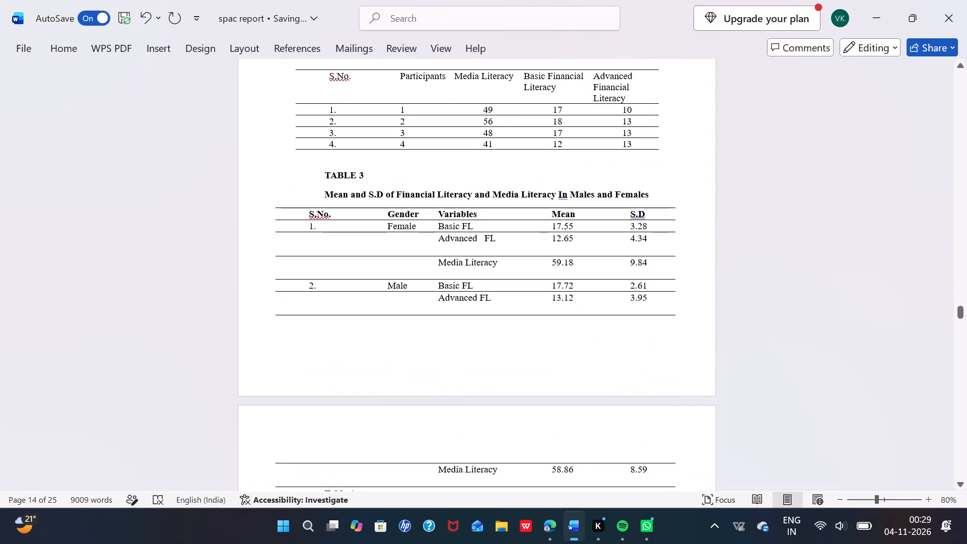
{"action": "scroll", "coordinate": [356, 316], "scroll_direction": "down", "scroll_amount": 1}
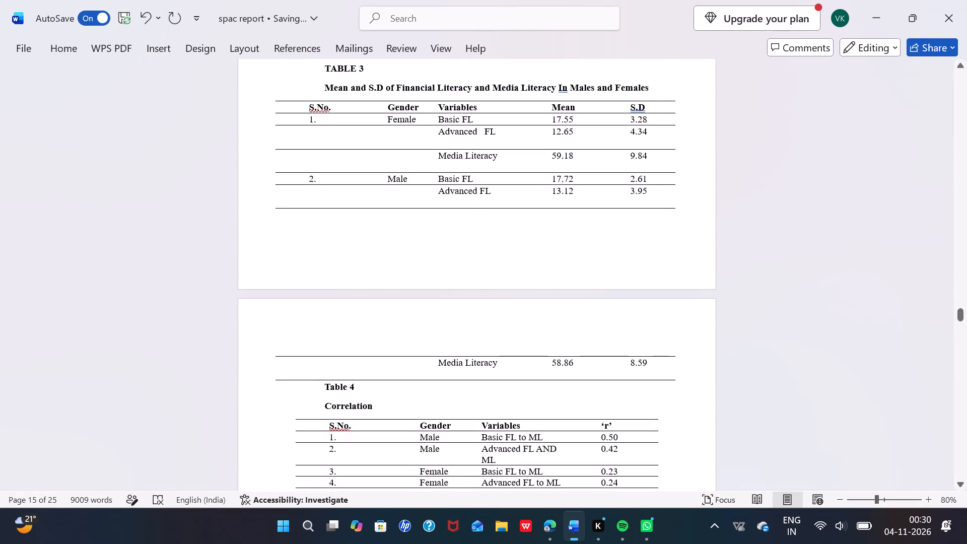
{"action": "scroll", "coordinate": [334, 257], "scroll_direction": "up", "scroll_amount": 1}
{"action": "left_click", "coordinate": [319, 296]}
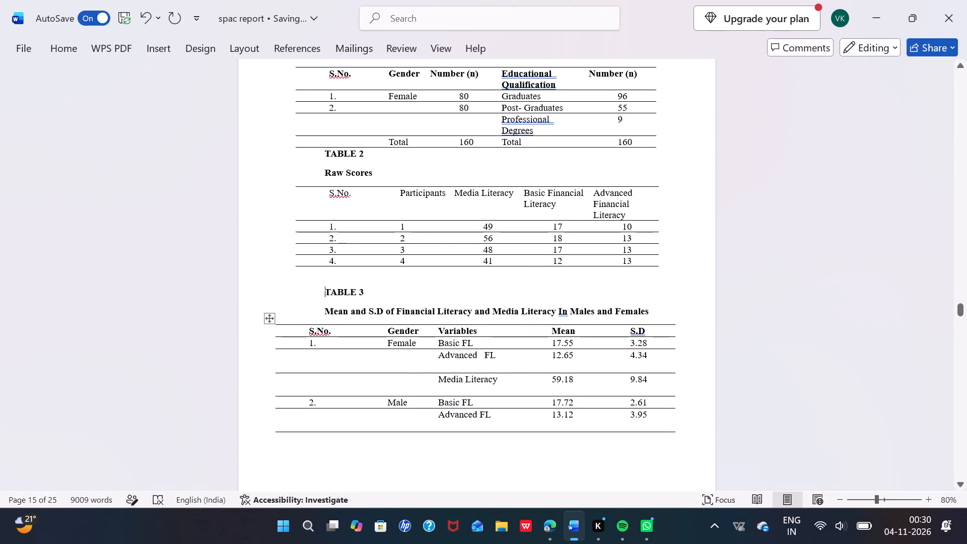
{"action": "key", "text": "Return"}
{"action": "key", "text": "Return"}
{"action": "key", "text": "Return"}
{"action": "key", "text": "Return"}
{"action": "key", "text": "Return"}
{"action": "key", "text": "Return"}
{"action": "key", "text": "Return"}
{"action": "key", "text": "Return"}
{"action": "key", "text": "Return"}
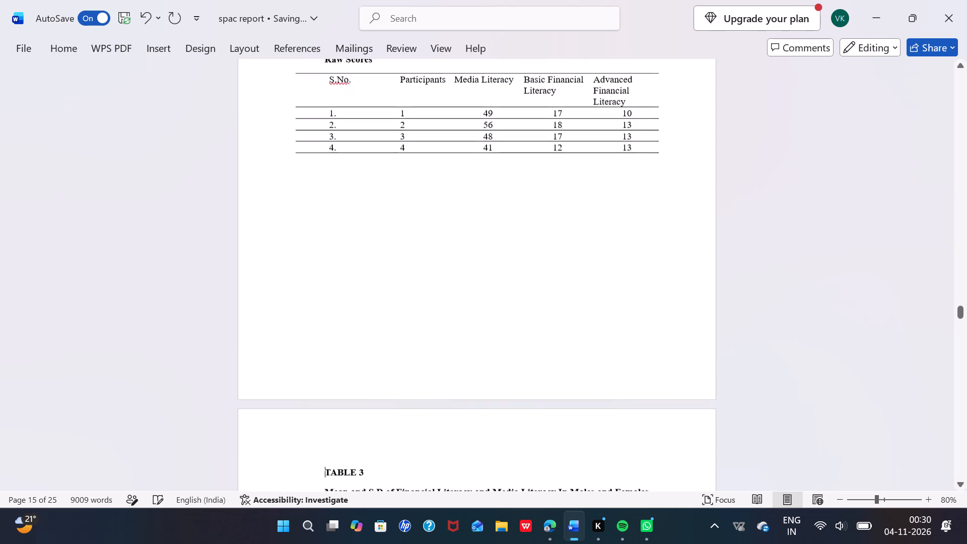
{"action": "scroll", "coordinate": [319, 296], "scroll_direction": "down", "scroll_amount": 3}
{"action": "scroll", "coordinate": [319, 296], "scroll_direction": "up", "scroll_amount": 1}
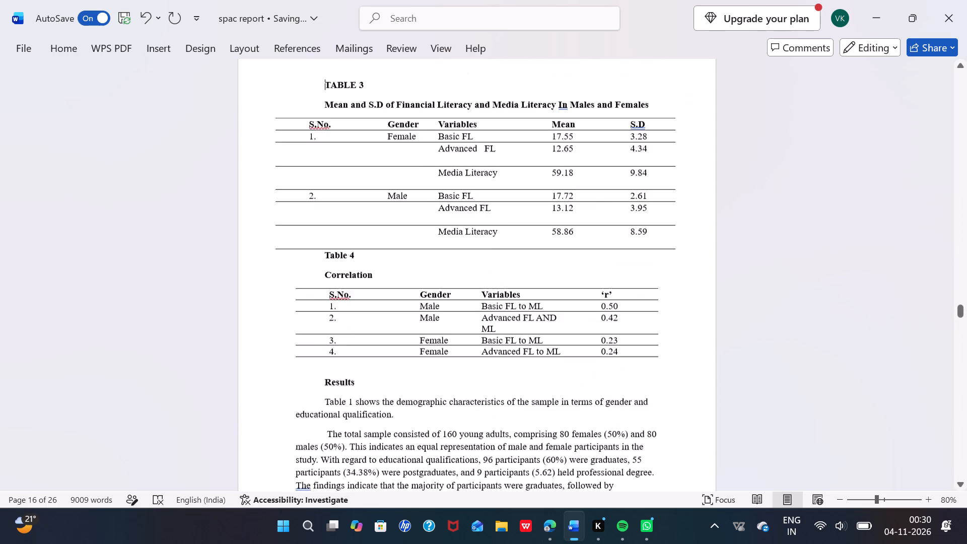
Add a blank line between Table 3 and the Table 4 caption, and indent the caption with spaces to align with Correlation.
{"action": "scroll", "coordinate": [319, 296], "scroll_direction": "up", "scroll_amount": 1}
{"action": "left_click", "coordinate": [319, 329]}
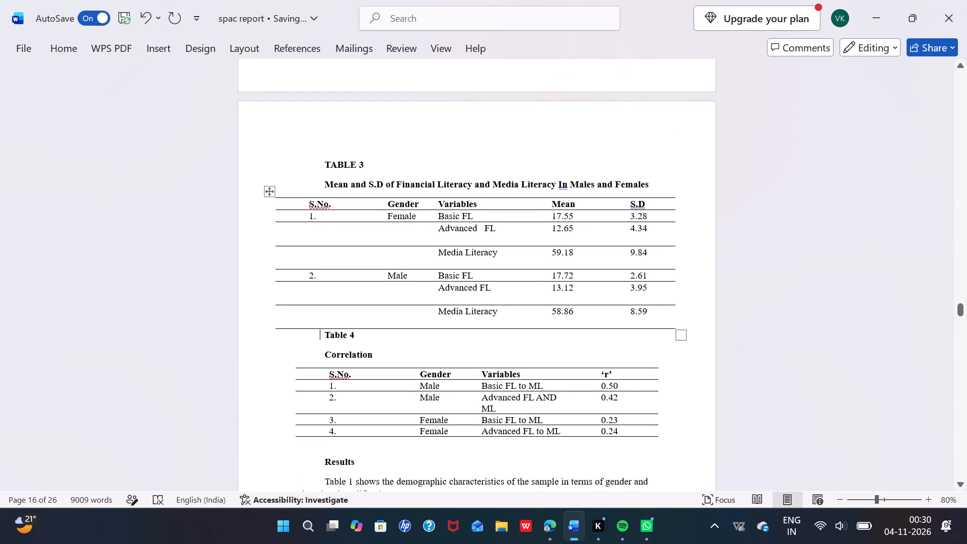
{"action": "key", "text": "Return"}
{"action": "scroll", "coordinate": [319, 329], "scroll_direction": "down", "scroll_amount": 1}
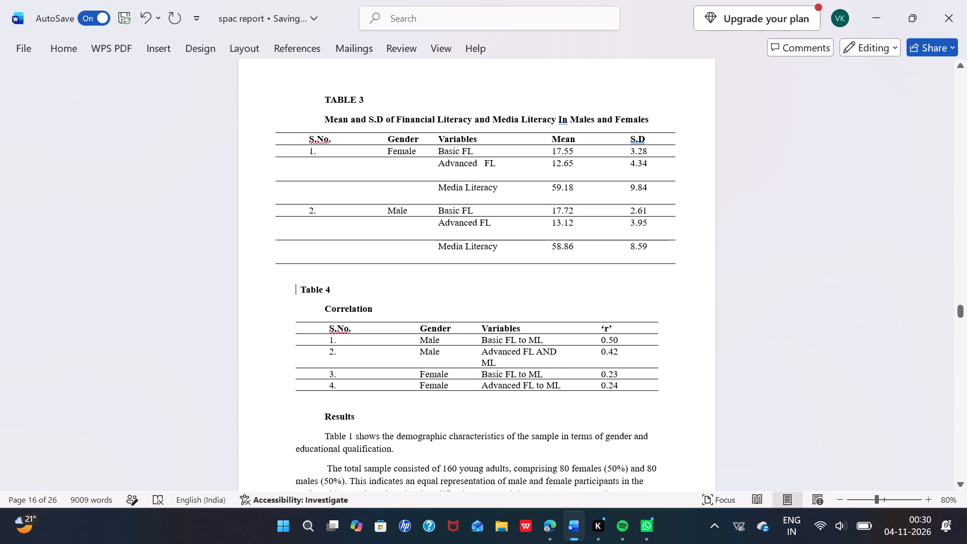
{"action": "key", "text": "space"}
{"action": "key", "text": "space"}
{"action": "key", "text": "space"}
{"action": "key", "text": "space"}
{"action": "key", "text": "space"}
{"action": "key", "text": "space"}
{"action": "key", "text": "space"}
{"action": "key", "text": "space"}
{"action": "key", "text": "space"}
{"action": "key", "text": "space"}
{"action": "key", "text": "space"}
{"action": "key", "text": "space"}
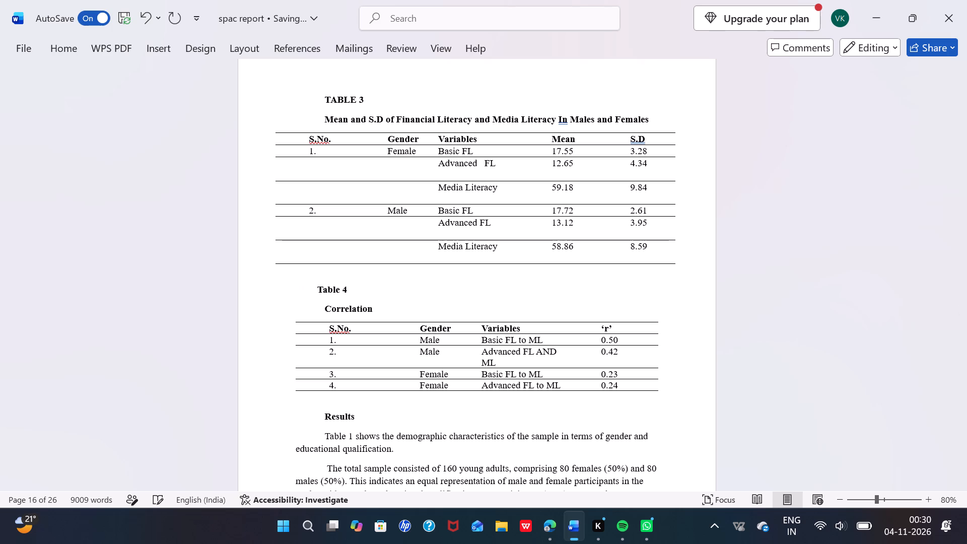
{"action": "key", "text": "BackSpace"}
{"action": "key", "text": "BackSpace"}
Remove the blank line above the Theoretical Explanation of the Findings heading and indent the heading with spaces to match the paragraphs.
{"action": "scroll", "coordinate": [302, 295], "scroll_direction": "down", "scroll_amount": 4}
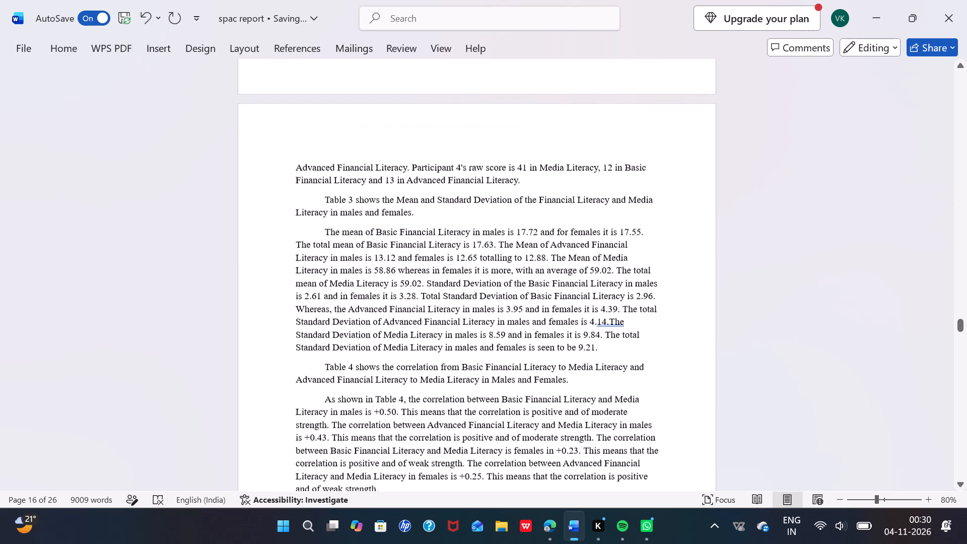
{"action": "scroll", "coordinate": [302, 295], "scroll_direction": "down", "scroll_amount": 10}
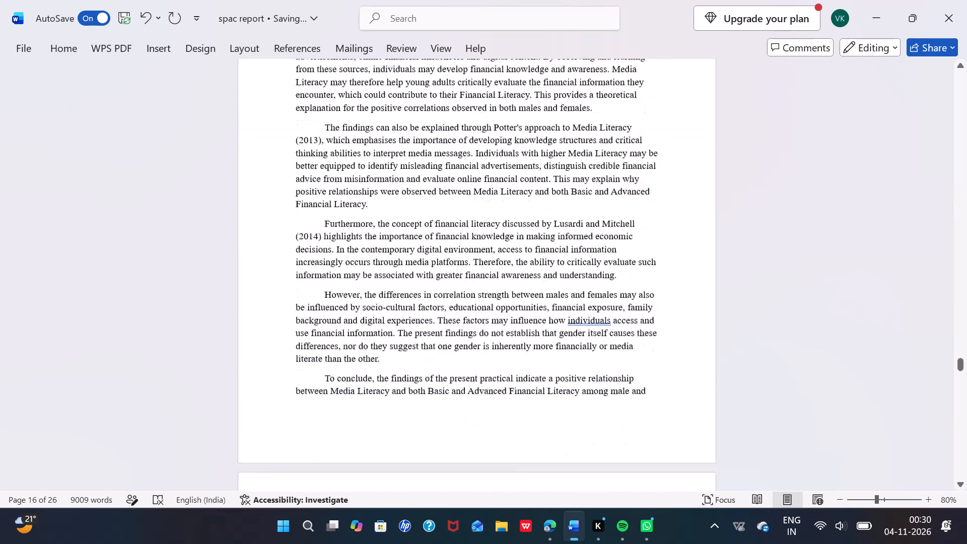
{"action": "scroll", "coordinate": [302, 295], "scroll_direction": "down", "scroll_amount": 1}
{"action": "scroll", "coordinate": [302, 295], "scroll_direction": "up", "scroll_amount": 2}
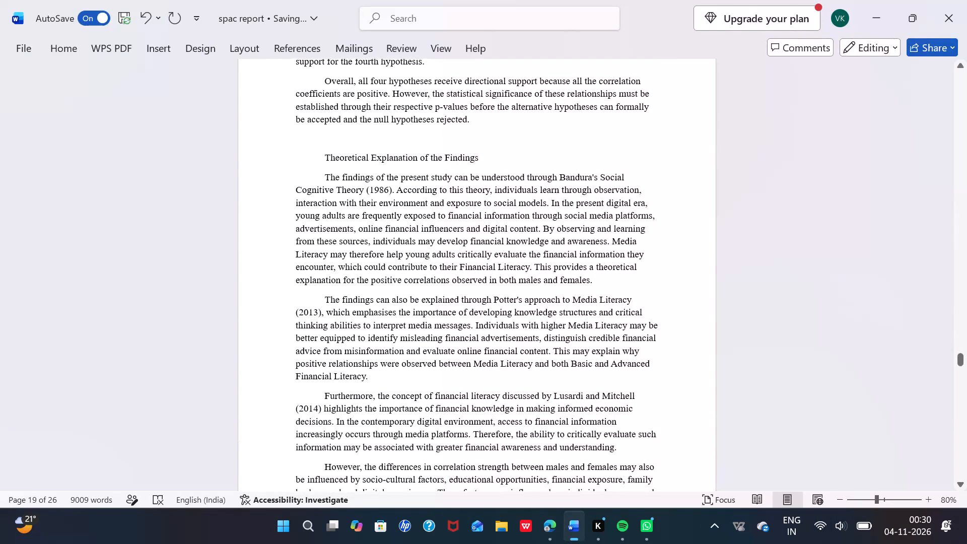
{"action": "left_click", "coordinate": [323, 158]}
{"action": "key", "text": "BackSpace"}
{"action": "key", "text": "BackSpace"}
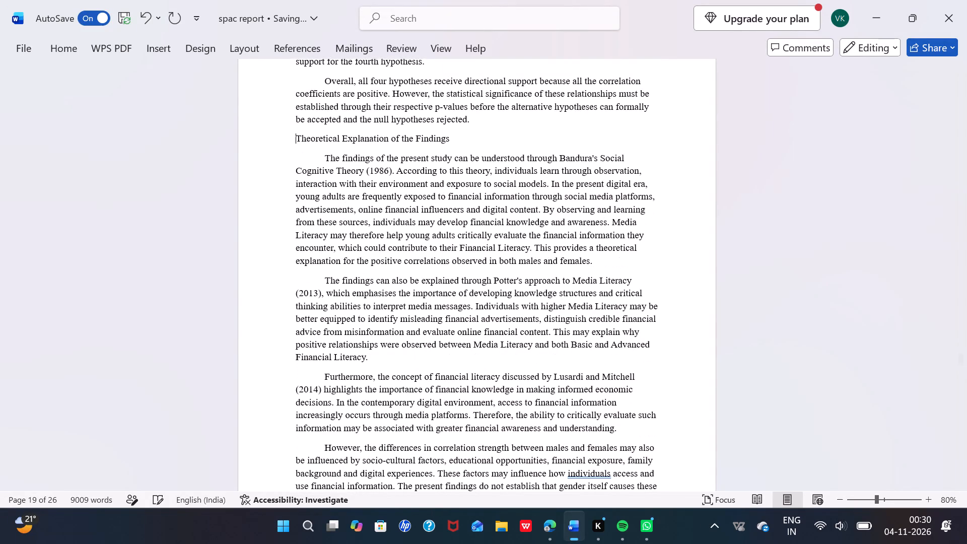
{"action": "key", "text": "space"}
{"action": "key", "text": "space"}
{"action": "key", "text": "space"}
{"action": "key", "text": "space"}
{"action": "key", "text": "space"}
{"action": "key", "text": "space"}
{"action": "key", "text": "space"}
{"action": "key", "text": "space"}
{"action": "key", "text": "space"}
{"action": "key", "text": "space"}
{"action": "key", "text": "space"}
{"action": "key", "text": "space"}
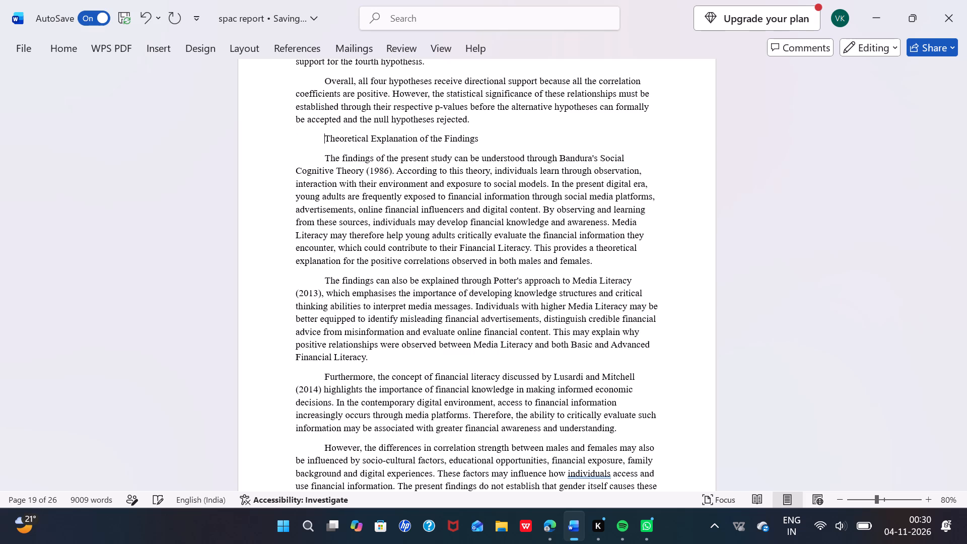
{"action": "key", "text": "BackSpace"}
Remove the blank lines above the CONCLUSION heading so it directly follows the preceding paragraph.
{"action": "scroll", "coordinate": [323, 158], "scroll_direction": "down", "scroll_amount": 3}
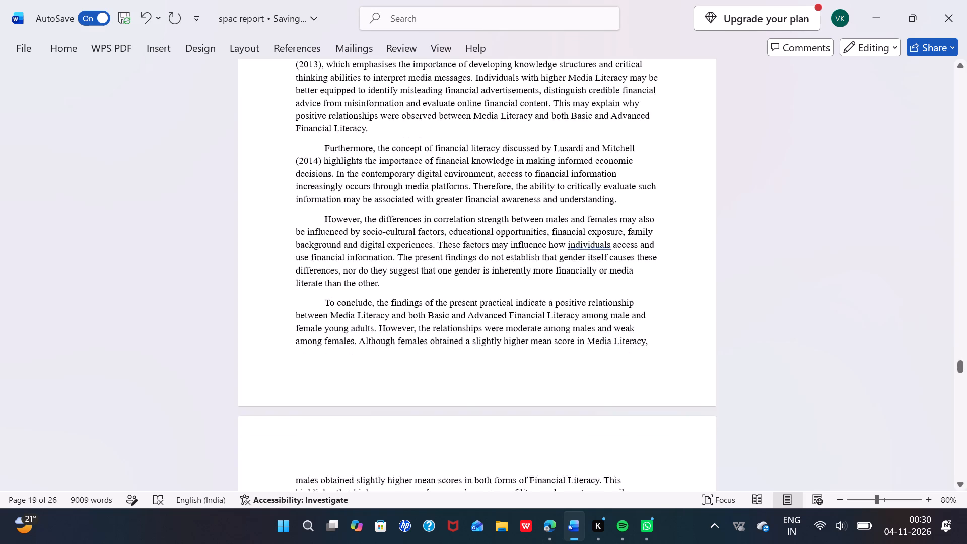
{"action": "scroll", "coordinate": [323, 158], "scroll_direction": "down", "scroll_amount": 2}
{"action": "left_click", "coordinate": [317, 263]}
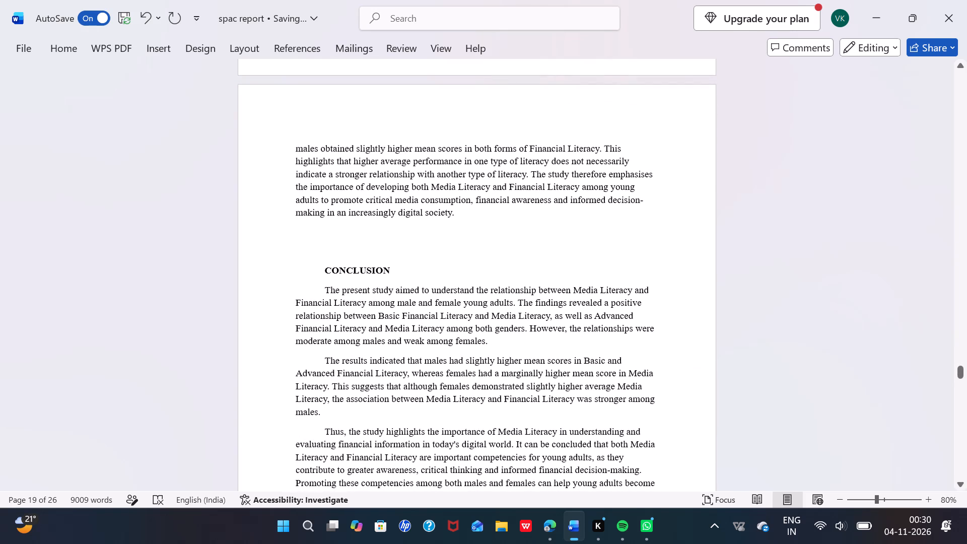
{"action": "key", "text": "BackSpace"}
{"action": "key", "text": "BackSpace"}
{"action": "key", "text": "BackSpace"}
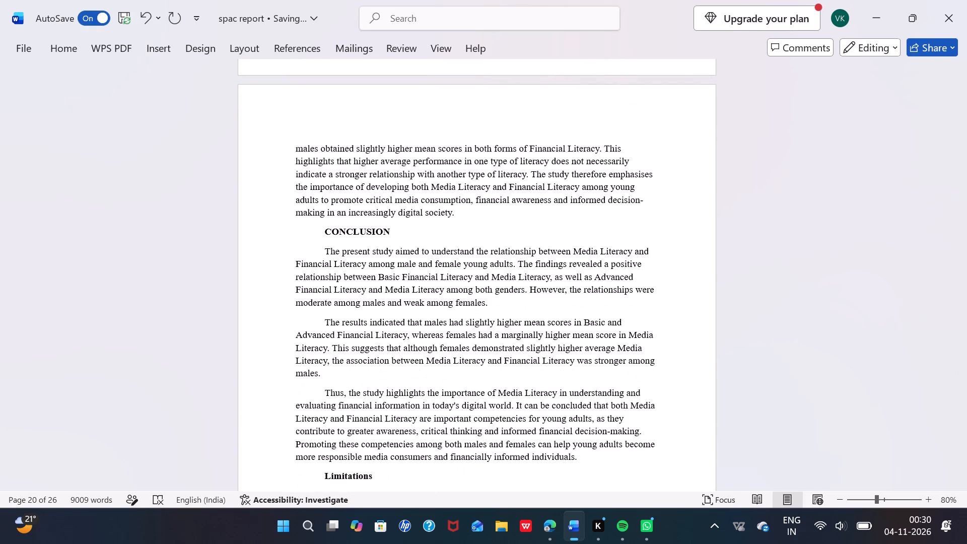
Examine the layout from the Limitations through the future research suggestions, Implications of the Study and References to the last page.
{"action": "scroll", "coordinate": [317, 263], "scroll_direction": "down", "scroll_amount": 1}
{"action": "scroll", "coordinate": [212, 400], "scroll_direction": "down", "scroll_amount": 13}
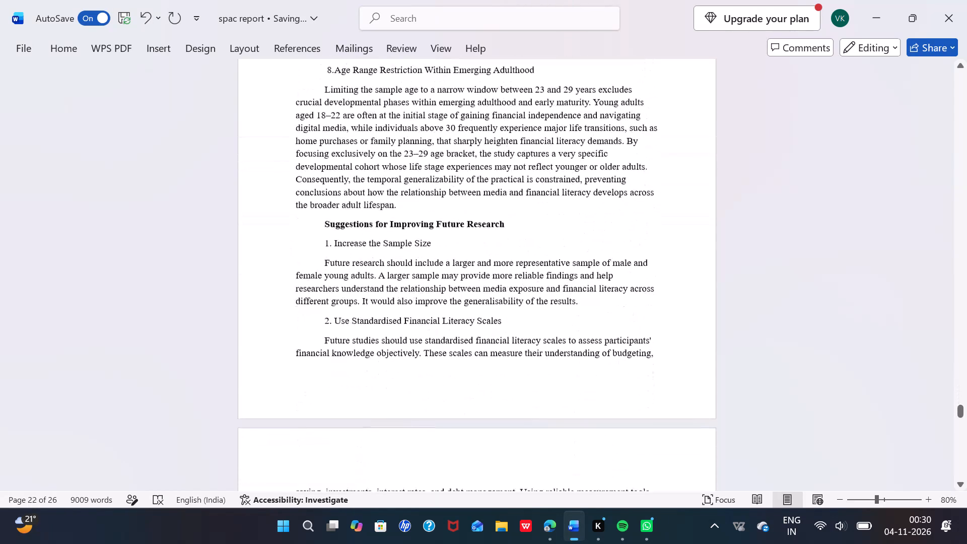
{"action": "scroll", "coordinate": [212, 400], "scroll_direction": "down", "scroll_amount": 6}
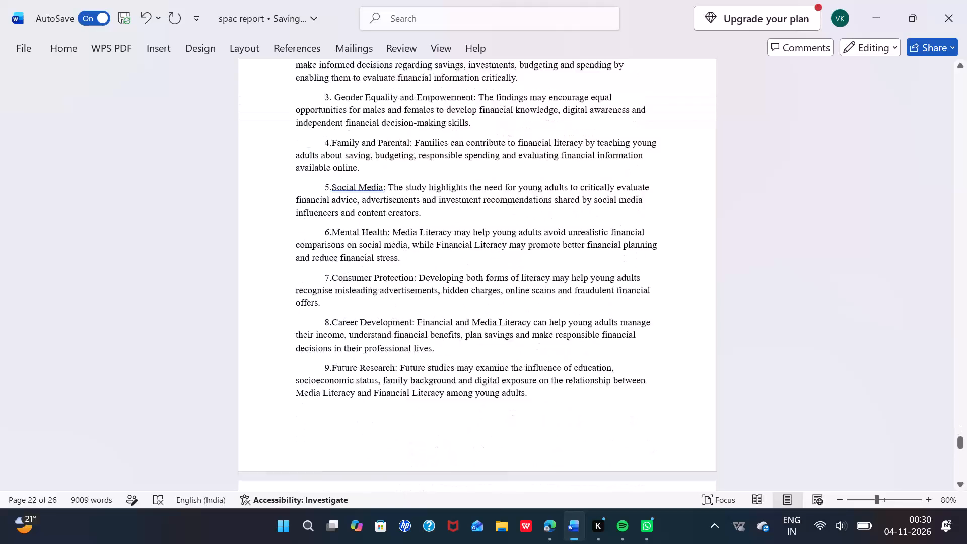
{"action": "scroll", "coordinate": [212, 400], "scroll_direction": "down", "scroll_amount": 3}
{"action": "scroll", "coordinate": [212, 400], "scroll_direction": "up", "scroll_amount": 1}
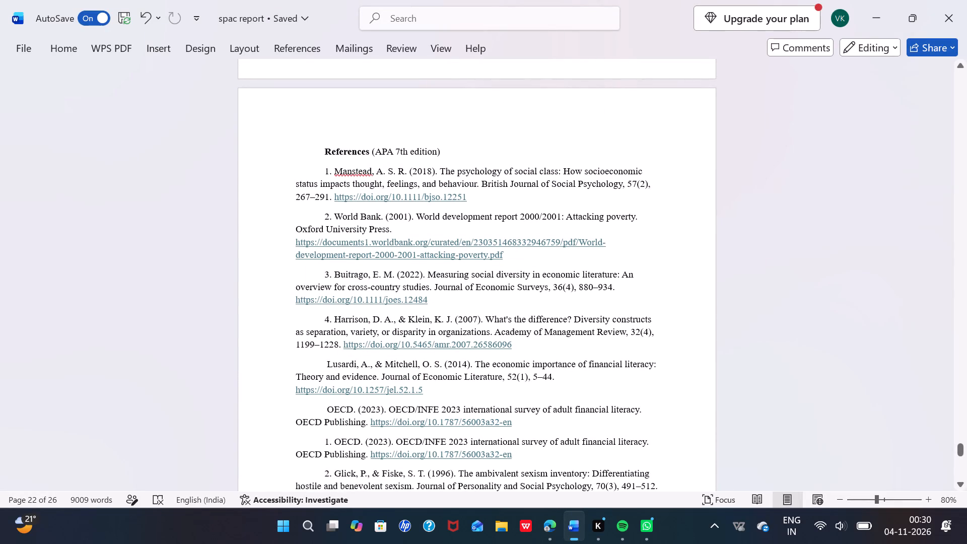
{"action": "scroll", "coordinate": [348, 294], "scroll_direction": "down", "scroll_amount": 4}
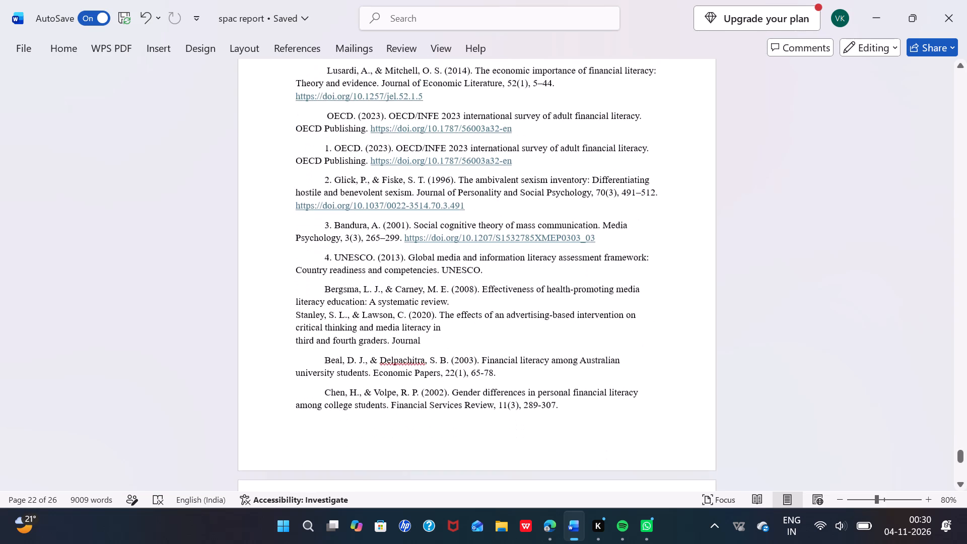
{"action": "scroll", "coordinate": [348, 294], "scroll_direction": "down", "scroll_amount": 2}
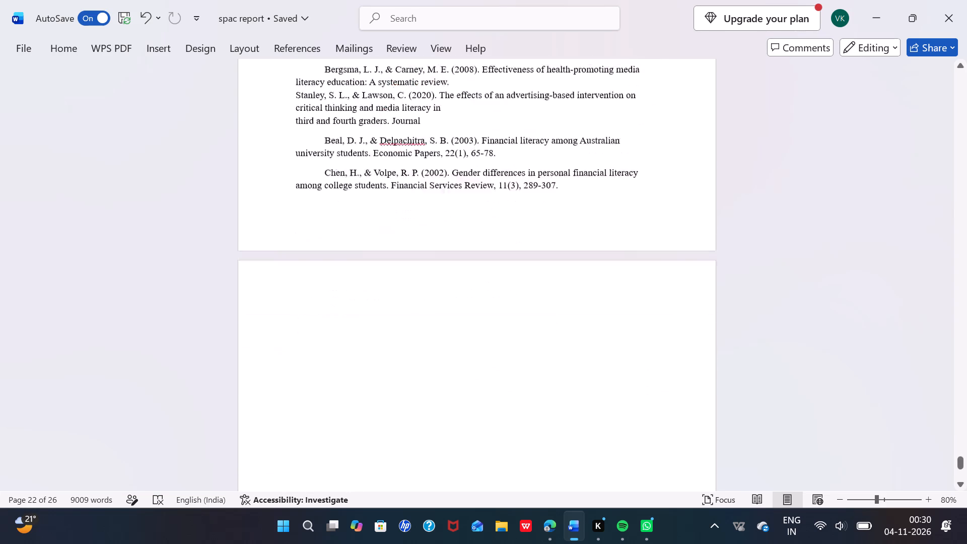
{"action": "scroll", "coordinate": [379, 295], "scroll_direction": "up", "scroll_amount": 4}
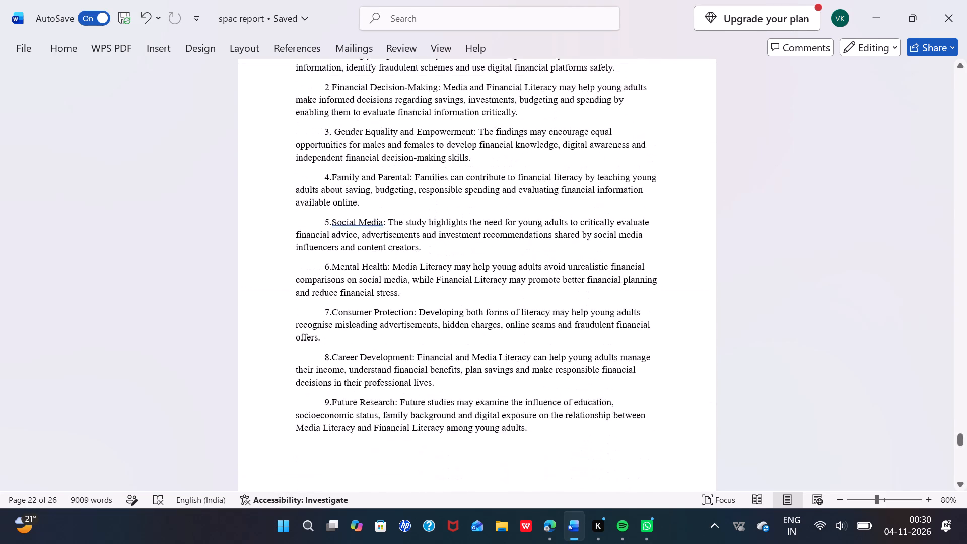
{"action": "scroll", "coordinate": [379, 295], "scroll_direction": "up", "scroll_amount": 6}
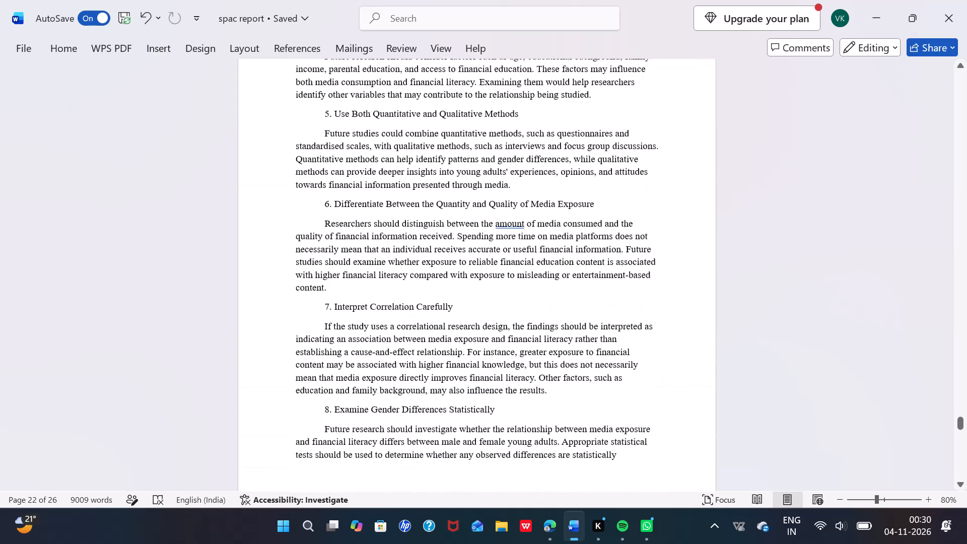
{"action": "scroll", "coordinate": [379, 295], "scroll_direction": "up", "scroll_amount": 1}
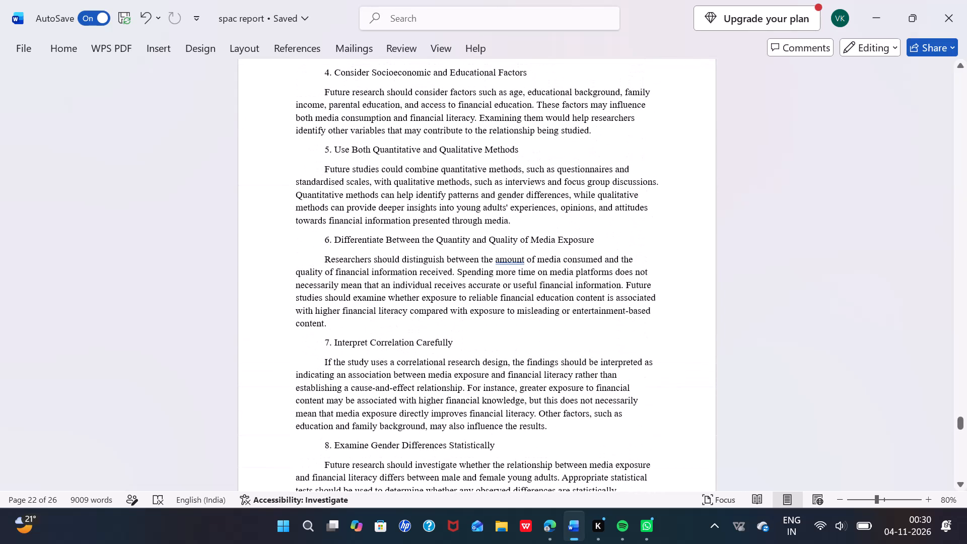
{"action": "scroll", "coordinate": [379, 295], "scroll_direction": "down", "scroll_amount": 7}
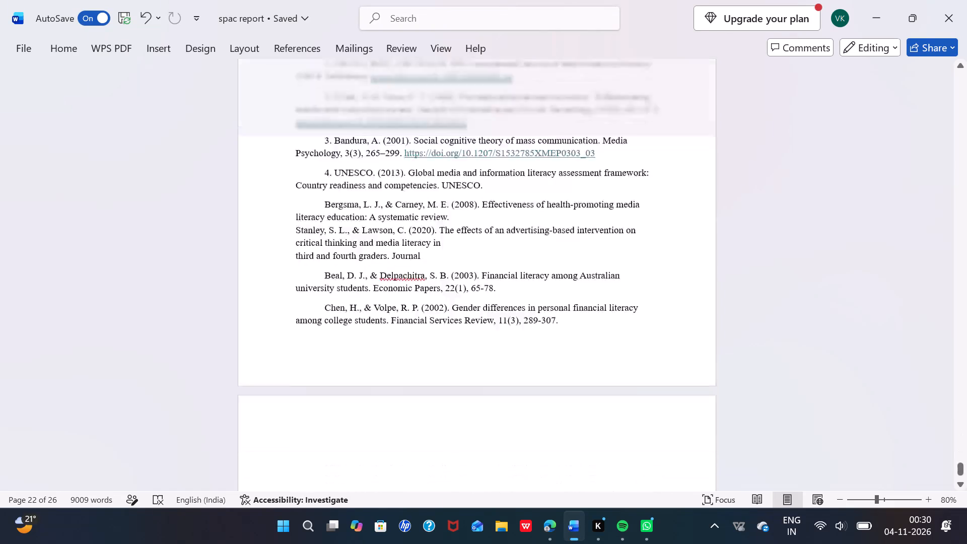
{"action": "scroll", "coordinate": [379, 295], "scroll_direction": "down", "scroll_amount": 1}
{"action": "scroll", "coordinate": [379, 295], "scroll_direction": "up", "scroll_amount": 4}
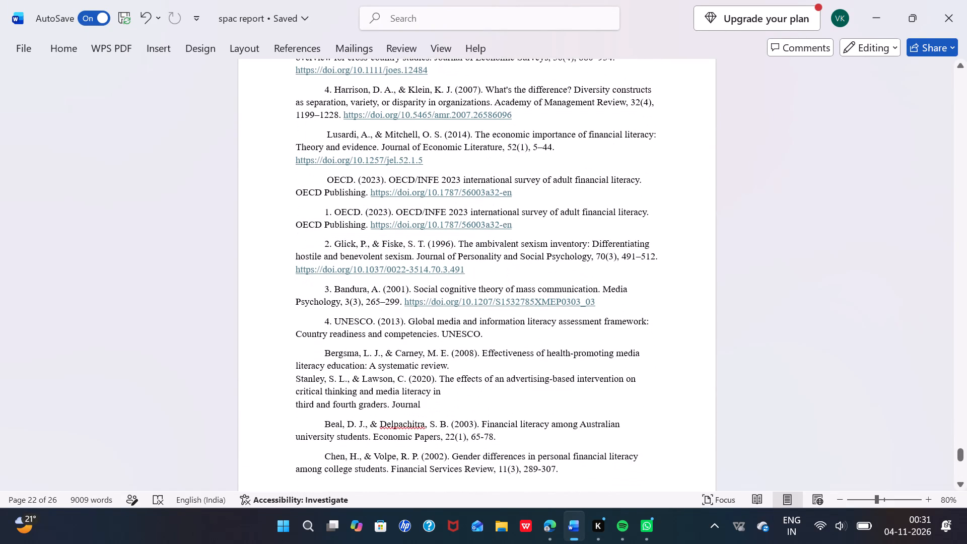
{"action": "scroll", "coordinate": [379, 295], "scroll_direction": "up", "scroll_amount": 3}
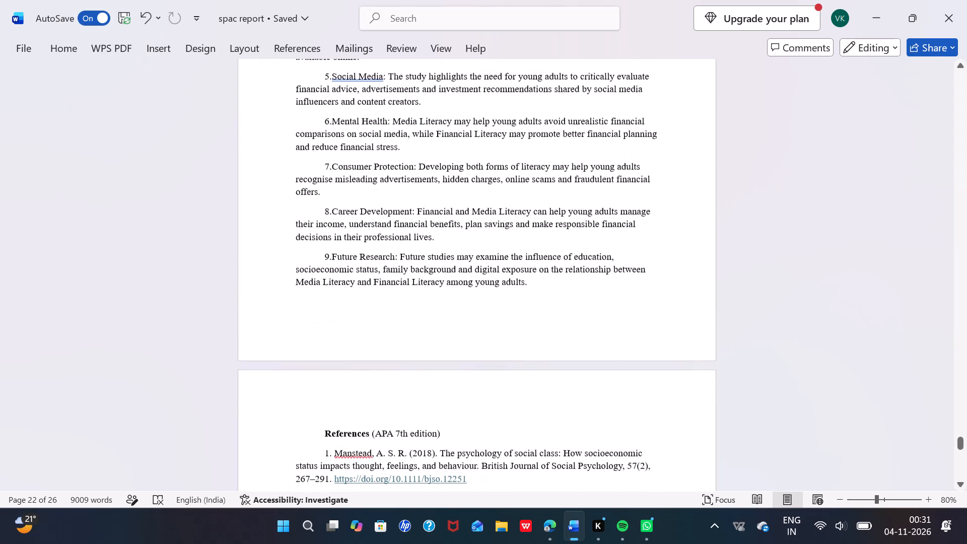
{"action": "left_click_drag", "start_coordinate": [527, 288], "coordinate": [445, 169]}
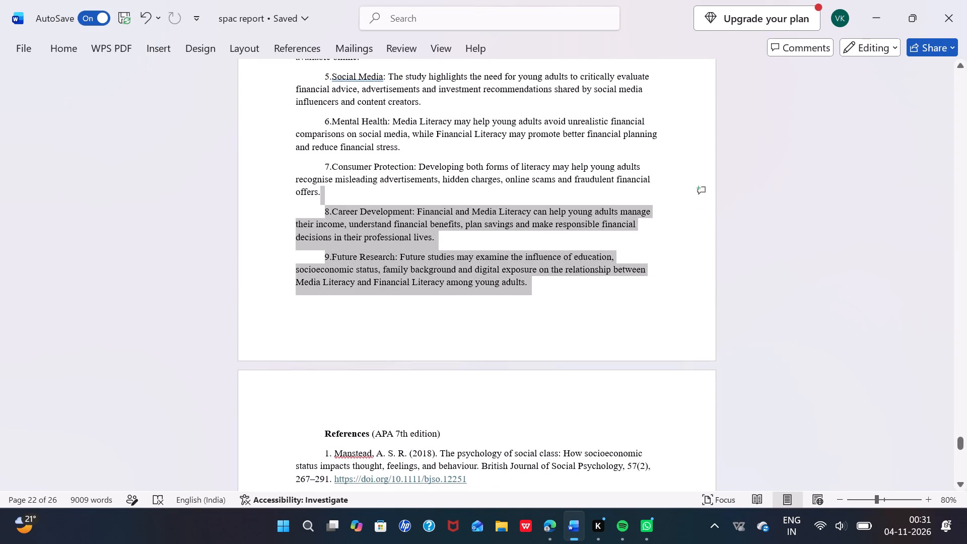
{"action": "left_click_drag", "start_coordinate": [445, 169], "coordinate": [417, 253]}
{"action": "left_click", "coordinate": [653, 274]}
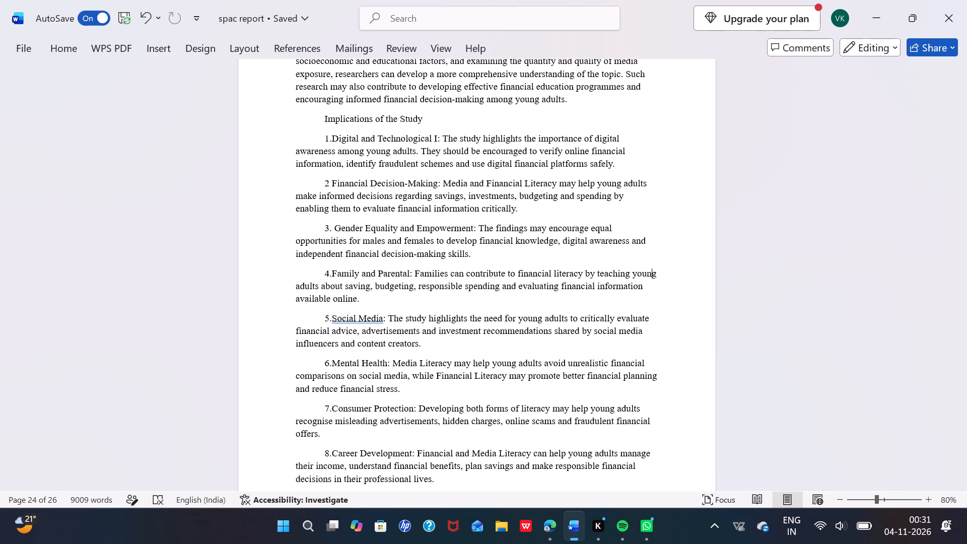
Review the report from the Implications of the Study back to the title page, and on to the introductory financial literacy sections.
{"action": "scroll", "coordinate": [601, 268], "scroll_direction": "up", "scroll_amount": 7}
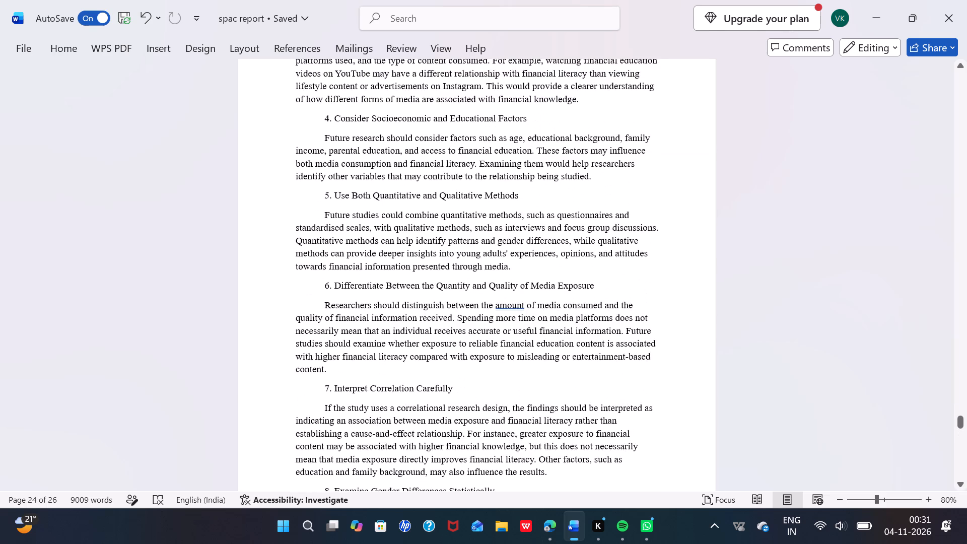
{"action": "scroll", "coordinate": [601, 268], "scroll_direction": "up", "scroll_amount": 16}
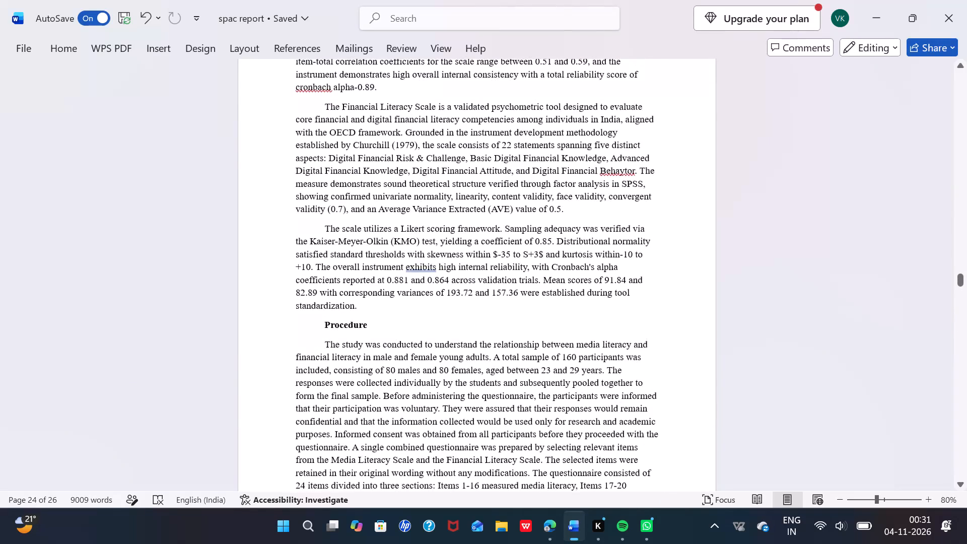
{"action": "scroll", "coordinate": [601, 268], "scroll_direction": "up", "scroll_amount": 13}
{"action": "scroll", "coordinate": [601, 268], "scroll_direction": "up", "scroll_amount": 19}
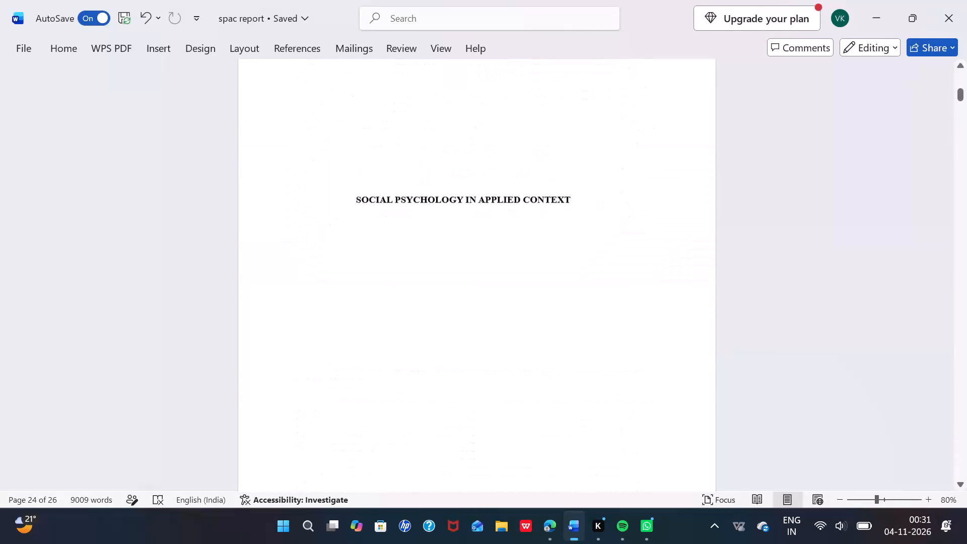
{"action": "scroll", "coordinate": [601, 268], "scroll_direction": "down", "scroll_amount": 11}
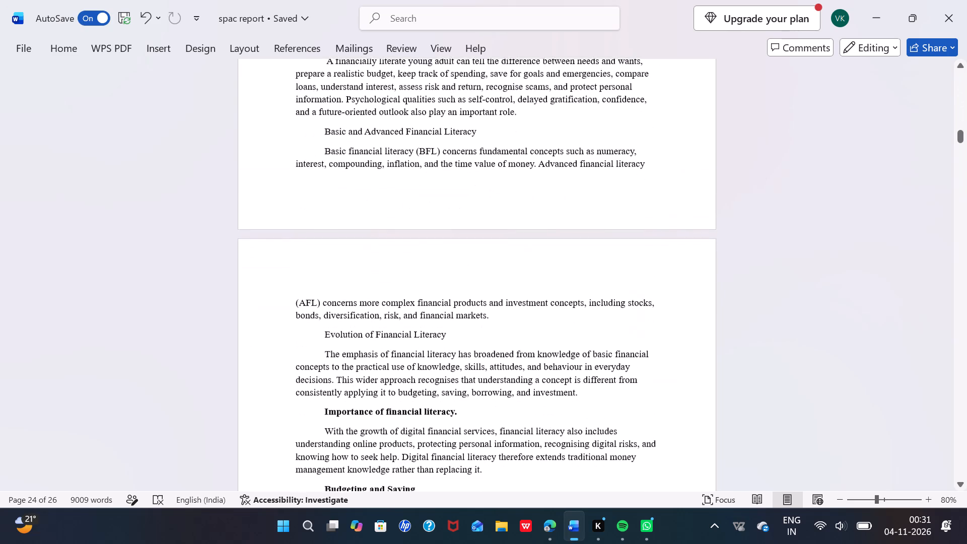
Examine the introduction from Basic and Advanced Financial Literacy through the Indian Context and the gender gap section that follows it.
{"action": "scroll", "coordinate": [601, 268], "scroll_direction": "down", "scroll_amount": 9}
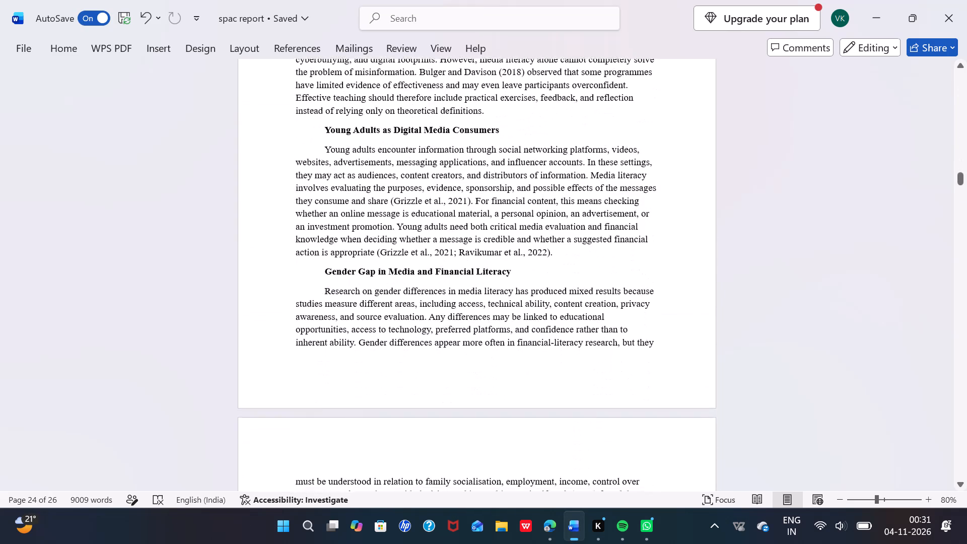
{"action": "scroll", "coordinate": [601, 268], "scroll_direction": "down", "scroll_amount": 7}
{"action": "scroll", "coordinate": [601, 268], "scroll_direction": "up", "scroll_amount": 10}
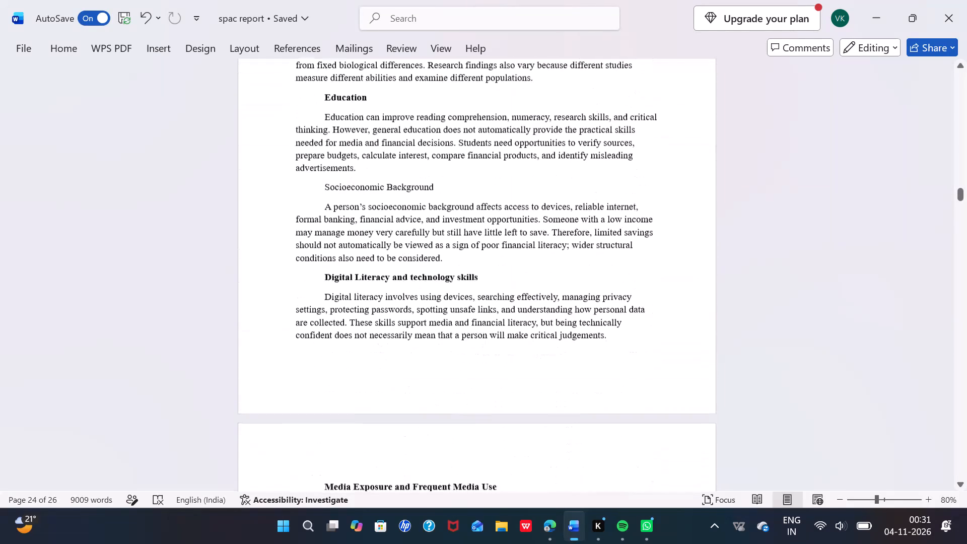
{"action": "scroll", "coordinate": [601, 268], "scroll_direction": "down", "scroll_amount": 2}
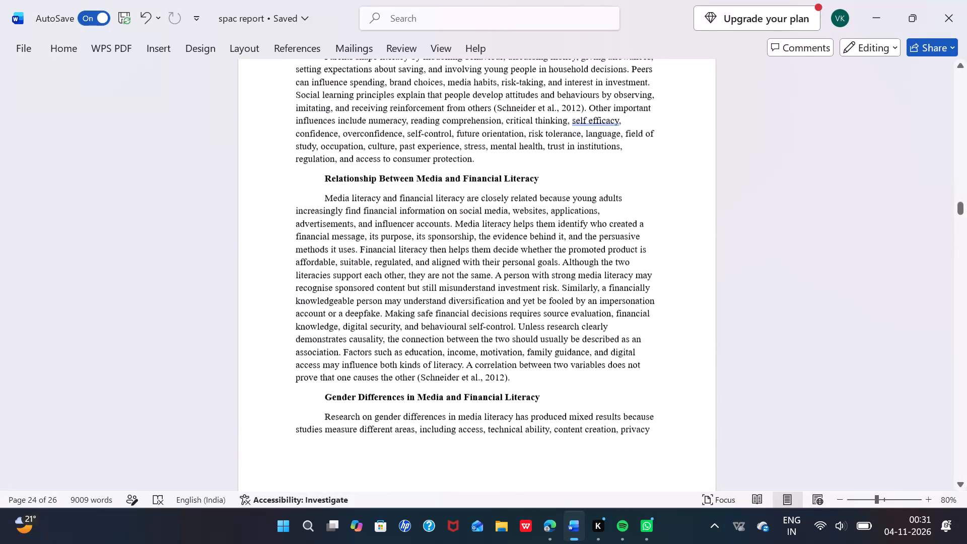
{"action": "scroll", "coordinate": [601, 268], "scroll_direction": "down", "scroll_amount": 5}
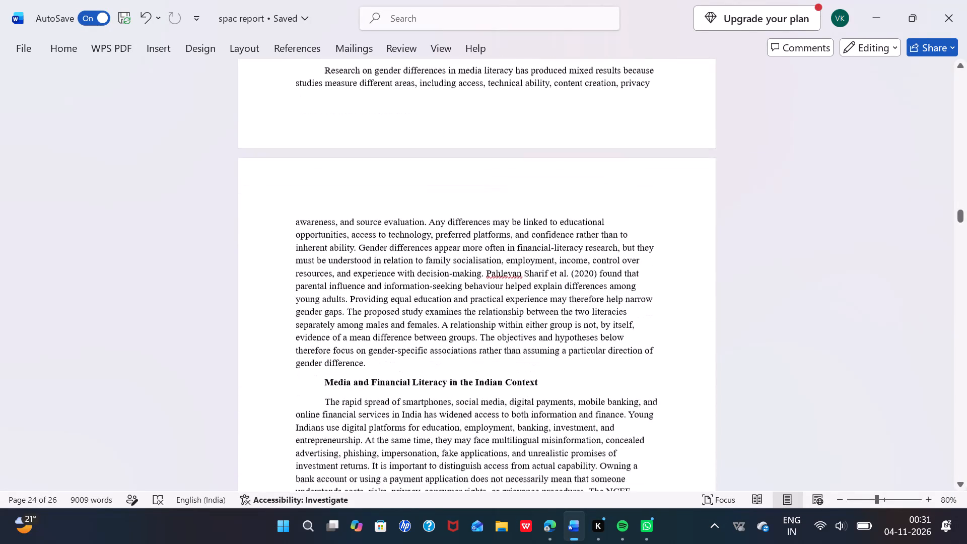
{"action": "scroll", "coordinate": [601, 268], "scroll_direction": "down", "scroll_amount": 3}
{"action": "scroll", "coordinate": [422, 263], "scroll_direction": "up", "scroll_amount": 2}
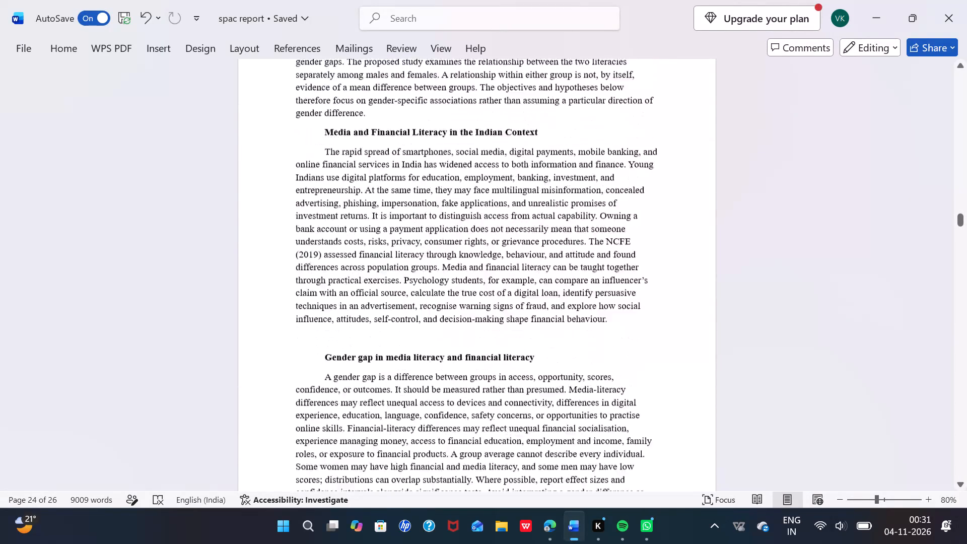
{"action": "scroll", "coordinate": [422, 263], "scroll_direction": "up", "scroll_amount": 3}
{"action": "scroll", "coordinate": [422, 263], "scroll_direction": "down", "scroll_amount": 1}
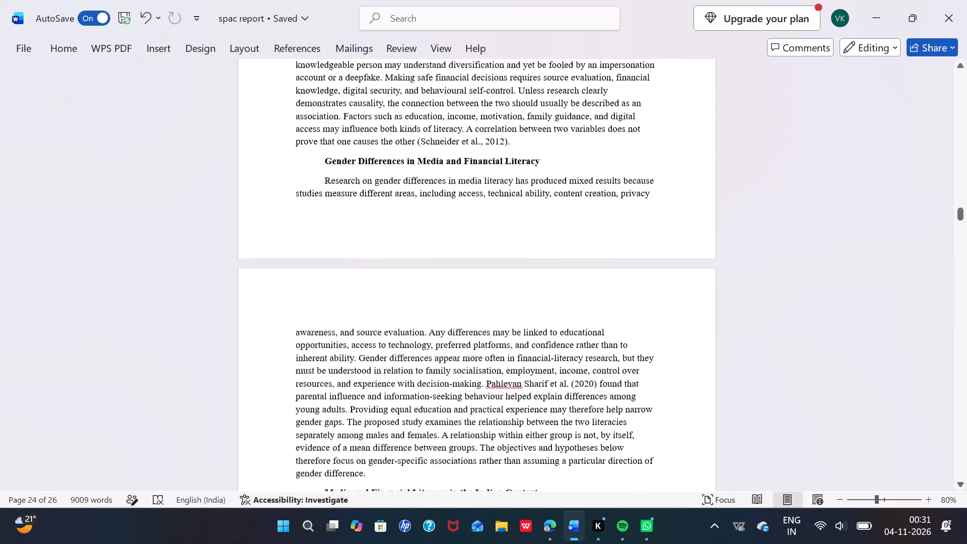
{"action": "scroll", "coordinate": [422, 263], "scroll_direction": "down", "scroll_amount": 1}
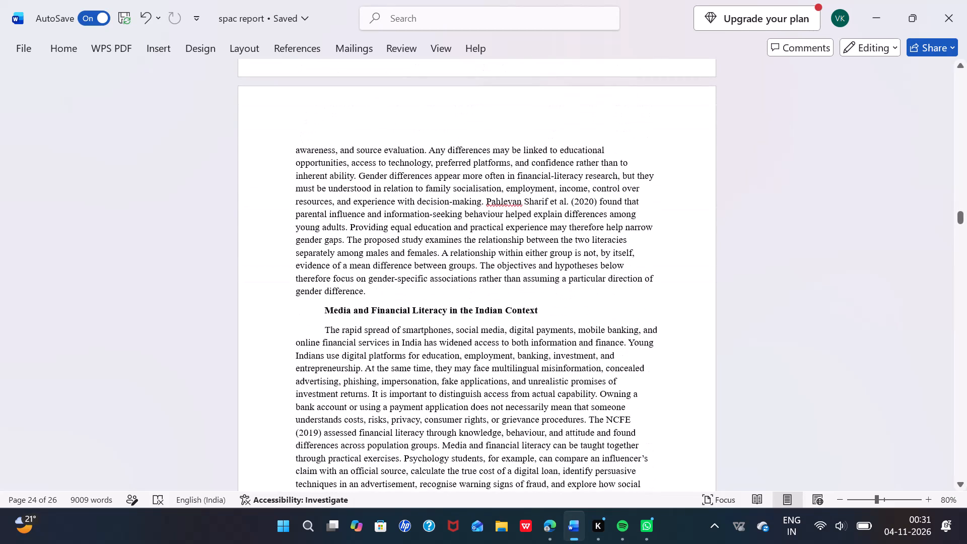
Compare the gender gap section before the Review of Literature with the earlier gender, factors and relationship sections for repetition.
{"action": "scroll", "coordinate": [422, 263], "scroll_direction": "up", "scroll_amount": 3}
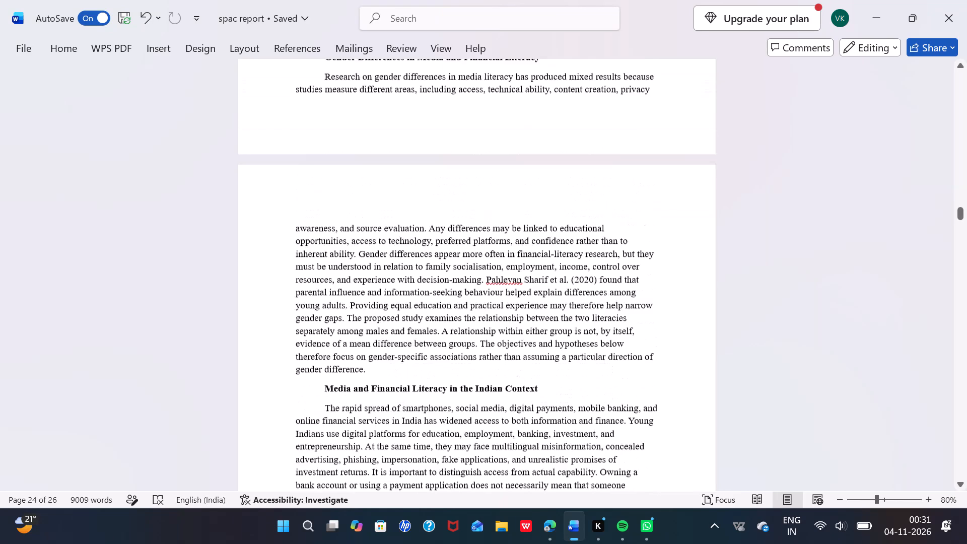
{"action": "scroll", "coordinate": [422, 263], "scroll_direction": "up", "scroll_amount": 4}
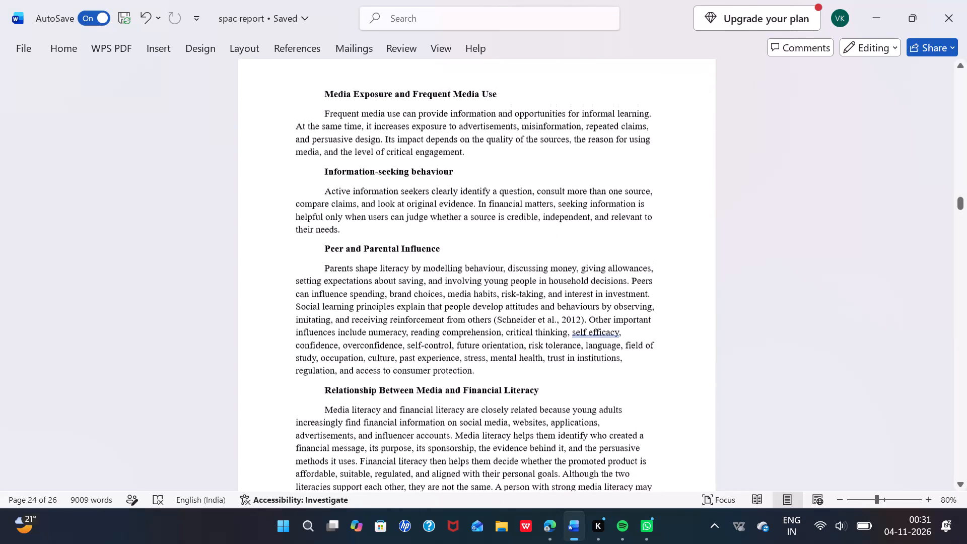
{"action": "scroll", "coordinate": [422, 263], "scroll_direction": "up", "scroll_amount": 3}
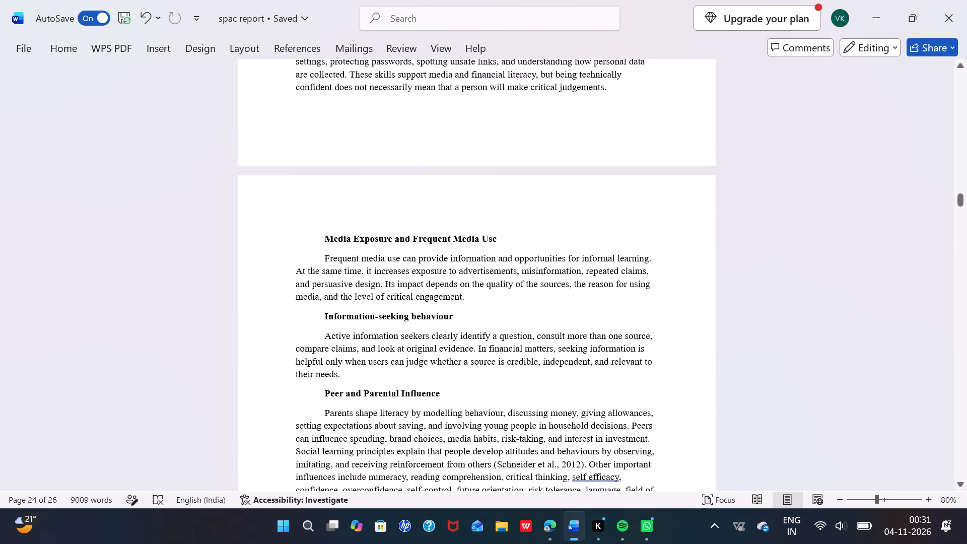
{"action": "scroll", "coordinate": [422, 263], "scroll_direction": "up", "scroll_amount": 2}
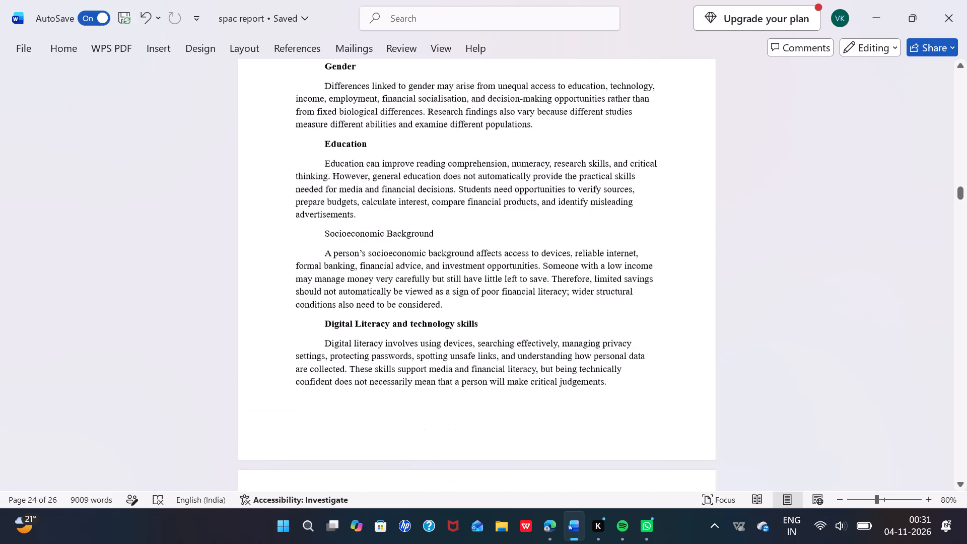
{"action": "scroll", "coordinate": [422, 263], "scroll_direction": "up", "scroll_amount": 1}
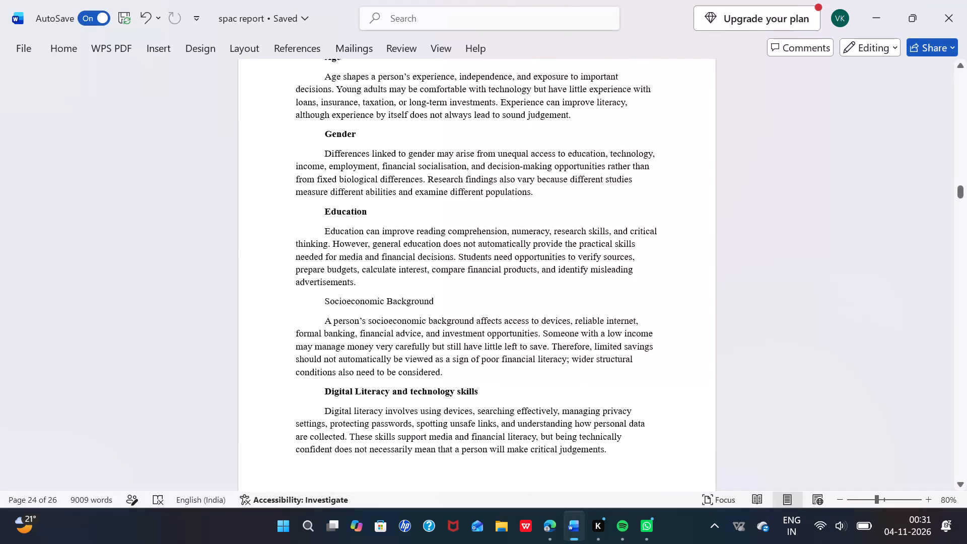
{"action": "scroll", "coordinate": [422, 263], "scroll_direction": "down", "scroll_amount": 4}
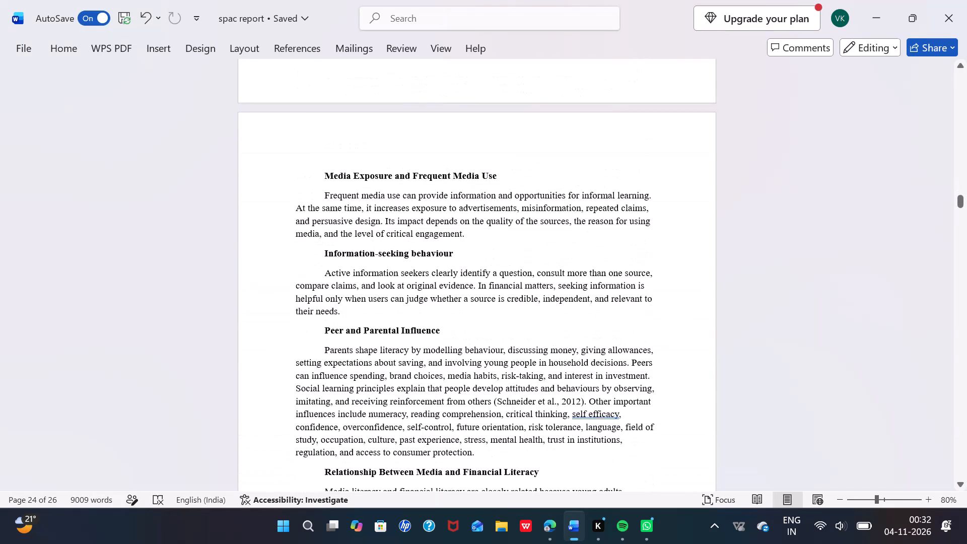
{"action": "scroll", "coordinate": [422, 263], "scroll_direction": "down", "scroll_amount": 1}
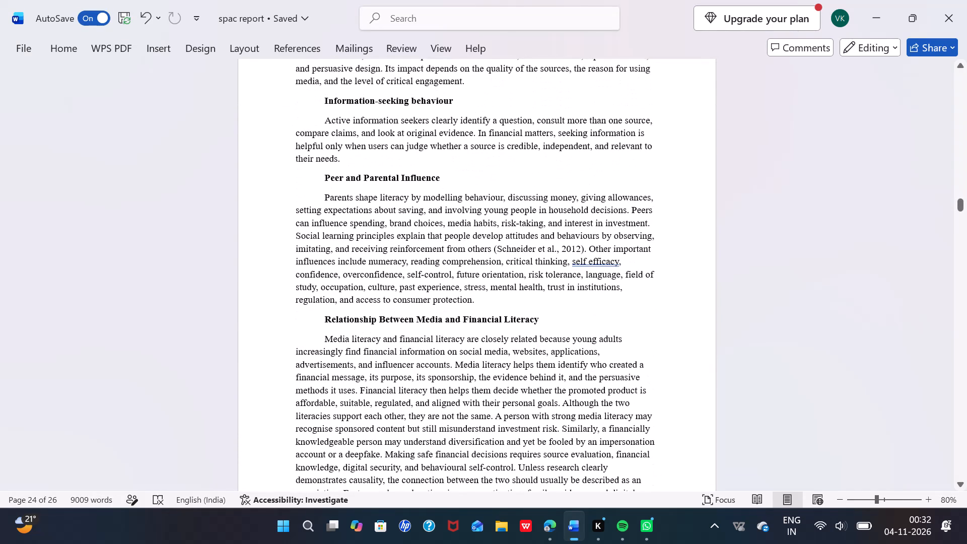
{"action": "scroll", "coordinate": [422, 263], "scroll_direction": "up", "scroll_amount": 9}
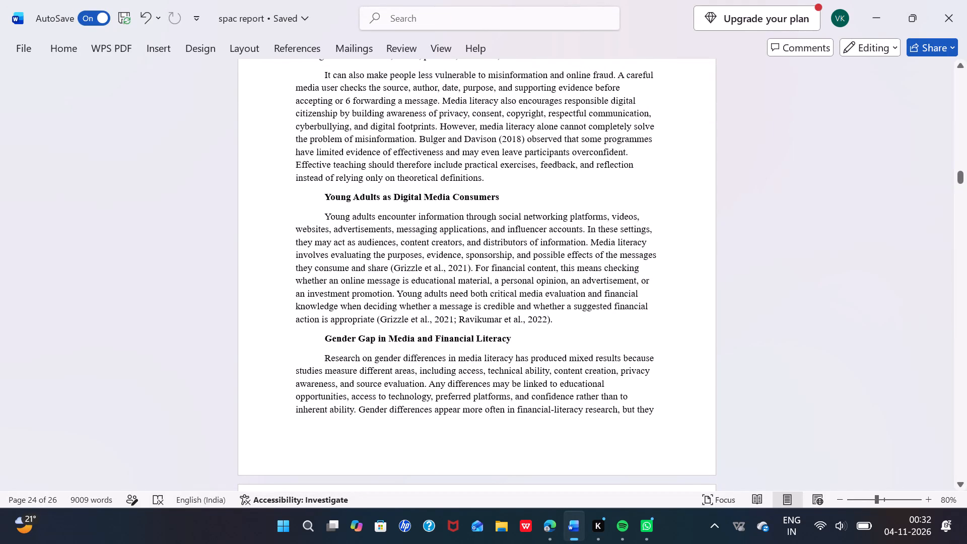
{"action": "scroll", "coordinate": [468, 341], "scroll_direction": "down", "scroll_amount": 11}
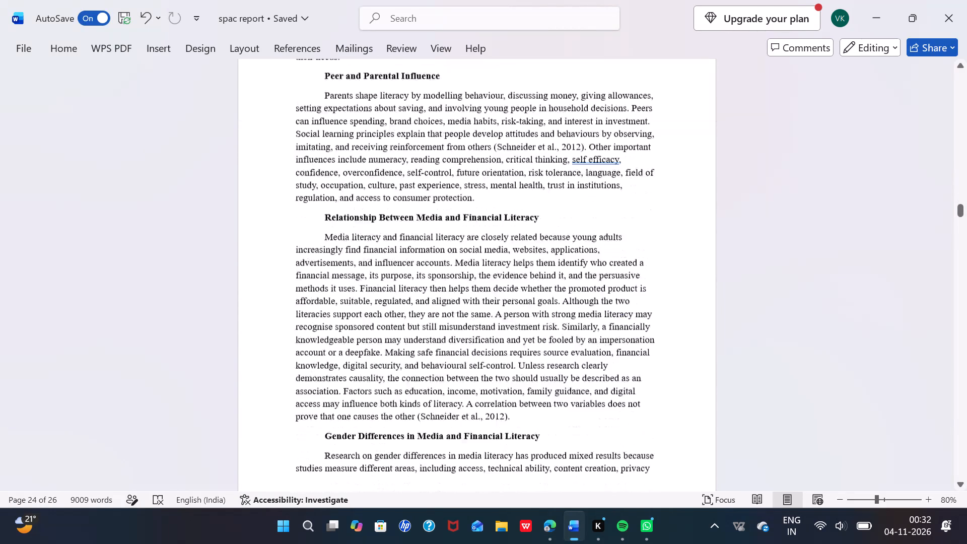
{"action": "scroll", "coordinate": [468, 341], "scroll_direction": "down", "scroll_amount": 2}
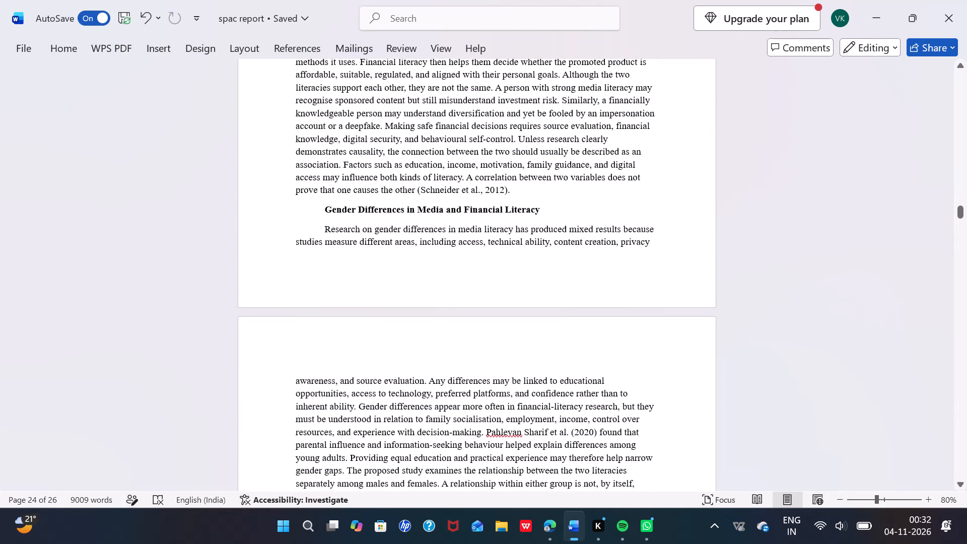
{"action": "scroll", "coordinate": [468, 341], "scroll_direction": "down", "scroll_amount": 3}
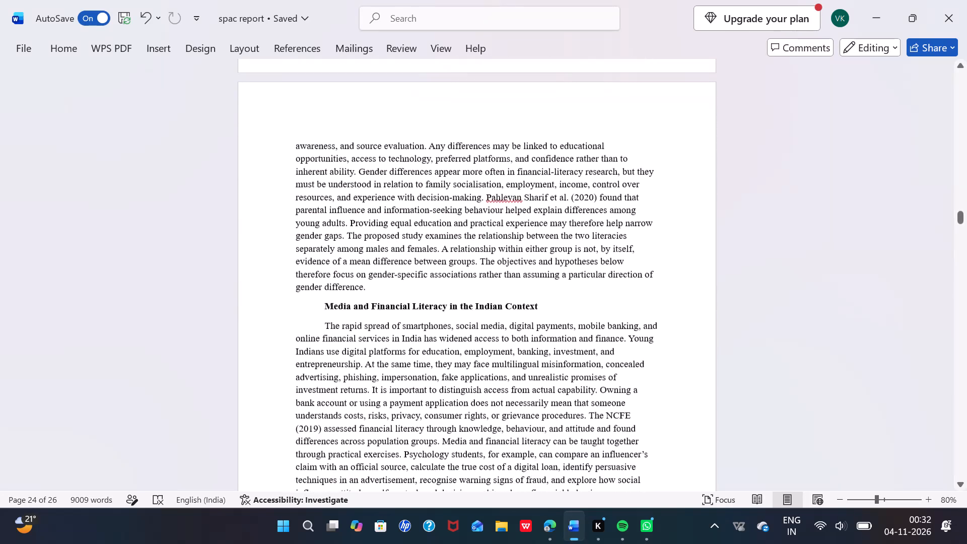
{"action": "scroll", "coordinate": [468, 341], "scroll_direction": "down", "scroll_amount": 3}
{"action": "scroll", "coordinate": [468, 341], "scroll_direction": "up", "scroll_amount": 2}
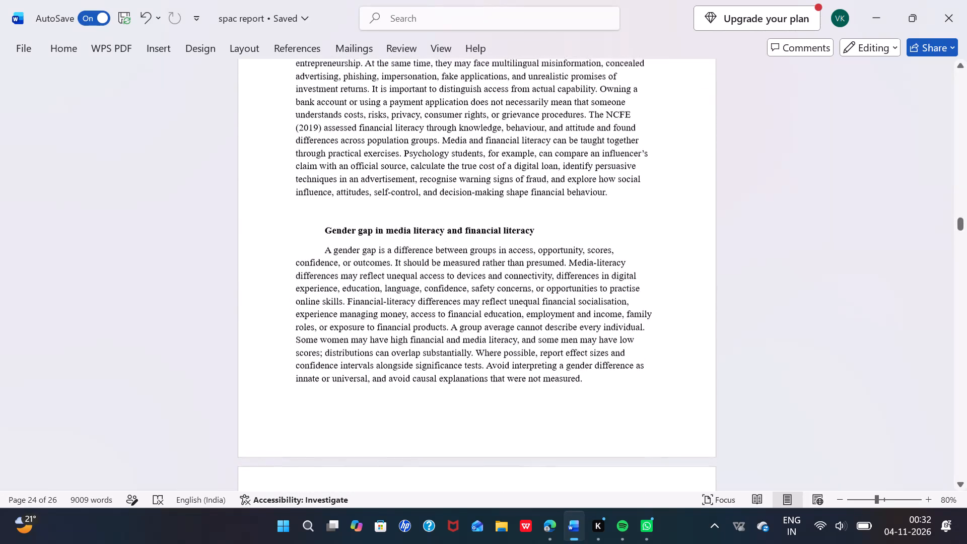
{"action": "scroll", "coordinate": [468, 341], "scroll_direction": "up", "scroll_amount": 4}
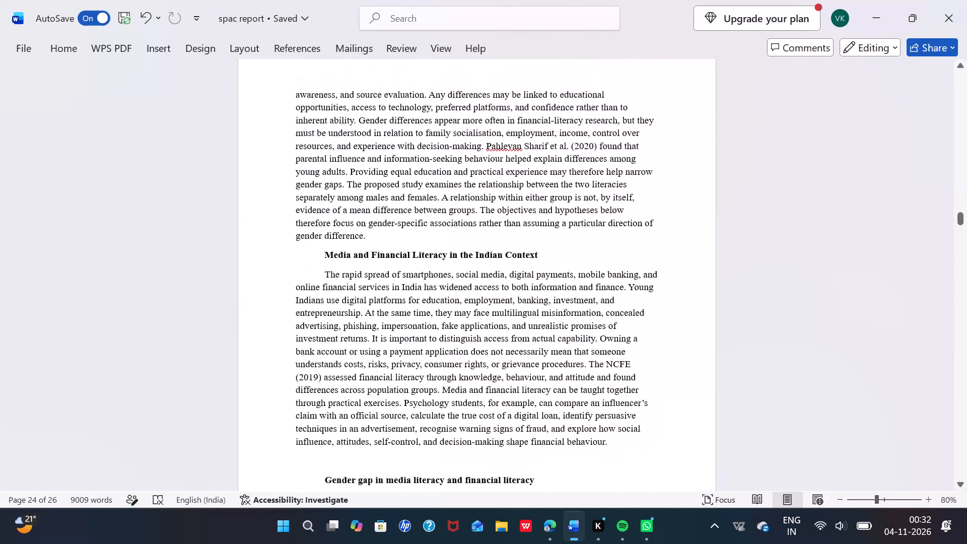
{"action": "scroll", "coordinate": [468, 341], "scroll_direction": "up", "scroll_amount": 1}
{"action": "scroll", "coordinate": [468, 341], "scroll_direction": "down", "scroll_amount": 2}
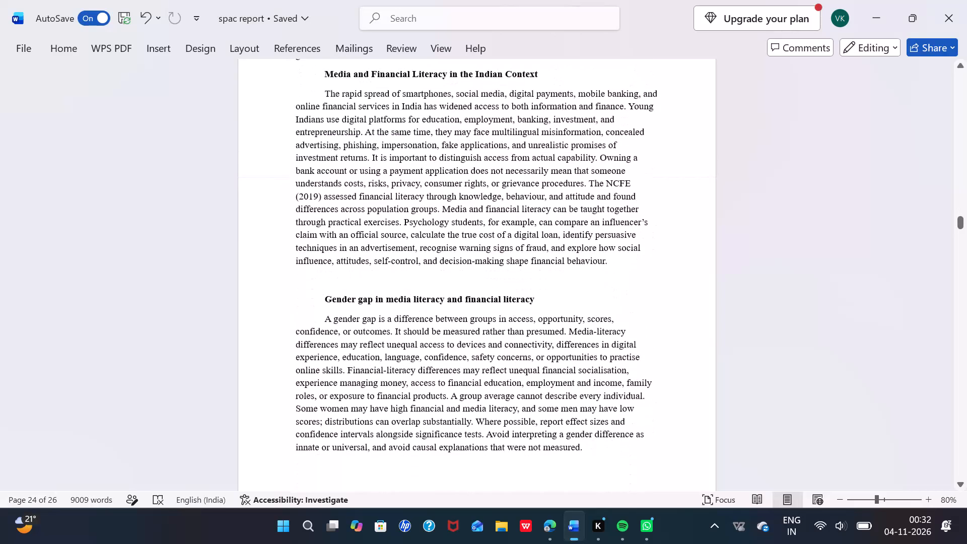
Delete the Gender gap in media literacy and financial literacy heading and its paragraph, just before the Review of Literature.
{"action": "scroll", "coordinate": [468, 341], "scroll_direction": "down", "scroll_amount": 1}
{"action": "left_click_drag", "start_coordinate": [590, 357], "coordinate": [400, 232]}
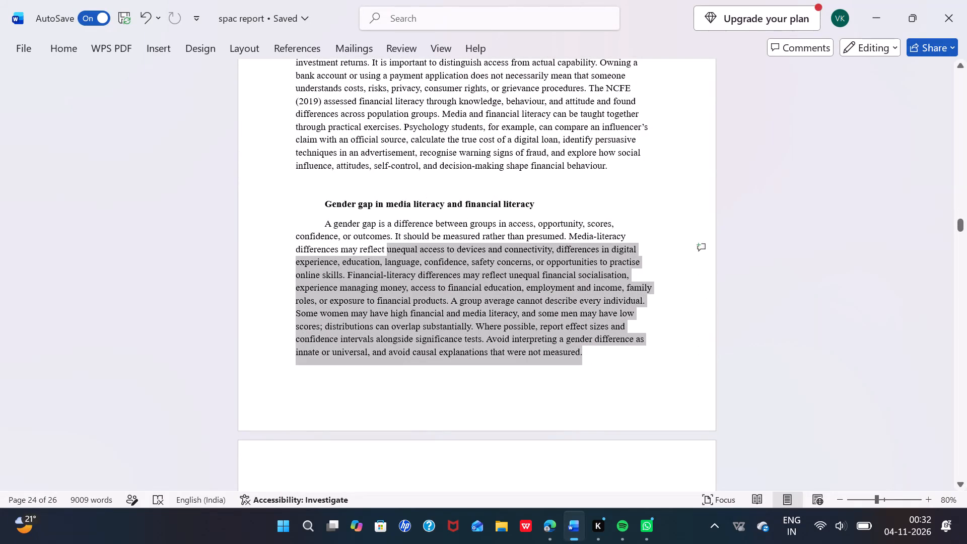
{"action": "left_click_drag", "start_coordinate": [400, 232], "coordinate": [335, 211]}
{"action": "key", "text": "BackSpace"}
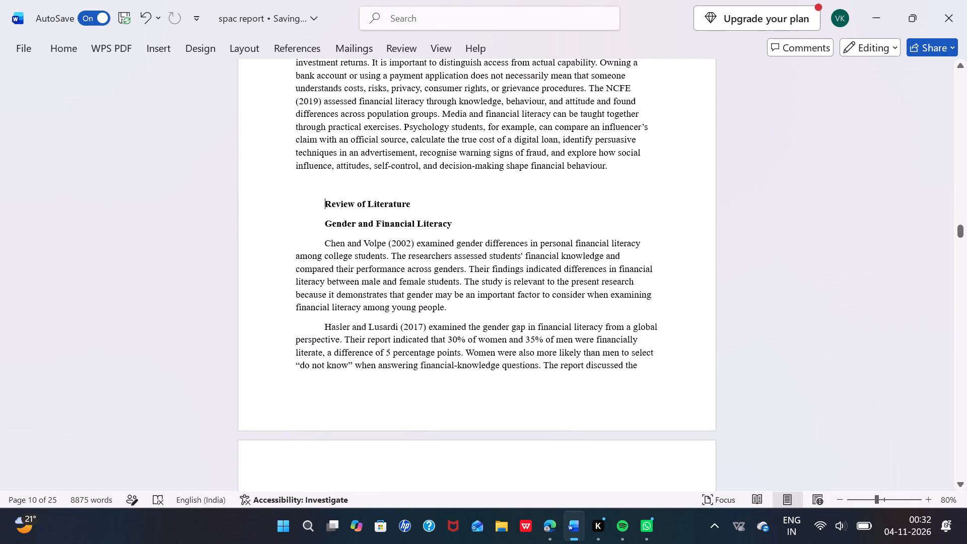
Remove the blank line above the Review of Literature heading and indent the heading with spaces to match the heading below.
{"action": "key", "text": "BackSpace"}
{"action": "key", "text": "BackSpace"}
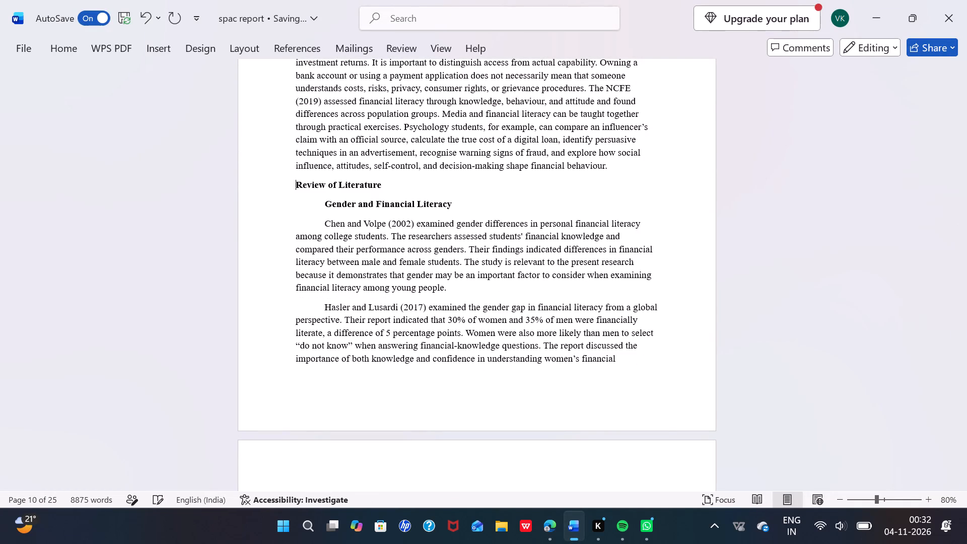
{"action": "key", "text": "space"}
{"action": "key", "text": "space"}
{"action": "key", "text": "space"}
{"action": "key", "text": "space"}
{"action": "key", "text": "space"}
{"action": "key", "text": "space"}
{"action": "key", "text": "space"}
{"action": "key", "text": "space"}
{"action": "key", "text": "space"}
{"action": "key", "text": "space"}
{"action": "key", "text": "space"}
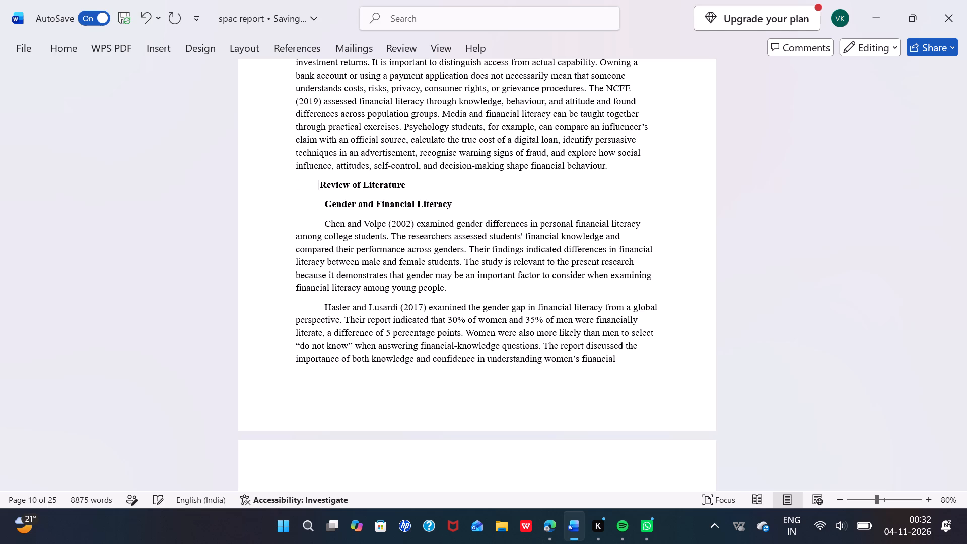
{"action": "key", "text": "space"}
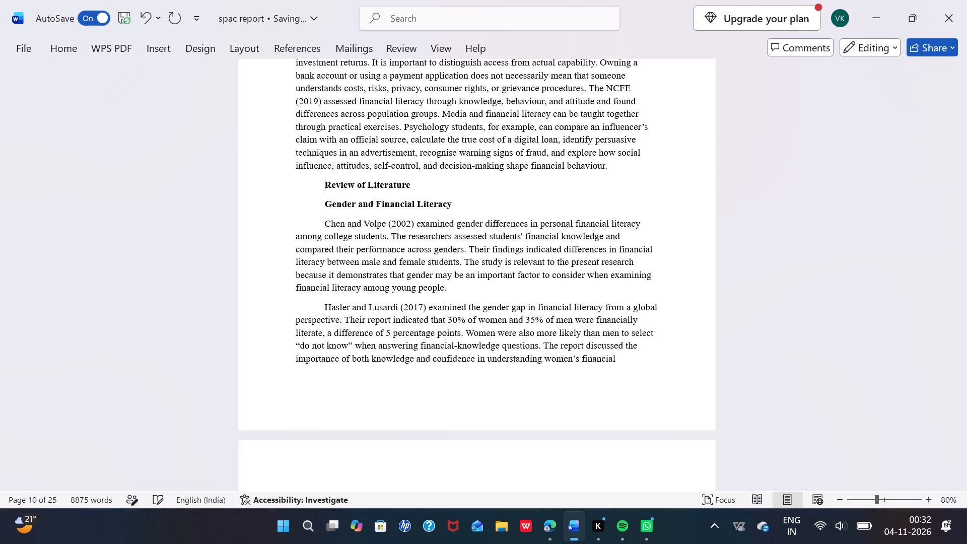
{"action": "key", "text": "BackSpace"}
Review the layout of the sections from Importance of Media Literacy through the Review of Literature to the Rationale.
{"action": "scroll", "coordinate": [335, 211], "scroll_direction": "up", "scroll_amount": 5}
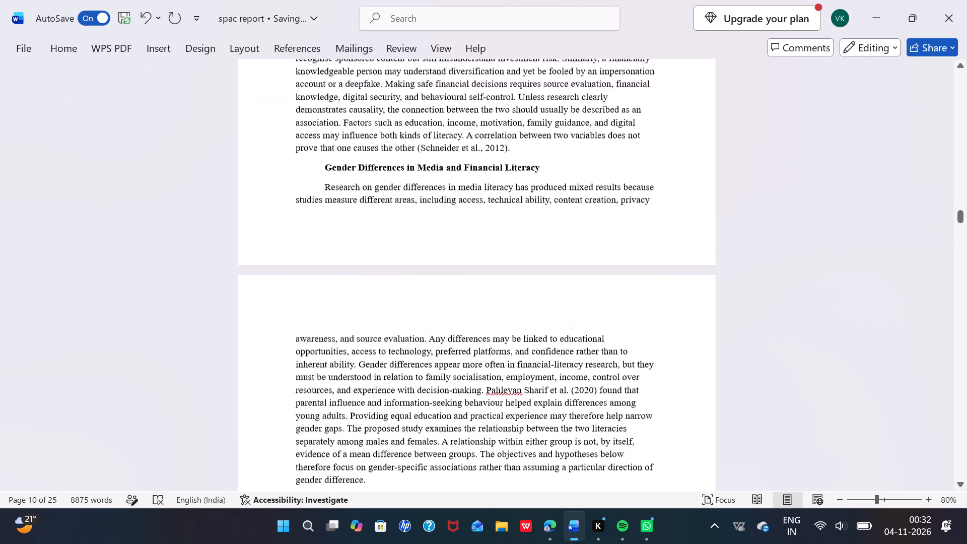
{"action": "scroll", "coordinate": [335, 211], "scroll_direction": "up", "scroll_amount": 1}
{"action": "scroll", "coordinate": [335, 211], "scroll_direction": "down", "scroll_amount": 2}
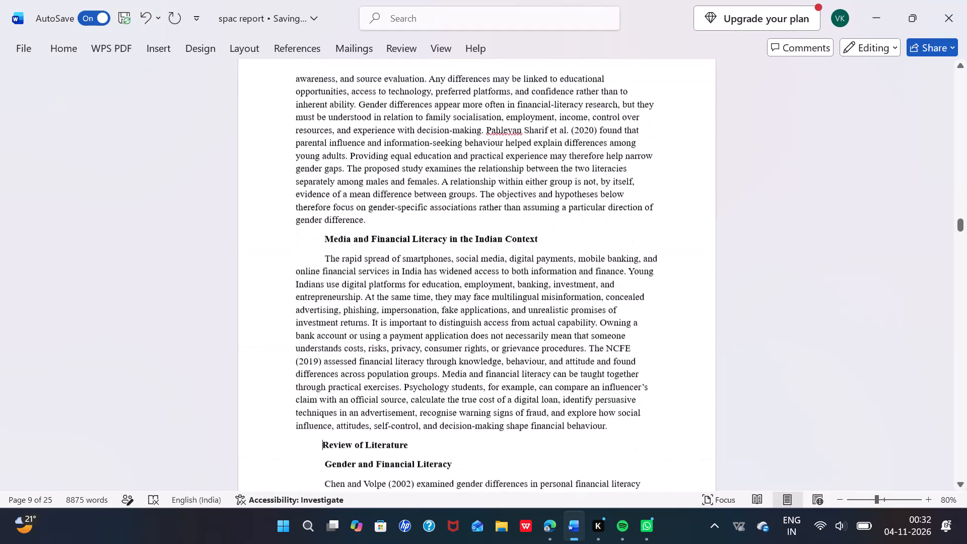
{"action": "scroll", "coordinate": [335, 211], "scroll_direction": "down", "scroll_amount": 1}
{"action": "scroll", "coordinate": [335, 211], "scroll_direction": "up", "scroll_amount": 5}
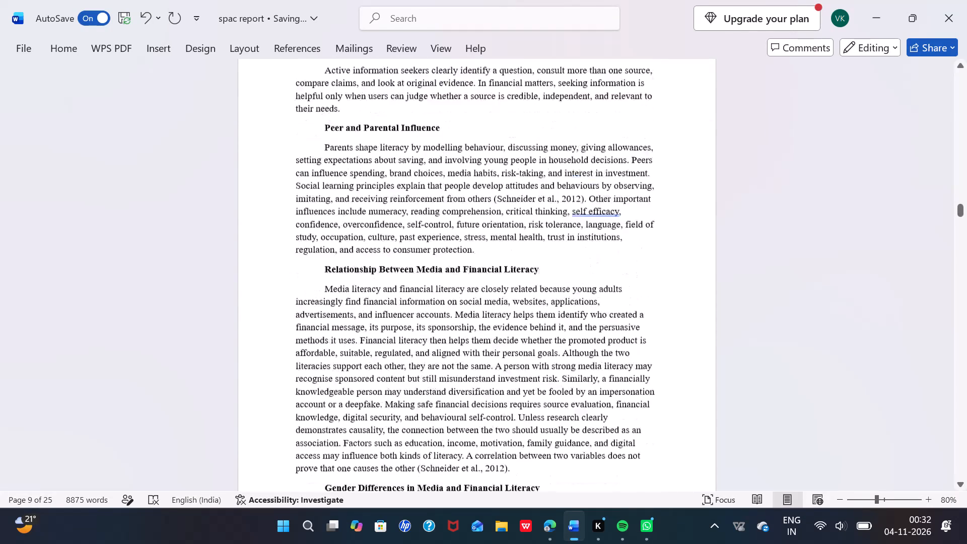
{"action": "scroll", "coordinate": [335, 211], "scroll_direction": "up", "scroll_amount": 7}
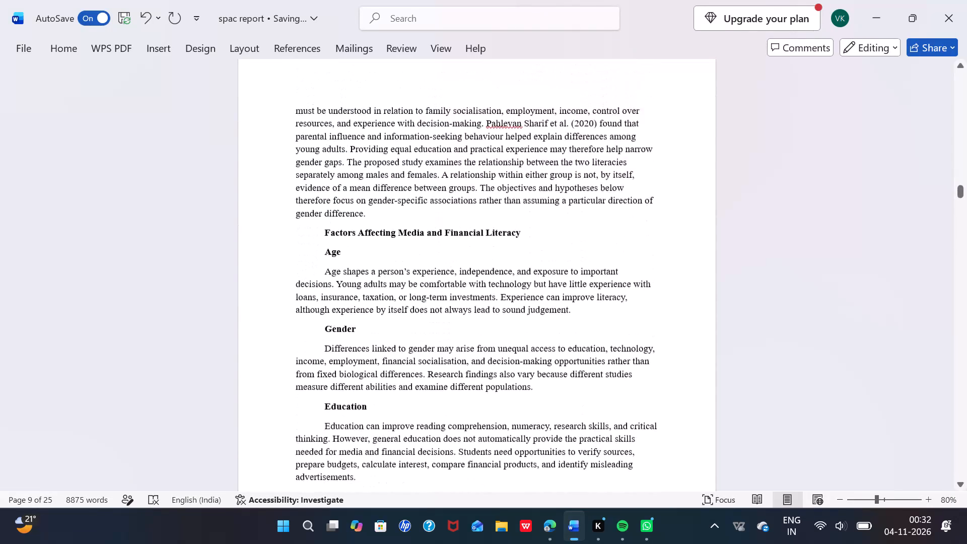
{"action": "scroll", "coordinate": [335, 211], "scroll_direction": "up", "scroll_amount": 5}
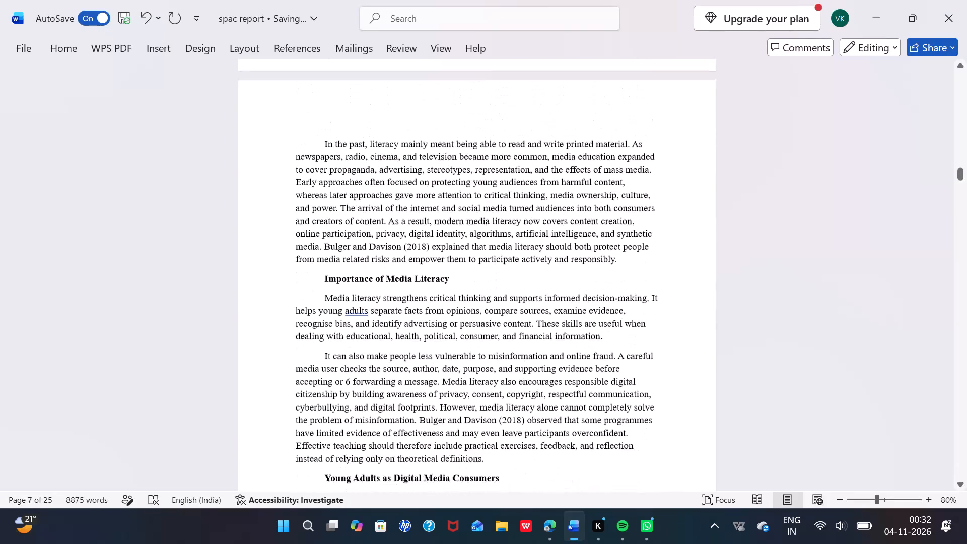
{"action": "scroll", "coordinate": [335, 211], "scroll_direction": "up", "scroll_amount": 1}
{"action": "scroll", "coordinate": [335, 211], "scroll_direction": "down", "scroll_amount": 4}
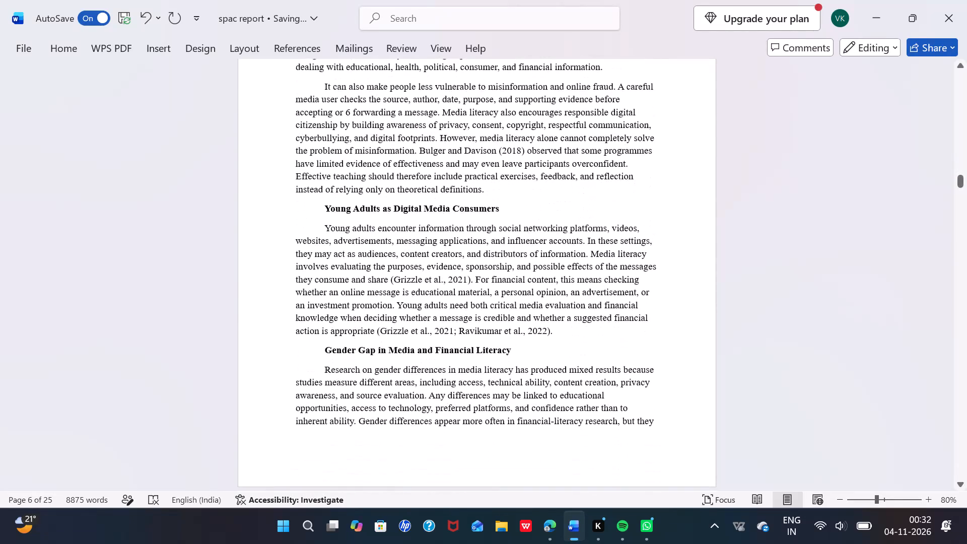
{"action": "scroll", "coordinate": [335, 211], "scroll_direction": "down", "scroll_amount": 17}
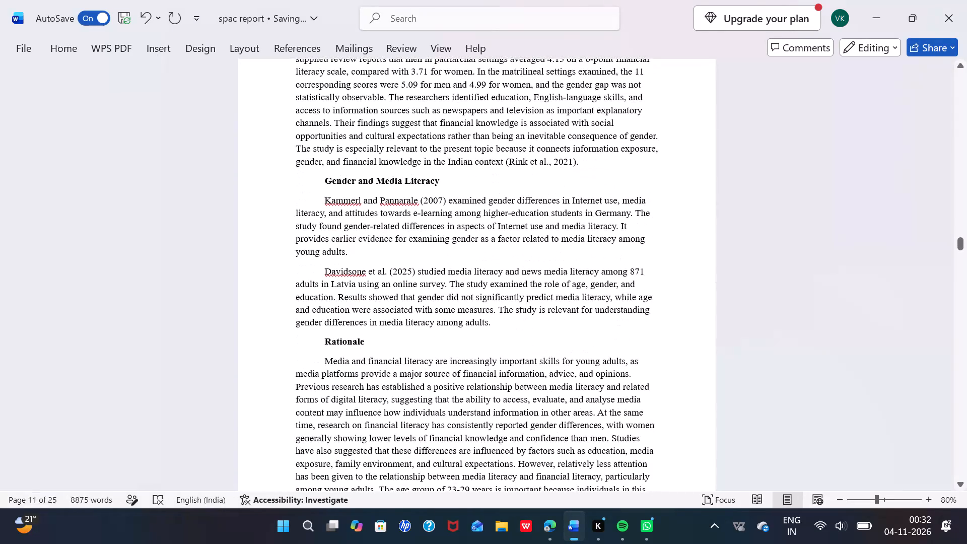
{"action": "scroll", "coordinate": [335, 211], "scroll_direction": "down", "scroll_amount": 1}
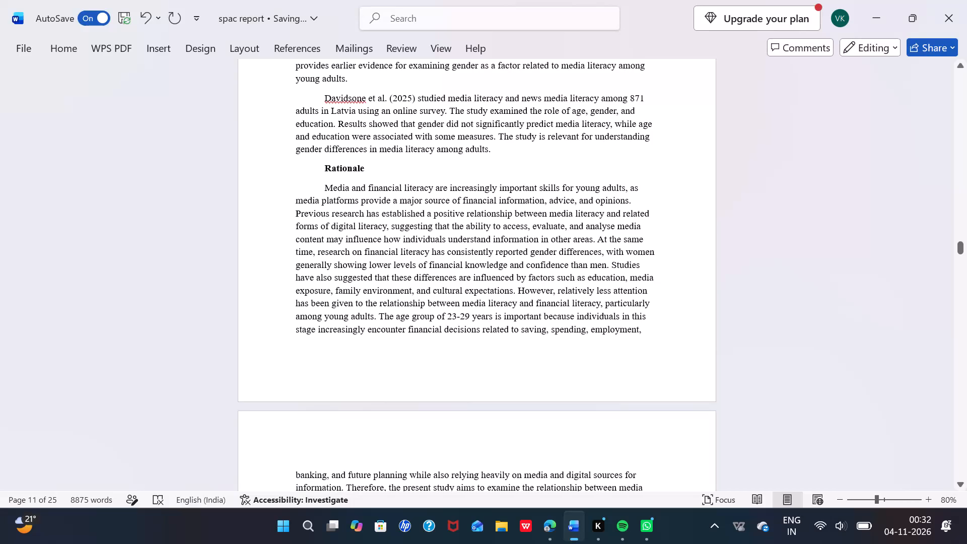
{"action": "scroll", "coordinate": [335, 211], "scroll_direction": "down", "scroll_amount": 3}
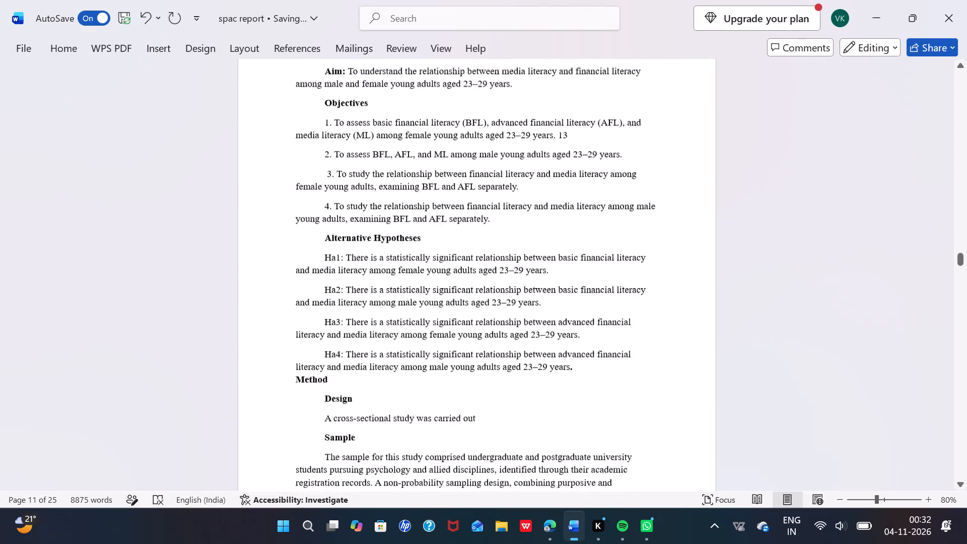
{"action": "scroll", "coordinate": [335, 211], "scroll_direction": "down", "scroll_amount": 5}
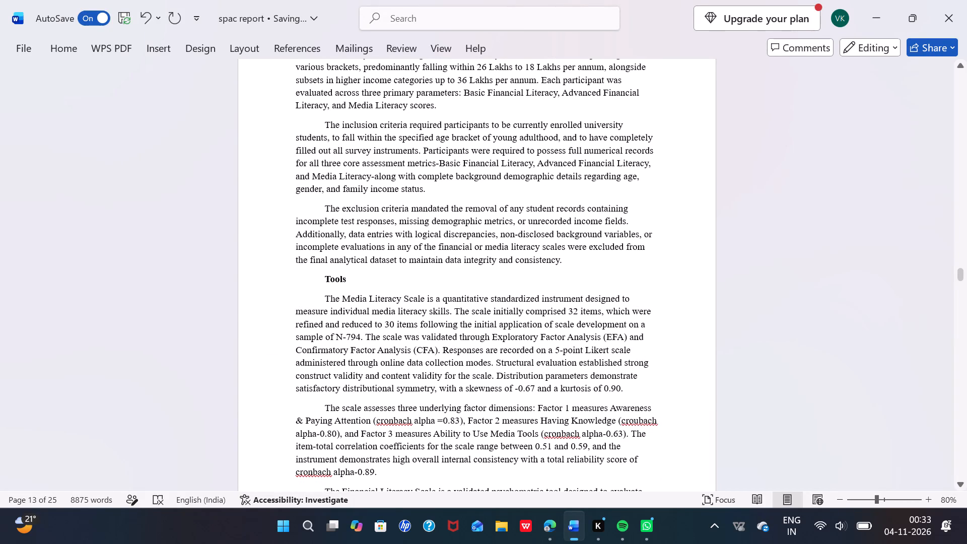
{"action": "key", "text": "ctrl+a"}
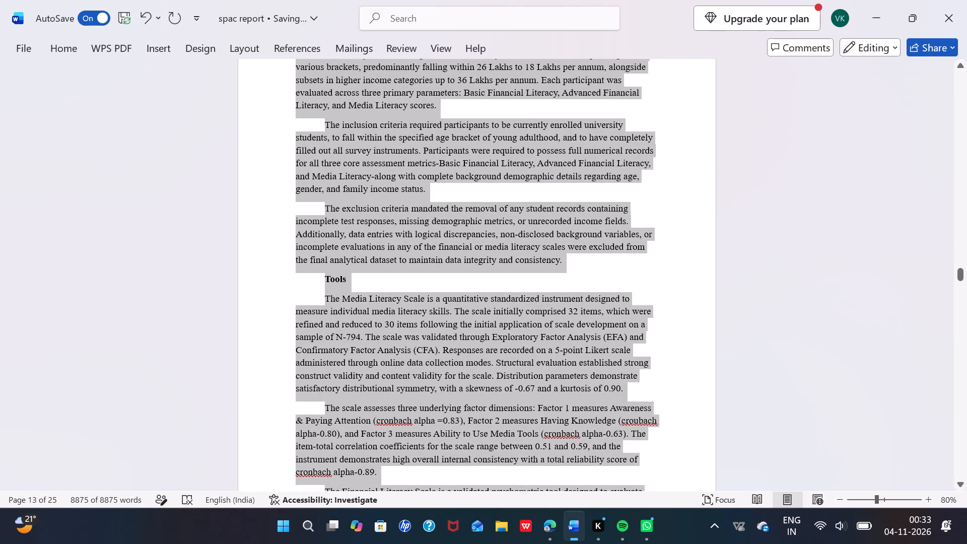
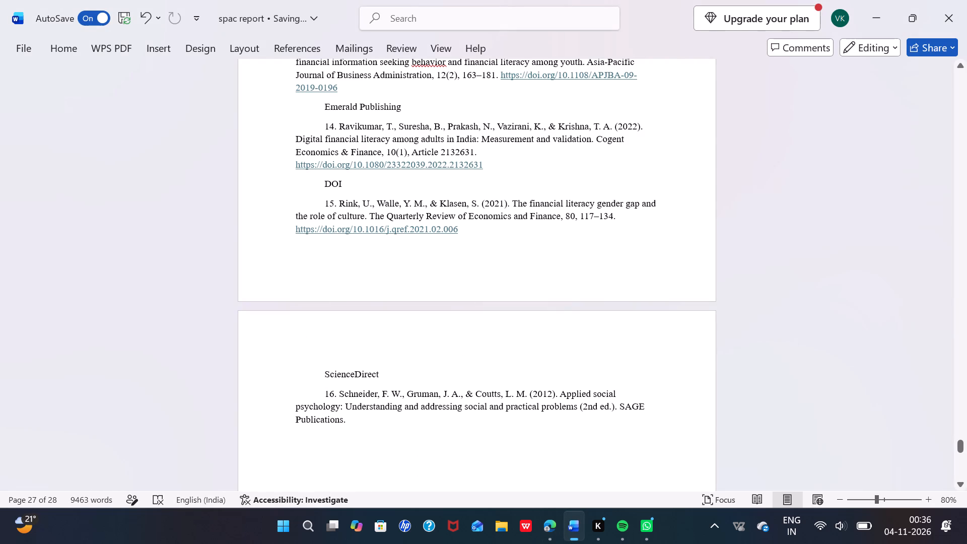
{"action": "left_click_drag", "start_coordinate": [349, 186], "coordinate": [321, 188]}
{"action": "key", "text": "BackSpace"}
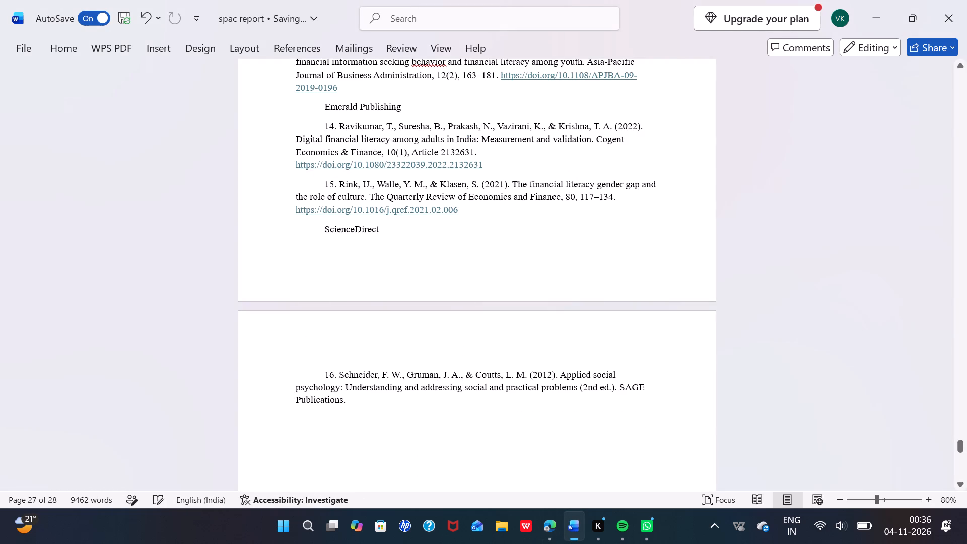
{"action": "scroll", "coordinate": [321, 188], "scroll_direction": "up", "scroll_amount": 1}
{"action": "left_click_drag", "start_coordinate": [389, 363], "coordinate": [338, 366]}
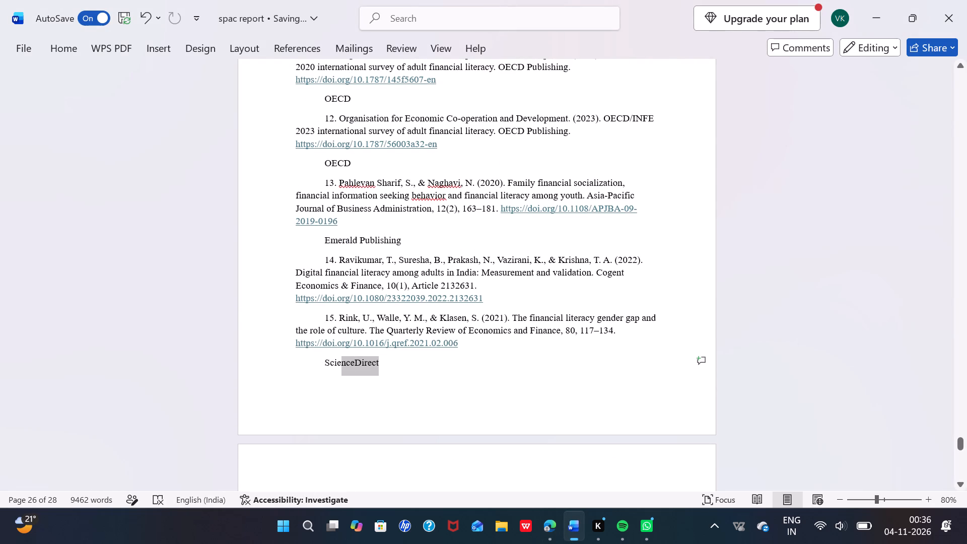
{"action": "left_click_drag", "start_coordinate": [338, 366], "coordinate": [326, 366]}
{"action": "key", "text": "BackSpace"}
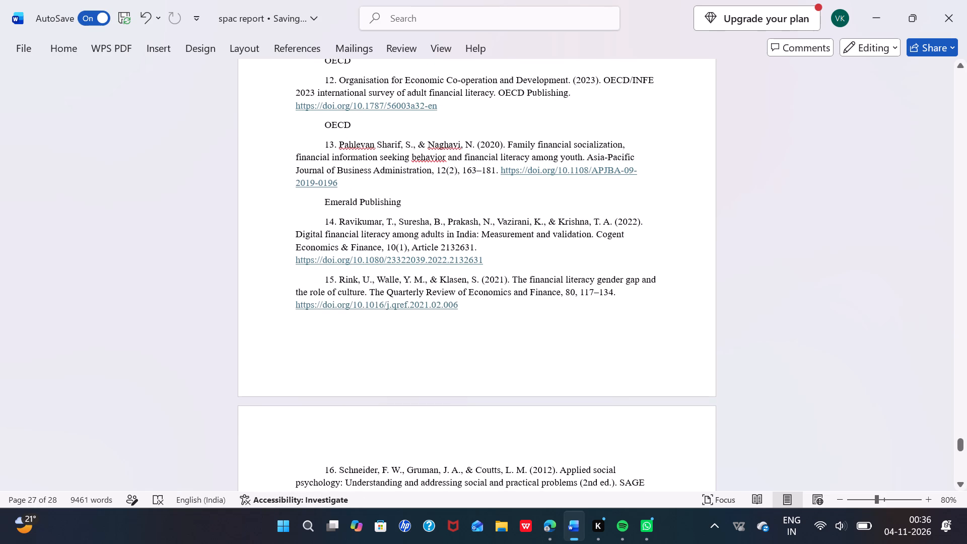
{"action": "left_click_drag", "start_coordinate": [401, 206], "coordinate": [327, 205]}
{"action": "key", "text": "BackSpace"}
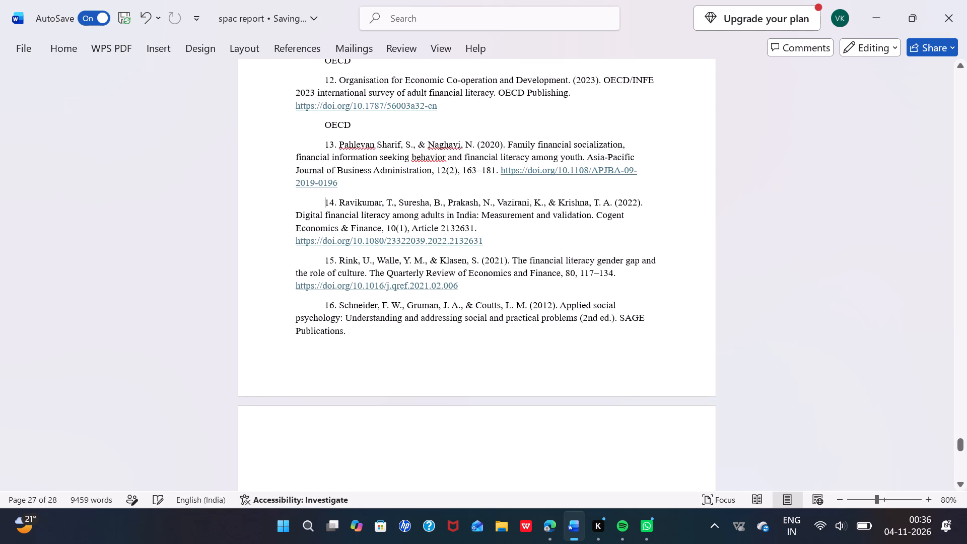
Remove both "OECD" lines, the "Literacy Impact Study by NCFE" line and the "N–R" heading between references 9 and 13.
{"action": "scroll", "coordinate": [327, 205], "scroll_direction": "up", "scroll_amount": 1}
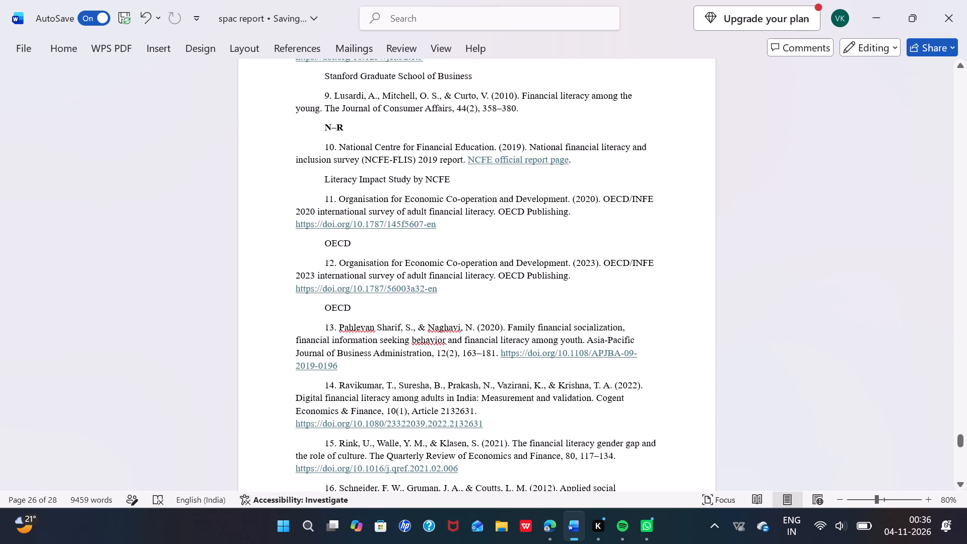
{"action": "left_click_drag", "start_coordinate": [358, 248], "coordinate": [314, 248]}
{"action": "key", "text": "BackSpace"}
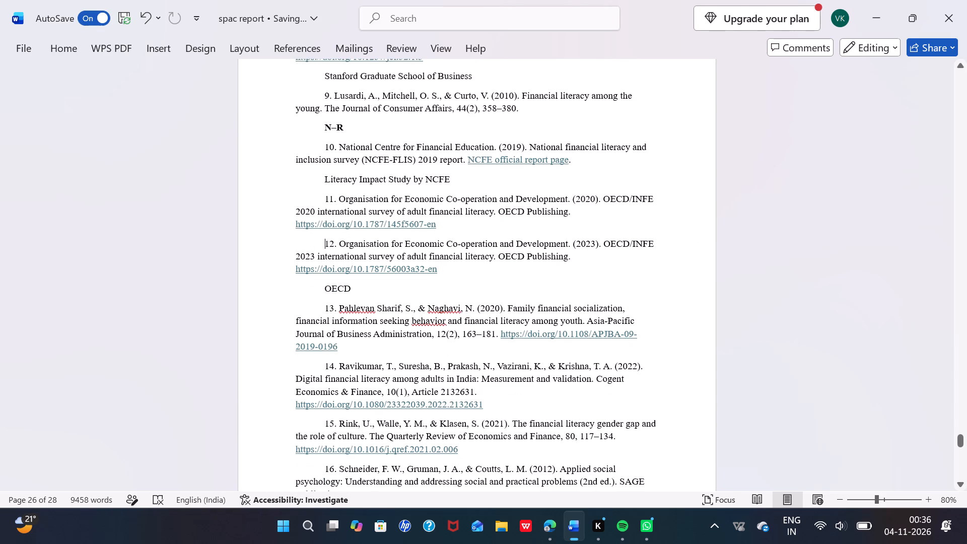
{"action": "left_click_drag", "start_coordinate": [355, 291], "coordinate": [318, 289]}
{"action": "key", "text": "BackSpace"}
{"action": "scroll", "coordinate": [318, 289], "scroll_direction": "up", "scroll_amount": 1}
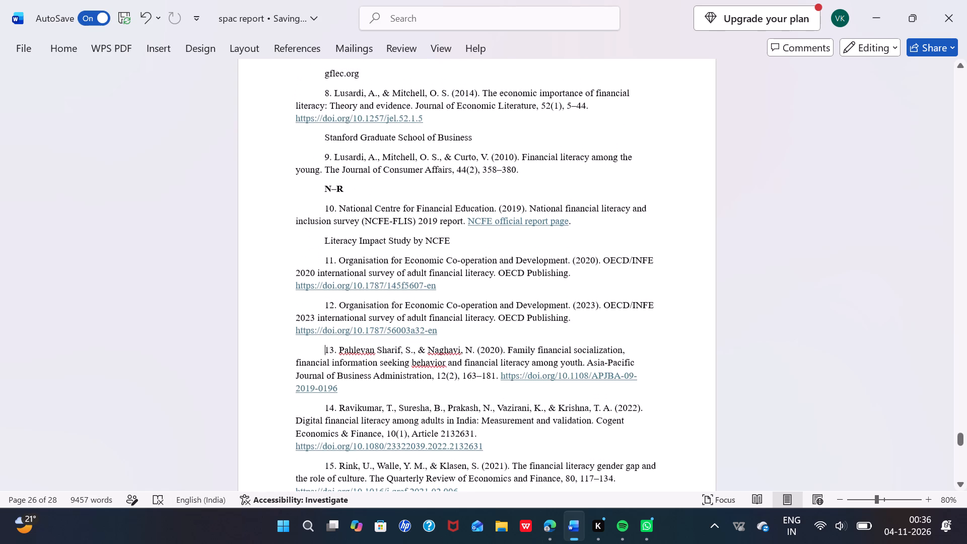
{"action": "scroll", "coordinate": [318, 289], "scroll_direction": "up", "scroll_amount": 1}
{"action": "left_click_drag", "start_coordinate": [460, 258], "coordinate": [315, 256]}
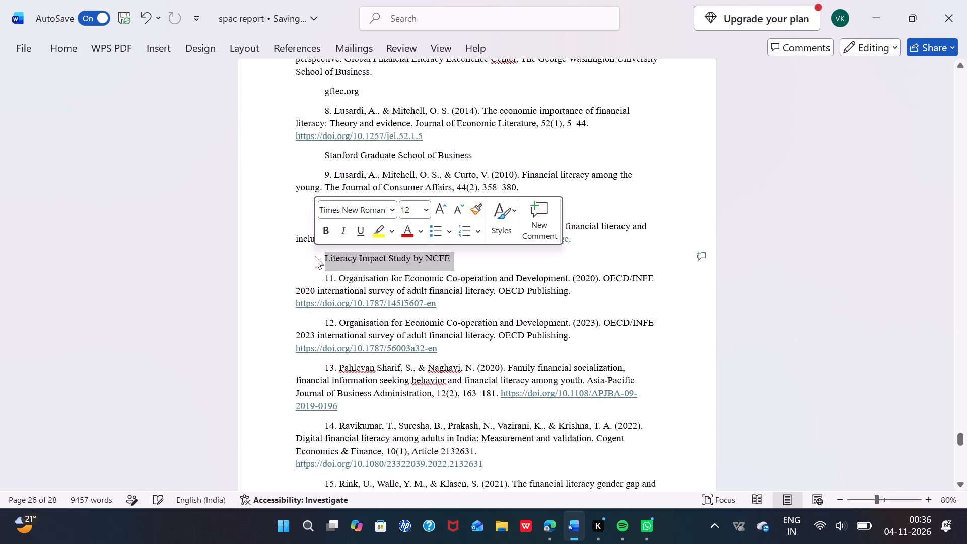
{"action": "key", "text": "BackSpace"}
{"action": "scroll", "coordinate": [315, 256], "scroll_direction": "up", "scroll_amount": 1}
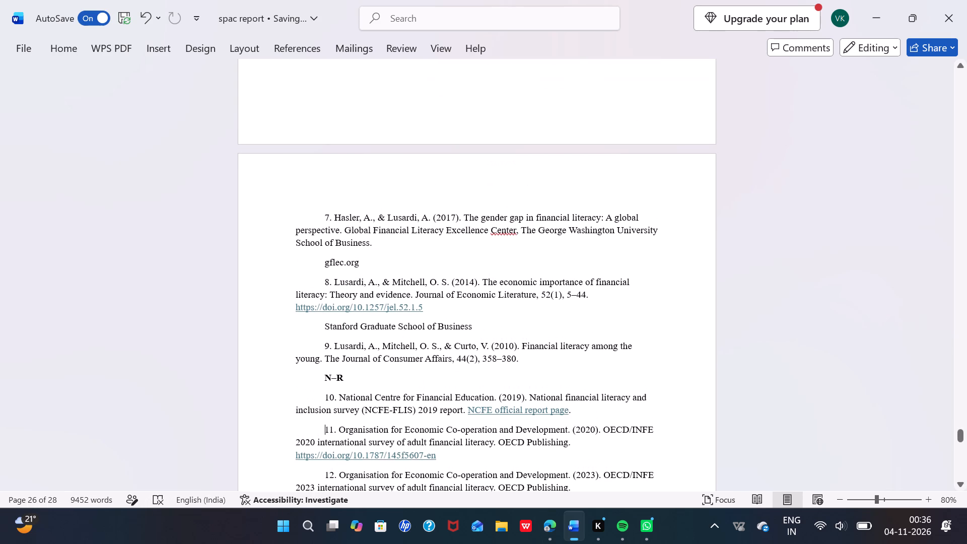
{"action": "left_click_drag", "start_coordinate": [346, 386], "coordinate": [293, 379]}
{"action": "key", "text": "BackSpace"}
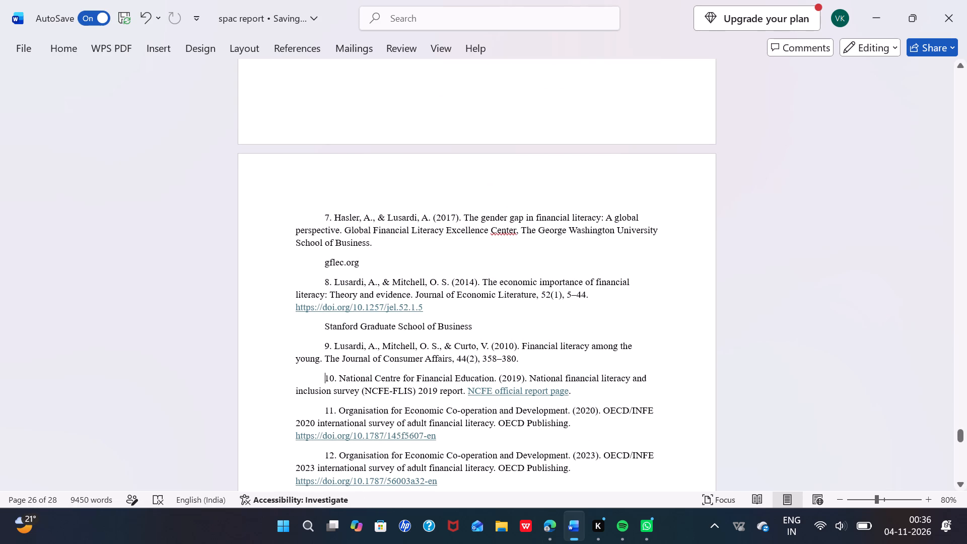
Remove the "Stanford Graduate School of Business", "gflec.org", "Tampere University Research Portal" and "H–L" lines between references 6 and 9.
{"action": "left_click_drag", "start_coordinate": [477, 323], "coordinate": [341, 326]}
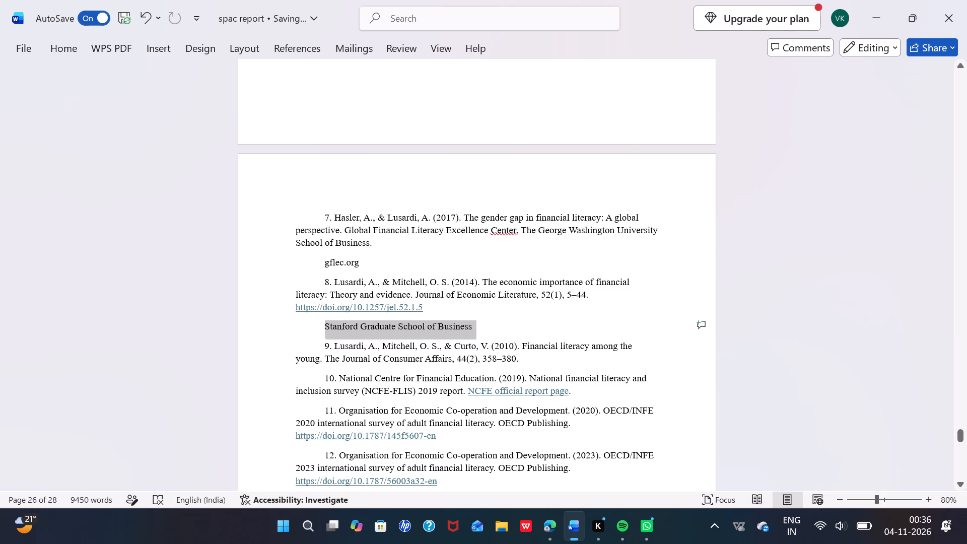
{"action": "left_click_drag", "start_coordinate": [341, 326], "coordinate": [332, 327]}
{"action": "key", "text": "BackSpace"}
{"action": "left_click_drag", "start_coordinate": [370, 268], "coordinate": [364, 268]}
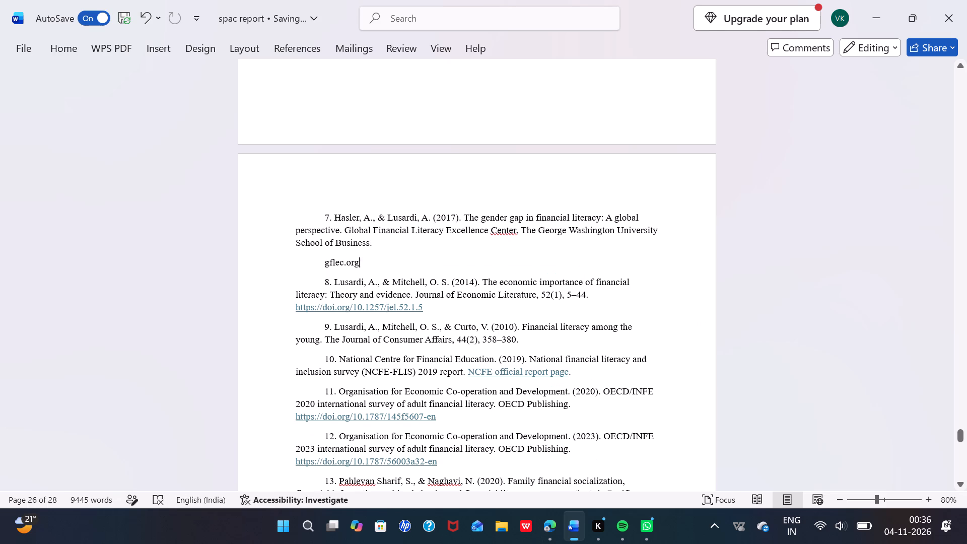
{"action": "left_click_drag", "start_coordinate": [364, 268], "coordinate": [330, 266]}
{"action": "key", "text": "BackSpace"}
{"action": "scroll", "coordinate": [330, 266], "scroll_direction": "up", "scroll_amount": 1}
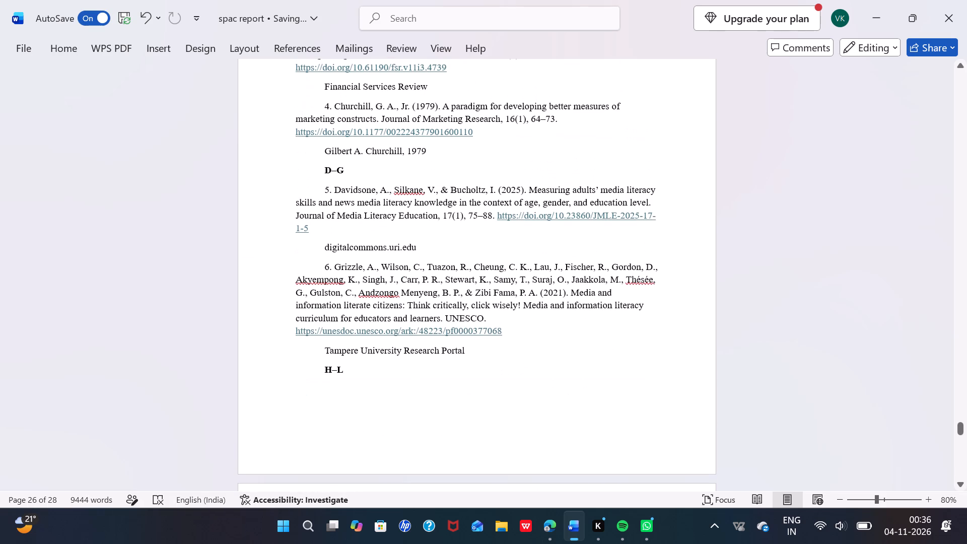
{"action": "left_click_drag", "start_coordinate": [368, 380], "coordinate": [323, 353]}
{"action": "key", "text": "BackSpace"}
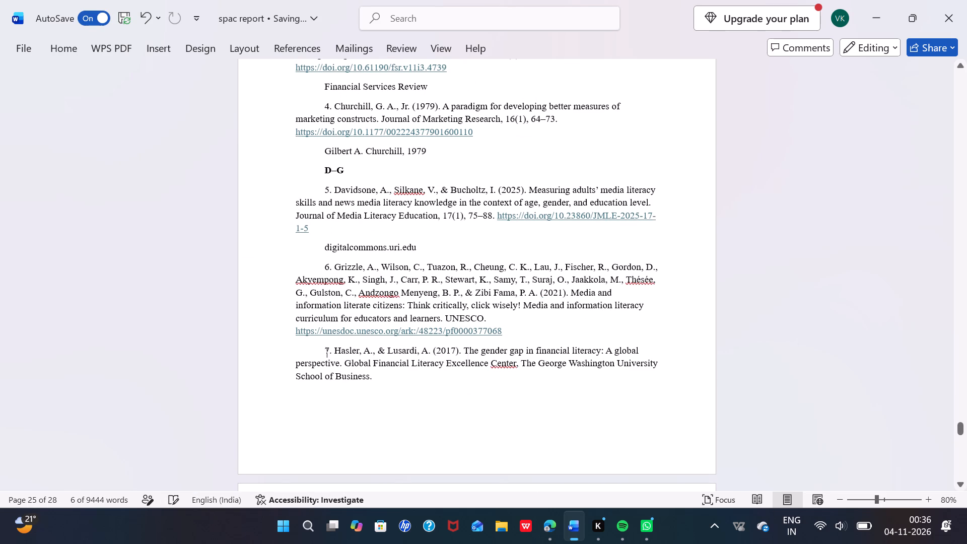
Remove the "digitalcommons.uri.edu" line below reference 5, plus the author-name line and "D–G" heading below reference 4.
{"action": "left_click_drag", "start_coordinate": [427, 239], "coordinate": [349, 243]}
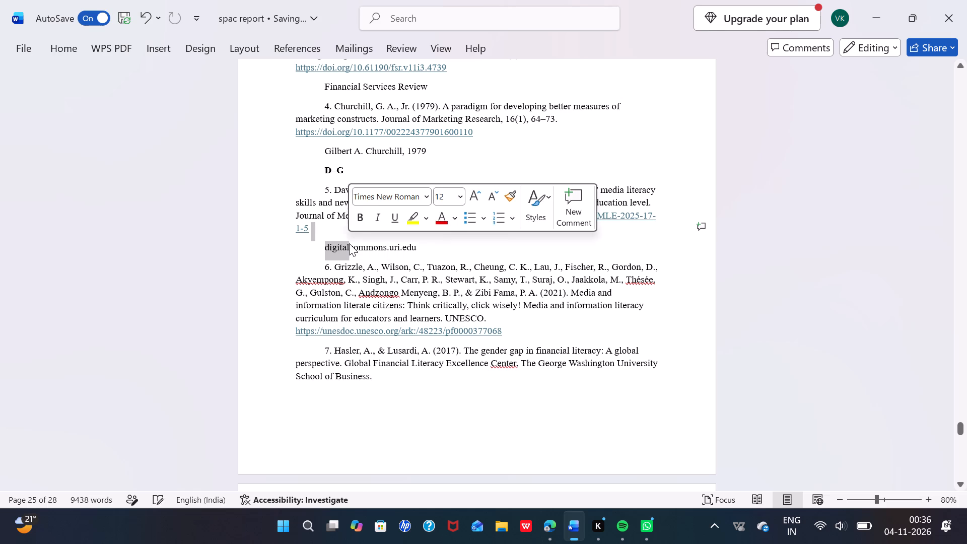
{"action": "left_click", "coordinate": [349, 243]}
{"action": "left_click_drag", "start_coordinate": [426, 248], "coordinate": [358, 248]}
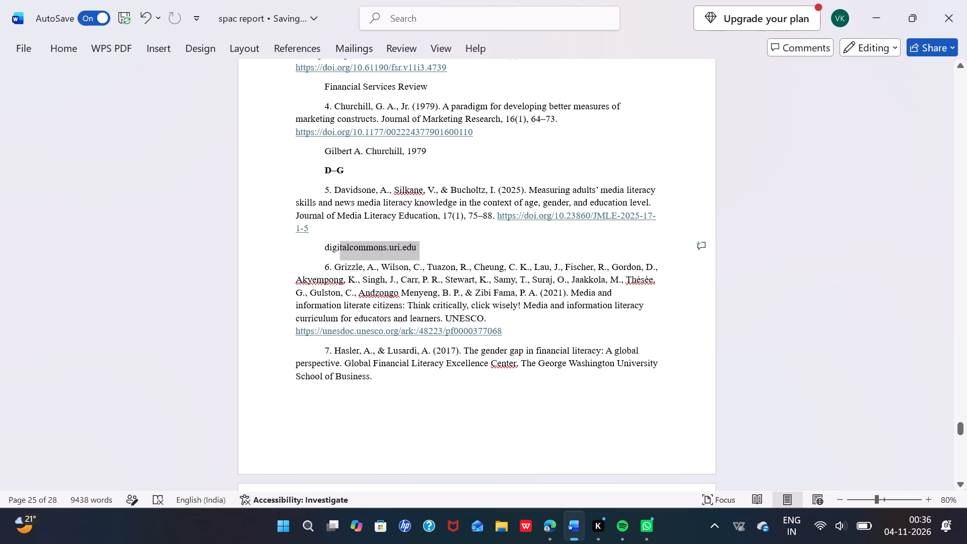
{"action": "left_click_drag", "start_coordinate": [358, 248], "coordinate": [336, 248]}
{"action": "key", "text": "BackSpace"}
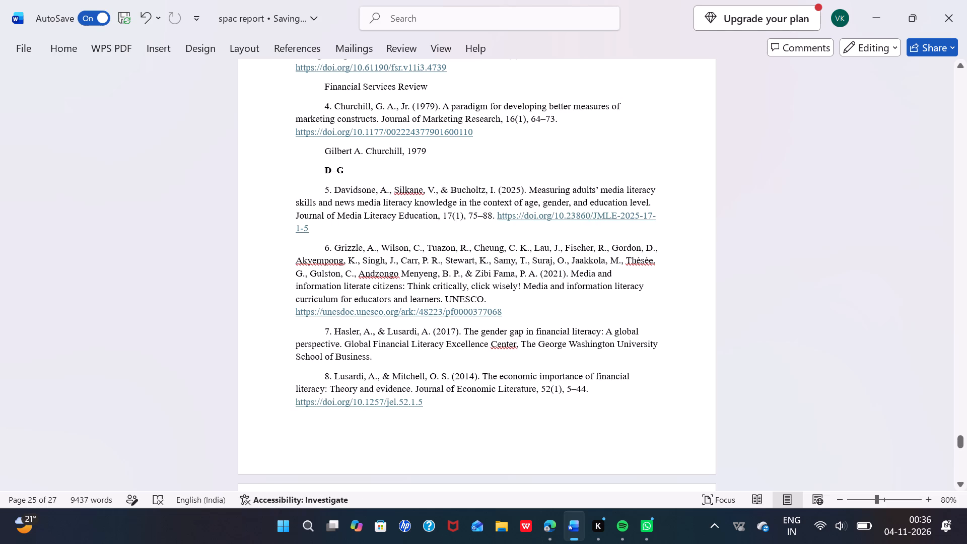
{"action": "scroll", "coordinate": [368, 215], "scroll_direction": "up", "scroll_amount": 1}
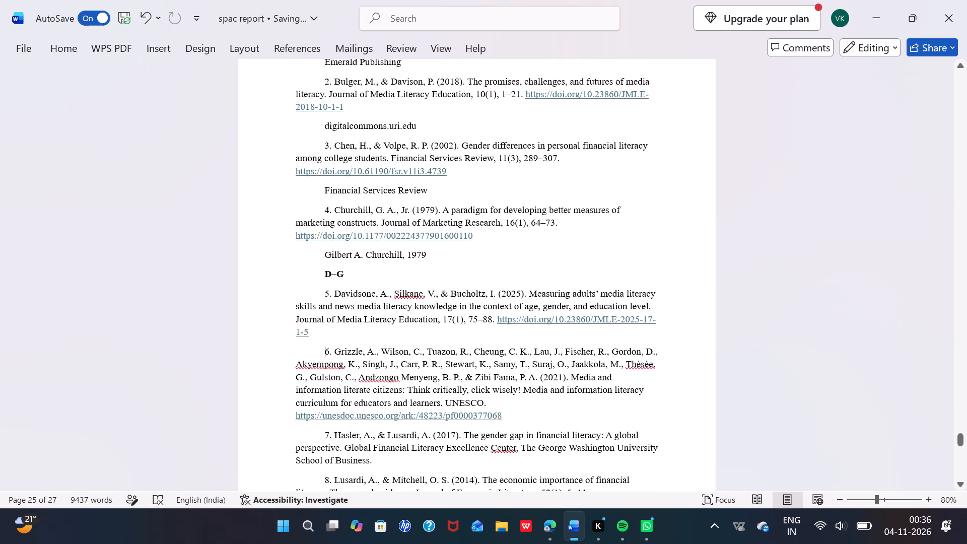
{"action": "left_click_drag", "start_coordinate": [354, 273], "coordinate": [330, 255]}
{"action": "key", "text": "BackSpace"}
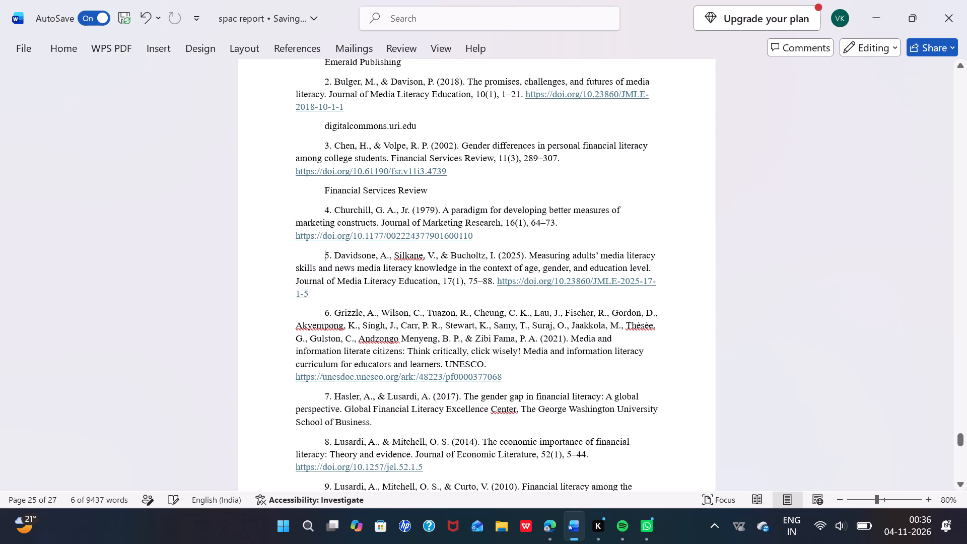
Remove the "Financial Services Review" line below reference 3, plus the short heading, copy instruction and empty line above reference 1.
{"action": "left_click_drag", "start_coordinate": [444, 193], "coordinate": [317, 194]}
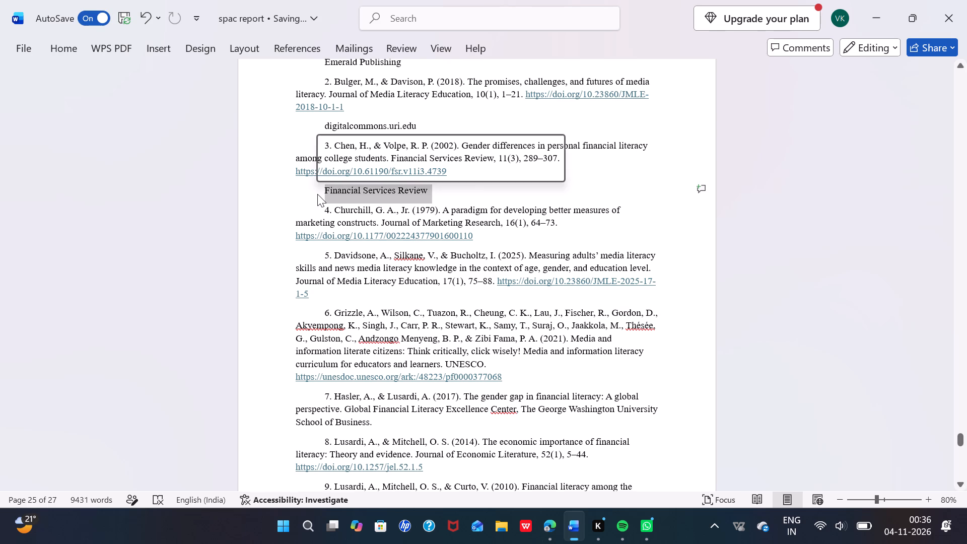
{"action": "key", "text": "BackSpace"}
{"action": "scroll", "coordinate": [317, 194], "scroll_direction": "up", "scroll_amount": 1}
{"action": "left_click_drag", "start_coordinate": [356, 202], "coordinate": [320, 204]}
{"action": "key", "text": "BackSpace"}
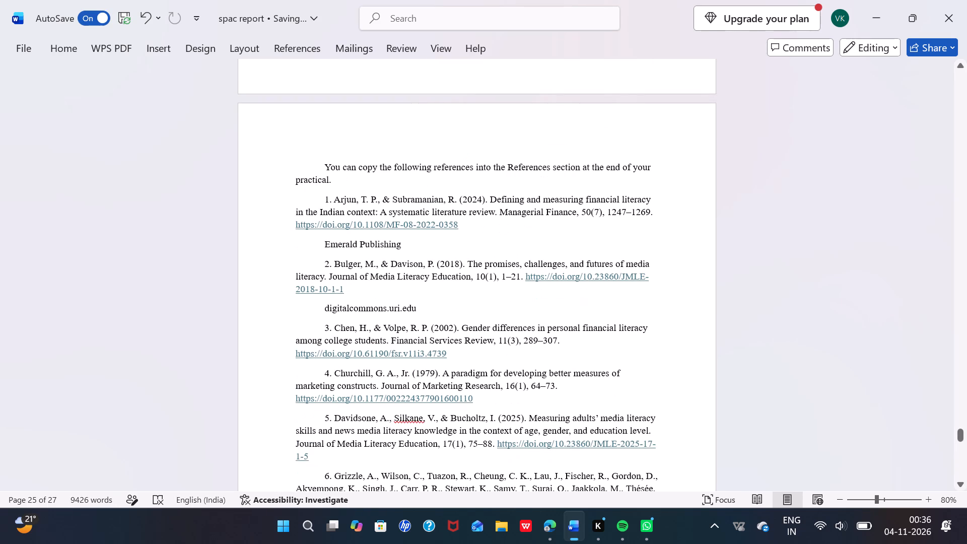
{"action": "left_click_drag", "start_coordinate": [328, 186], "coordinate": [313, 165]}
{"action": "key", "text": "BackSpace"}
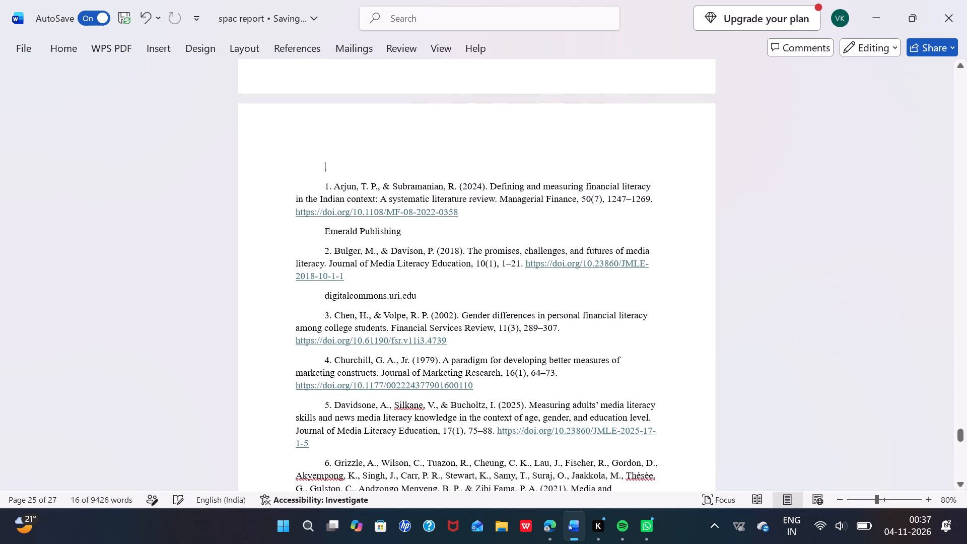
{"action": "left_click_drag", "start_coordinate": [333, 171], "coordinate": [319, 171]}
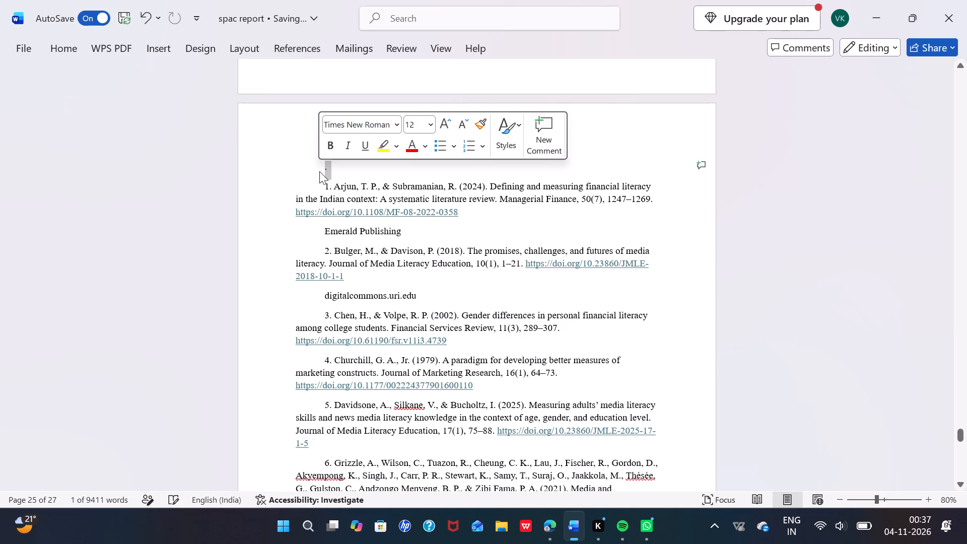
{"action": "key", "text": "BackSpace"}
Remove the "Emerald Publishing" line below reference 1 and the "digitalcommons.uri.edu" line below reference 2.
{"action": "left_click_drag", "start_coordinate": [405, 212], "coordinate": [377, 213]}
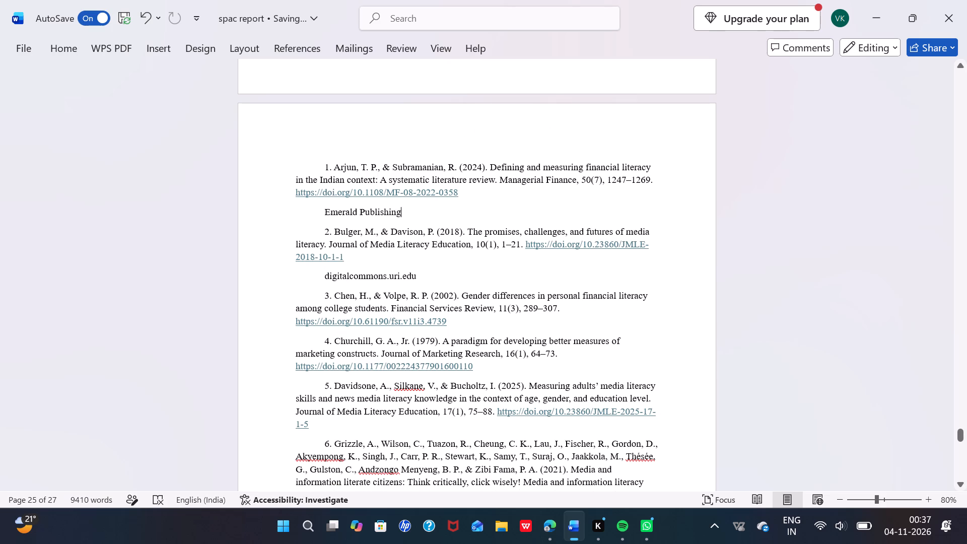
{"action": "left_click_drag", "start_coordinate": [377, 213], "coordinate": [323, 213]}
{"action": "key", "text": "BackSpace"}
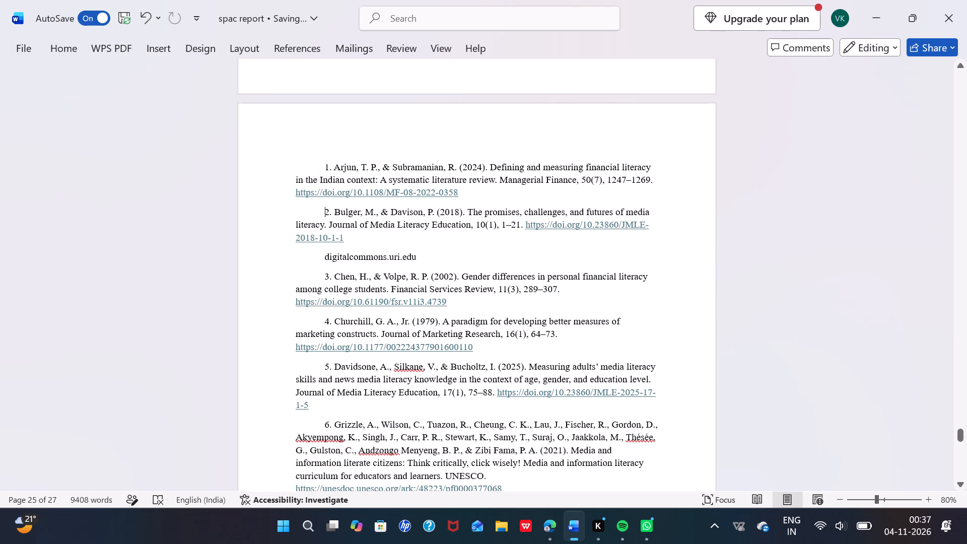
{"action": "left_click_drag", "start_coordinate": [425, 264], "coordinate": [319, 255]}
{"action": "key", "text": "BackSpace"}
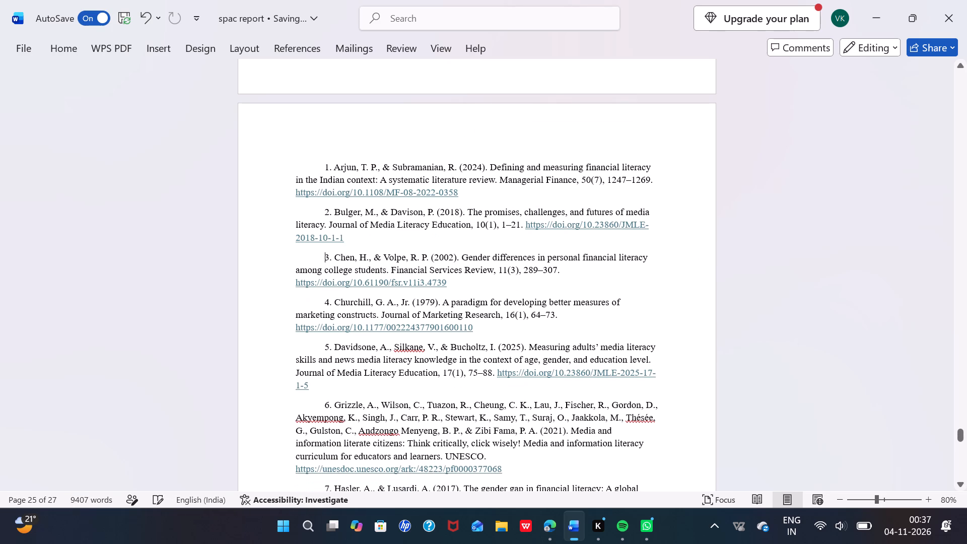
Trim "(APA 7th Edition)" from the lower References heading and delete the duplicate References heading with the ChatGPT introduction paragraphs above it.
{"action": "scroll", "coordinate": [319, 255], "scroll_direction": "up", "scroll_amount": 2}
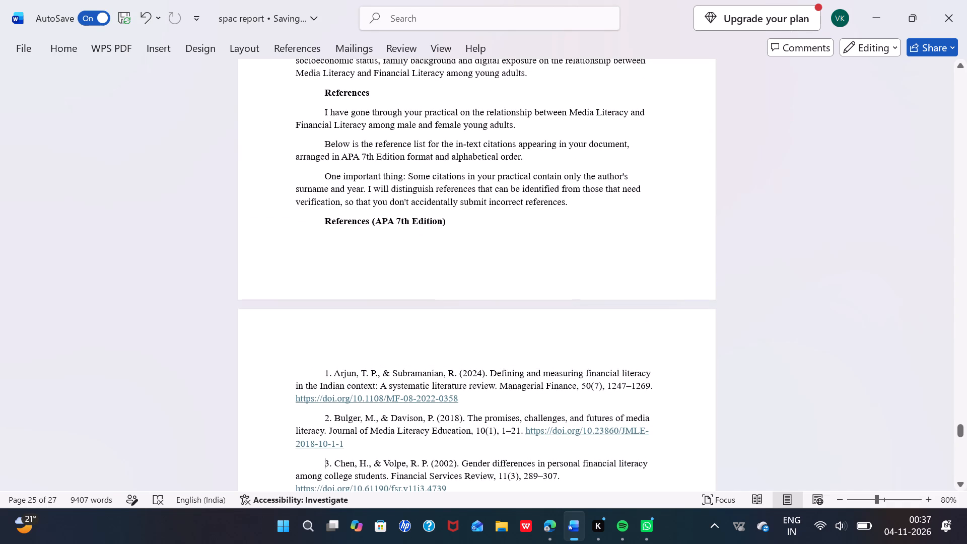
{"action": "left_click_drag", "start_coordinate": [448, 224], "coordinate": [372, 223]}
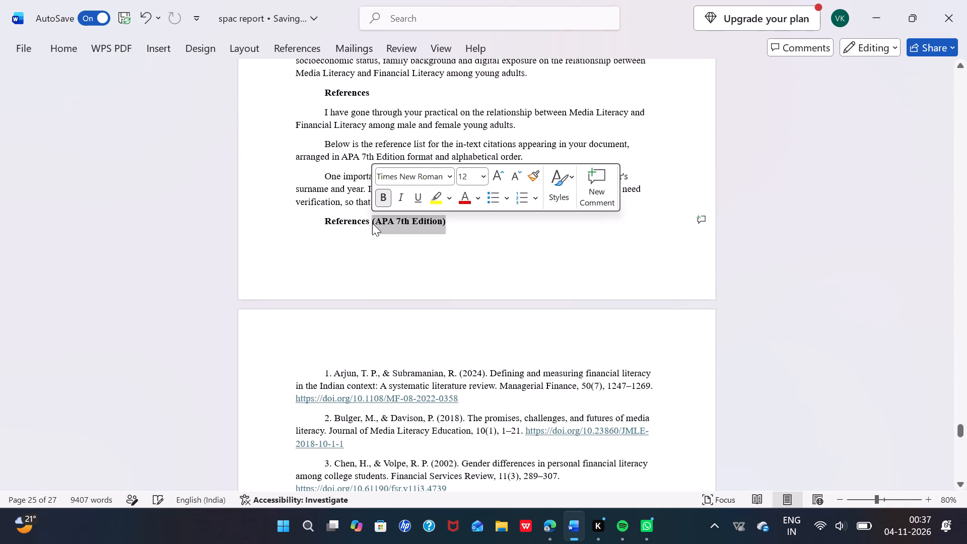
{"action": "key", "text": "BackSpace"}
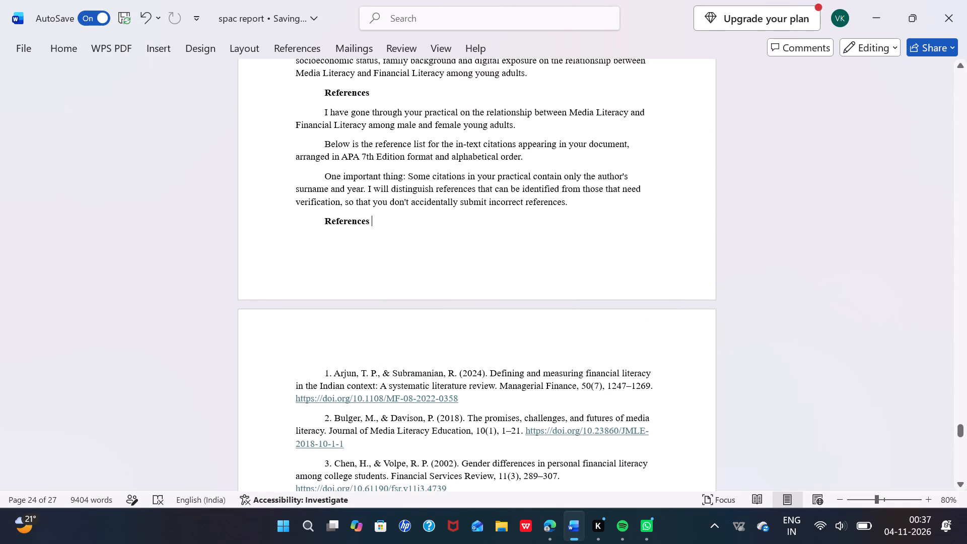
{"action": "left_click_drag", "start_coordinate": [572, 205], "coordinate": [368, 151]}
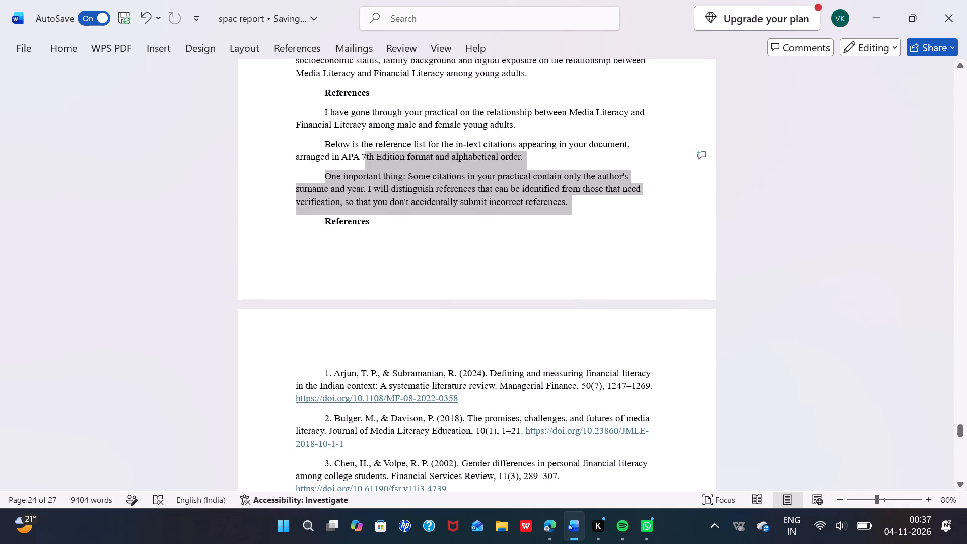
{"action": "left_click_drag", "start_coordinate": [368, 151], "coordinate": [318, 120]}
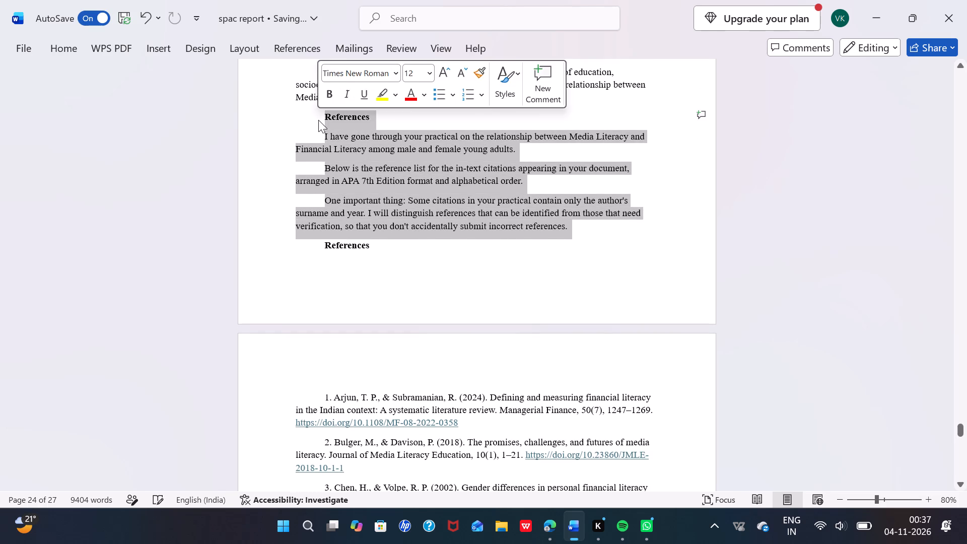
{"action": "key", "text": "BackSpace"}
Check the cleaned reference list through reference 16 and retype the space before "Andzongo" in reference 6.
{"action": "scroll", "coordinate": [377, 305], "scroll_direction": "down", "scroll_amount": 1}
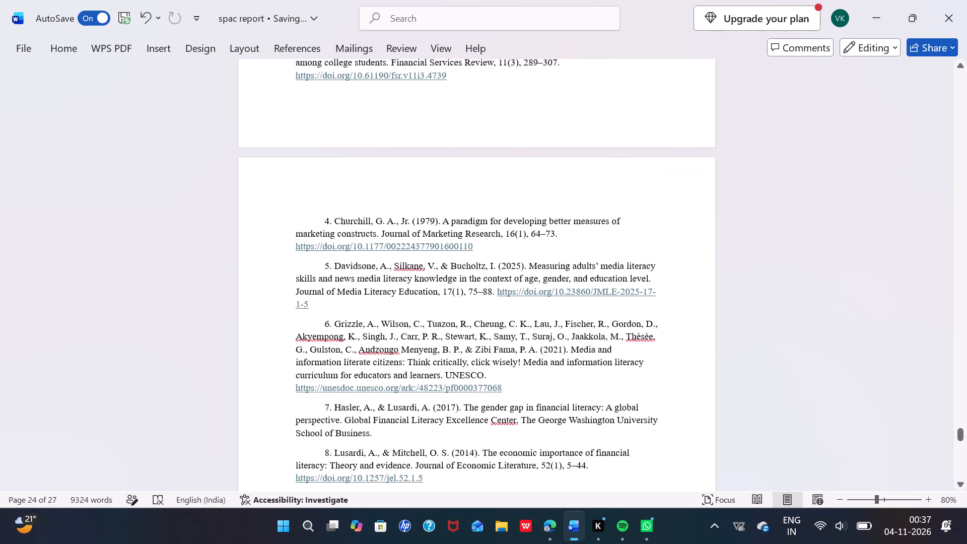
{"action": "scroll", "coordinate": [377, 305], "scroll_direction": "down", "scroll_amount": 4}
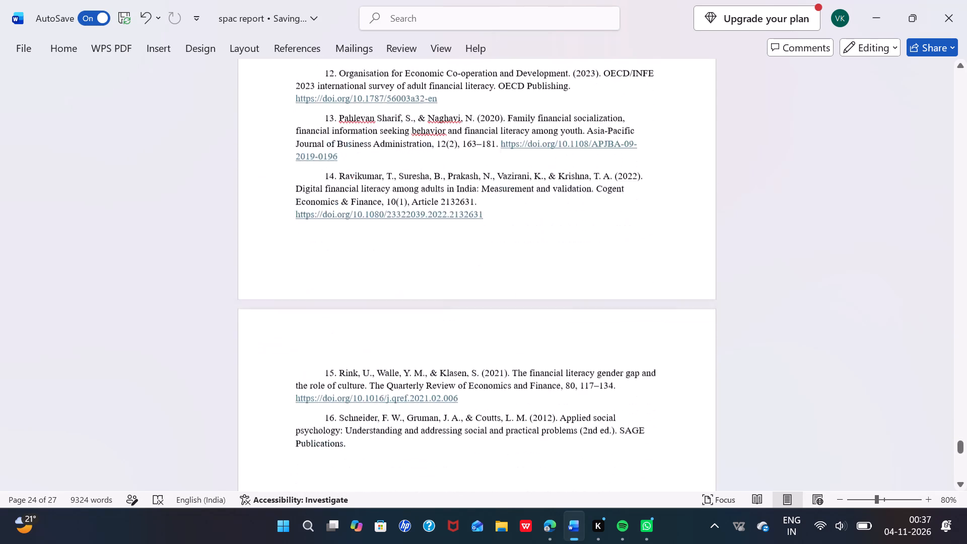
{"action": "scroll", "coordinate": [377, 305], "scroll_direction": "down", "scroll_amount": 1}
{"action": "scroll", "coordinate": [377, 305], "scroll_direction": "up", "scroll_amount": 3}
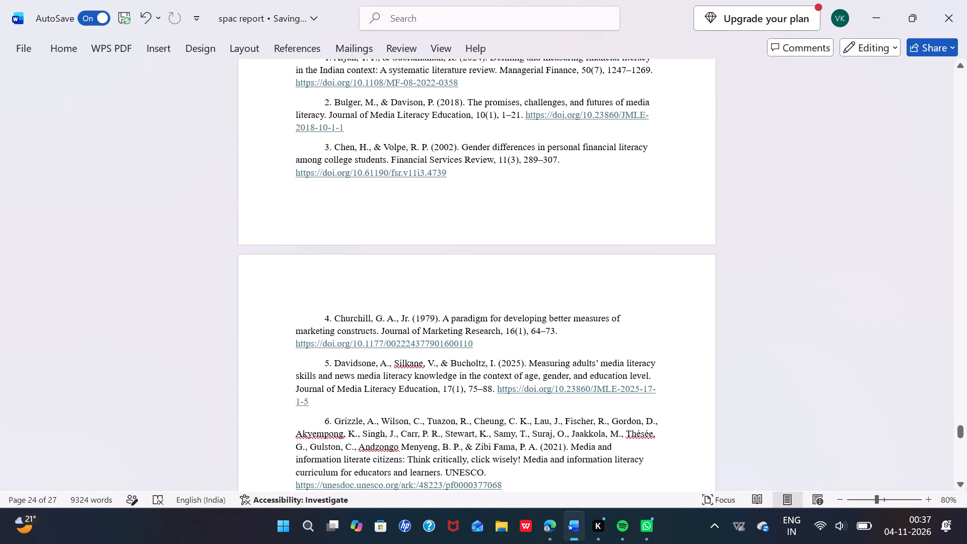
{"action": "left_click", "coordinate": [359, 449]}
{"action": "key", "text": "BackSpace"}
{"action": "key", "text": "space"}
Set the paragraph of reference 6 to double line spacing and clear its spacing before and after.
{"action": "scroll", "coordinate": [616, 469], "scroll_direction": "up", "scroll_amount": 8}
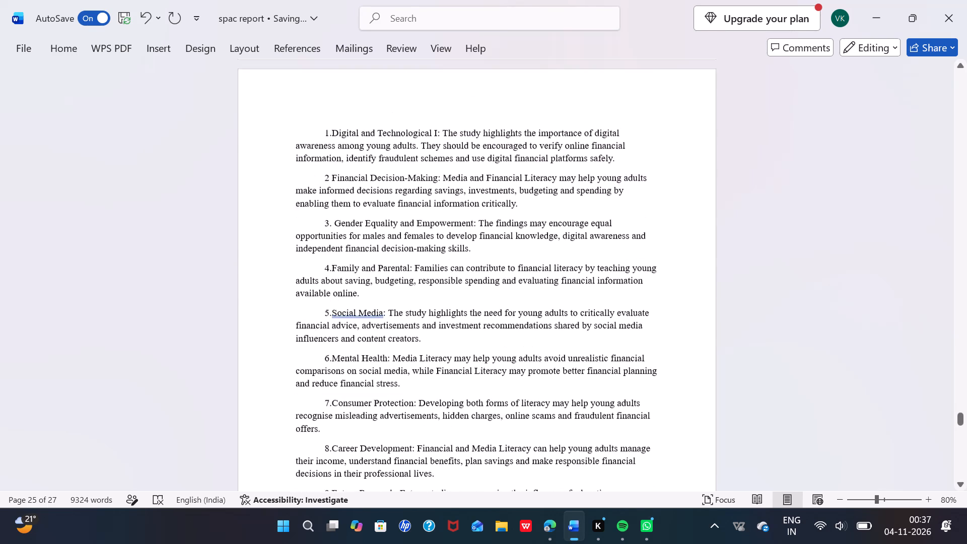
{"action": "scroll", "coordinate": [616, 469], "scroll_direction": "up", "scroll_amount": 5}
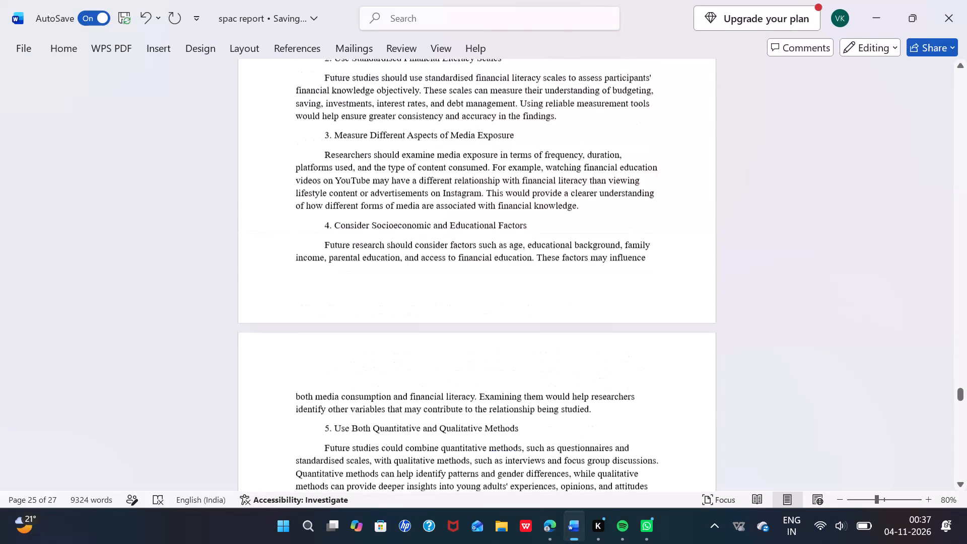
{"action": "scroll", "coordinate": [616, 469], "scroll_direction": "up", "scroll_amount": 16}
{"action": "scroll", "coordinate": [616, 469], "scroll_direction": "up", "scroll_amount": 6}
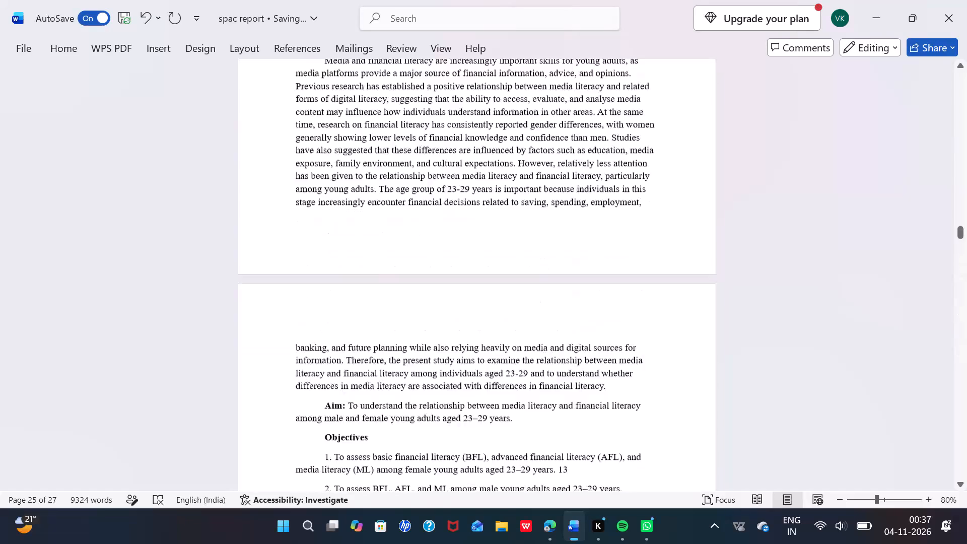
{"action": "scroll", "coordinate": [616, 469], "scroll_direction": "up", "scroll_amount": 9}
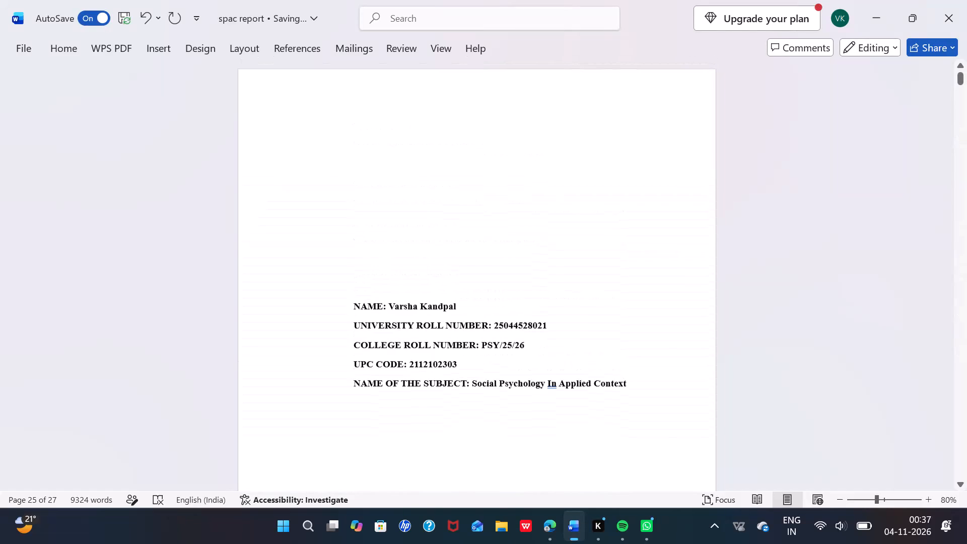
{"action": "left_click", "coordinate": [75, 49]}
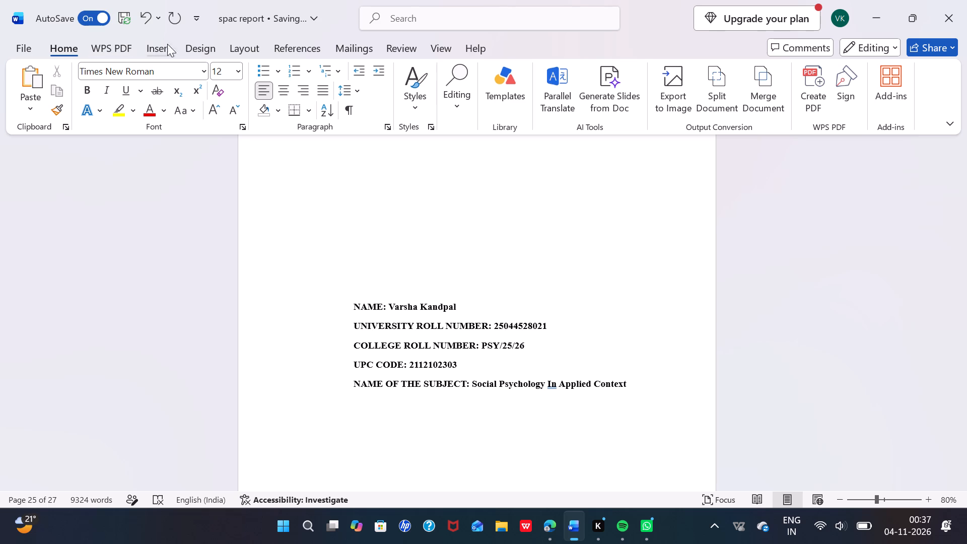
{"action": "left_click", "coordinate": [385, 123]}
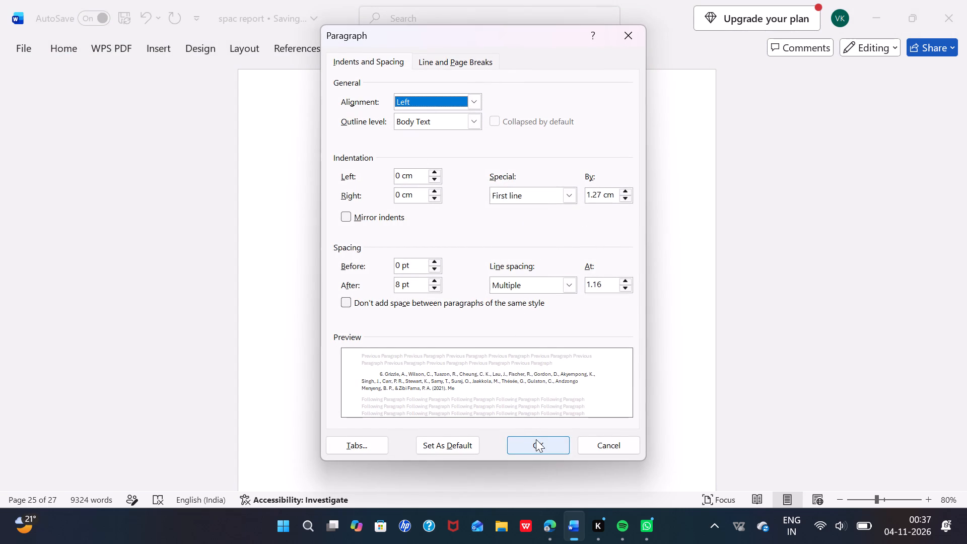
{"action": "left_click_drag", "start_coordinate": [416, 282], "coordinate": [395, 283]}
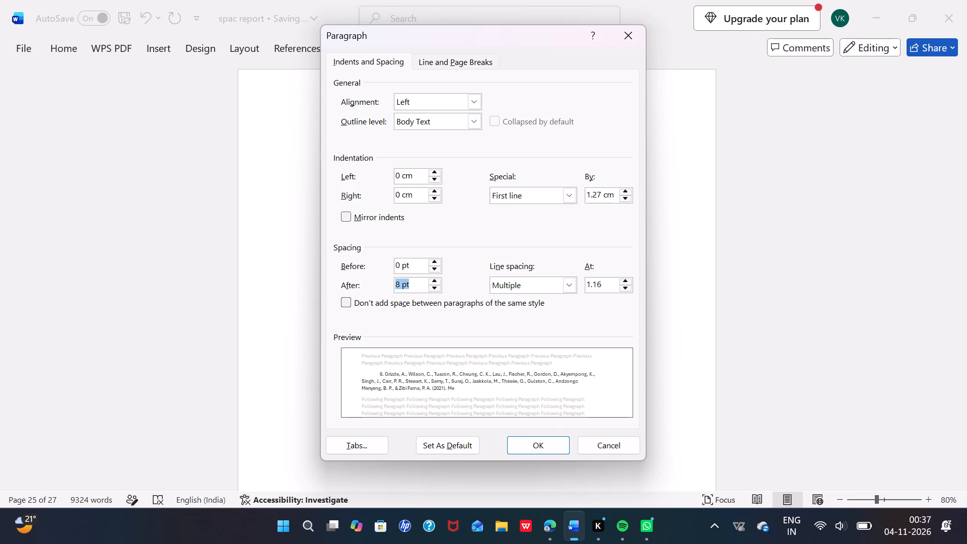
{"action": "key", "text": "BackSpace"}
{"action": "left_click_drag", "start_coordinate": [412, 267], "coordinate": [394, 266]}
{"action": "key", "text": "BackSpace"}
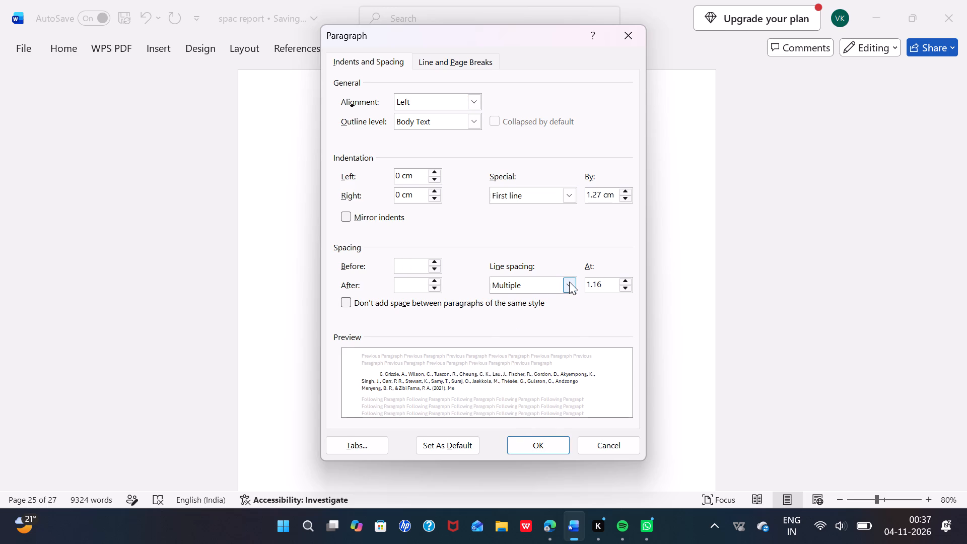
{"action": "left_click", "coordinate": [569, 282]}
{"action": "left_click", "coordinate": [536, 318]}
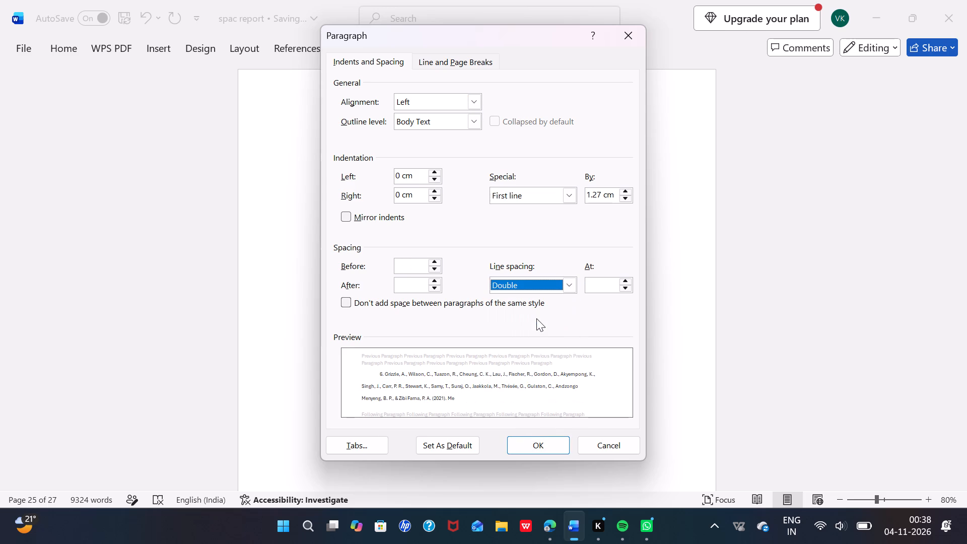
{"action": "left_click", "coordinate": [526, 444]}
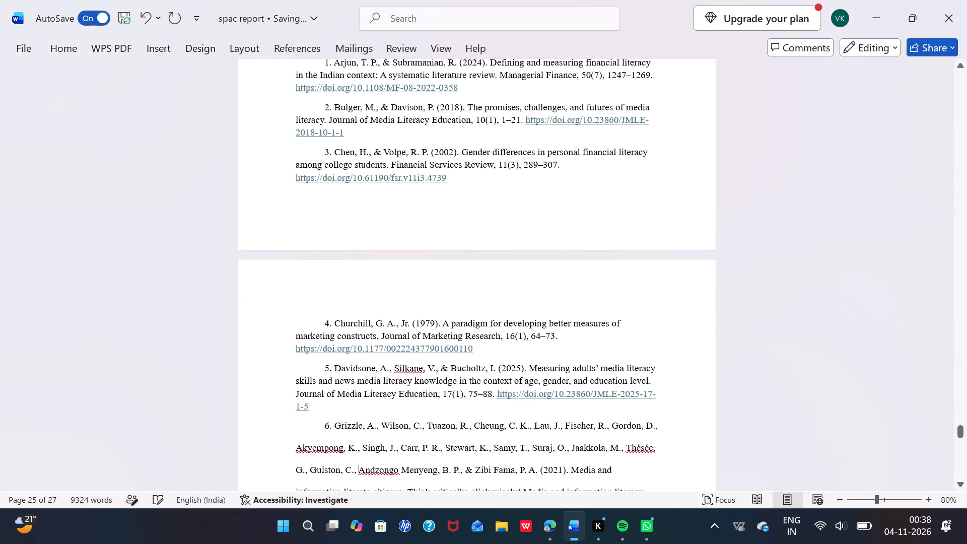
Look over the spacing across the report, from the reference list back to the cover page and on to the AIM section.
{"action": "scroll", "coordinate": [526, 444], "scroll_direction": "up", "scroll_amount": 10}
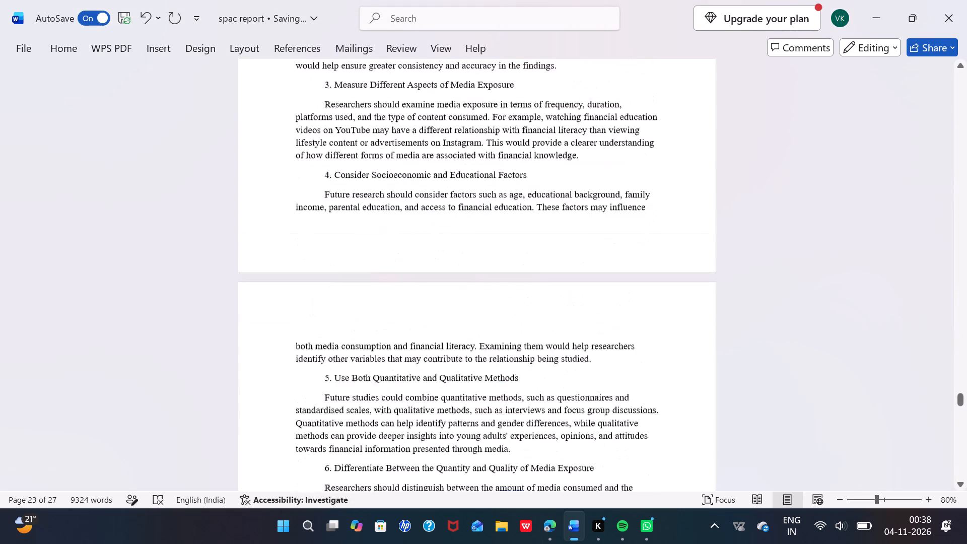
{"action": "scroll", "coordinate": [526, 444], "scroll_direction": "up", "scroll_amount": 15}
{"action": "scroll", "coordinate": [526, 444], "scroll_direction": "up", "scroll_amount": 11}
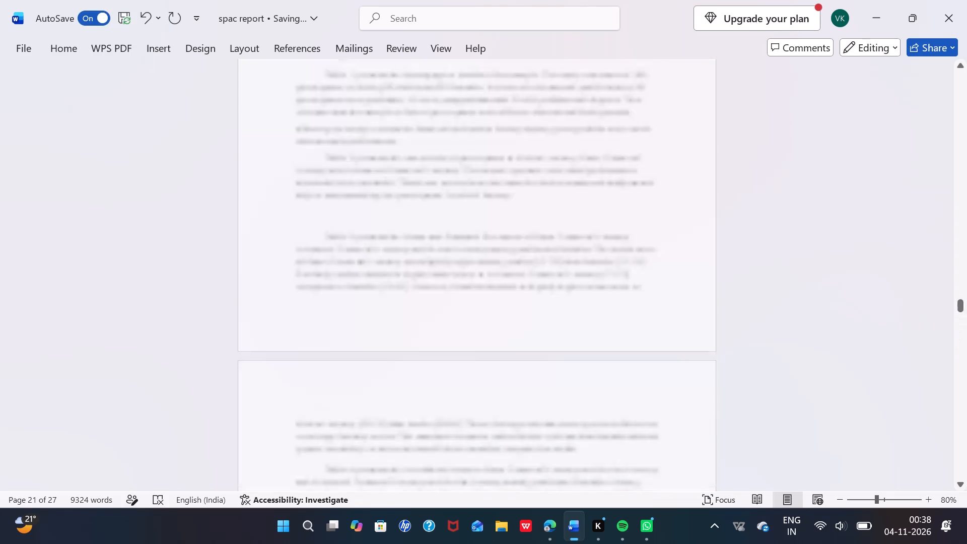
{"action": "scroll", "coordinate": [526, 444], "scroll_direction": "up", "scroll_amount": 11}
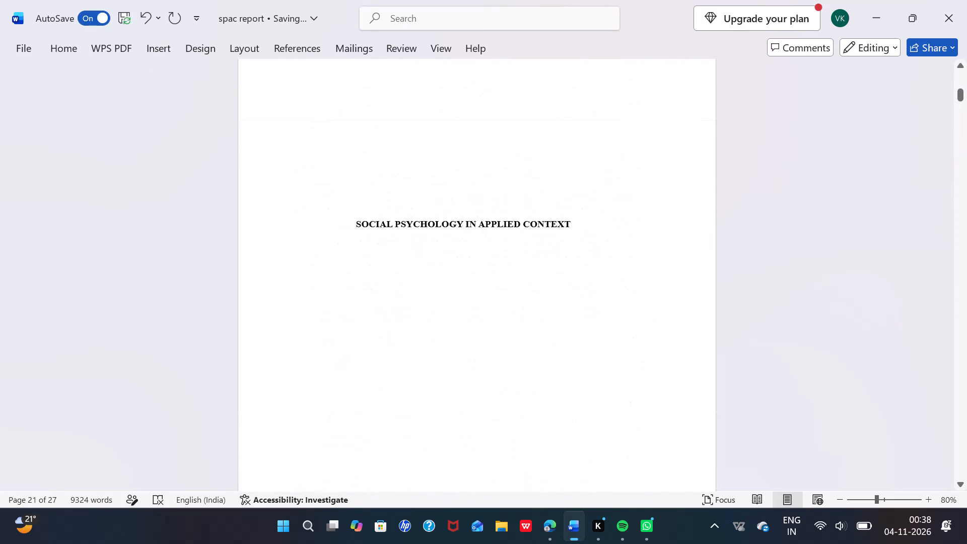
{"action": "scroll", "coordinate": [526, 444], "scroll_direction": "up", "scroll_amount": 1}
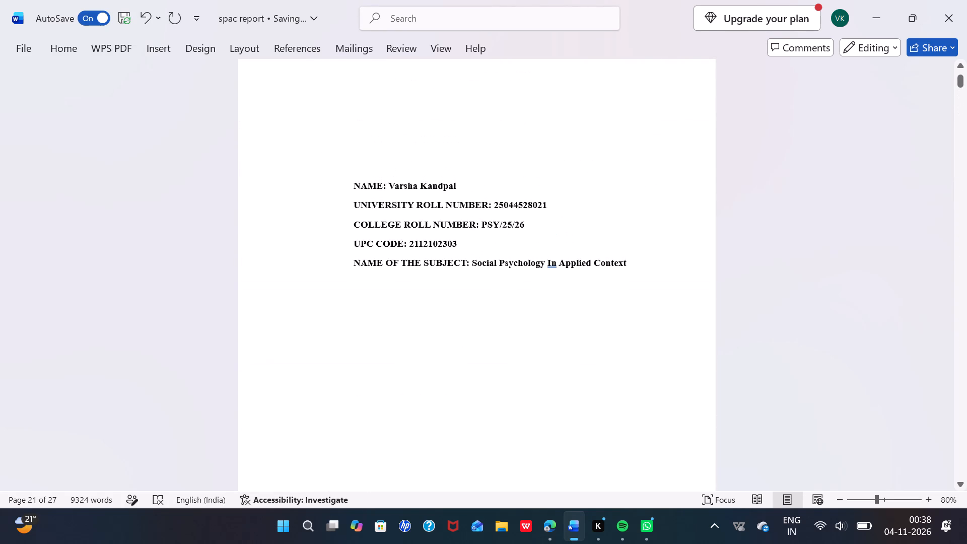
{"action": "scroll", "coordinate": [526, 444], "scroll_direction": "up", "scroll_amount": 2}
{"action": "scroll", "coordinate": [526, 444], "scroll_direction": "down", "scroll_amount": 1}
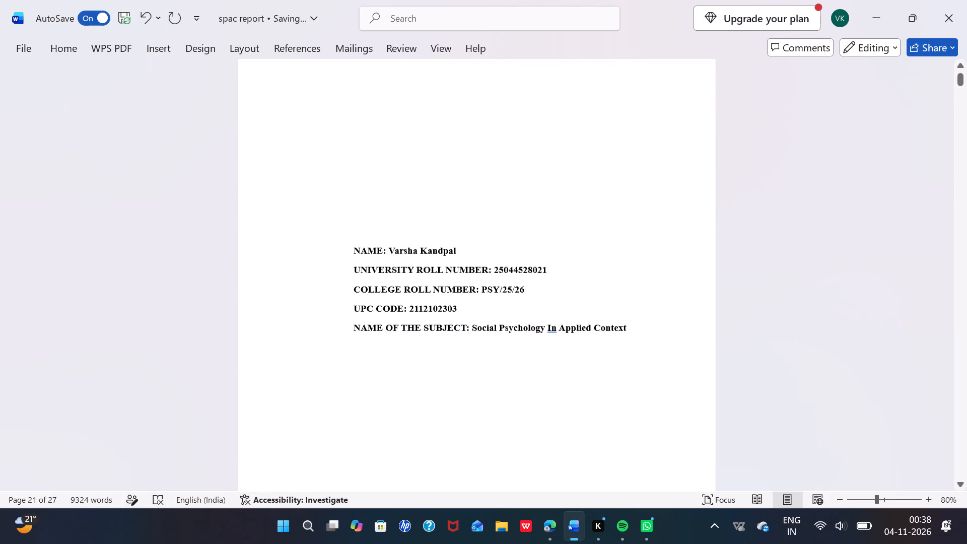
{"action": "scroll", "coordinate": [526, 444], "scroll_direction": "down", "scroll_amount": 1}
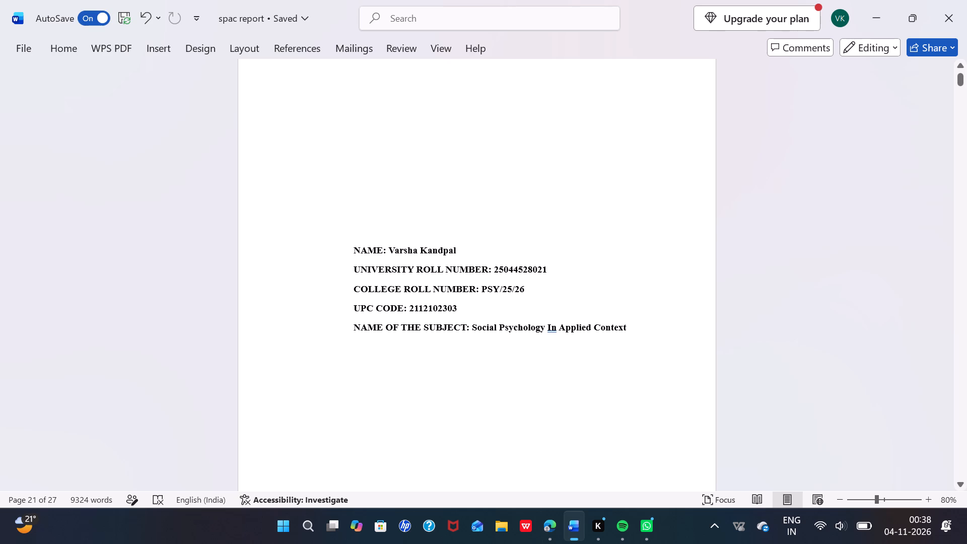
{"action": "scroll", "coordinate": [459, 315], "scroll_direction": "down", "scroll_amount": 3}
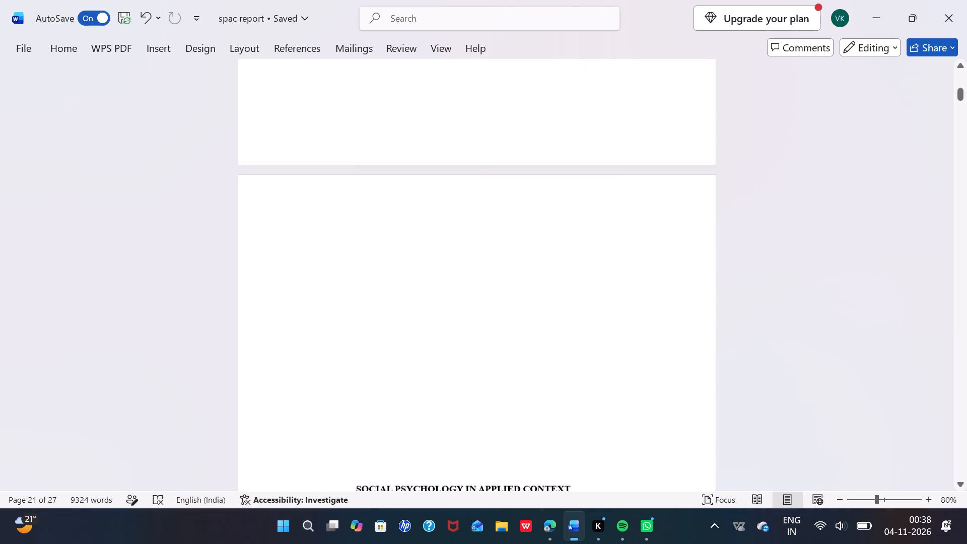
{"action": "scroll", "coordinate": [459, 315], "scroll_direction": "down", "scroll_amount": 5}
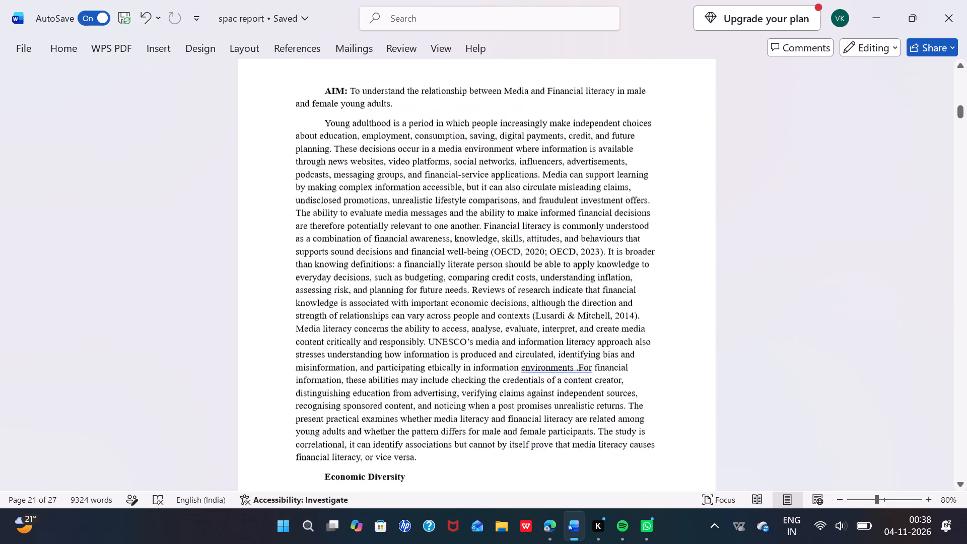
Delete the older, inconsistently numbered block of references that follows reference 16, through the final Chen & Volpe (2002) entry.
{"action": "scroll", "coordinate": [459, 315], "scroll_direction": "down", "scroll_amount": 6}
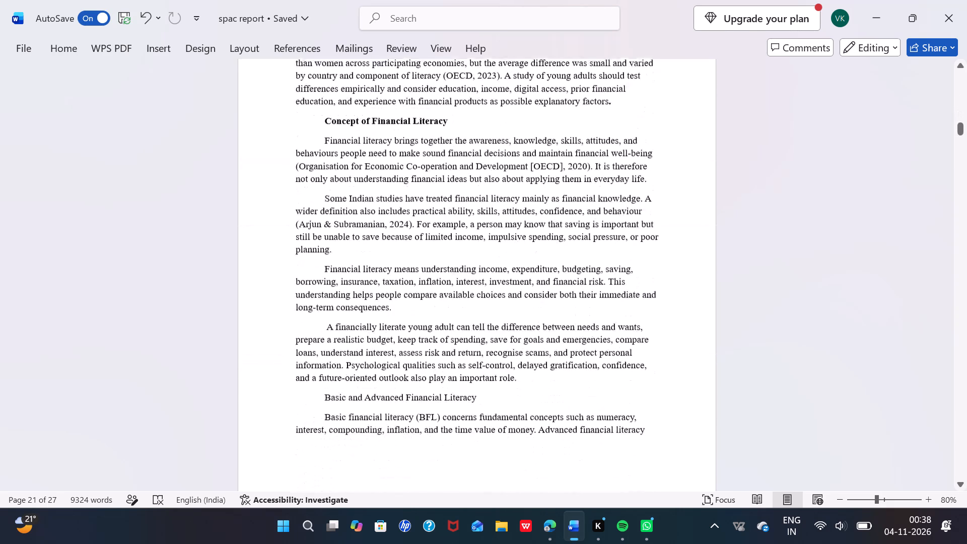
{"action": "scroll", "coordinate": [459, 315], "scroll_direction": "down", "scroll_amount": 16}
{"action": "scroll", "coordinate": [459, 315], "scroll_direction": "down", "scroll_amount": 10}
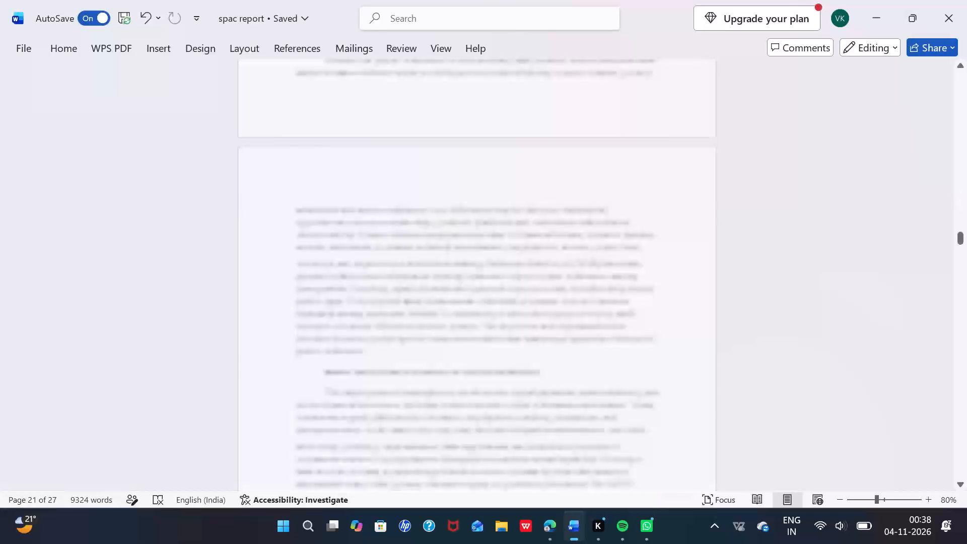
{"action": "scroll", "coordinate": [459, 315], "scroll_direction": "down", "scroll_amount": 11}
{"action": "scroll", "coordinate": [459, 315], "scroll_direction": "up", "scroll_amount": 3}
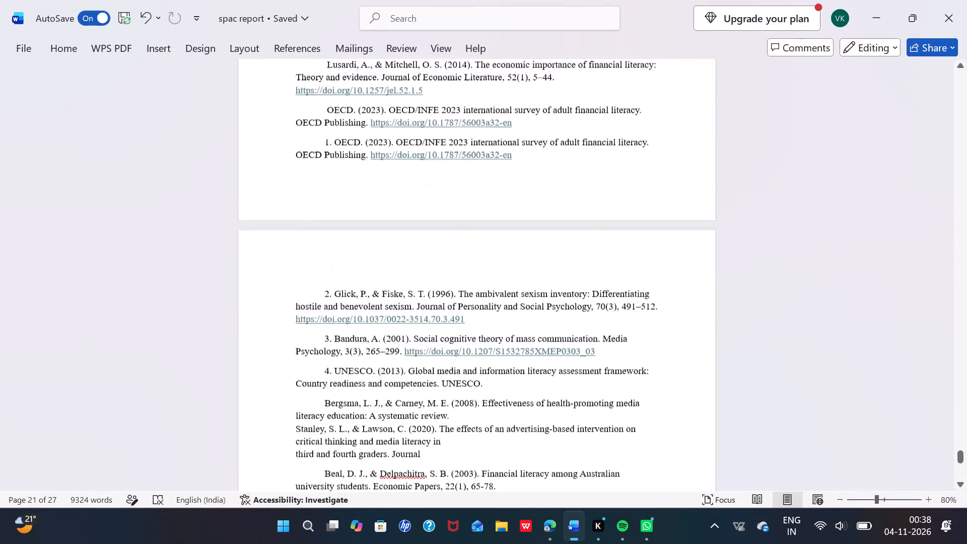
{"action": "scroll", "coordinate": [459, 315], "scroll_direction": "up", "scroll_amount": 1}
{"action": "scroll", "coordinate": [459, 315], "scroll_direction": "down", "scroll_amount": 3}
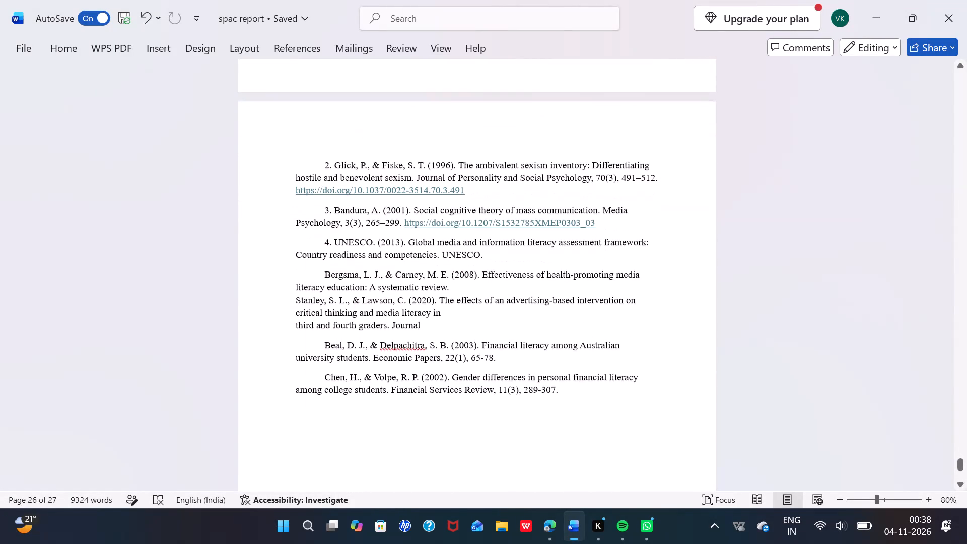
{"action": "left_click_drag", "start_coordinate": [559, 393], "coordinate": [369, 30]}
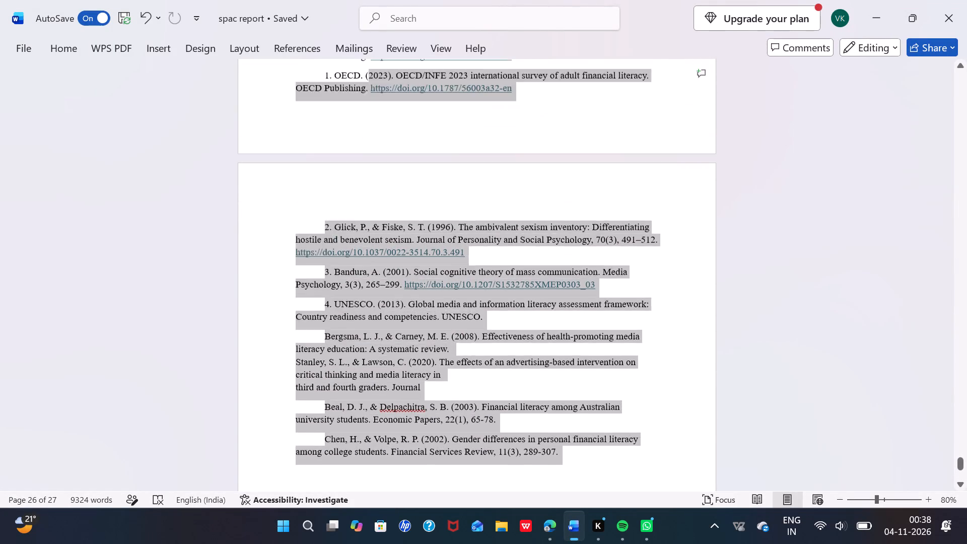
{"action": "left_click_drag", "start_coordinate": [369, 30], "coordinate": [321, 243]}
{"action": "key", "text": "BackSpace"}
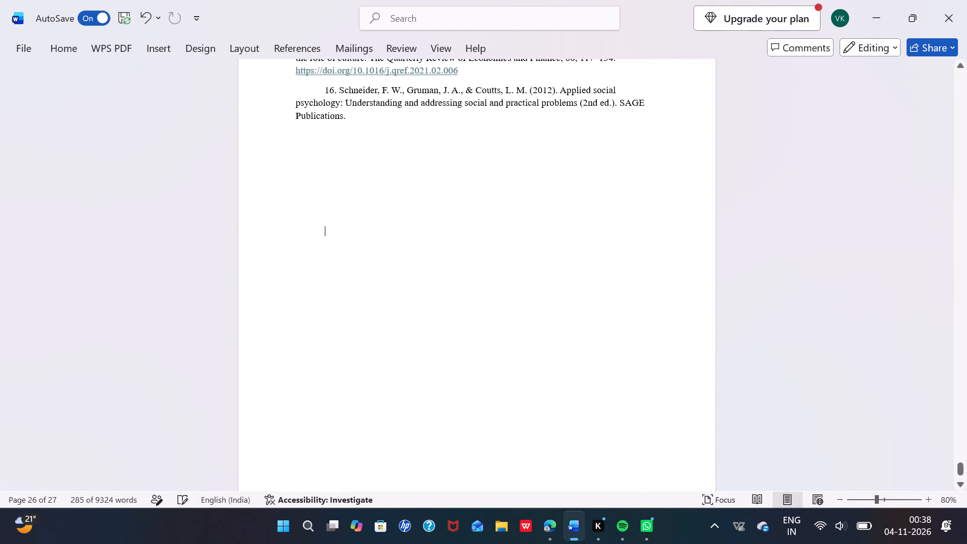
Review the remaining numbered reference list from reference 16 back up to the References heading.
{"action": "scroll", "coordinate": [321, 243], "scroll_direction": "up", "scroll_amount": 5}
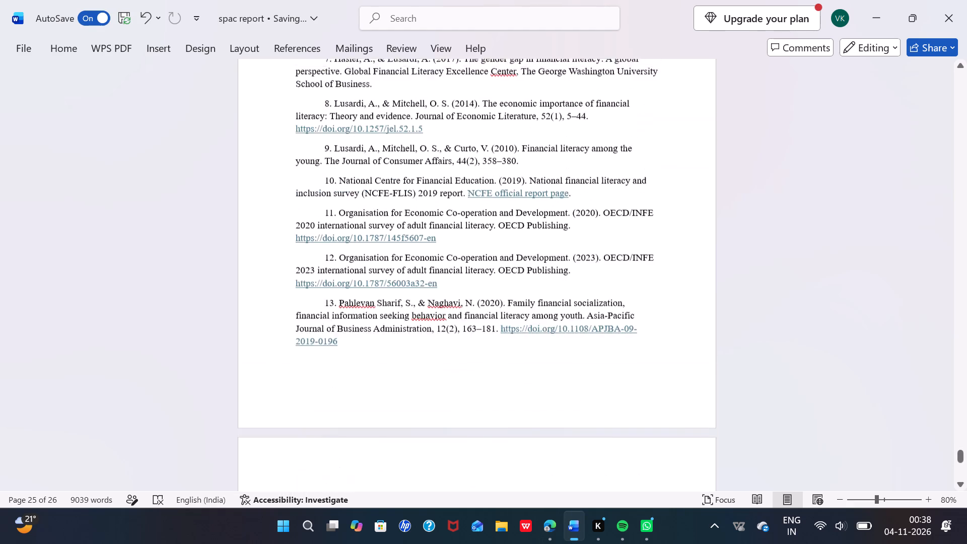
{"action": "scroll", "coordinate": [321, 243], "scroll_direction": "up", "scroll_amount": 3}
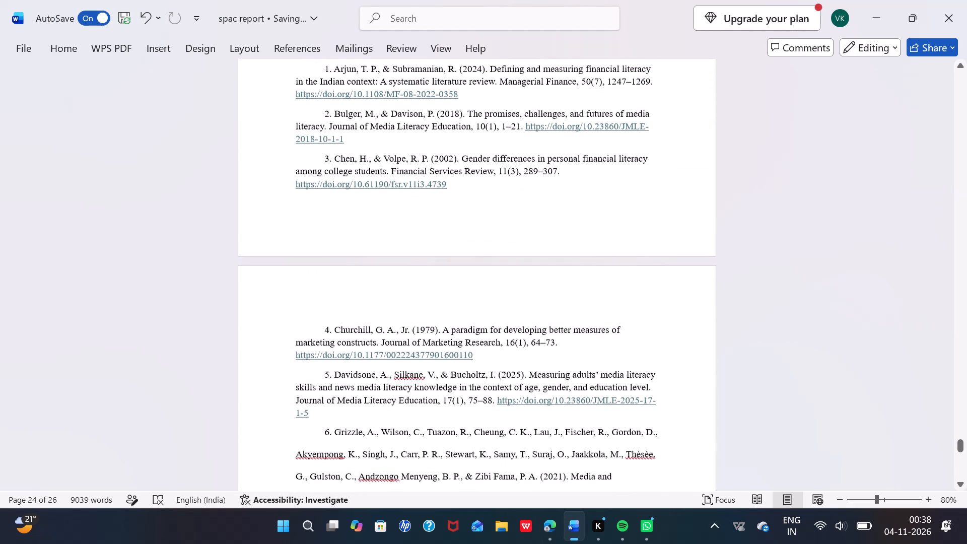
{"action": "scroll", "coordinate": [321, 243], "scroll_direction": "up", "scroll_amount": 1}
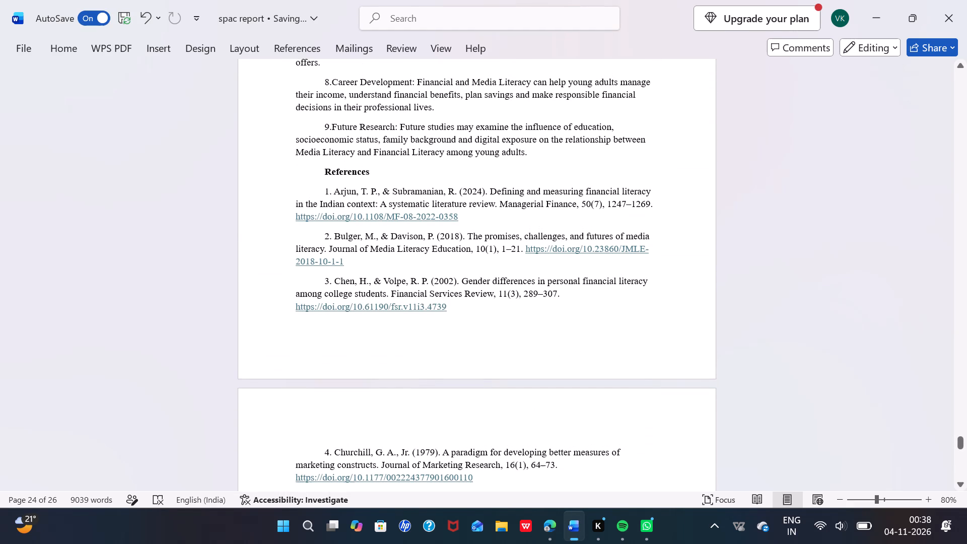
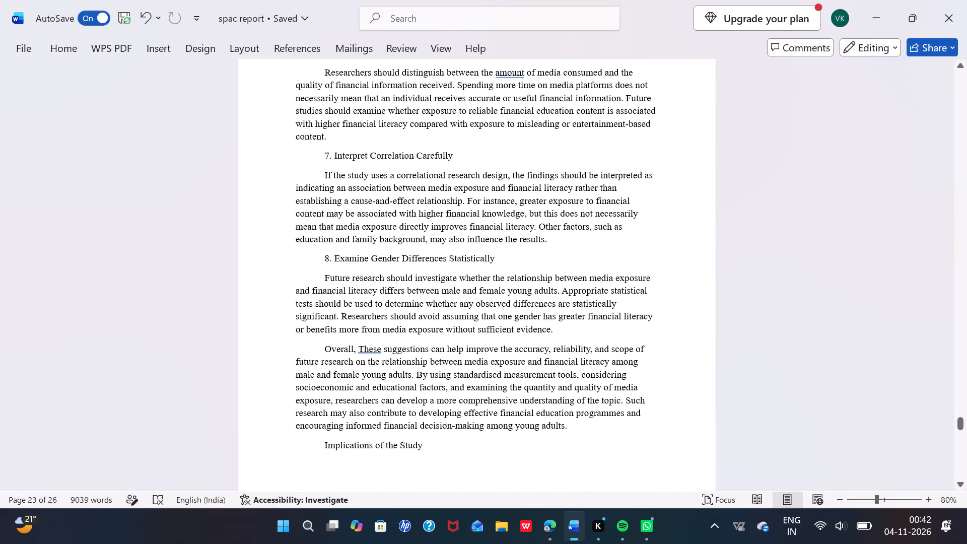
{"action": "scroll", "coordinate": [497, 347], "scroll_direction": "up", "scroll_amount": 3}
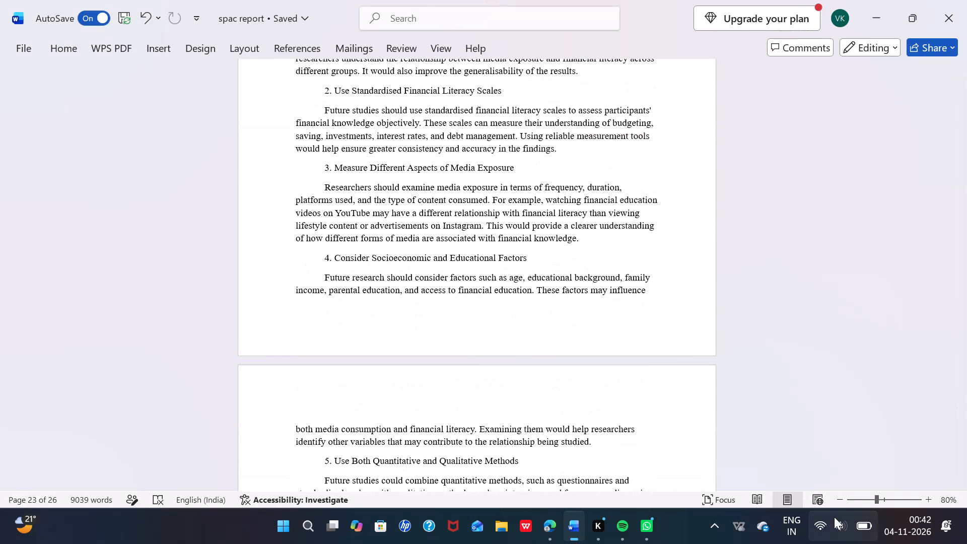
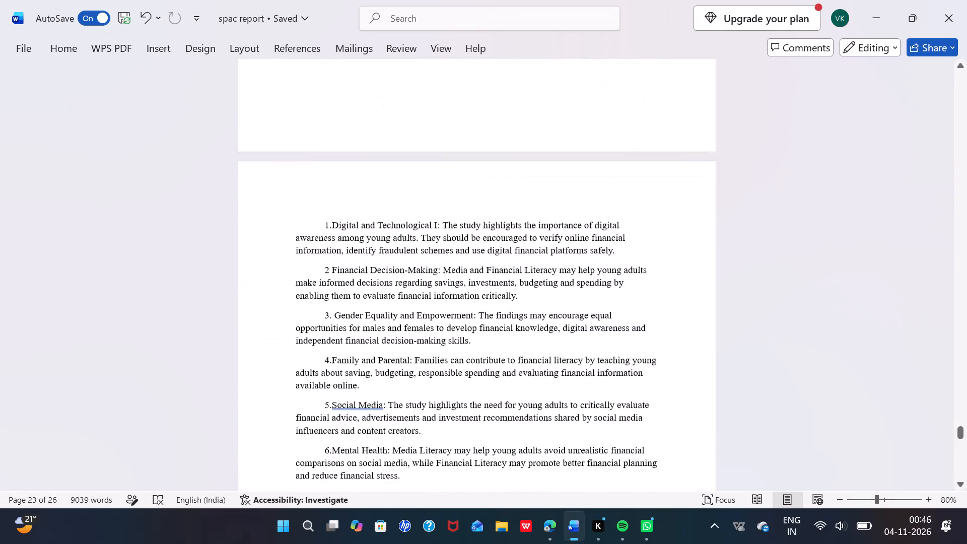
Review the numbered implications and the References list at the end of the report.
{"action": "scroll", "coordinate": [432, 240], "scroll_direction": "down", "scroll_amount": 2}
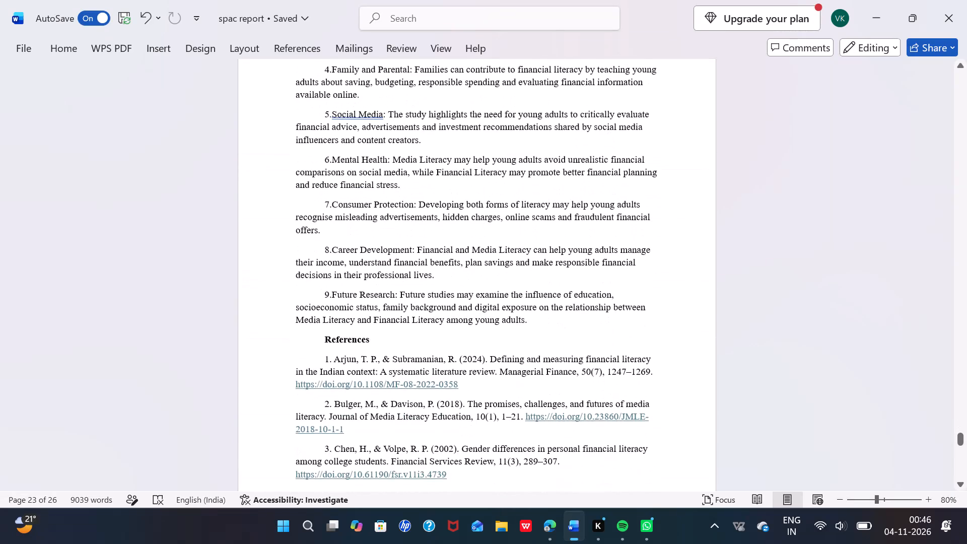
{"action": "scroll", "coordinate": [432, 240], "scroll_direction": "down", "scroll_amount": 8}
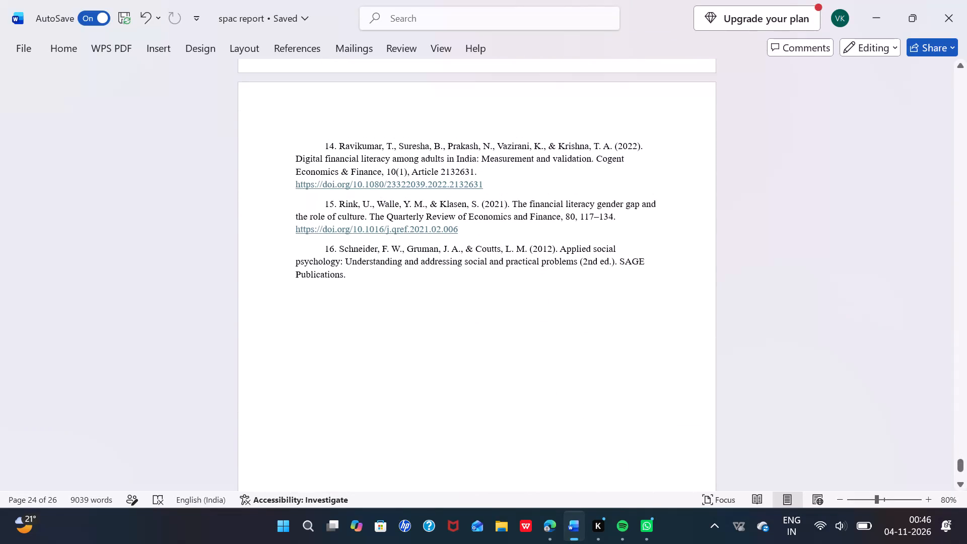
{"action": "scroll", "coordinate": [378, 372], "scroll_direction": "down", "scroll_amount": 3}
{"action": "scroll", "coordinate": [319, 276], "scroll_direction": "up", "scroll_amount": 9}
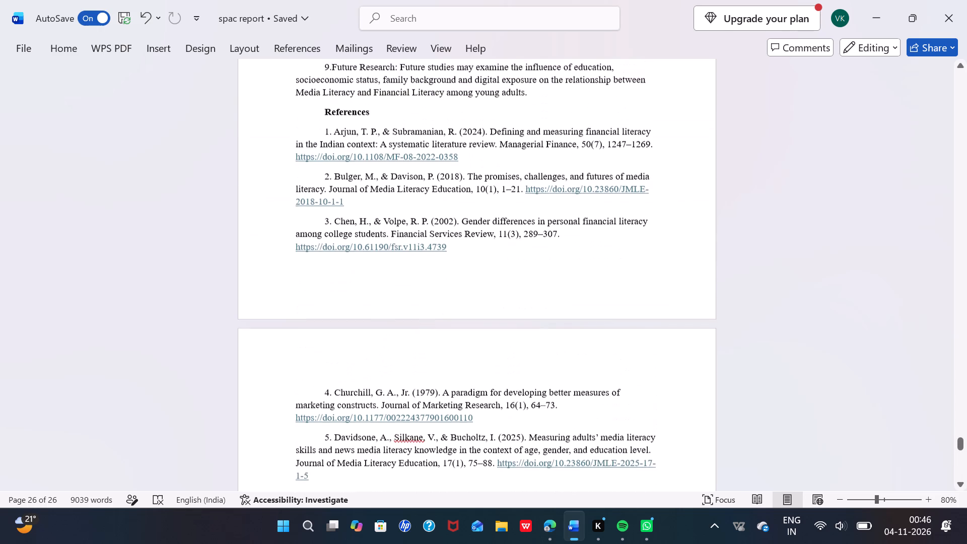
{"action": "scroll", "coordinate": [313, 348], "scroll_direction": "up", "scroll_amount": 4}
Delete the empty lines between the Raw Scores table and the TABLE 3 heading so Table 3 directly follows Table 2.
{"action": "scroll", "coordinate": [313, 348], "scroll_direction": "up", "scroll_amount": 5}
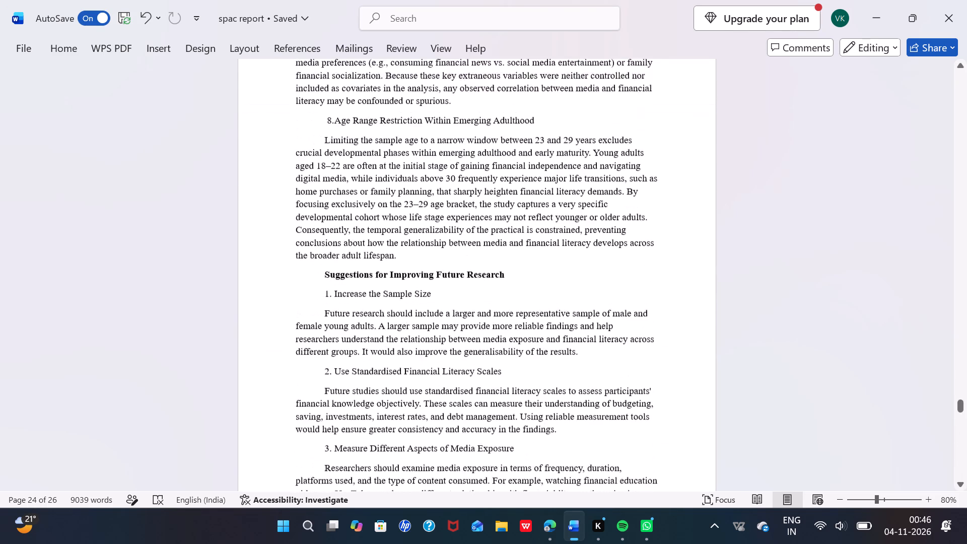
{"action": "scroll", "coordinate": [313, 348], "scroll_direction": "up", "scroll_amount": 8}
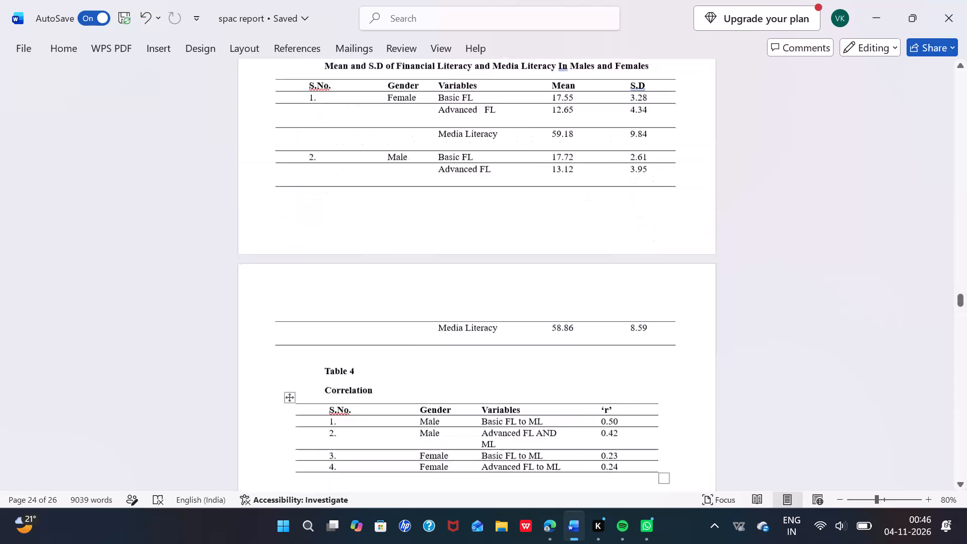
{"action": "left_click", "coordinate": [313, 348]}
{"action": "key", "text": "BackSpace"}
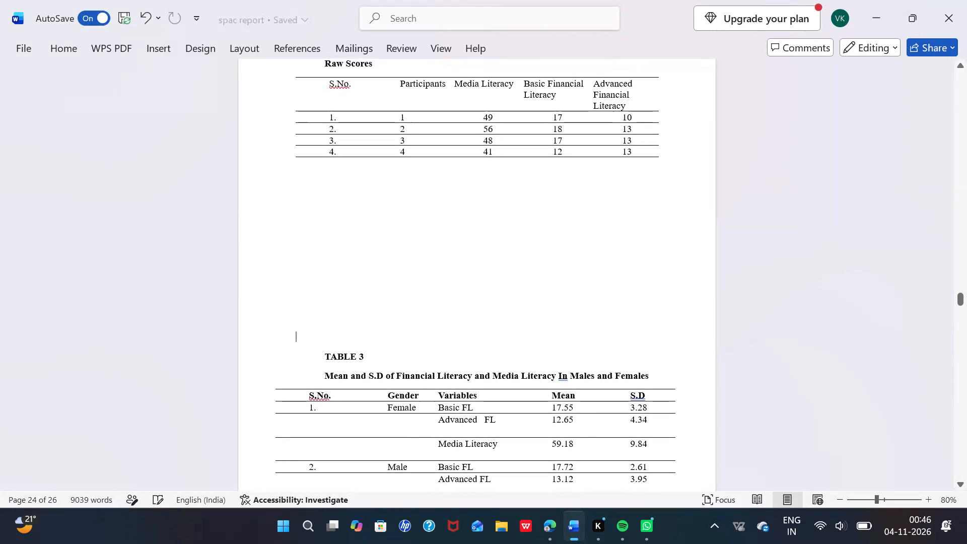
{"action": "key", "text": "BackSpace"}
{"action": "key", "text": "BackSpace"}
{"action": "key", "text": "BackSpace"}
{"action": "key", "text": "BackSpace"}
{"action": "key", "text": "BackSpace"}
{"action": "key", "text": "BackSpace"}
{"action": "key", "text": "BackSpace"}
{"action": "key", "text": "BackSpace"}
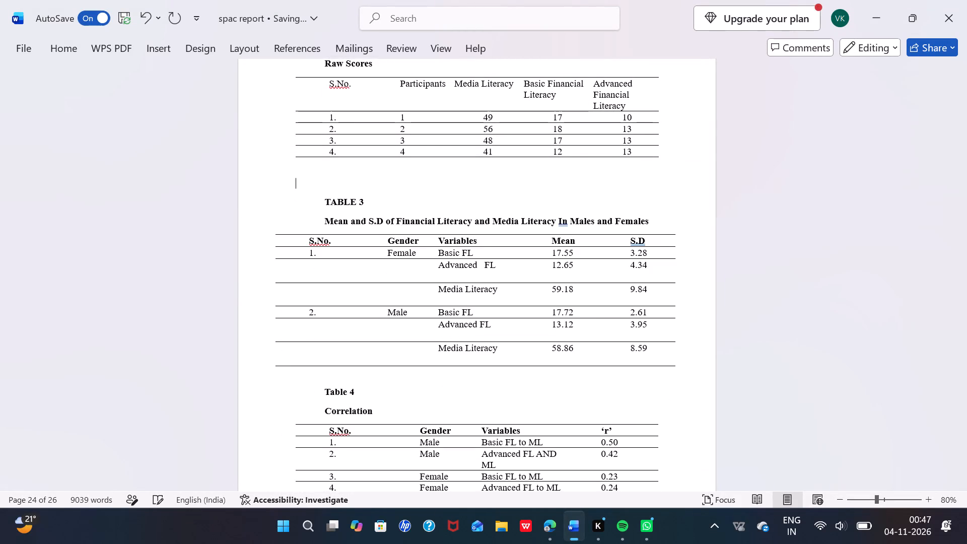
{"action": "key", "text": "BackSpace"}
{"action": "key", "text": "BackSpace"}
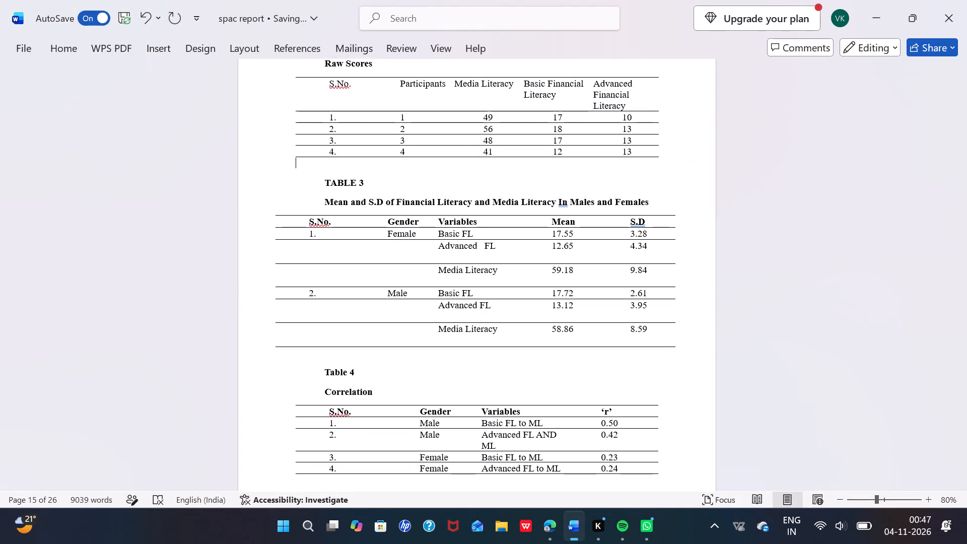
Insert blank lines before the TABLE 1 heading to move it and its title onto the page with the demographic table.
{"action": "scroll", "coordinate": [313, 348], "scroll_direction": "down", "scroll_amount": 1}
{"action": "scroll", "coordinate": [313, 348], "scroll_direction": "up", "scroll_amount": 1}
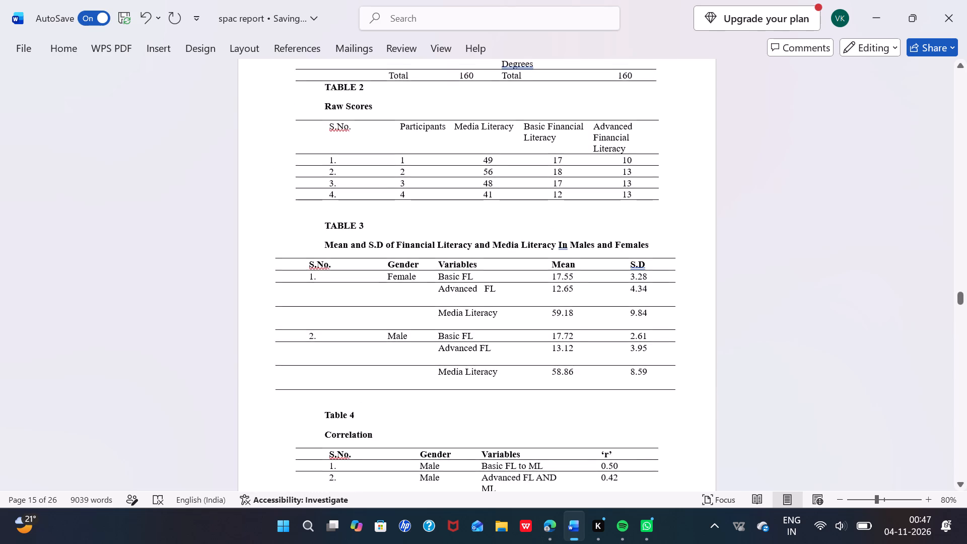
{"action": "scroll", "coordinate": [313, 348], "scroll_direction": "up", "scroll_amount": 1}
{"action": "scroll", "coordinate": [372, 310], "scroll_direction": "up", "scroll_amount": 2}
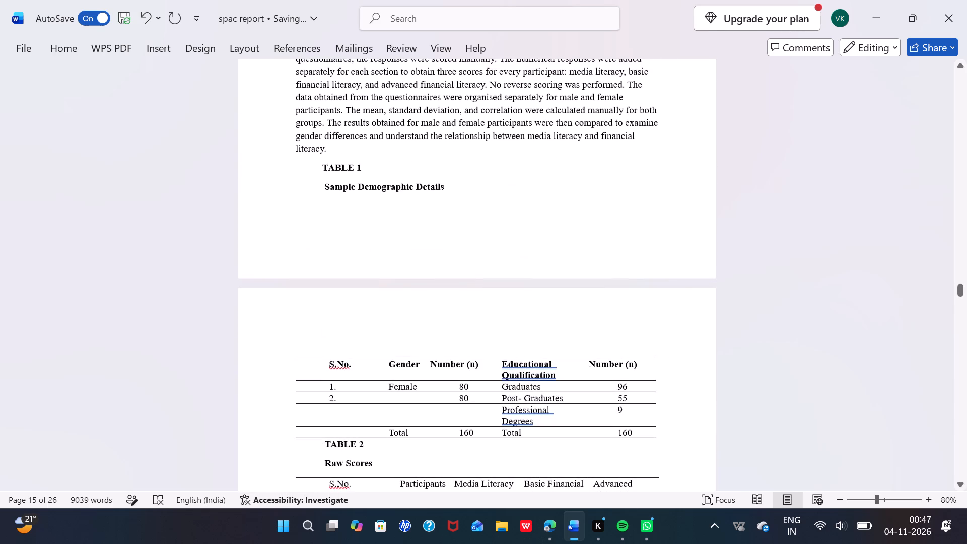
{"action": "left_click", "coordinate": [315, 177]}
{"action": "key", "text": "Return"}
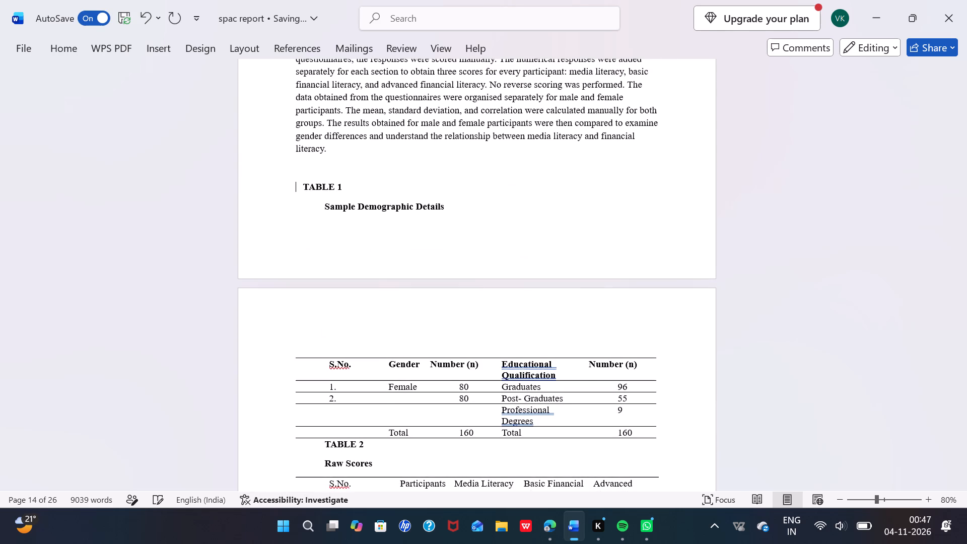
{"action": "key", "text": "Return"}
{"action": "key", "text": "Return"}
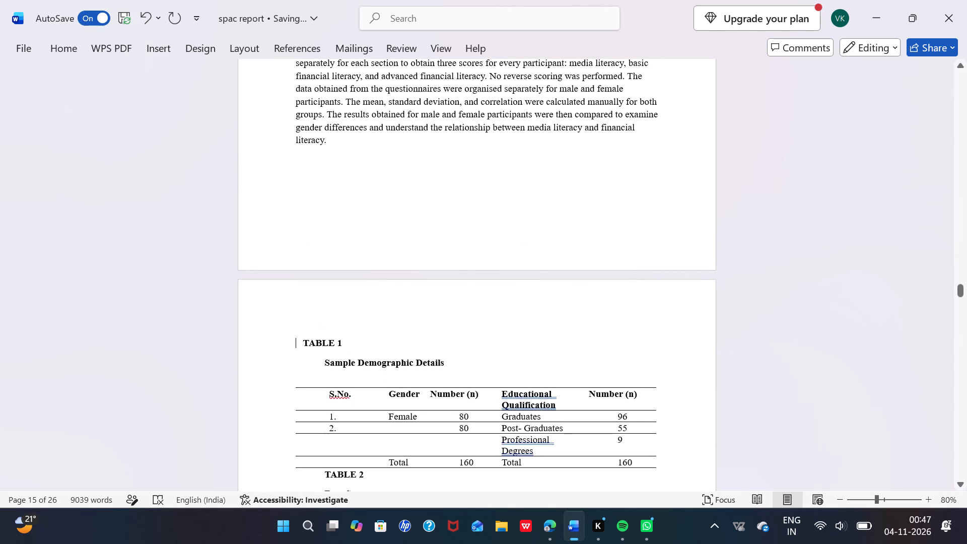
Indent the TABLE 1 heading with spaces to line it up with the Sample Demographic Details title.
{"action": "key", "text": "space"}
{"action": "key", "text": "space"}
{"action": "key", "text": "space"}
{"action": "key", "text": "space"}
{"action": "key", "text": "space"}
{"action": "key", "text": "space"}
{"action": "key", "text": "space"}
{"action": "key", "text": "space"}
{"action": "key", "text": "space"}
{"action": "key", "text": "space"}
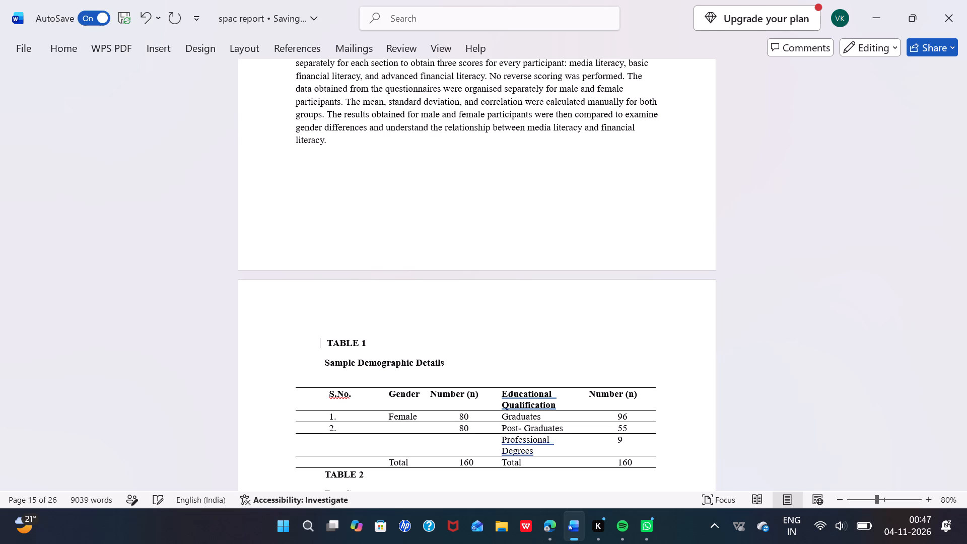
{"action": "key", "text": "BackSpace"}
Resize Table 3 to be slightly wider and shorter so the whole correlation table fits on the same page.
{"action": "scroll", "coordinate": [315, 177], "scroll_direction": "down", "scroll_amount": 2}
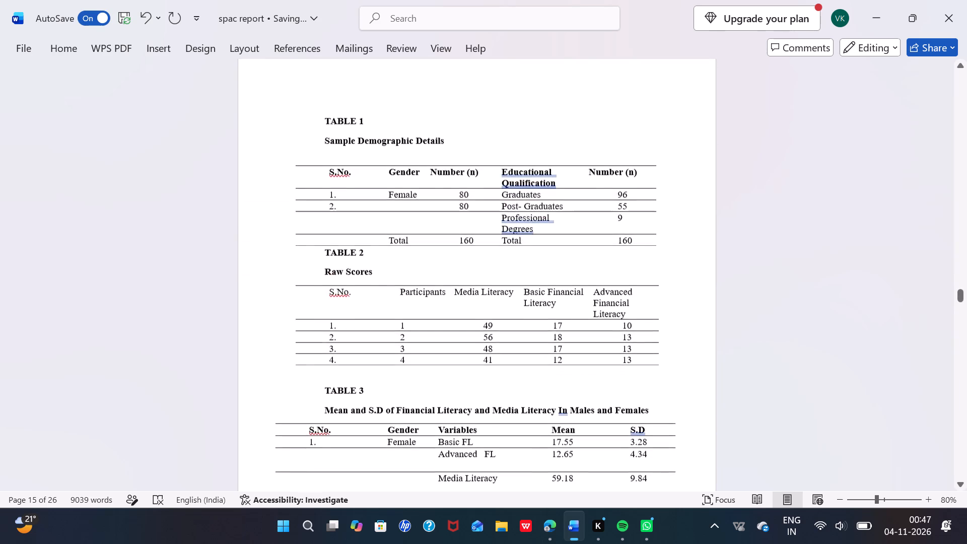
{"action": "scroll", "coordinate": [315, 177], "scroll_direction": "down", "scroll_amount": 1}
{"action": "scroll", "coordinate": [329, 307], "scroll_direction": "down", "scroll_amount": 1}
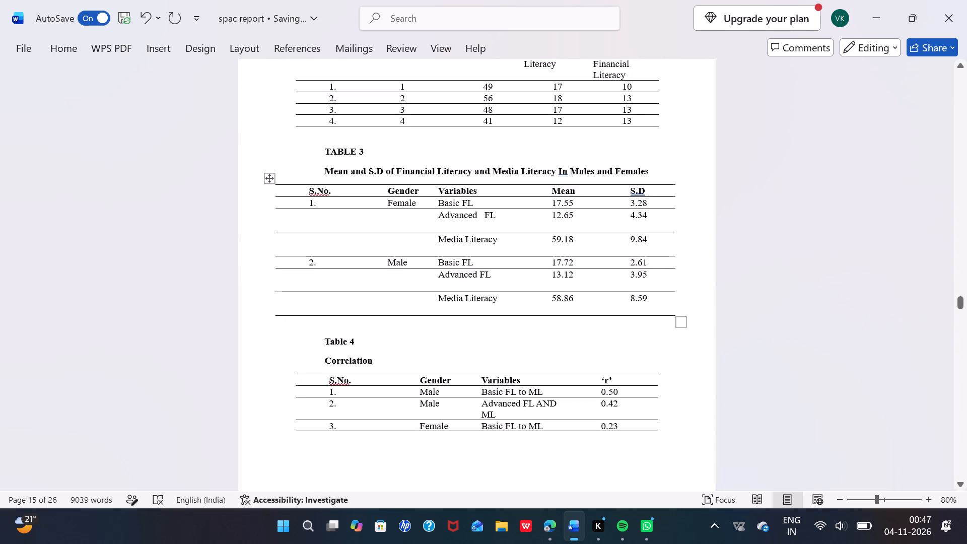
{"action": "scroll", "coordinate": [329, 307], "scroll_direction": "down", "scroll_amount": 1}
{"action": "scroll", "coordinate": [341, 197], "scroll_direction": "up", "scroll_amount": 1}
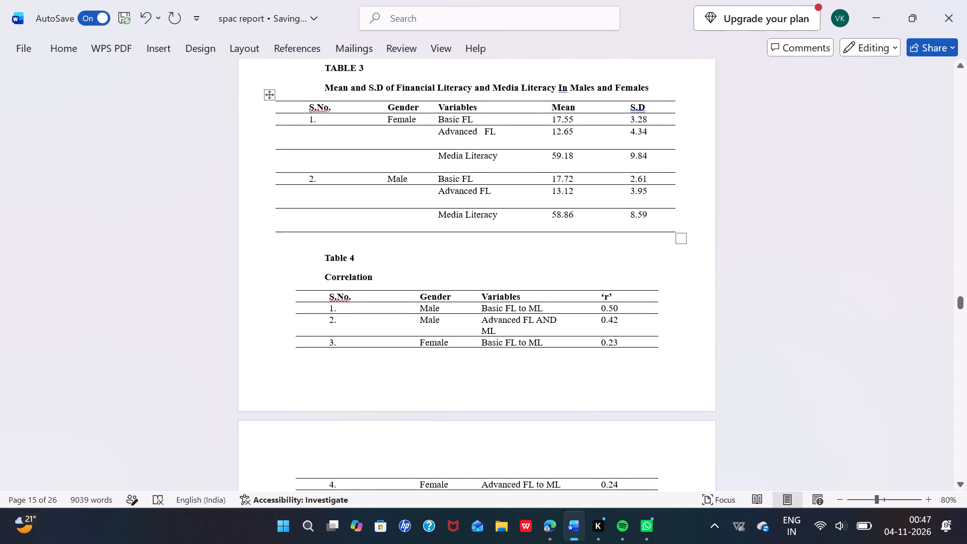
{"action": "left_click", "coordinate": [325, 250]}
{"action": "left_click_drag", "start_coordinate": [683, 241], "coordinate": [682, 222]}
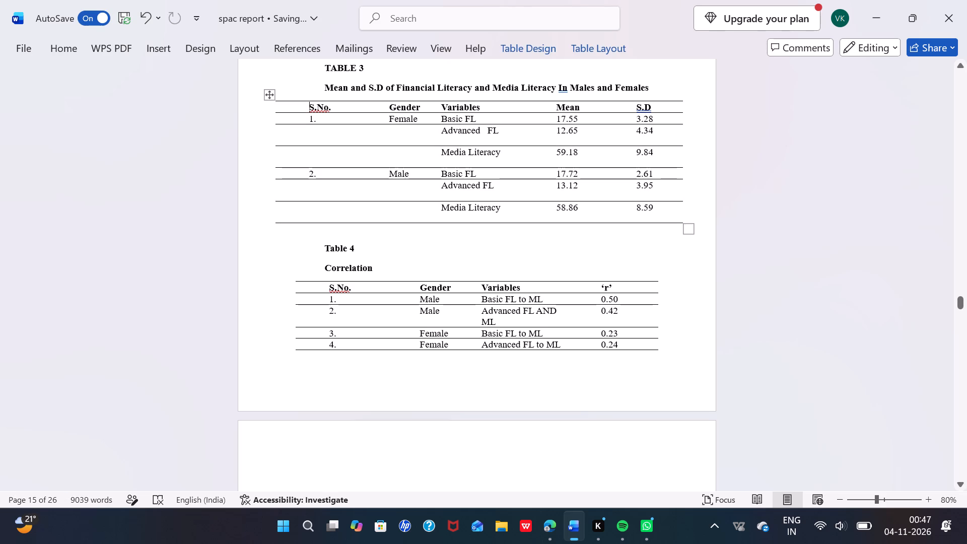
Remove the blank line above the Table 4 heading and align the heading with the Correlation title.
{"action": "left_click", "coordinate": [319, 247]}
{"action": "key", "text": "BackSpace"}
{"action": "key", "text": "BackSpace"}
{"action": "key", "text": "BackSpace"}
{"action": "key", "text": "BackSpace"}
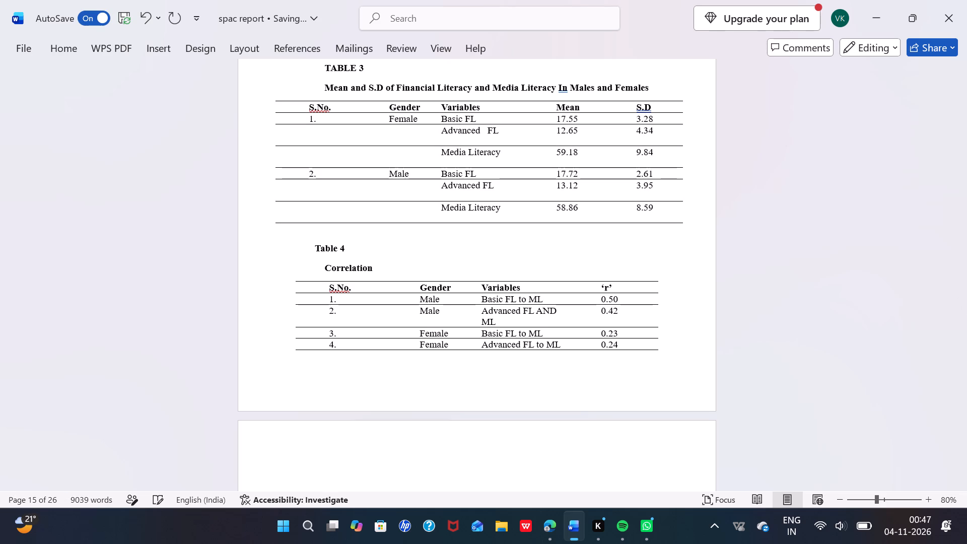
{"action": "key", "text": "BackSpace"}
{"action": "key", "text": "BackSpace"}
{"action": "key", "text": "BackSpace"}
{"action": "key", "text": "BackSpace"}
{"action": "key", "text": "BackSpace"}
{"action": "key", "text": "BackSpace"}
{"action": "key", "text": "BackSpace"}
{"action": "key", "text": "space"}
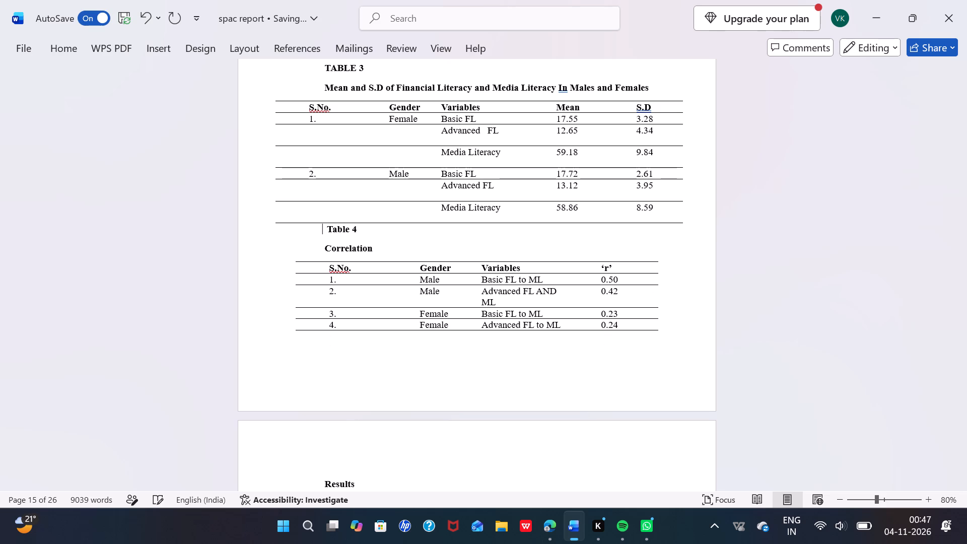
{"action": "key", "text": "BackSpace"}
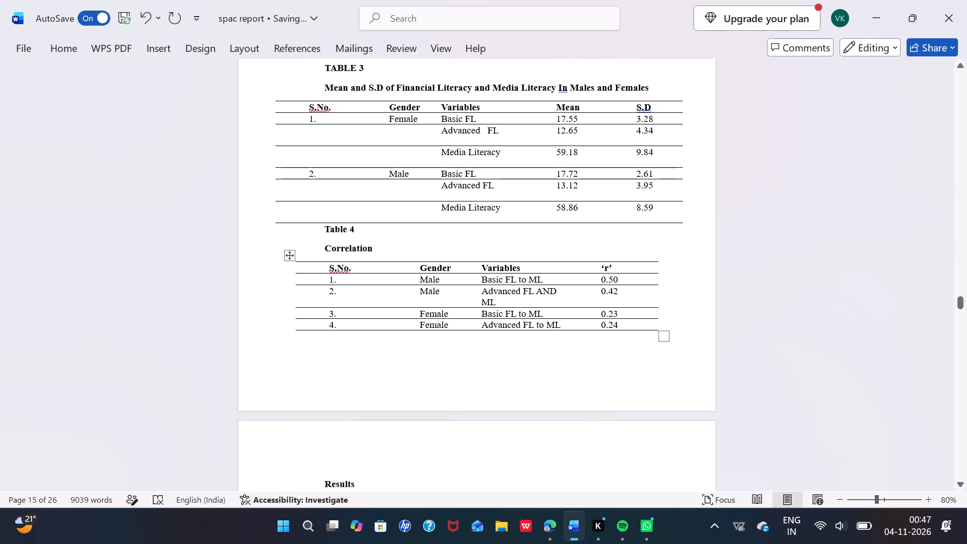
Move the correlation table leftward so its left edge lines up with Table 3.
{"action": "left_click", "coordinate": [355, 314]}
{"action": "left_click", "coordinate": [370, 415]}
{"action": "scroll", "coordinate": [370, 415], "scroll_direction": "up", "scroll_amount": 1}
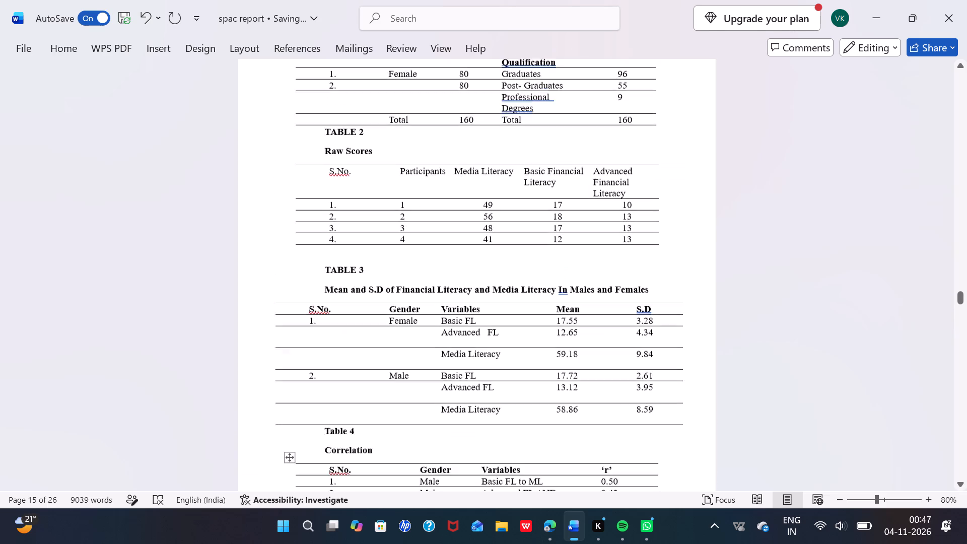
{"action": "scroll", "coordinate": [370, 415], "scroll_direction": "up", "scroll_amount": 1}
{"action": "scroll", "coordinate": [331, 334], "scroll_direction": "up", "scroll_amount": 1}
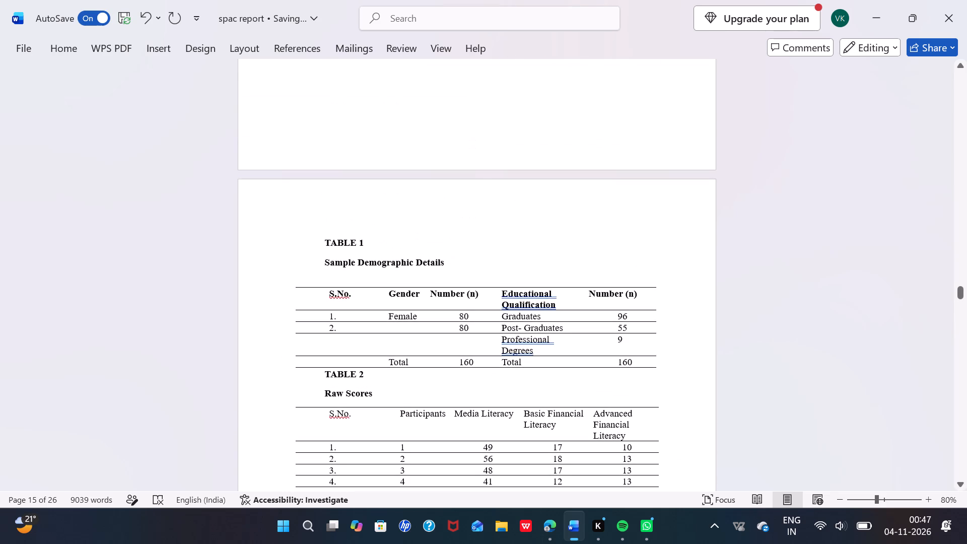
{"action": "scroll", "coordinate": [355, 333], "scroll_direction": "down", "scroll_amount": 2}
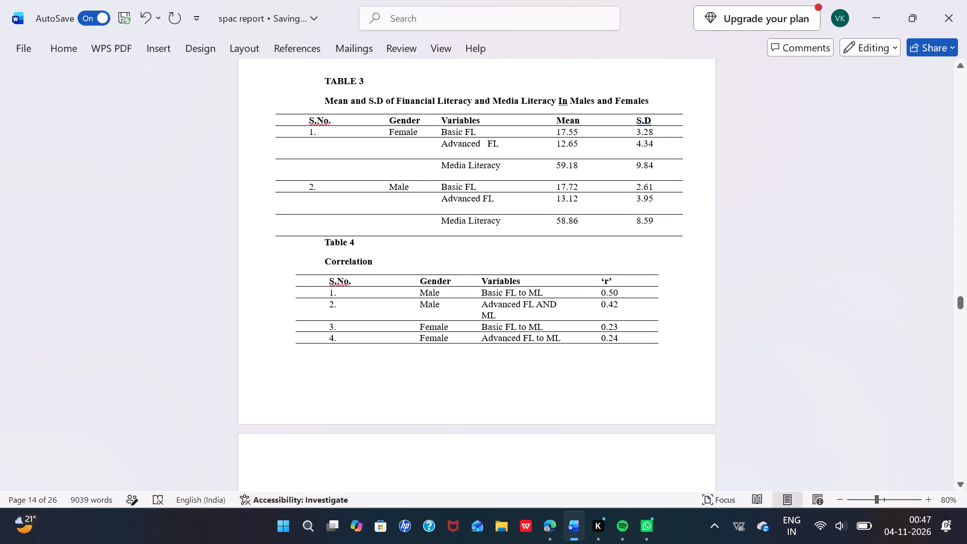
{"action": "left_click", "coordinate": [293, 277]}
{"action": "left_click_drag", "start_coordinate": [291, 271], "coordinate": [289, 271]}
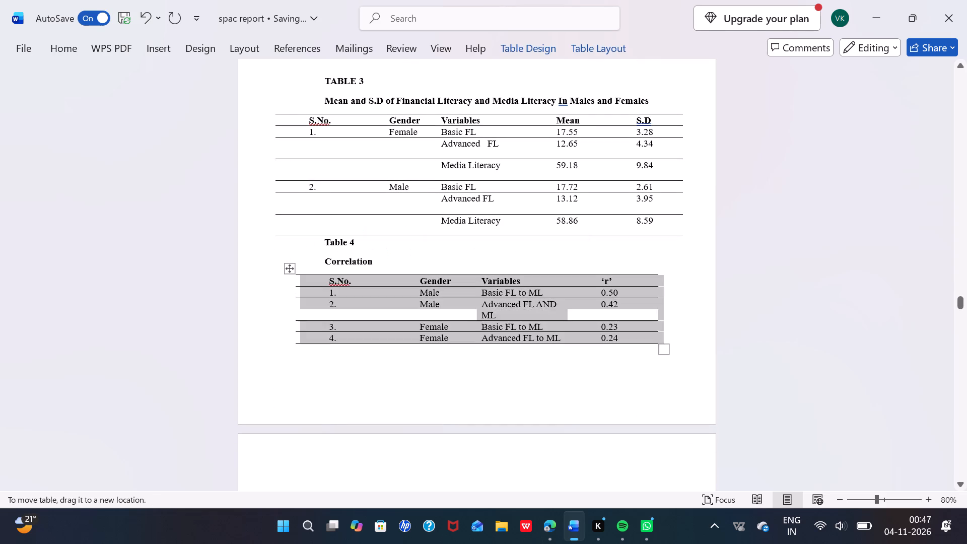
{"action": "left_click_drag", "start_coordinate": [289, 271], "coordinate": [272, 270]}
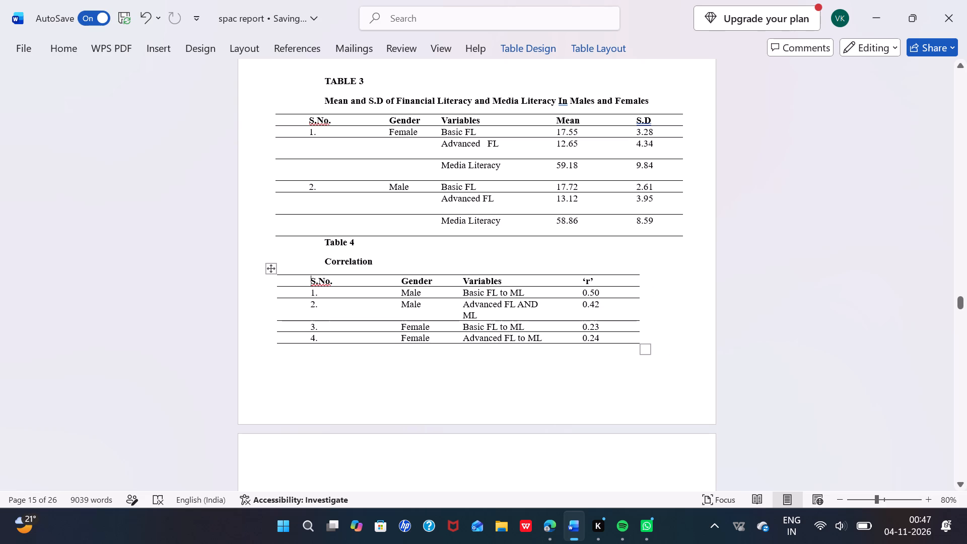
Enlarge the correlation table in width and height so it is nearly as wide as Table 3.
{"action": "left_click_drag", "start_coordinate": [646, 344], "coordinate": [684, 360]}
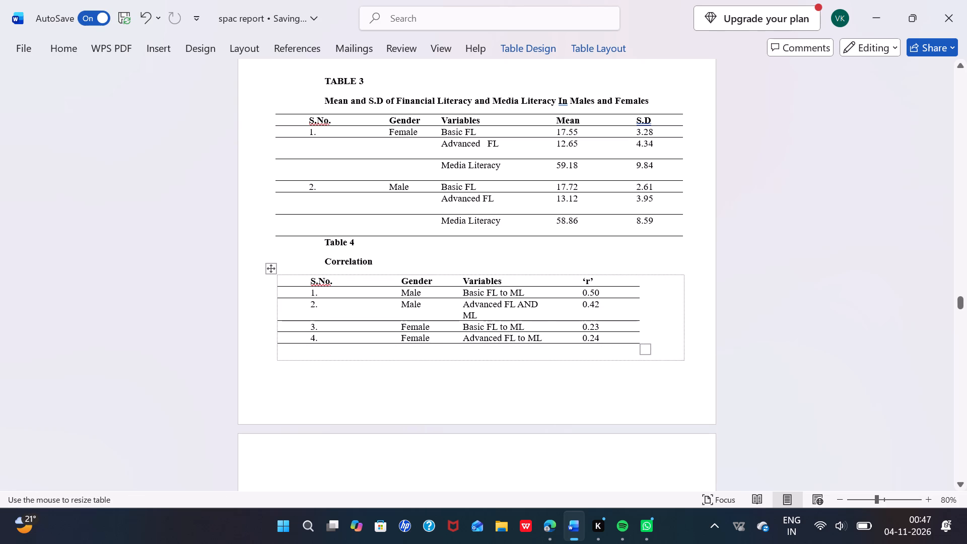
{"action": "left_click_drag", "start_coordinate": [684, 360], "coordinate": [674, 360]}
{"action": "left_click", "coordinate": [779, 349]}
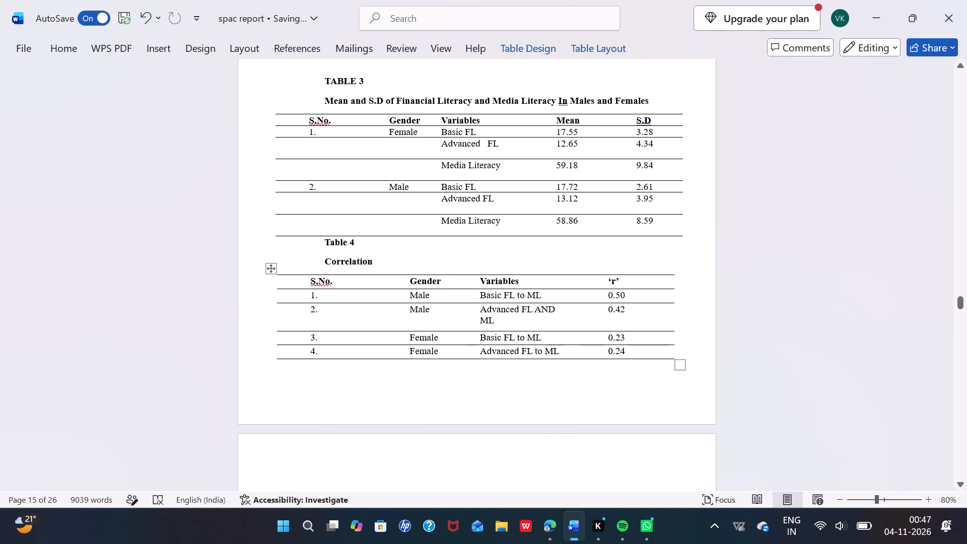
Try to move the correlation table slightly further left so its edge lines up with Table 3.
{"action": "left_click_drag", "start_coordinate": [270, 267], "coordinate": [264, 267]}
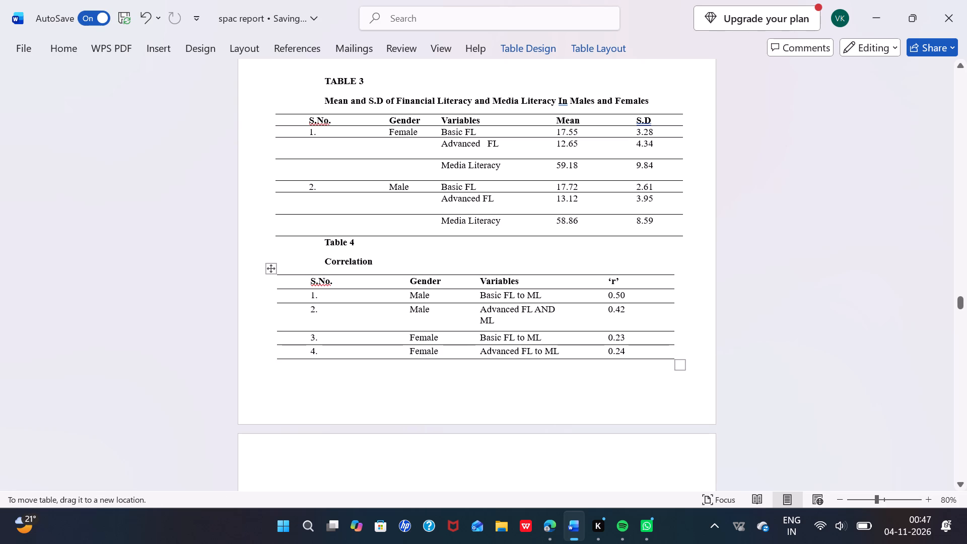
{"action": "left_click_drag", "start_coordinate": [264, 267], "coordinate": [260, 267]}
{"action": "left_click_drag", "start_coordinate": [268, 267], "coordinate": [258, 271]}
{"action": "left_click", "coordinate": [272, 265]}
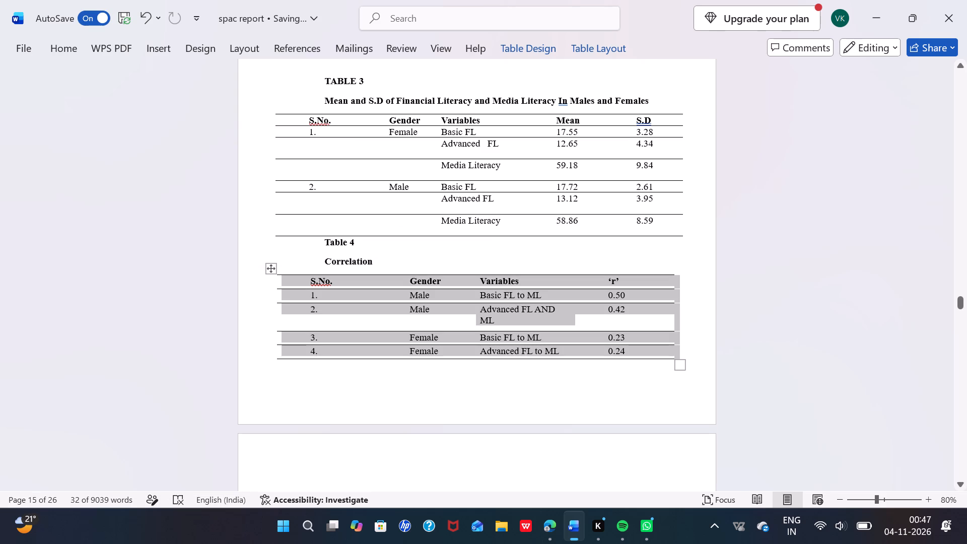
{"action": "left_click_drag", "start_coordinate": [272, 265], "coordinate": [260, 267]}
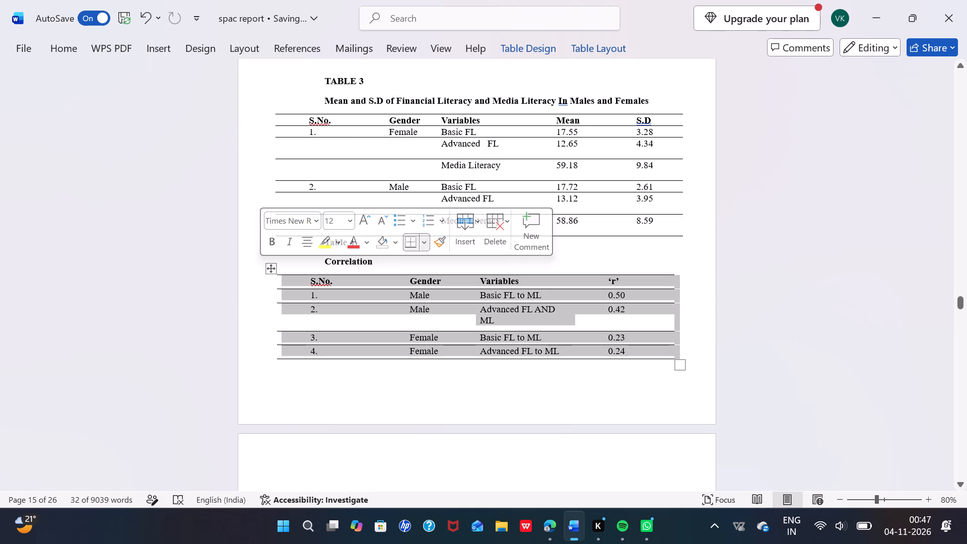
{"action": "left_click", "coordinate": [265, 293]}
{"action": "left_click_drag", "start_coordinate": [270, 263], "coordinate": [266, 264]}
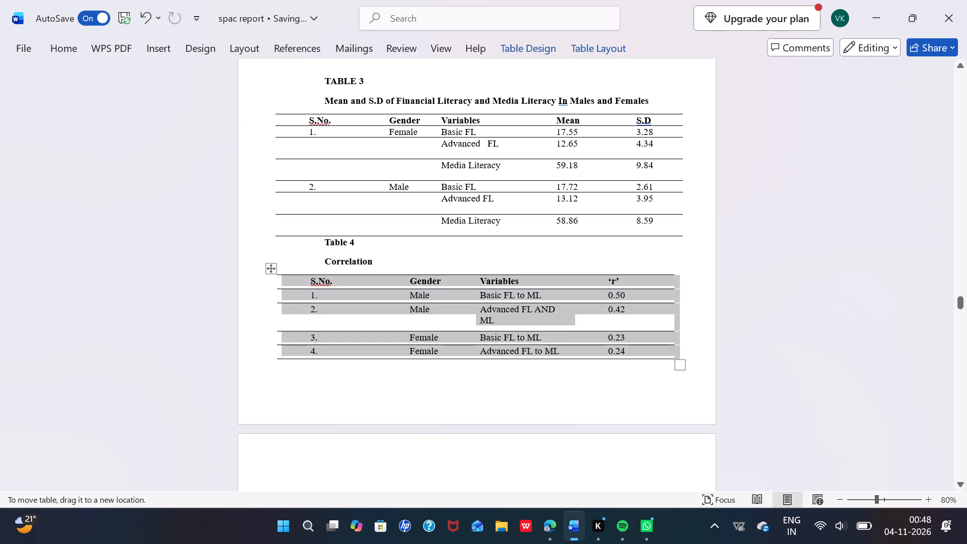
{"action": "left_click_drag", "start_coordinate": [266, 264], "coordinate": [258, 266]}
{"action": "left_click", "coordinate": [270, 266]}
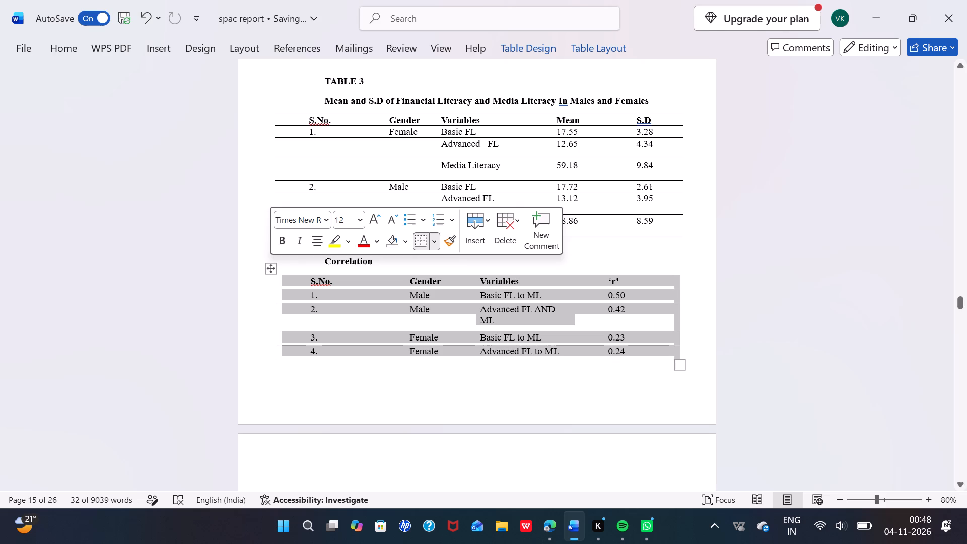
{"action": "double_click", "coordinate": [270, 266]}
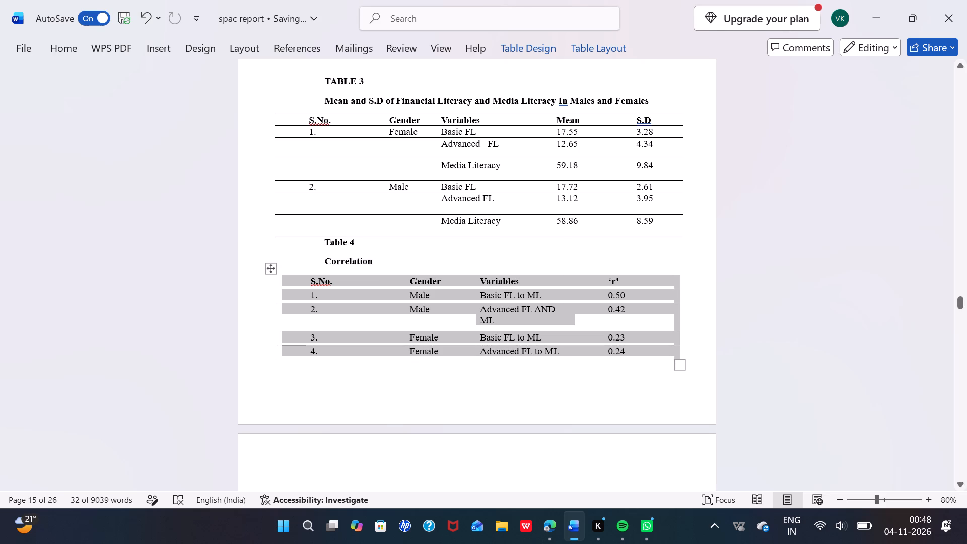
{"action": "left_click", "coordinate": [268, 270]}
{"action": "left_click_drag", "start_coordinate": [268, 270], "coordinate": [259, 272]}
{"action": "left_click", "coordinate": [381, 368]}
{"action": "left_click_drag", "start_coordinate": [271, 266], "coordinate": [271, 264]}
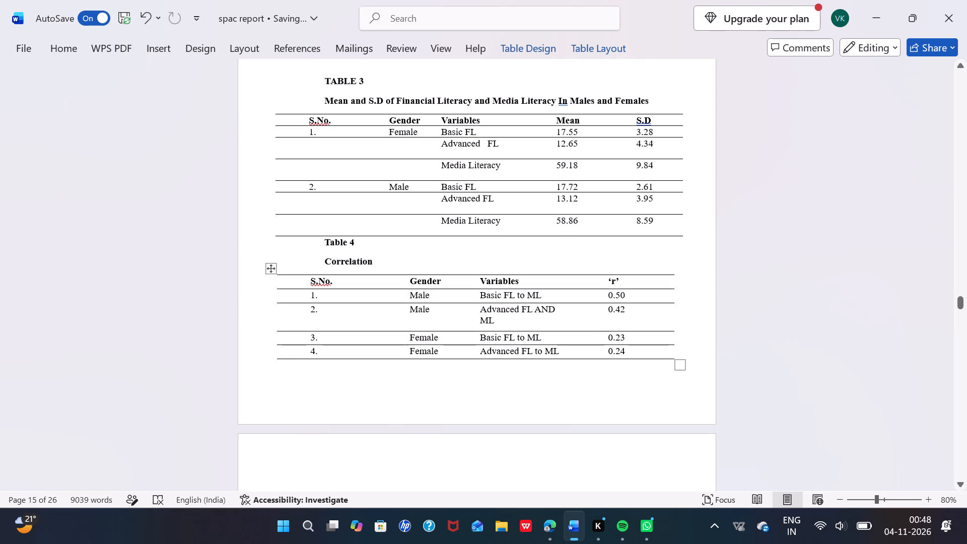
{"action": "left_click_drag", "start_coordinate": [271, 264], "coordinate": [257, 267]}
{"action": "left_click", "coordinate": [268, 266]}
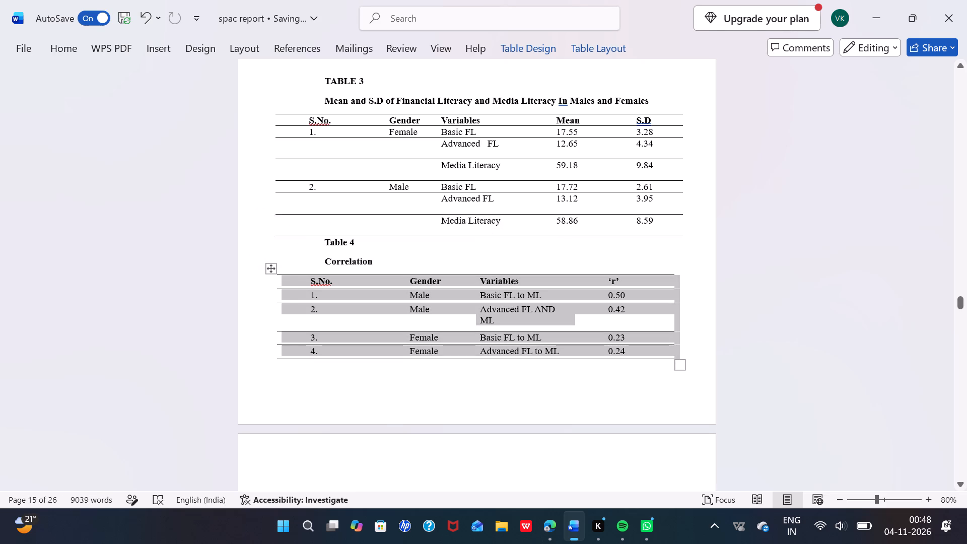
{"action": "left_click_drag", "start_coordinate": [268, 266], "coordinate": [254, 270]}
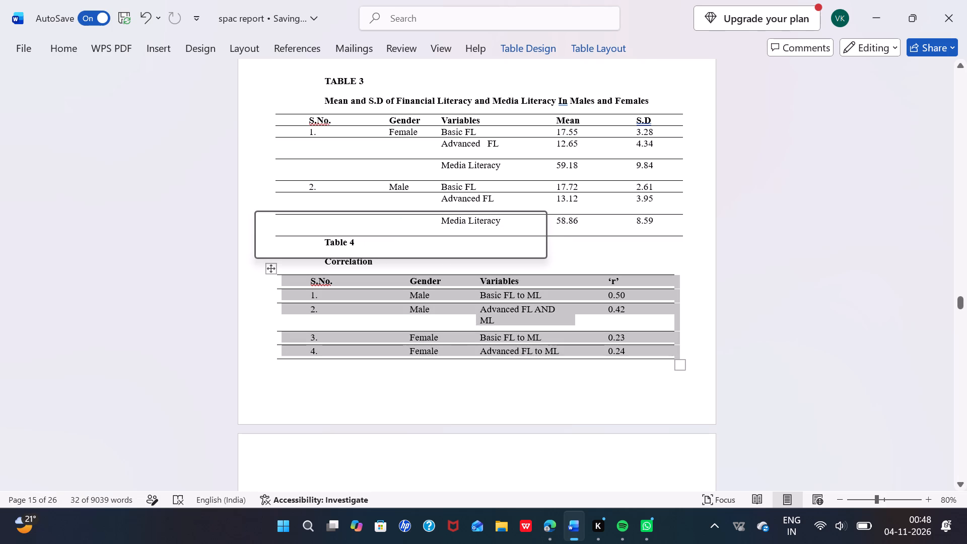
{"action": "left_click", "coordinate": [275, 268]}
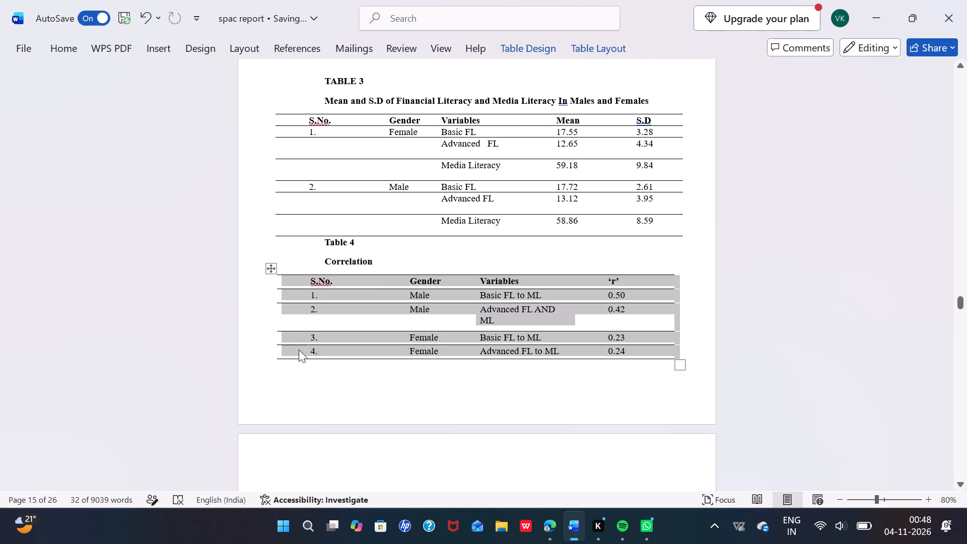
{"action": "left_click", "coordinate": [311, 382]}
Make the header row of Table 2 (Raw Scores) bold, from S.No. to Advanced Financial Literacy.
{"action": "scroll", "coordinate": [311, 382], "scroll_direction": "up", "scroll_amount": 1}
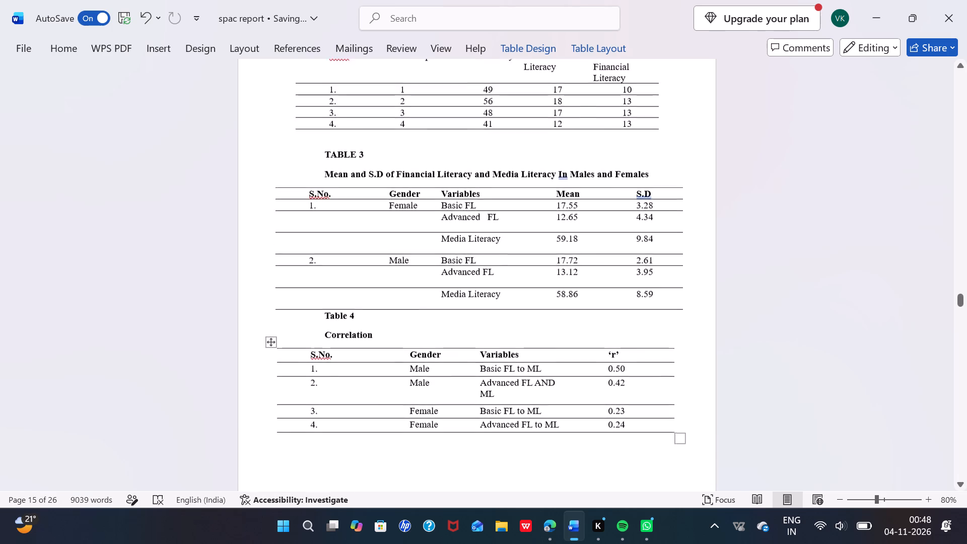
{"action": "scroll", "coordinate": [311, 382], "scroll_direction": "up", "scroll_amount": 3}
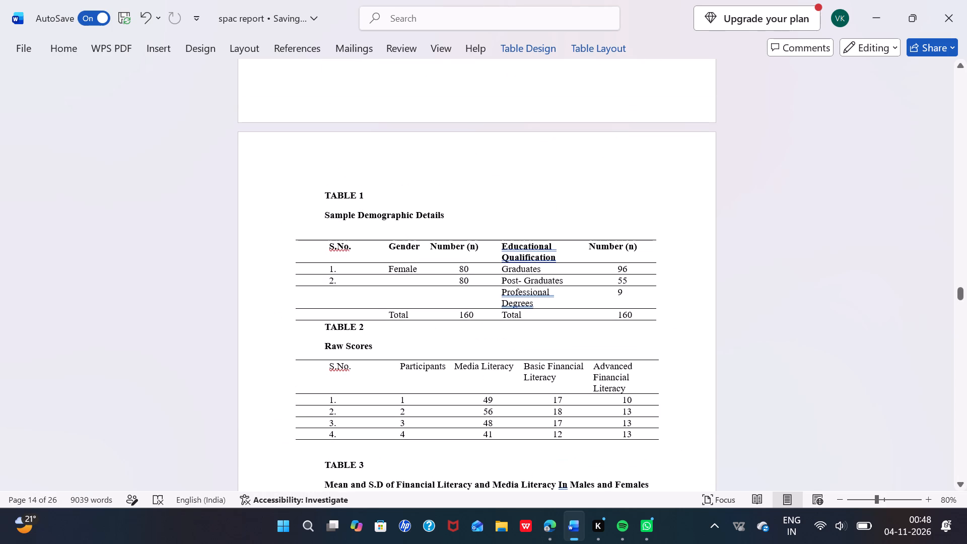
{"action": "scroll", "coordinate": [311, 382], "scroll_direction": "down", "scroll_amount": 1}
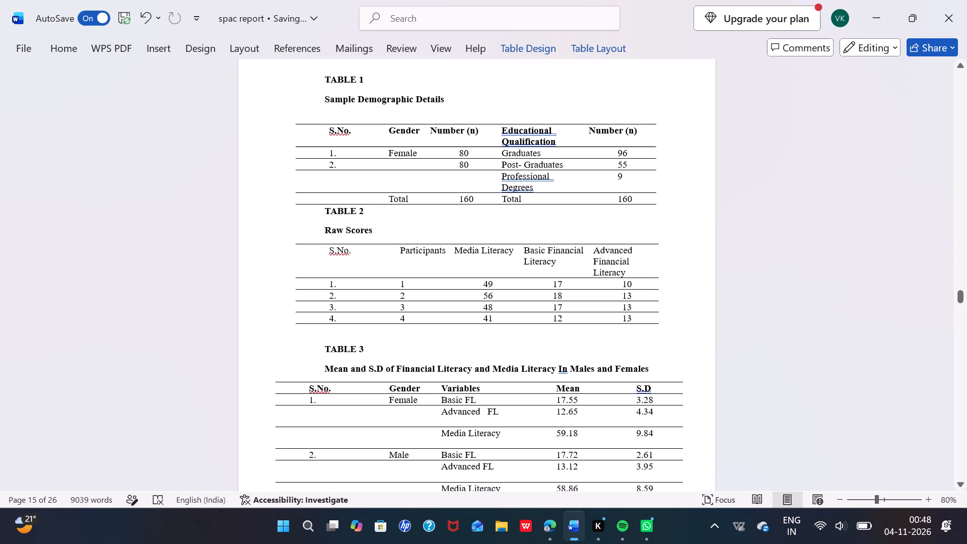
{"action": "left_click_drag", "start_coordinate": [327, 251], "coordinate": [623, 271]}
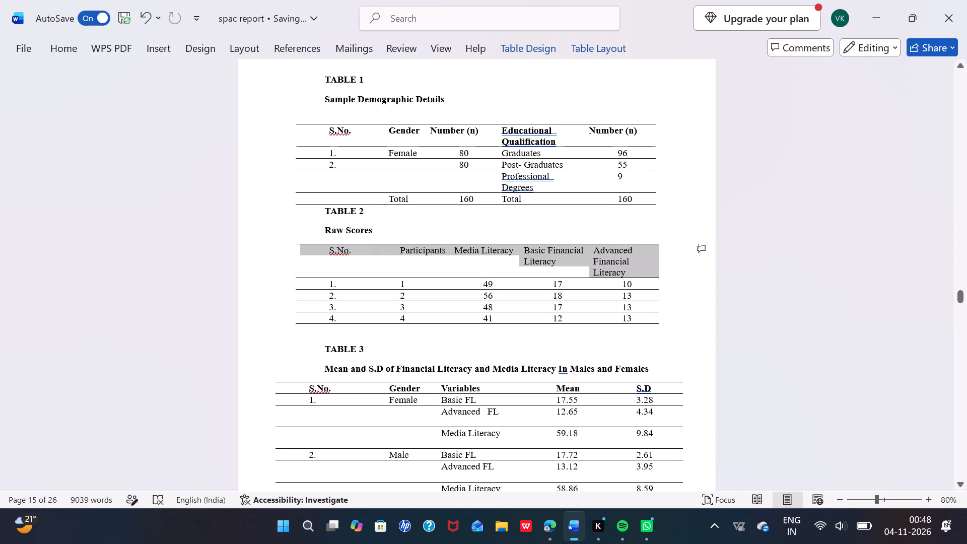
{"action": "left_click_drag", "start_coordinate": [623, 271], "coordinate": [646, 271]}
{"action": "left_click", "coordinate": [655, 318]}
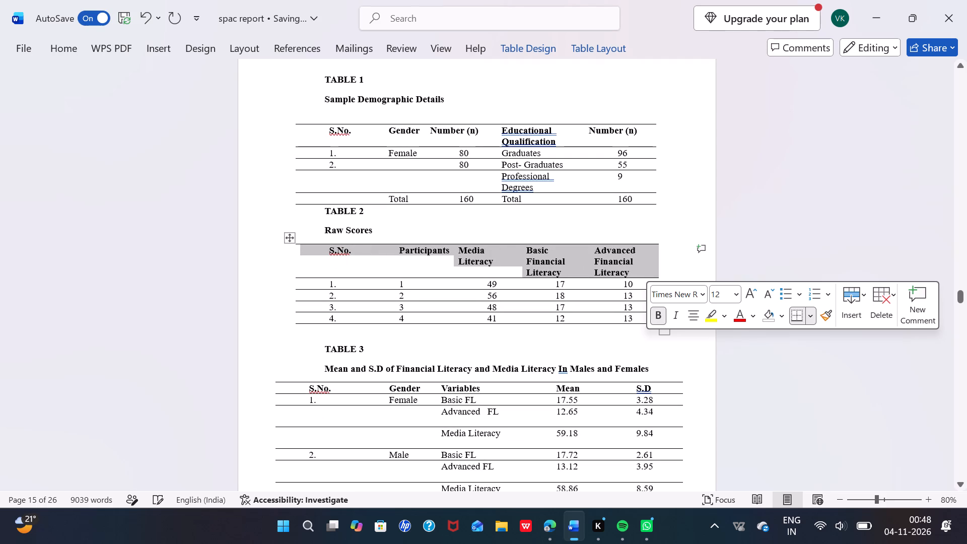
{"action": "left_click", "coordinate": [525, 343]}
Check the layout of Tables 1 to 4 and skim the Results and Interpretation of Tables text for spacing problems.
{"action": "scroll", "coordinate": [525, 343], "scroll_direction": "down", "scroll_amount": 2}
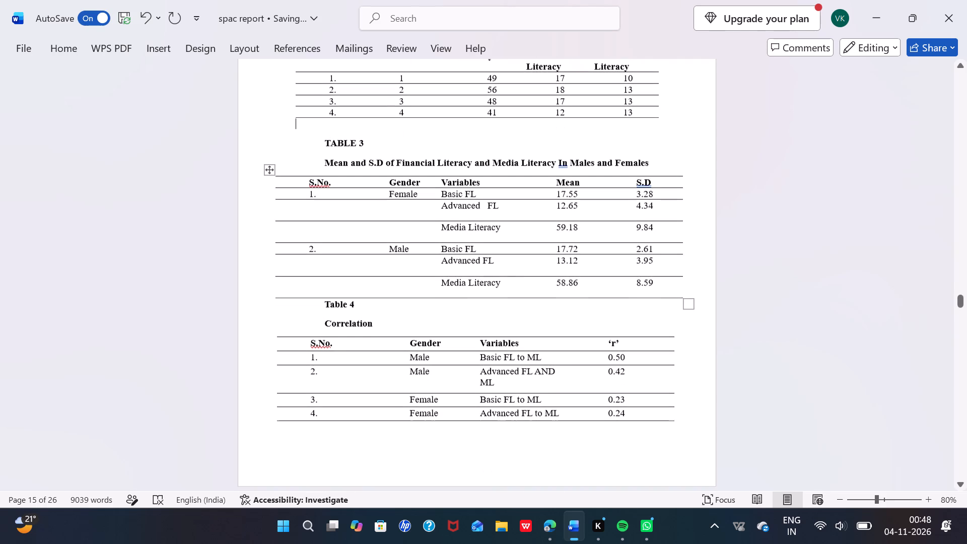
{"action": "scroll", "coordinate": [357, 338], "scroll_direction": "right", "scroll_amount": 1}
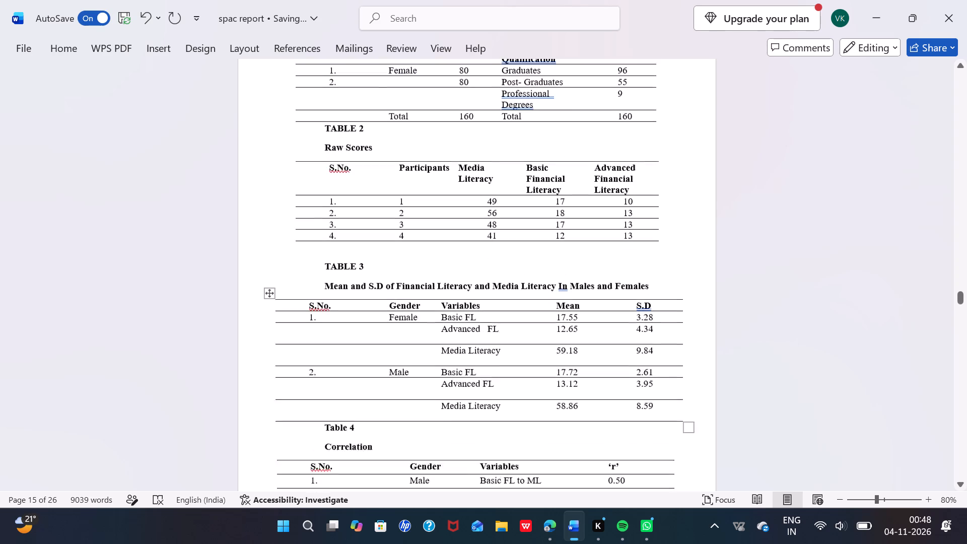
{"action": "scroll", "coordinate": [357, 338], "scroll_direction": "right", "scroll_amount": 1}
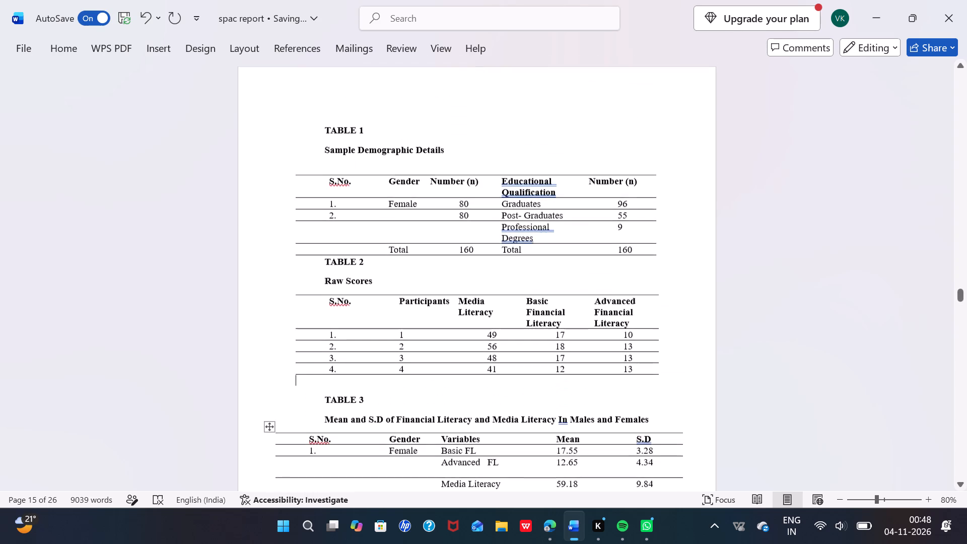
{"action": "scroll", "coordinate": [357, 338], "scroll_direction": "right", "scroll_amount": 1}
{"action": "scroll", "coordinate": [357, 338], "scroll_direction": "down", "scroll_amount": 2}
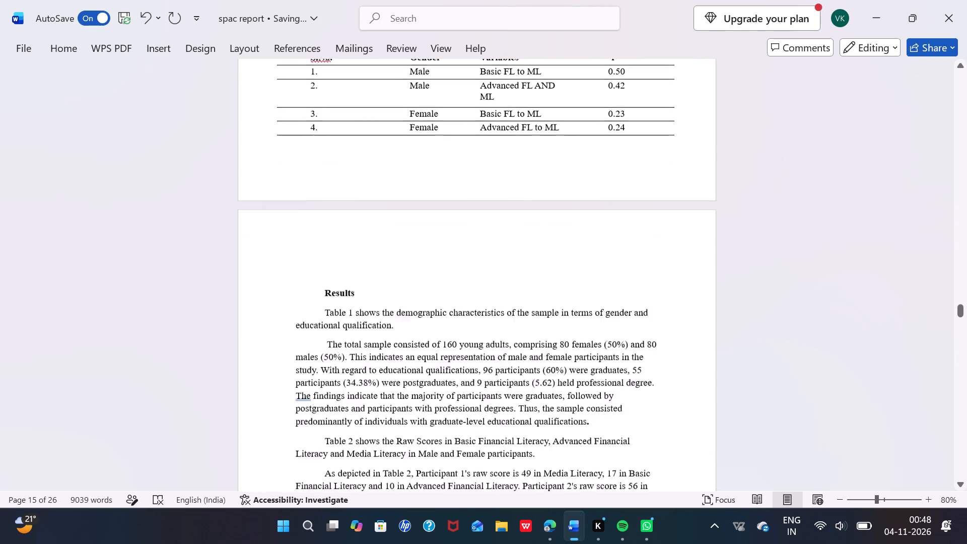
{"action": "scroll", "coordinate": [357, 338], "scroll_direction": "down", "scroll_amount": 6}
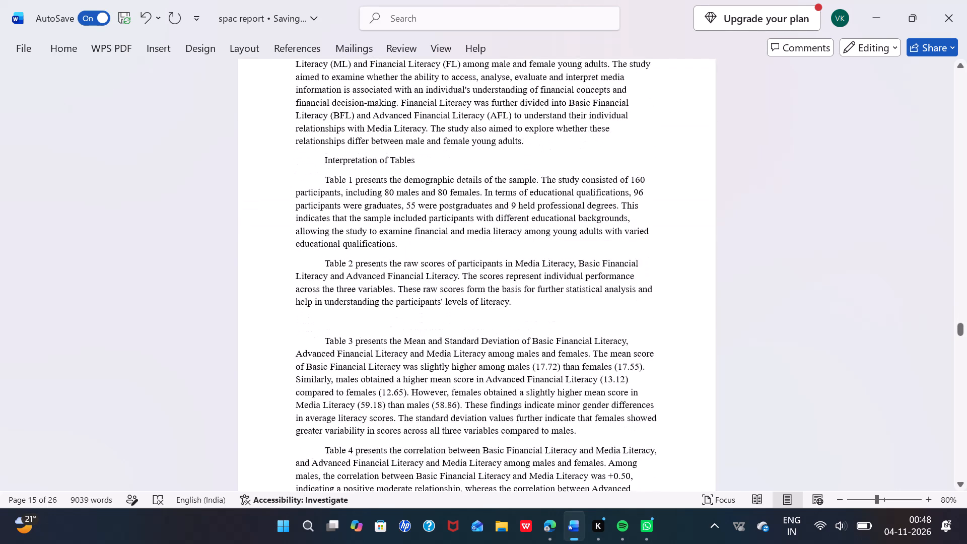
Remove the blank line above the paragraph starting "Table 3 presents" and indent its first line to match the neighbouring paragraphs.
{"action": "left_click", "coordinate": [324, 281]}
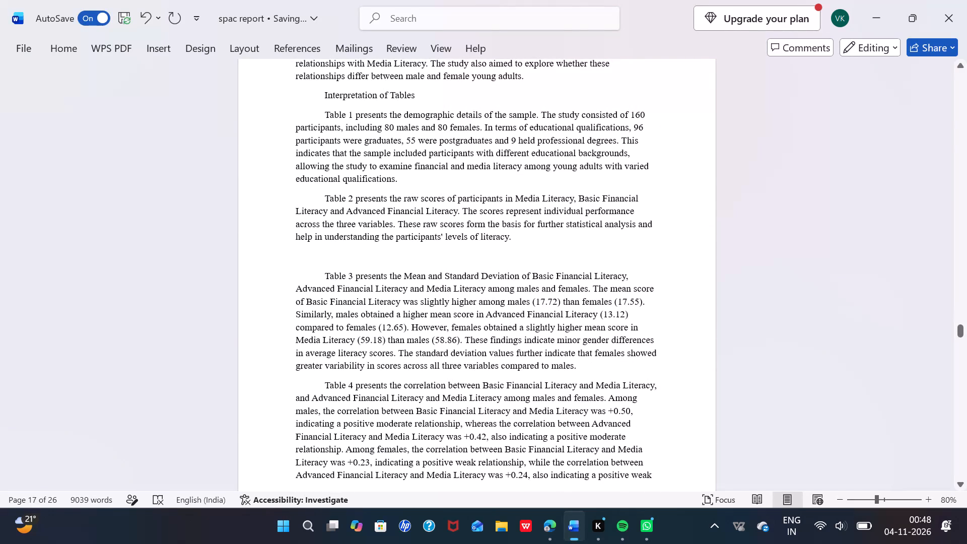
{"action": "key", "text": "BackSpace"}
{"action": "key", "text": "BackSpace"}
{"action": "key", "text": "space"}
{"action": "key", "text": "space"}
{"action": "key", "text": "space"}
{"action": "key", "text": "space"}
{"action": "key", "text": "space"}
{"action": "key", "text": "space"}
{"action": "key", "text": "space"}
{"action": "key", "text": "space"}
{"action": "key", "text": "space"}
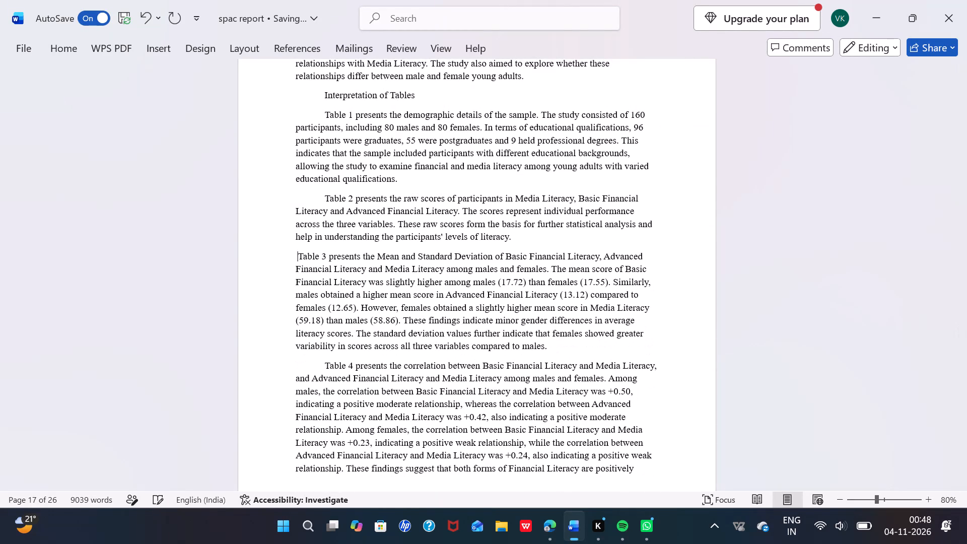
{"action": "key", "text": "space"}
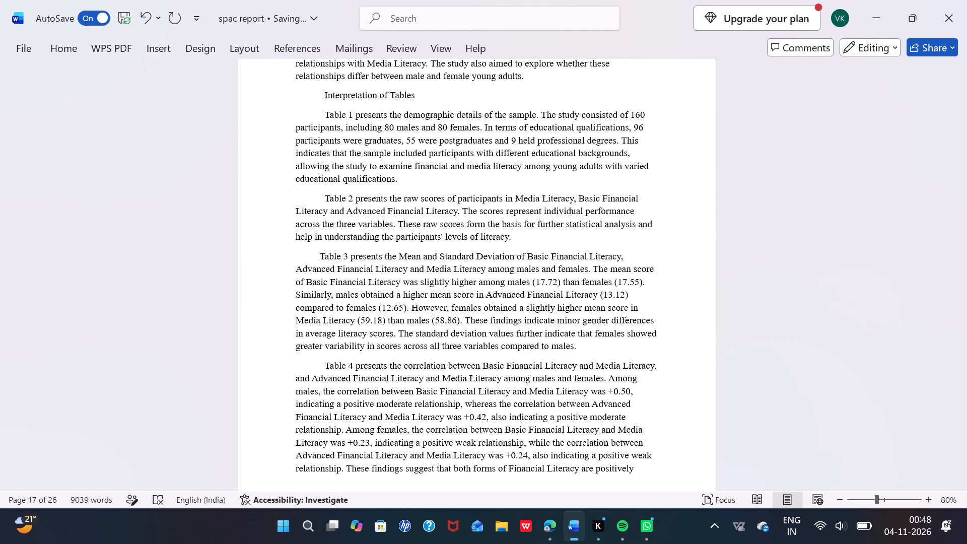
{"action": "key", "text": "space"}
{"action": "key", "text": "space"}
Review the spacing and layout of the remaining sections, from the Table 4 interpretation through Limitations and Implications to the References.
{"action": "scroll", "coordinate": [324, 281], "scroll_direction": "down", "scroll_amount": 2}
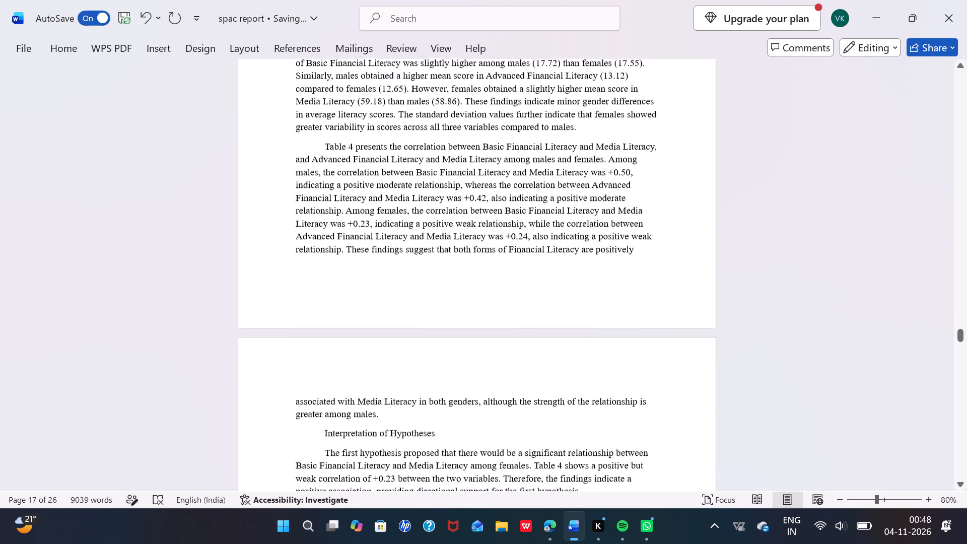
{"action": "scroll", "coordinate": [324, 281], "scroll_direction": "down", "scroll_amount": 5}
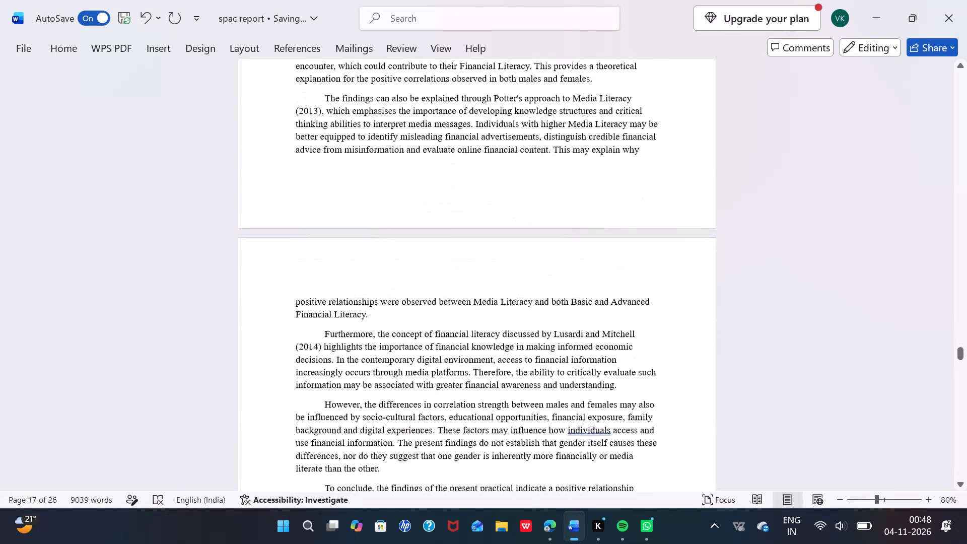
{"action": "scroll", "coordinate": [324, 281], "scroll_direction": "down", "scroll_amount": 6}
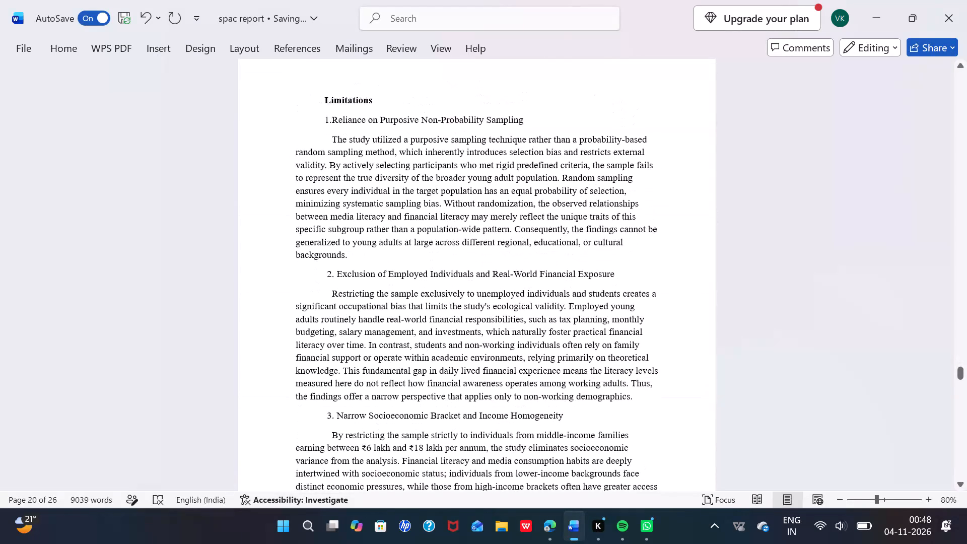
{"action": "scroll", "coordinate": [324, 281], "scroll_direction": "down", "scroll_amount": 5}
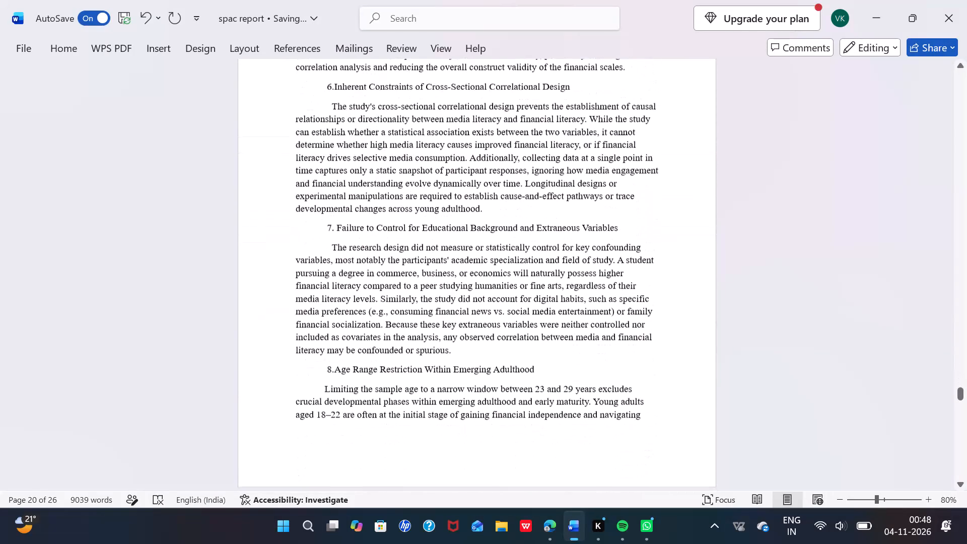
{"action": "scroll", "coordinate": [324, 281], "scroll_direction": "down", "scroll_amount": 1}
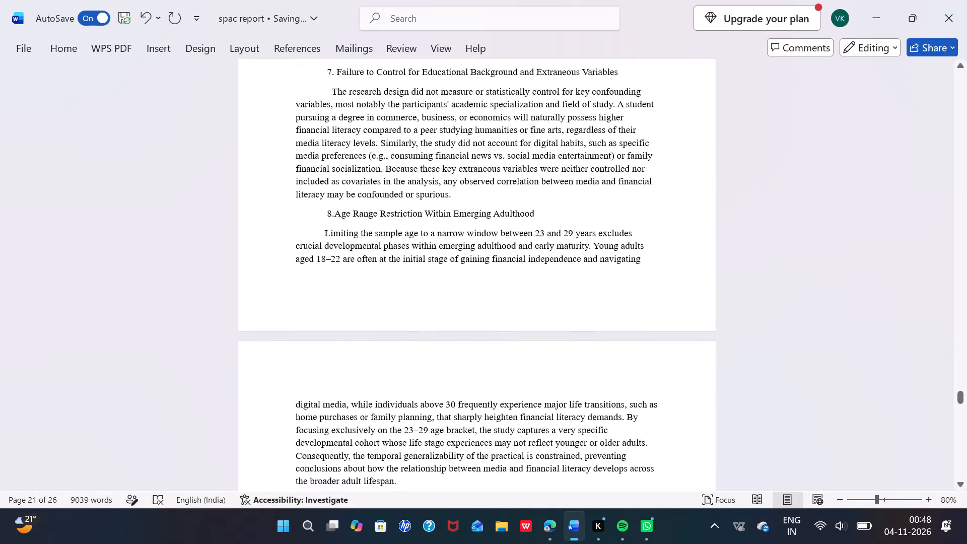
{"action": "scroll", "coordinate": [324, 281], "scroll_direction": "down", "scroll_amount": 6}
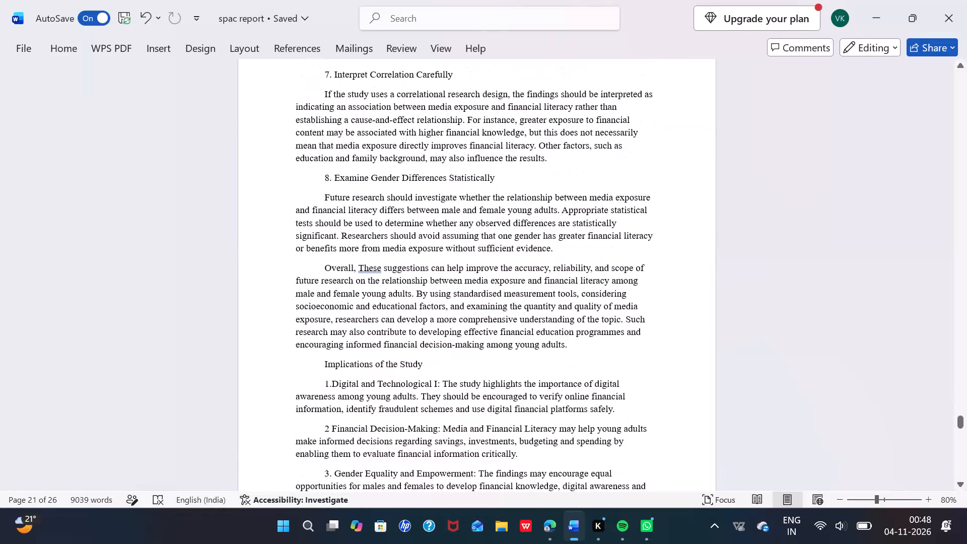
{"action": "scroll", "coordinate": [324, 281], "scroll_direction": "down", "scroll_amount": 4}
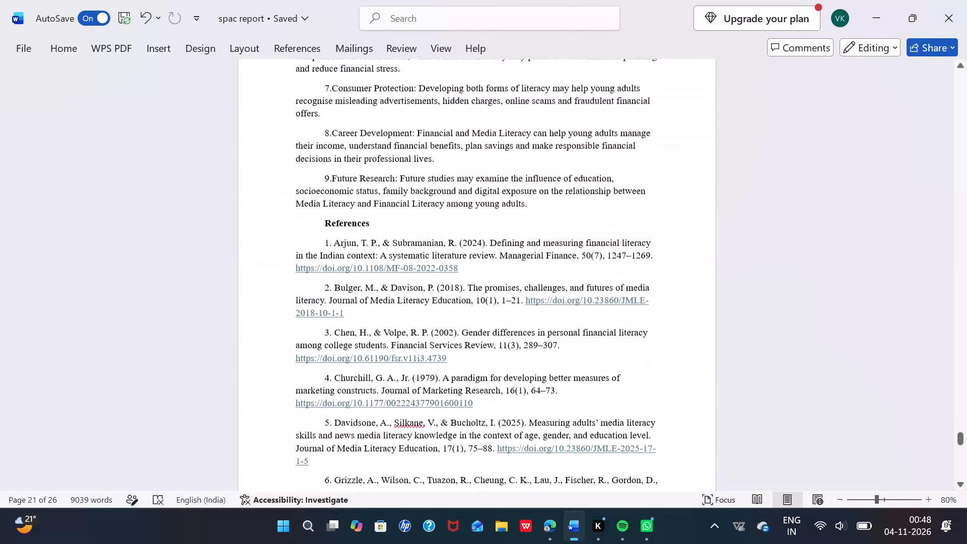
{"action": "scroll", "coordinate": [324, 281], "scroll_direction": "down", "scroll_amount": 4}
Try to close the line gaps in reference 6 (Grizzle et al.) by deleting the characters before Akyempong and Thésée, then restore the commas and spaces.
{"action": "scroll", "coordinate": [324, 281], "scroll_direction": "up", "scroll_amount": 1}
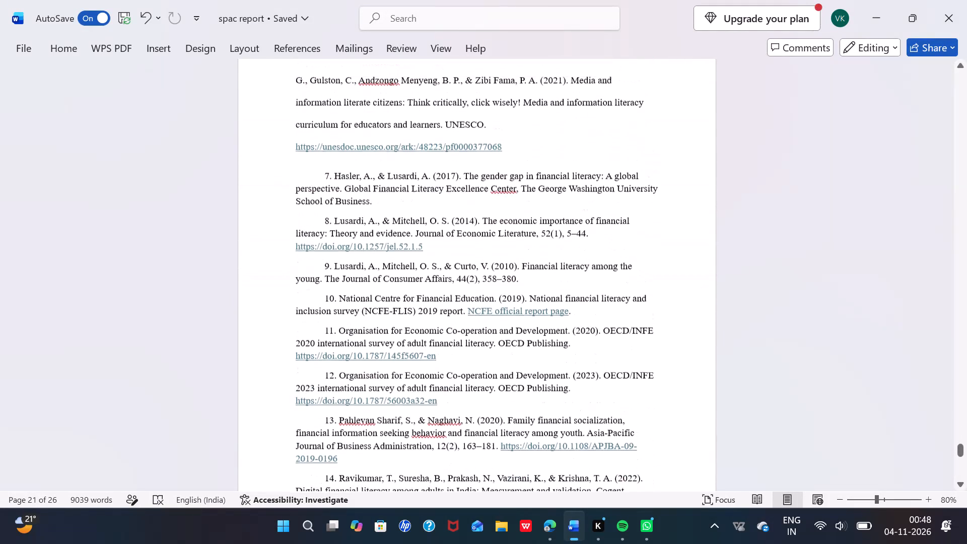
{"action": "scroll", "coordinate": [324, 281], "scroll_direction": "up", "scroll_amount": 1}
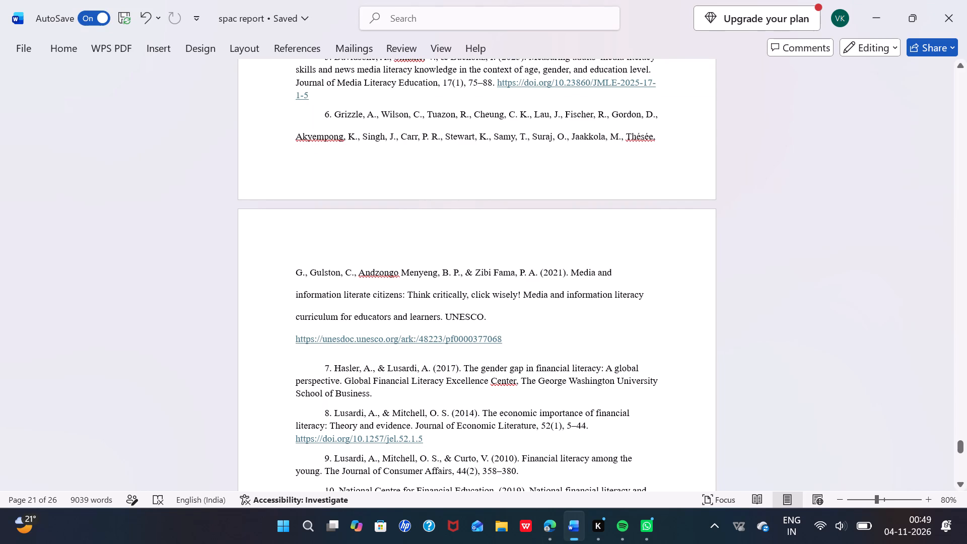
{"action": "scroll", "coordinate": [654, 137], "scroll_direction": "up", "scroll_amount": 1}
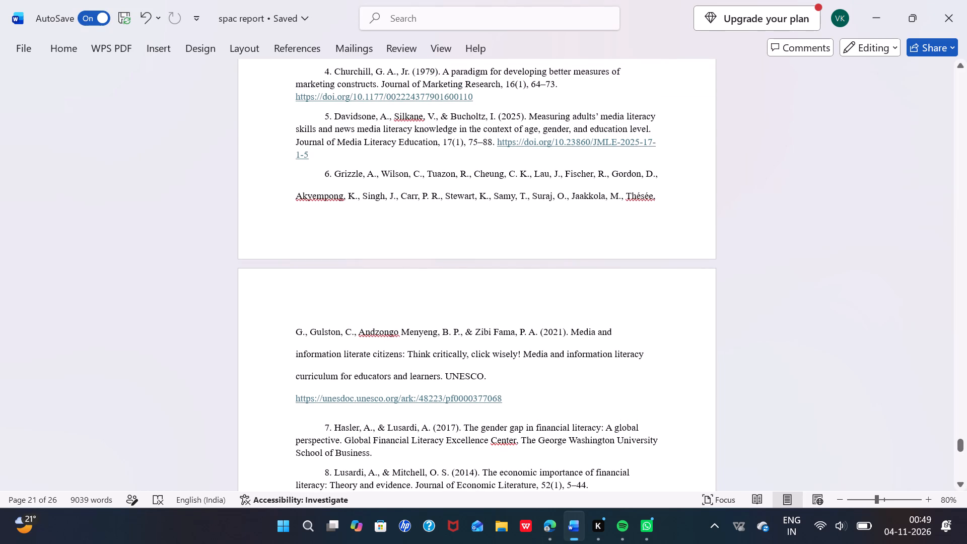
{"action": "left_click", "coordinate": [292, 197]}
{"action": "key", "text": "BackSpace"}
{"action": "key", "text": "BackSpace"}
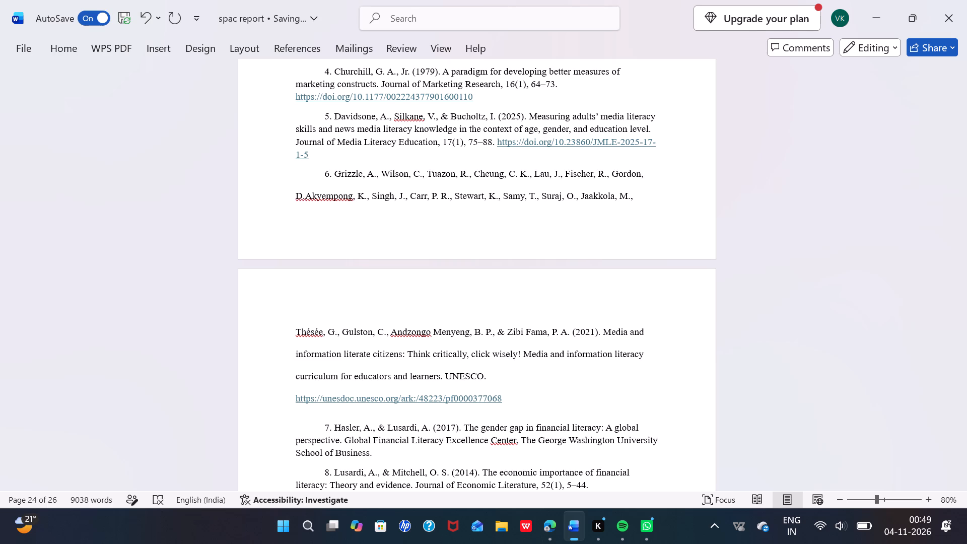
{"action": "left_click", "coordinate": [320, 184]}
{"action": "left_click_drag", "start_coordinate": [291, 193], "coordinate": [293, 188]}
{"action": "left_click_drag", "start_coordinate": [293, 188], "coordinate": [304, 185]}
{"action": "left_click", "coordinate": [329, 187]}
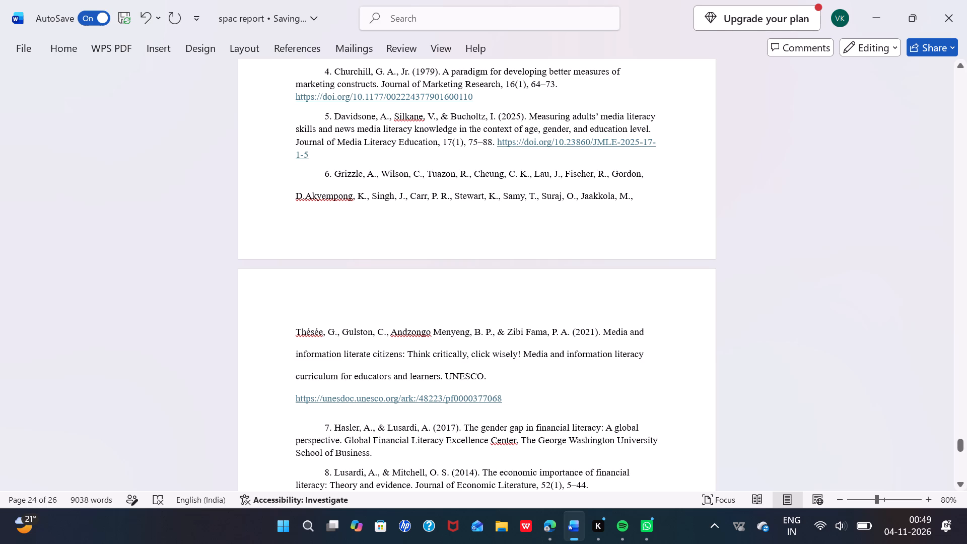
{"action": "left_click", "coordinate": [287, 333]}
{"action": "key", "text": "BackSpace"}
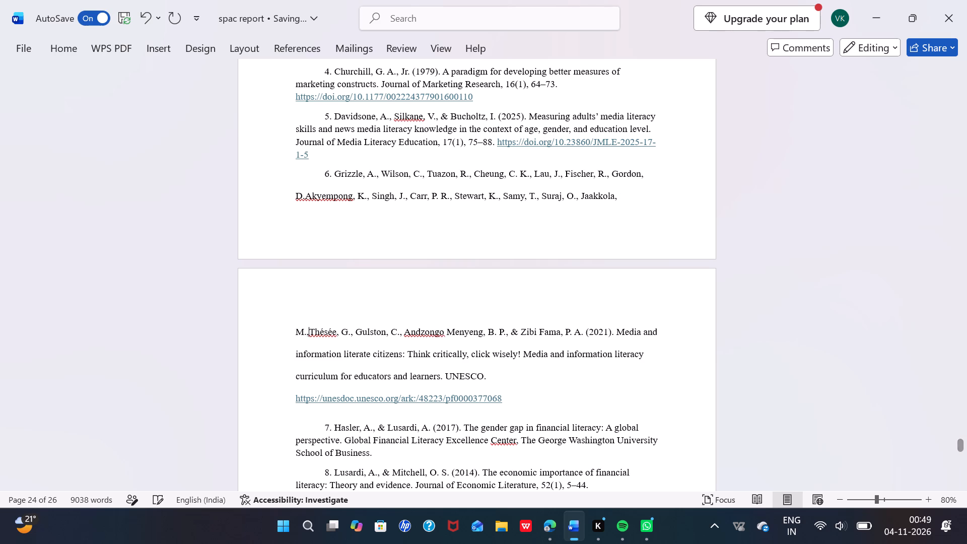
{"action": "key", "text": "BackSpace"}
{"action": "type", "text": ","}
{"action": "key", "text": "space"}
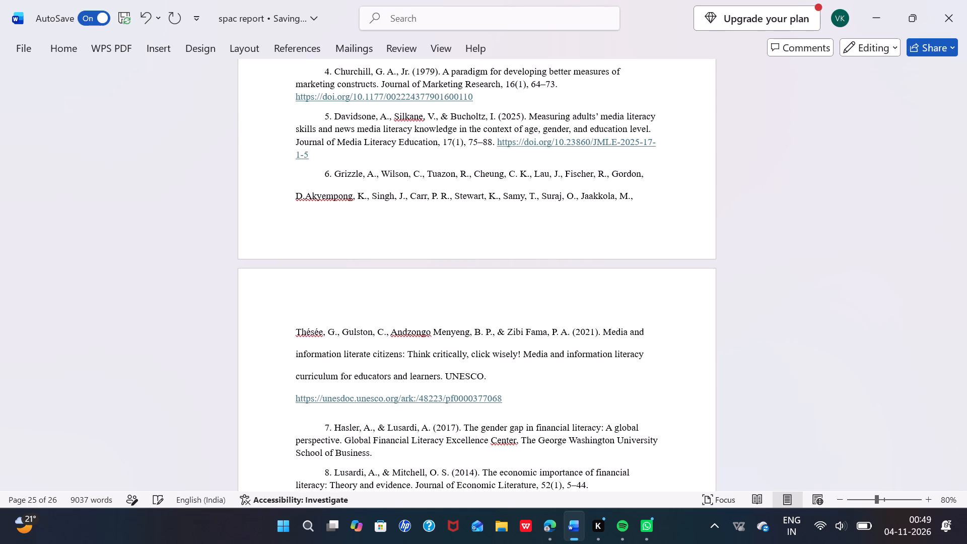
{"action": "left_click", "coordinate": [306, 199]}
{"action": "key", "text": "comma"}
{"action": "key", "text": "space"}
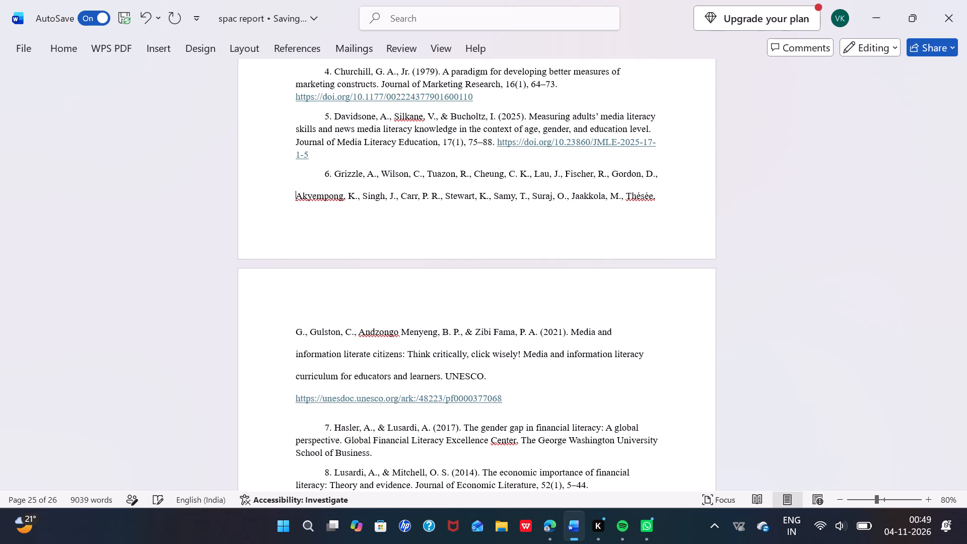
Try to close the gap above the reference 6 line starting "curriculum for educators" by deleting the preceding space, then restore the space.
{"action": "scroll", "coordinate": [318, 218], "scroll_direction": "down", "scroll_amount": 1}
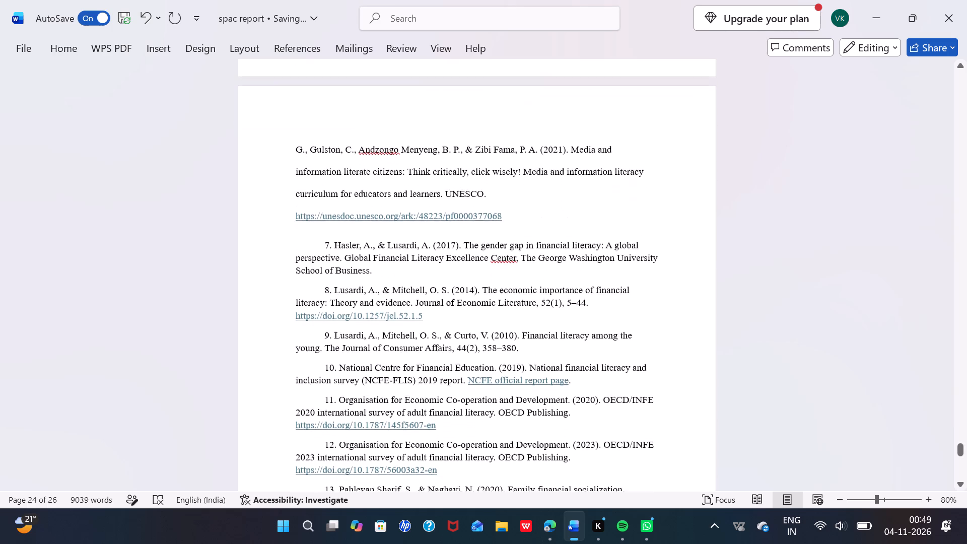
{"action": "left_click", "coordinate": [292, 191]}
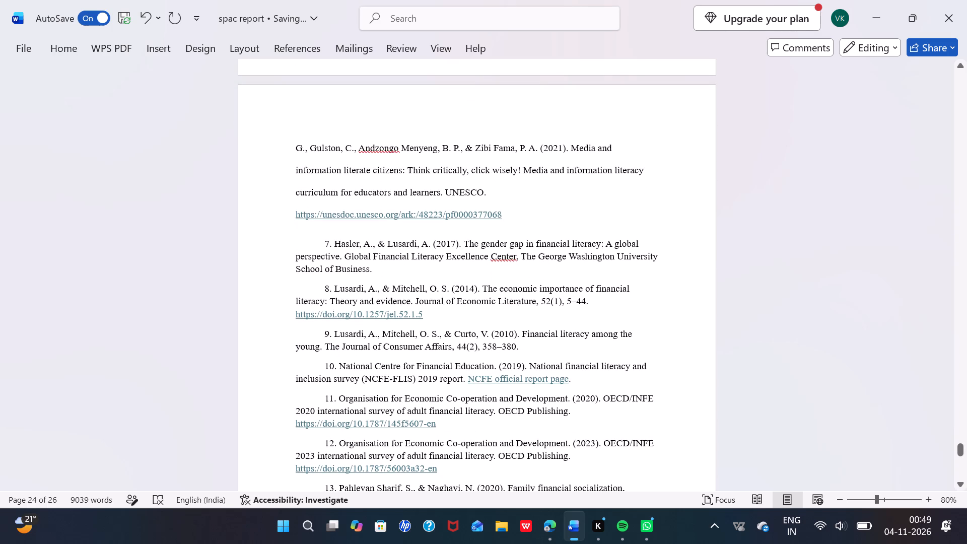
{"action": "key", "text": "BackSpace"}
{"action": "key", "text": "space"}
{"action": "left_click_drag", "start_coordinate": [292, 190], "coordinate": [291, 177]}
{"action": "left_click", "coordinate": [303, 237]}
Copy all of reference 6, including its UNESCO link, and paste it into a new paragraph directly below reference 5.
{"action": "scroll", "coordinate": [303, 237], "scroll_direction": "up", "scroll_amount": 1}
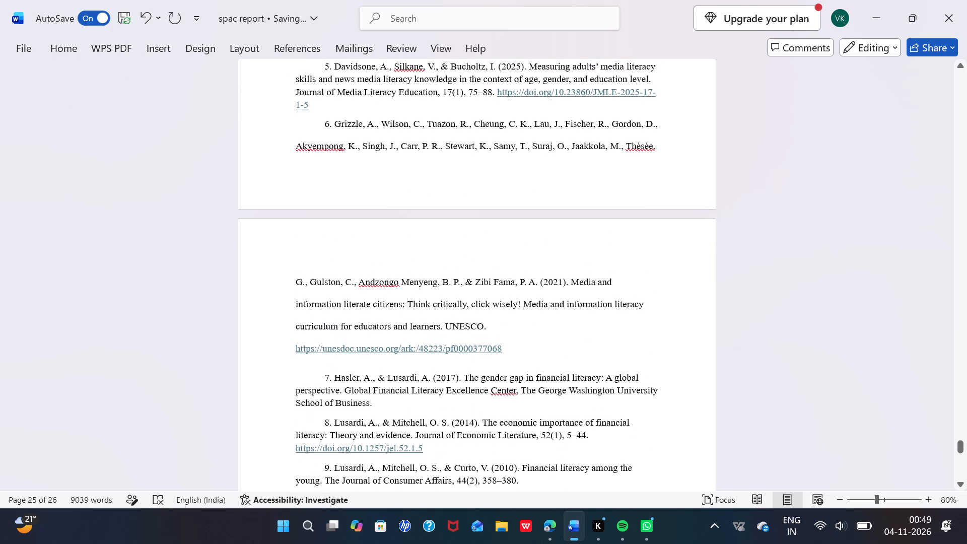
{"action": "left_click_drag", "start_coordinate": [321, 122], "coordinate": [492, 316]}
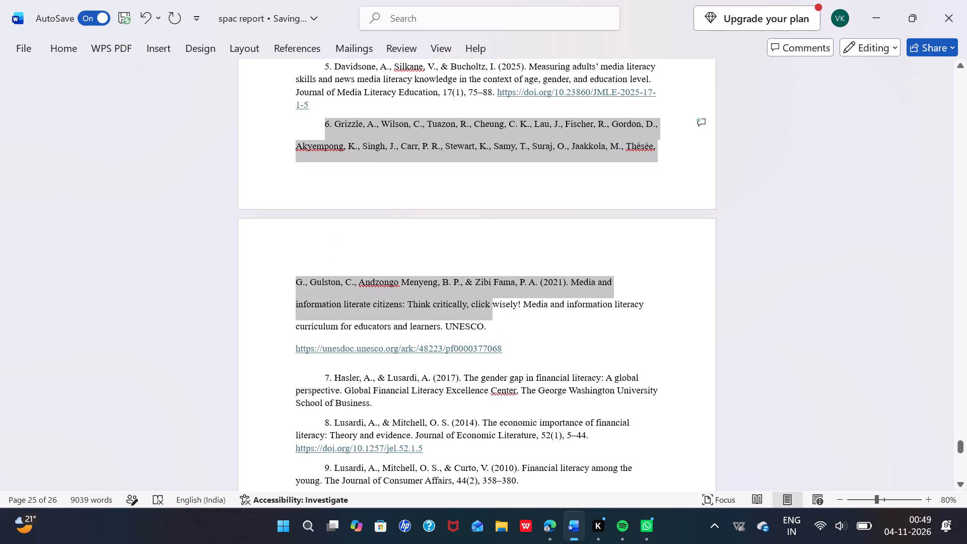
{"action": "left_click_drag", "start_coordinate": [492, 316], "coordinate": [504, 349]}
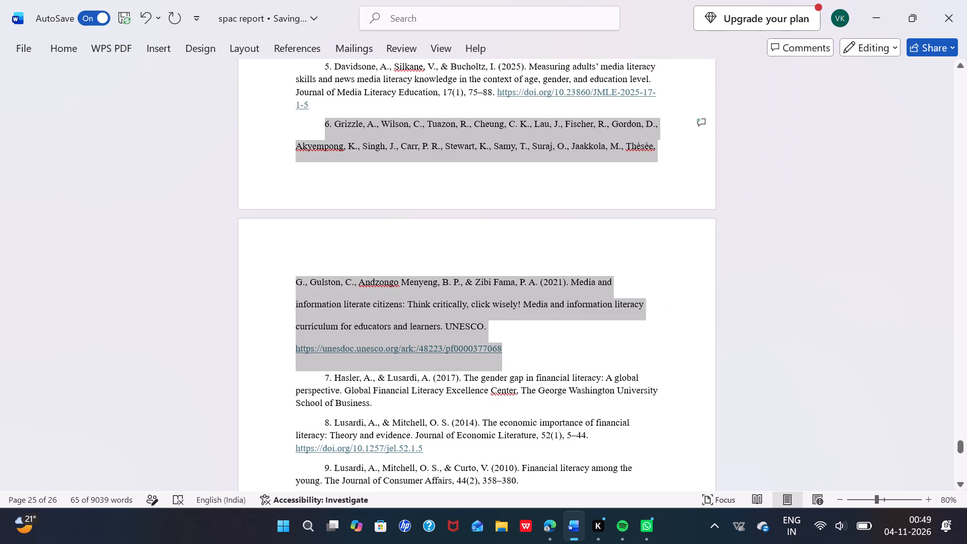
{"action": "key", "text": "ctrl+c"}
{"action": "left_click", "coordinate": [337, 103]}
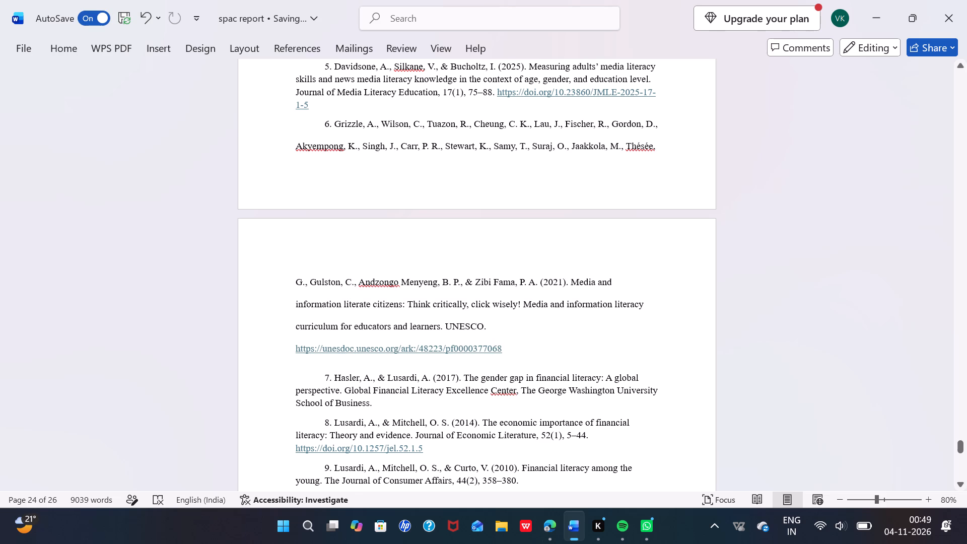
{"action": "key", "text": "Return"}
{"action": "key", "text": "ctrl+v"}
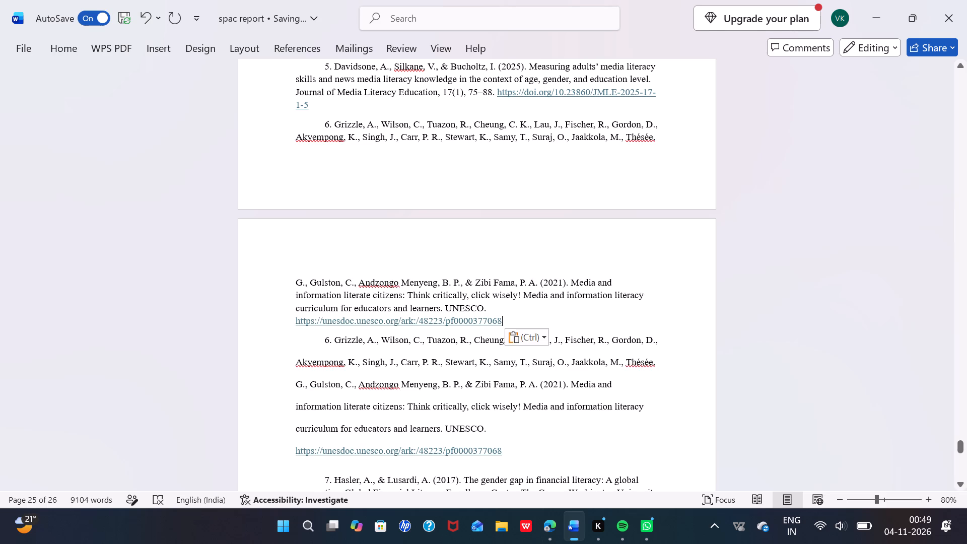
Delete the extra, wider-spaced copy of reference 6 (Grizzle et al.) directly above reference 7.
{"action": "left_click_drag", "start_coordinate": [325, 341], "coordinate": [505, 450]}
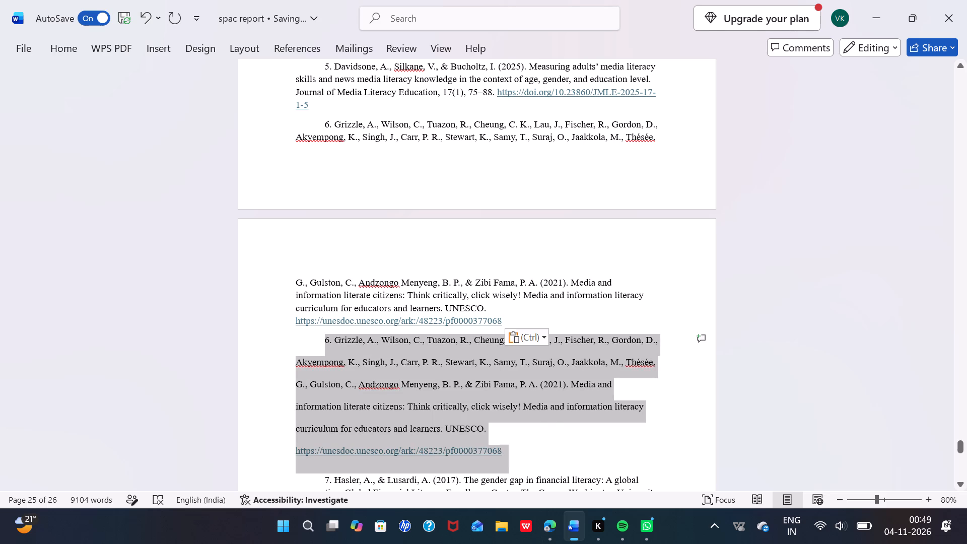
{"action": "left_click_drag", "start_coordinate": [505, 450], "coordinate": [505, 453]}
{"action": "key", "text": "BackSpace"}
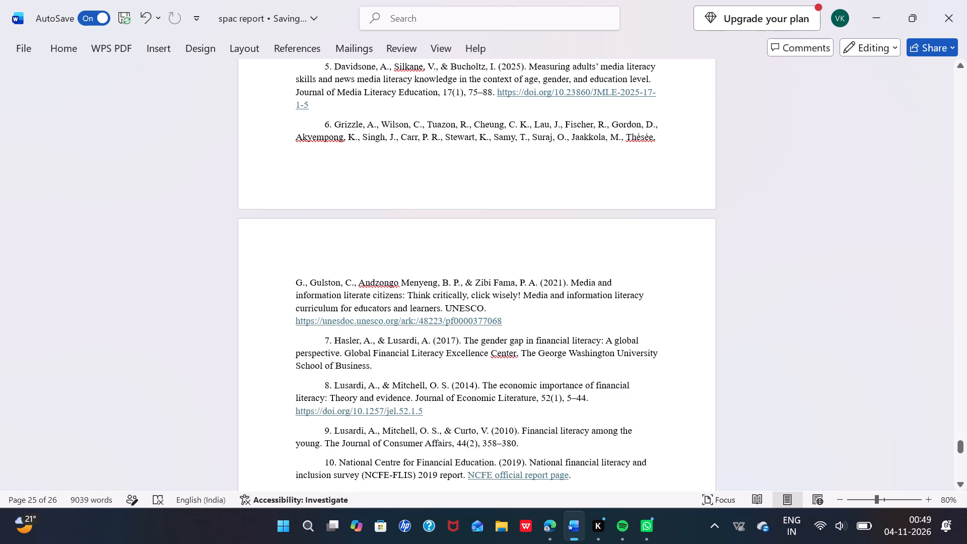
{"action": "left_click", "coordinate": [344, 140]}
Remove the blank page after reference 16 by deleting the empty lines at the end of the document.
{"action": "scroll", "coordinate": [362, 274], "scroll_direction": "down", "scroll_amount": 6}
{"action": "left_click", "coordinate": [362, 274]}
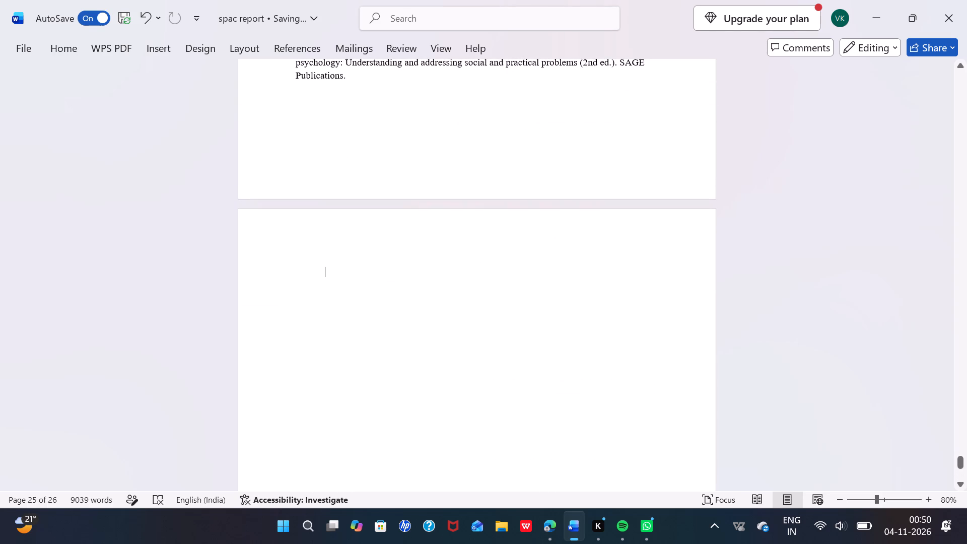
{"action": "key", "text": "BackSpace"}
{"action": "key", "text": "BackSpace"}
{"action": "key", "text": "BackSpace"}
{"action": "key", "text": "BackSpace"}
{"action": "scroll", "coordinate": [414, 433], "scroll_direction": "down", "scroll_amount": 2}
{"action": "right_click", "coordinate": [414, 433]}
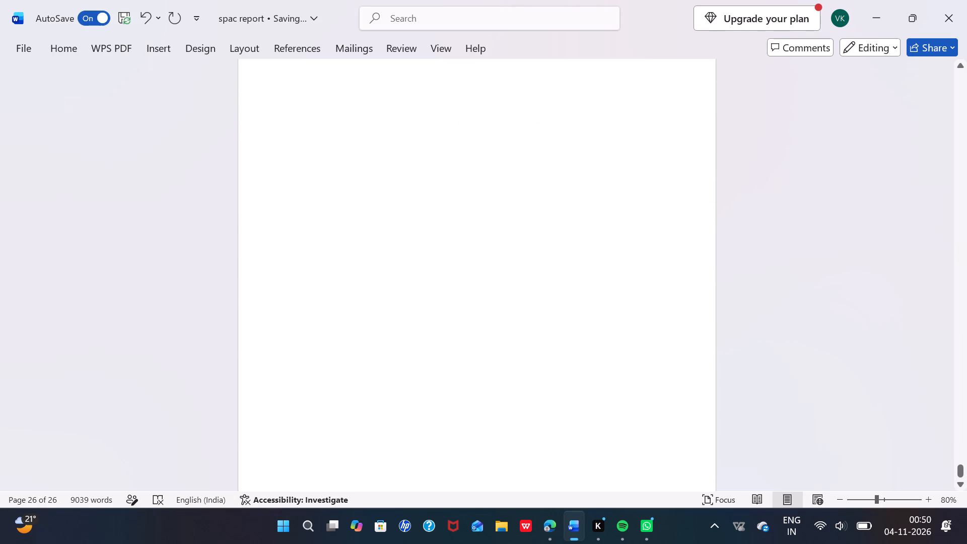